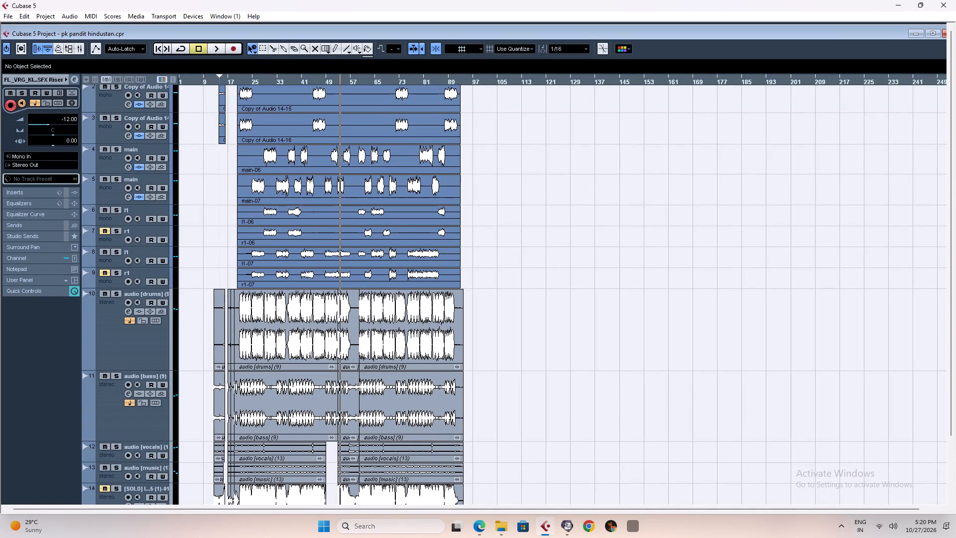
Play from about bar 16 in the maximised project window and lower the FL_VRG SFX Riser track's volume to -17.94.
left_click(225, 80)
key("space")
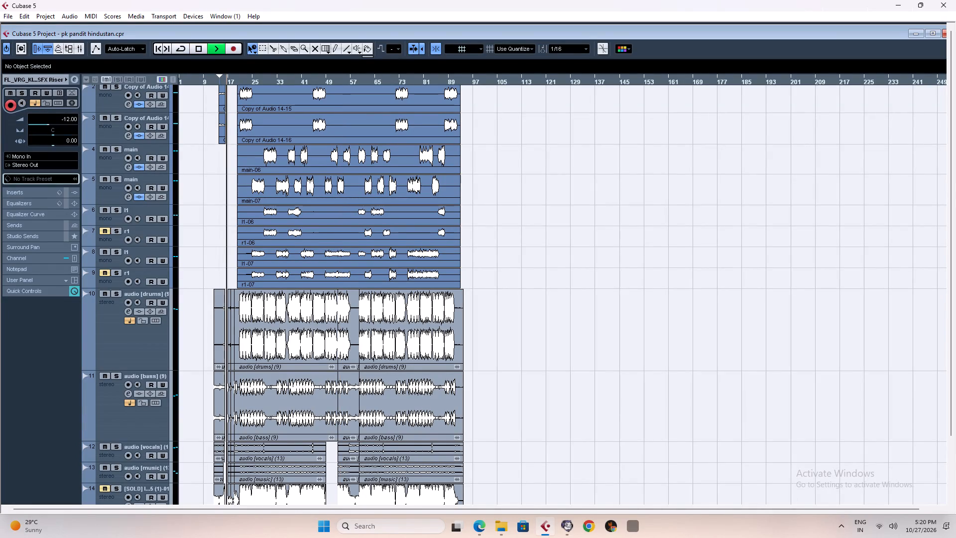
left_click(934, 36)
left_click_drag(953, 174, 955, 254)
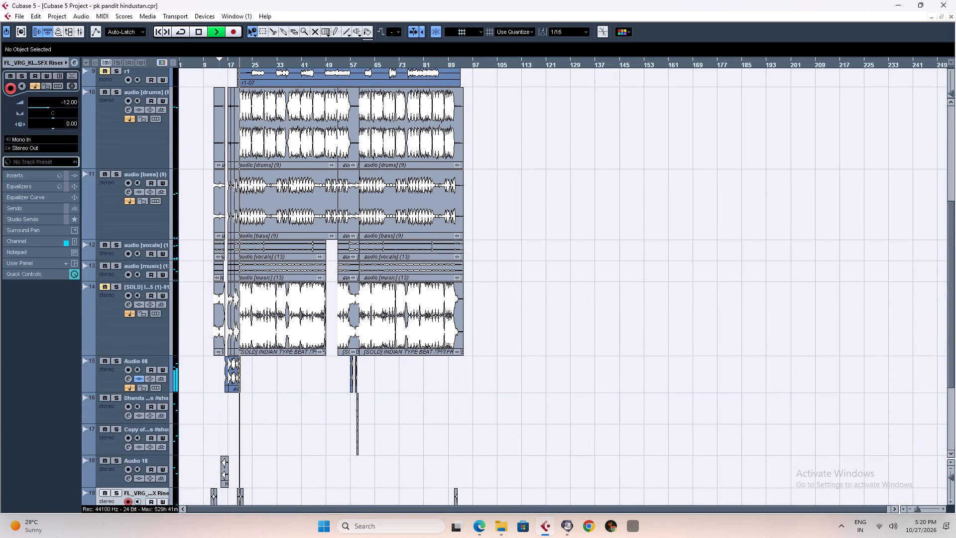
left_click_drag(948, 235, 949, 211)
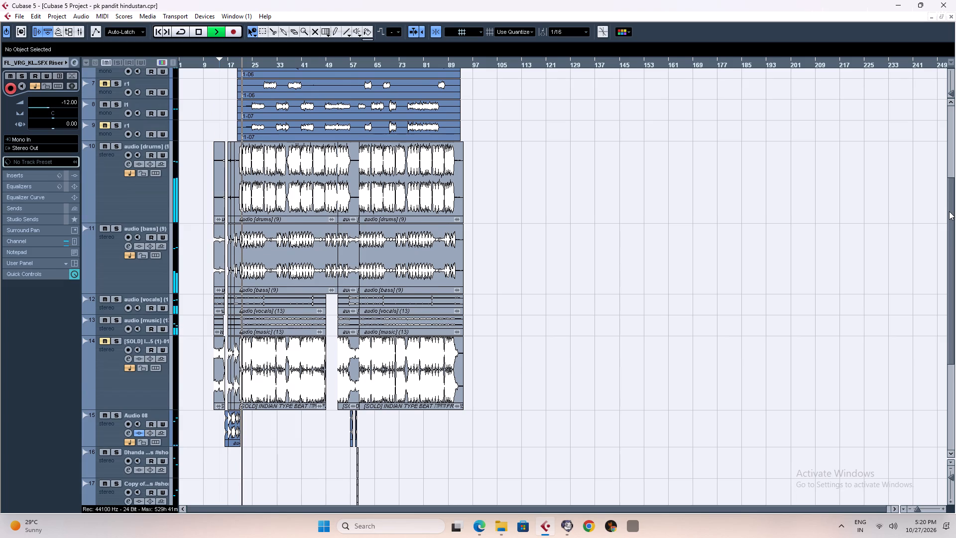
left_click_drag(949, 211, 955, 311)
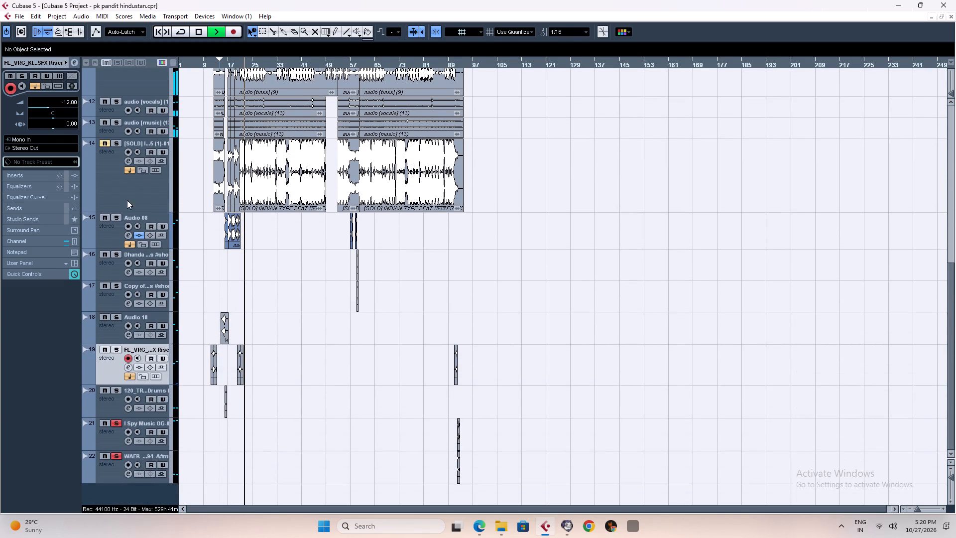
left_click(42, 106)
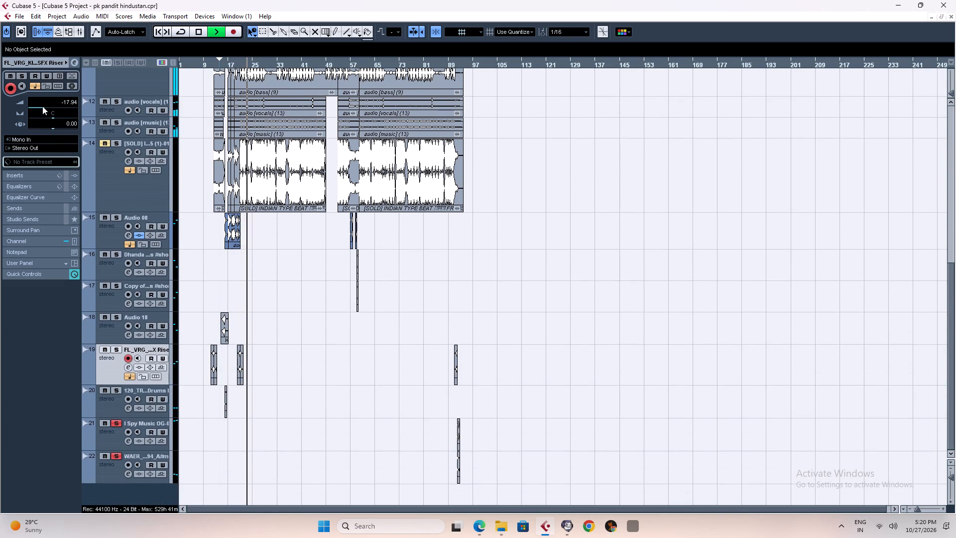
Replay from about bar 16 and listen to the CYM-01 clips at bar 21 with the riser track at its new level.
key("space")
key("space")
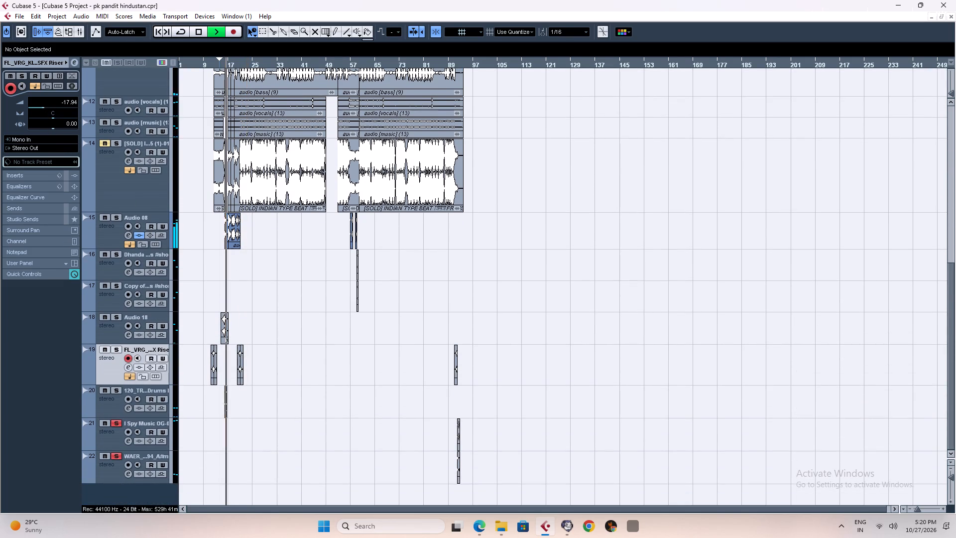
key("h")
key("h")
key("h")
key("h")
key("h")
key("h")
key("h")
key("h")
key("h")
key("h")
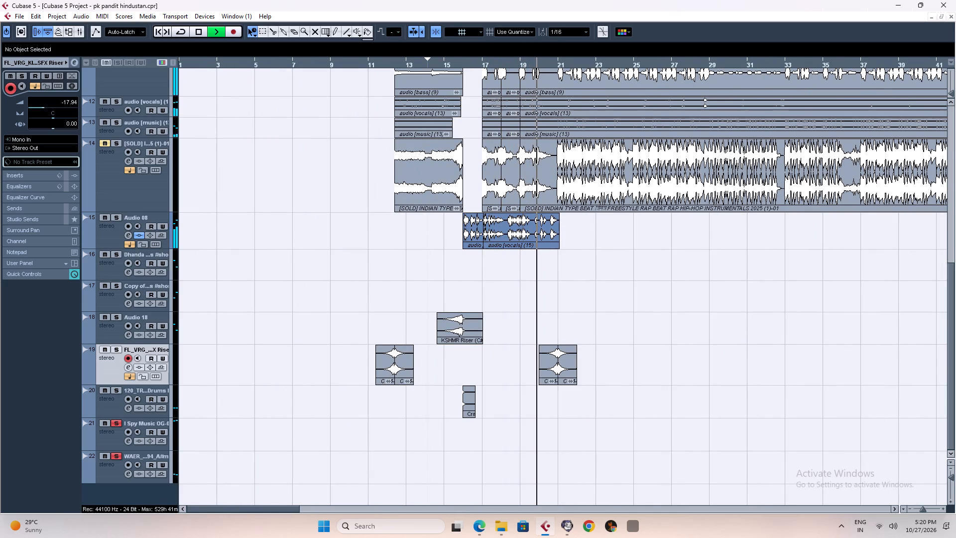
key("h")
key("h")
key("h")
key("h")
key("h")
key("h")
key("h")
key("h")
key("h")
key("h")
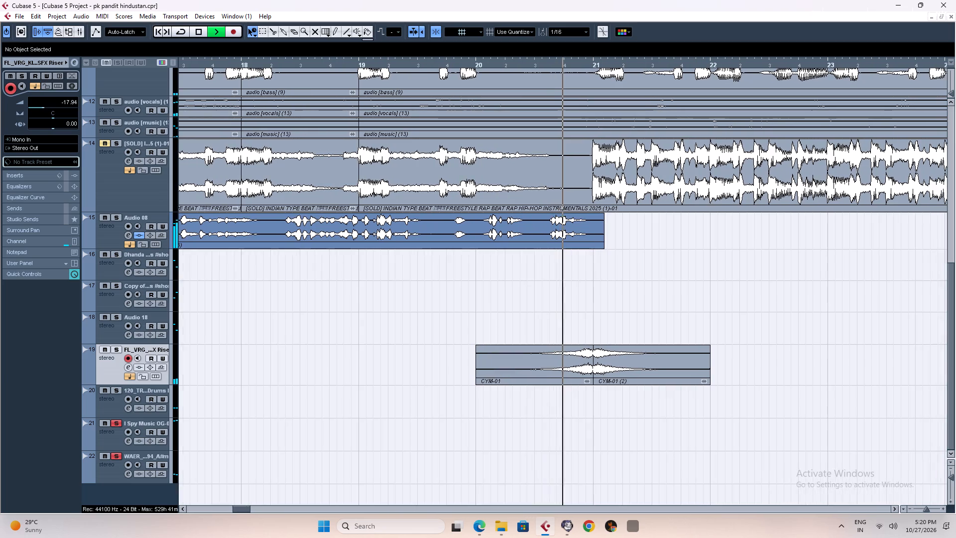
key("g")
key("g")
key("g")
key("g")
key("g")
key("g")
key("g")
key("g")
key("g")
key("g")
key("g")
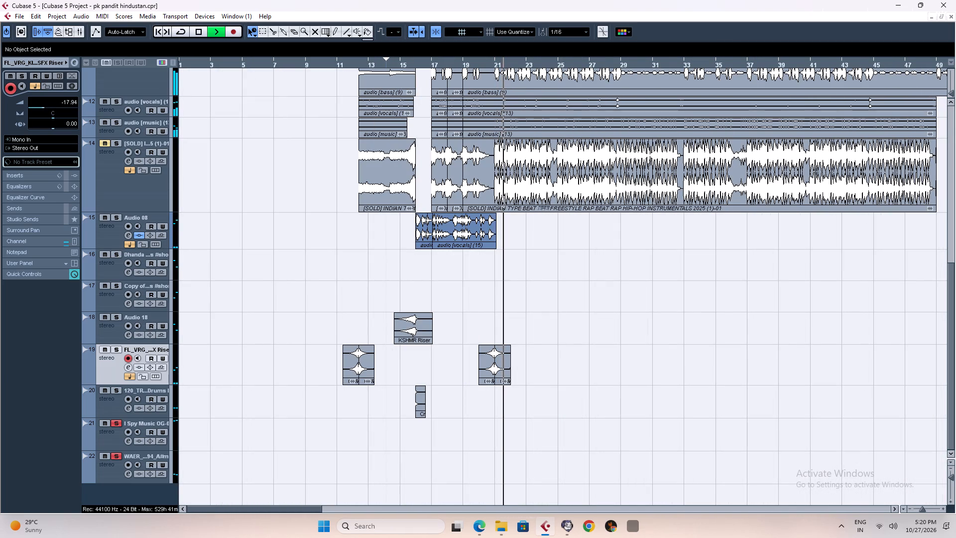
Jump to bar 16 and listen to the short break with the Audio 08 vocals, riser and crash.
left_click(416, 64)
key("h")
key("h")
key("h")
key("g")
key("g")
key("g")
key("g")
key("g")
key("g")
key("g")
key("g")
key("g")
key("g")
key("g")
key("g")
key("g")
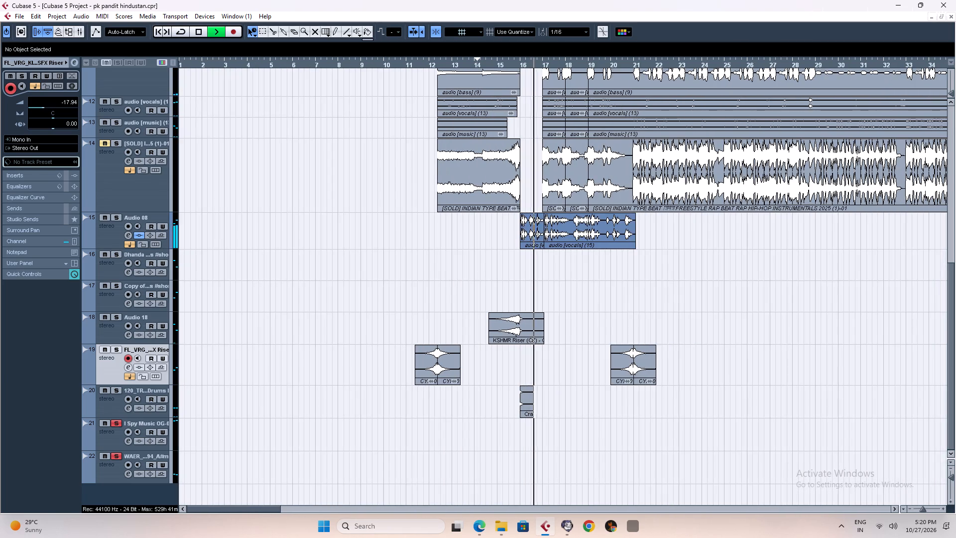
Jump to about bar 88 and listen to the ending around bar 91 where the last CYM-01 clip begins, and stop playback.
left_click(446, 63)
key("h")
key("h")
key("h")
key("h")
key("h")
key("h")
key("h")
key("h")
key("h")
key("h")
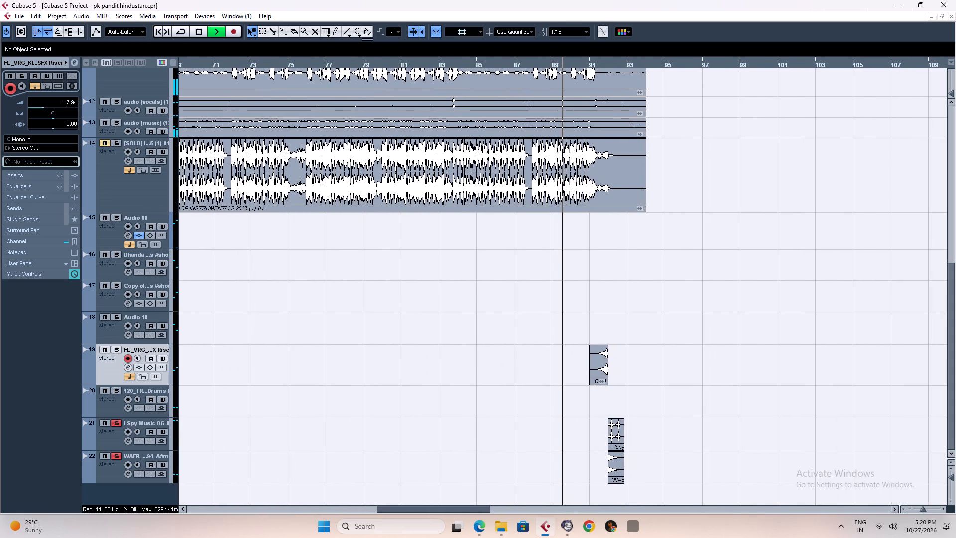
key("h")
key("h")
key("h")
key("h")
key("h")
key("h")
key("h")
key("h")
key("h")
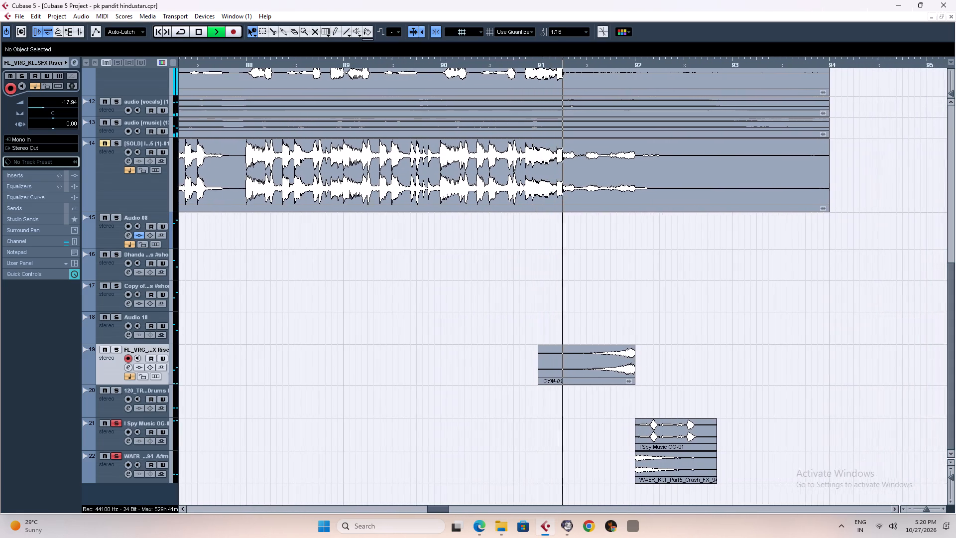
key("space")
Turn off solo on the I Spy Music OG and WAER crash tracks.
left_click(115, 429)
left_click(114, 422)
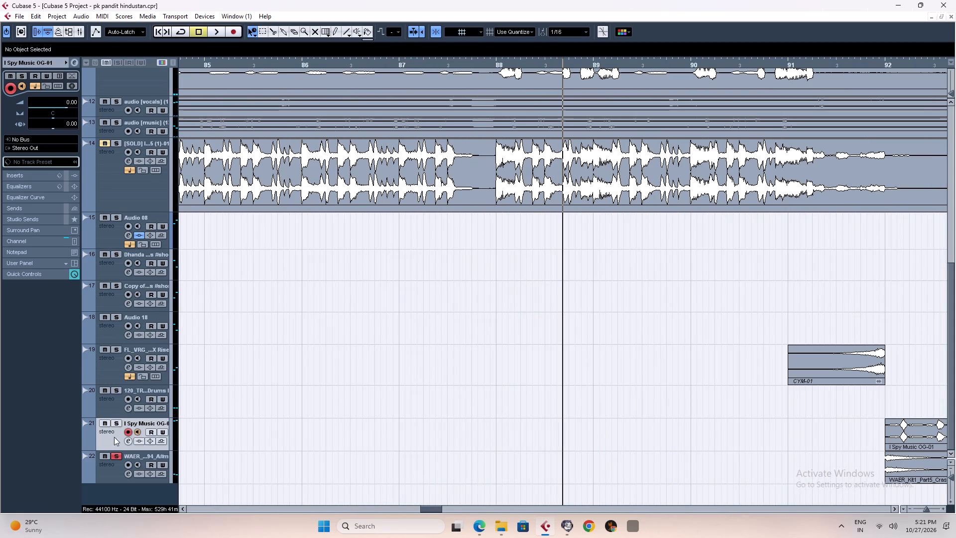
left_click(116, 460)
Listen to the ending from about bar 88 past the last CYM-01 clip and end effects in the full mix, and stop playback.
key("space")
key("g")
key("g")
key("g")
key("g")
key("g")
key("g")
key("g")
key("g")
key("g")
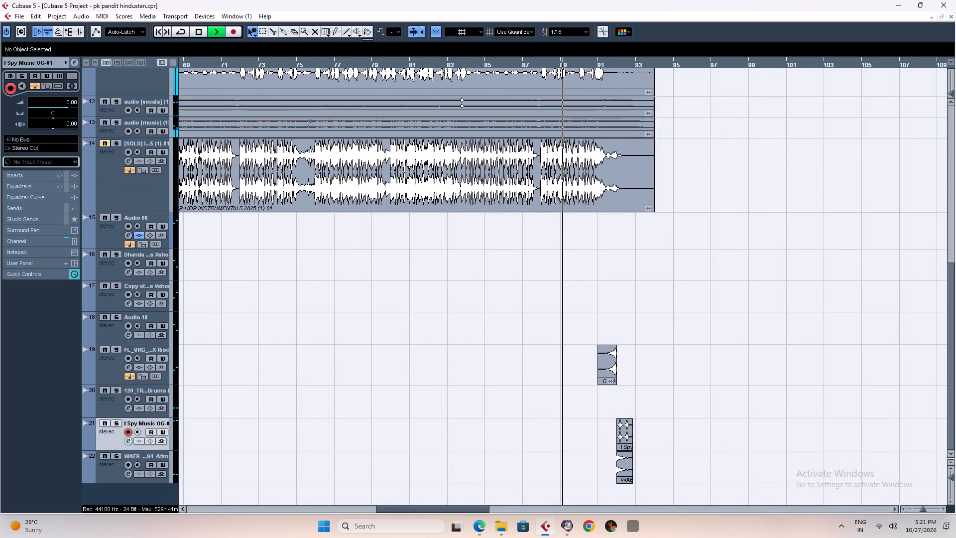
right_click(684, 326)
left_click(684, 326)
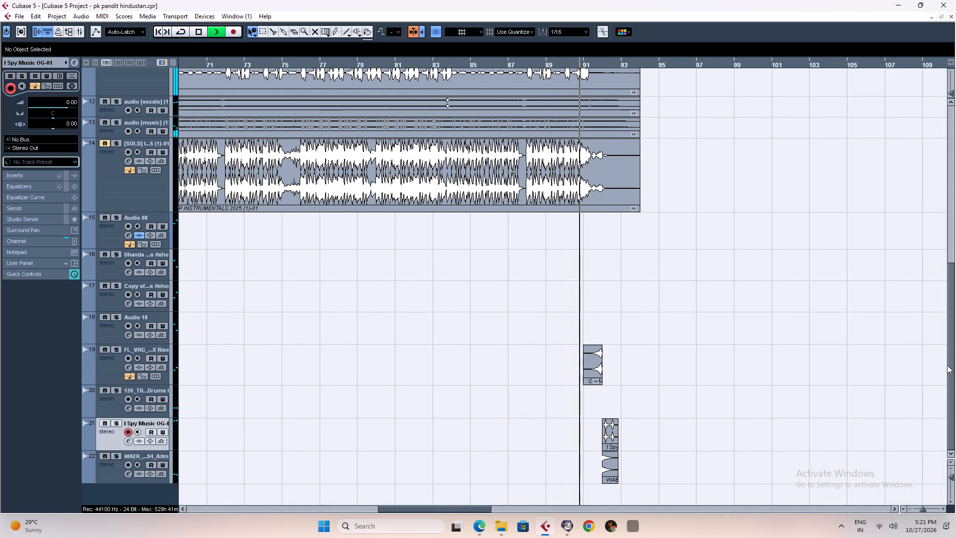
left_click_drag(949, 364, 954, 417)
left_click_drag(951, 393, 951, 190)
key("space")
Listen to the song's start from about bar 13, skip to about bar 17, and stop playback.
key("g")
key("g")
key("g")
key("g")
key("g")
key("g")
key("g")
key("g")
key("g")
key("g")
key("g")
key("g")
key("g")
key("g")
key("g")
key("g")
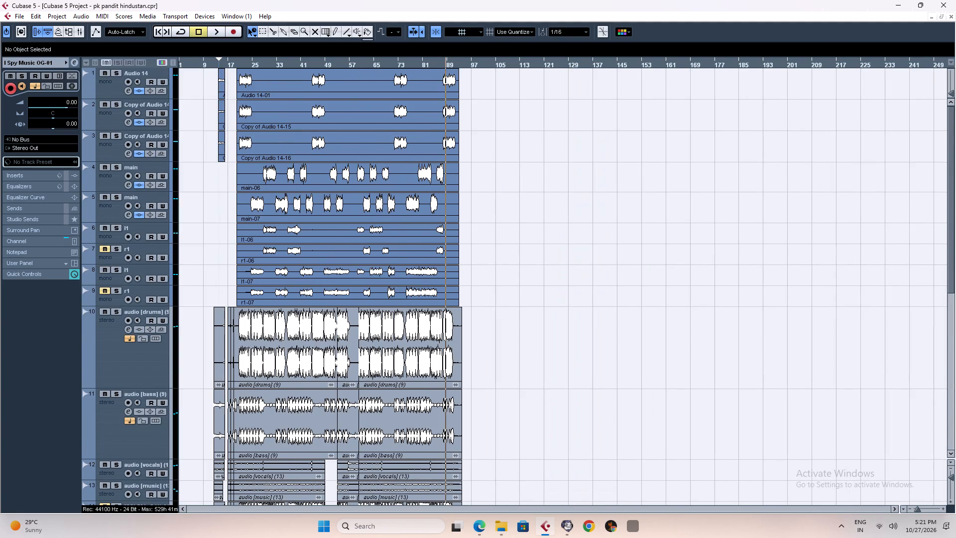
left_click(216, 64)
key("space")
left_click_drag(951, 224, 951, 322)
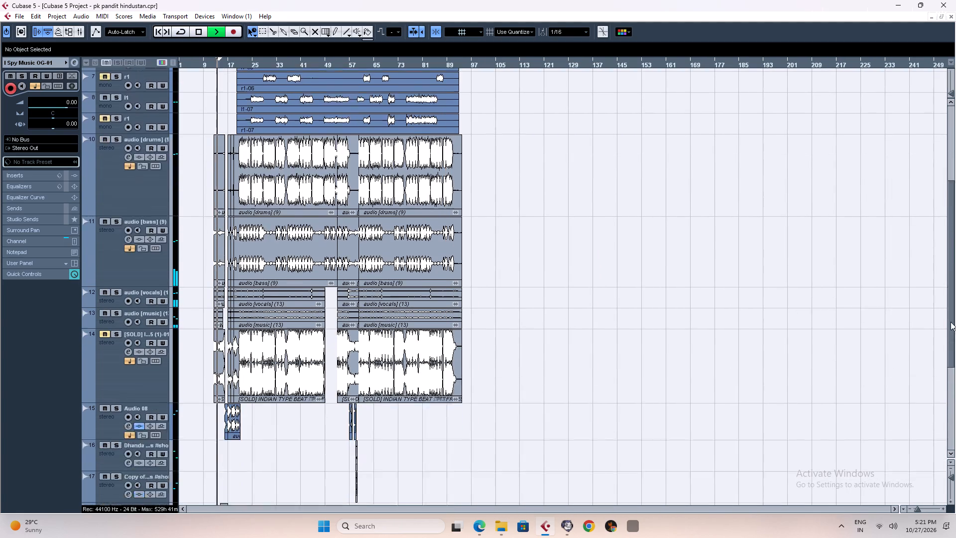
left_click_drag(951, 322, 946, 431)
left_click(228, 63)
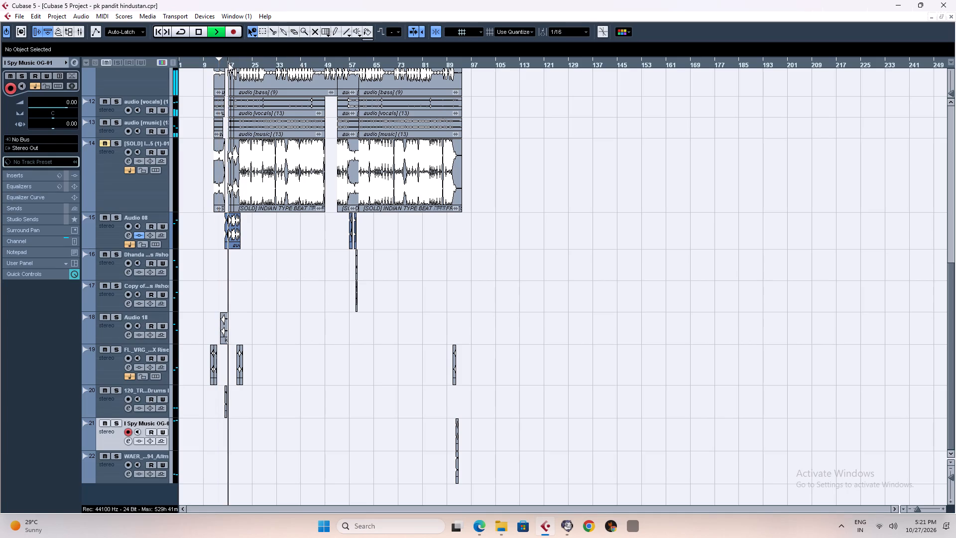
key("space")
Play from about bar 20 and check the CYM-01 clips closely where the beat enters at bar 21.
key("h")
key("h")
key("h")
key("h")
key("h")
key("h")
key("h")
key("h")
key("h")
key("h")
key("h")
key("h")
key("h")
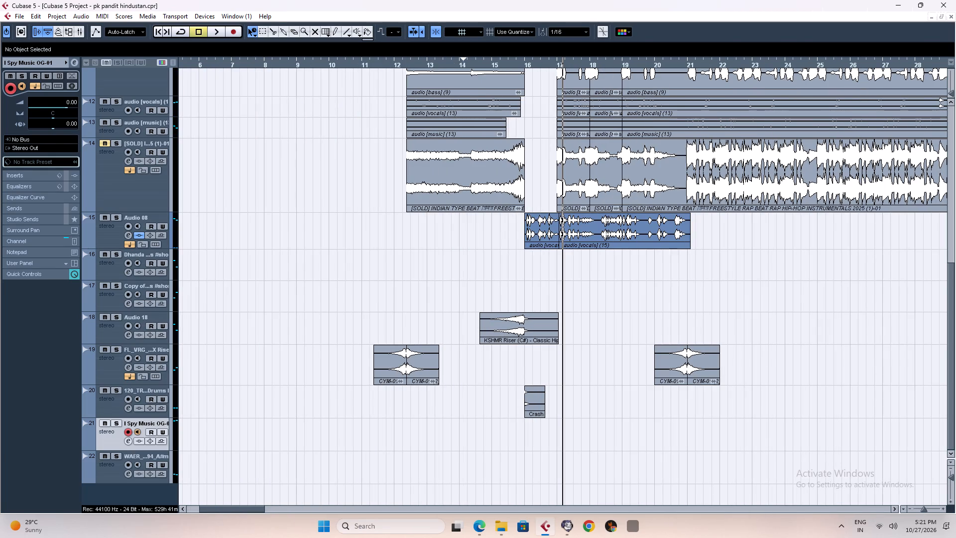
left_click(659, 64)
key("space")
key("h")
key("h")
key("h")
key("h")
key("h")
key("h")
key("h")
key("h")
key("h")
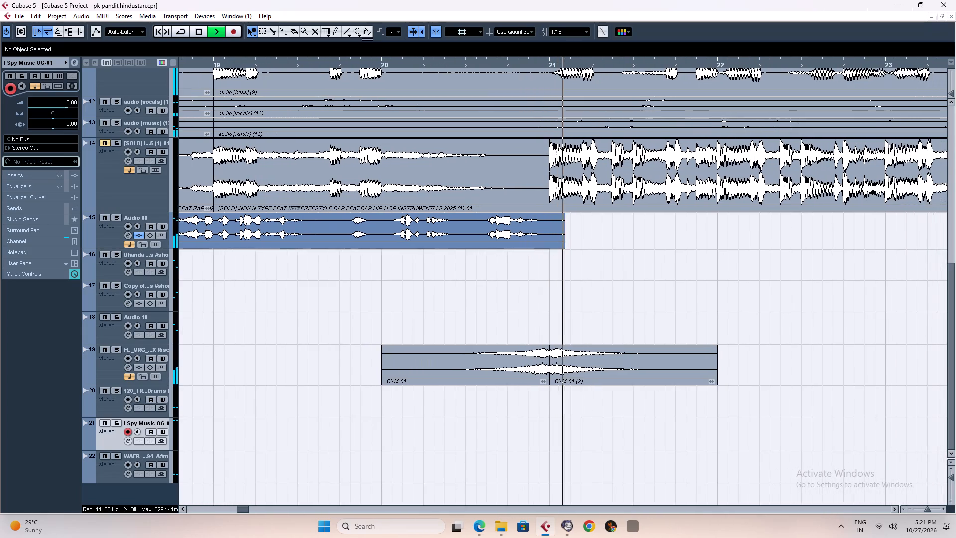
Look over the whole arrangement from the vocal tracks down to the end effects while the song plays on from bar 21, and stop playback.
key("g")
key("g")
key("g")
key("g")
key("g")
key("g")
key("g")
key("g")
key("g")
key("g")
key("g")
key("g")
key("g")
key("g")
key("g")
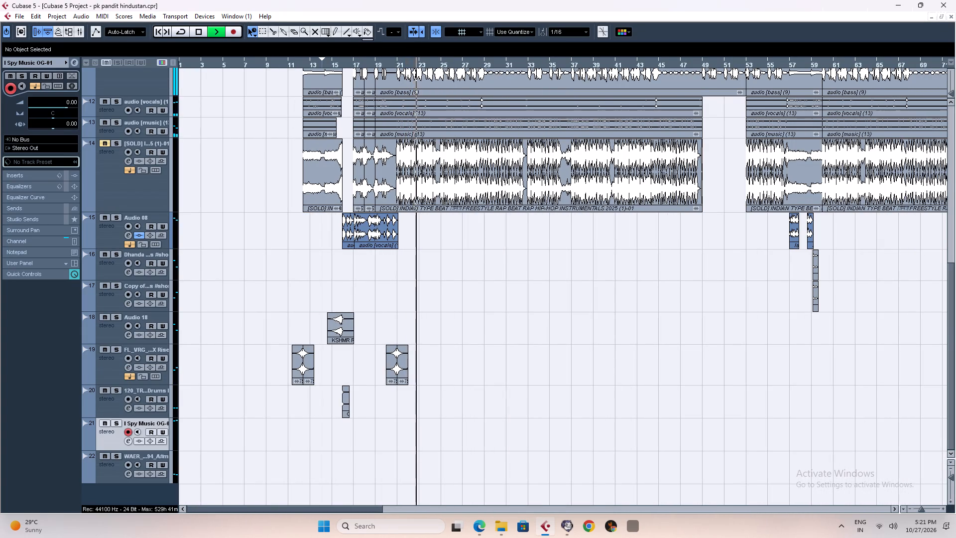
left_click_drag(950, 331, 951, 245)
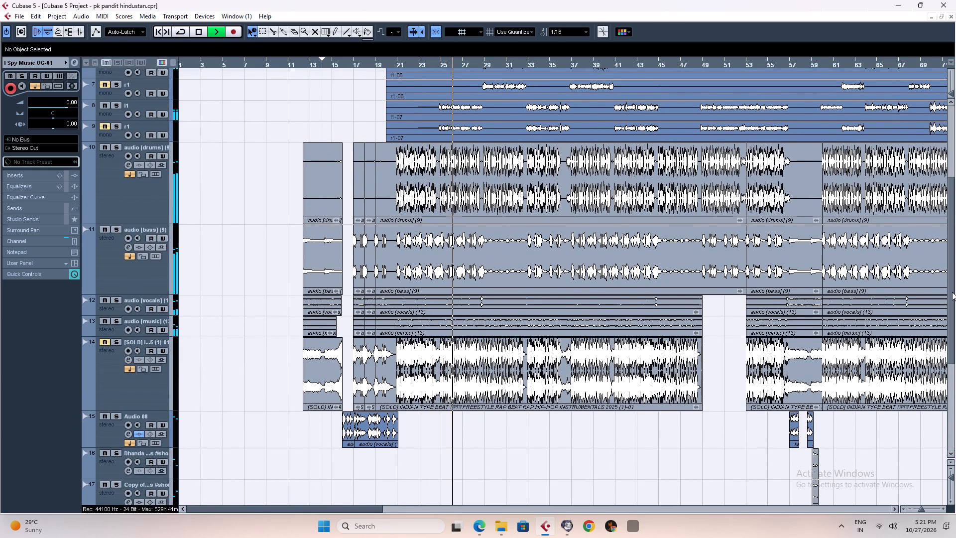
left_click_drag(952, 292, 952, 146)
key("g")
key("g")
key("g")
key("g")
key("g")
key("g")
key("g")
key("g")
key("g")
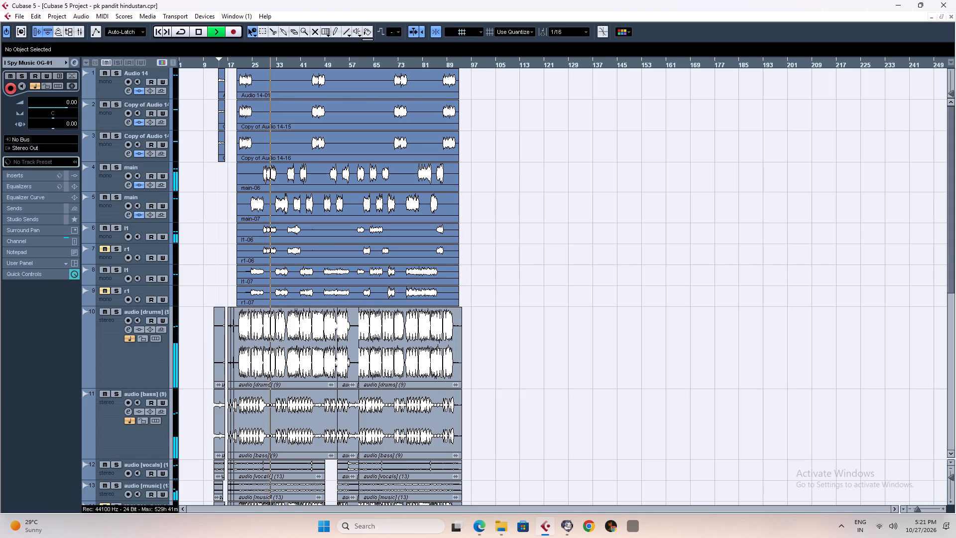
left_click_drag(949, 249, 954, 471)
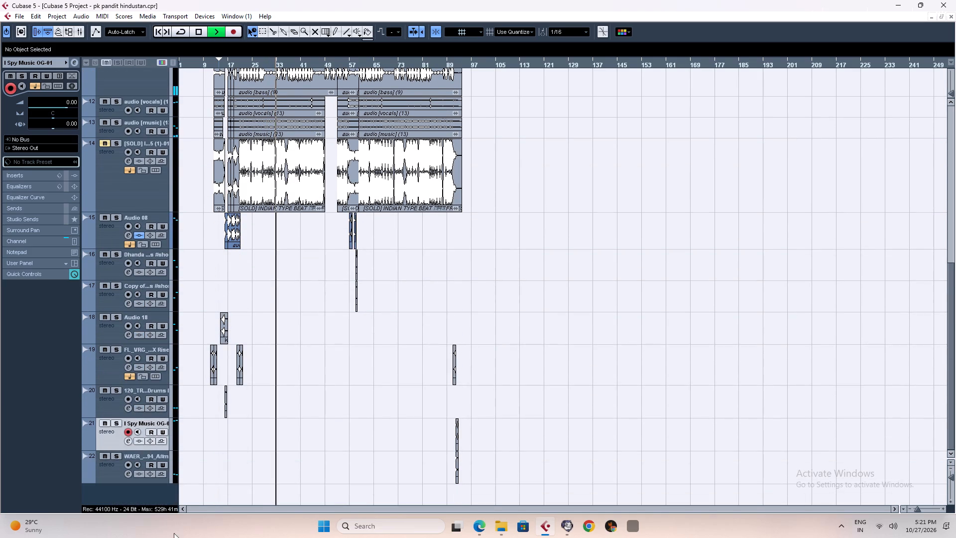
key("space")
Add an FX channel track with H-Delay Stereo as its effect and close the plug-in window.
right_click(130, 495)
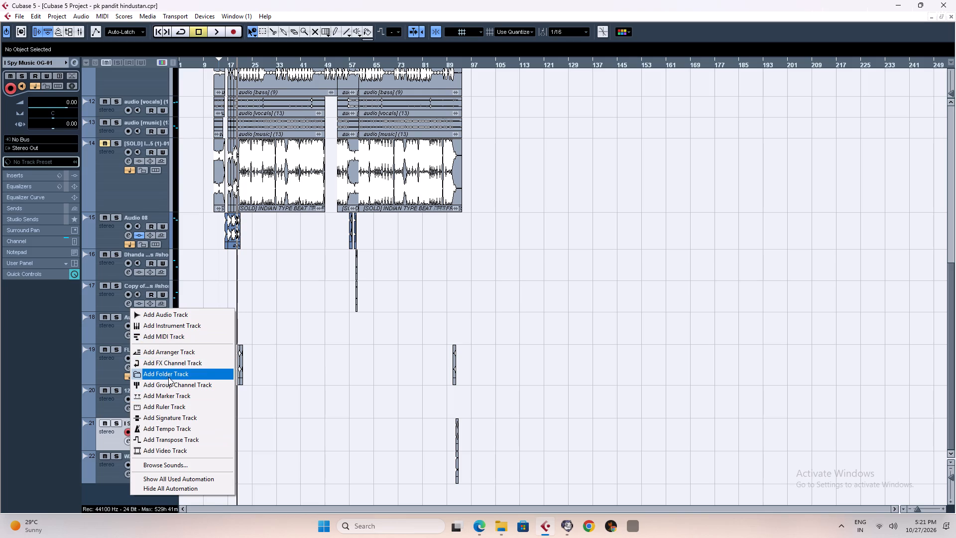
left_click(176, 362)
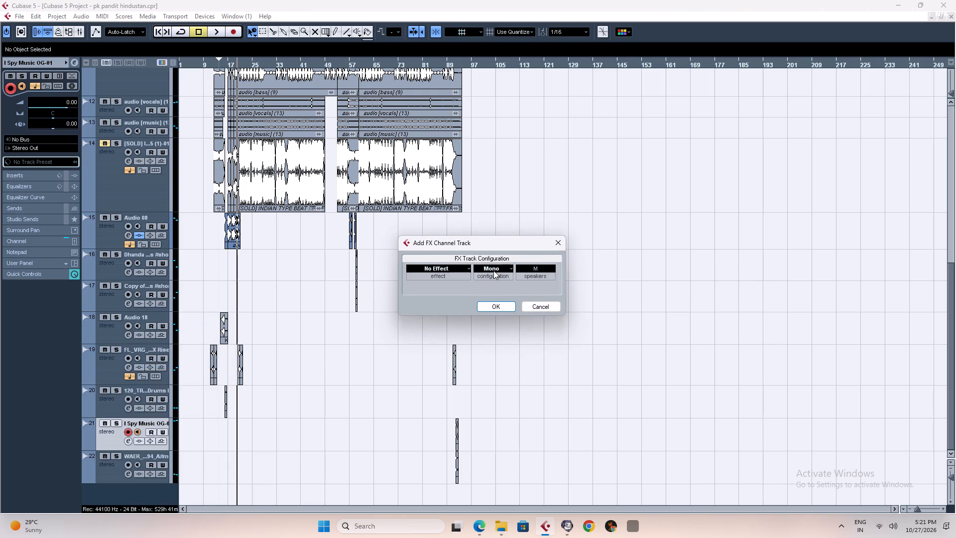
left_click(493, 270)
left_click(500, 291)
left_click(440, 264)
left_click(441, 269)
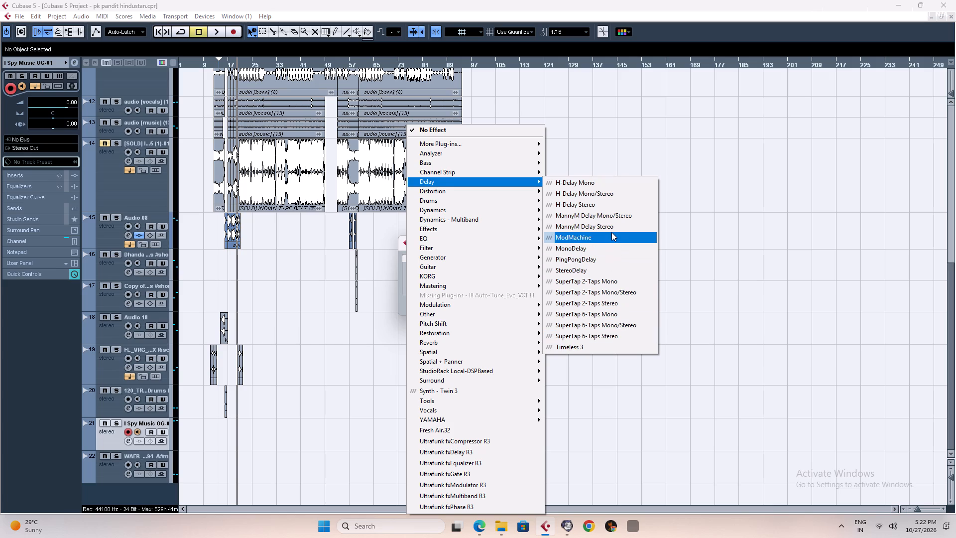
left_click(597, 205)
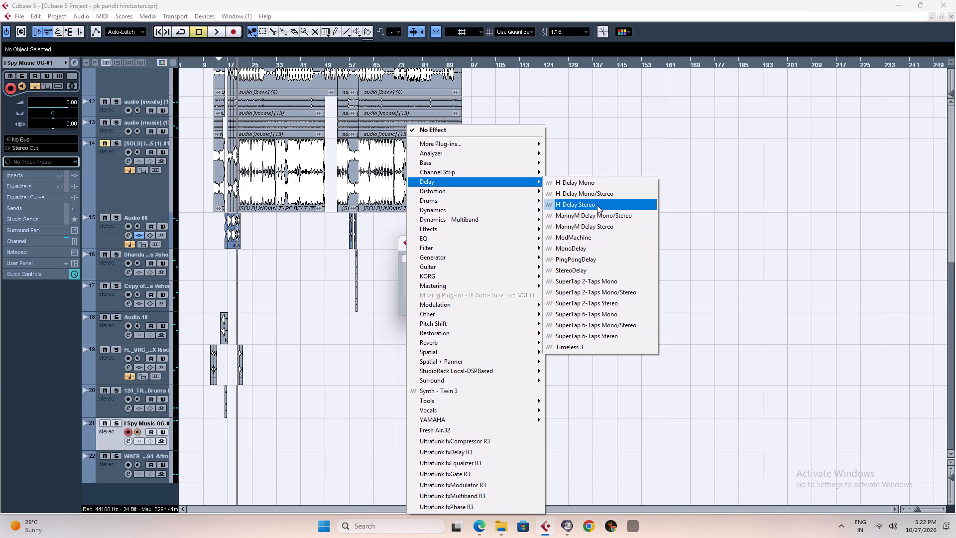
left_click(500, 308)
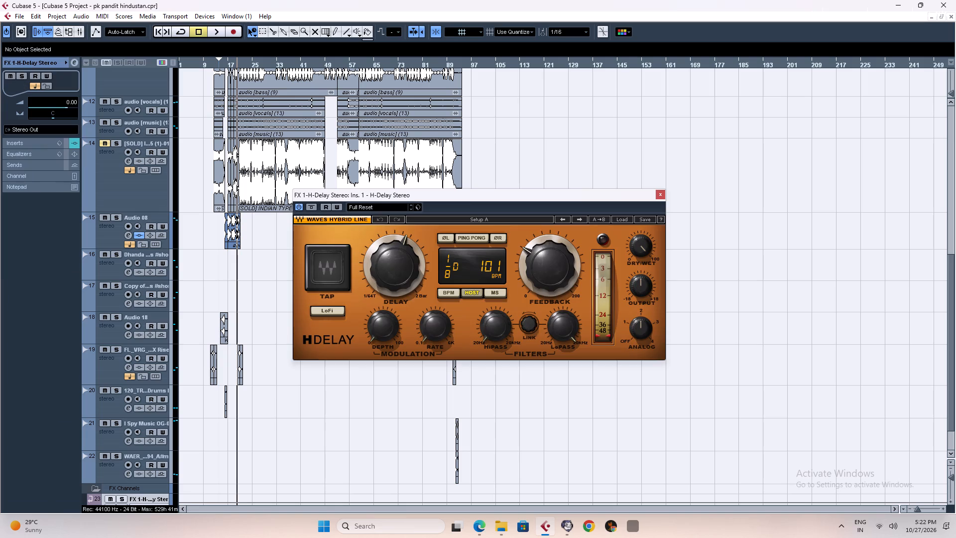
left_click_drag(953, 275, 939, 400)
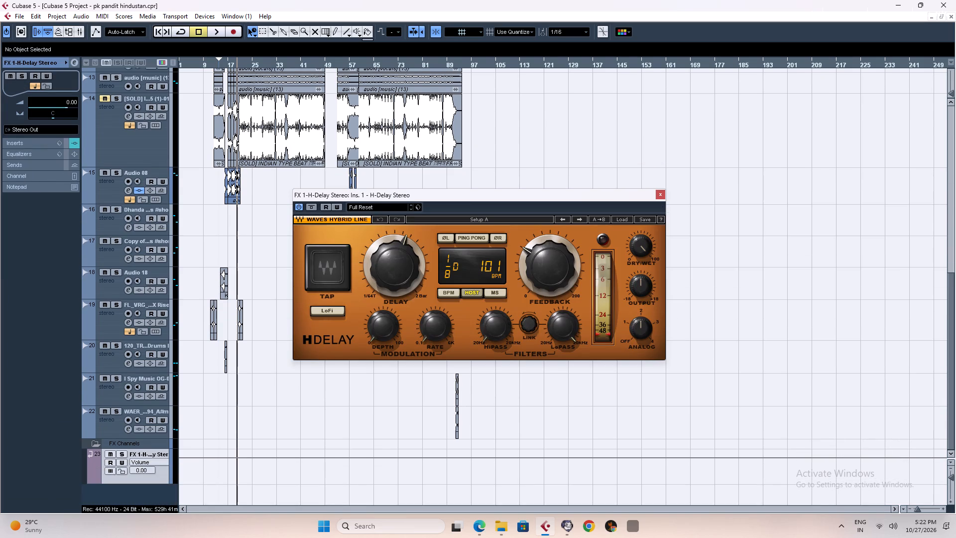
left_click(660, 196)
Add a second FX channel track with H-Reverb Stereo as its effect.
right_click(131, 491)
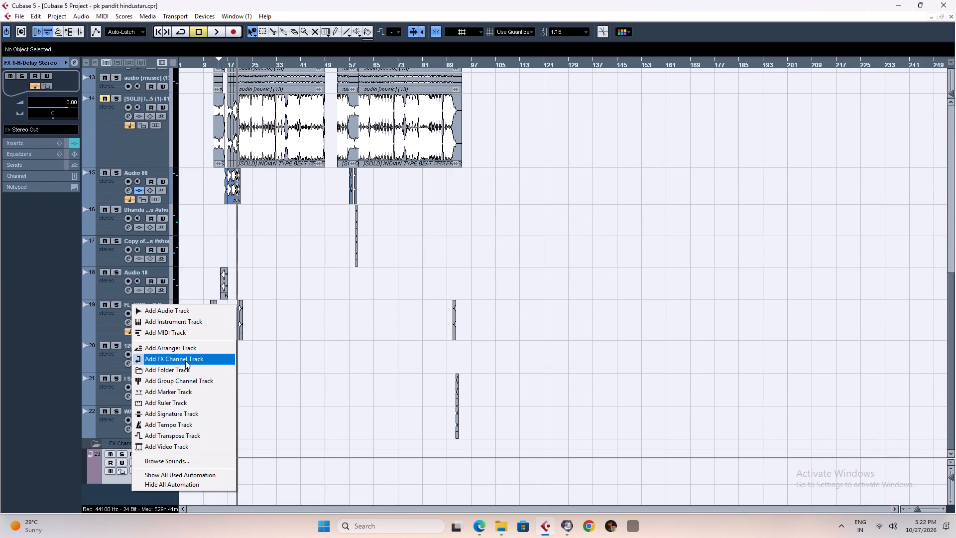
left_click(186, 360)
left_click(446, 269)
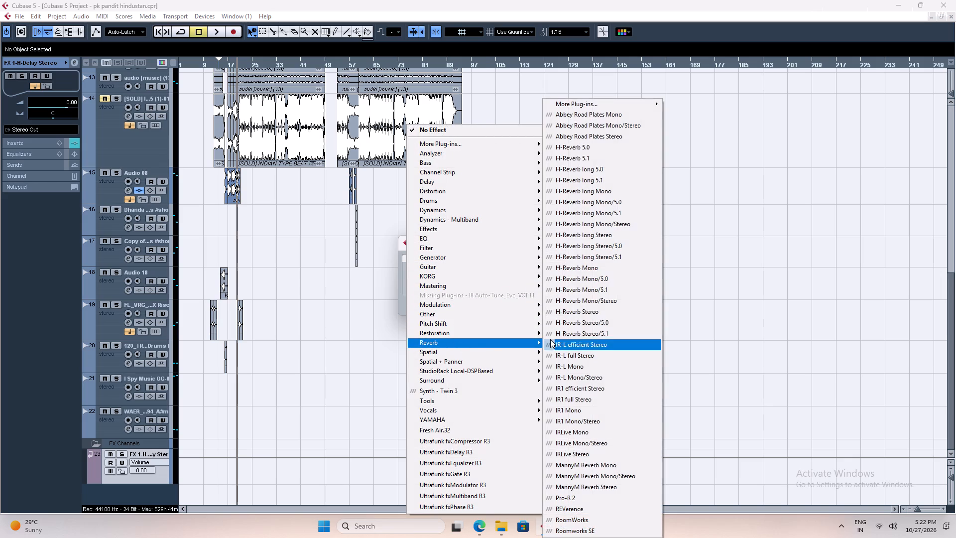
left_click(612, 314)
left_click(493, 303)
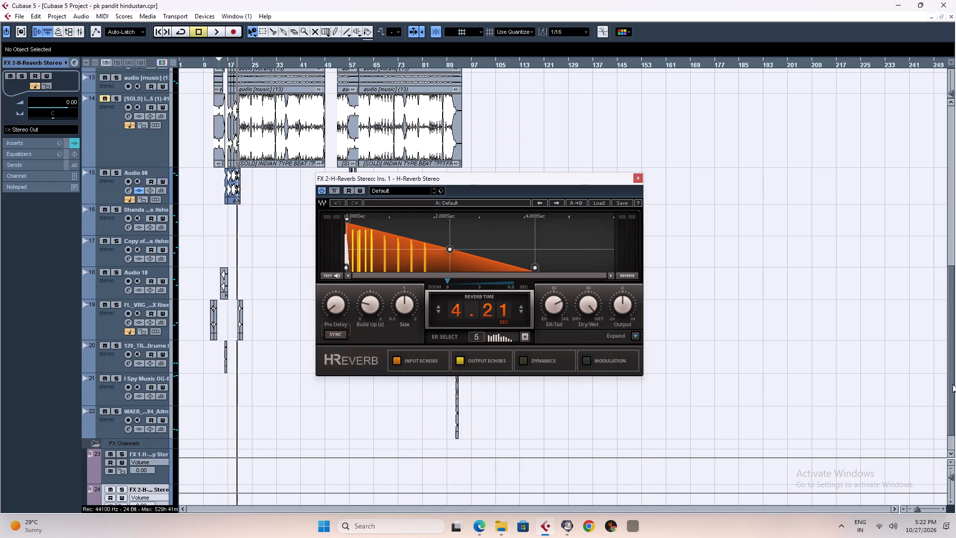
Set the H-Reverb reverb time to 1.2 seconds and close the plug-in window.
left_click(462, 310)
double_click(453, 314)
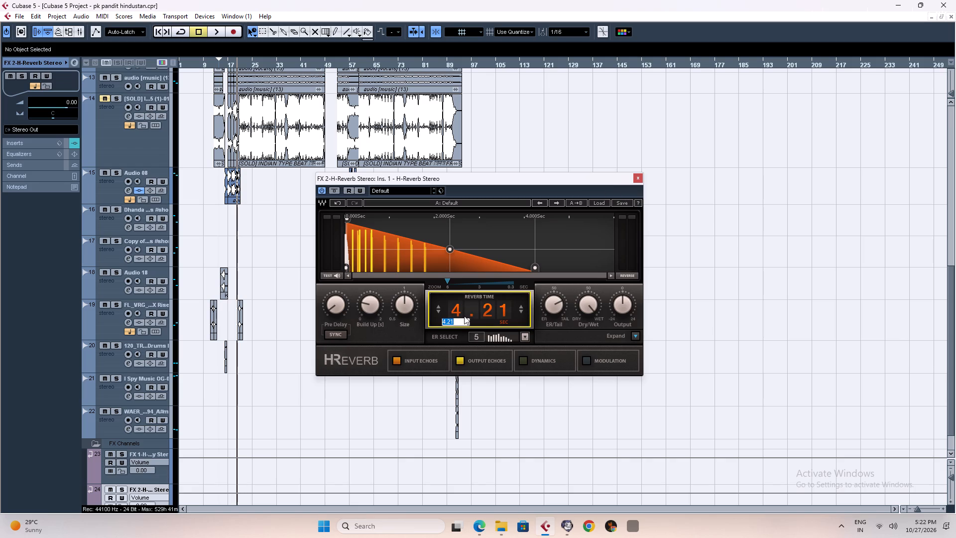
type("1.")
key("2")
key("Return")
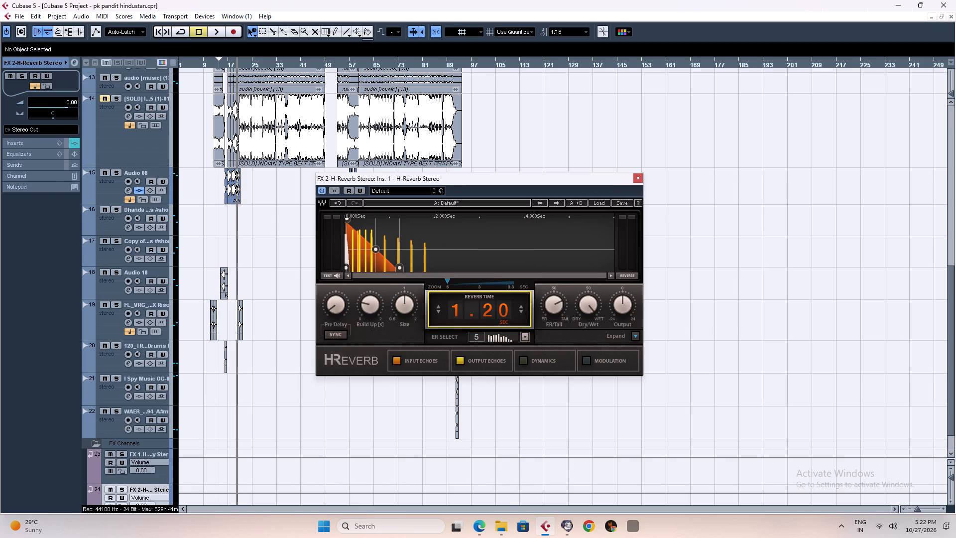
left_click(638, 180)
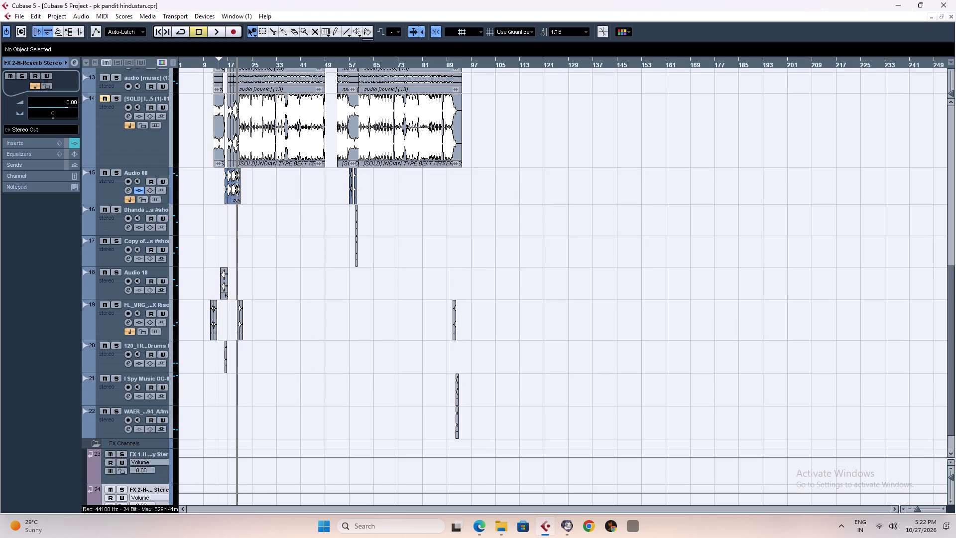
Solo the Audio 14 vocal track and play it from about bar 20.
scroll(283, 207, "up", 4)
scroll(283, 207, "down", 2)
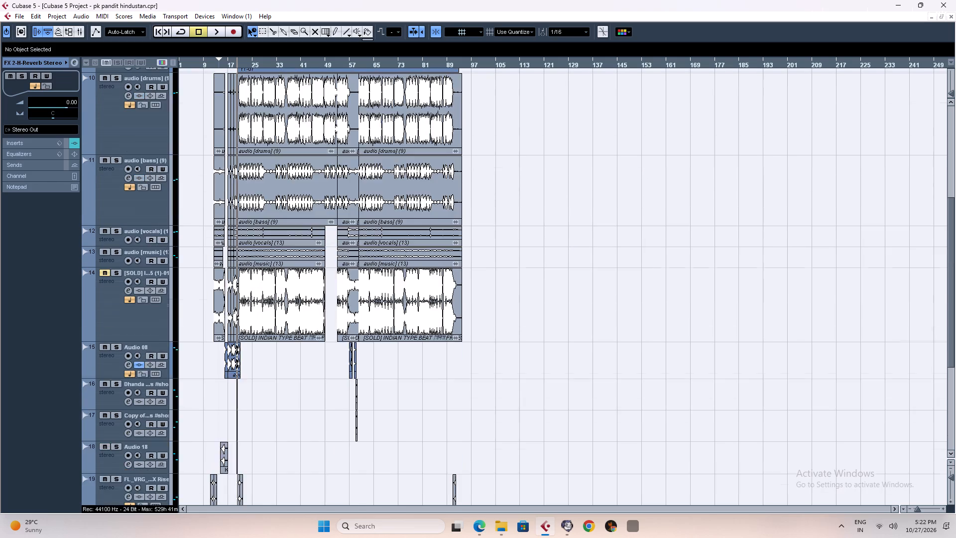
scroll(108, 149, "up", 5)
left_click(114, 88)
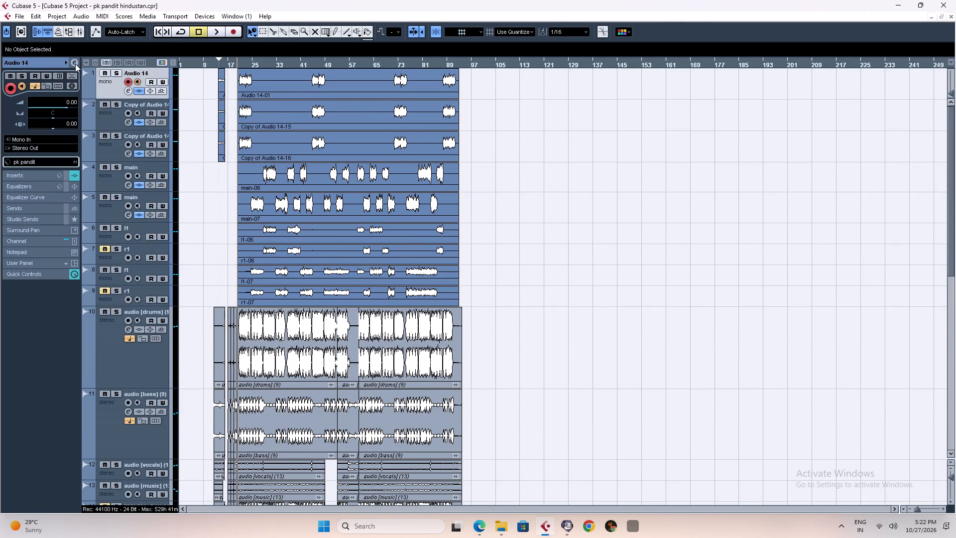
left_click(75, 64)
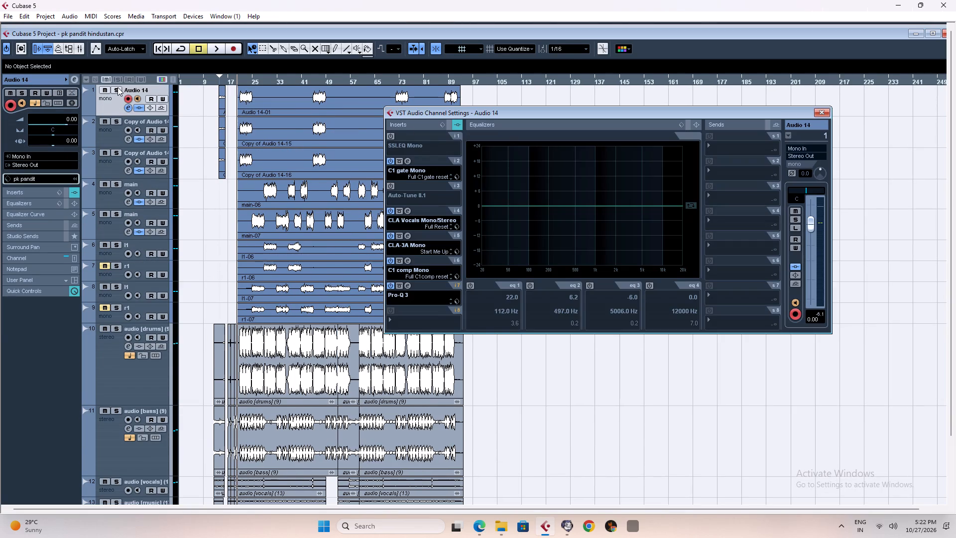
left_click(118, 87)
left_click(239, 79)
key("space")
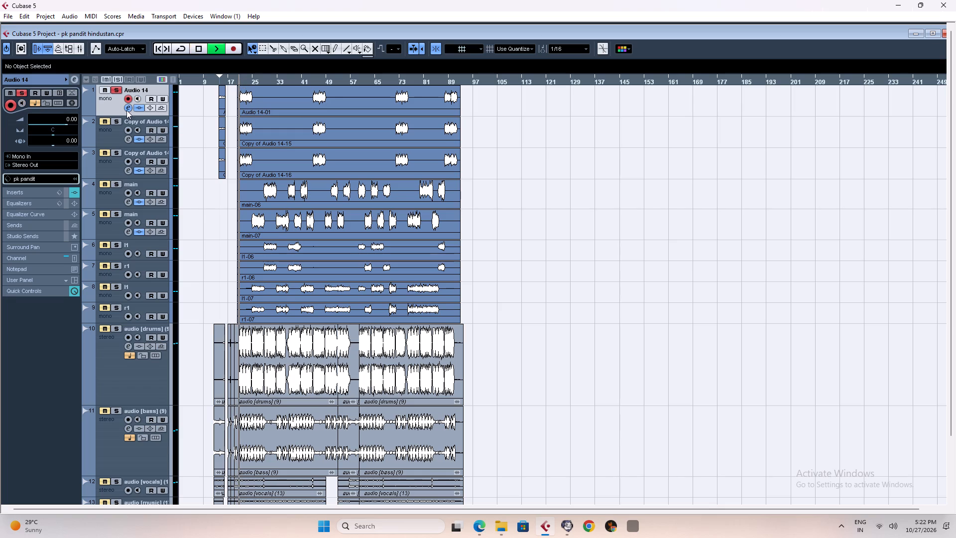
Assign Audio 14's first two sends to FX 1-H-Delay Stereo and FX 2-H-Reverb Stereo, and activate both sends.
left_click(74, 79)
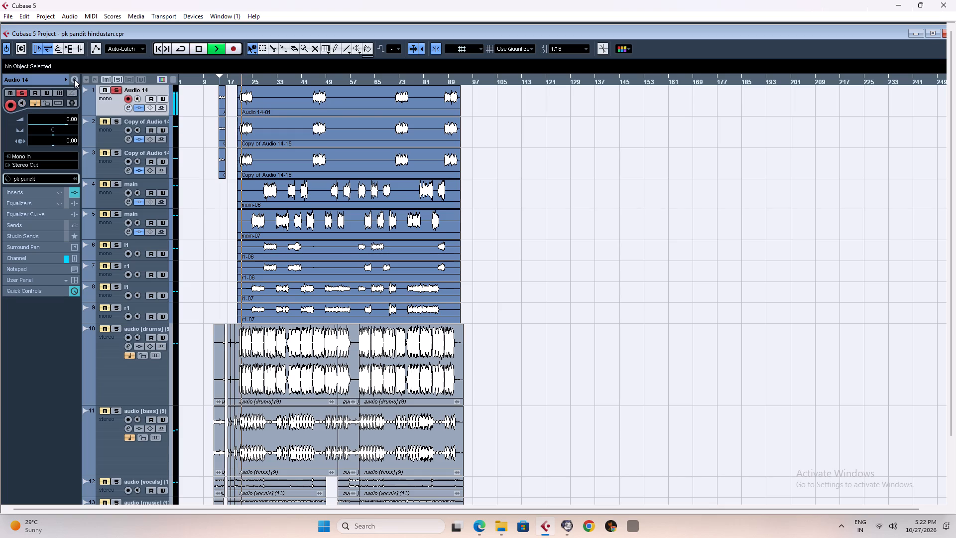
left_click(74, 79)
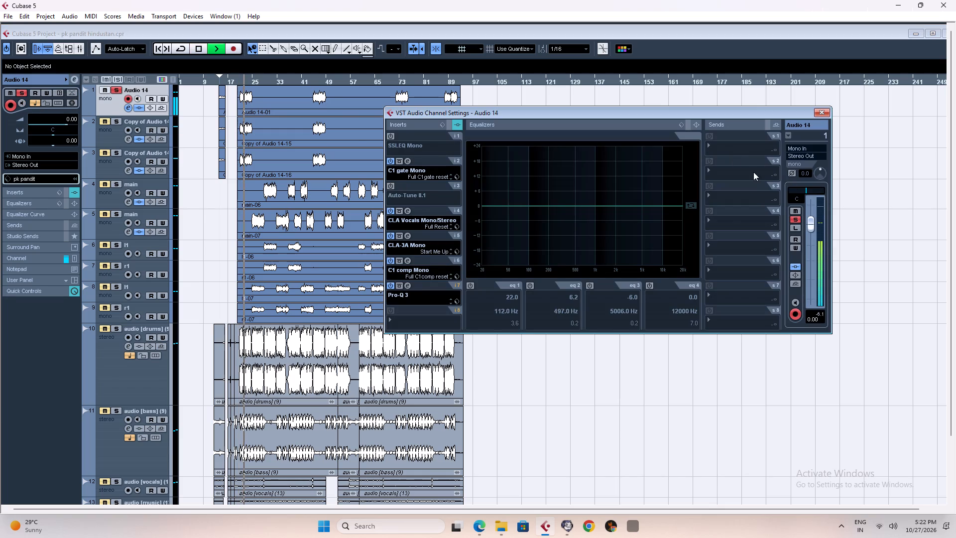
left_click(720, 145)
left_click(736, 172)
left_click(727, 167)
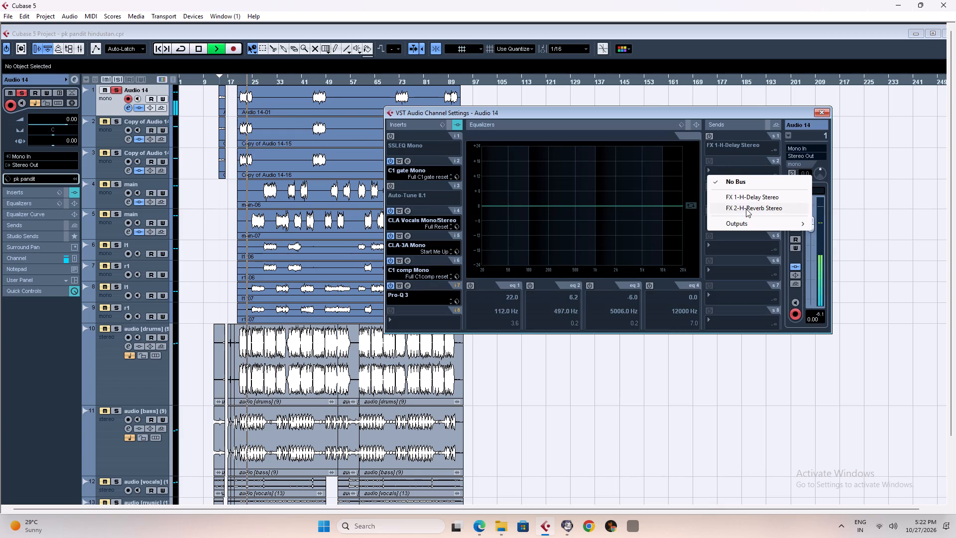
left_click(746, 209)
left_click(714, 141)
left_click(711, 138)
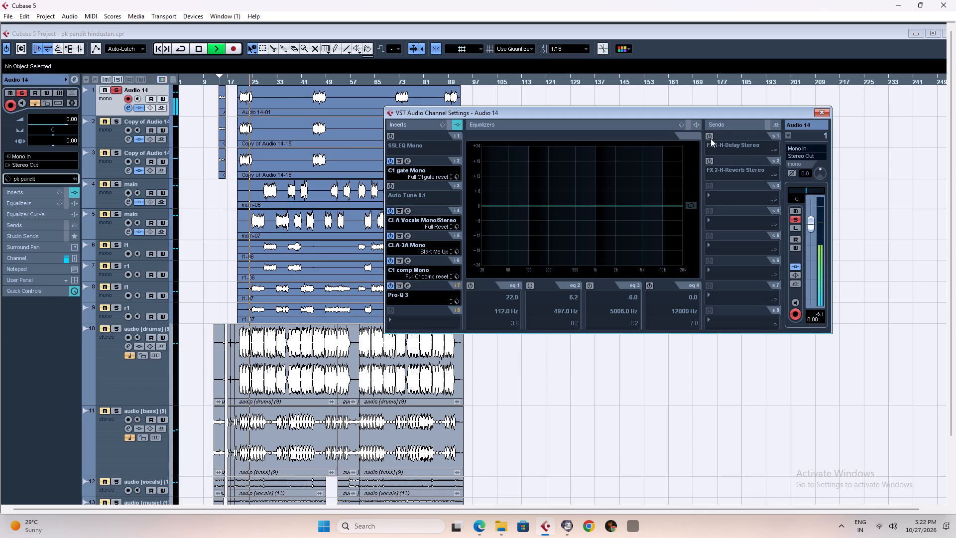
left_click(711, 137)
left_click(709, 164)
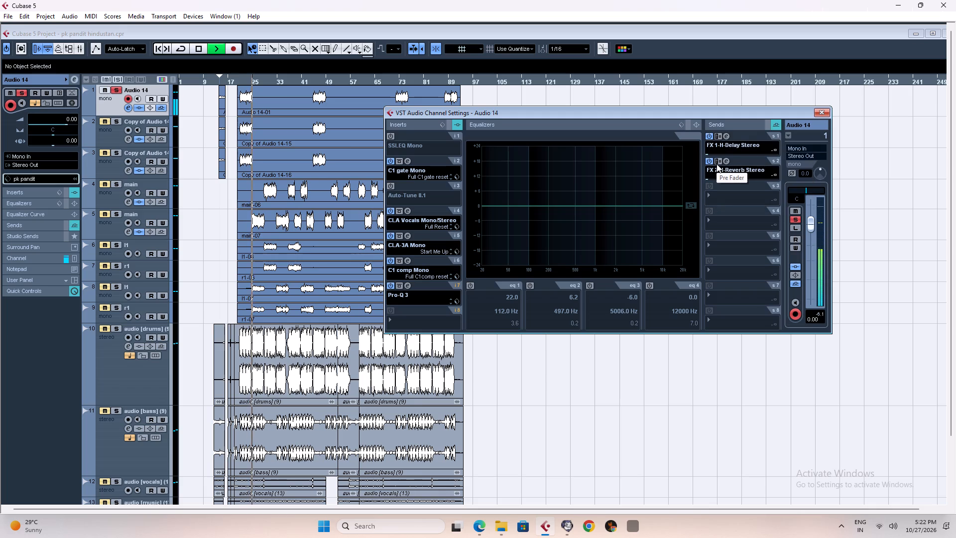
Replay Audio 14 from about bar 20, set its H-Delay send level to -34.19, and return to the full project view.
key("space")
key("space")
type("h")
key("h")
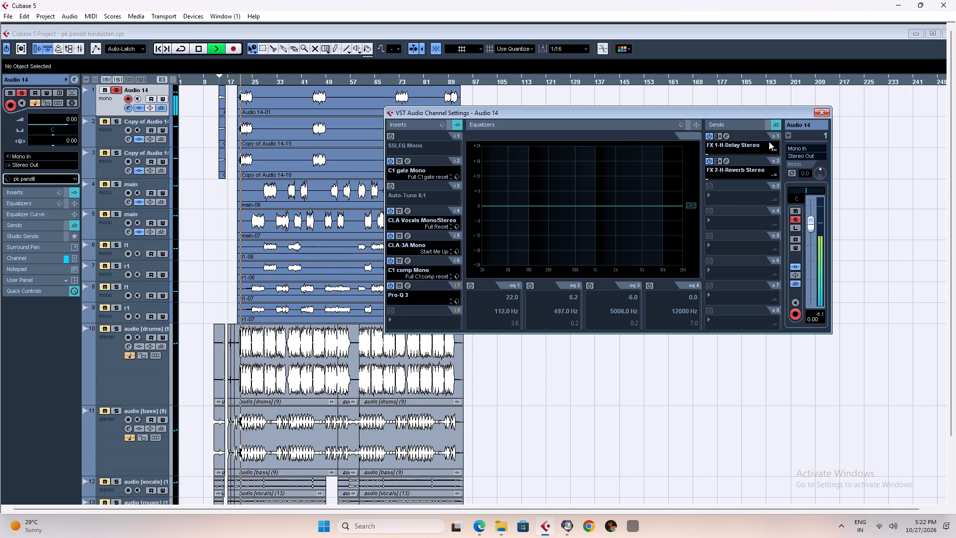
type("hj")
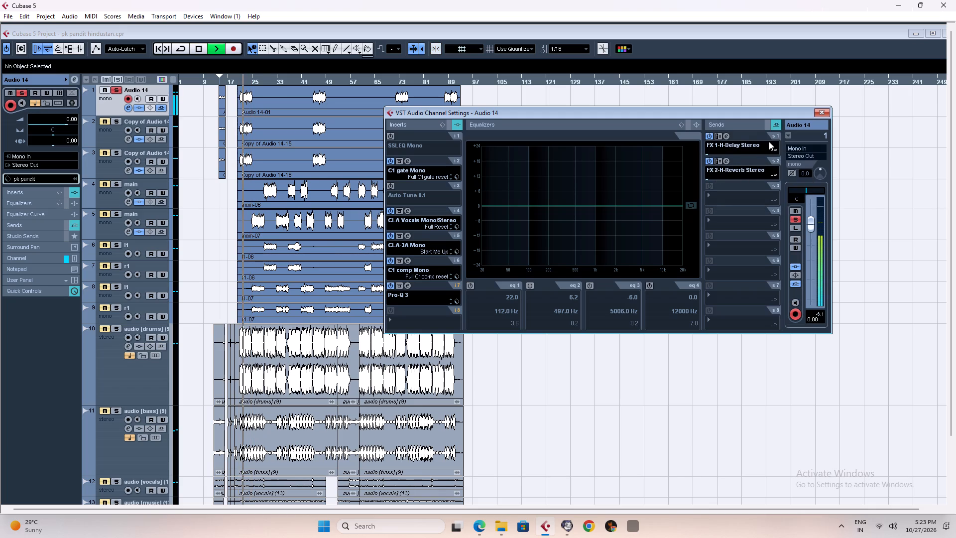
key("space")
key("space")
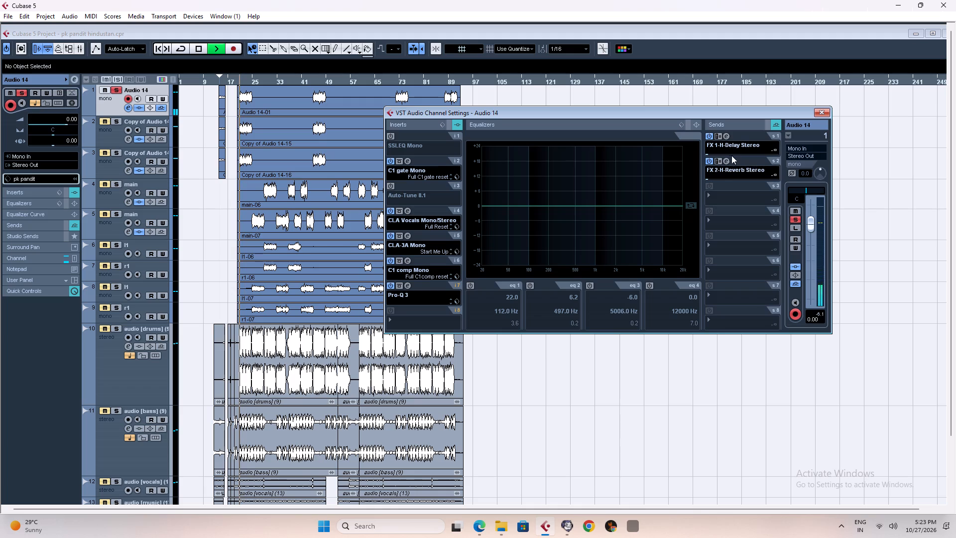
left_click(714, 155)
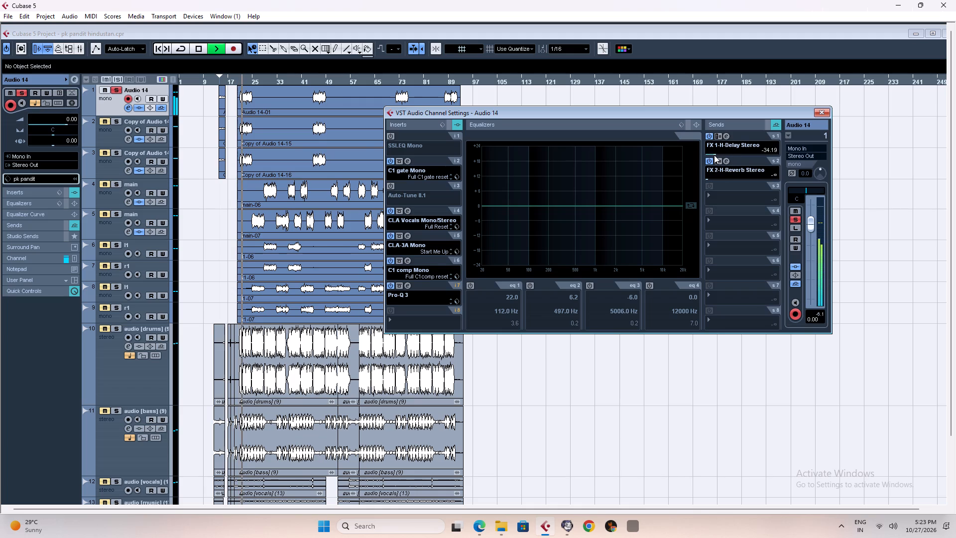
key("space")
left_click(830, 118)
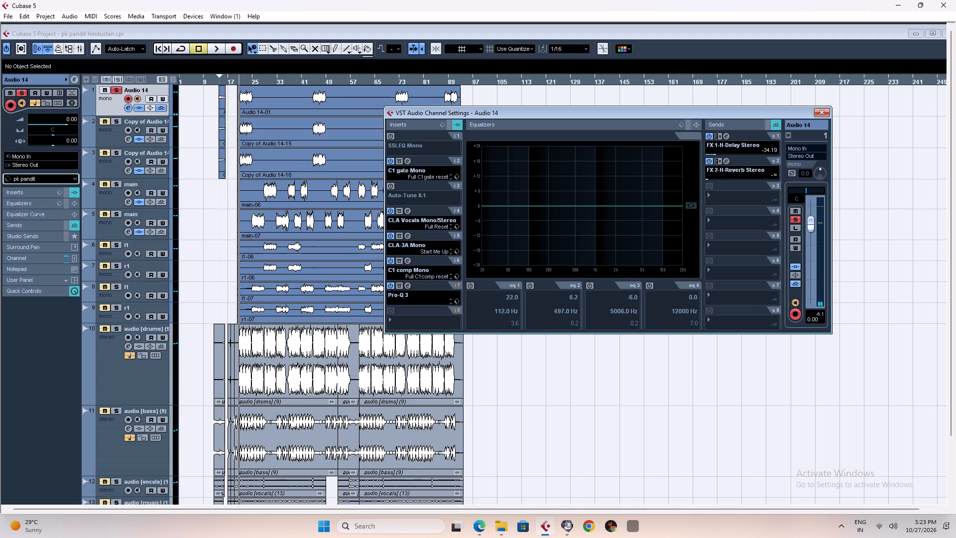
left_click(827, 117)
left_click(930, 34)
Solo both the H-Delay and H-Reverb FX channels along with Audio 14, and briefly play the vocal from about bar 20.
left_click_drag(953, 163, 941, 369)
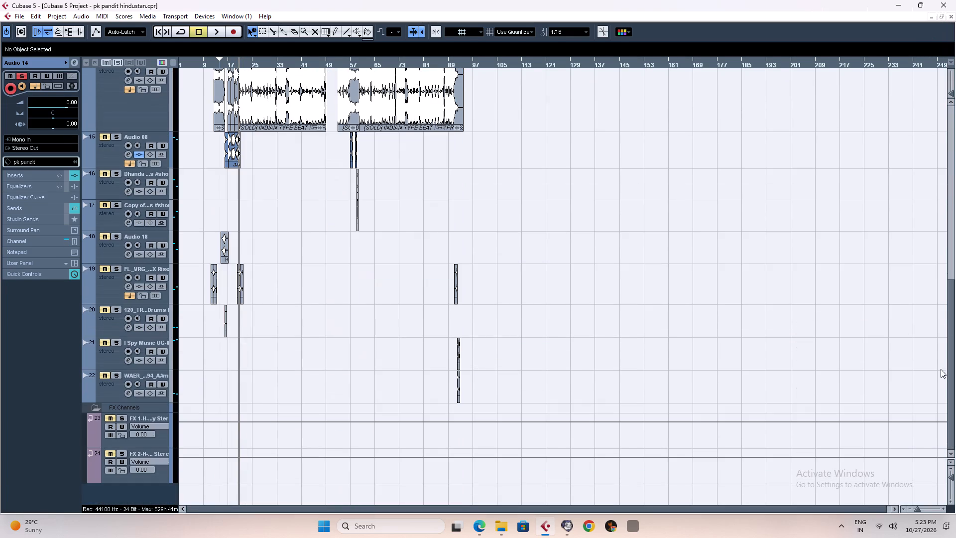
left_click_drag(941, 369, 938, 370)
left_click(119, 415)
left_click(119, 456)
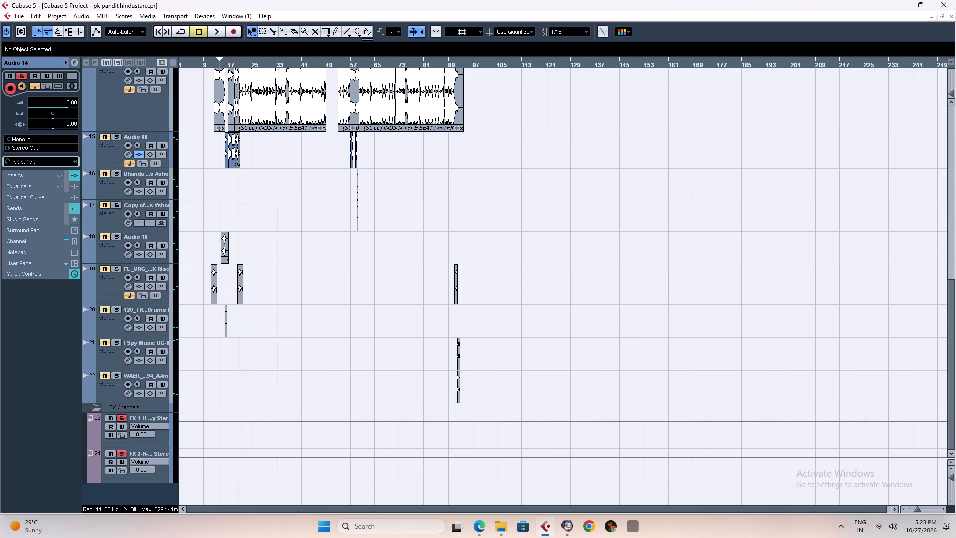
key("space")
left_click_drag(949, 407, 946, 118)
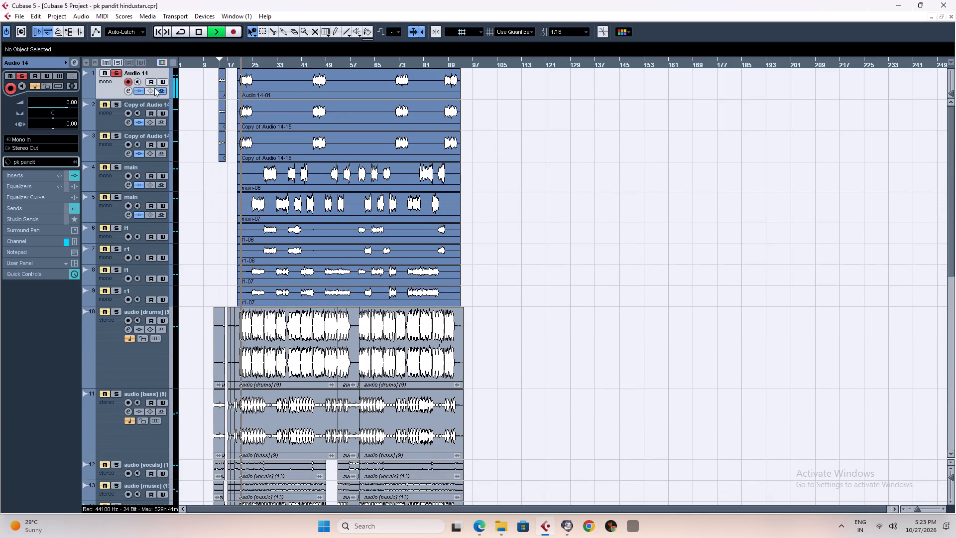
key("space")
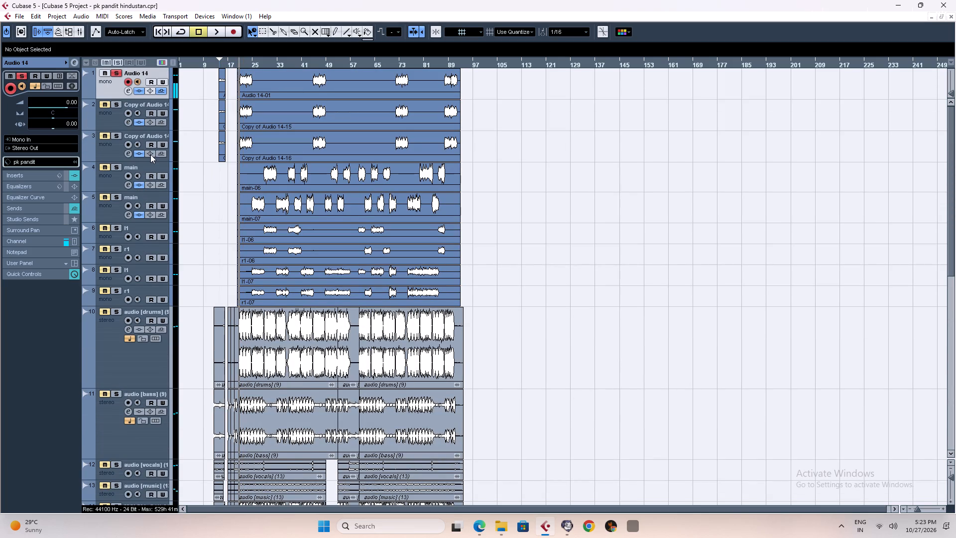
In Audio 14's channel settings, set the FX 1-H-Delay send level to -35.
left_click(75, 62)
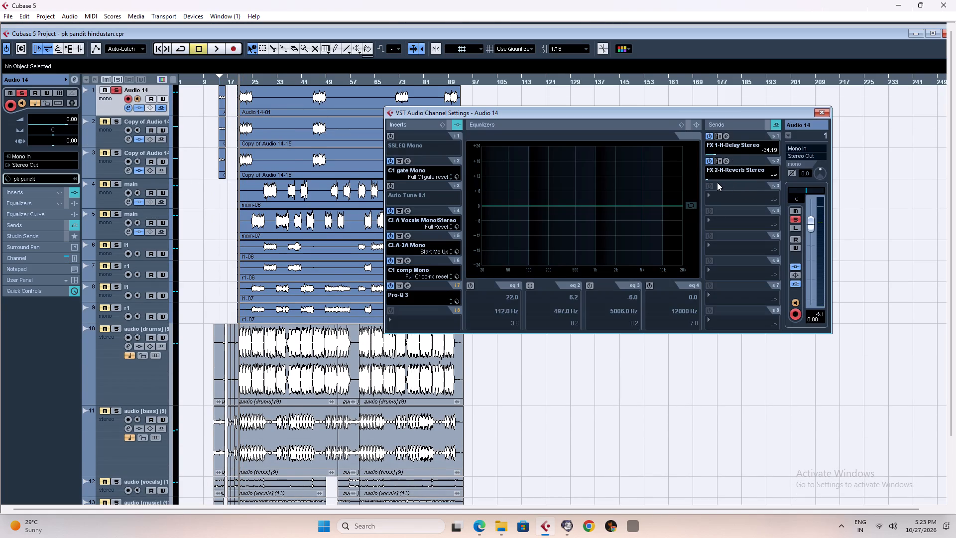
left_click(713, 154)
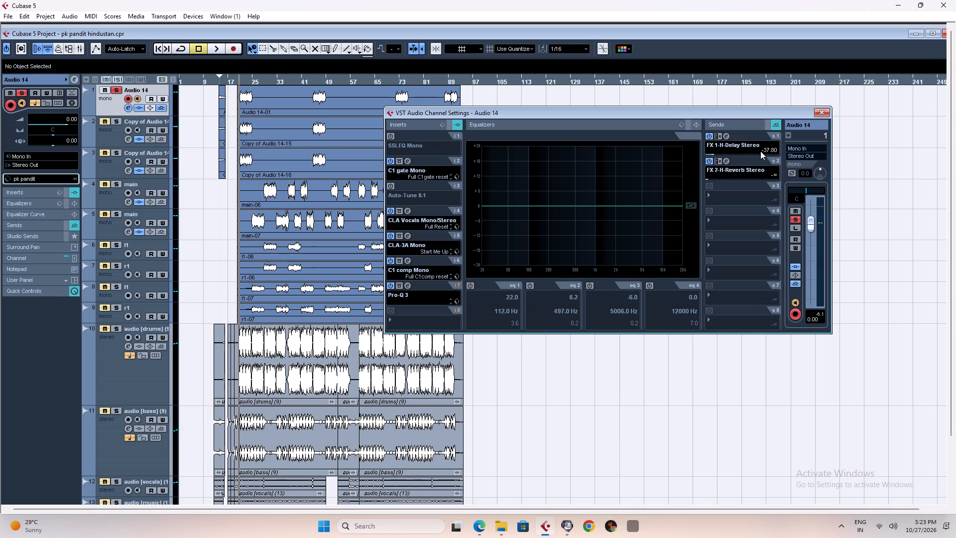
double_click(767, 151)
type("-35")
key("Return")
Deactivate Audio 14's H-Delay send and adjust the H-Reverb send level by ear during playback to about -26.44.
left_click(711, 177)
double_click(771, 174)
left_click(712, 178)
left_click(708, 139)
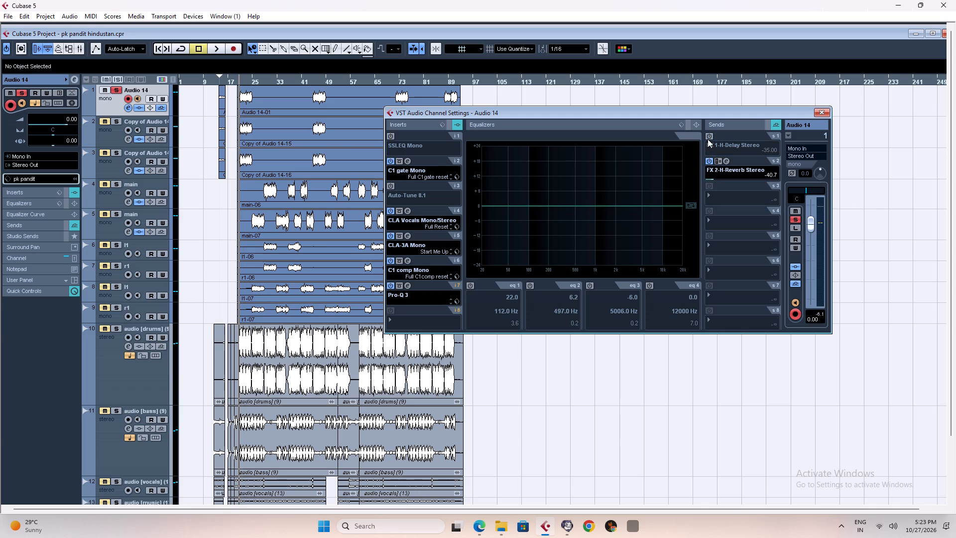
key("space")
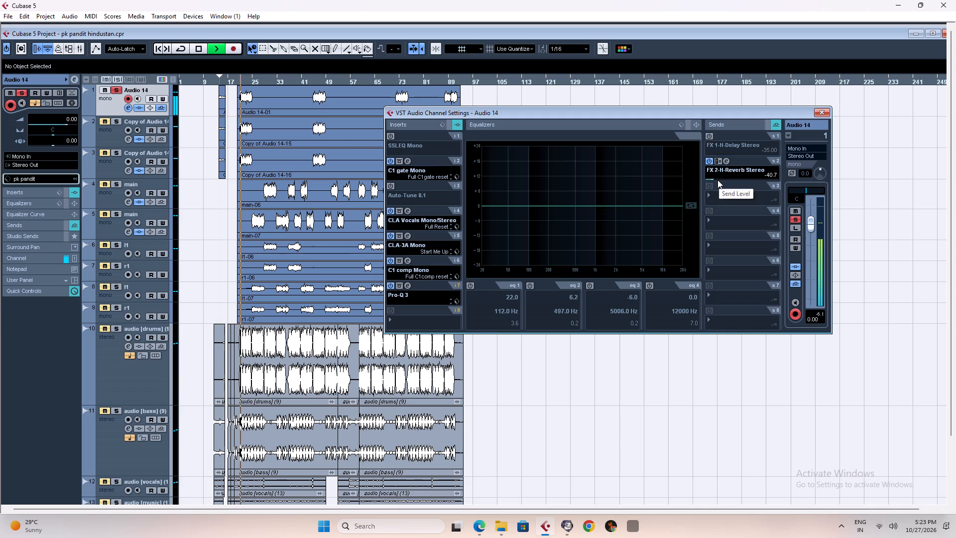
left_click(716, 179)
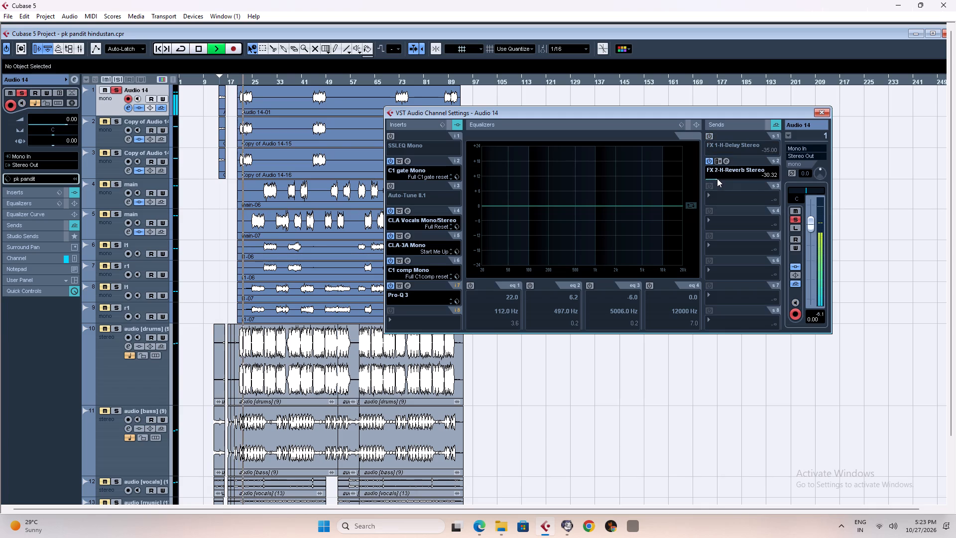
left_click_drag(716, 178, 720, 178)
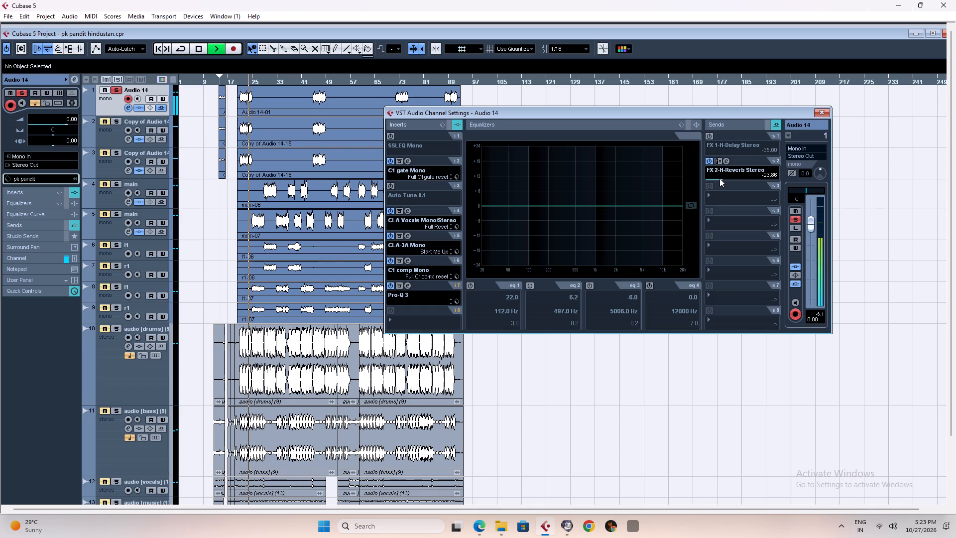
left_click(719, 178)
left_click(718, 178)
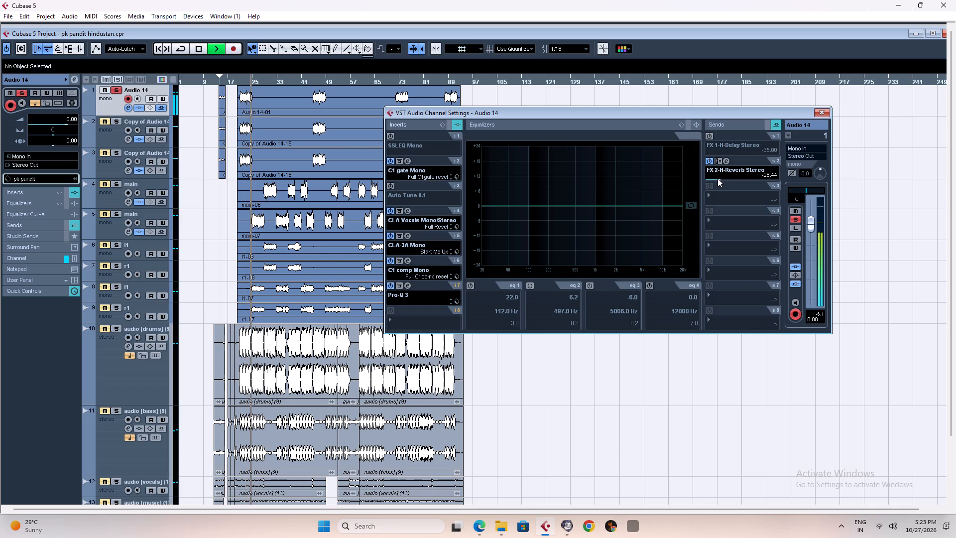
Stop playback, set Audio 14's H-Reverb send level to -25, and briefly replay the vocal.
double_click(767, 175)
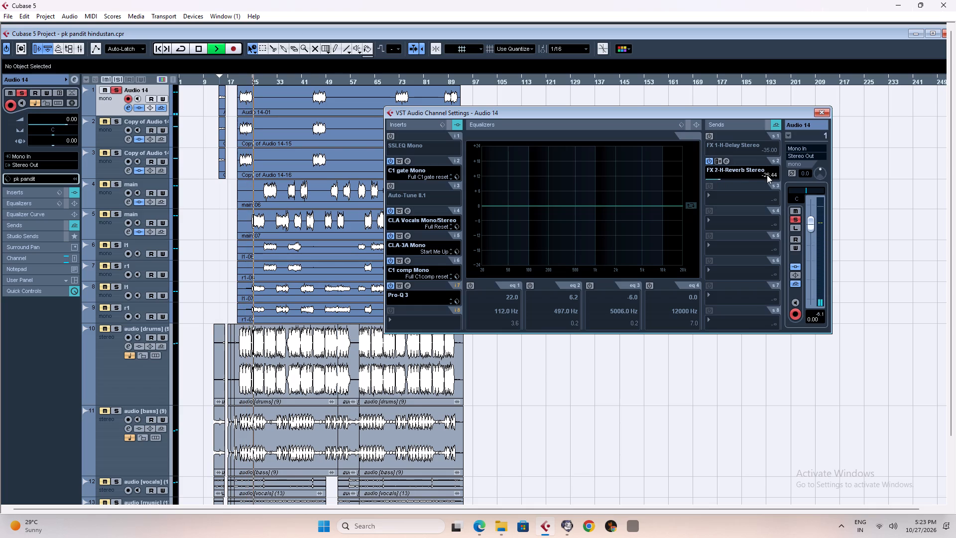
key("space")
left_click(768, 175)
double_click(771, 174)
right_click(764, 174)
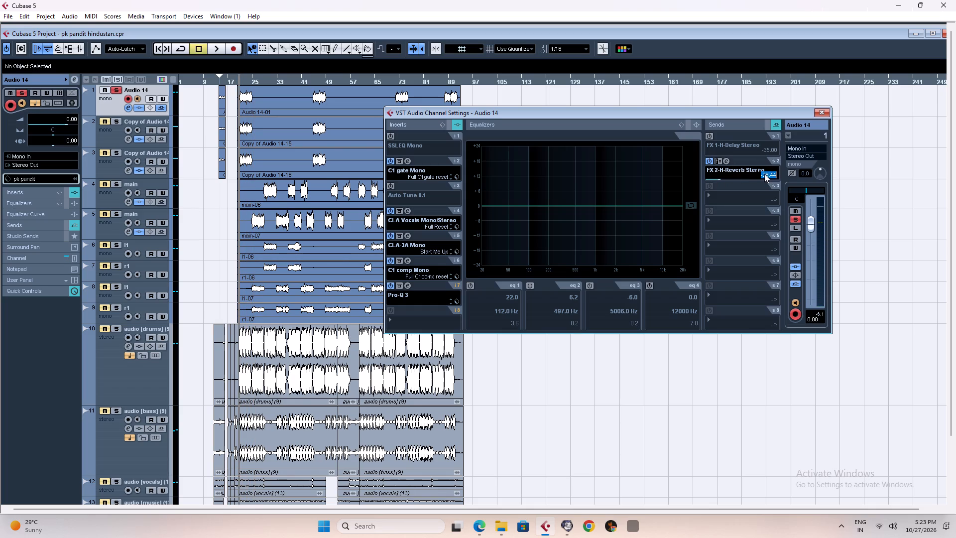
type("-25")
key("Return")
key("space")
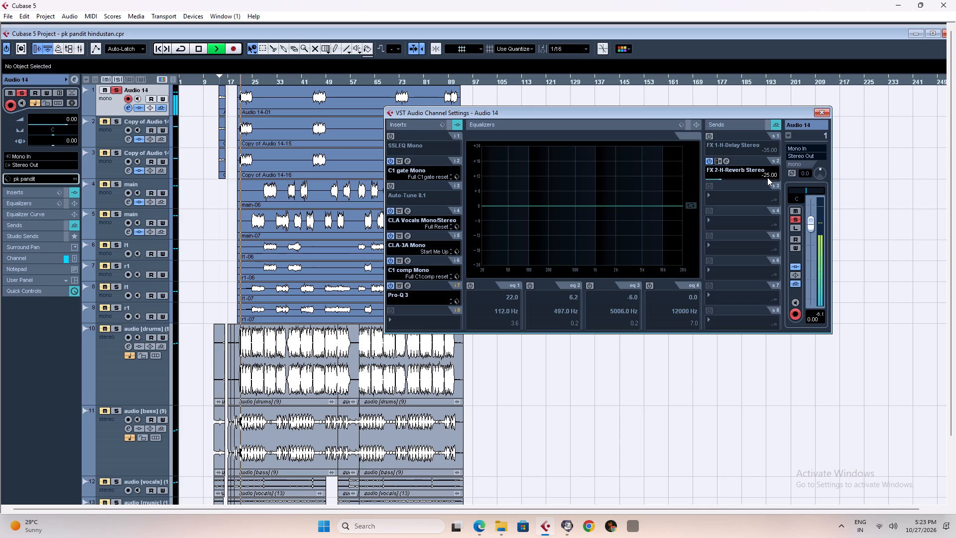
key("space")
Reactivate Audio 14's H-Delay send, set its H-Reverb send level to -30, and audition the vocal with both effects.
left_click(712, 138)
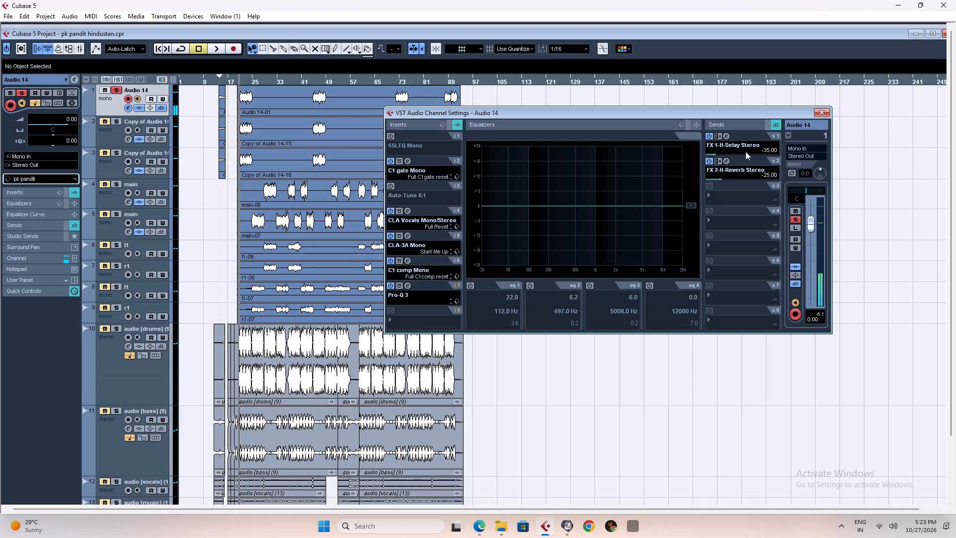
double_click(772, 176)
type("-30")
key("Return")
key("space")
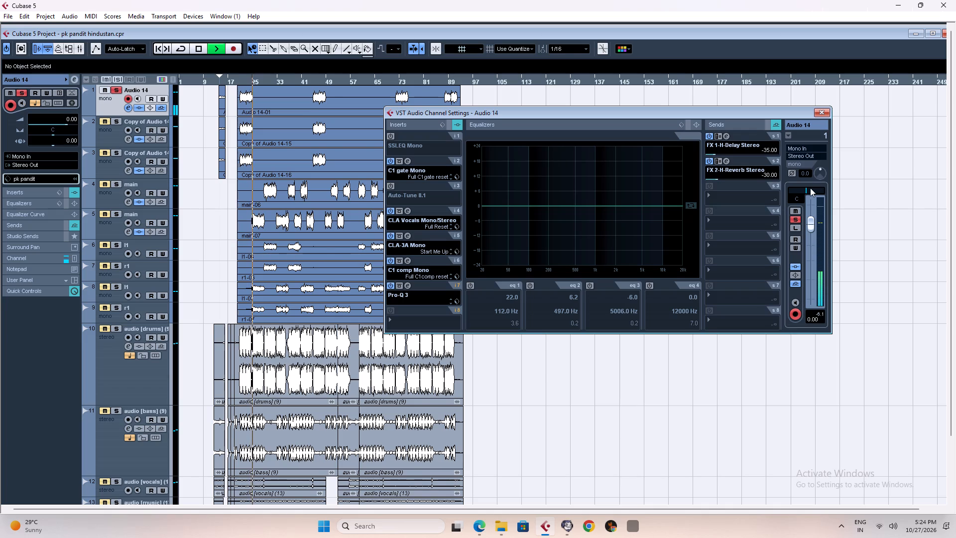
key("space")
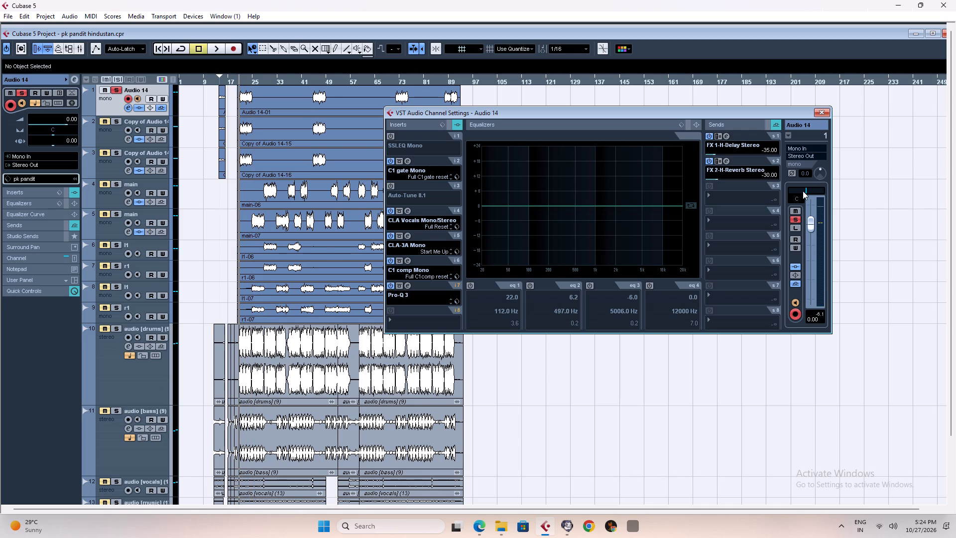
left_click(826, 115)
Solo the first Copy of Audio 14 track (track 2).
left_click(118, 130)
left_click(110, 123)
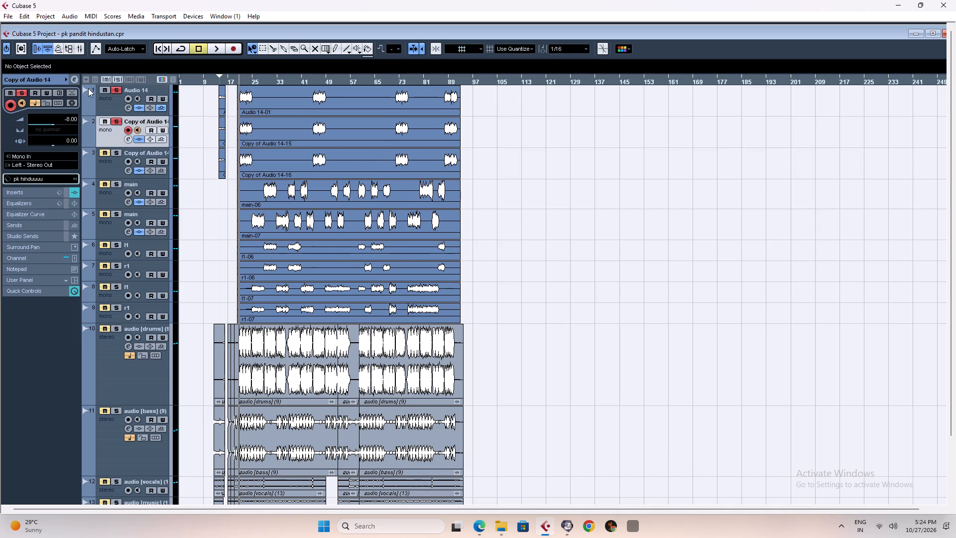
Assign track 2's first send to FX 1-H-Delay Stereo at -35 and activate its first two sends.
left_click(73, 79)
left_click(718, 148)
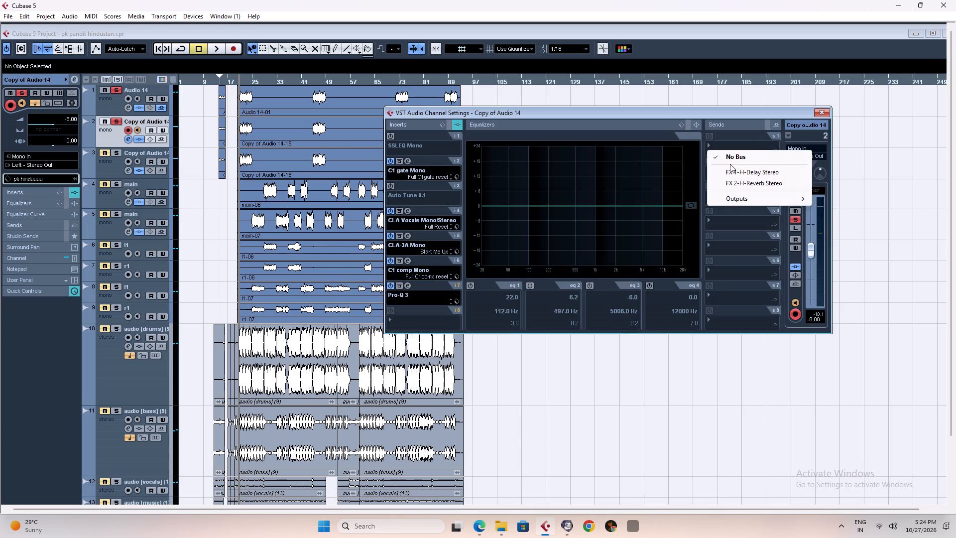
left_click(733, 171)
left_click(719, 171)
left_click_drag(738, 207, 735, 200)
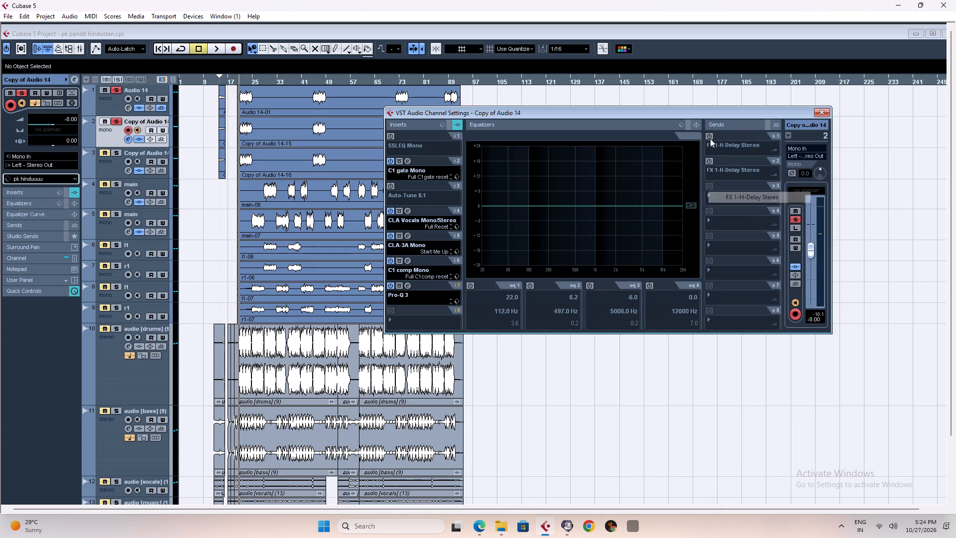
left_click(708, 136)
left_click(712, 159)
double_click(775, 151)
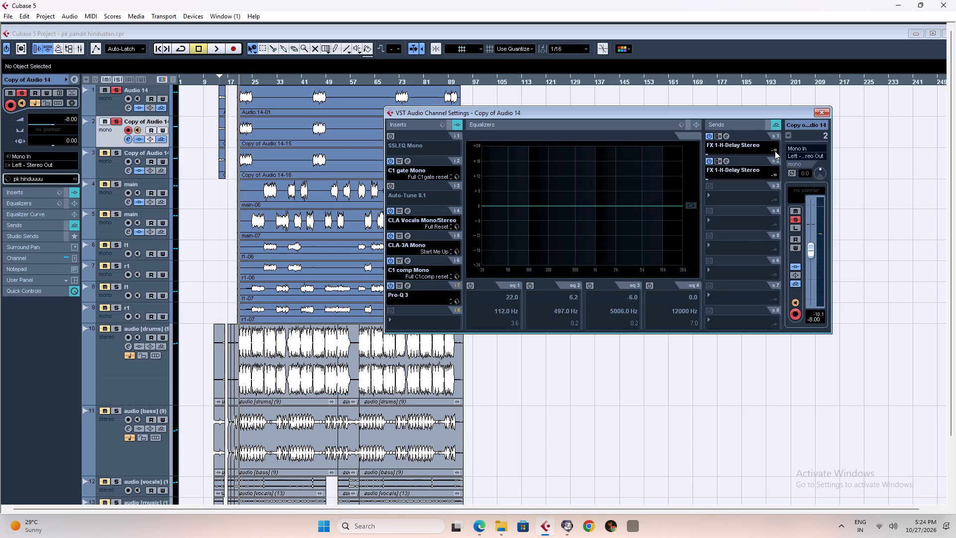
type("-35")
key("Return")
Route track 2's second send to FX 2-H-Reverb Stereo and set its level to -30.
left_click(735, 173)
left_click(745, 209)
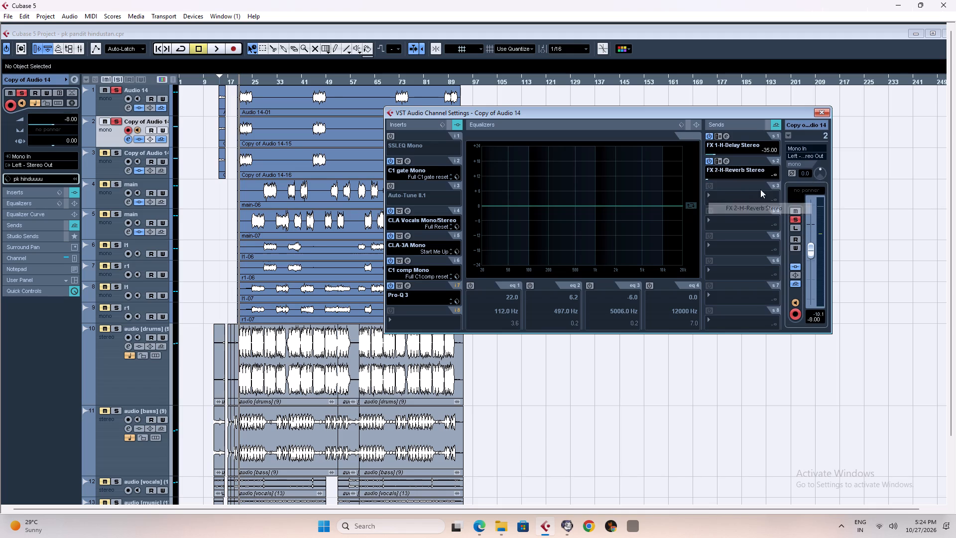
double_click(775, 174)
type("-30")
key("Return")
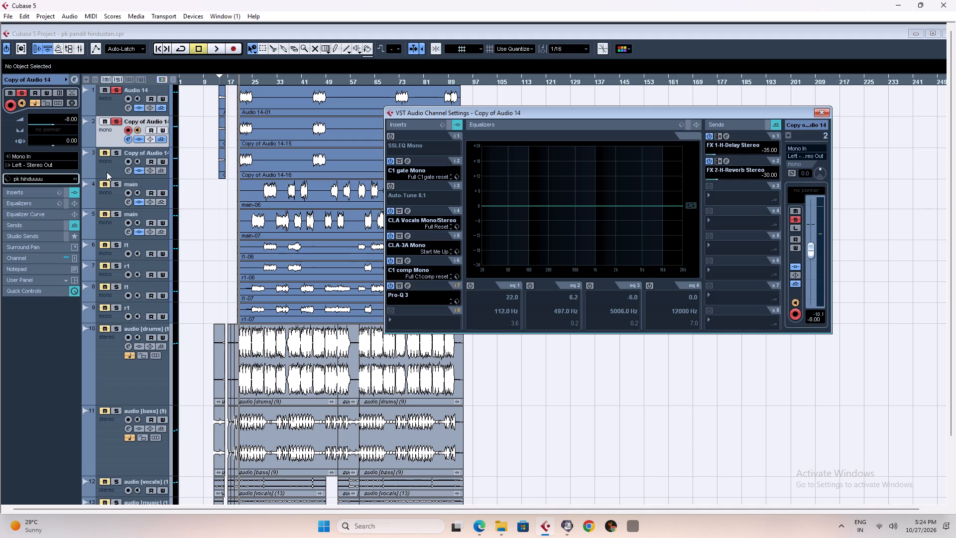
On the second Copy of Audio 14 (track 3), assign the first two sends to FX 1-H-Delay Stereo and FX 2-H-Reverb Stereo and activate both.
left_click(107, 172)
left_click(71, 81)
left_click(77, 80)
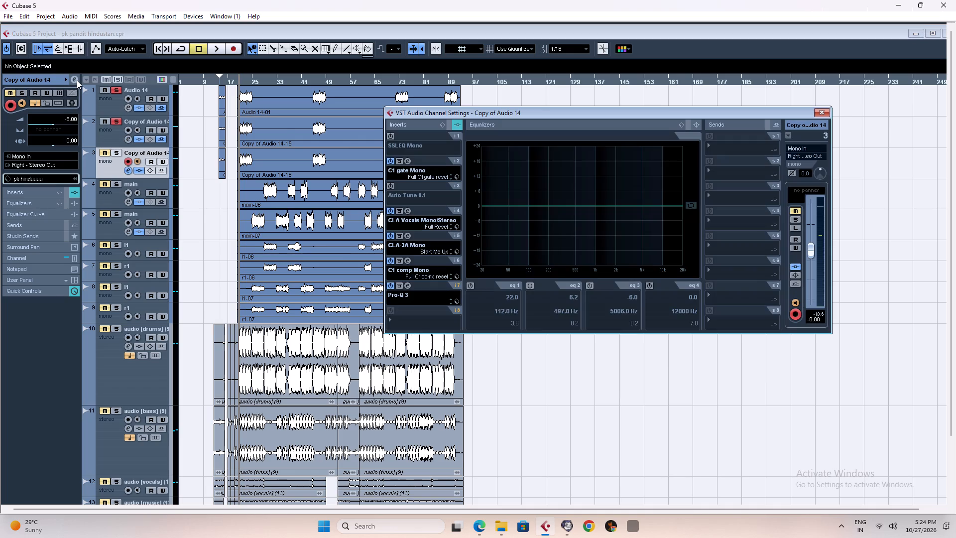
left_click(721, 143)
left_click(737, 172)
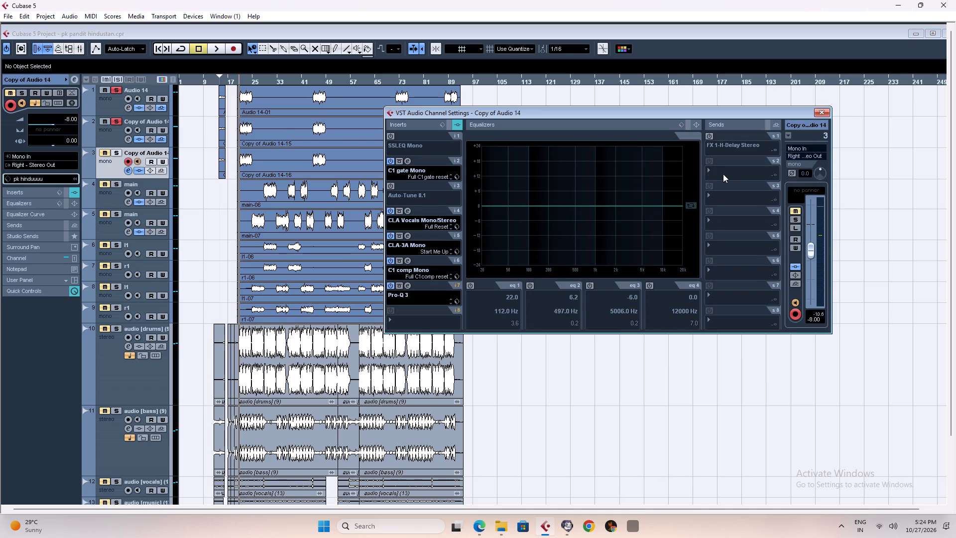
left_click(723, 174)
left_click(733, 206)
left_click(709, 136)
left_click(709, 160)
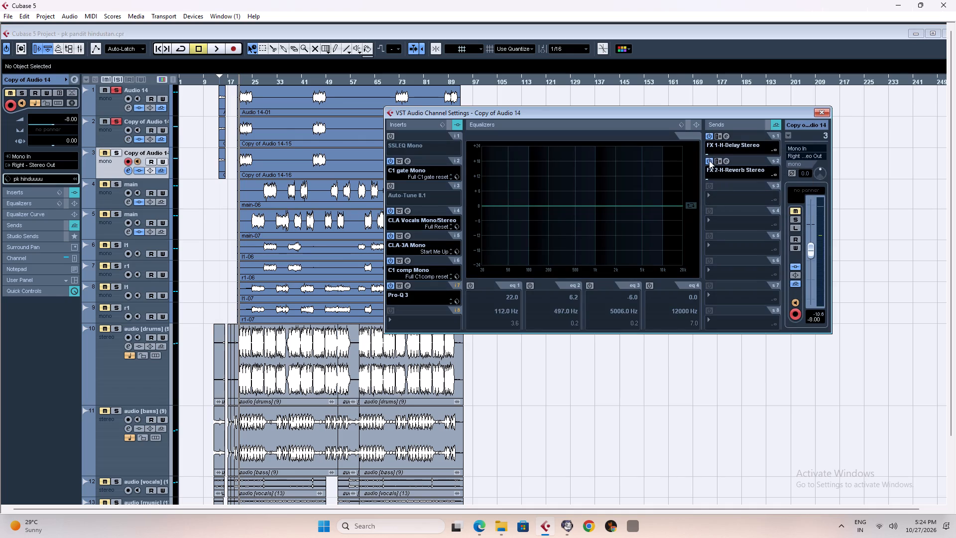
Set track 3's send levels to -35 for H-Delay and -30 for H-Reverb.
double_click(774, 149)
type("-35")
key("Return")
double_click(773, 174)
type("-30")
key("Return")
Review the send assignments and levels in track 2's channel settings.
left_click(110, 134)
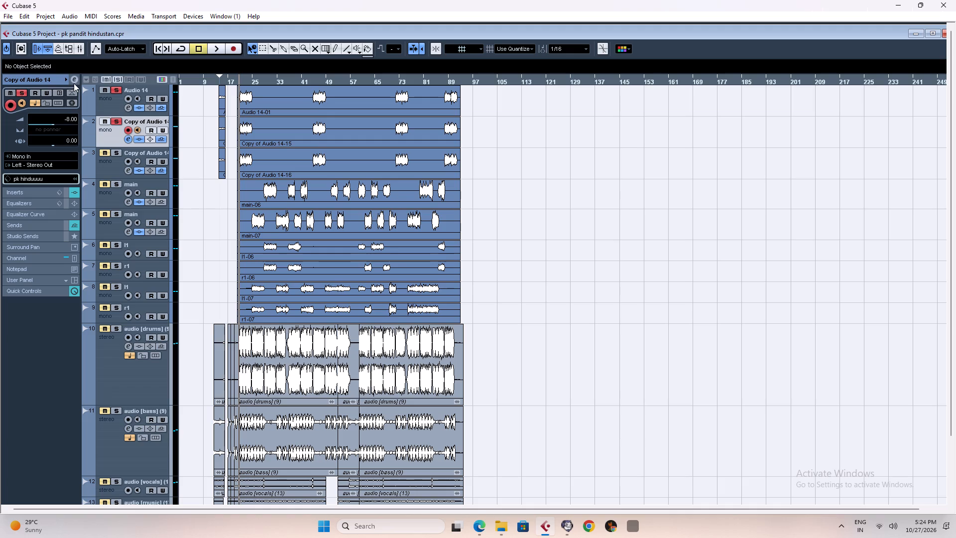
left_click(75, 81)
left_click(75, 81)
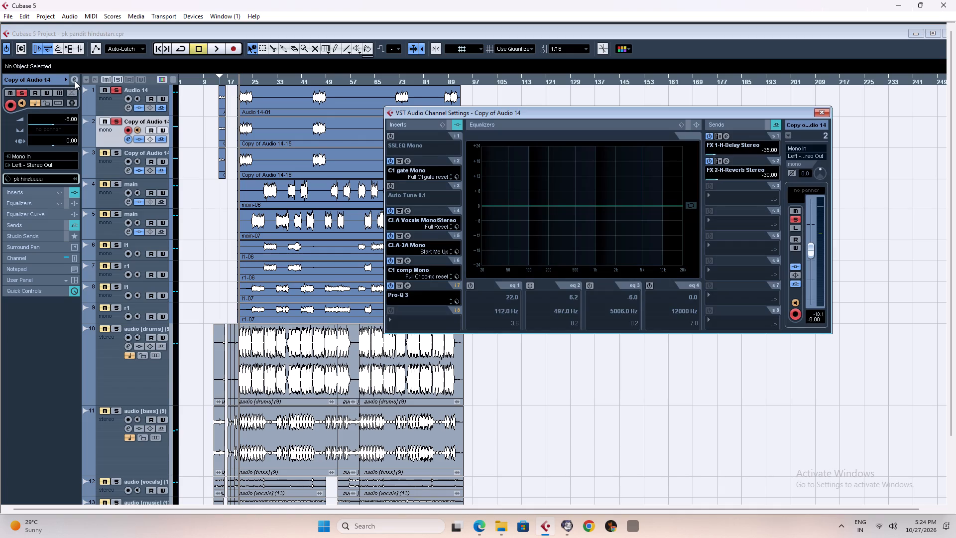
left_click(75, 81)
Solo the second Copy of Audio 14 (track 3) and check its sends in the channel settings.
left_click(109, 172)
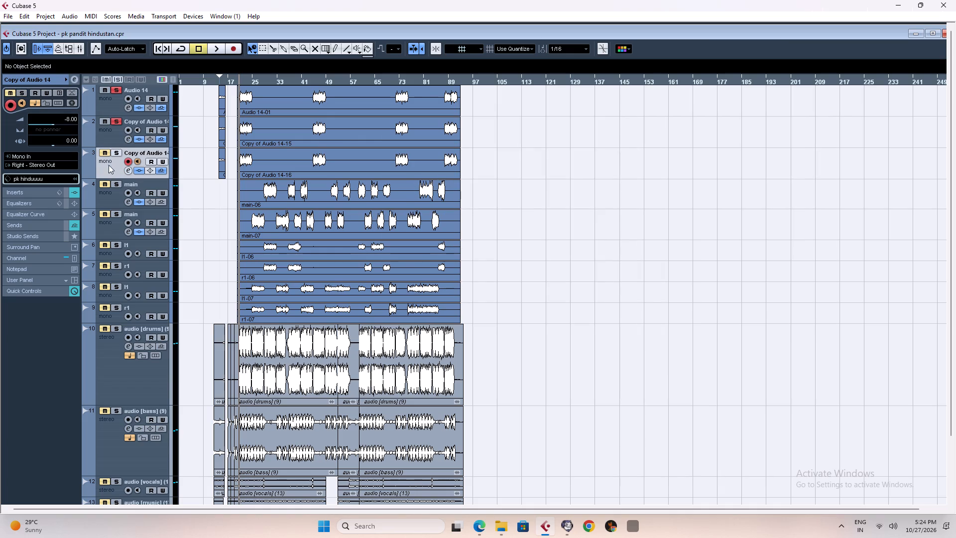
left_click(116, 154)
left_click(75, 78)
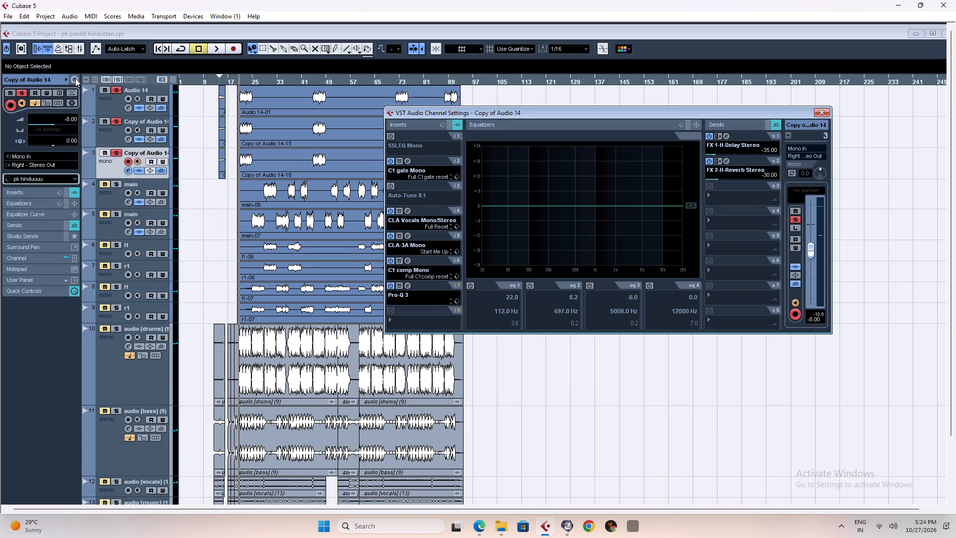
left_click(75, 78)
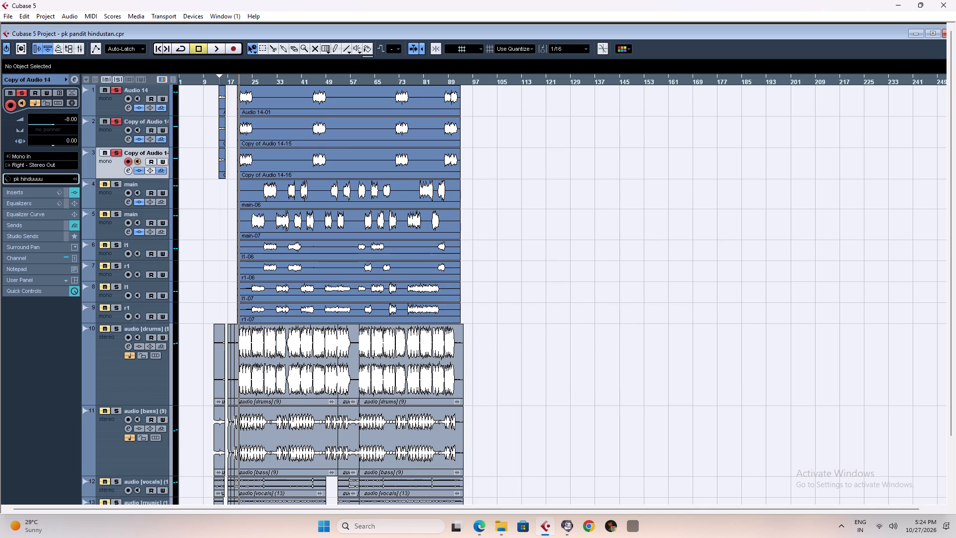
Clear the solo from Audio 14 and both of its copies.
left_click(230, 81)
key("space")
key("space")
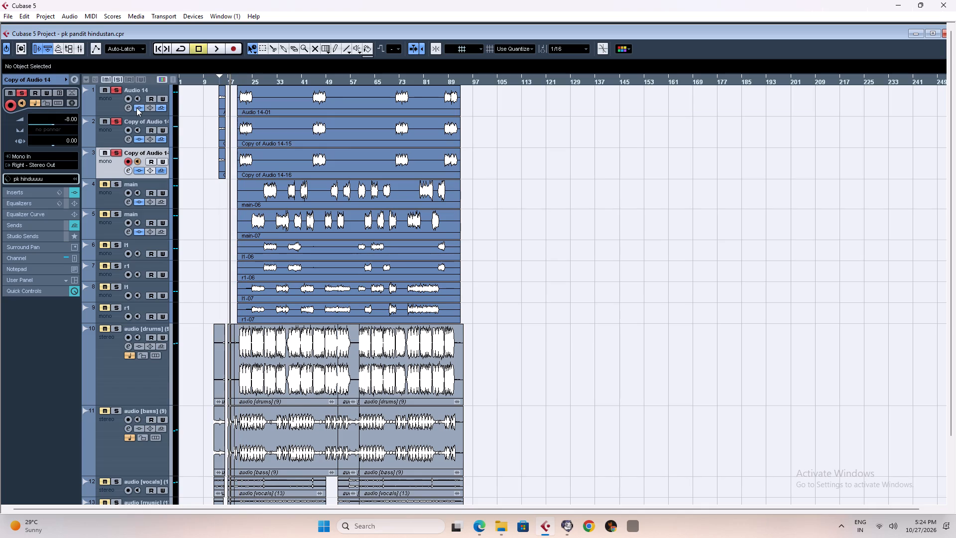
left_click(117, 81)
Play the full mix from before bar 20 through the first Audio 14 section, replaying it to judge the balance.
key("space")
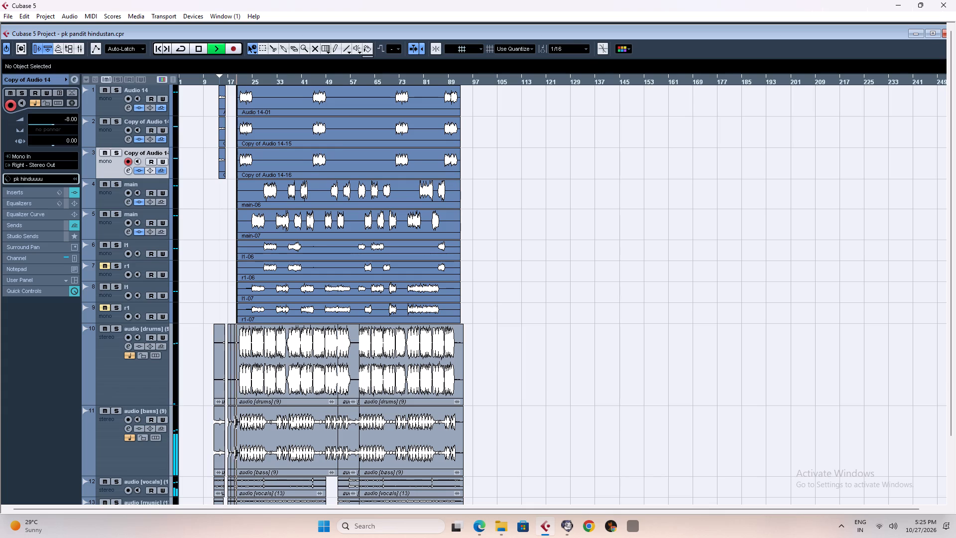
key("h")
key("h")
key("h")
key("h")
key("h")
key("h")
key("h")
key("h")
key("h")
key("h")
key("h")
key("h")
key("h")
key("h")
key("h")
key("g")
key("g")
key("g")
key("g")
key("g")
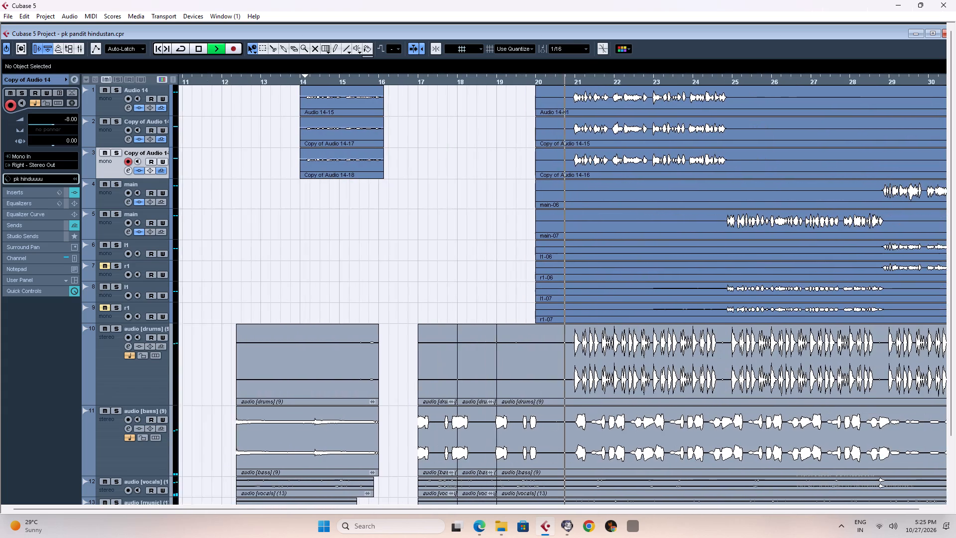
key("g")
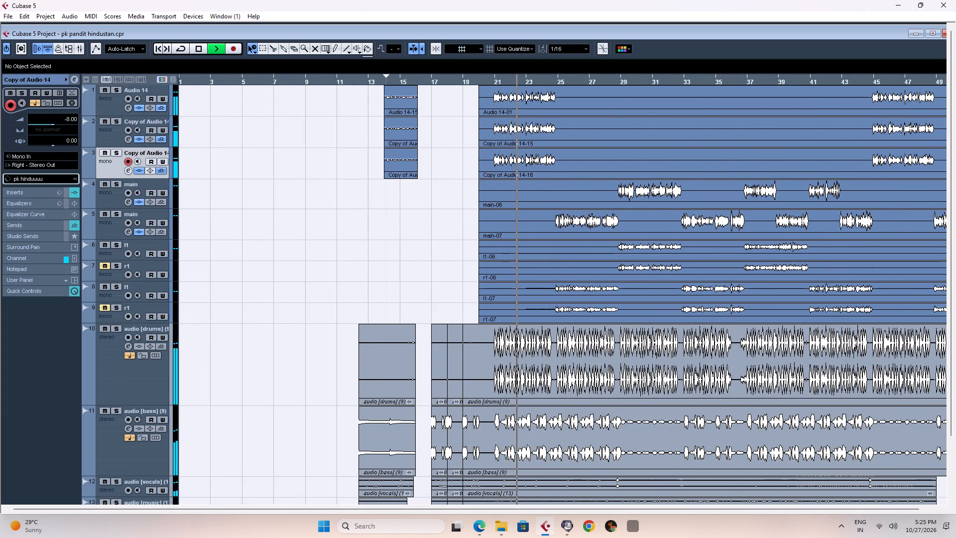
key("g")
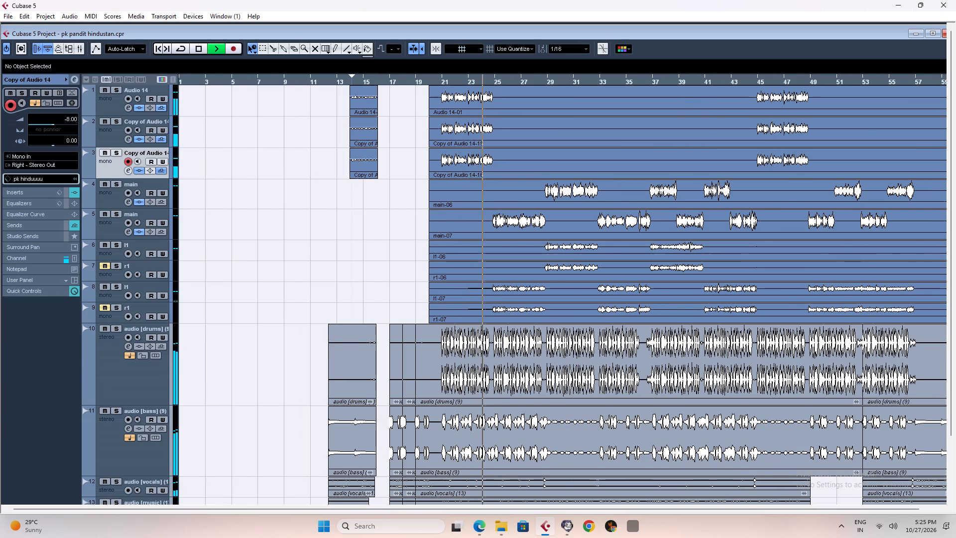
key("g")
key("h")
key("h")
key("h")
key("h")
key("h")
key("h")
key("h")
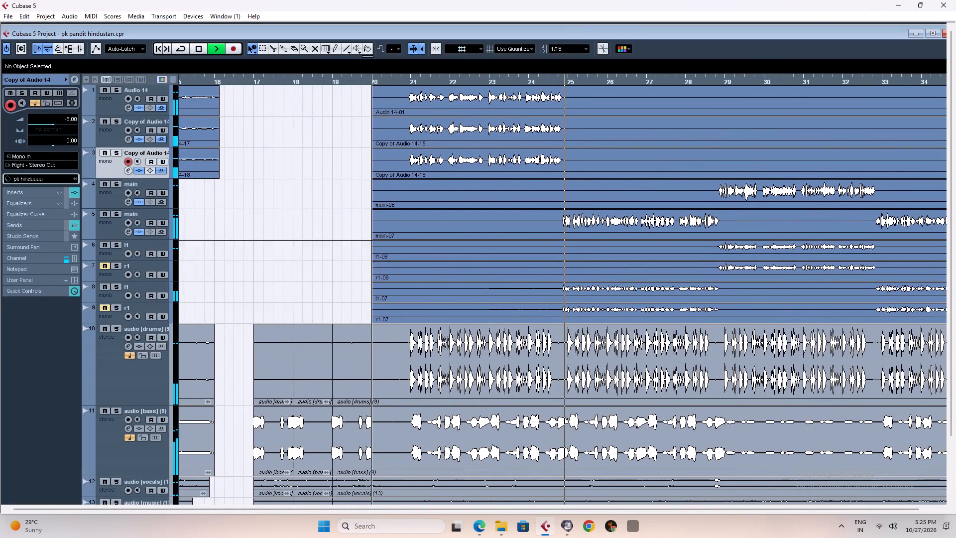
key("space")
key("space")
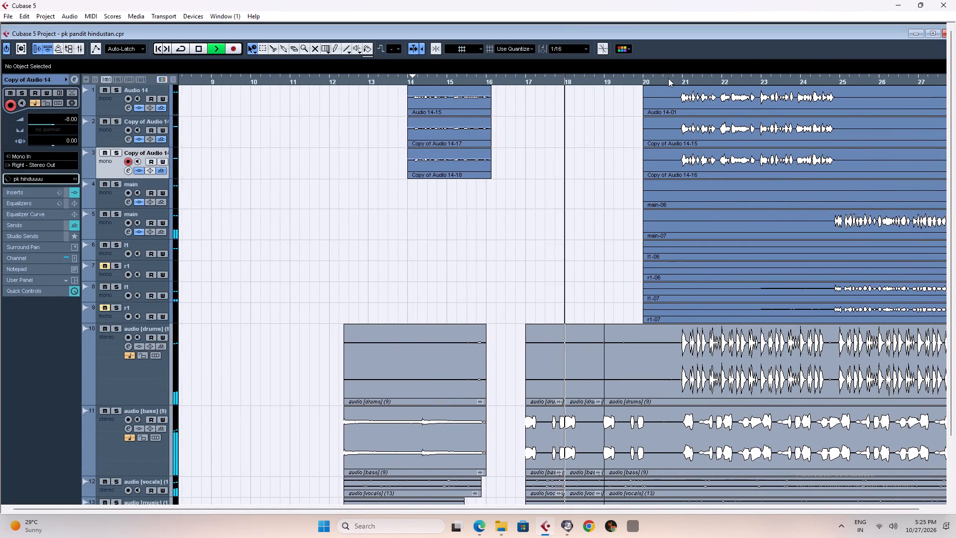
left_click(668, 78)
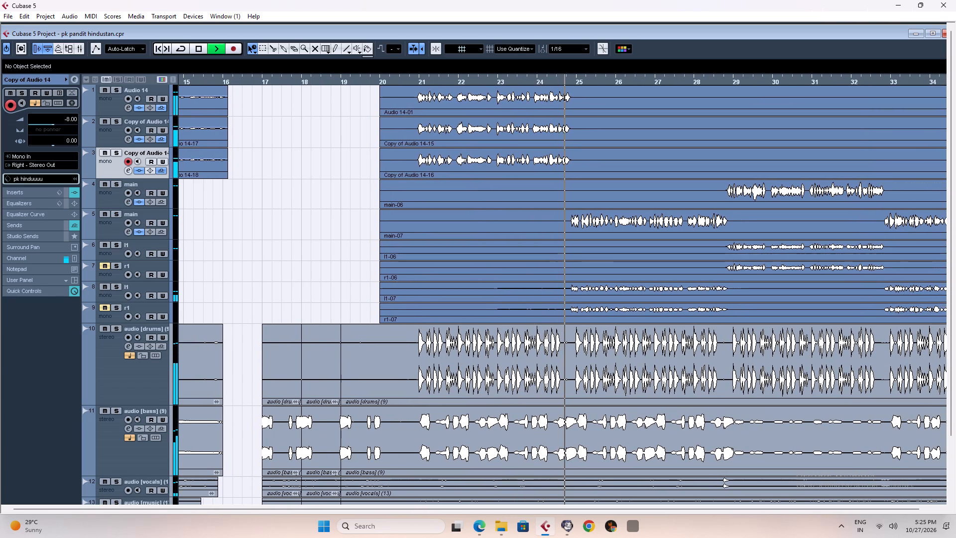
key("space")
key("space")
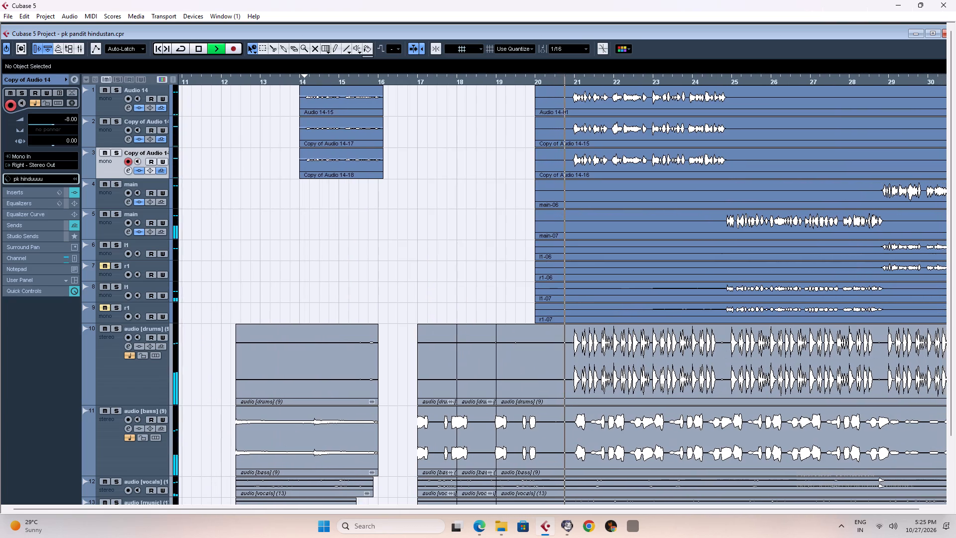
type("g")
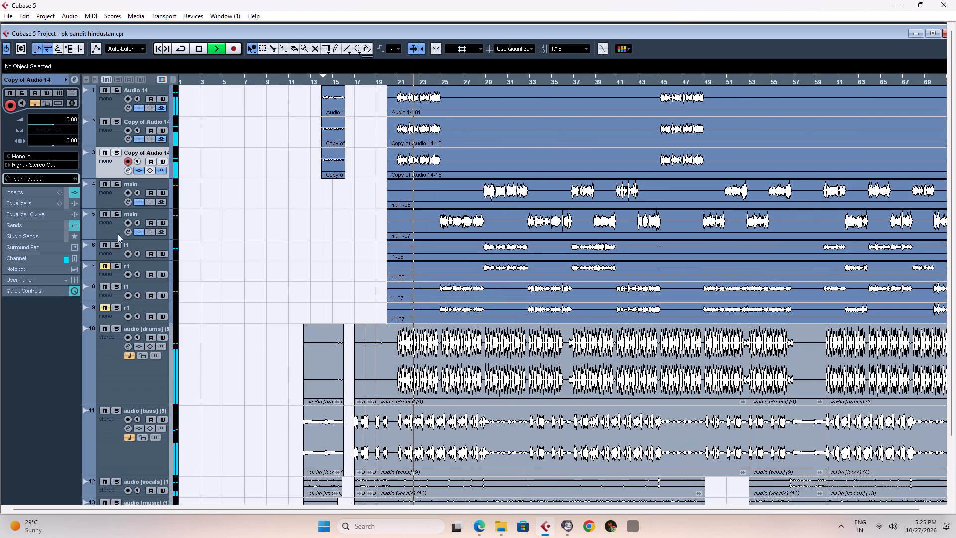
key("space")
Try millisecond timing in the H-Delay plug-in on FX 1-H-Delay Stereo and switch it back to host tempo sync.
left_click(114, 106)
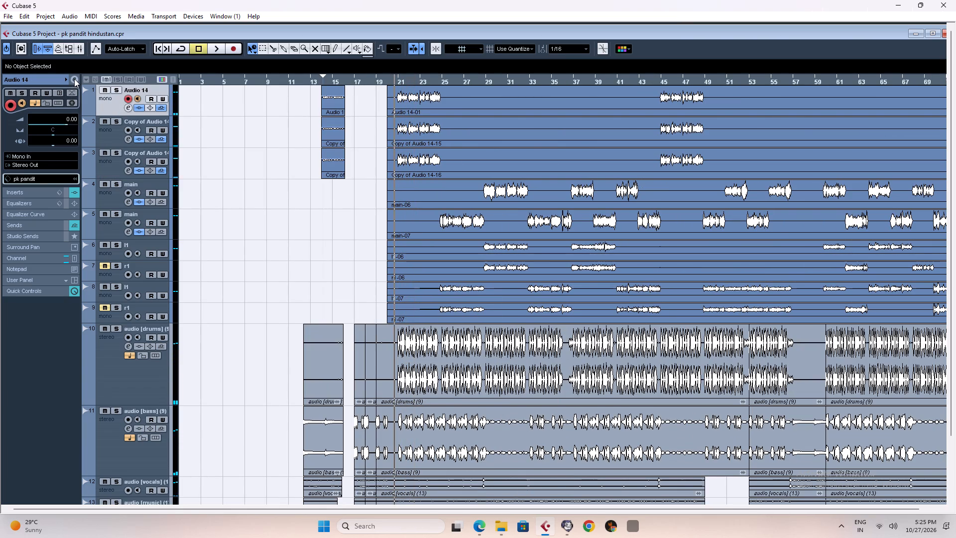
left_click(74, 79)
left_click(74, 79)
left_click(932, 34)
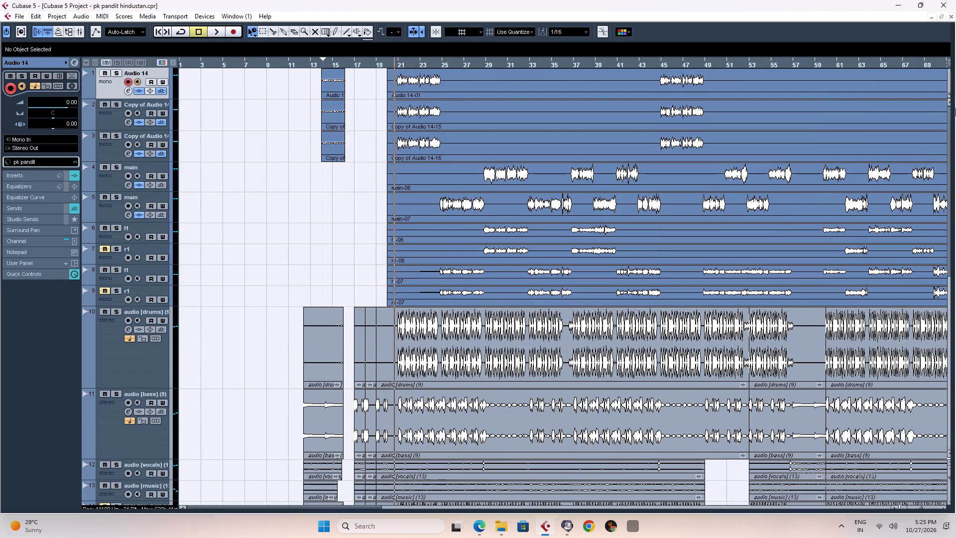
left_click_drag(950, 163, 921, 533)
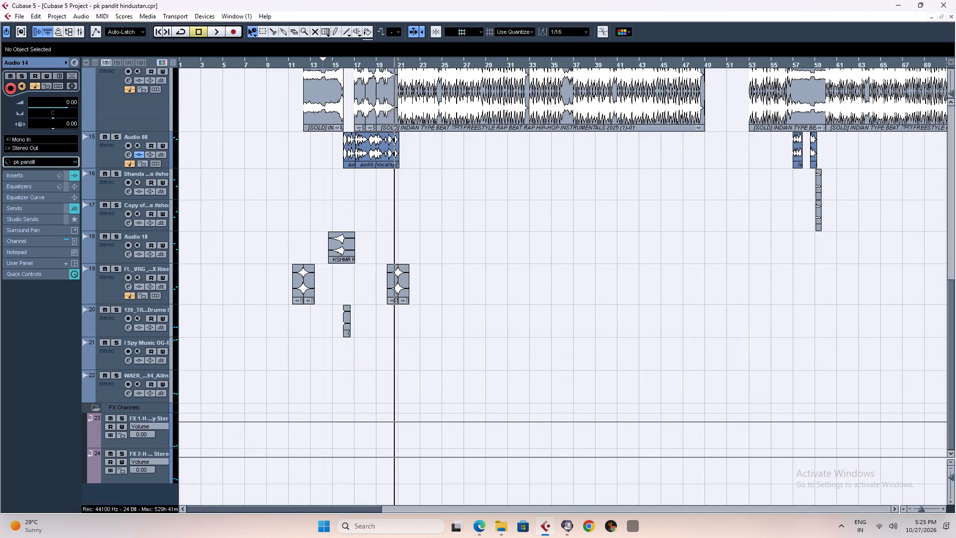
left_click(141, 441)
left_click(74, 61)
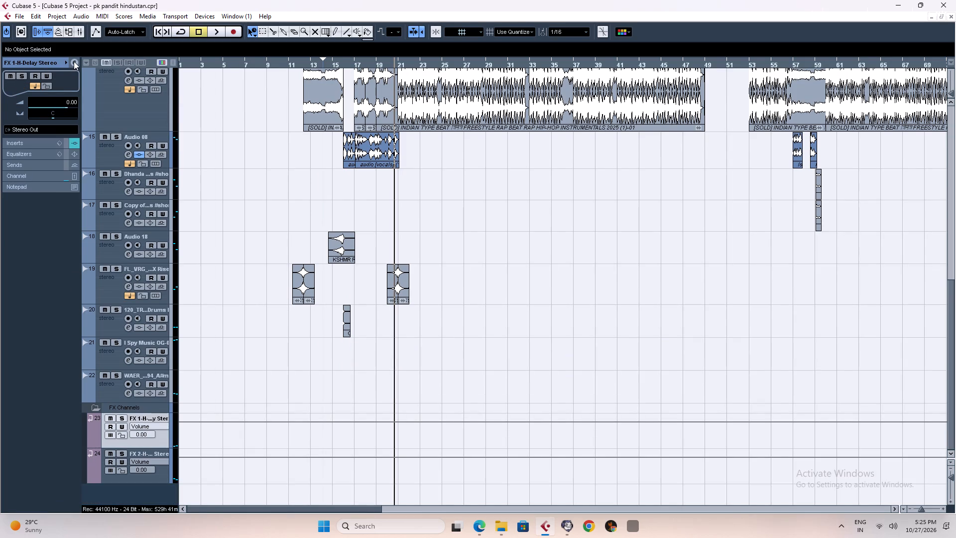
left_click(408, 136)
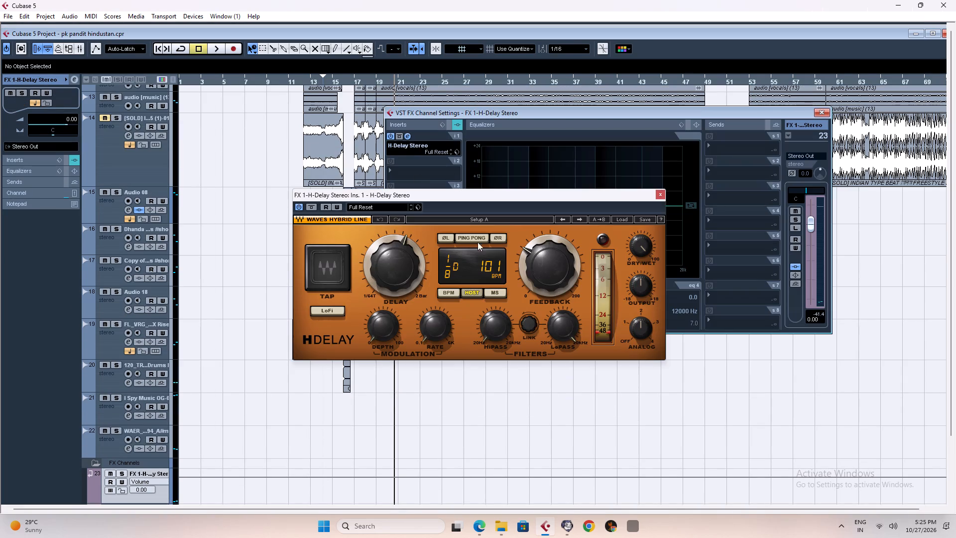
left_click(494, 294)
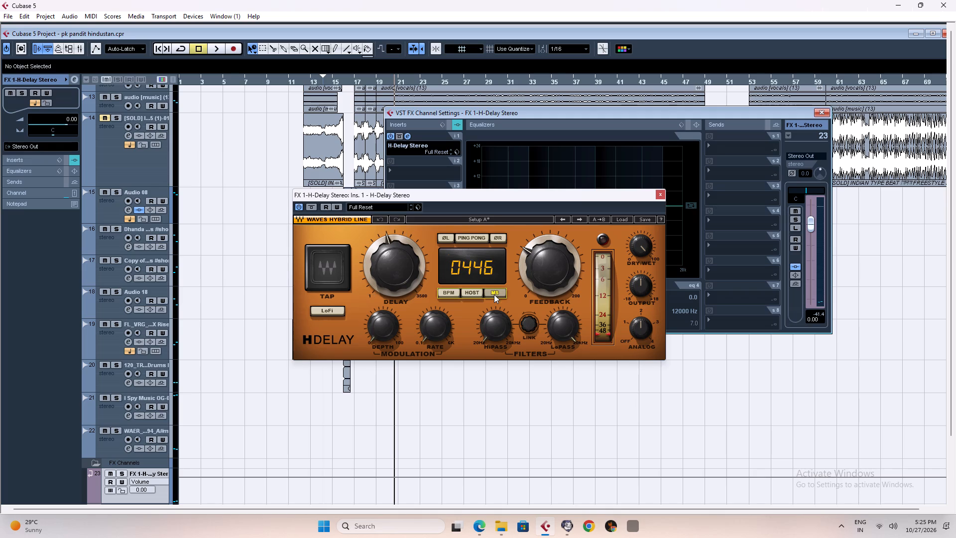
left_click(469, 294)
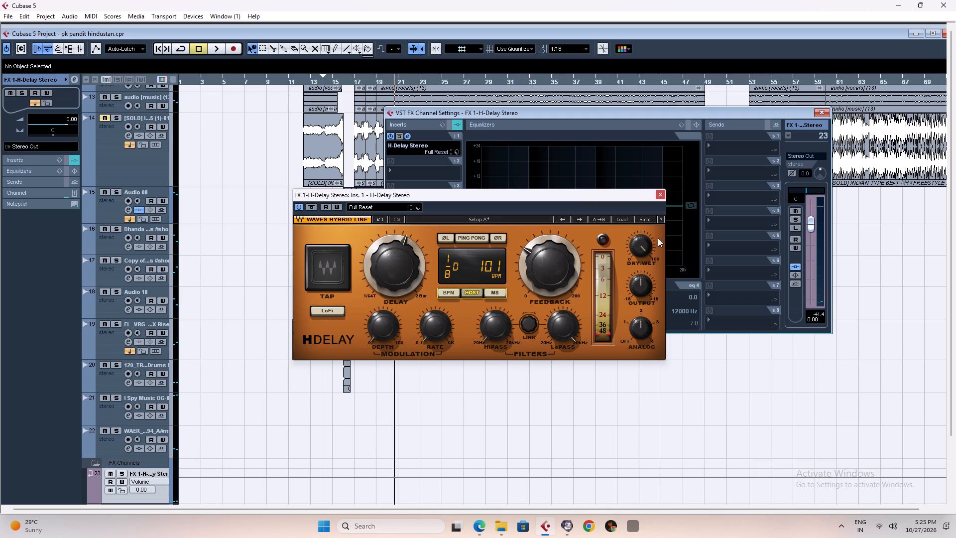
Audition the mix with H-Delay in host sync and close its plug-in and channel settings windows.
key("space")
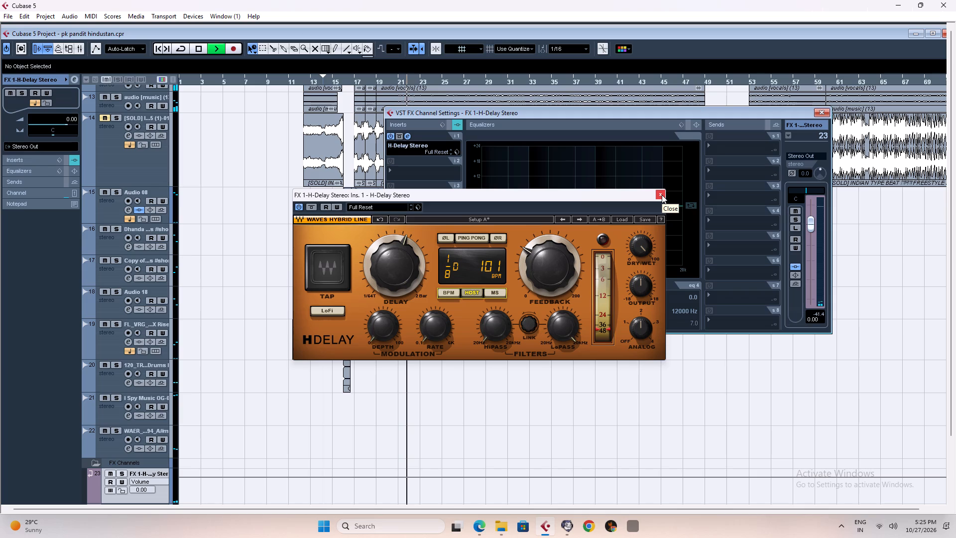
key("space")
left_click(662, 195)
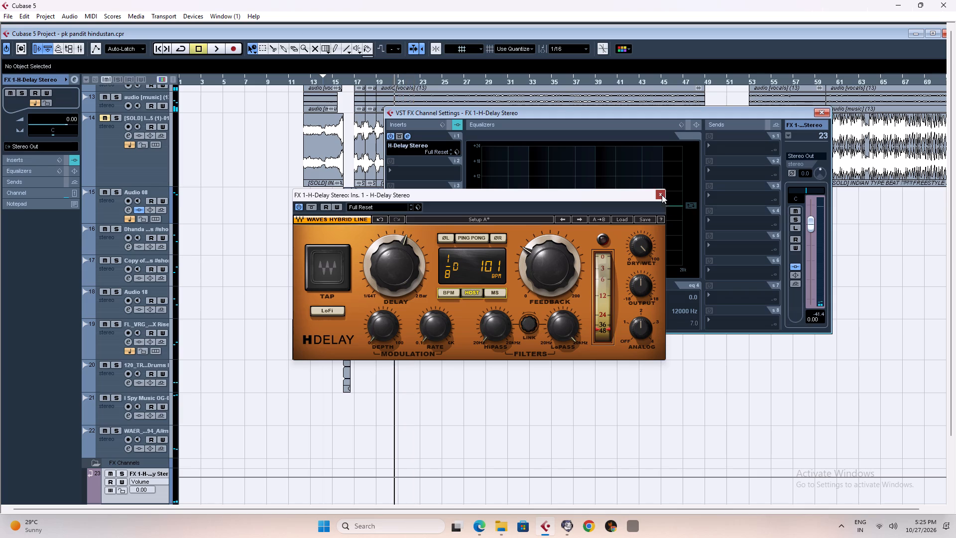
left_click(821, 110)
Set the Pre Delay of the H-Reverb plug-in on FX 2-H-Reverb Stereo to 30 and play the mix.
left_click(935, 34)
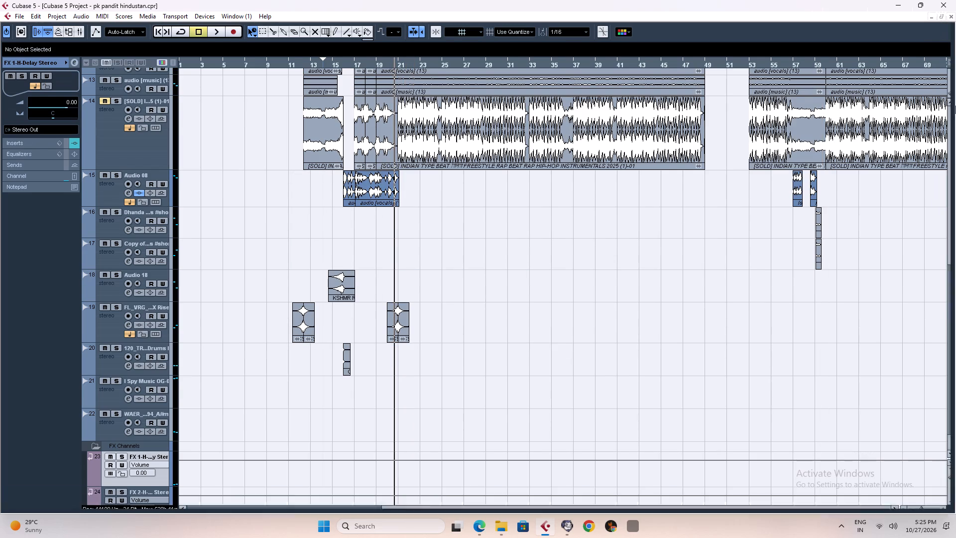
left_click_drag(952, 187, 938, 506)
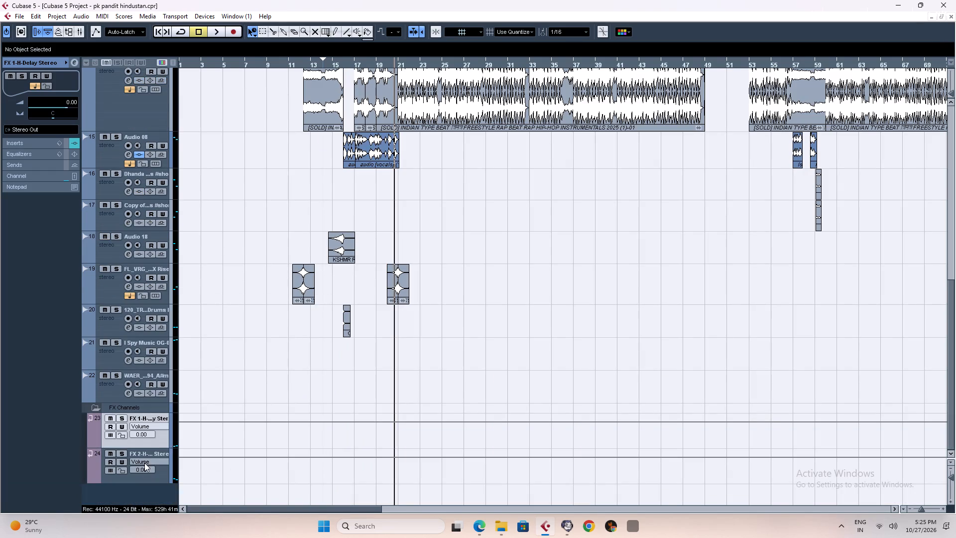
left_click(158, 478)
left_click(75, 61)
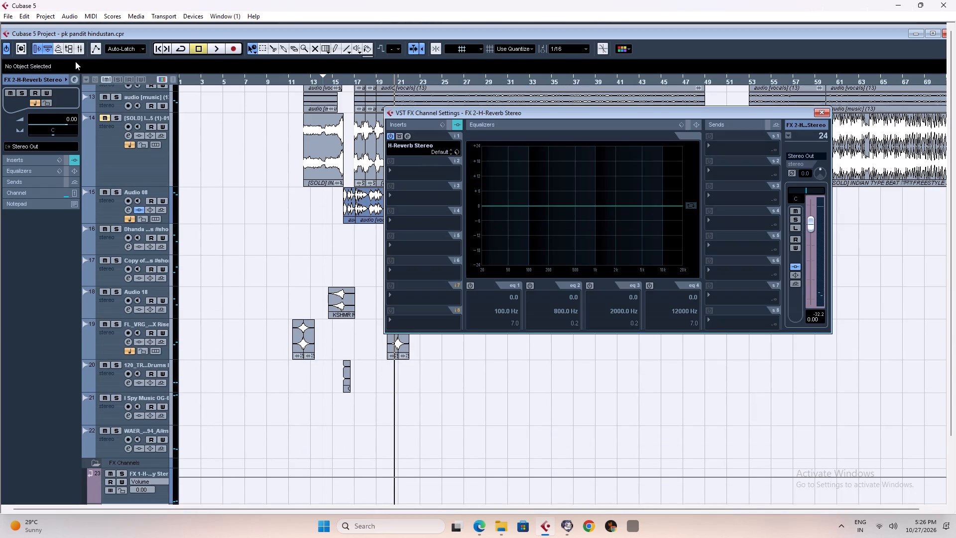
left_click(410, 135)
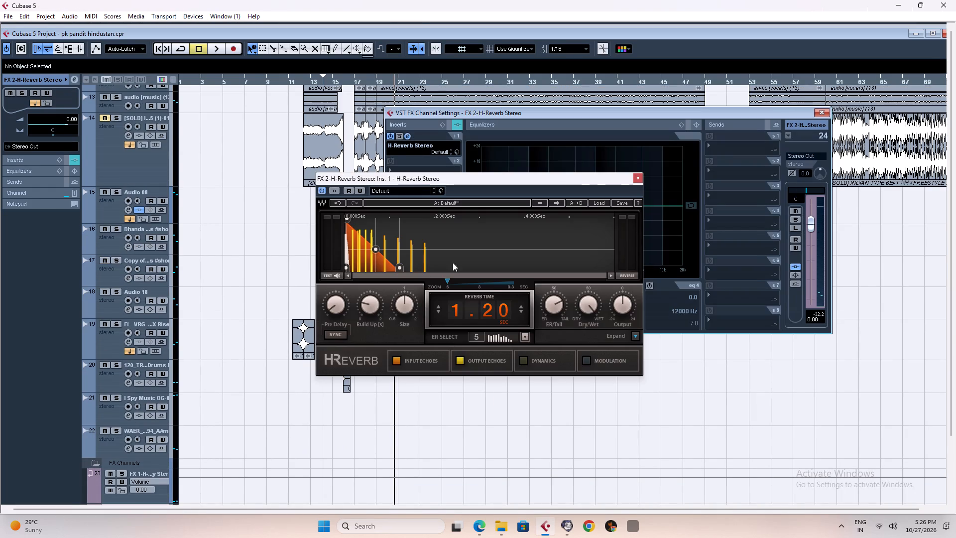
double_click(332, 307)
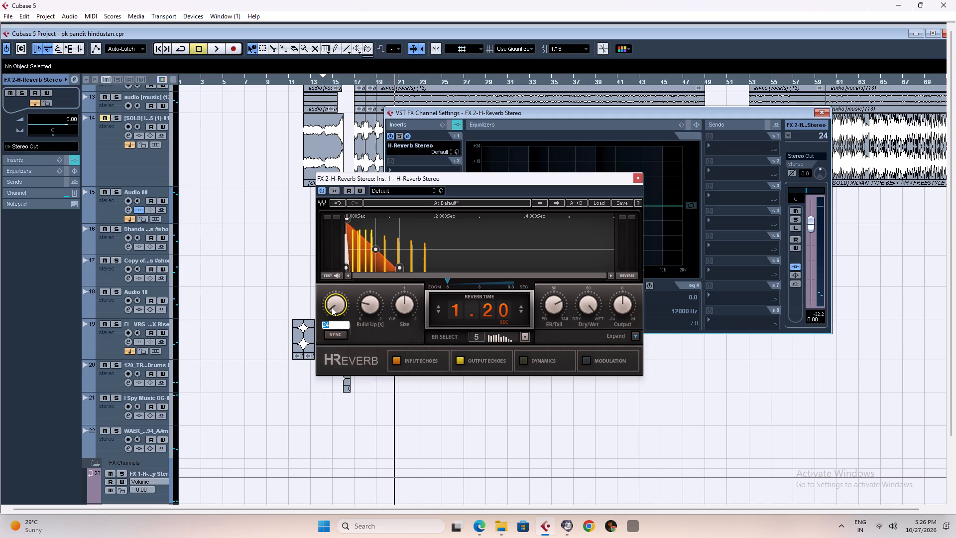
double_click(331, 308)
type("35")
key("BackSpace")
key("0")
key("Return")
key("space")
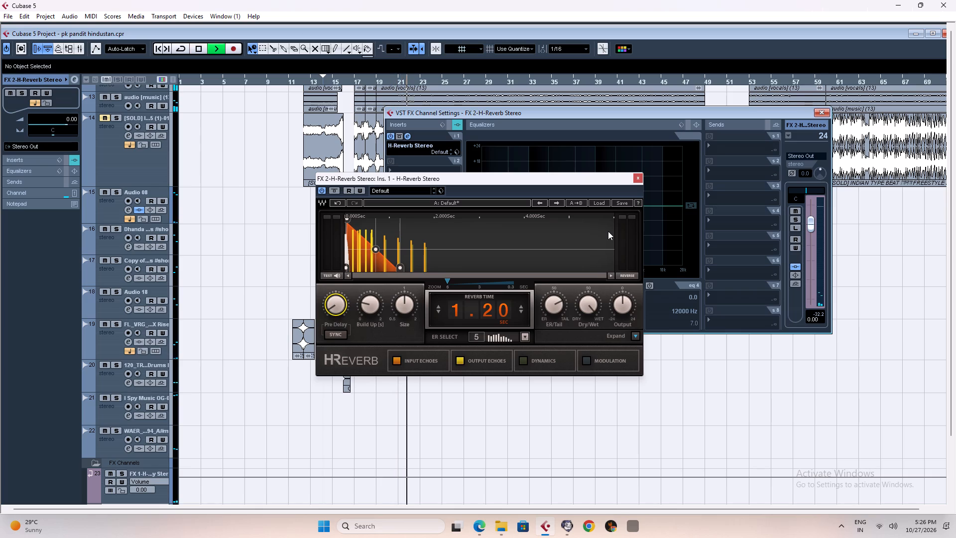
left_click(634, 180)
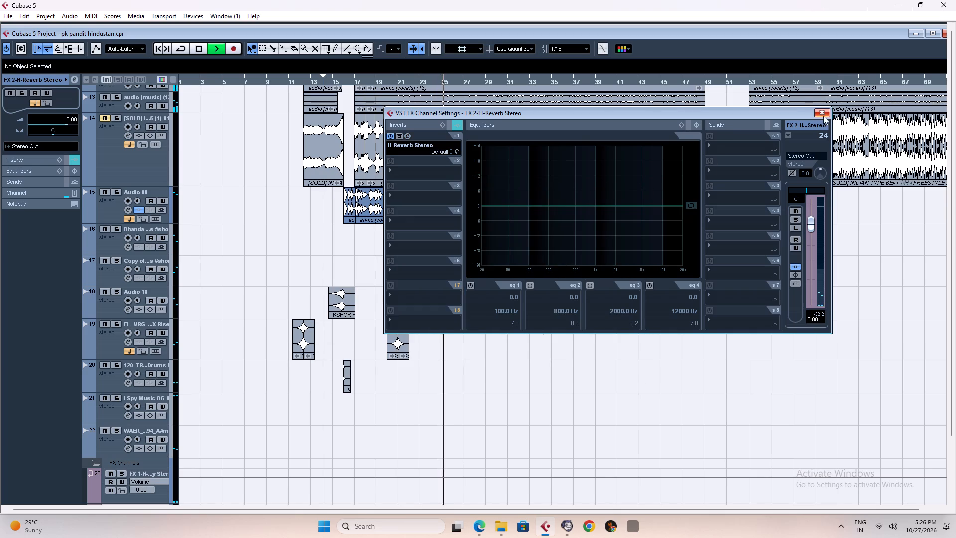
left_click(823, 116)
Solo Audio 14 (track 1), play it and check its inserts and sends in the channel settings.
left_click(935, 30)
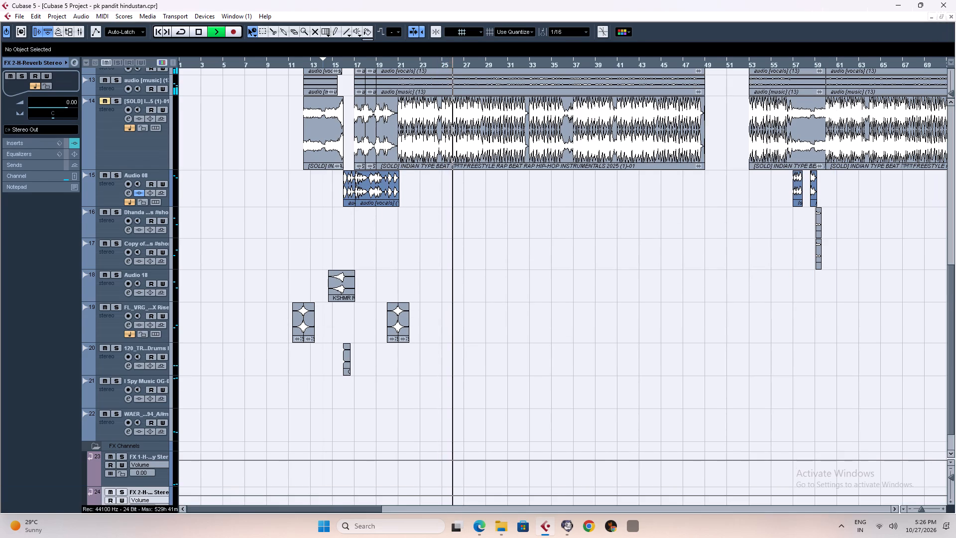
left_click_drag(949, 290, 953, 70)
key("space")
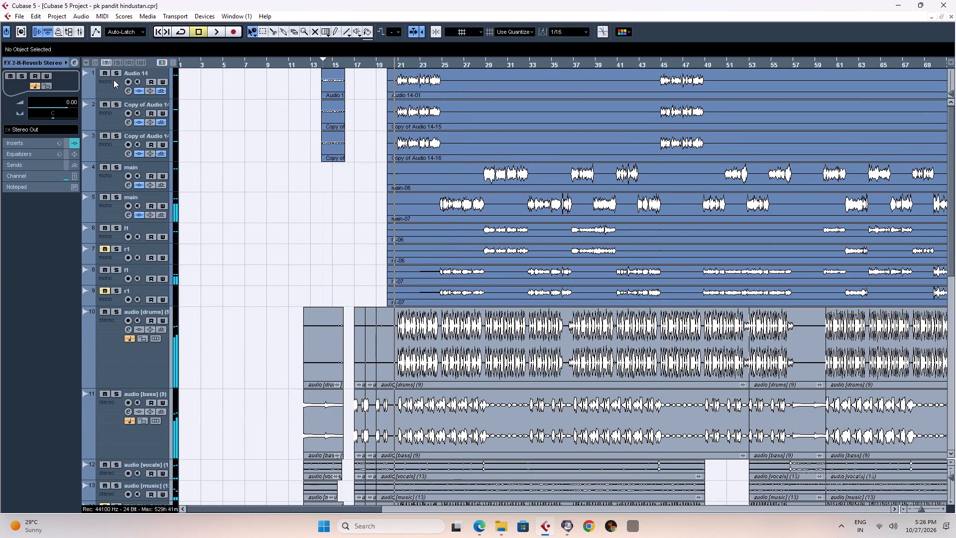
left_click(112, 87)
left_click(117, 73)
key("space")
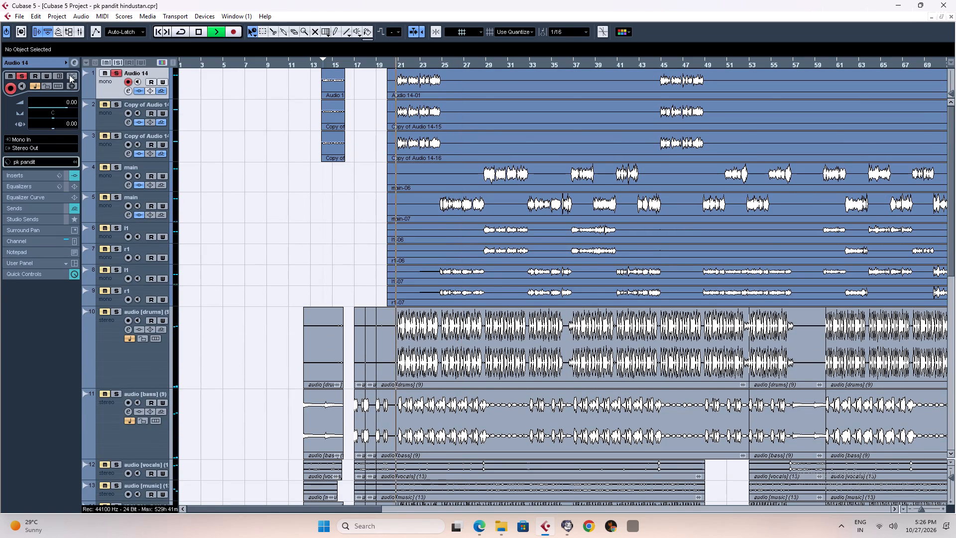
left_click(73, 64)
left_click(399, 198)
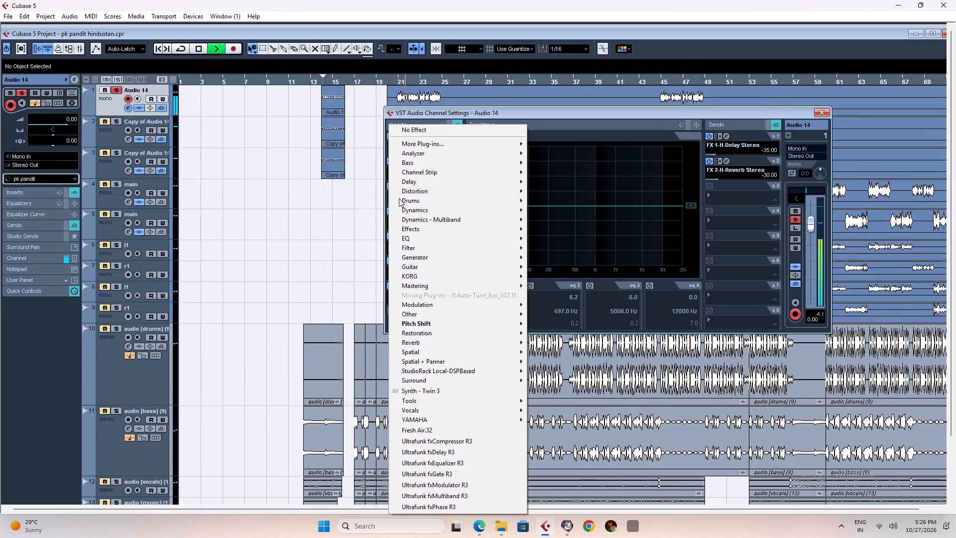
key("space")
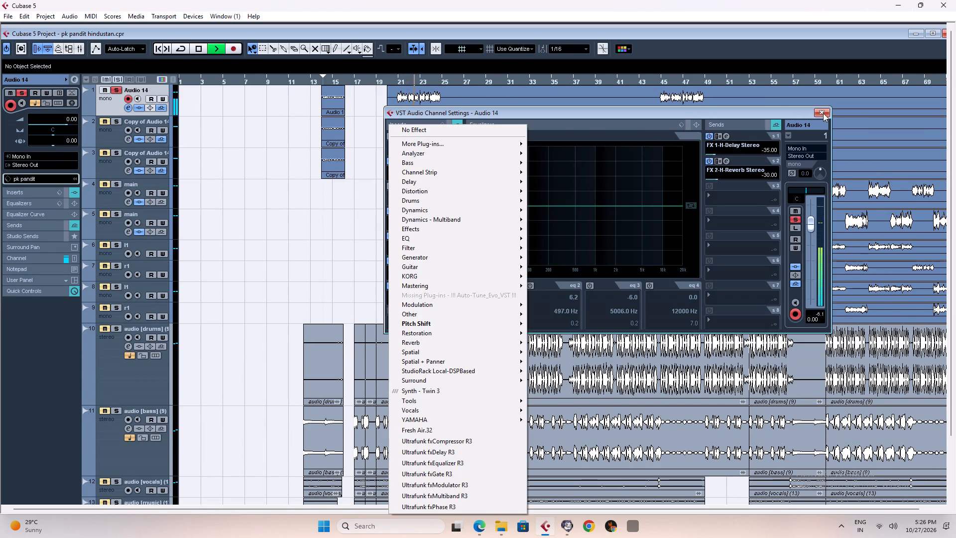
left_click(823, 113)
key("space")
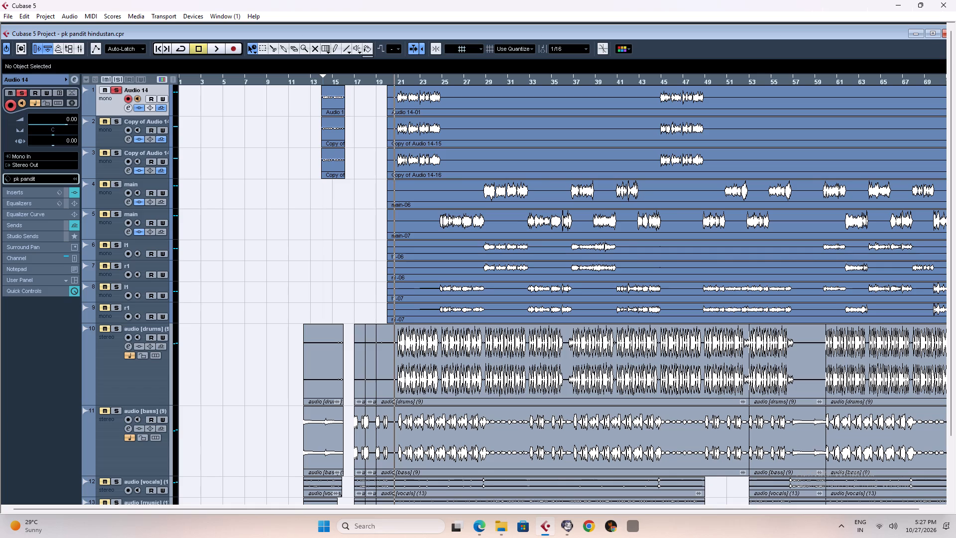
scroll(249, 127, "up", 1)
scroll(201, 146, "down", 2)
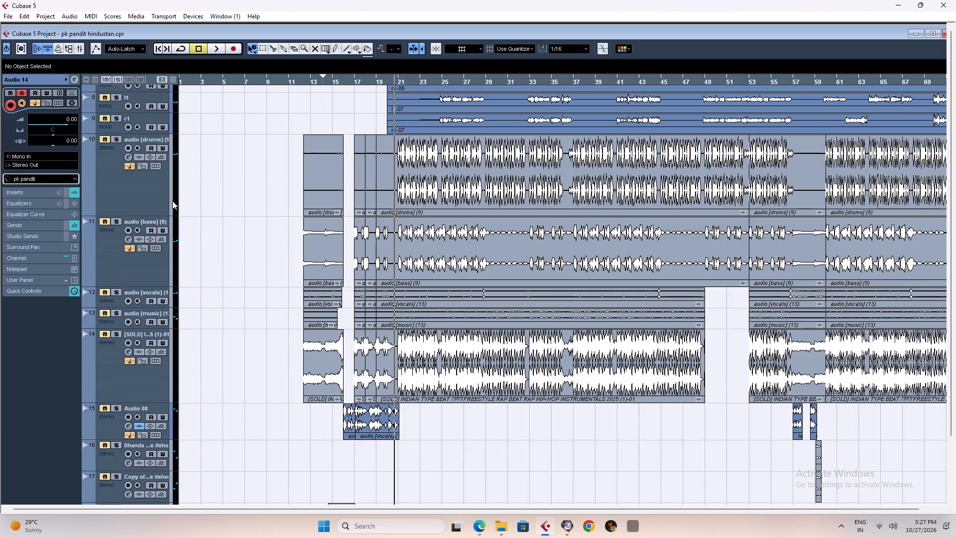
Enable the Auto-Tune 8.1 insert on Audio 14 (track 1) and set its key to G.
scroll(474, 225, "down", 1)
scroll(452, 217, "up", 6)
scroll(112, 96, "up", 1)
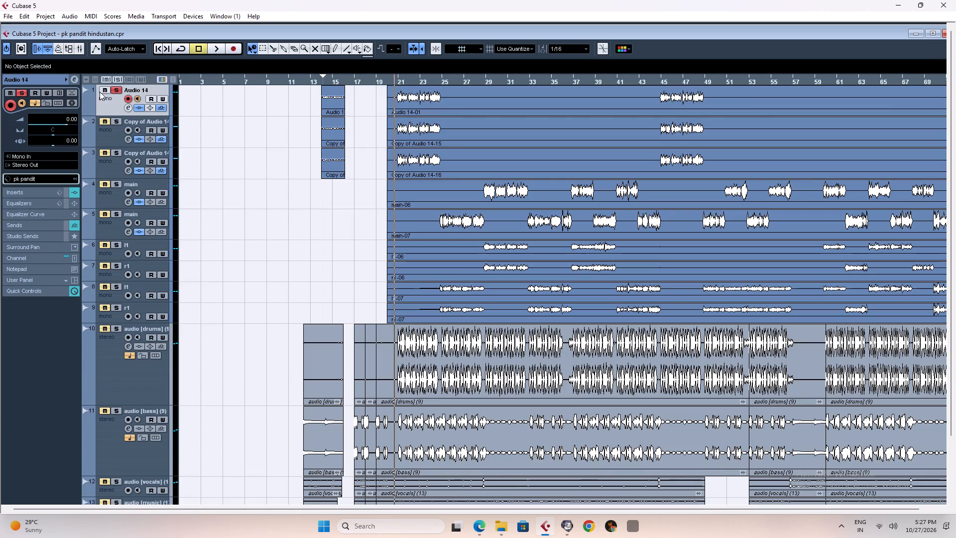
left_click(77, 79)
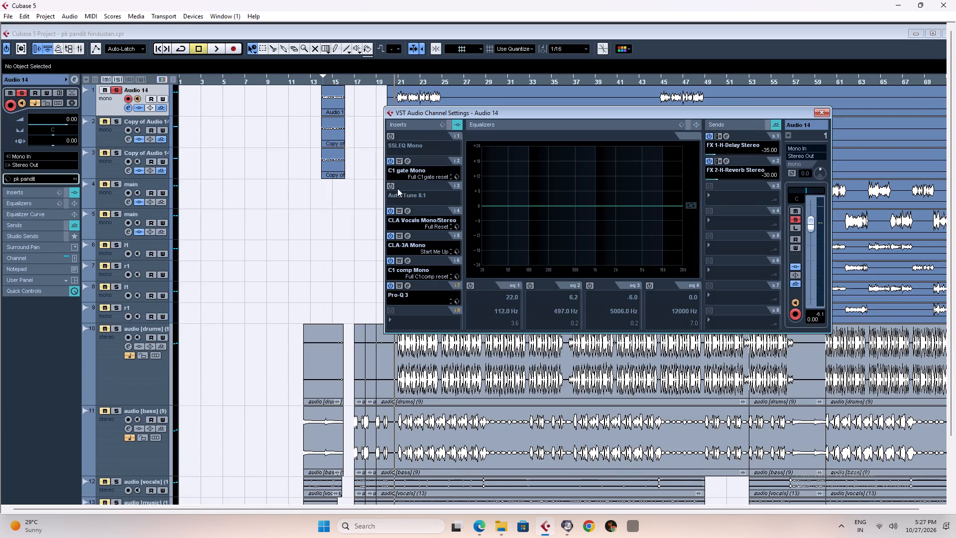
left_click(390, 185)
left_click(403, 187)
left_click(403, 186)
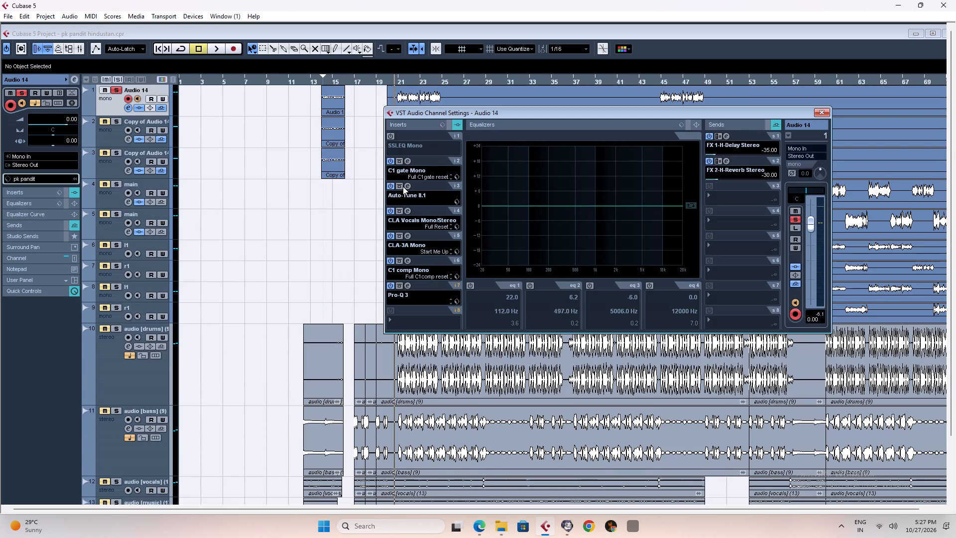
left_click(408, 186)
left_click(446, 153)
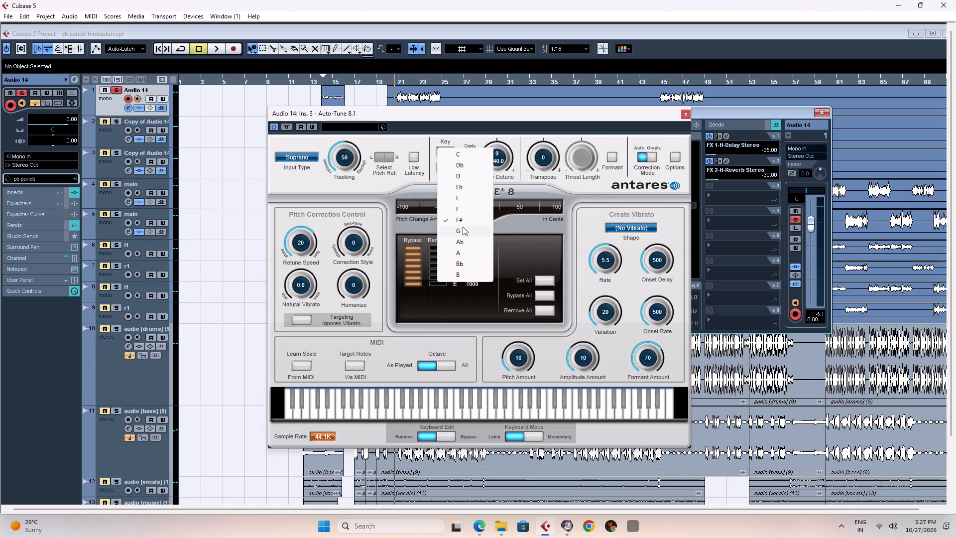
left_click(463, 227)
Play the soloed Audio 14 vocal several times to judge the Auto-Tune correction in G Minor.
key("space")
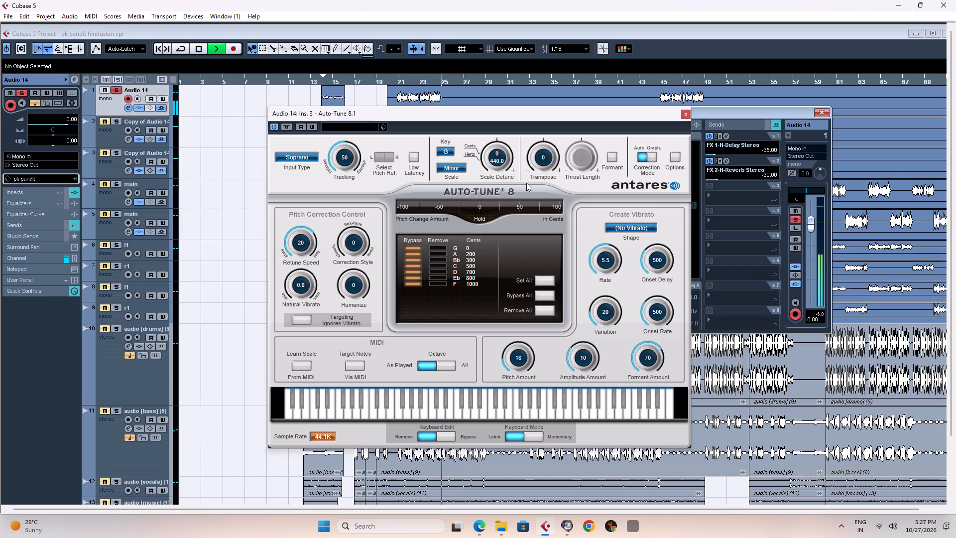
key("space")
key("space")
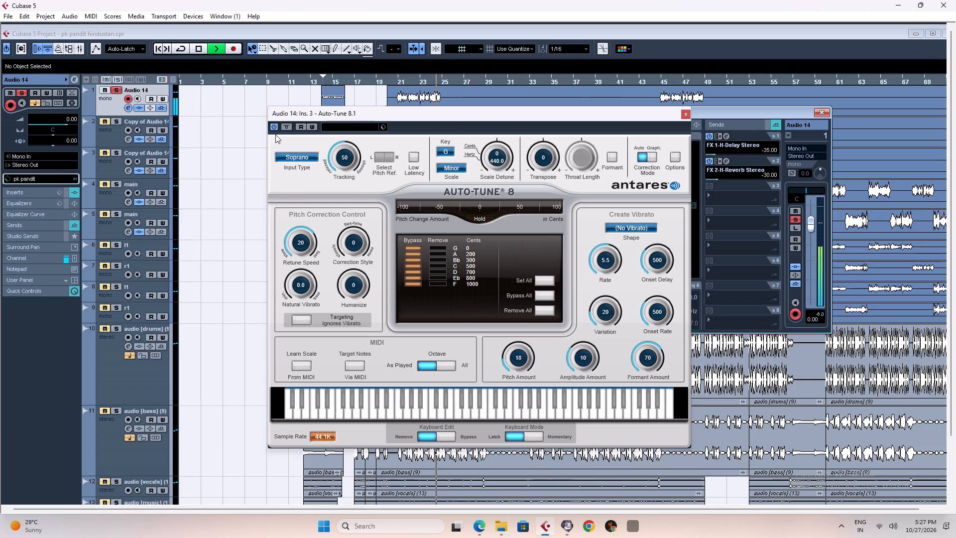
key("space")
key("space")
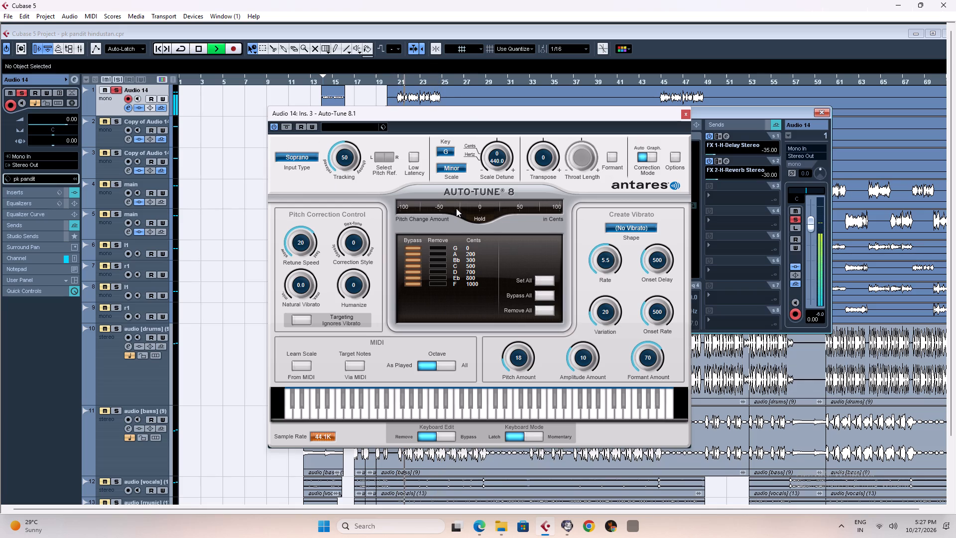
key("space")
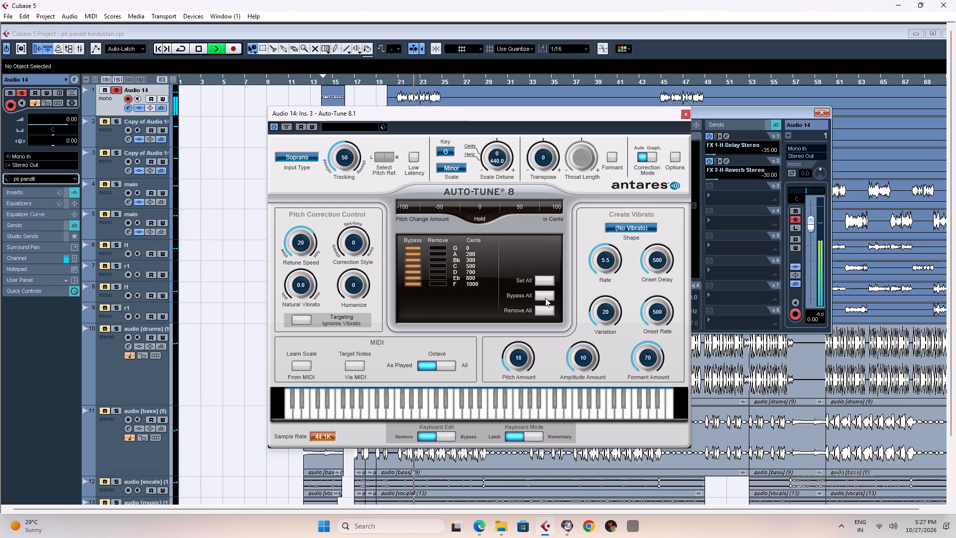
key("space")
Clear the bypass on all scale notes in Auto-Tune 8.1, test the remove-all option, and replay the vocal.
left_click(545, 298)
left_click(540, 277)
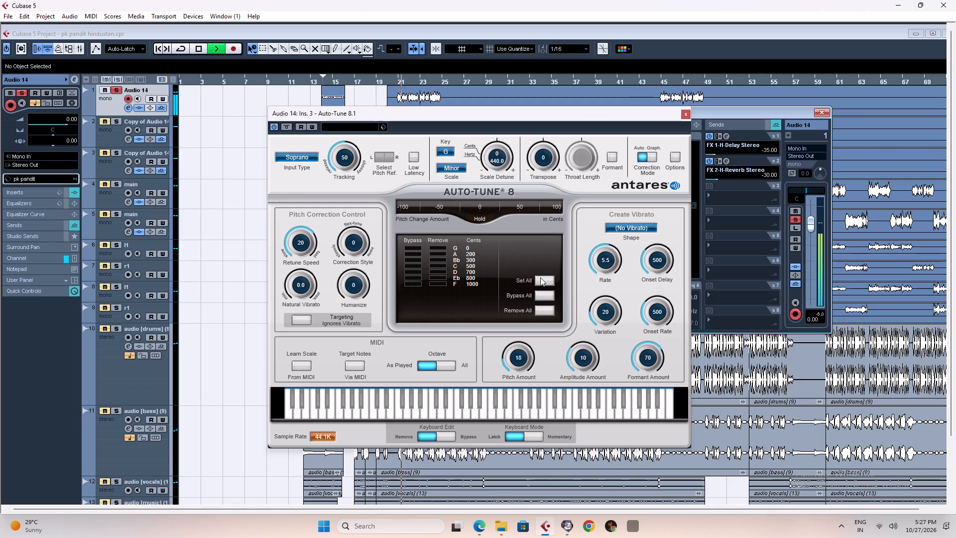
left_click(542, 279)
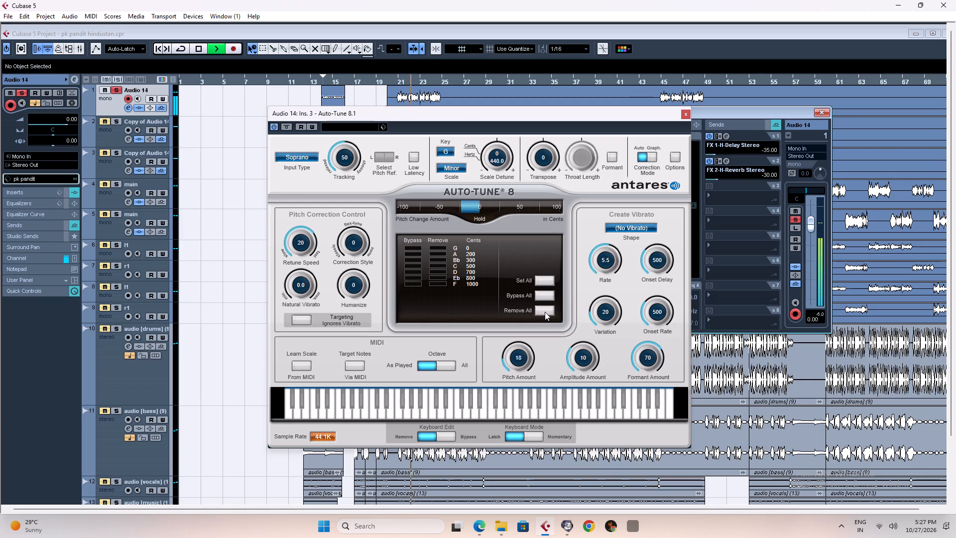
left_click(545, 312)
left_click(545, 312)
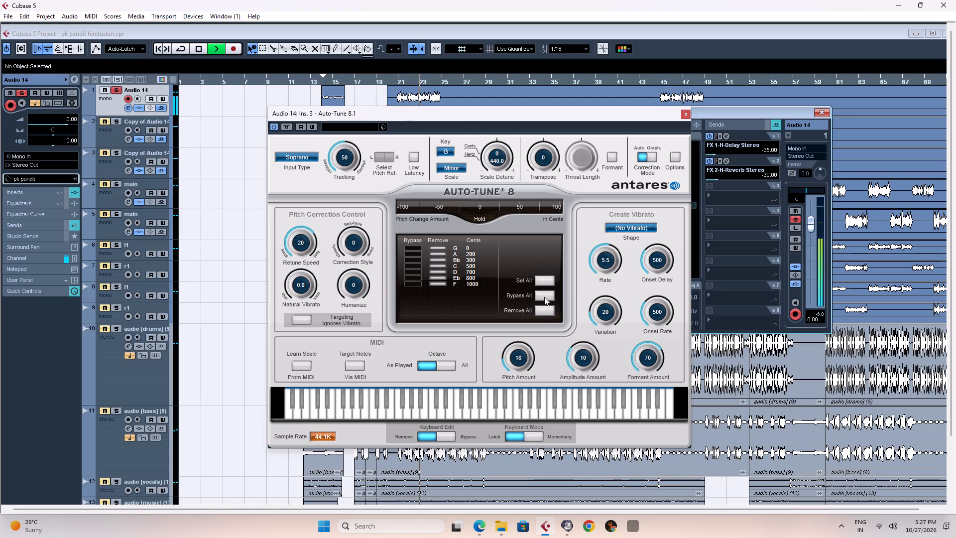
left_click(544, 297)
left_click(544, 282)
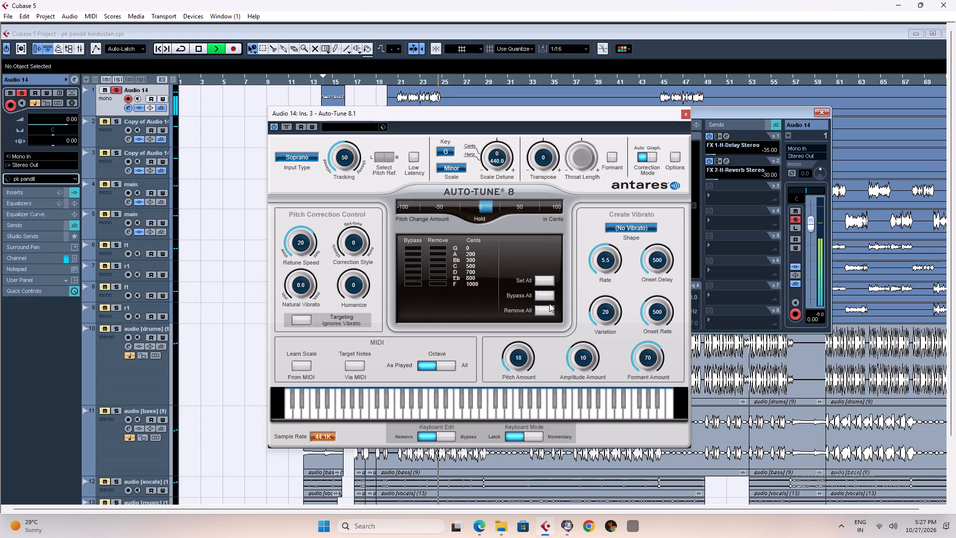
key("space")
key("space")
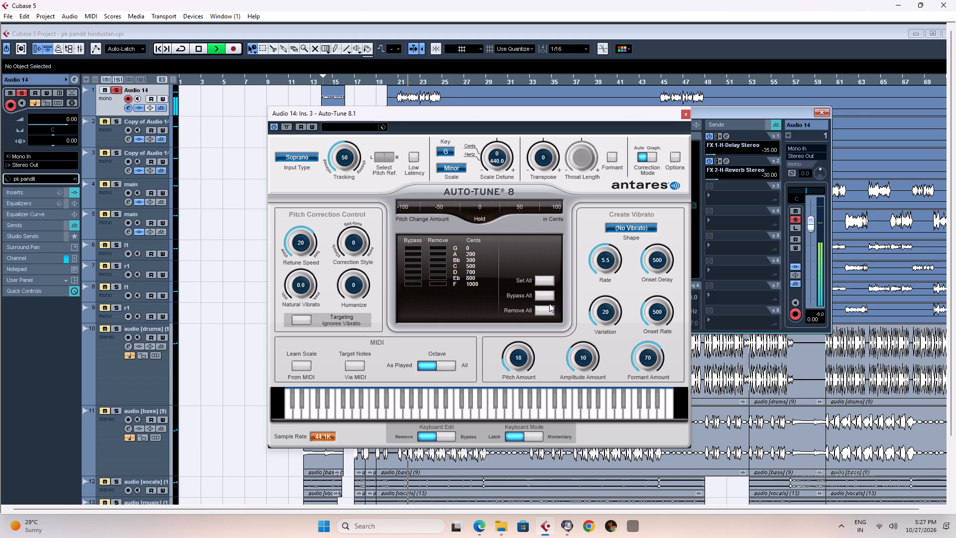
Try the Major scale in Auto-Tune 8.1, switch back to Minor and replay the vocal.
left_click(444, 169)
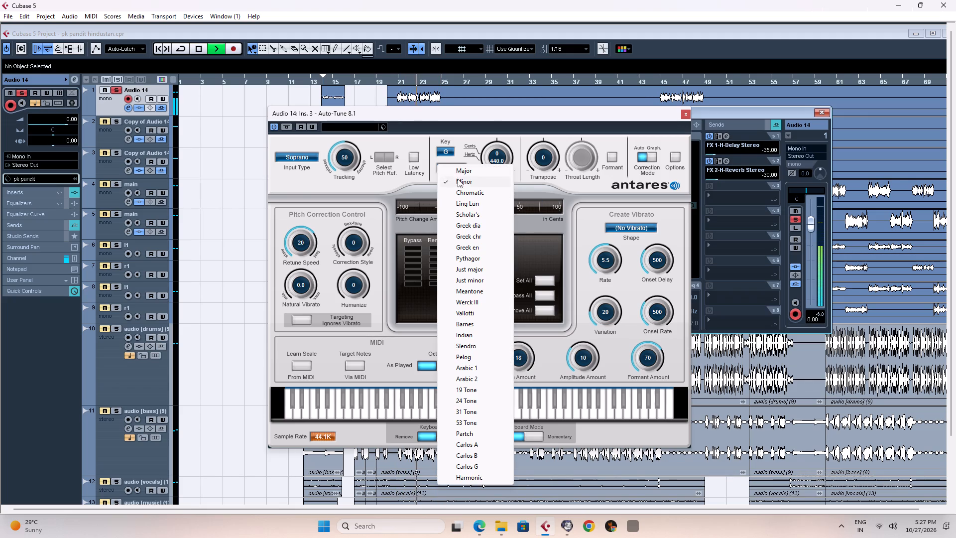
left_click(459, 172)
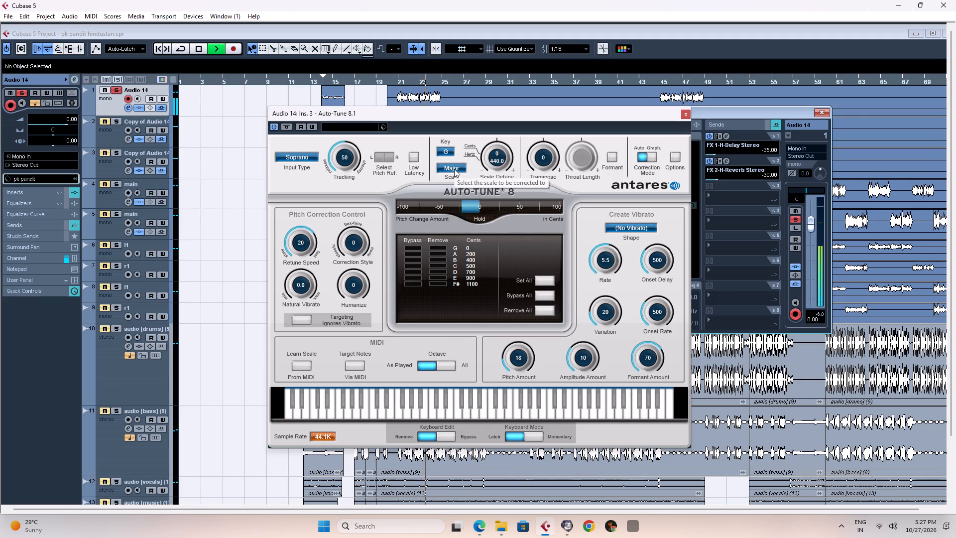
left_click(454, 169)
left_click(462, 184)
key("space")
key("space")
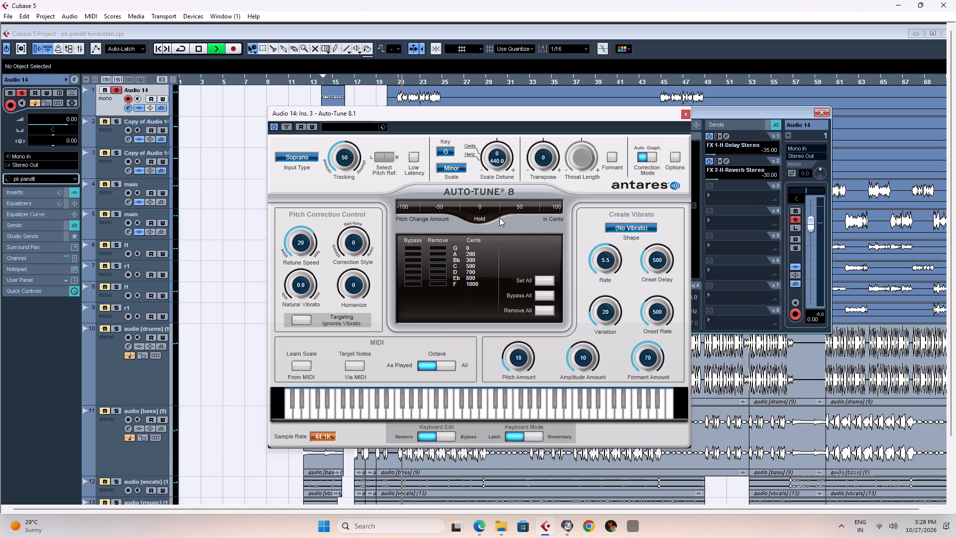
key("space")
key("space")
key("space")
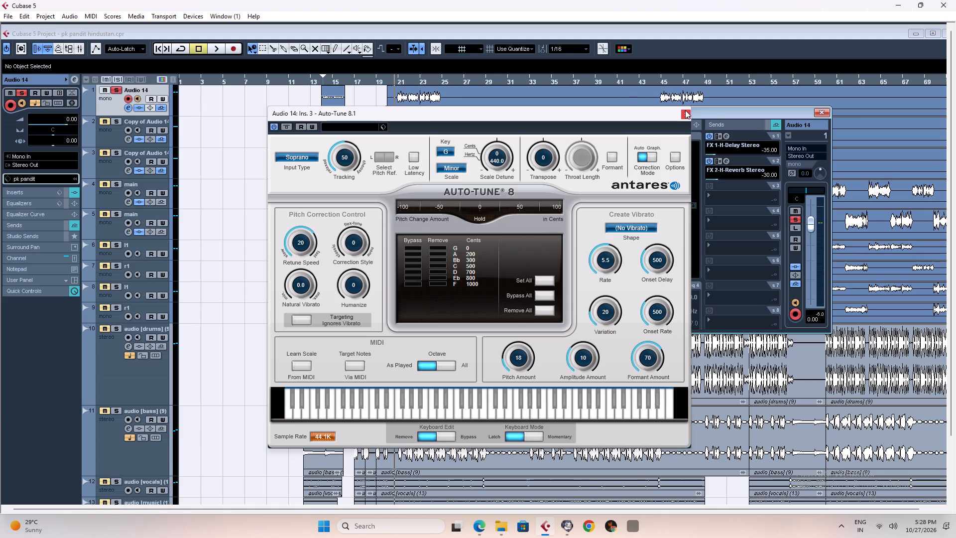
Close the Auto-Tune and Audio 14 channel settings windows, play briefly and take Audio 14 out of solo.
left_click(685, 113)
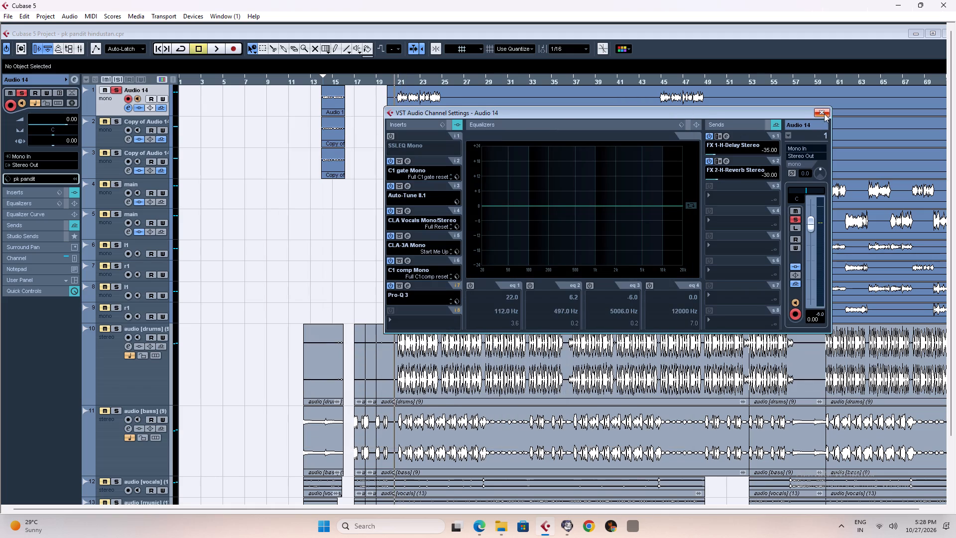
left_click(824, 114)
left_click(115, 88)
left_click(116, 91)
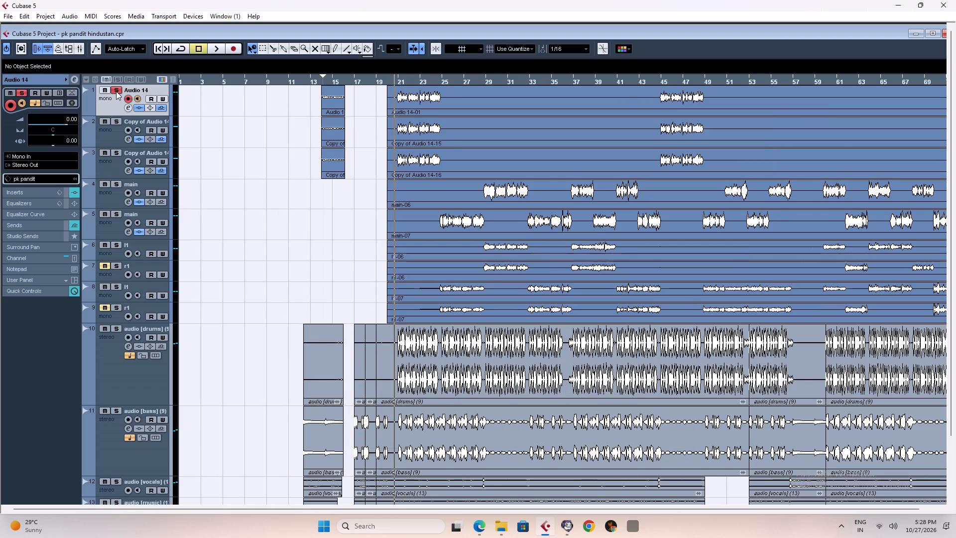
key("space")
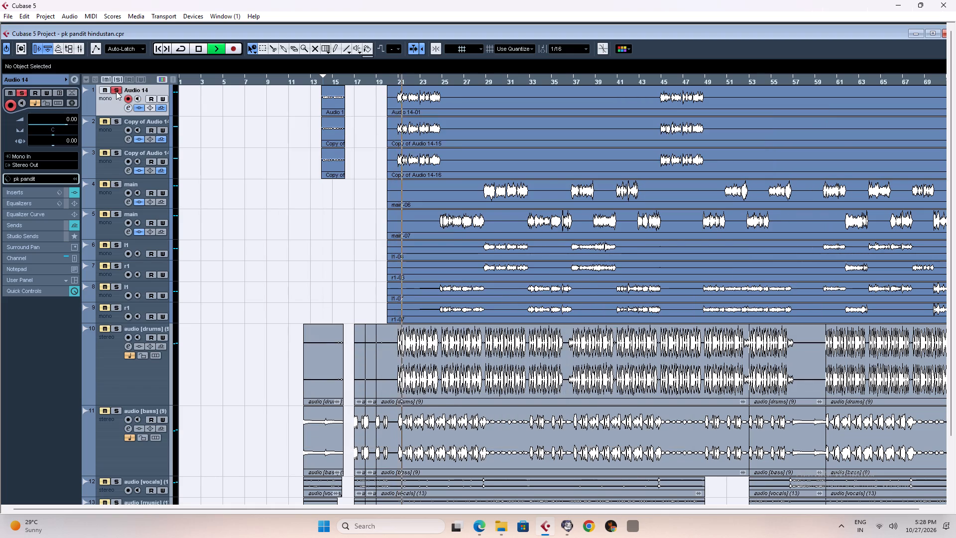
key("space")
left_click(116, 91)
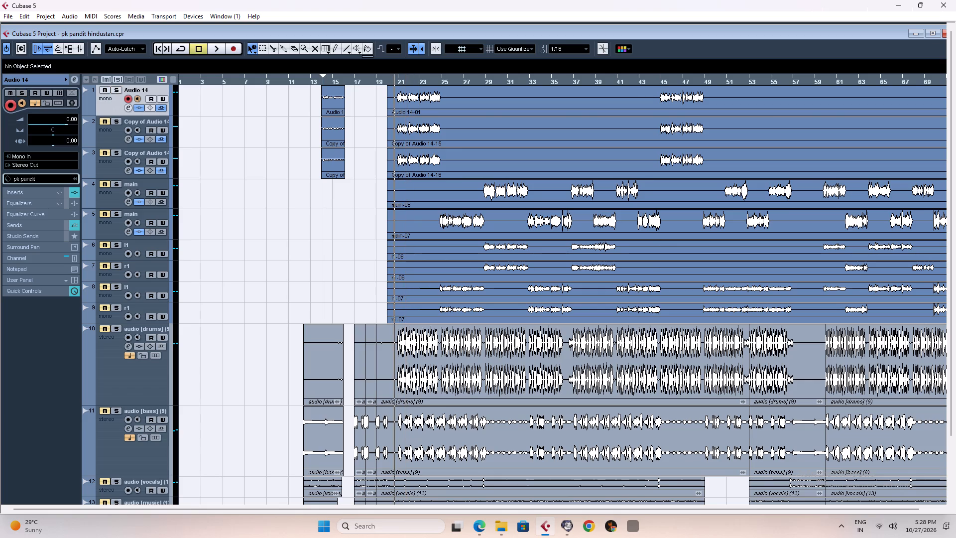
Save the pk pandit hindustan project and close Cubase and the riser file search window.
key("ctrl+s")
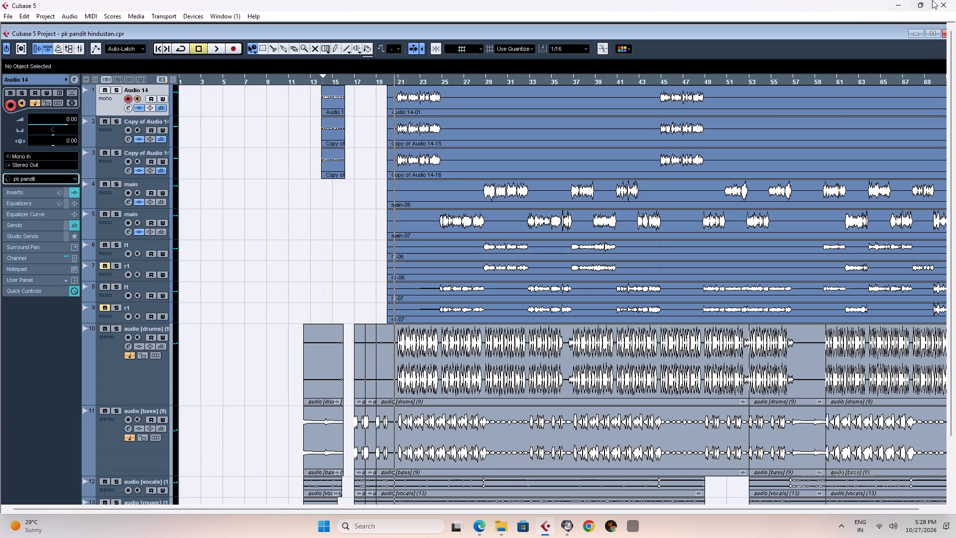
left_click(946, 0)
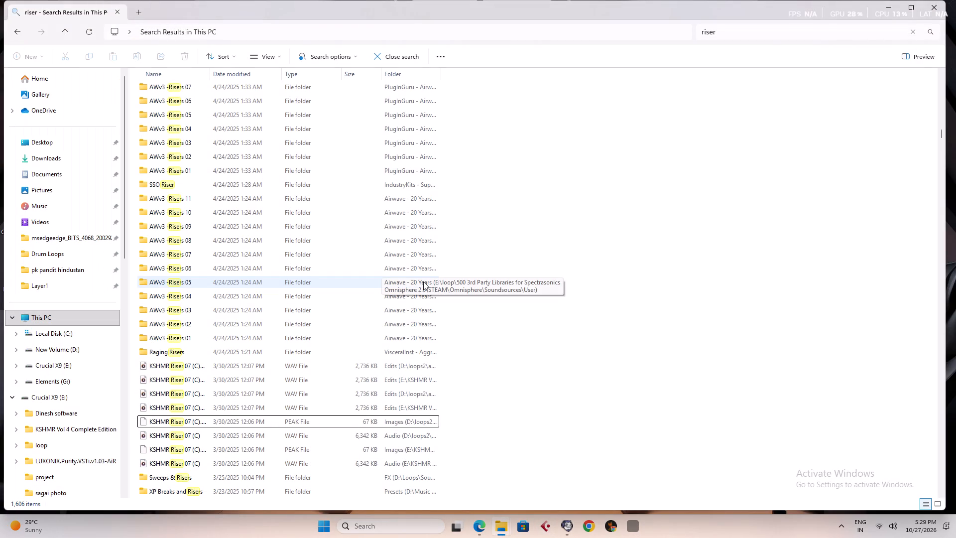
left_click(936, 4)
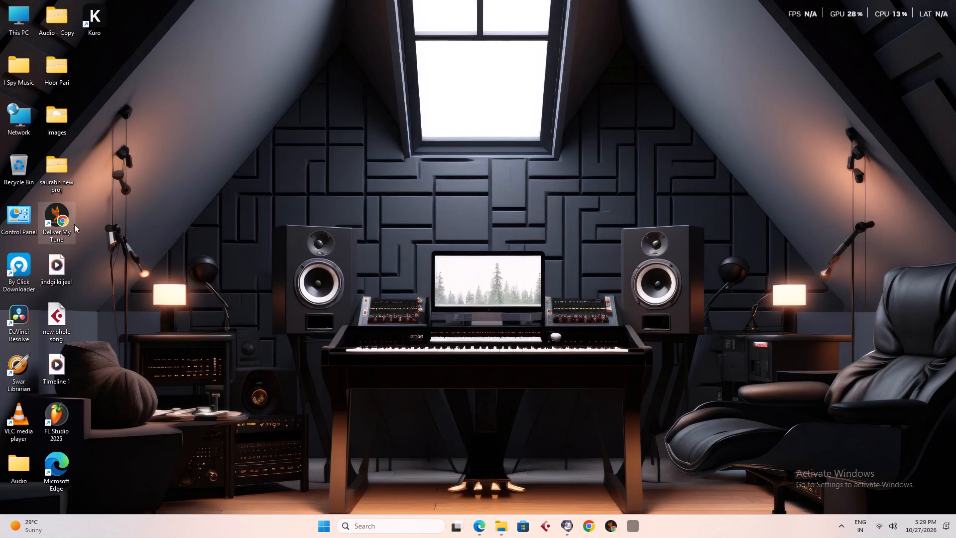
Play the desktop audio file jindgi ki jeel briefly and close Media Player.
double_click(57, 273)
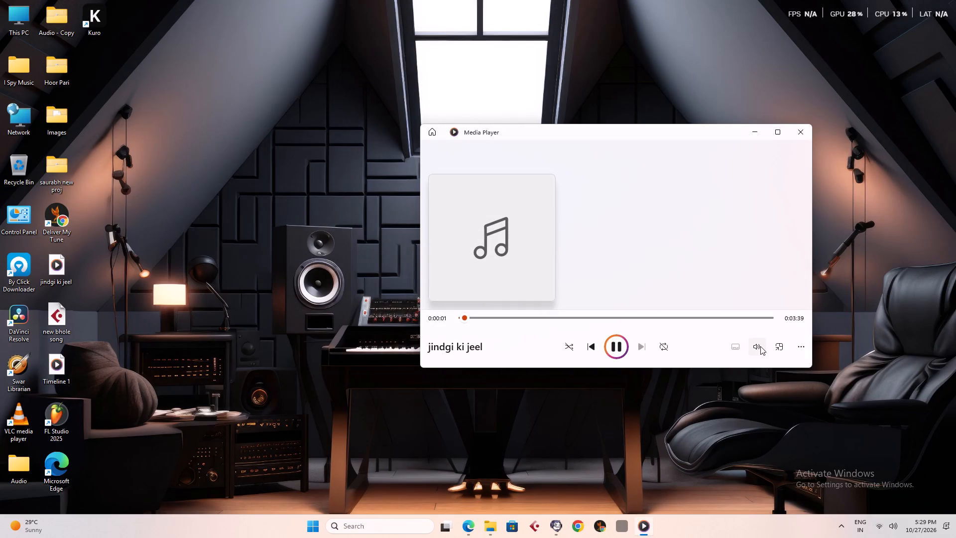
left_click(804, 129)
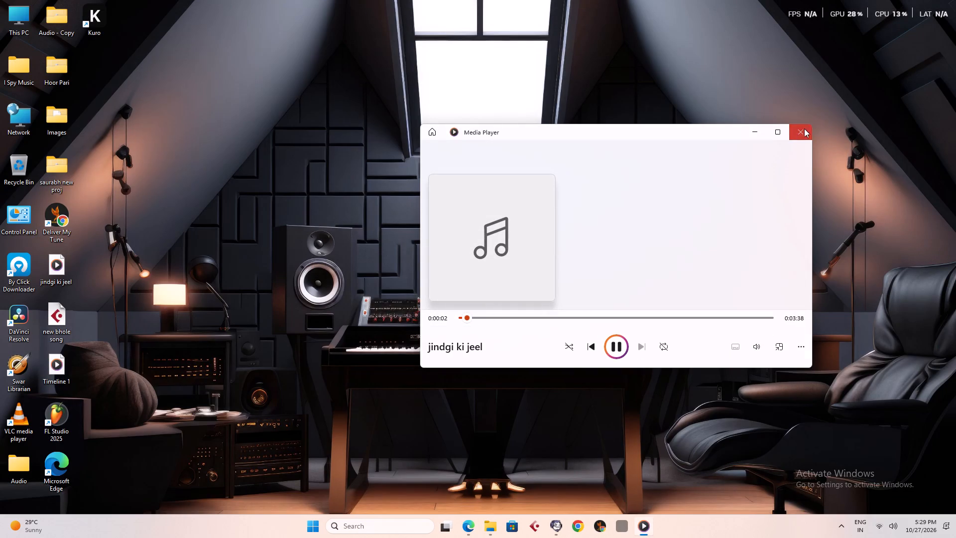
Relaunch Cubase.
left_click(544, 524)
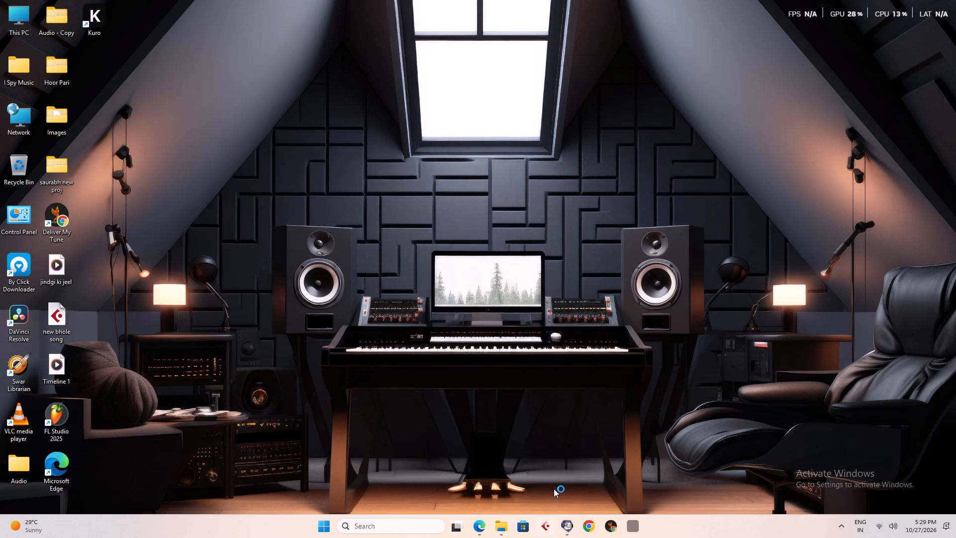
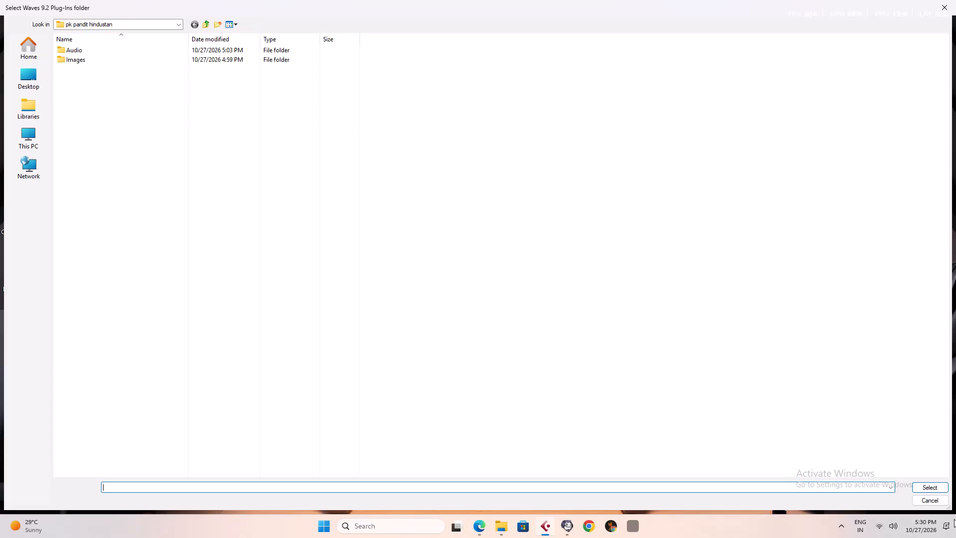
Cancel the Waves 9.2 plug-ins folder selection and open the recent pk pandit hindustan project.
left_click(942, 504)
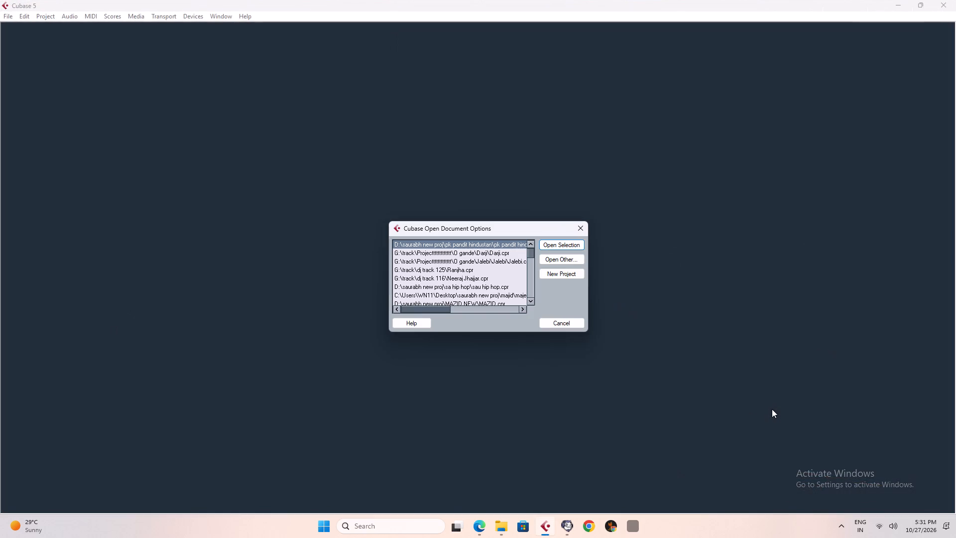
left_click(568, 245)
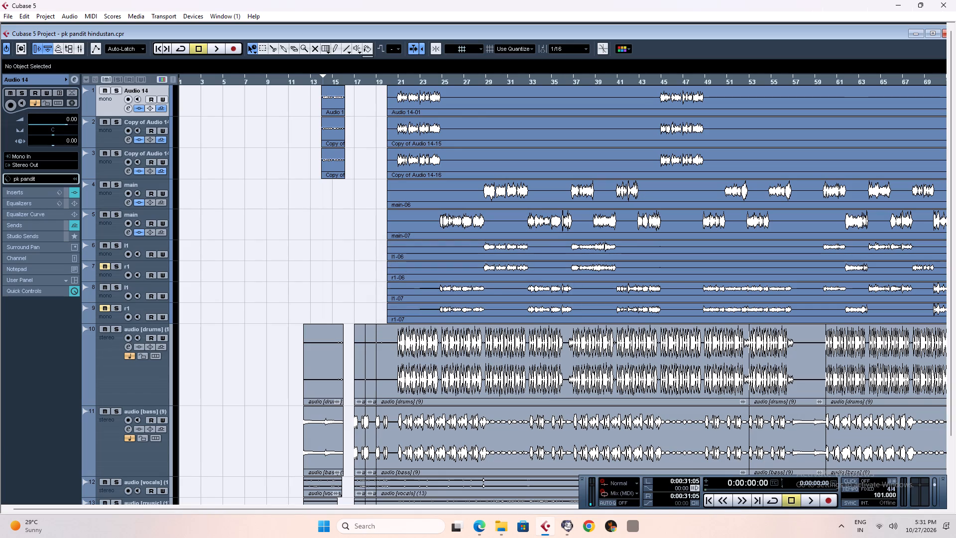
Play the project from about bar 14, hide the transport panel, maximize the project window and look over the tracks.
left_click(330, 78)
key("space")
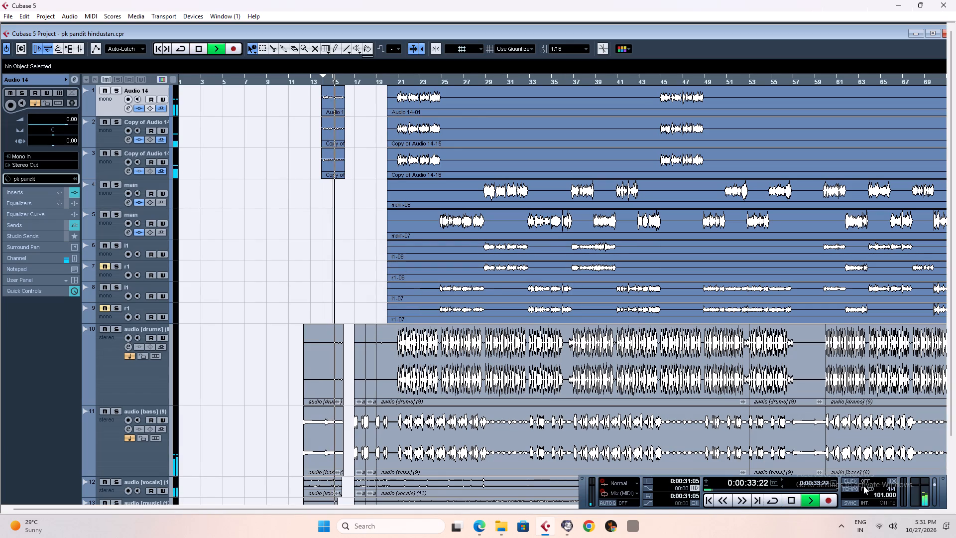
left_click(943, 480)
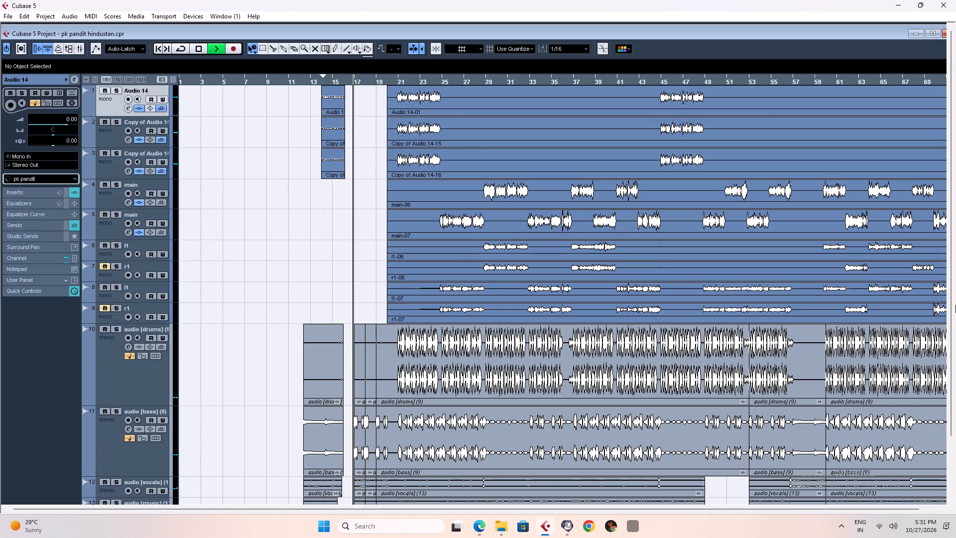
left_click(930, 36)
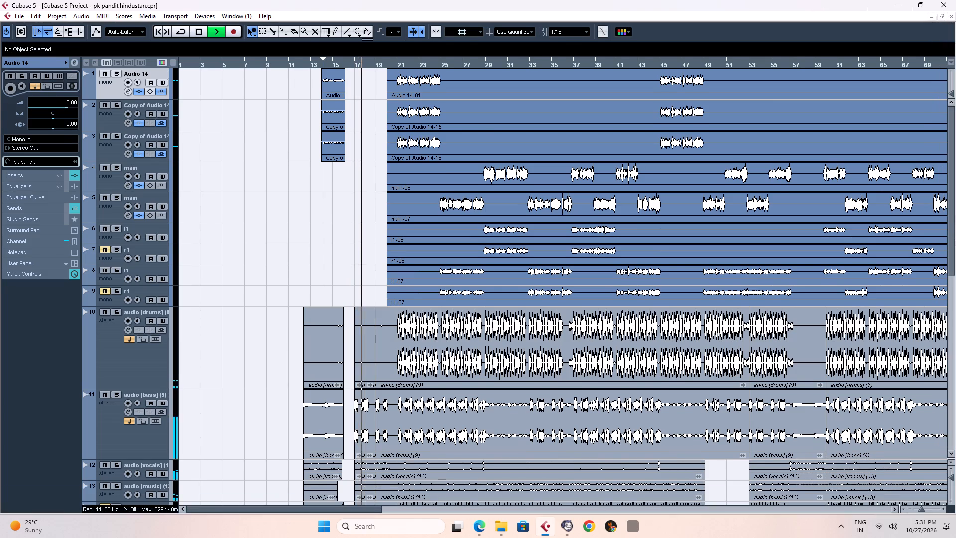
left_click_drag(952, 238, 946, 128)
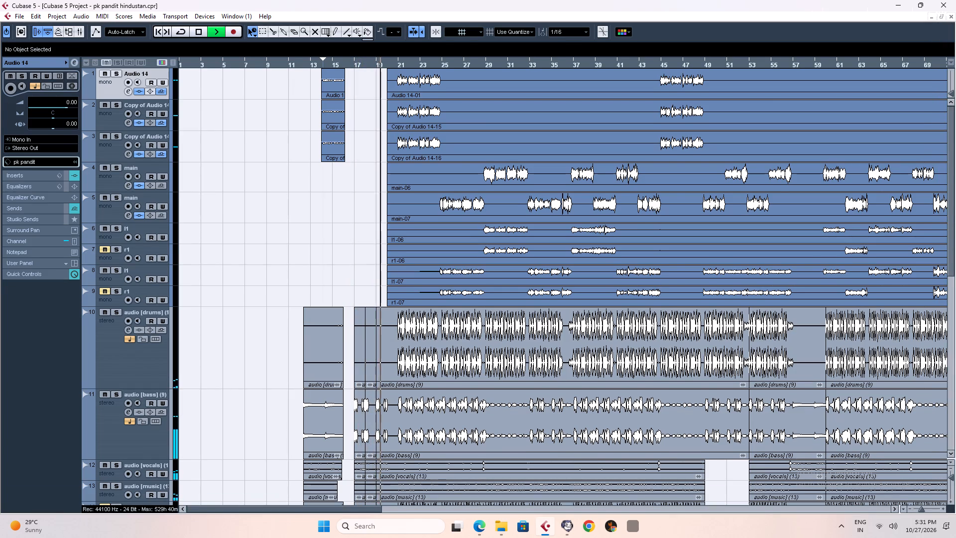
left_click_drag(951, 182, 955, 328)
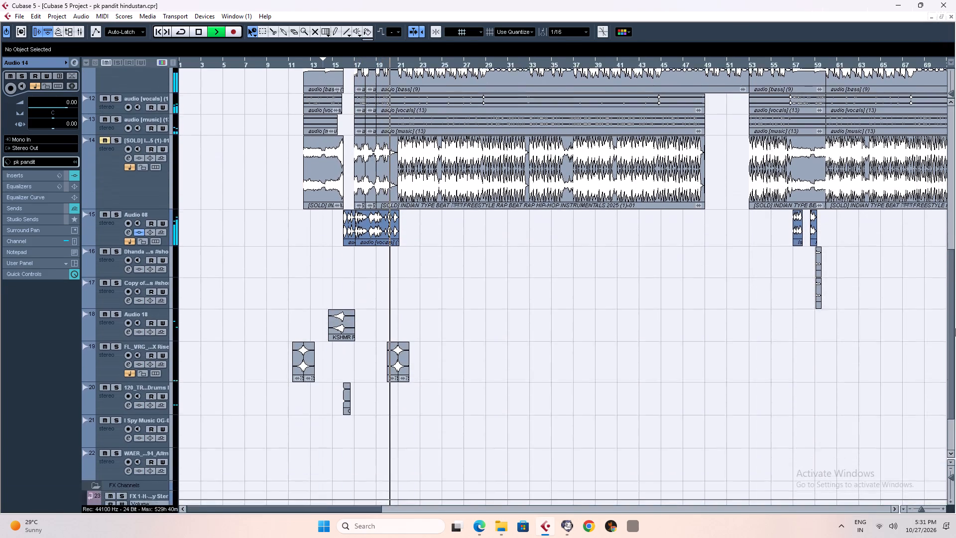
left_click_drag(955, 328, 955, 139)
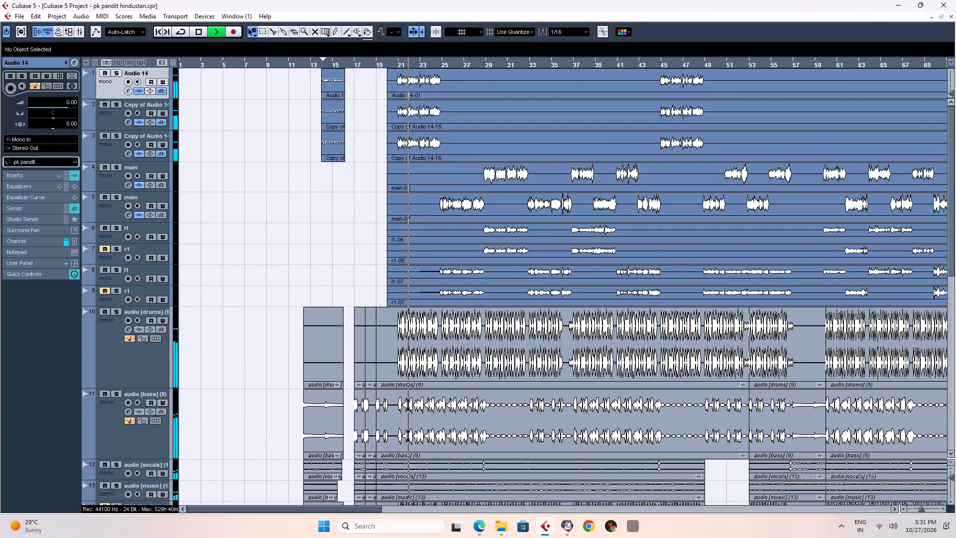
Solo the Audio 14 track and play it from about bar 21.
key("h")
key("g")
key("g")
key("g")
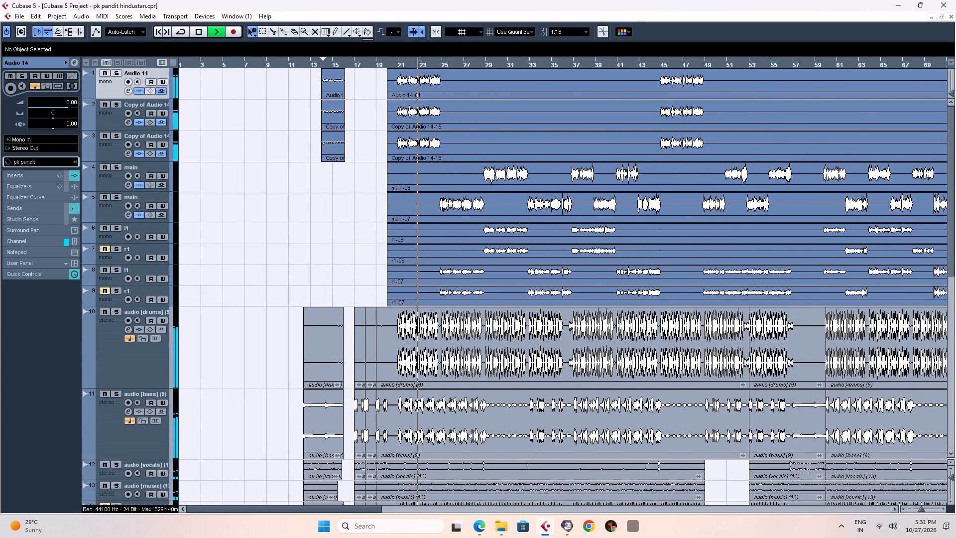
left_click(114, 75)
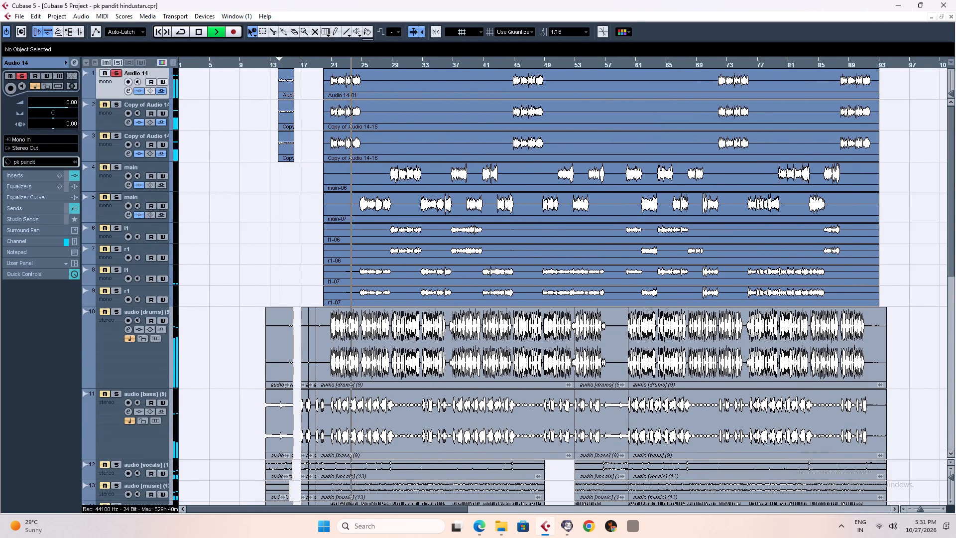
left_click(327, 63)
left_click(331, 61)
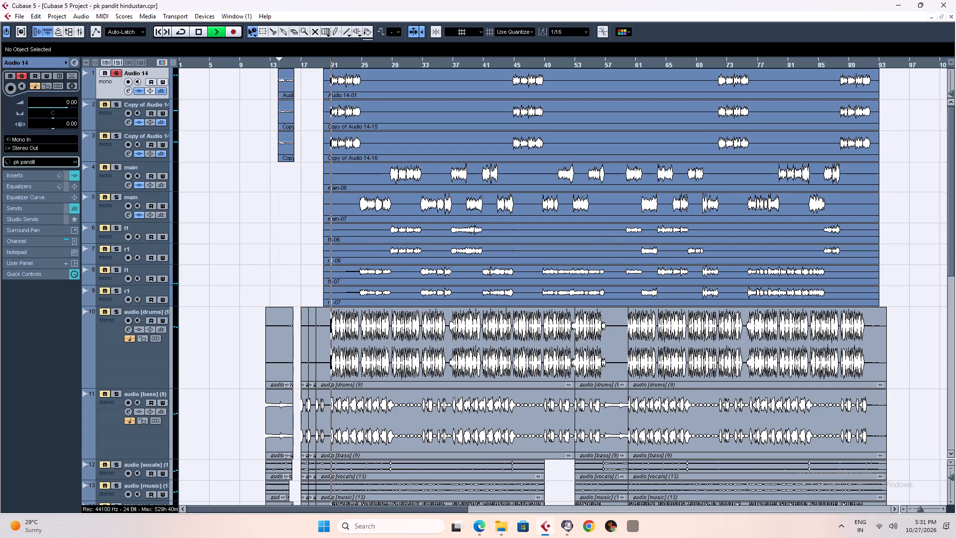
Open Auto-Tune 8.1 from Audio 14's channel settings and audition the soloed vocal.
left_click(72, 63)
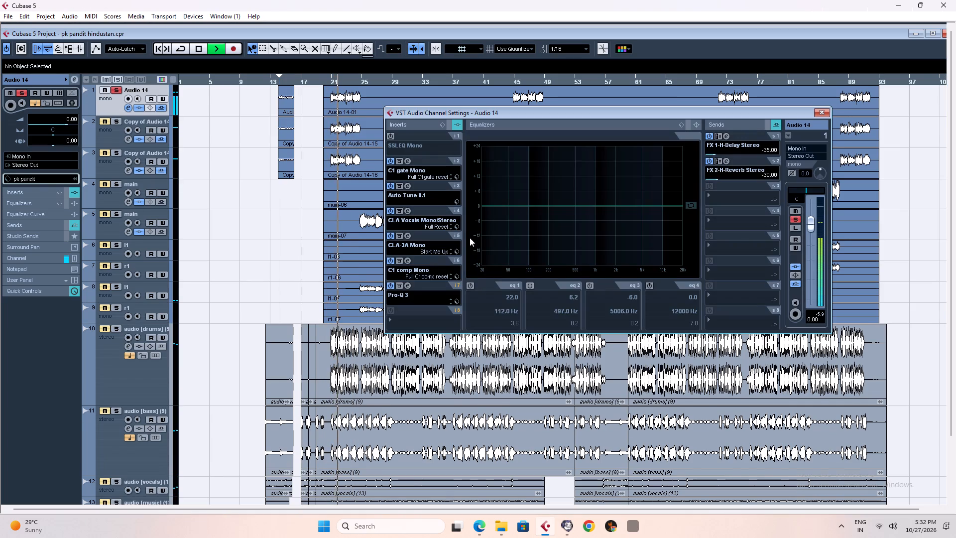
left_click(409, 187)
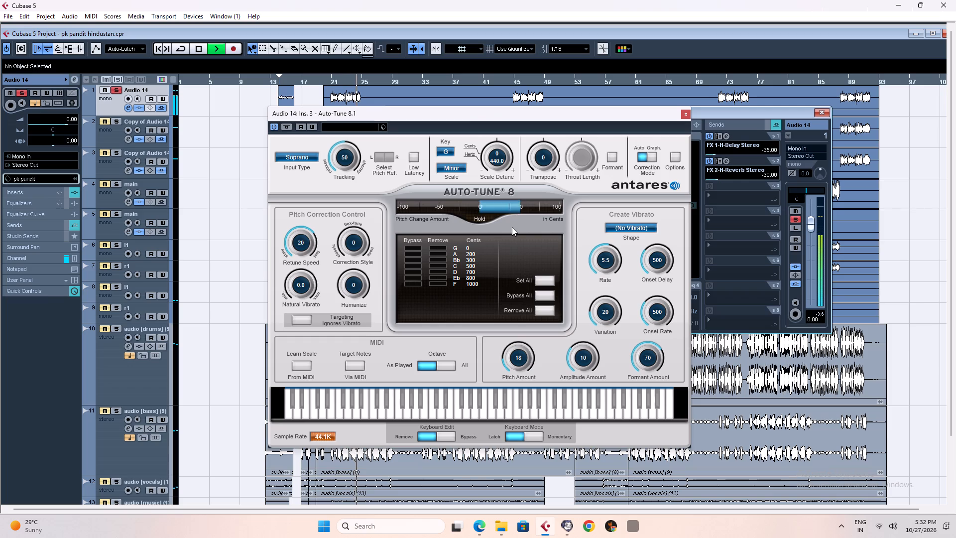
key("space")
key("space")
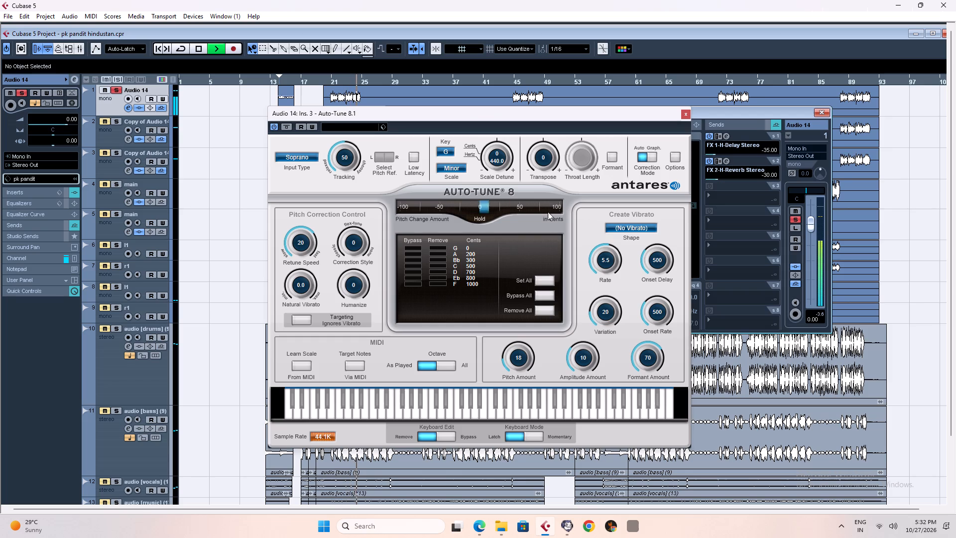
key("space")
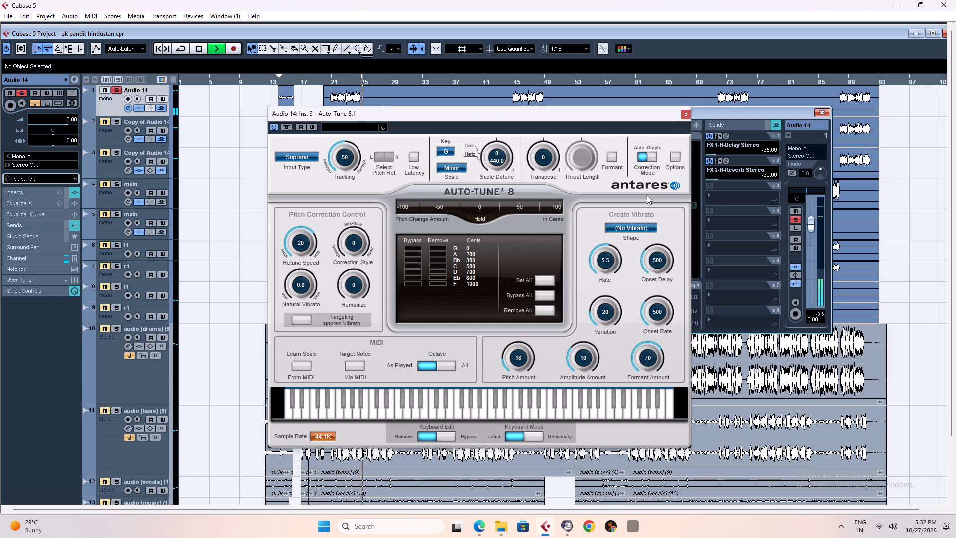
key("space")
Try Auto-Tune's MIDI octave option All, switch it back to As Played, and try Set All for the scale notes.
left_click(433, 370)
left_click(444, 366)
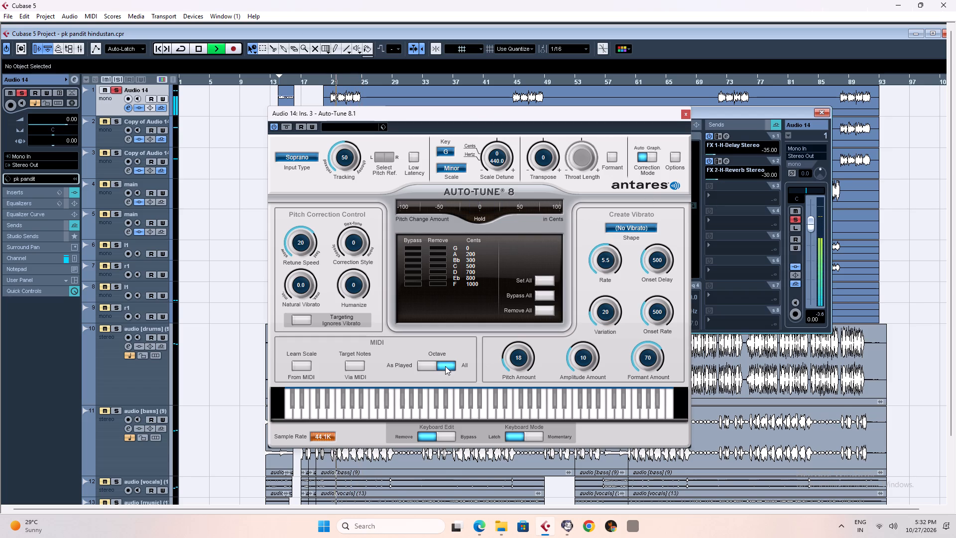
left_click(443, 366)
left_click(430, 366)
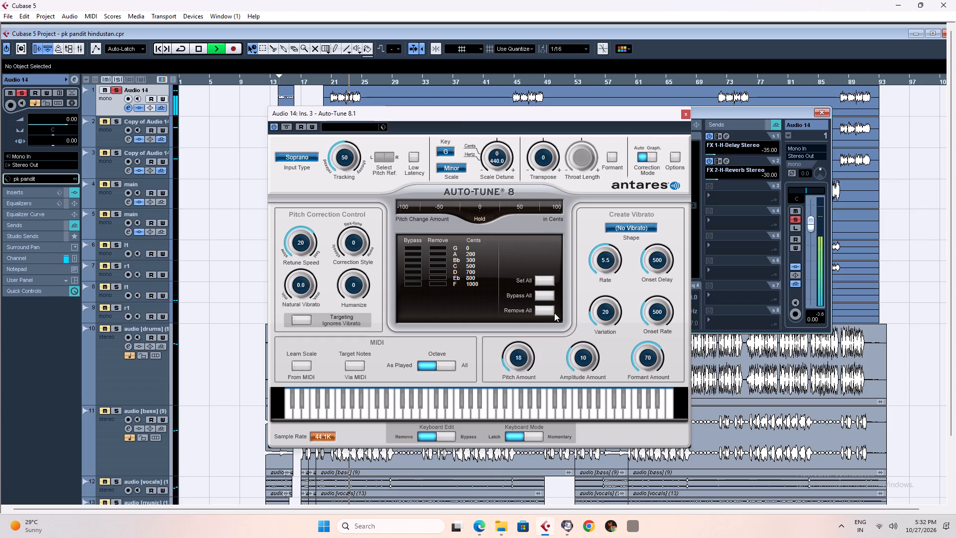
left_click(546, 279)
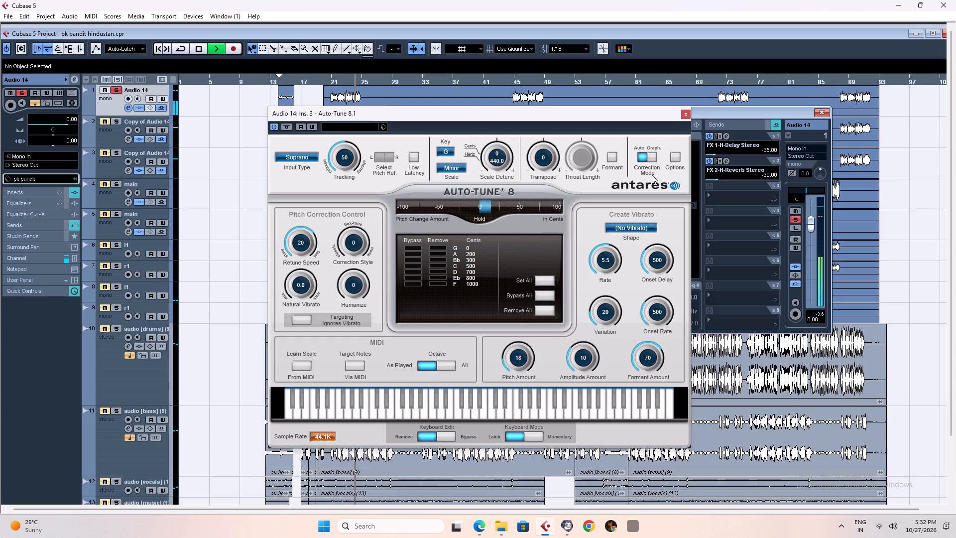
Replay the soloed vocal and close the Auto-Tune and Audio 14 channel settings windows.
key("space")
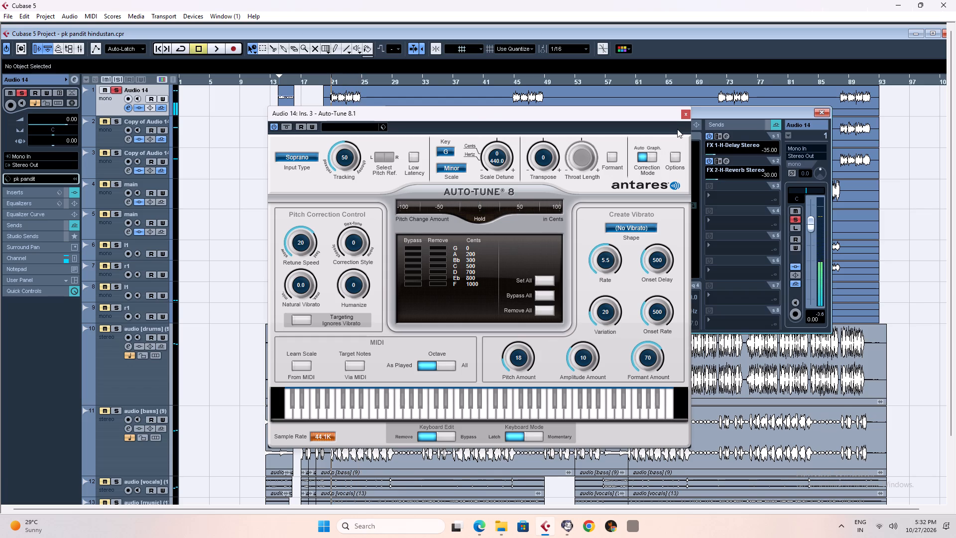
key("space")
left_click(687, 113)
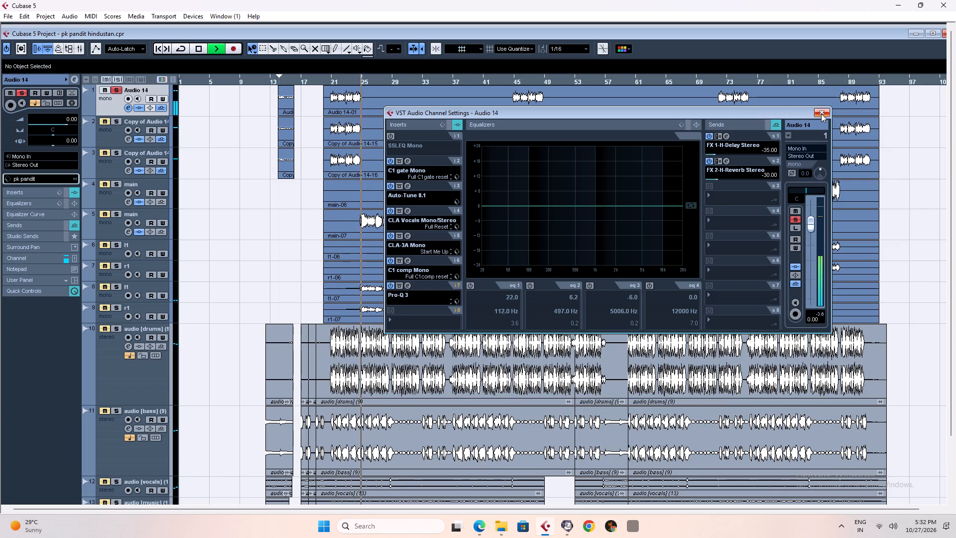
key("space")
key("space")
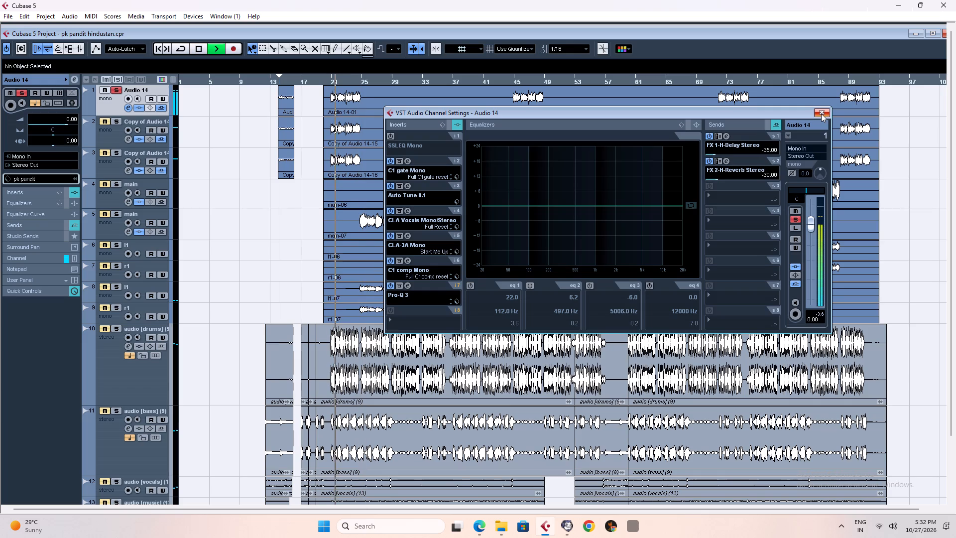
left_click(821, 114)
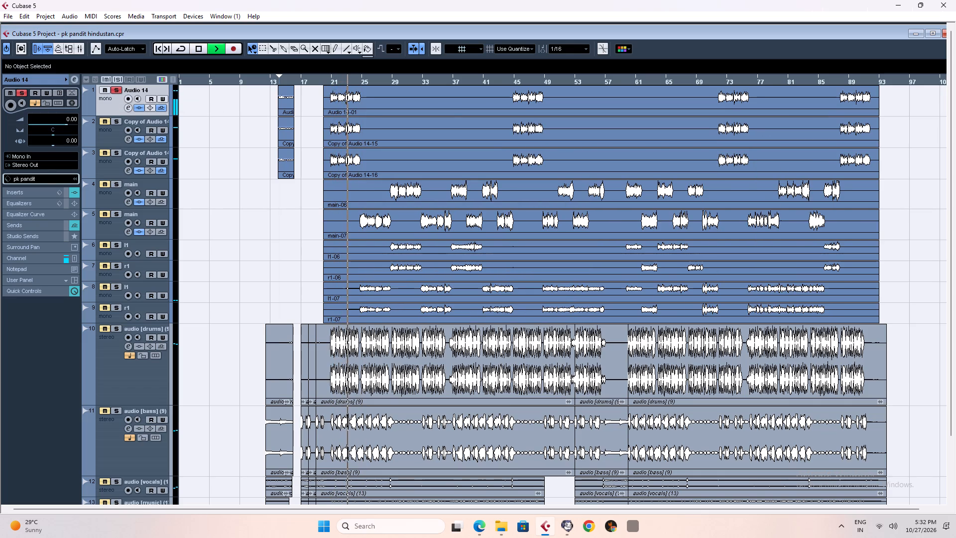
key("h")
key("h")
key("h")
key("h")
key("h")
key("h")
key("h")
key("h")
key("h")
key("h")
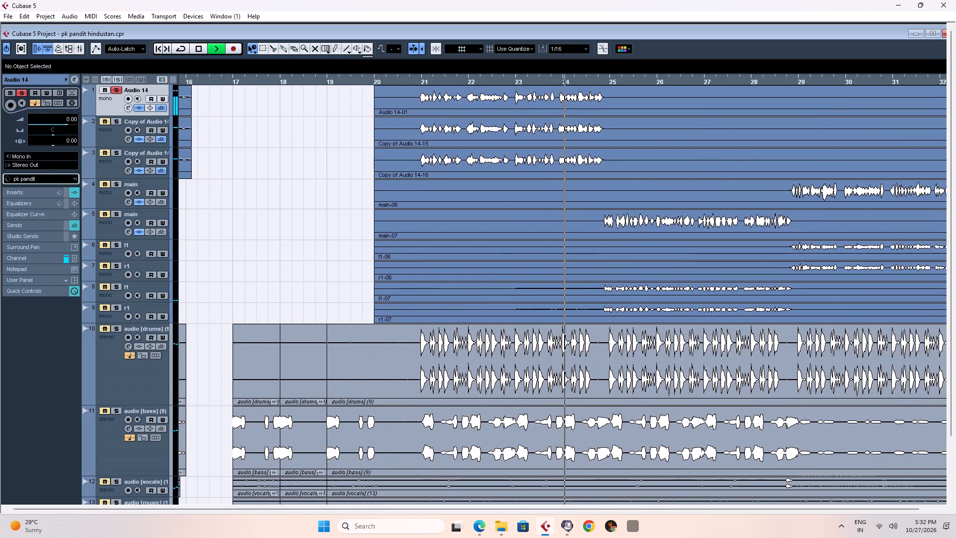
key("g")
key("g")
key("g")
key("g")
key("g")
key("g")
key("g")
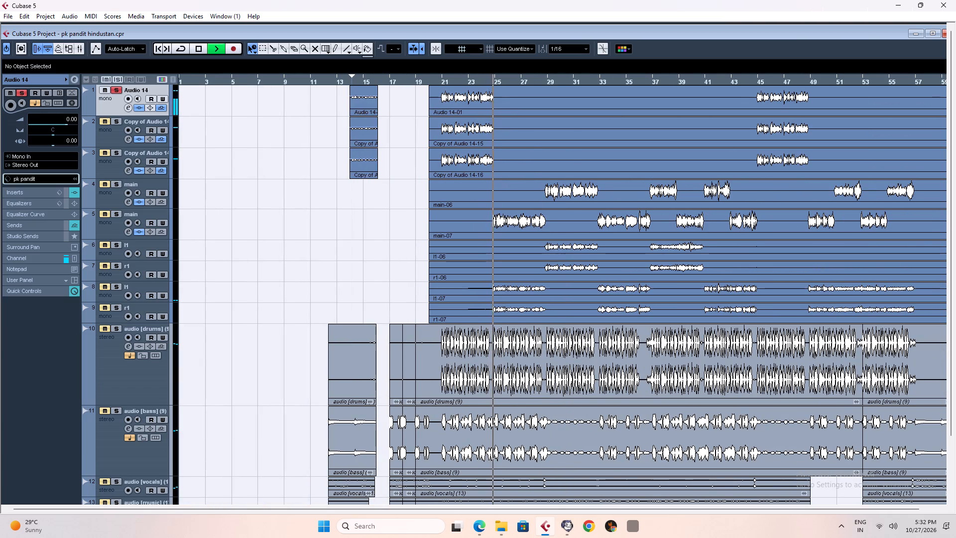
Stop playback and add the first Copy of Audio 14 track to the solo.
key("space")
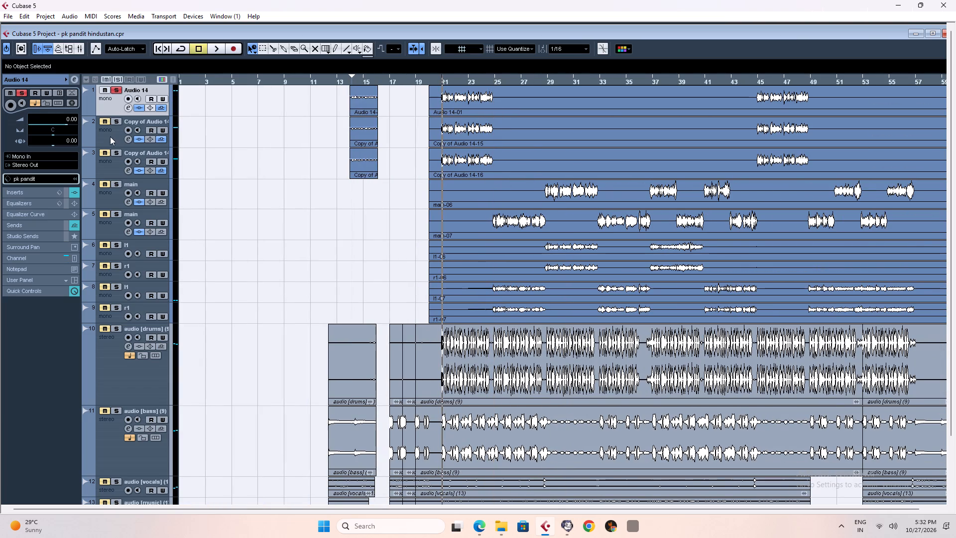
left_click(117, 126)
left_click(118, 138)
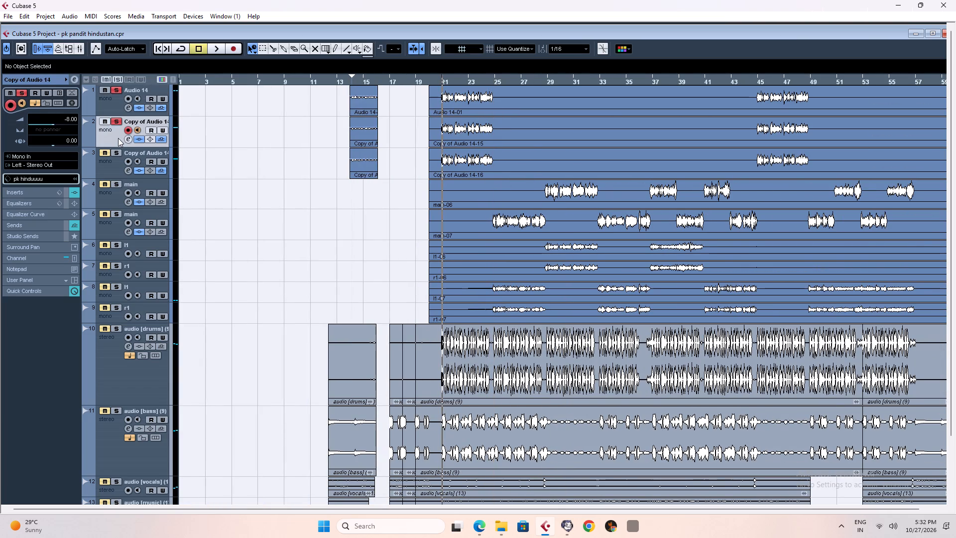
Save Audio 14's settings as a track preset named "pk hindustan".
left_click(113, 108)
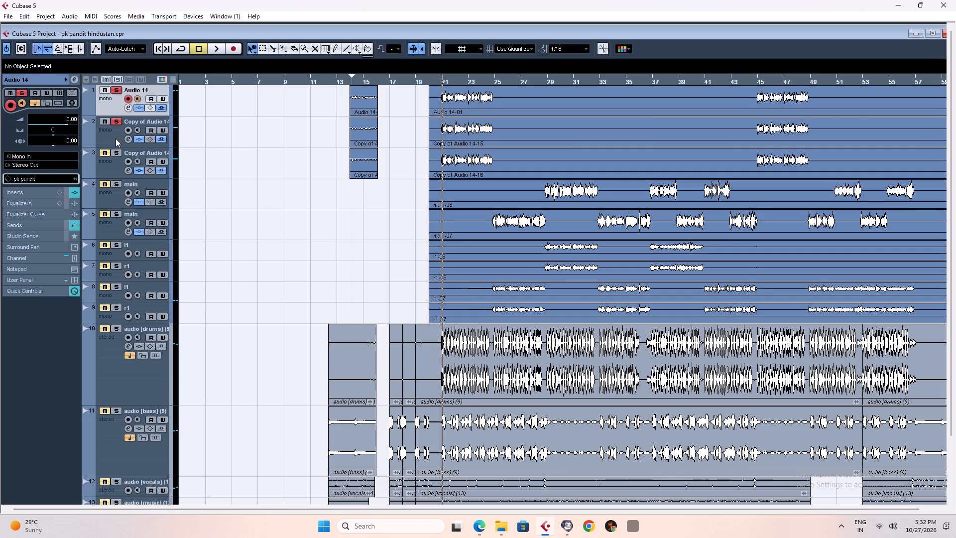
left_click(116, 138)
left_click(109, 102)
right_click(109, 102)
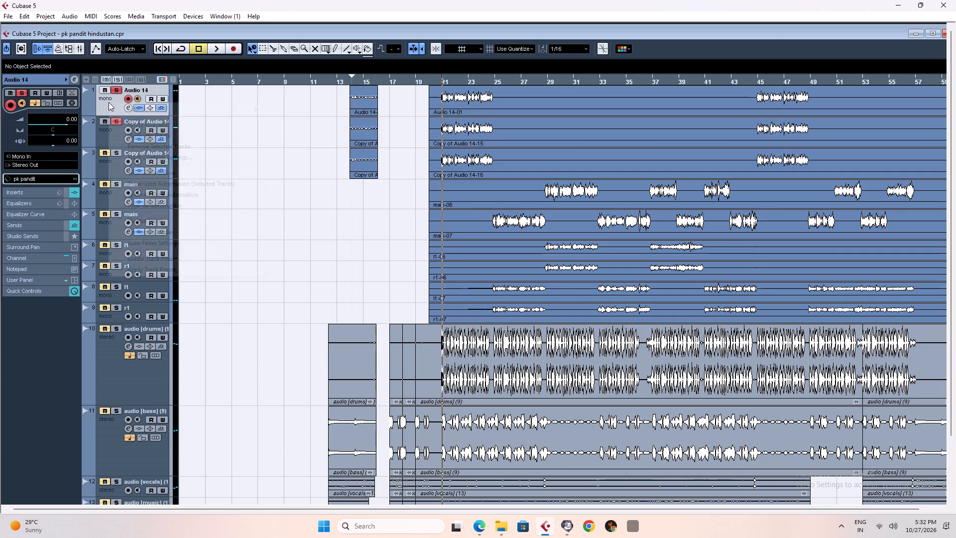
left_click(161, 256)
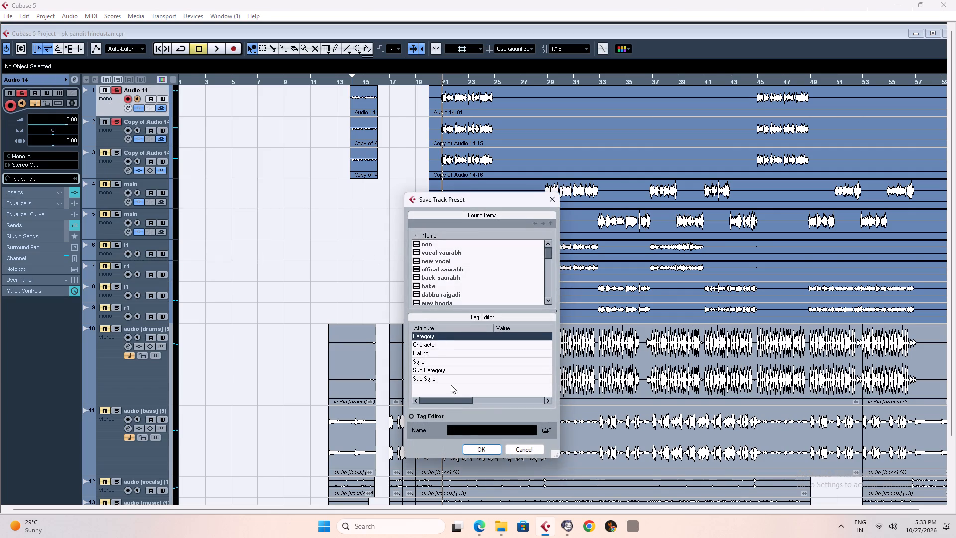
left_click(470, 429)
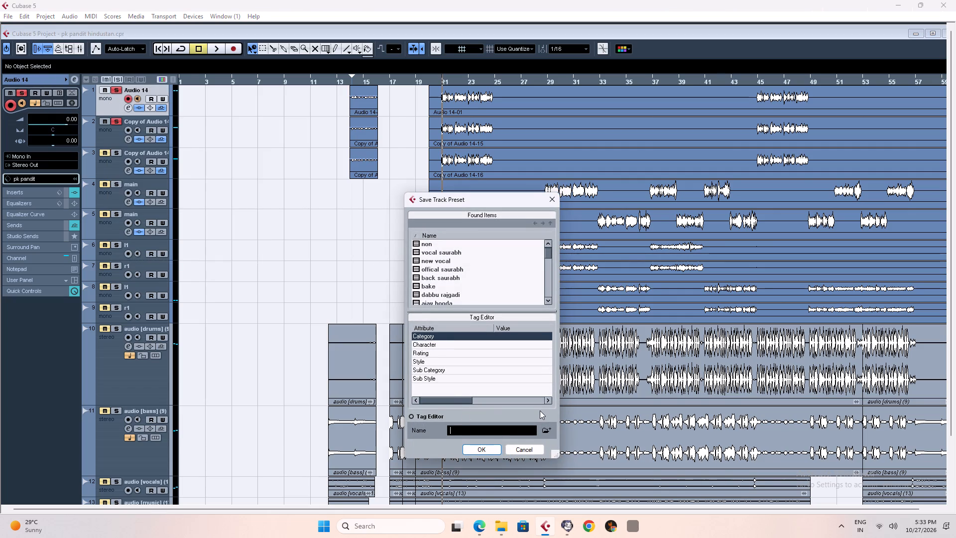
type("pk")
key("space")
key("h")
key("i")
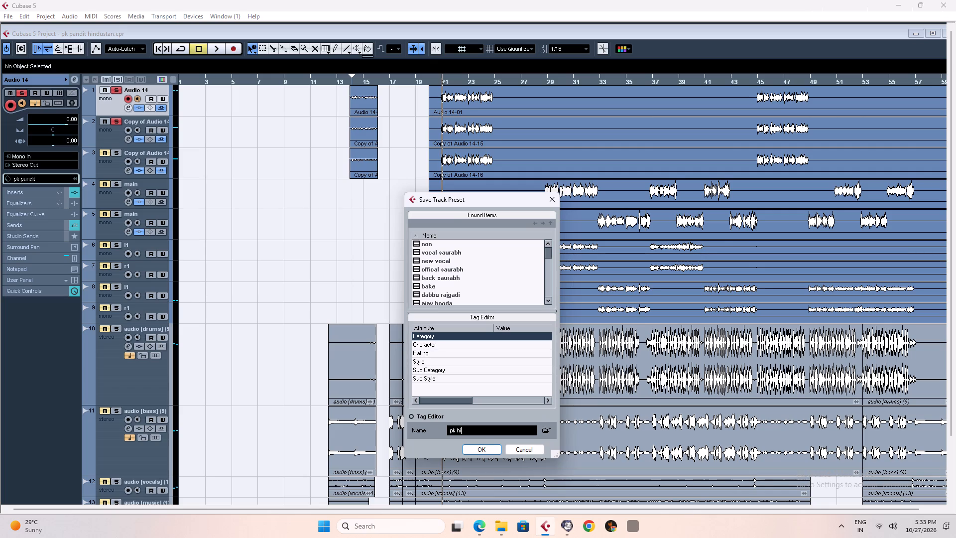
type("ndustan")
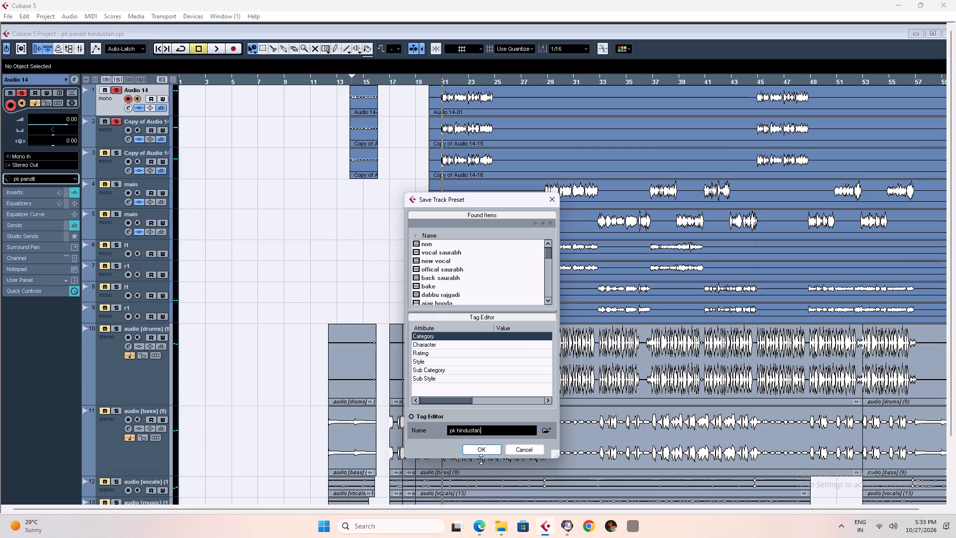
left_click(478, 448)
Apply the "pk hindustan" track preset to both Copy of Audio 14 tracks.
left_click(116, 139)
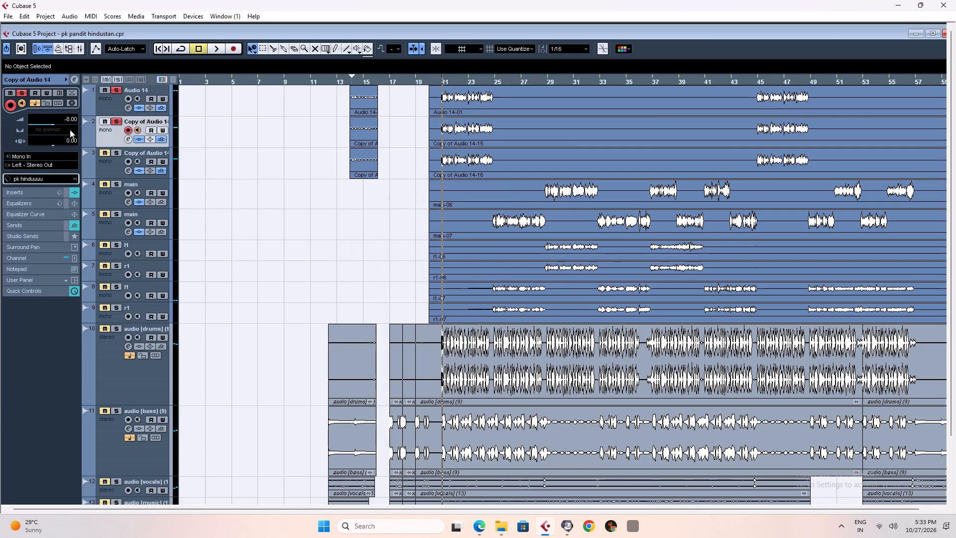
left_click(47, 180)
left_click_drag(152, 302, 152, 304)
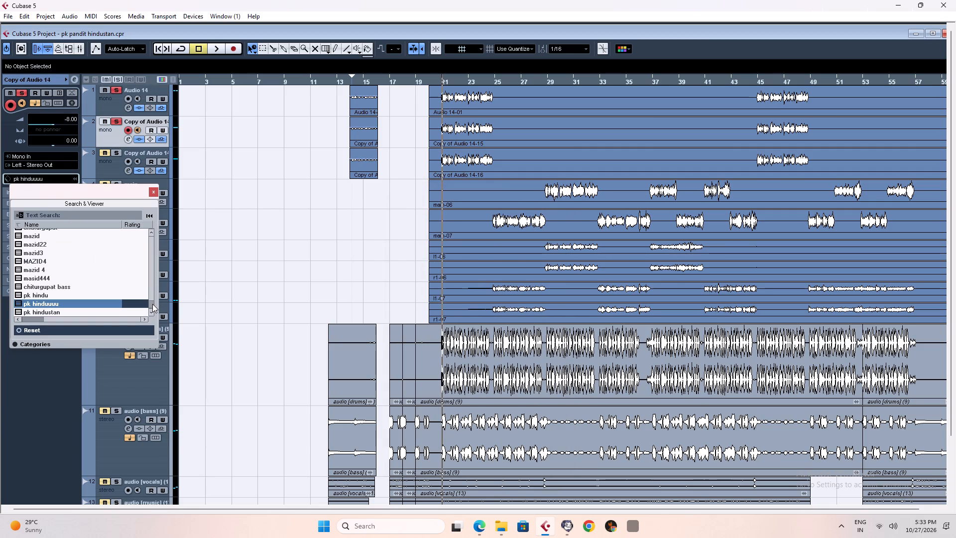
left_click_drag(152, 304, 139, 314)
left_click(82, 312)
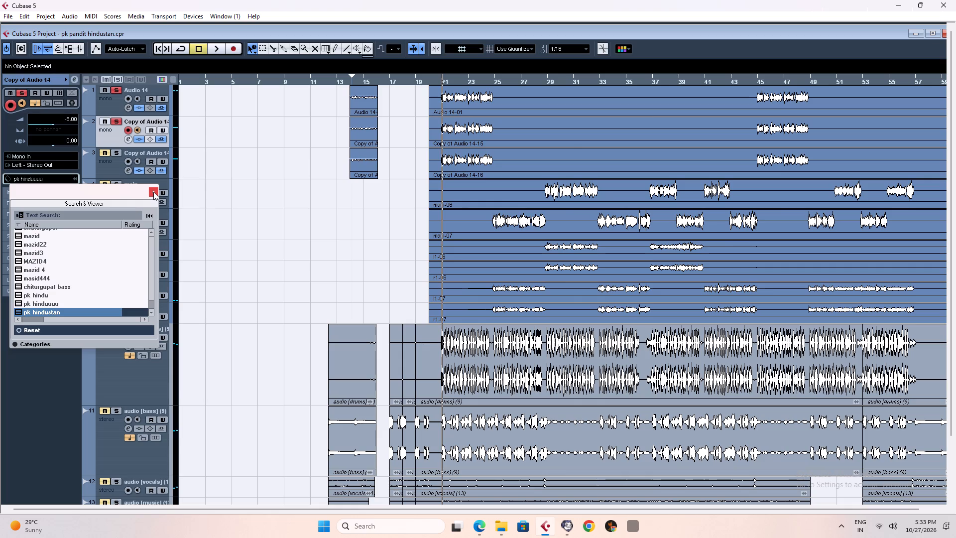
left_click(153, 192)
left_click(105, 171)
left_click(41, 179)
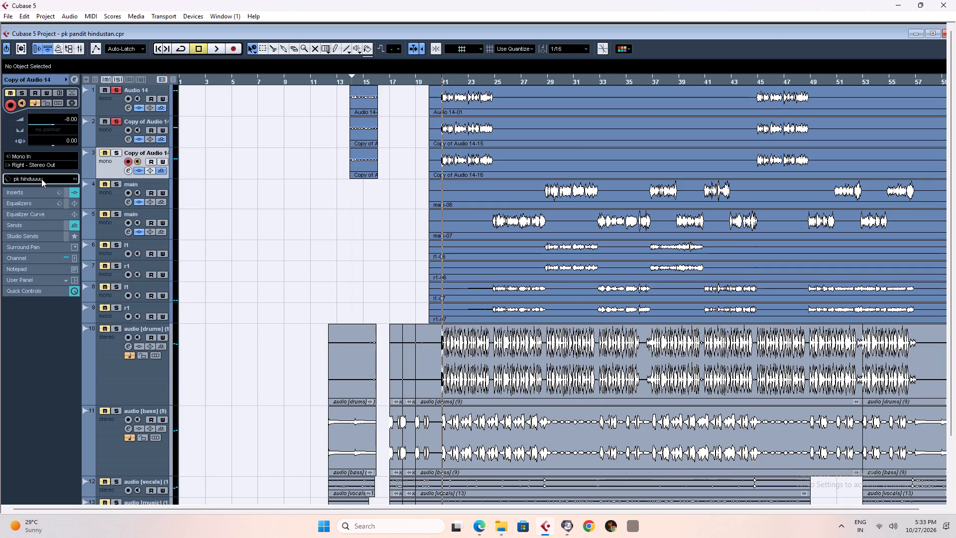
left_click_drag(152, 305, 139, 310)
left_click(108, 313)
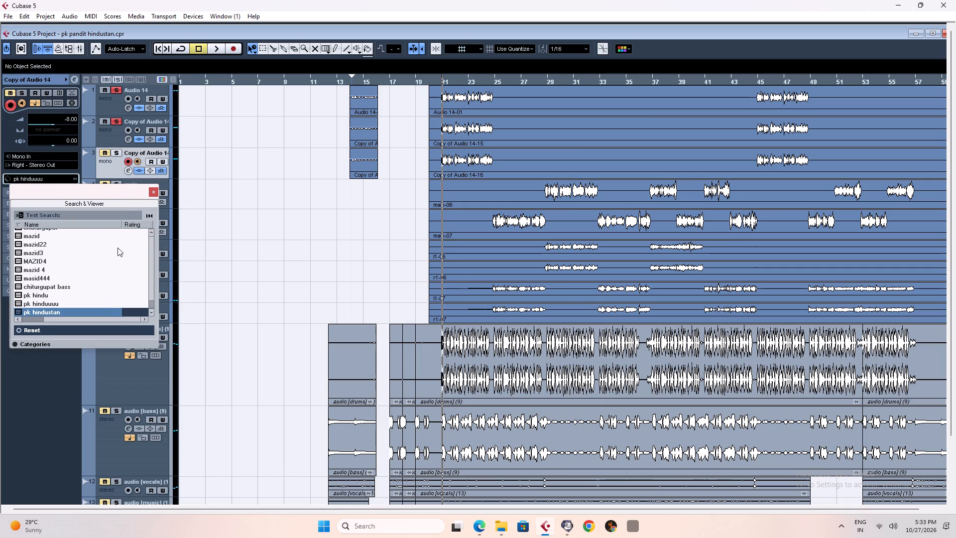
left_click(152, 193)
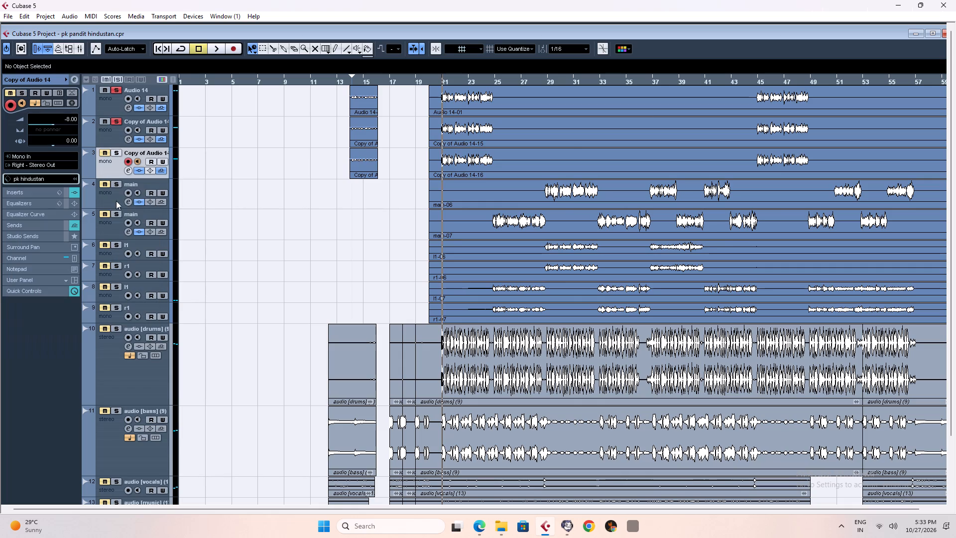
Apply the "pk hindustan" track preset to both main vocal tracks, tracks 4 and 5.
left_click(103, 201)
left_click(44, 178)
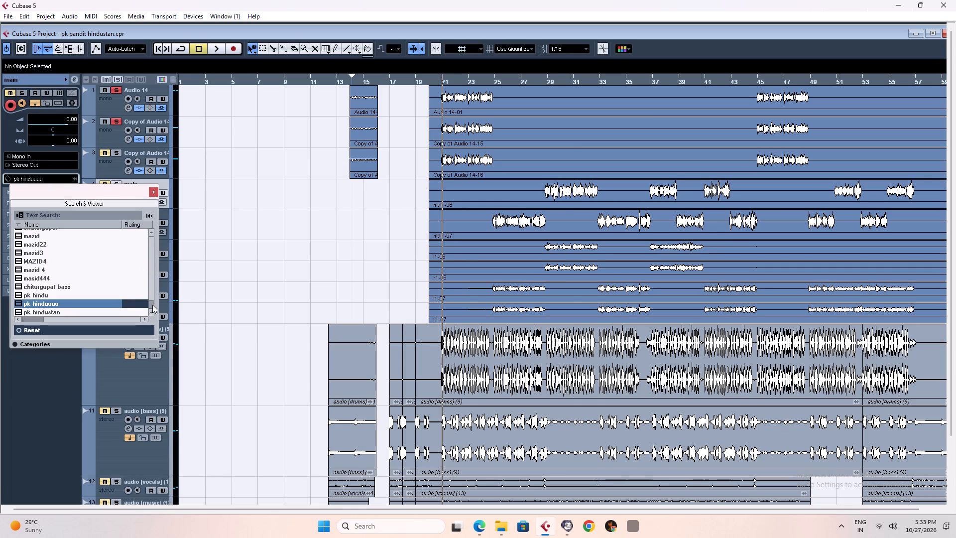
left_click_drag(150, 305, 146, 311)
left_click(115, 311)
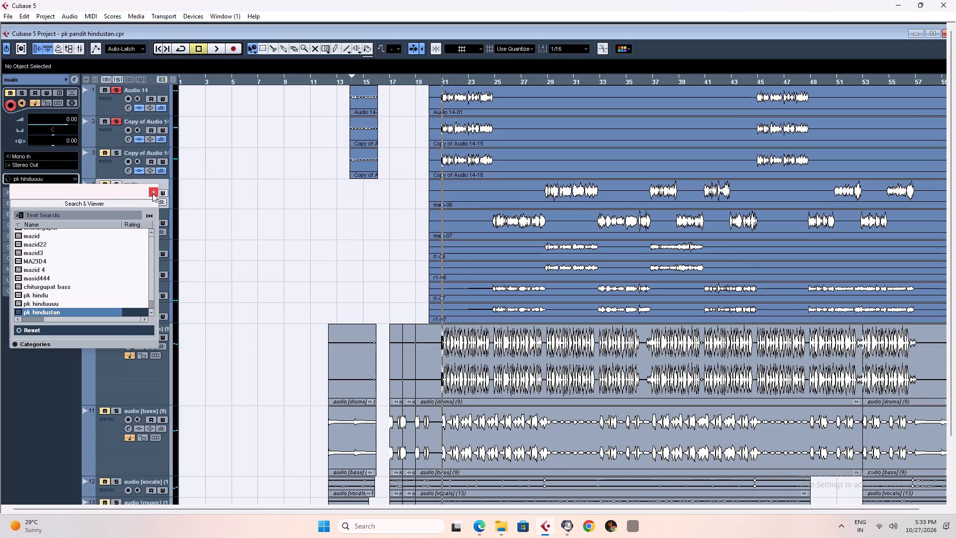
left_click(152, 193)
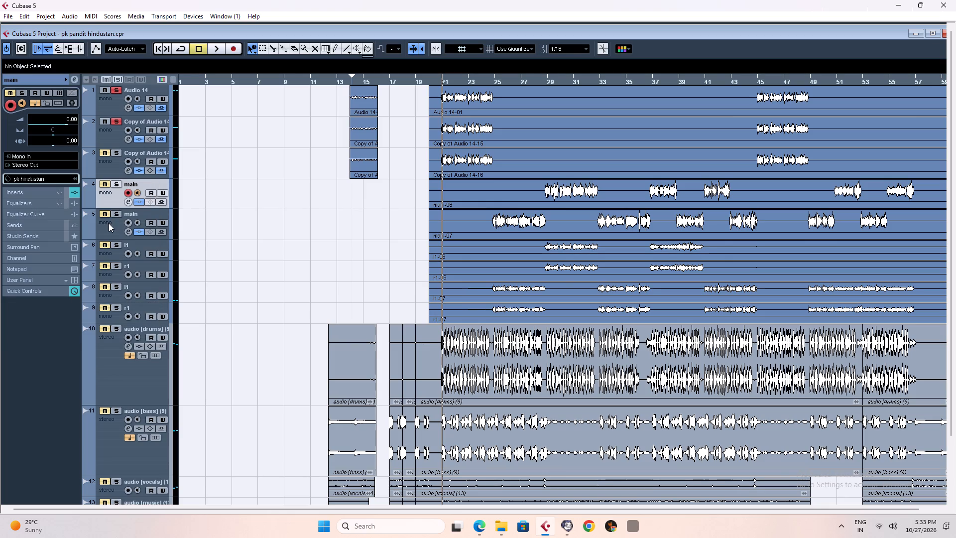
left_click(109, 223)
left_click(49, 180)
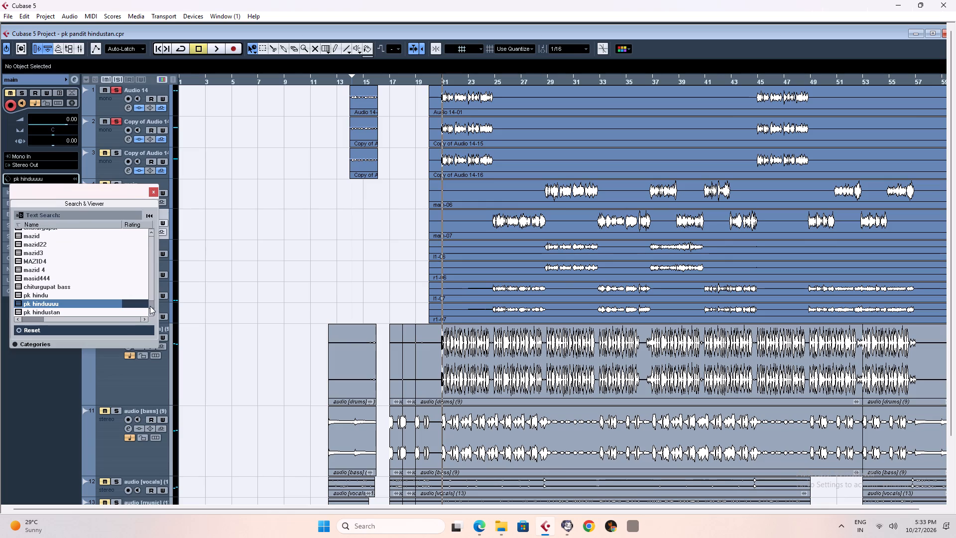
left_click_drag(150, 305, 150, 314)
left_click(122, 314)
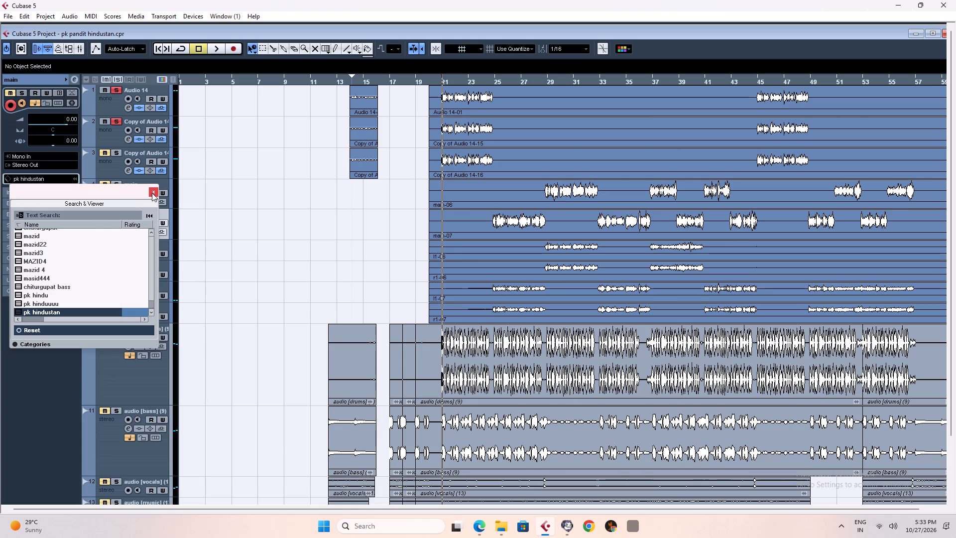
left_click(152, 193)
Apply the "pk hindustan" track preset to the first pair of l1 and r1 tracks, tracks 6 and 7.
left_click(112, 256)
left_click(49, 180)
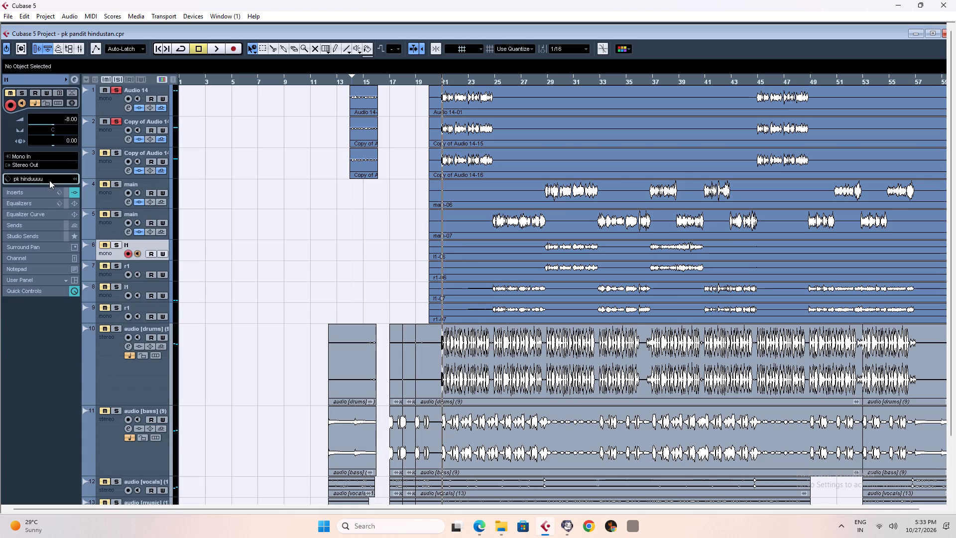
left_click(150, 306)
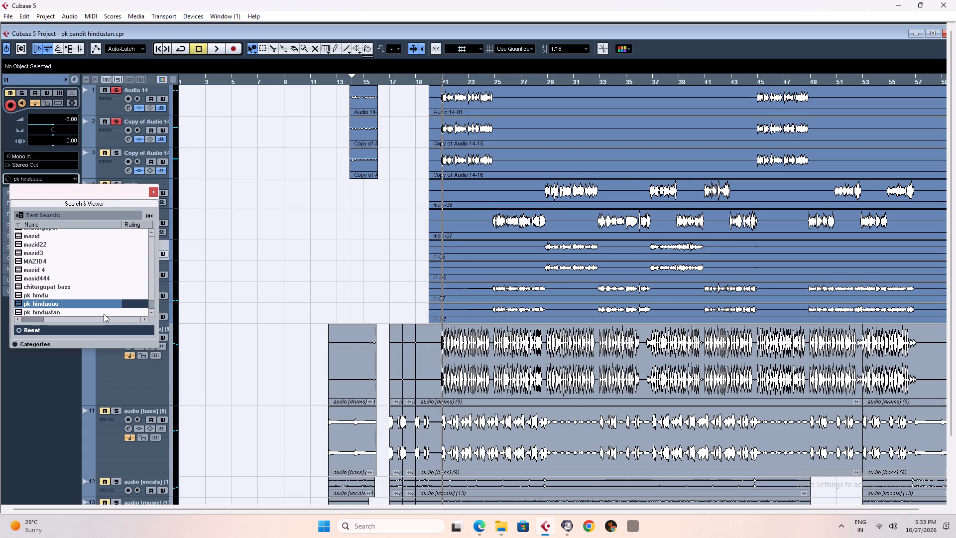
left_click(104, 314)
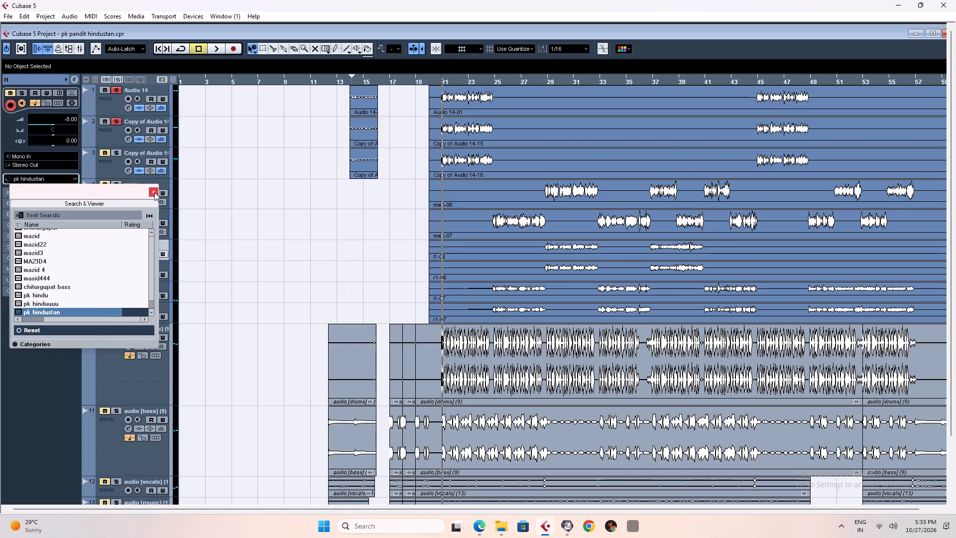
left_click(154, 192)
left_click(111, 277)
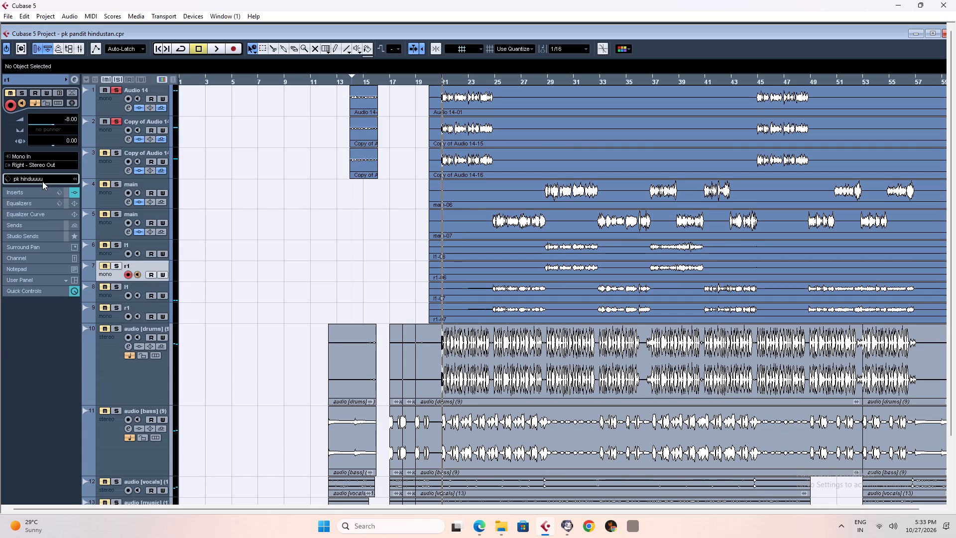
left_click(42, 181)
left_click_drag(149, 305, 149, 310)
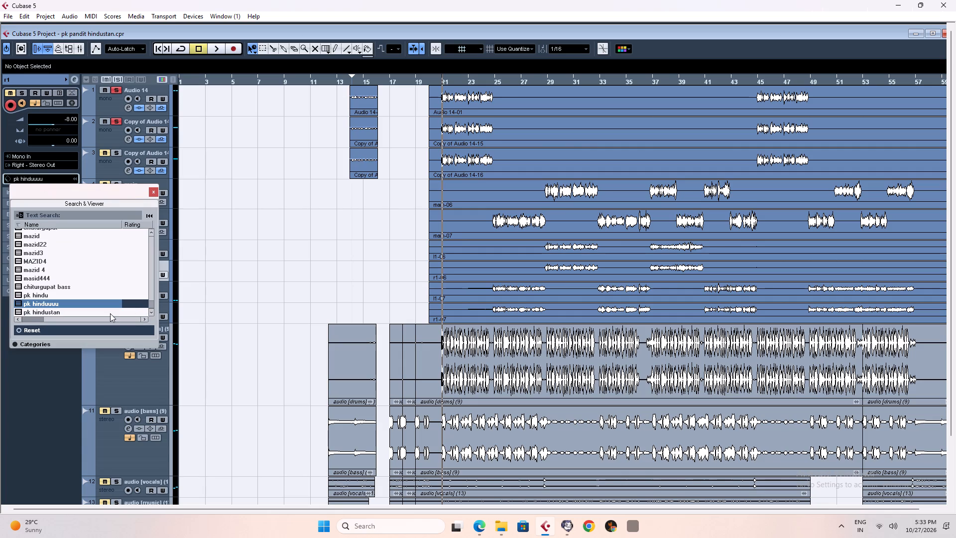
left_click(110, 313)
left_click(151, 192)
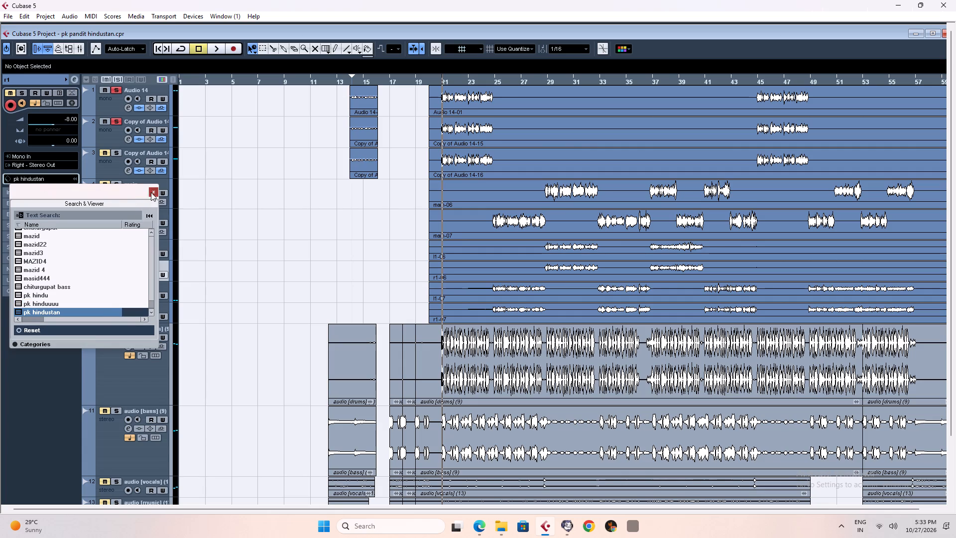
Apply the "pk hindustan" track preset to the second pair of l1 and r1 tracks, tracks 8 and 9.
left_click(112, 299)
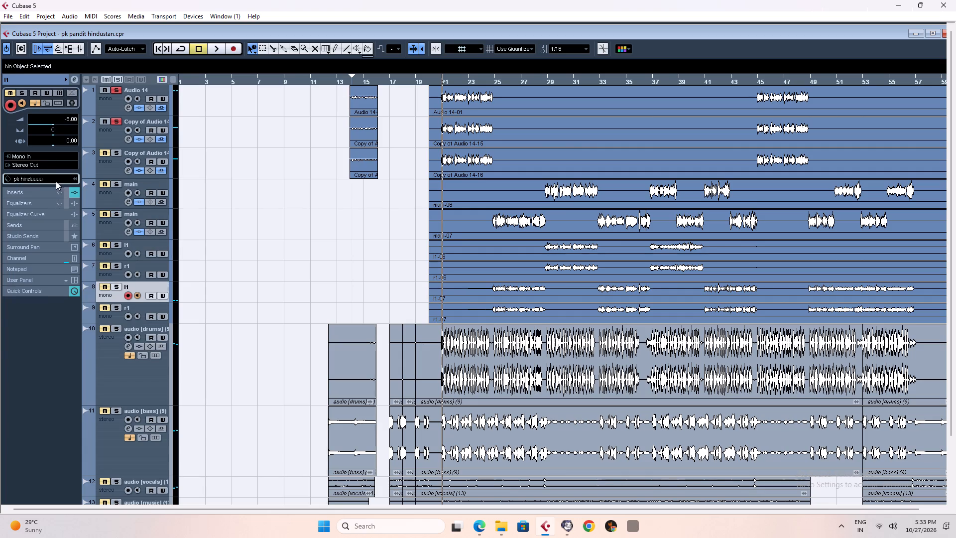
left_click(54, 181)
left_click(148, 306)
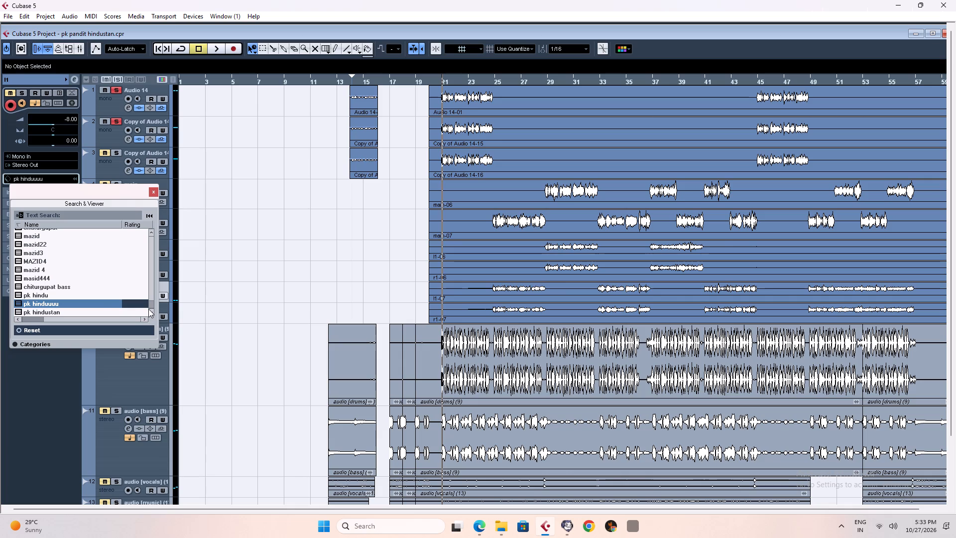
left_click(111, 310)
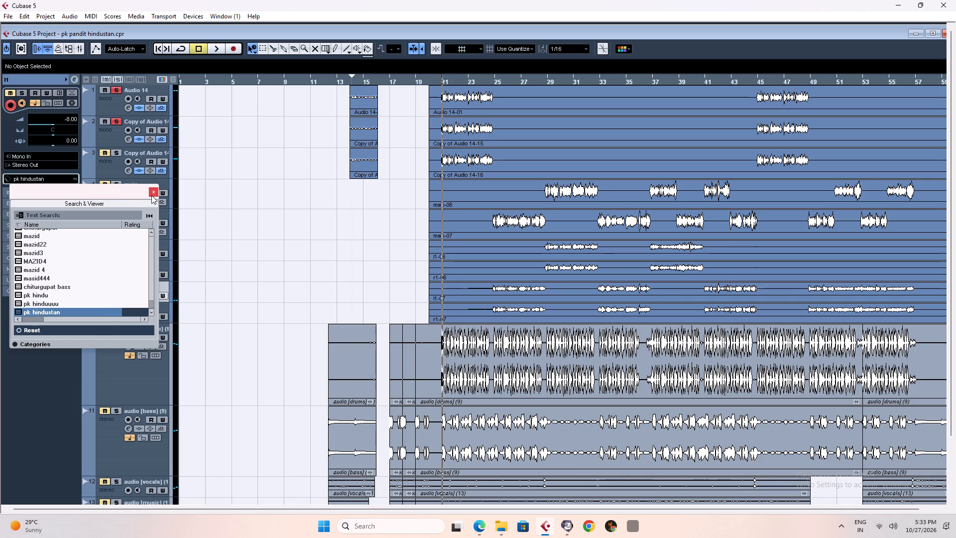
left_click(151, 195)
left_click(111, 318)
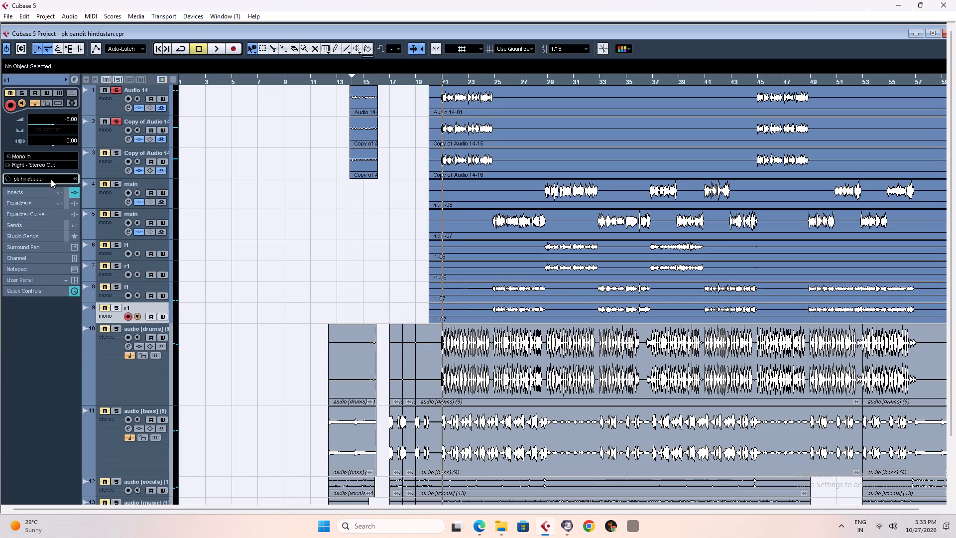
left_click(51, 179)
left_click_drag(152, 301, 150, 307)
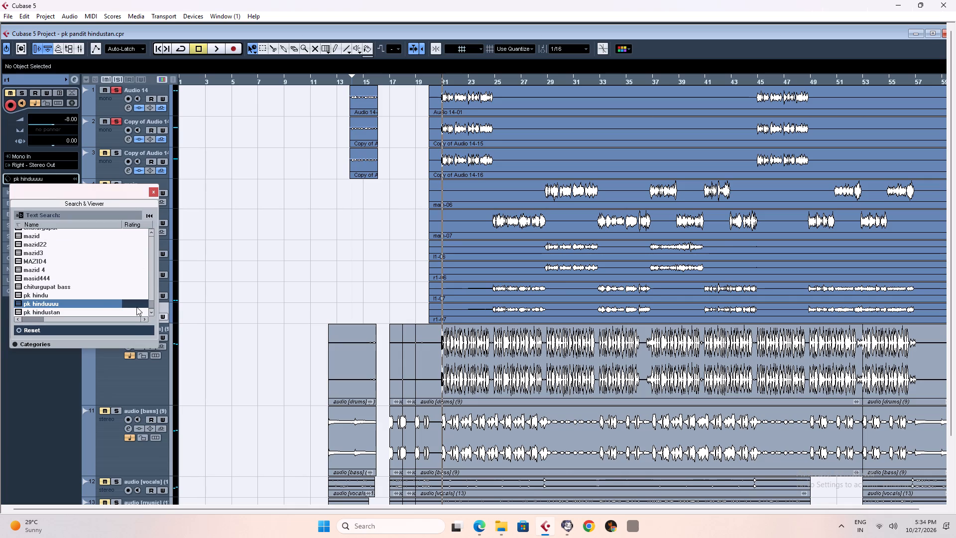
left_click(111, 308)
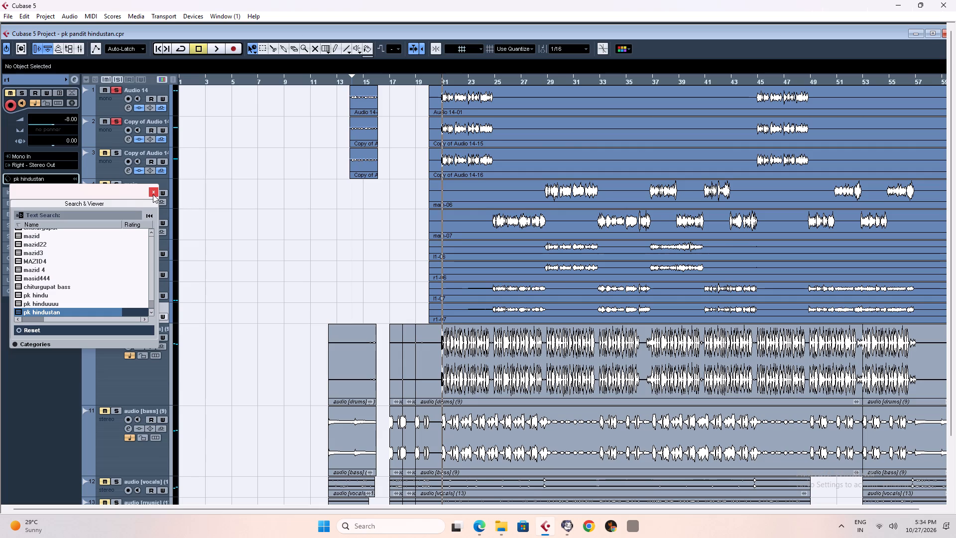
left_click(153, 194)
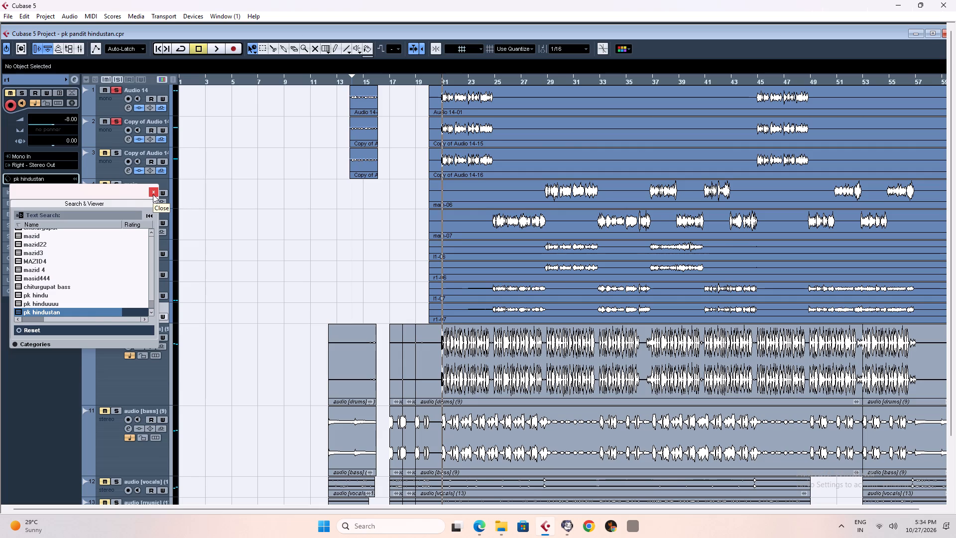
Clear the solo on all tracks and play the full mix from about bar 20.
left_click(429, 79)
key("space")
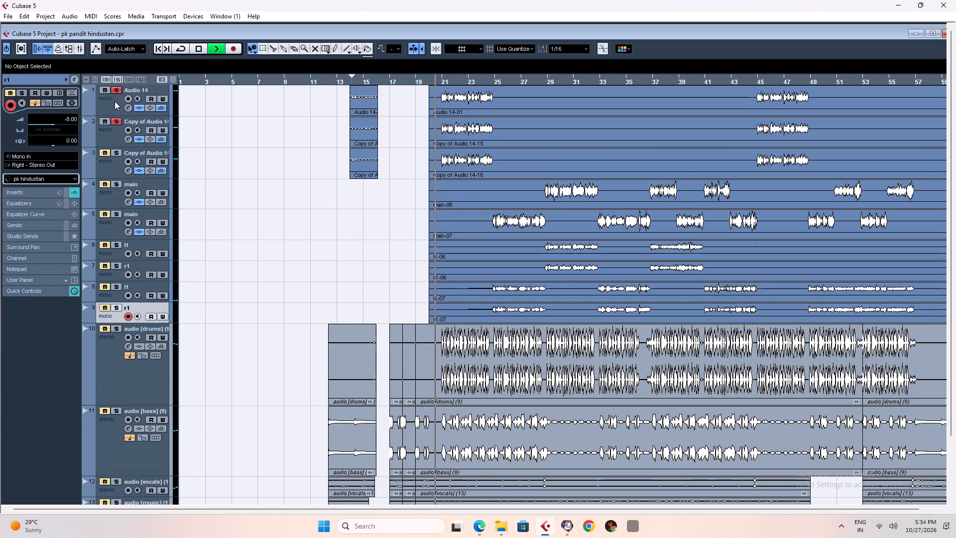
key("space")
left_click(119, 81)
key("space")
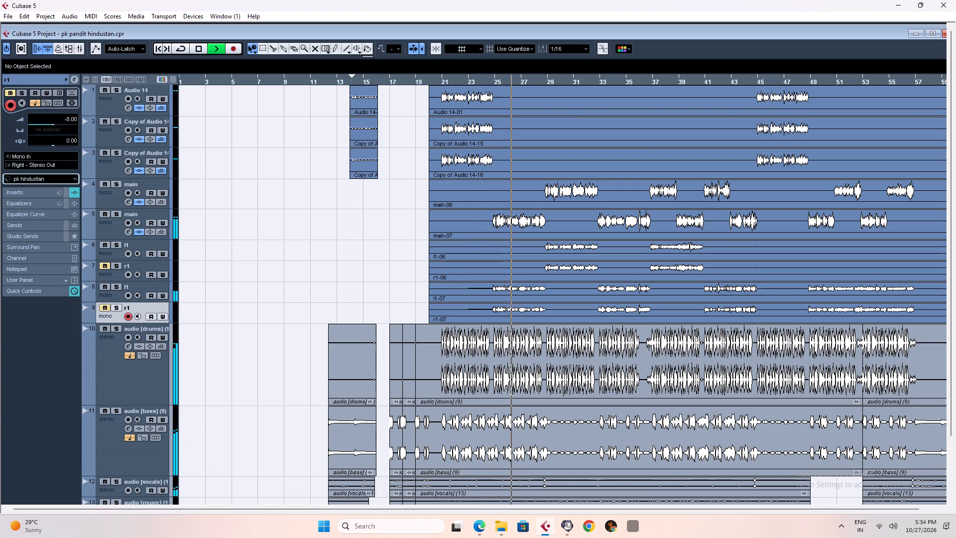
Maximize the project window and look over the lower tracks during playback.
left_click(932, 35)
left_click_drag(954, 248, 955, 350)
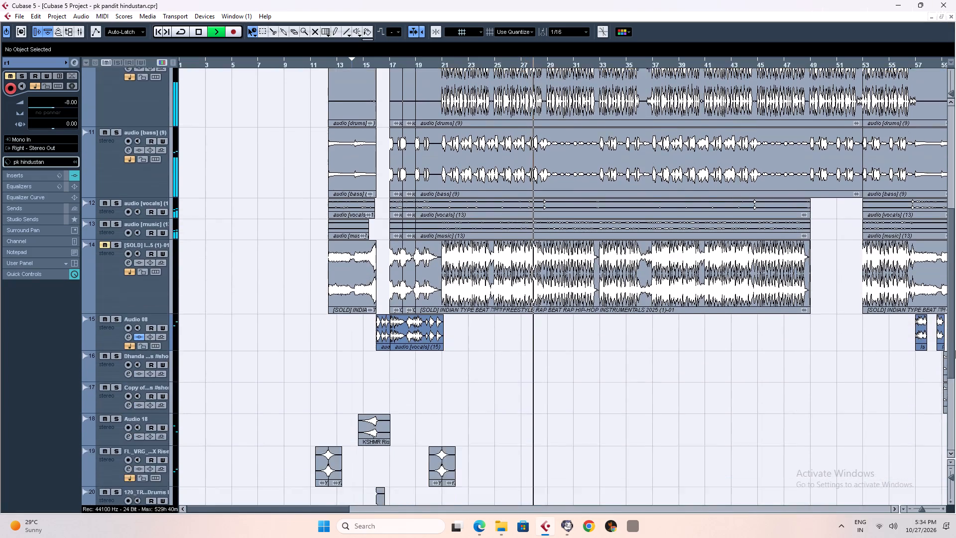
left_click_drag(955, 350, 955, 157)
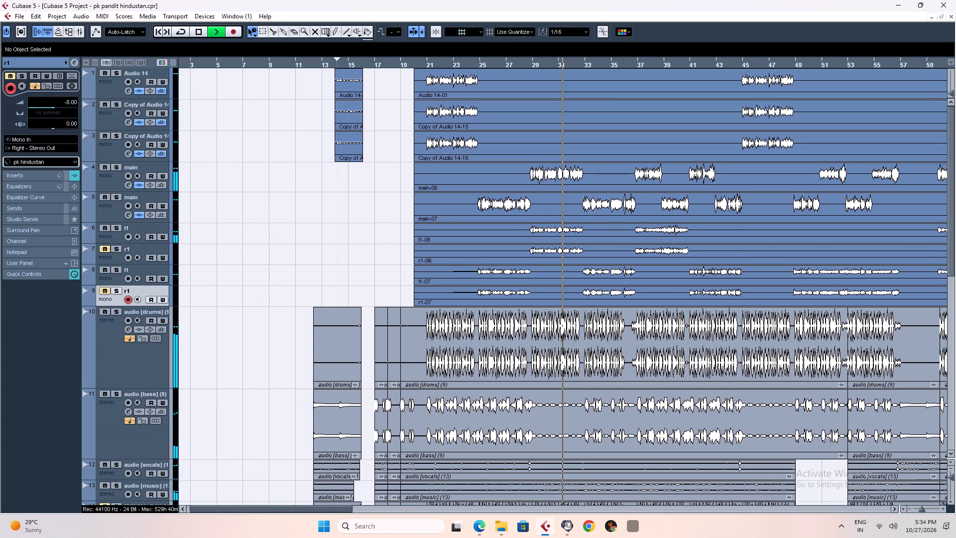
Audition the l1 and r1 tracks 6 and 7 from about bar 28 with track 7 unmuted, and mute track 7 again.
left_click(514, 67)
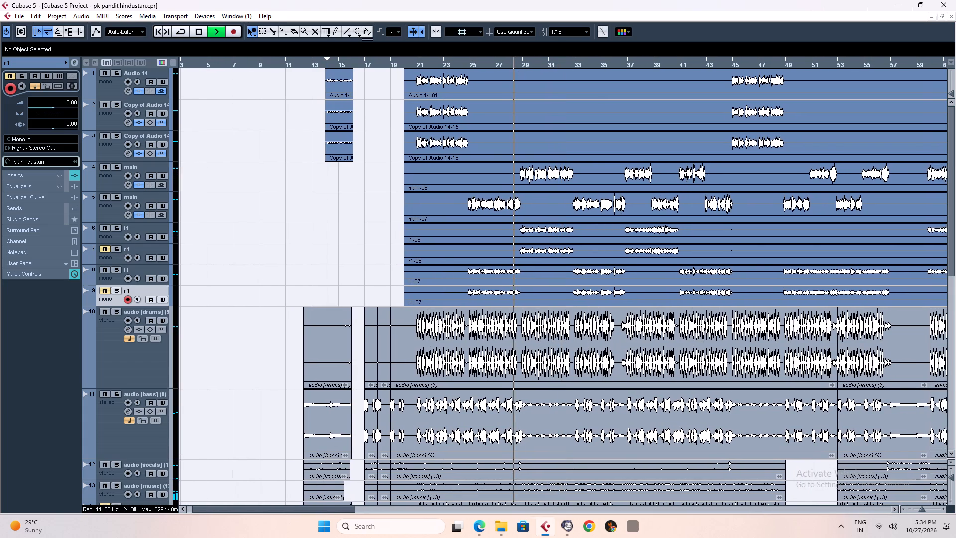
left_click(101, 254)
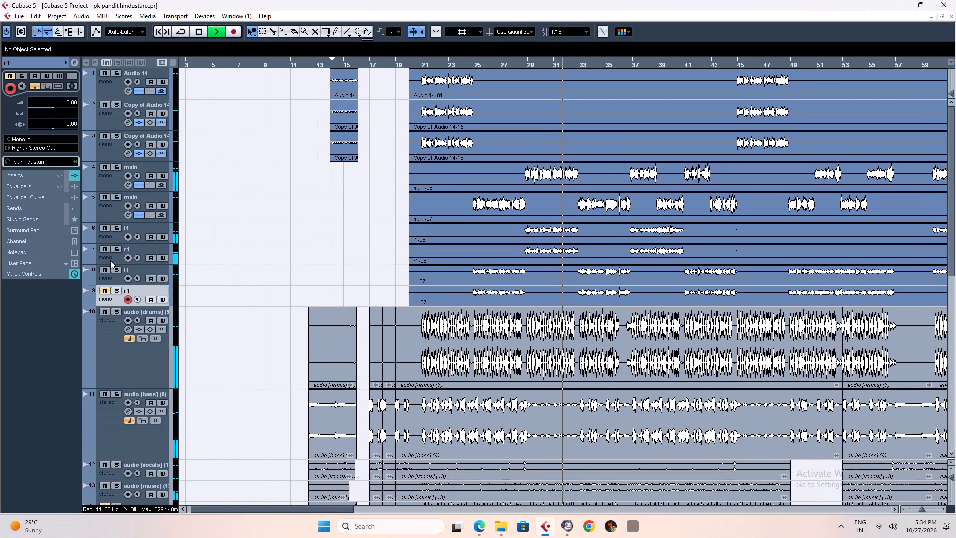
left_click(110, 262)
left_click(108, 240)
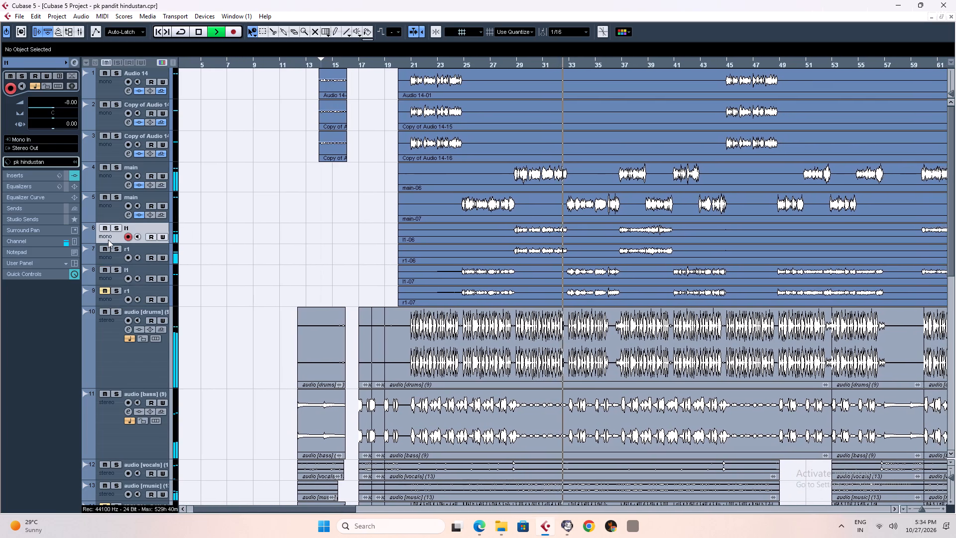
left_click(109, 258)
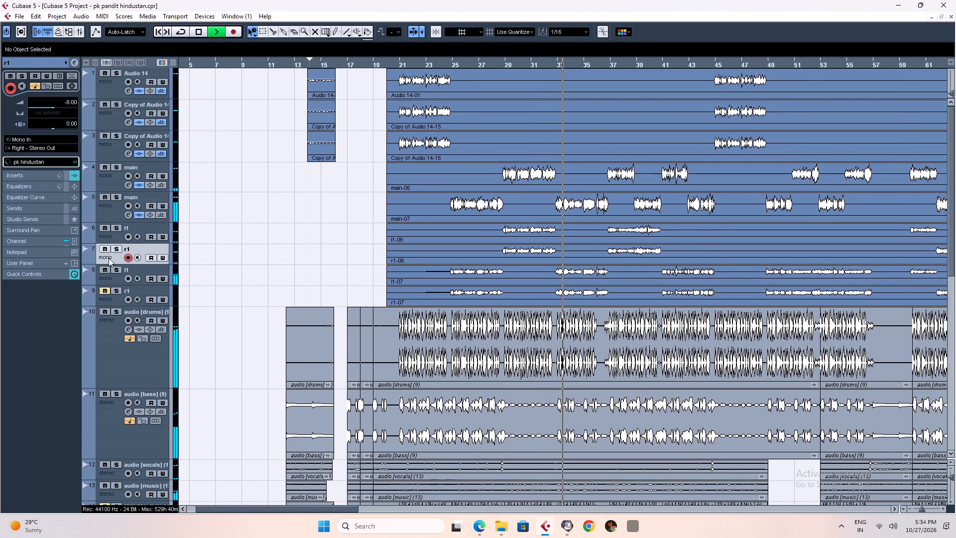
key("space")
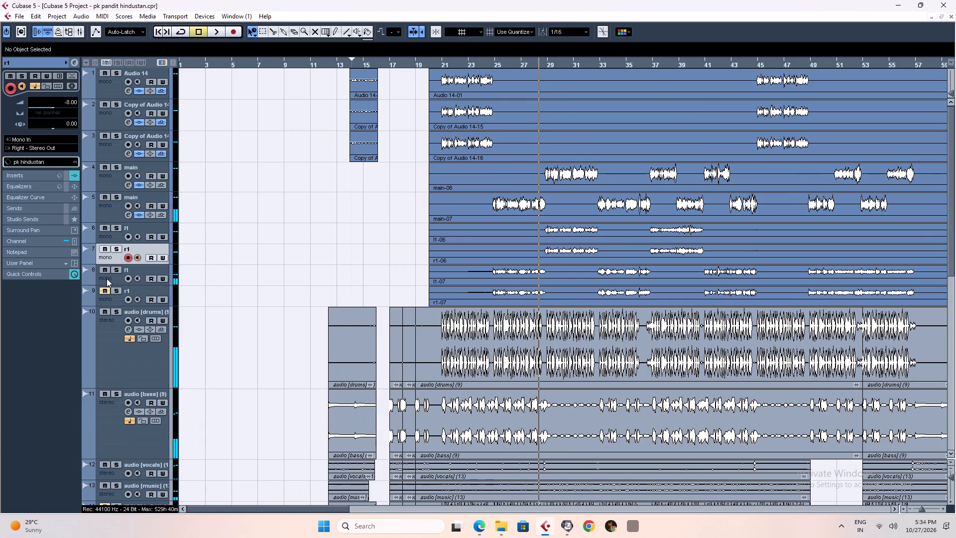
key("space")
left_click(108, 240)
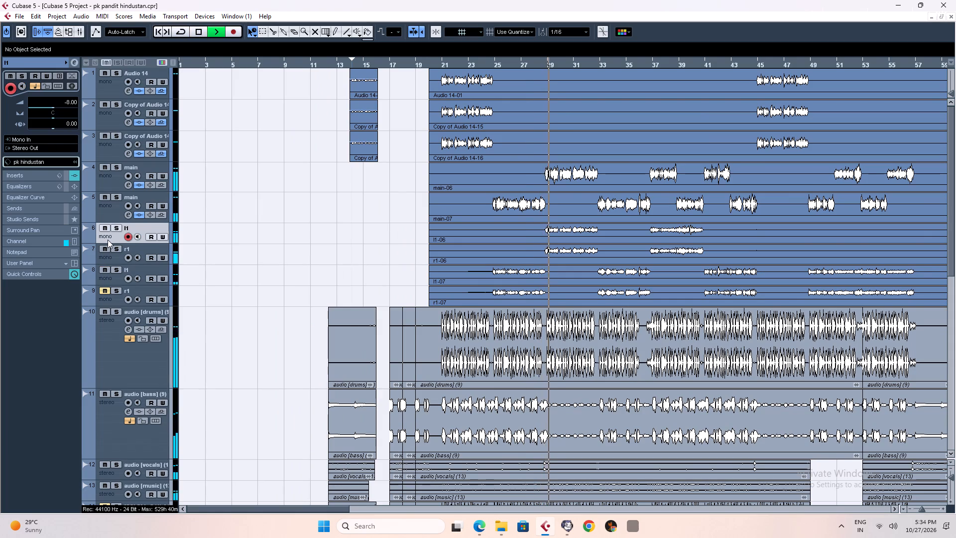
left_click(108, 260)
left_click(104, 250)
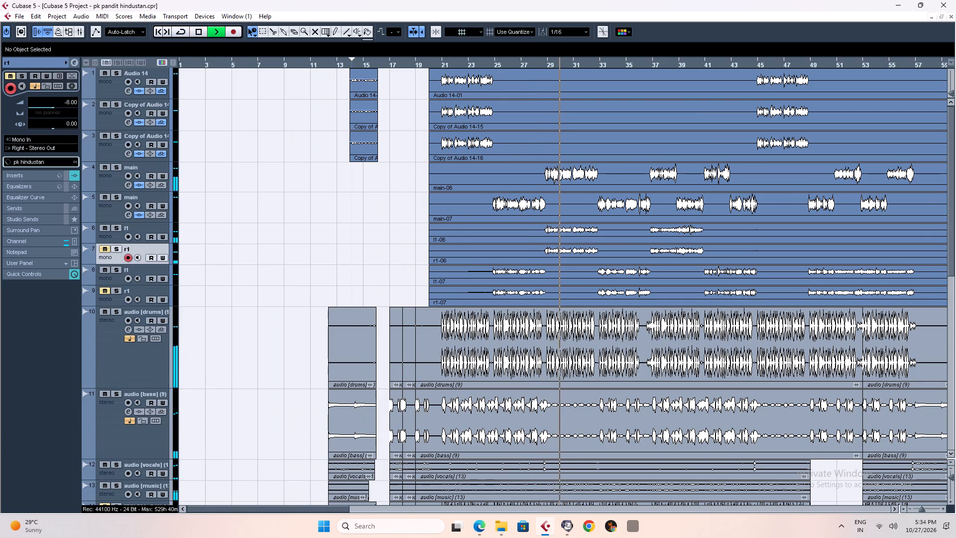
Remove the two muted r1 tracks, the ones at tracks 7 and 9.
type("gg")
key("g")
key("g")
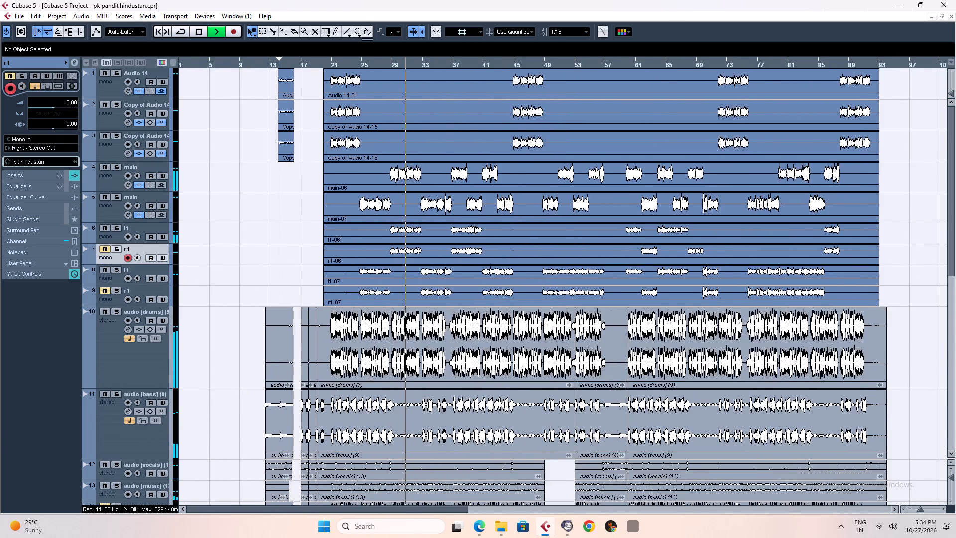
right_click(108, 261)
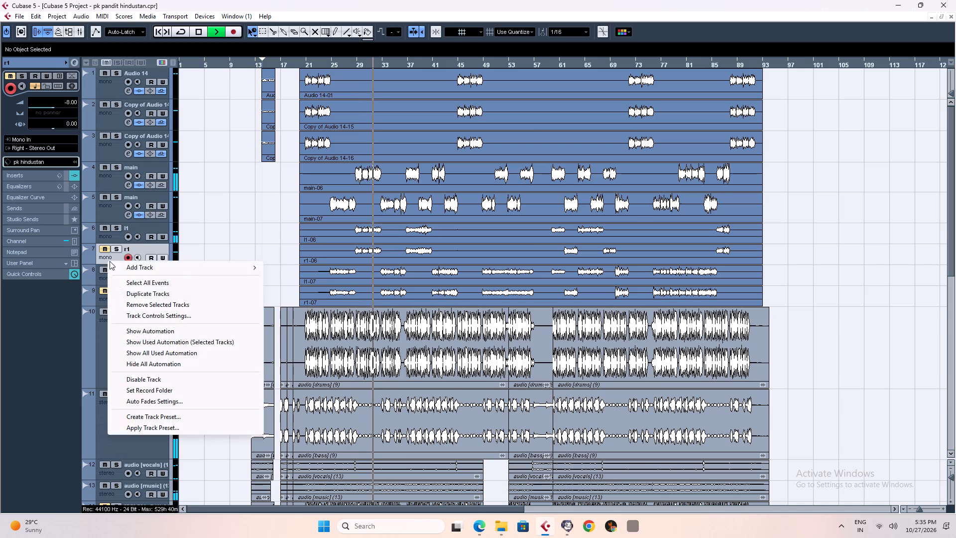
left_click(152, 304)
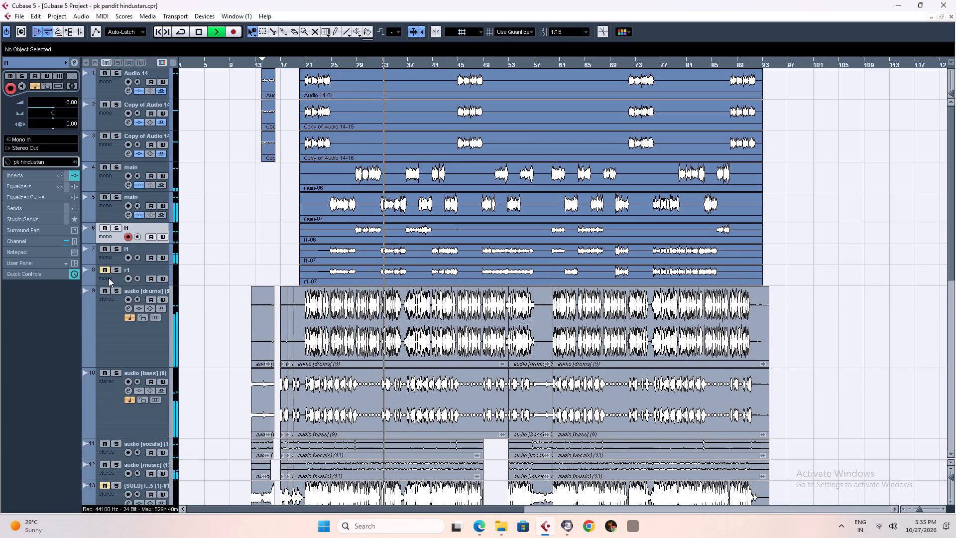
left_click(109, 278)
right_click(109, 278)
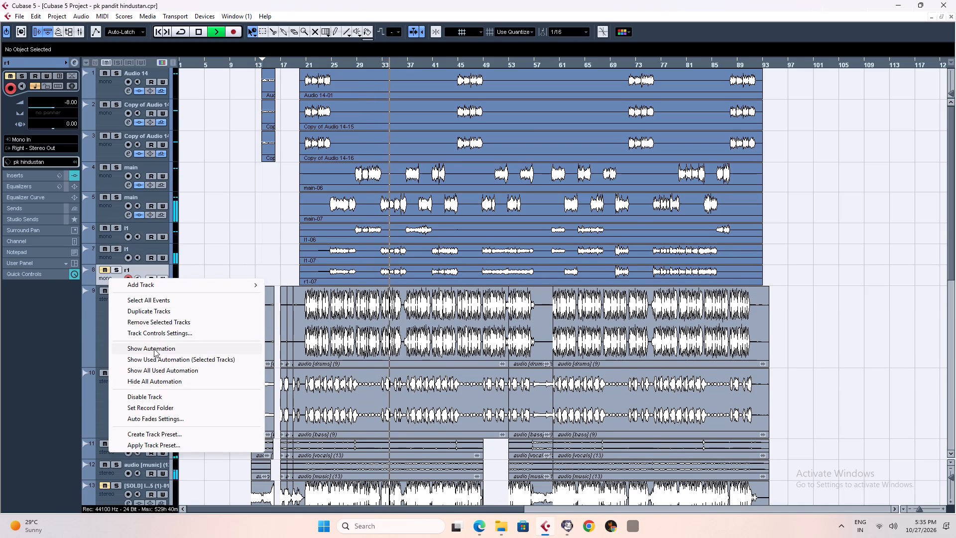
left_click(150, 324)
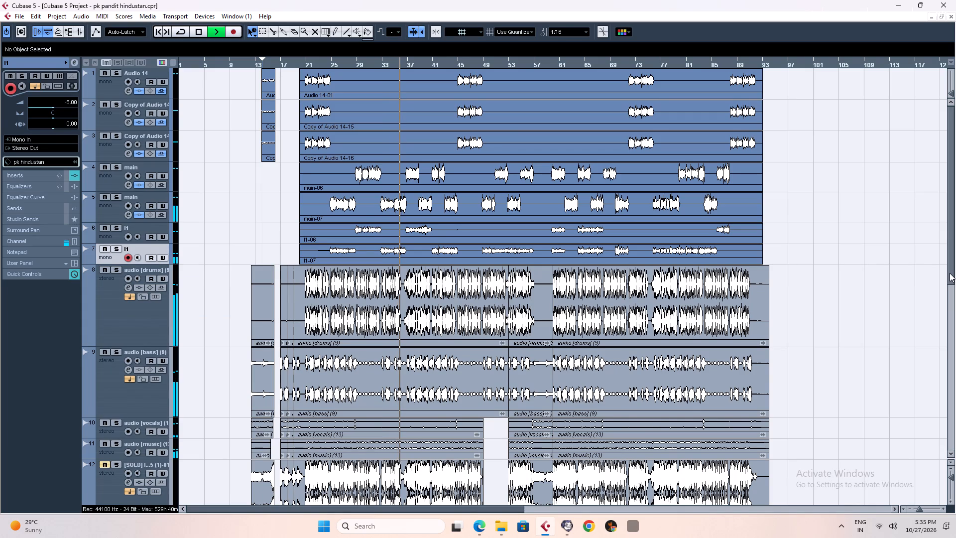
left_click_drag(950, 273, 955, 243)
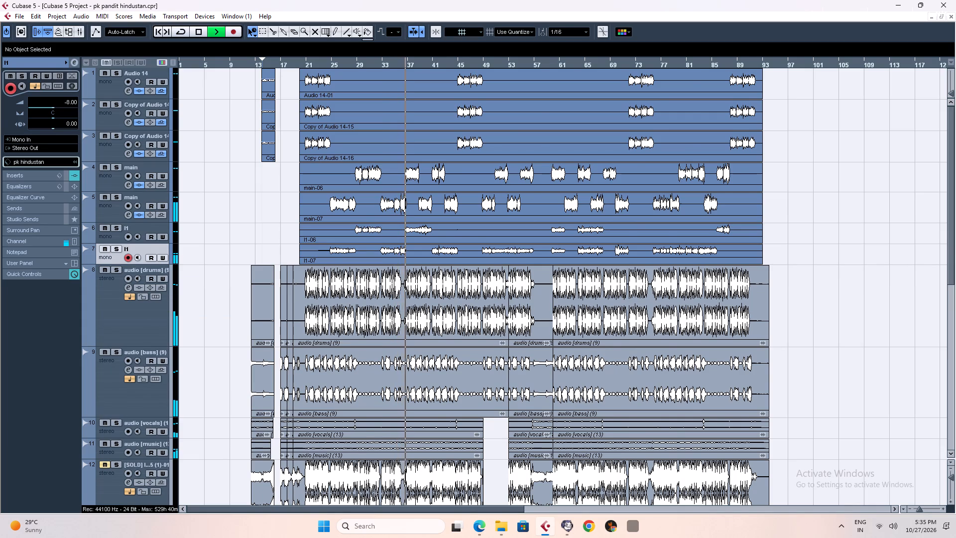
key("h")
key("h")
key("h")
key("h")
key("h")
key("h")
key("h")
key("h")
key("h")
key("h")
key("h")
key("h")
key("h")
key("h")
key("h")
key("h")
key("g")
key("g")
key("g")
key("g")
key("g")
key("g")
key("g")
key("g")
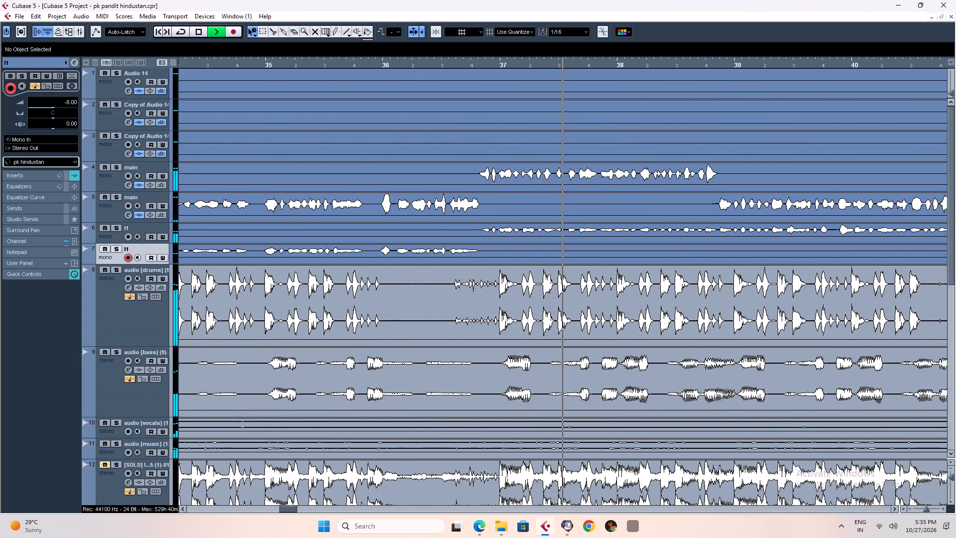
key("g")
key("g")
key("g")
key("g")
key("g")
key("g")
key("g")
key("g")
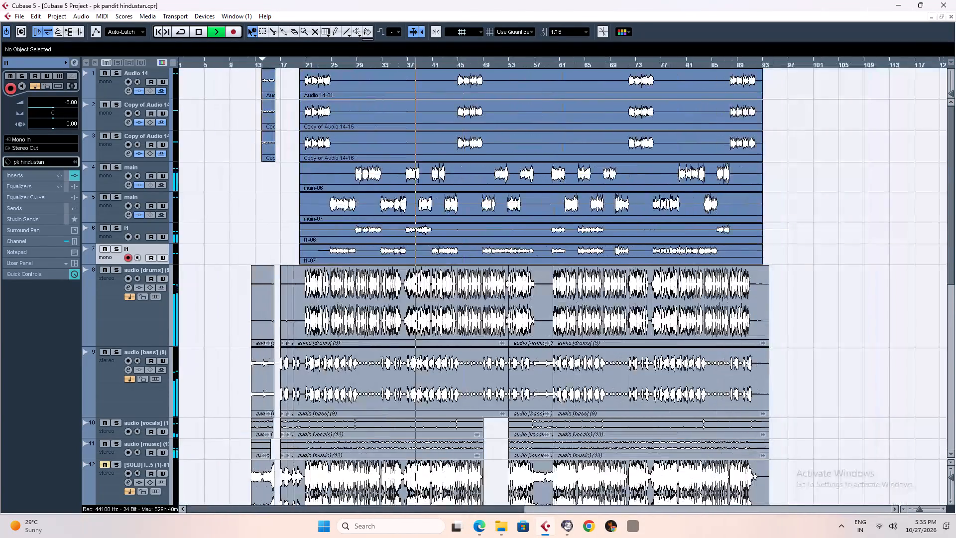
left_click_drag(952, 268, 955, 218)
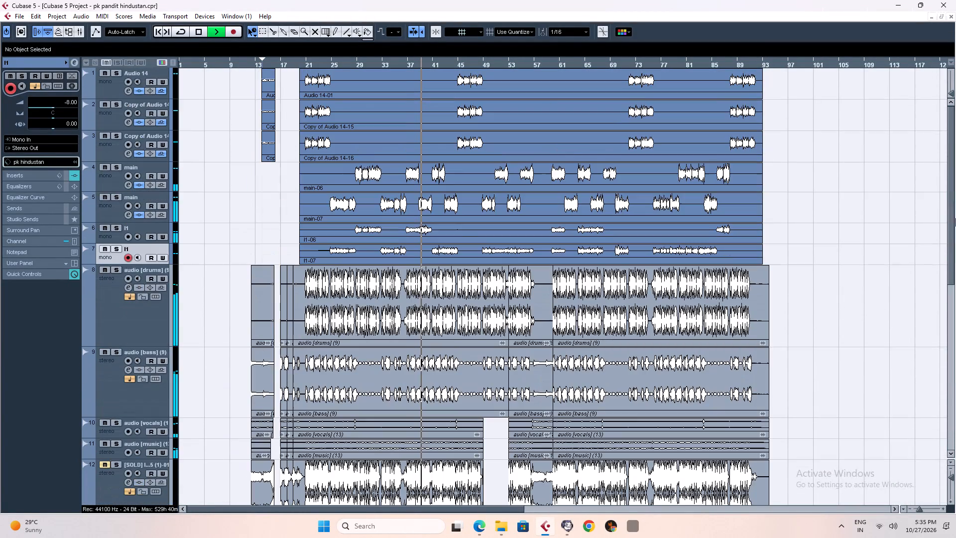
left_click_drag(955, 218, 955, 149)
Open the mixer and play the full mix from about bar 19 while watching the channel levels.
key("space")
key("F3")
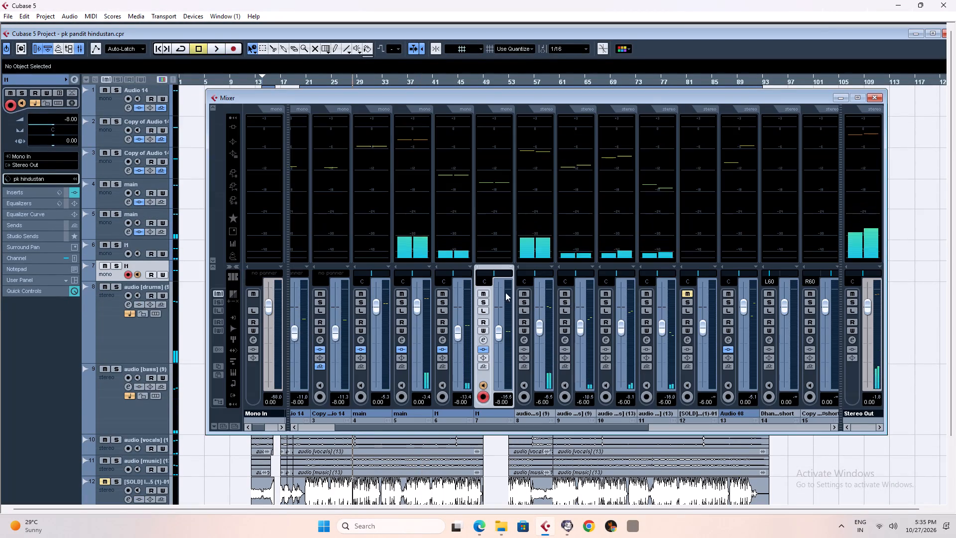
key("space")
left_click_drag(434, 425, 285, 412)
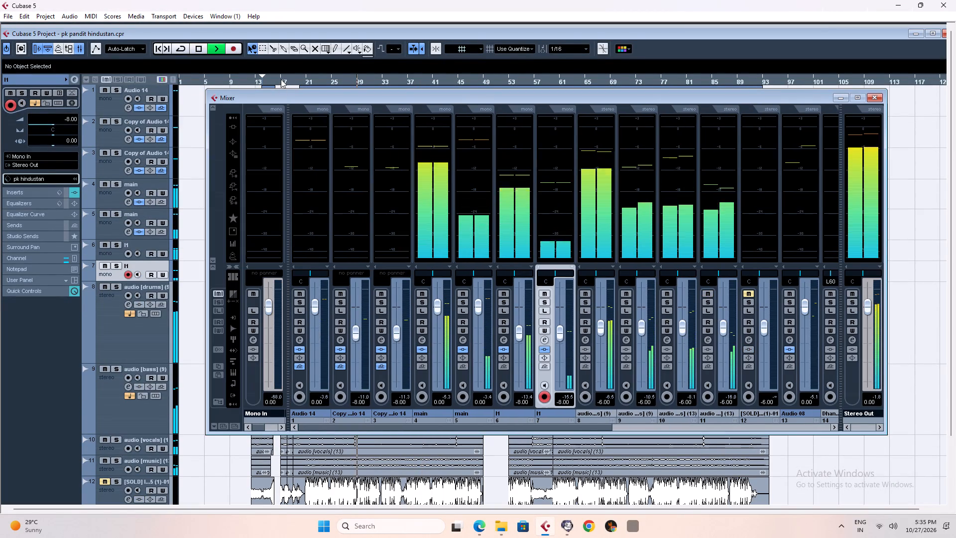
left_click(266, 79)
left_click(296, 78)
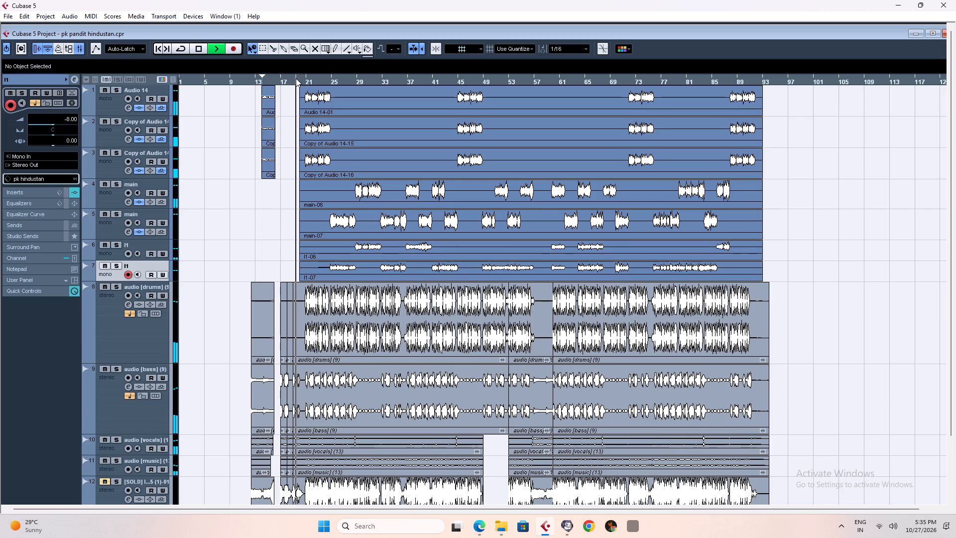
key("F3")
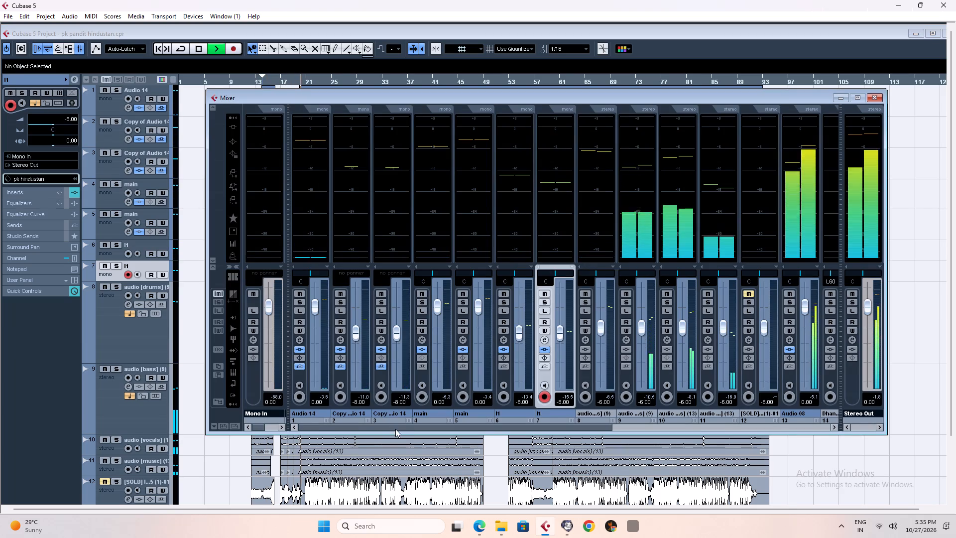
left_click_drag(395, 426, 377, 426)
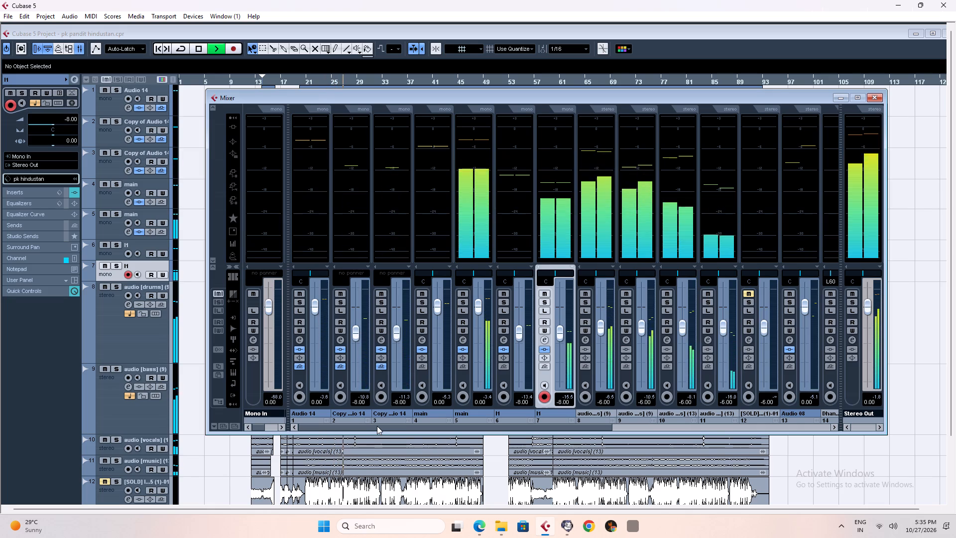
Restart playback from about bar 19 and reset the mixer's meter peaks.
key("space")
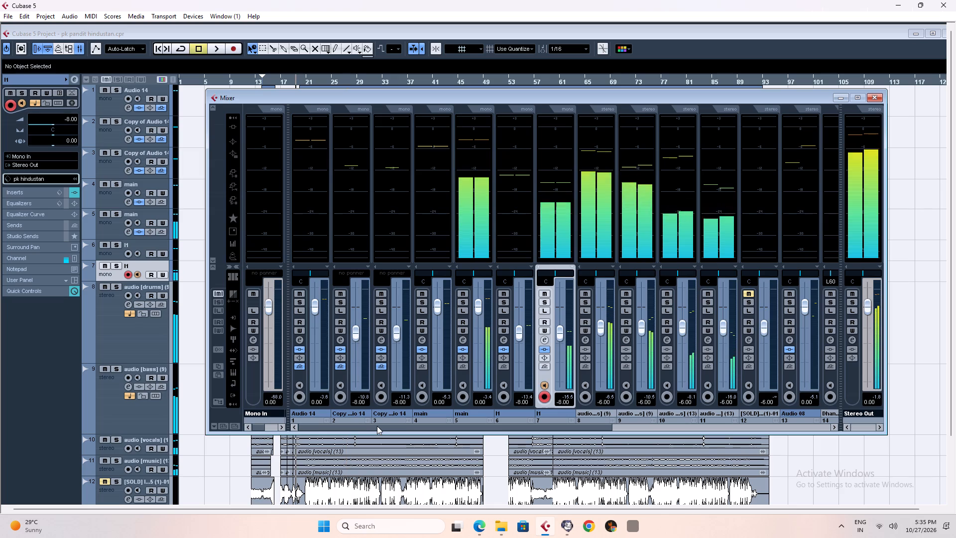
key("space")
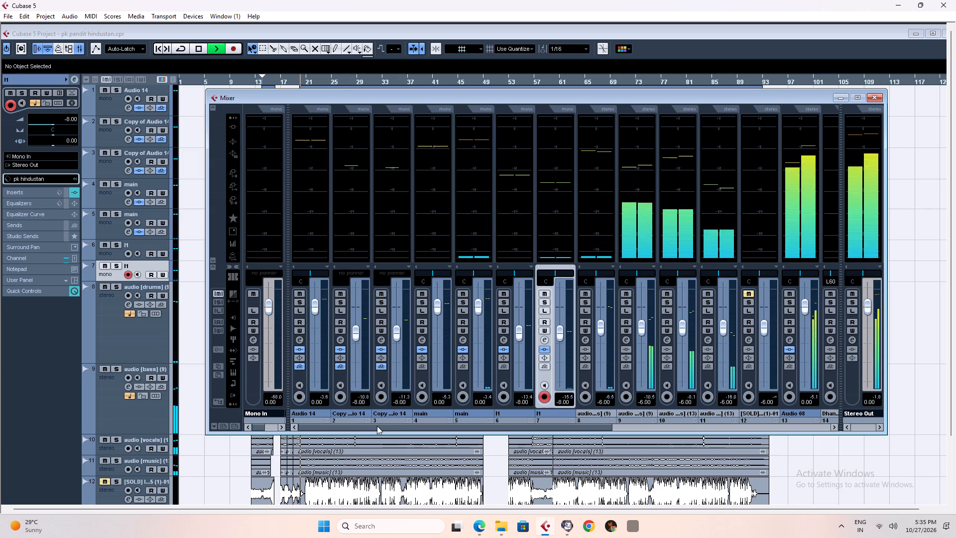
left_click(349, 149)
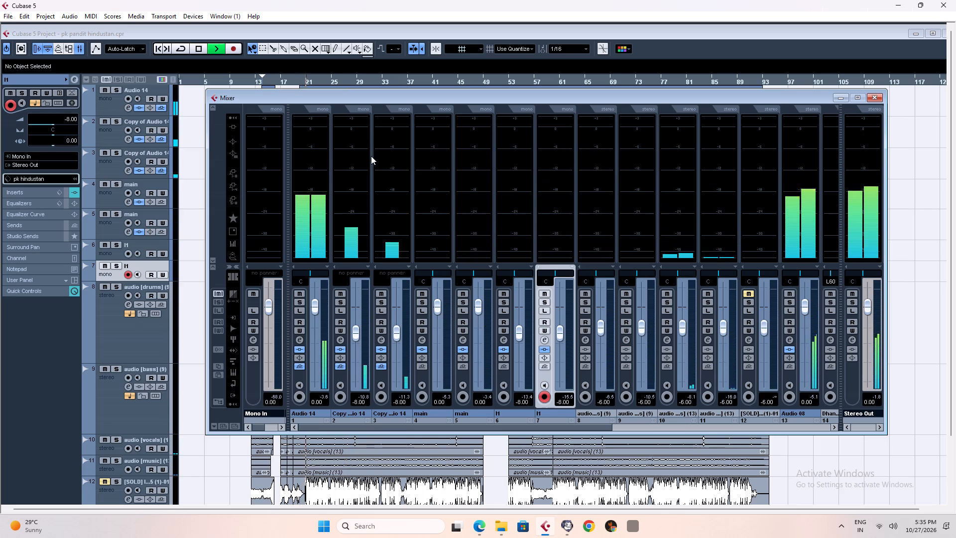
left_click(357, 149)
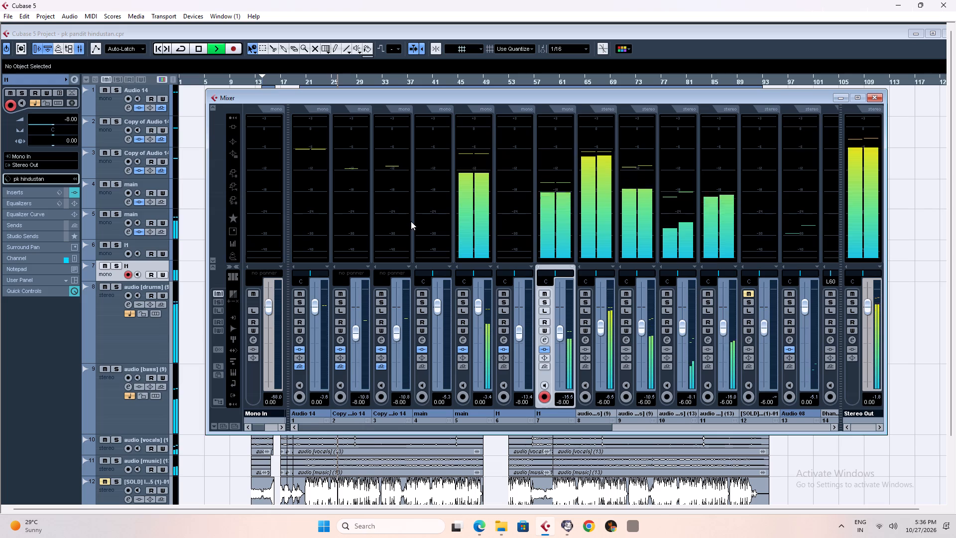
Audition the main track 5 and the drums track 8 soloed in turn, and clear the solo again.
left_click(462, 304)
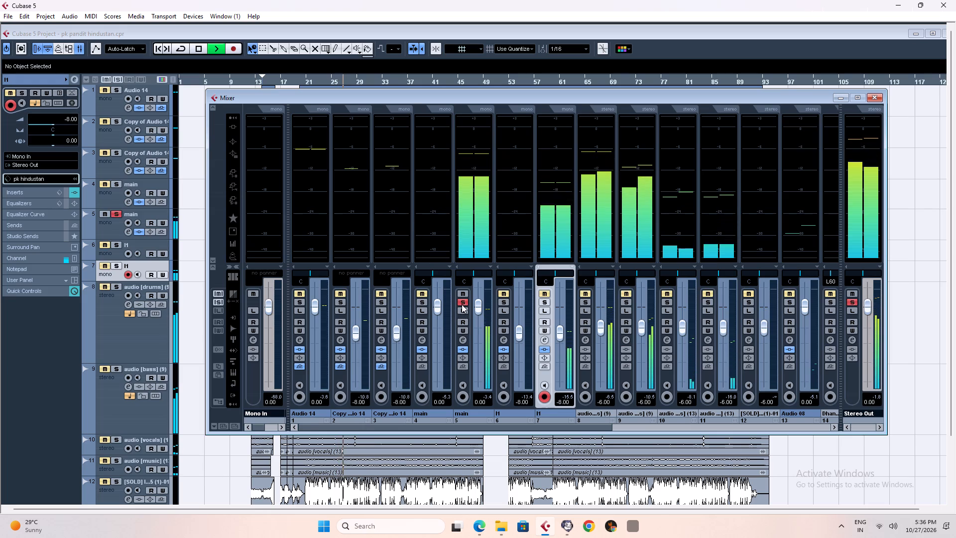
left_click(462, 304)
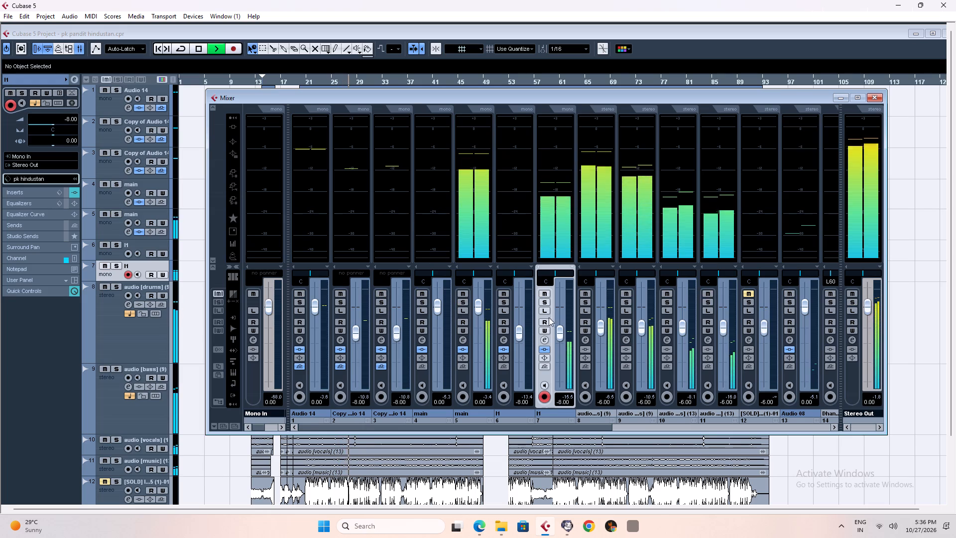
left_click(586, 305)
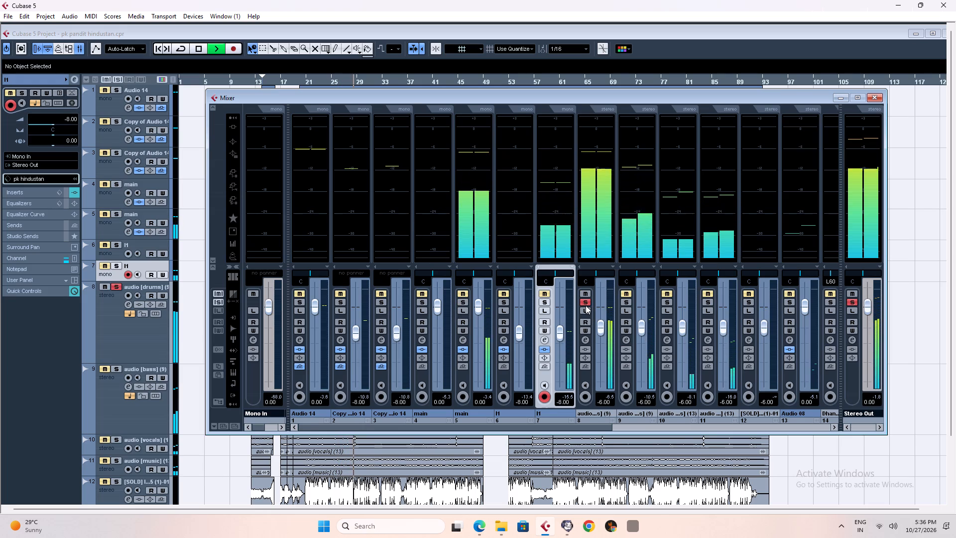
key("space")
key("space")
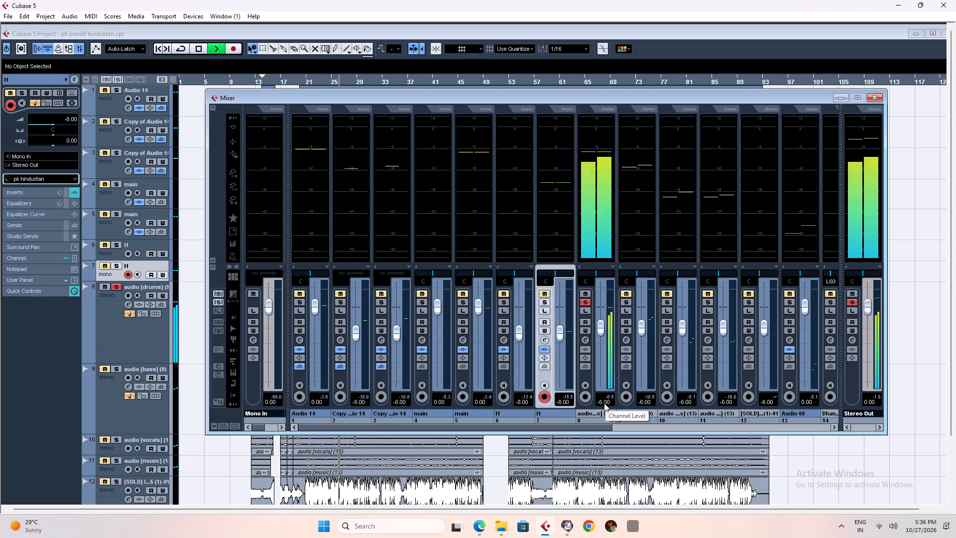
key("space")
left_click(584, 302)
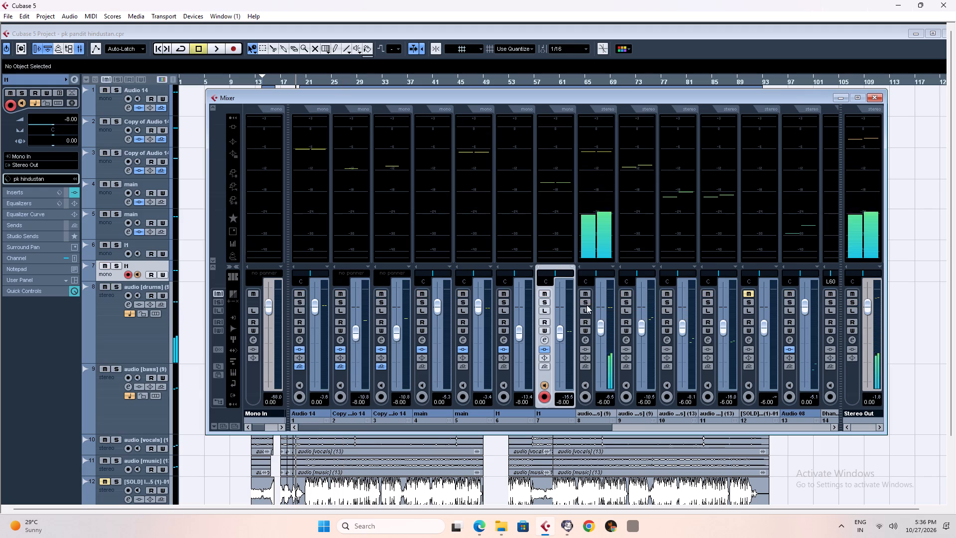
Play the full mix from about bar 19 and look through the mixer channels' levels up to the effect tracks and back.
key("space")
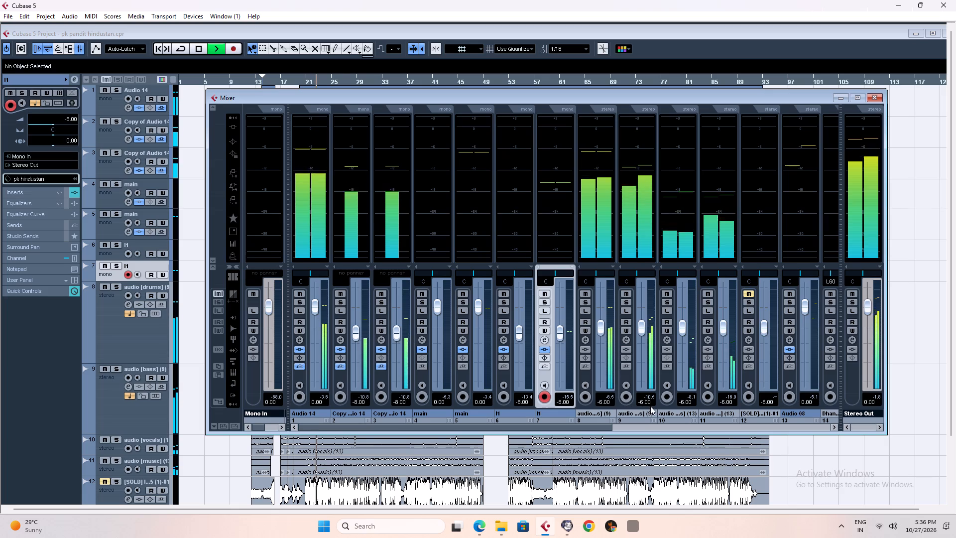
left_click_drag(601, 427, 623, 427)
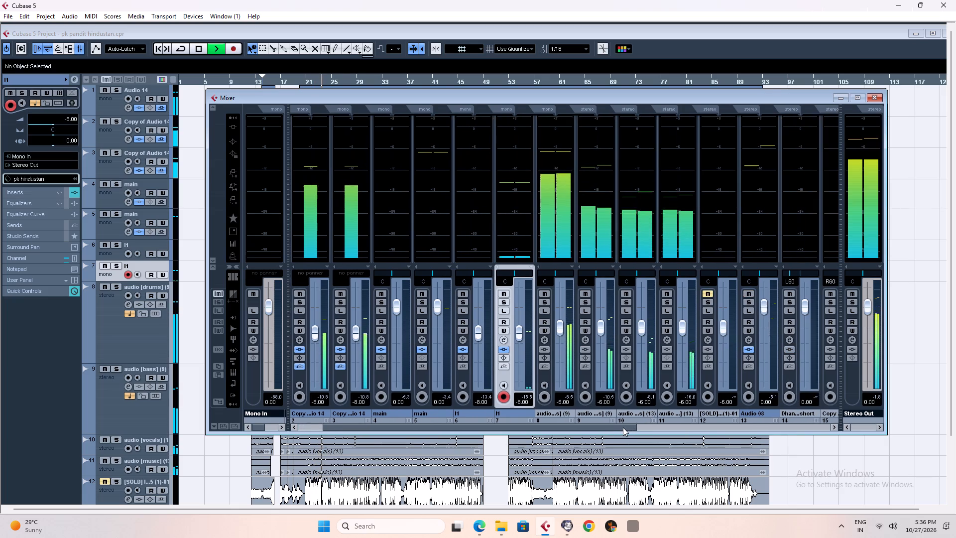
left_click_drag(623, 427, 645, 427)
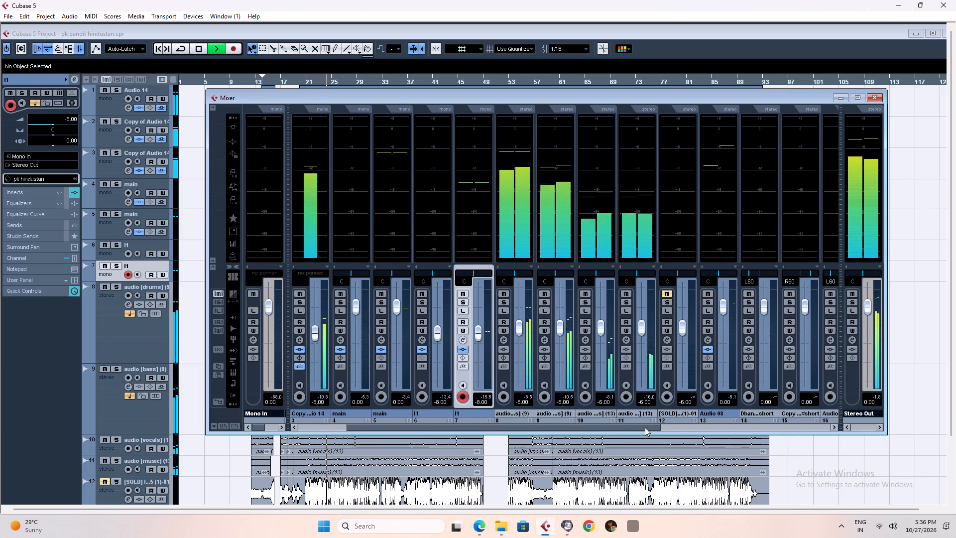
left_click_drag(645, 427, 667, 425)
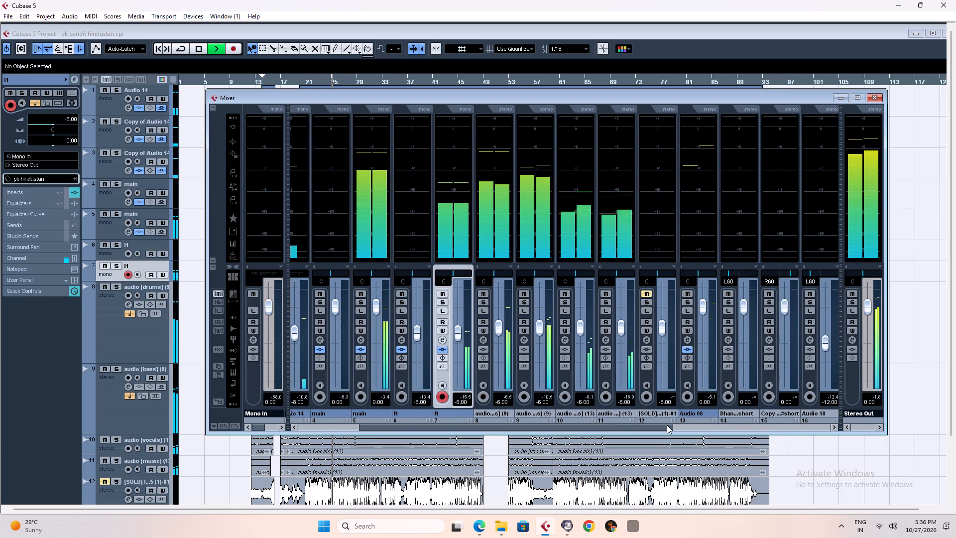
left_click_drag(667, 425, 744, 416)
left_click(236, 243)
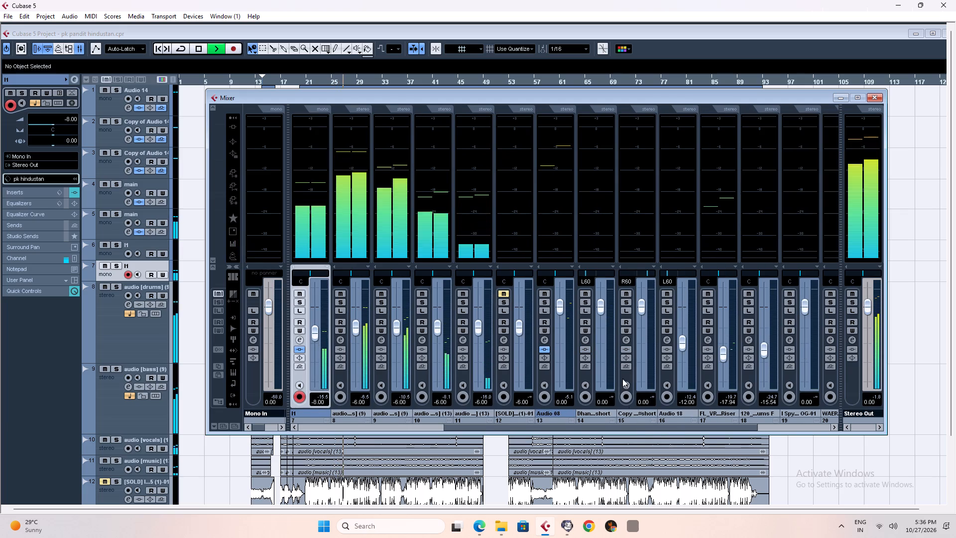
left_click_drag(653, 426, 562, 421)
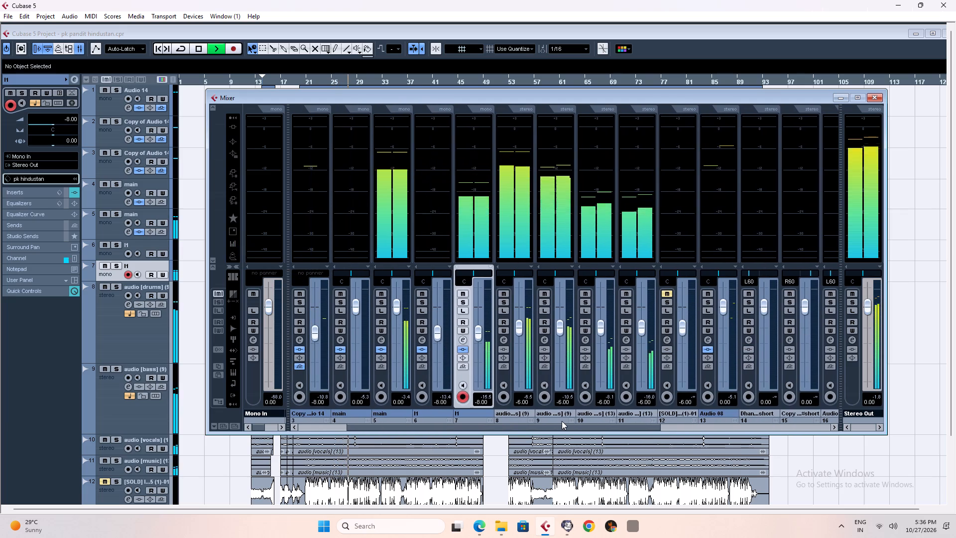
left_click_drag(562, 421, 438, 398)
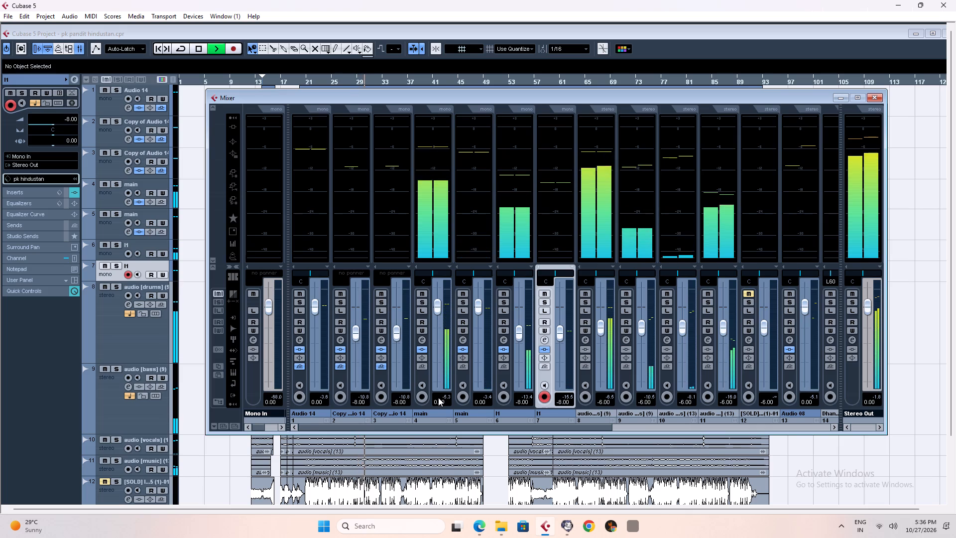
left_click_drag(438, 398, 458, 399)
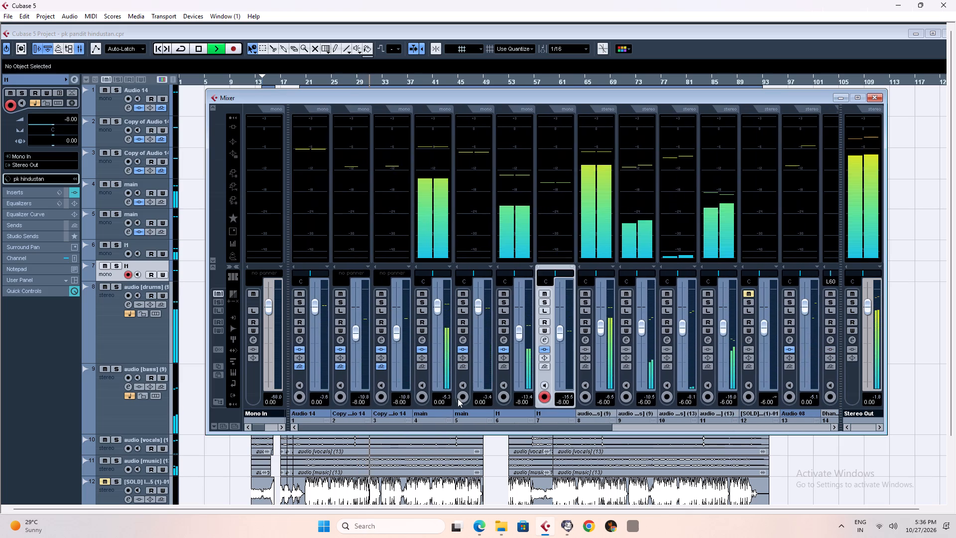
left_click_drag(458, 399, 350, 396)
Play the full mix from the intro, about bar 11, and check the levels in the mixer.
key("space")
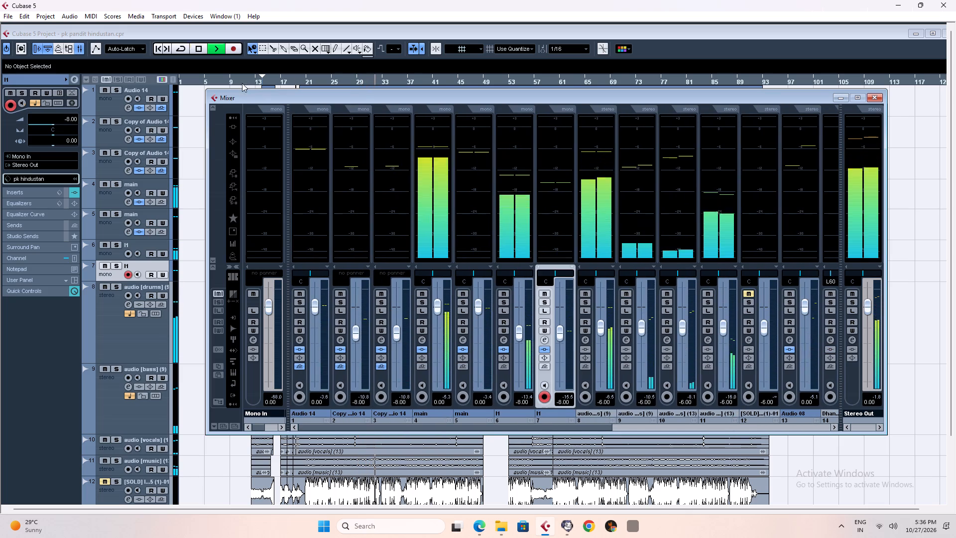
left_click(227, 81)
key("space")
left_click(246, 83)
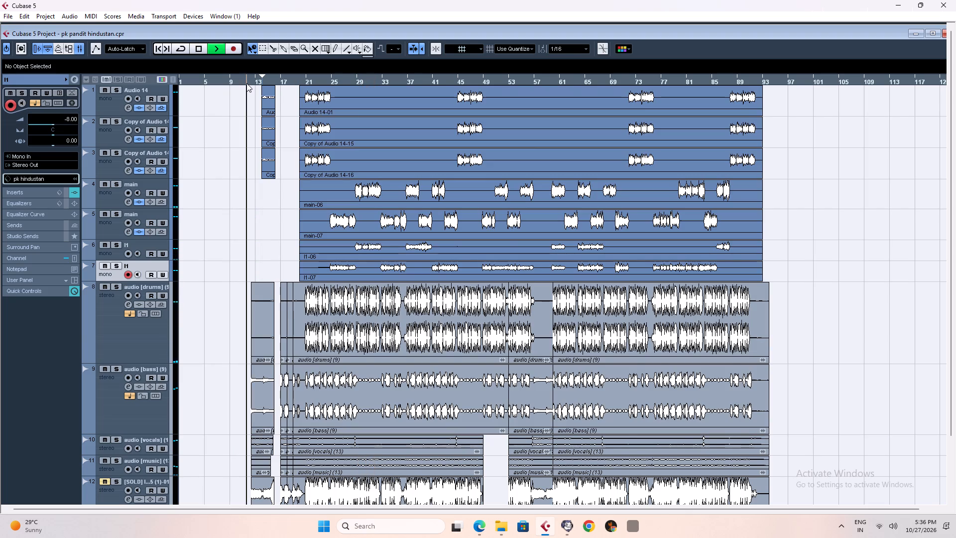
key("F3")
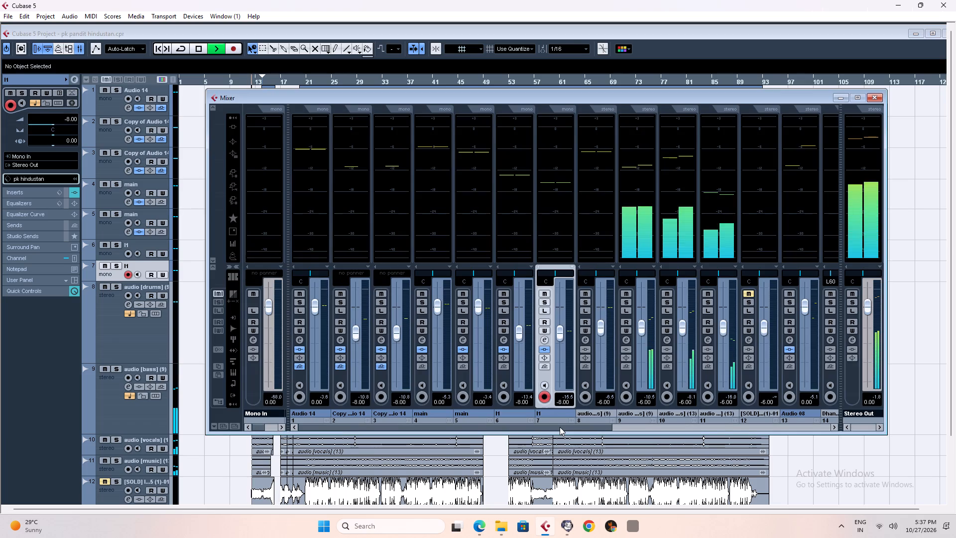
left_click_drag(560, 427, 364, 393)
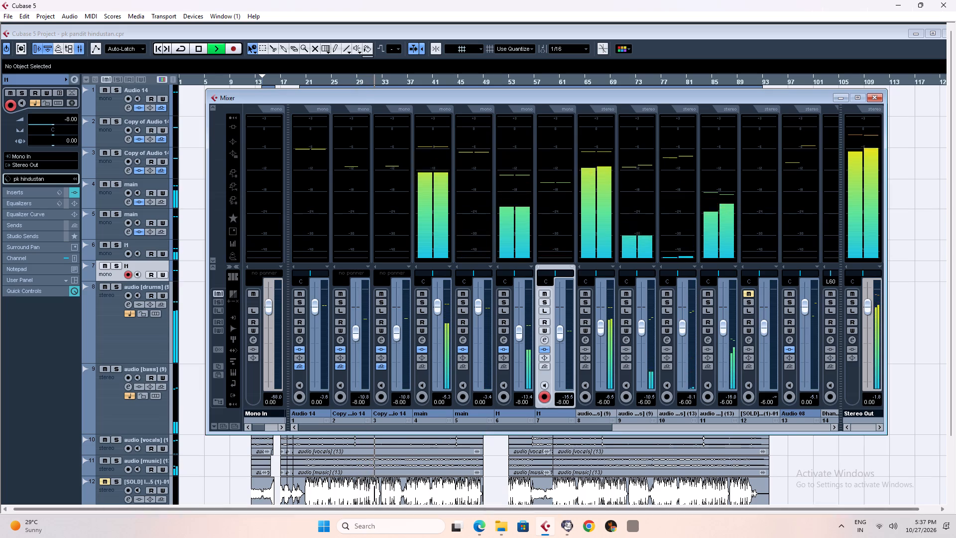
Check the mixer channels' levels from track 4 through the Audio 18 channel during playback, and reset the Stereo Out clip indicator.
left_click(519, 428)
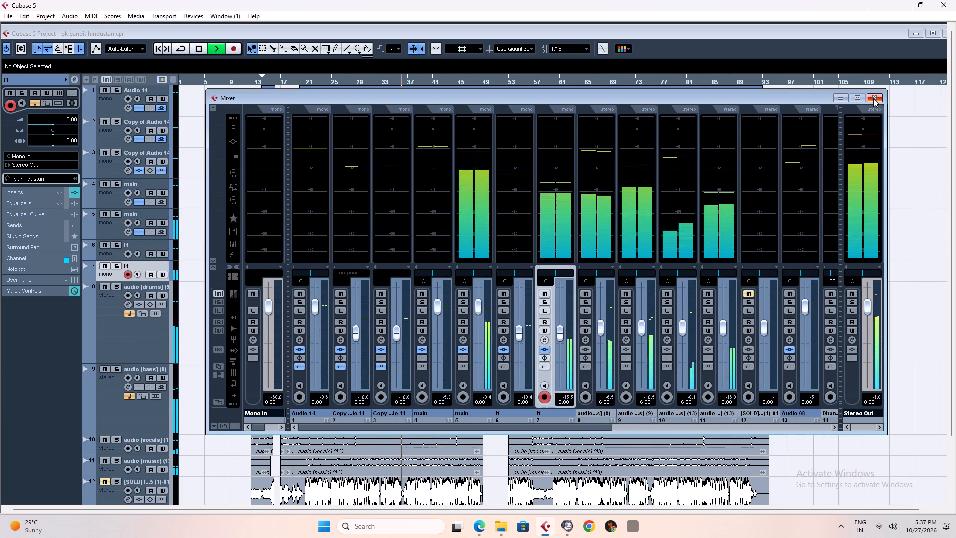
left_click_drag(593, 426, 594, 426)
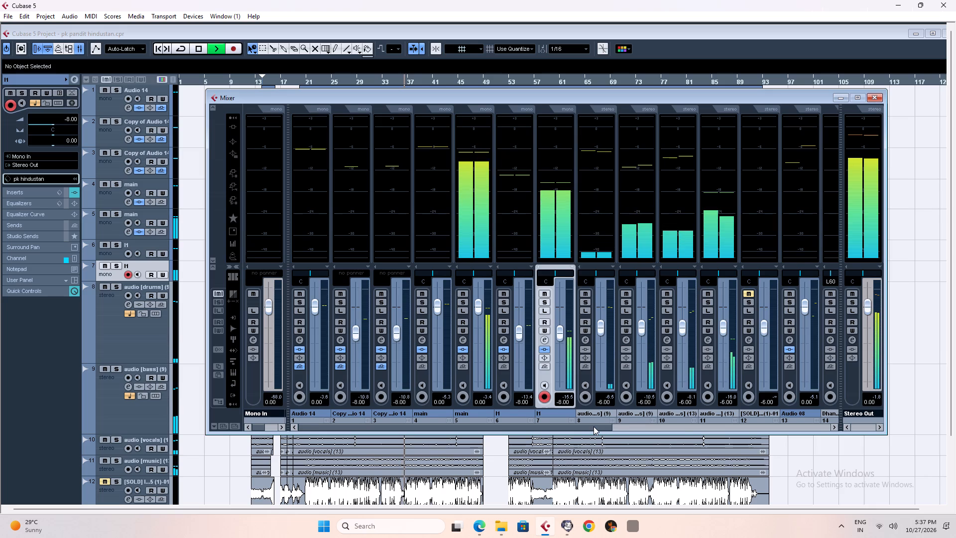
left_click_drag(594, 426, 665, 435)
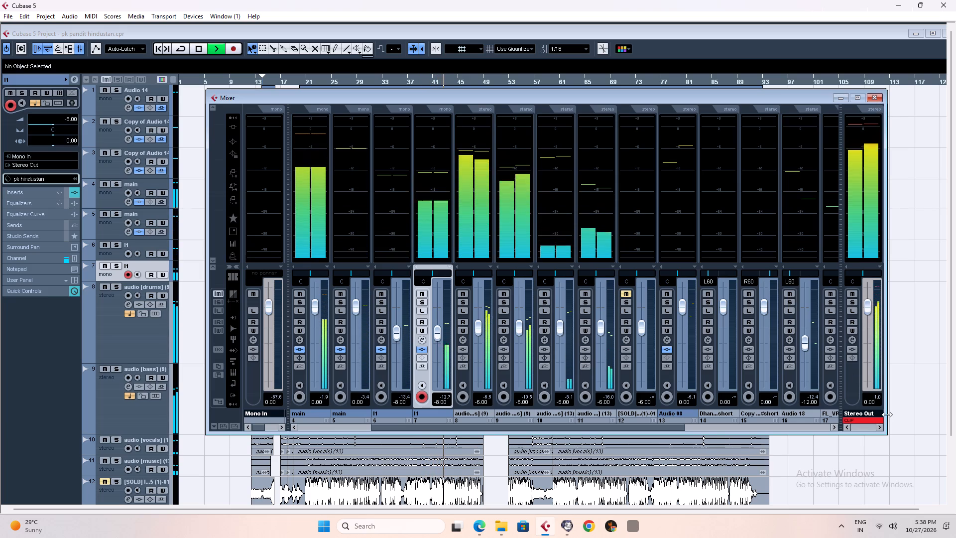
left_click(864, 422)
Replay the full mix from about bar 40 and again from about bar 35, checking the channel levels in the mixer each time.
left_click(870, 99)
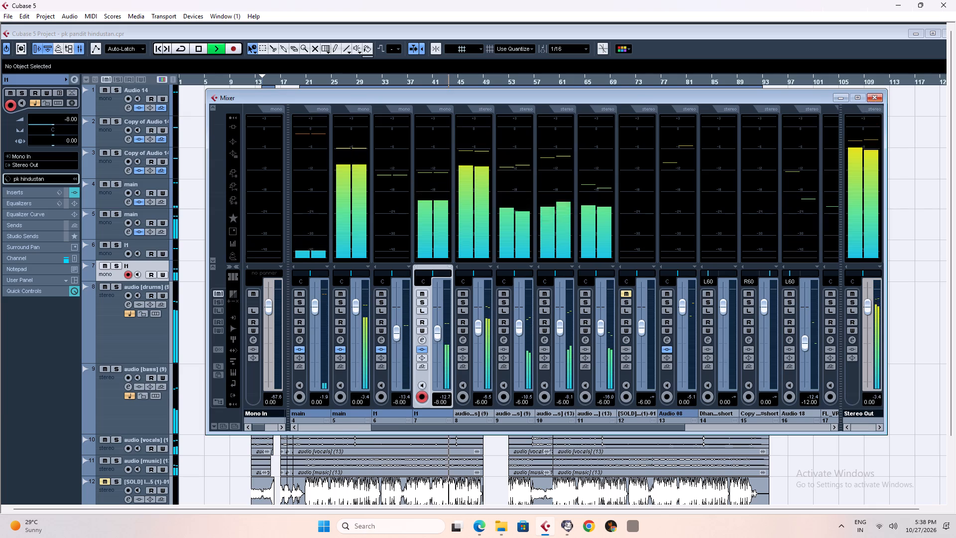
left_click(438, 81)
left_click(427, 80)
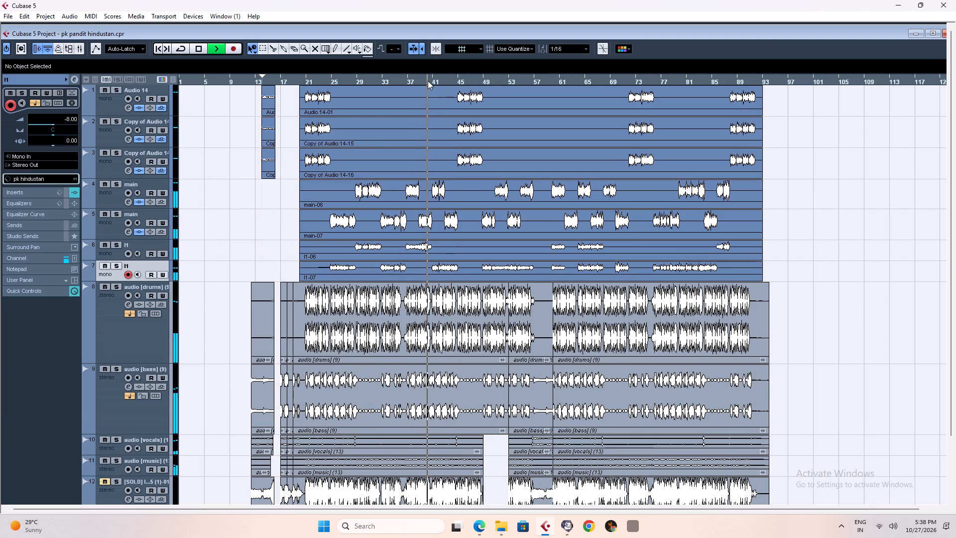
key("F3")
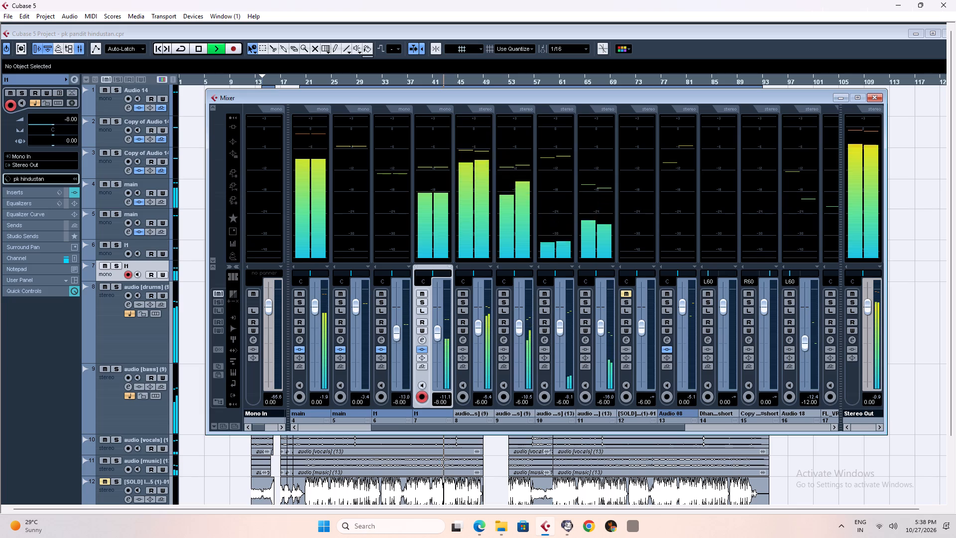
left_click(399, 81)
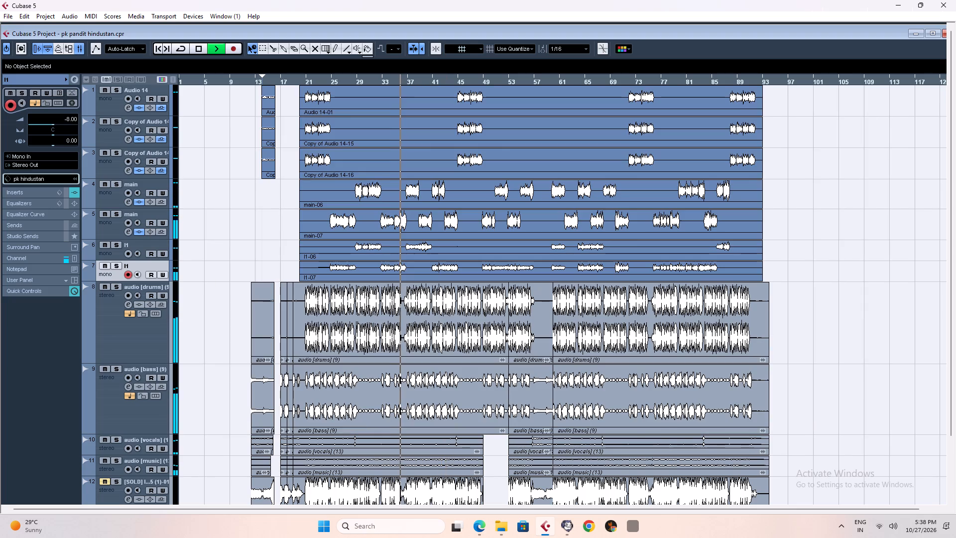
key("F3")
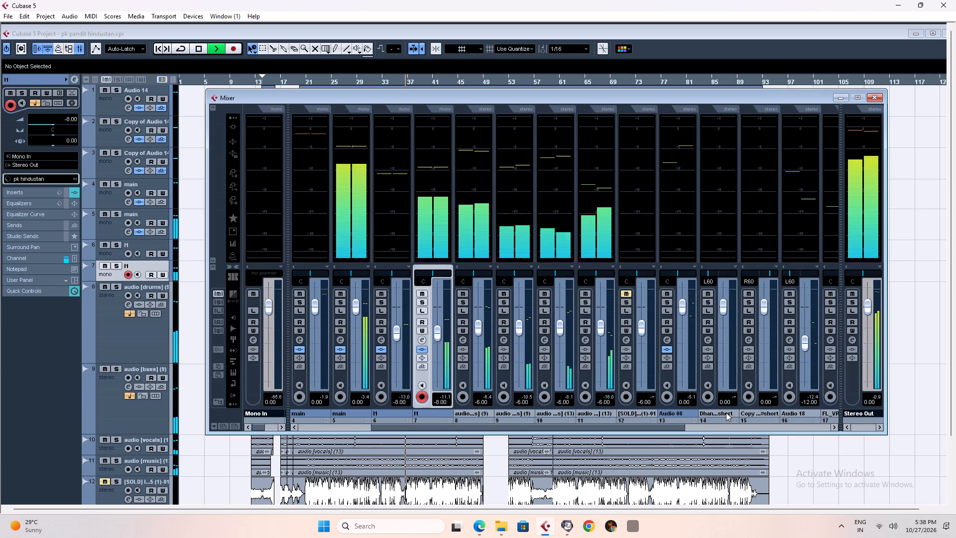
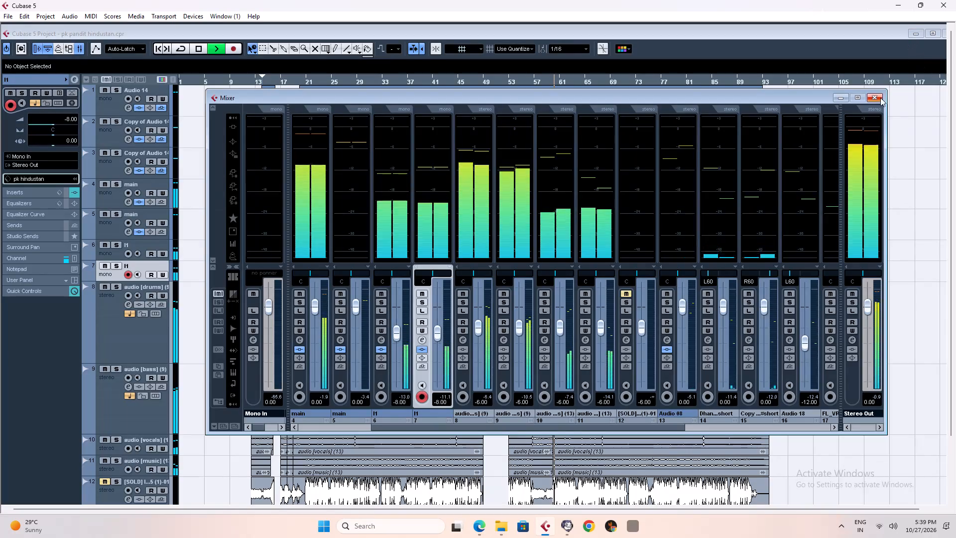
Hide the mixer and select track 14 while playing the arrangement from about bar 57.
left_click(842, 100)
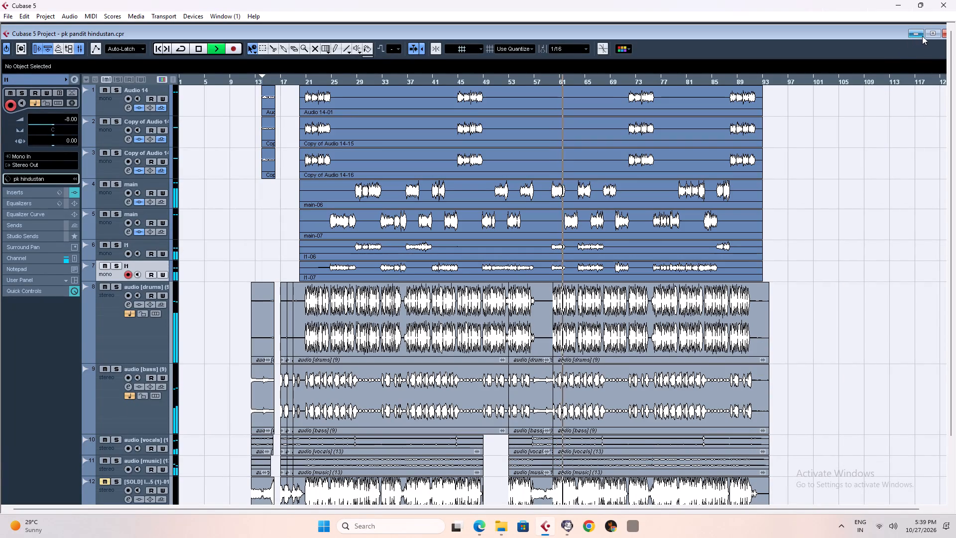
left_click(928, 36)
left_click_drag(952, 194, 952, 195)
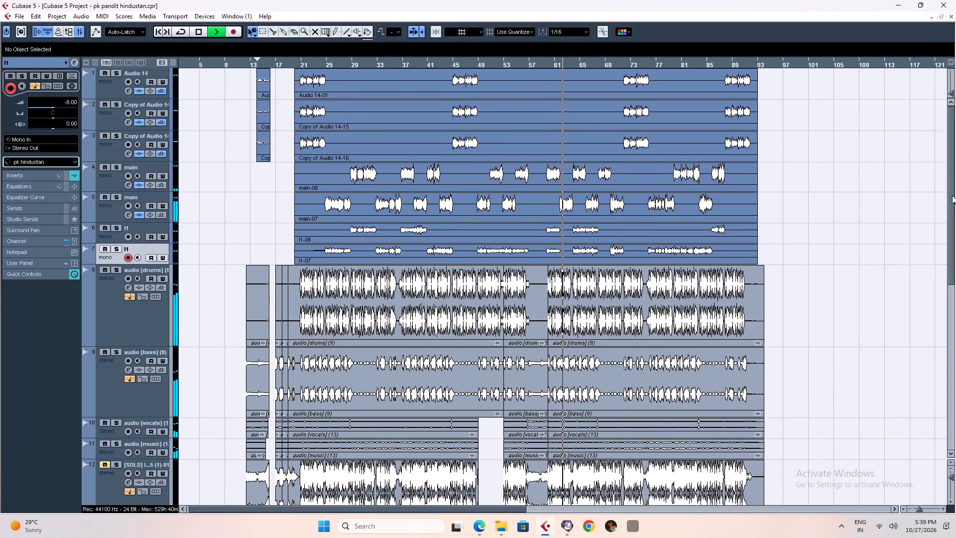
left_click_drag(952, 195, 948, 325)
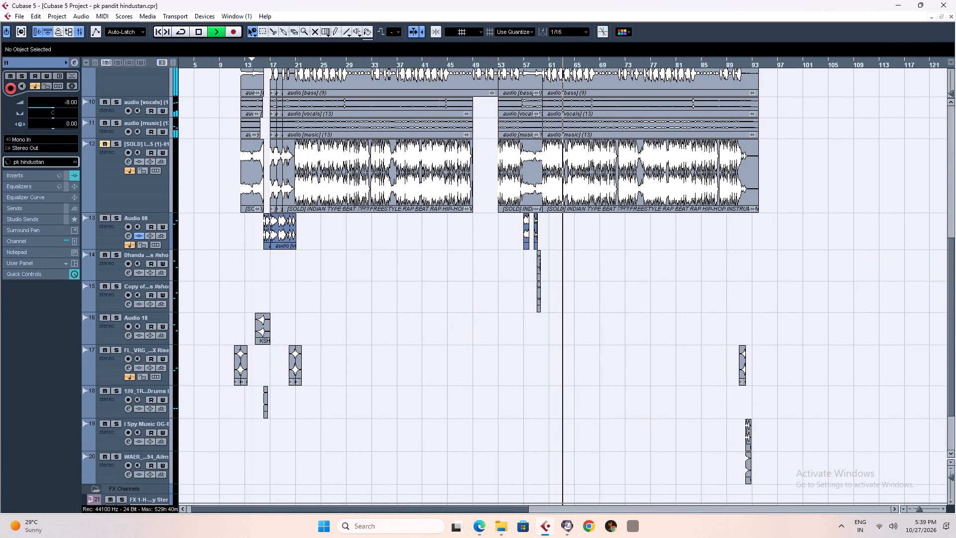
left_click(526, 67)
key("h")
key("h")
key("h")
key("h")
key("h")
key("h")
key("h")
key("h")
key("h")
key("h")
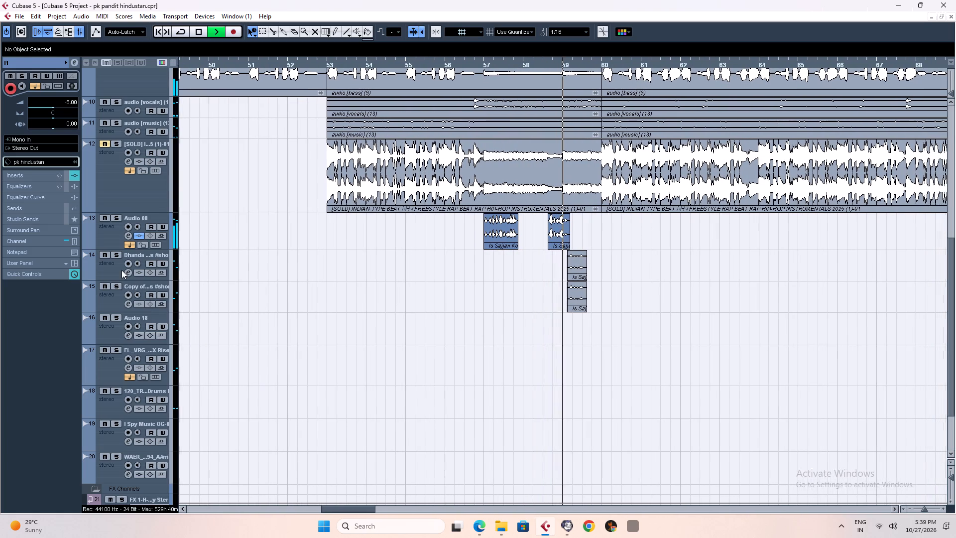
left_click(113, 270)
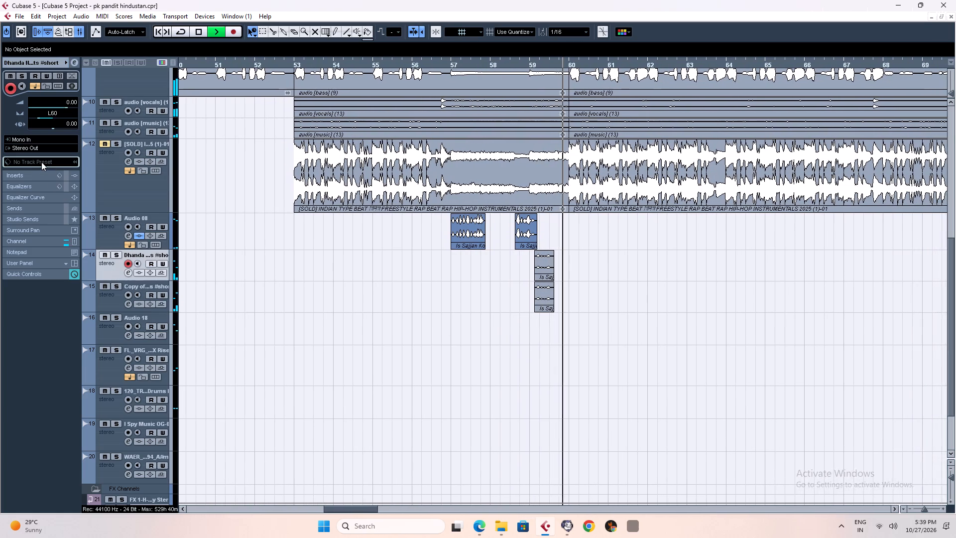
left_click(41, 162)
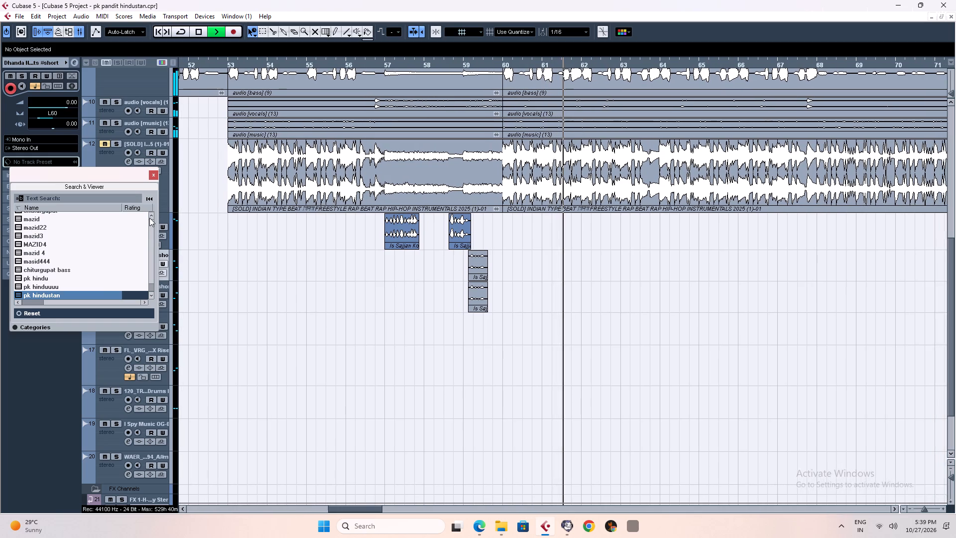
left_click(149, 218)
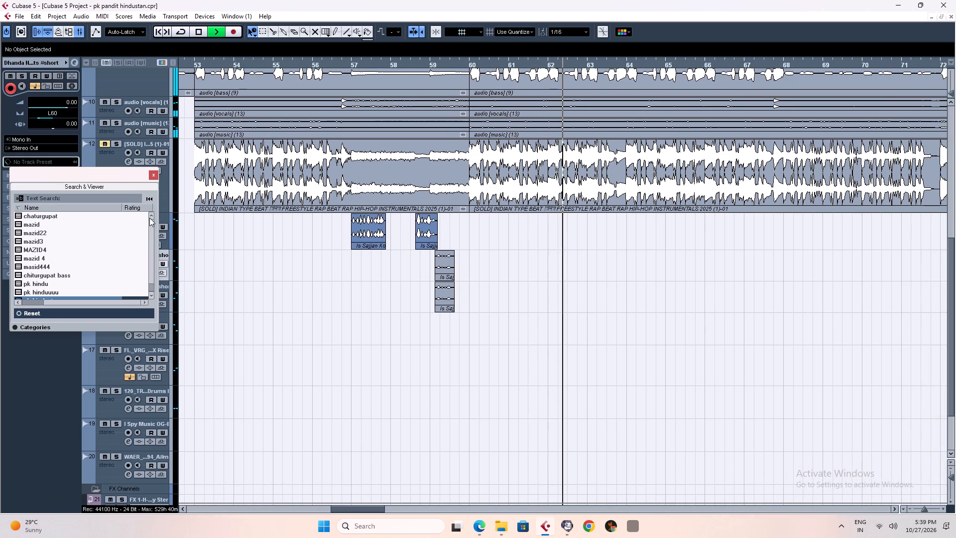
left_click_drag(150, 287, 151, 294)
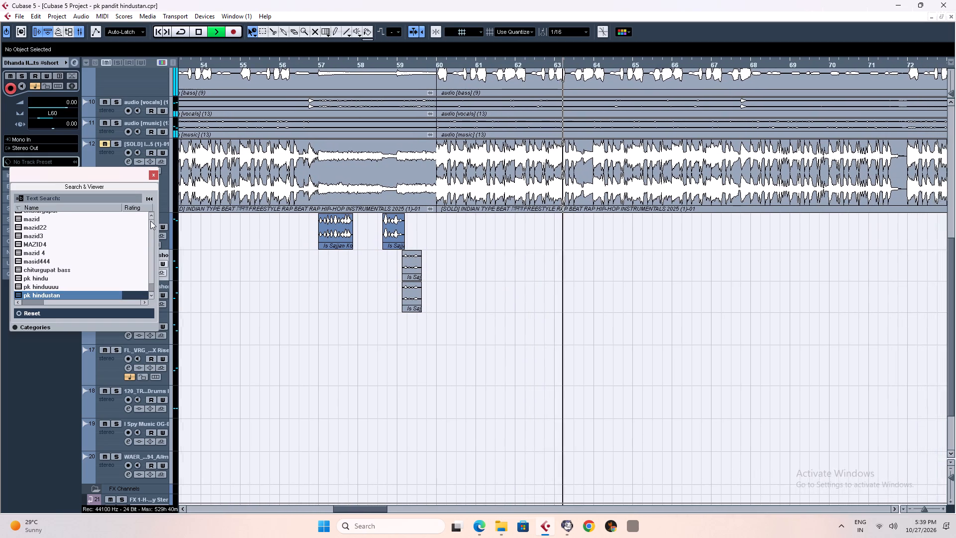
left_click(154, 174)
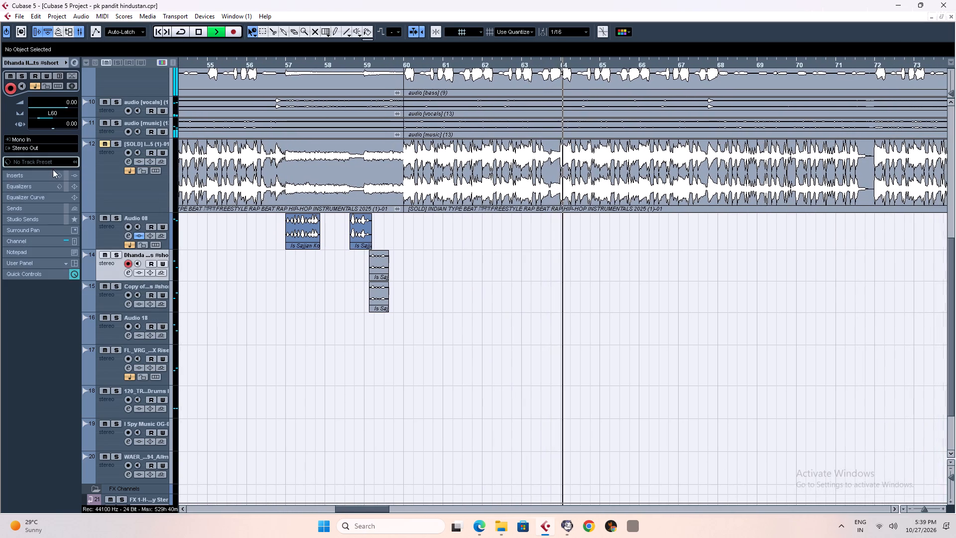
Stop playback and apply the "back voice" track preset to track 14.
key("space")
left_click(48, 163)
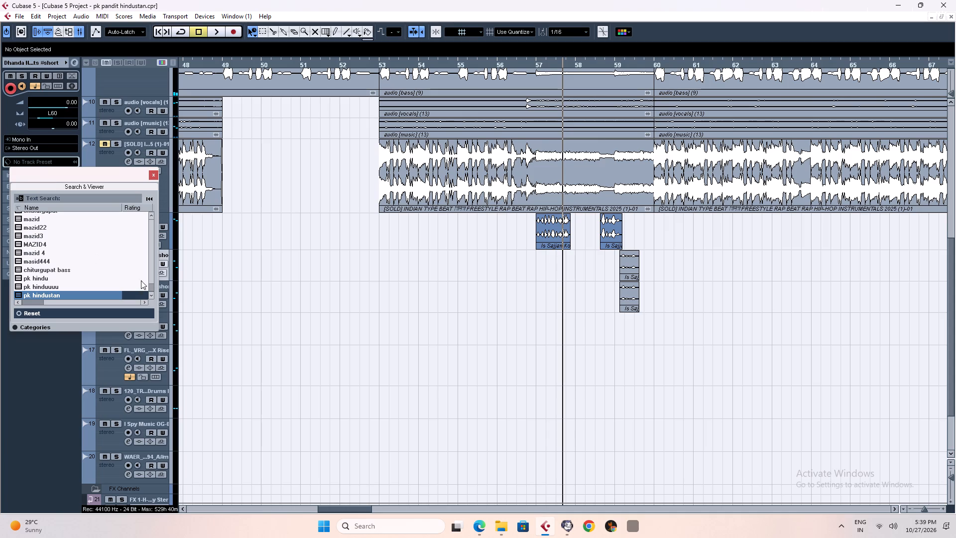
left_click(152, 286)
triple_click(151, 217)
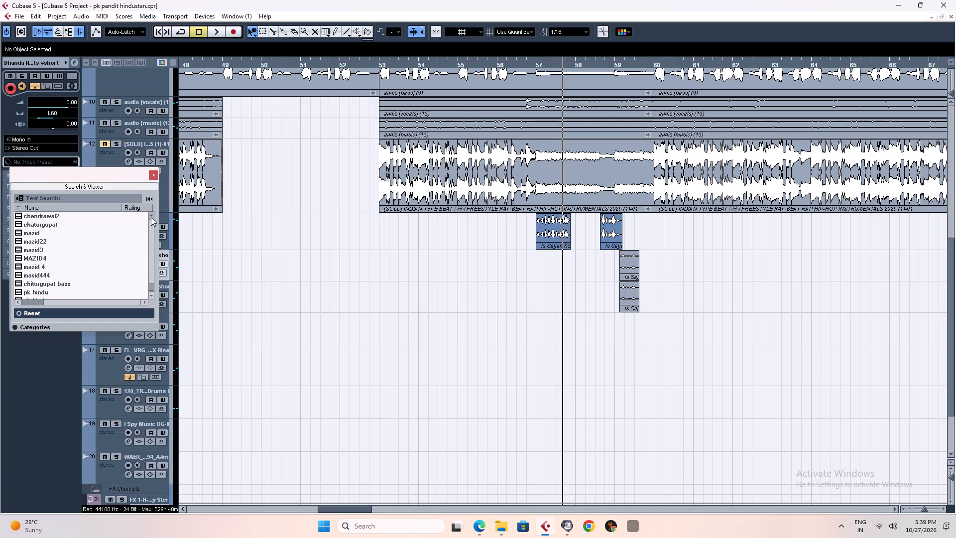
double_click(151, 217)
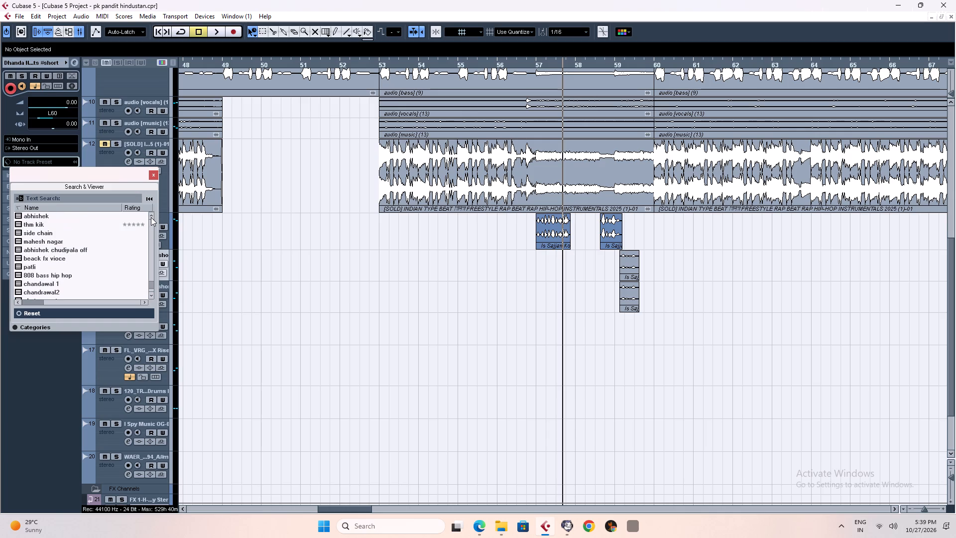
double_click(151, 217)
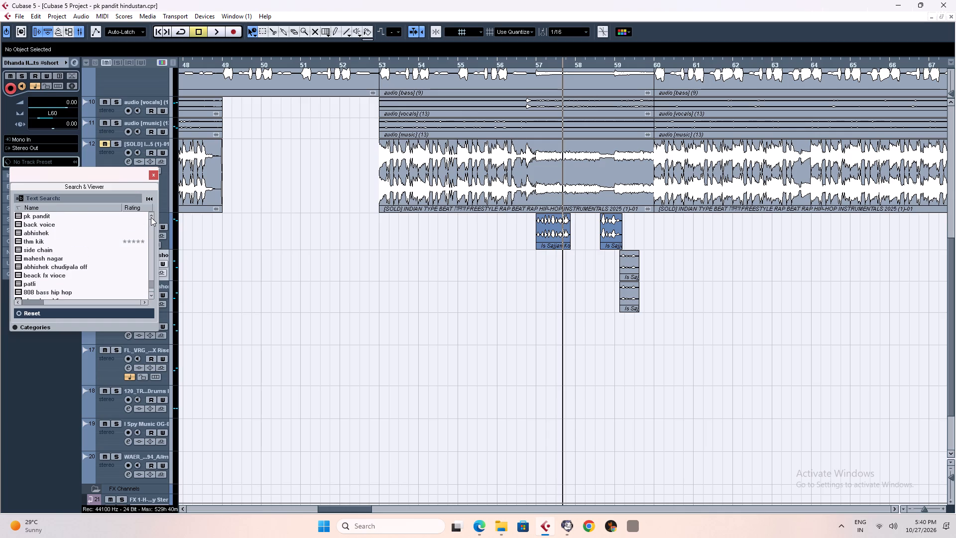
triple_click(151, 217)
left_click(151, 217)
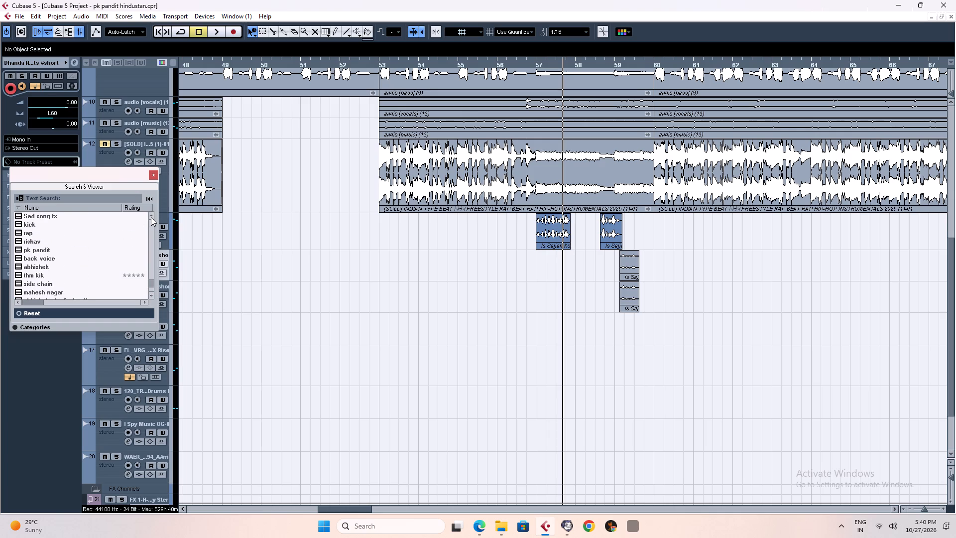
left_click(49, 256)
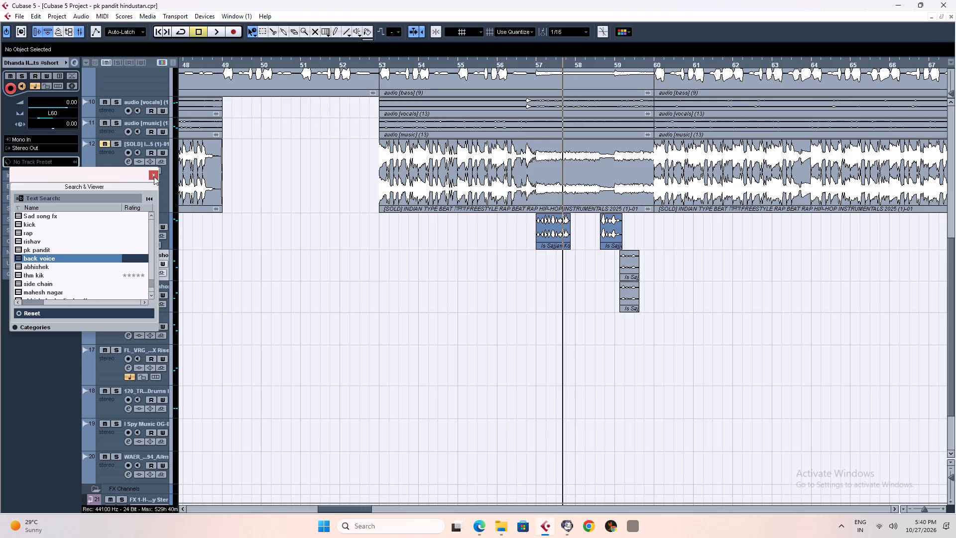
left_click(154, 176)
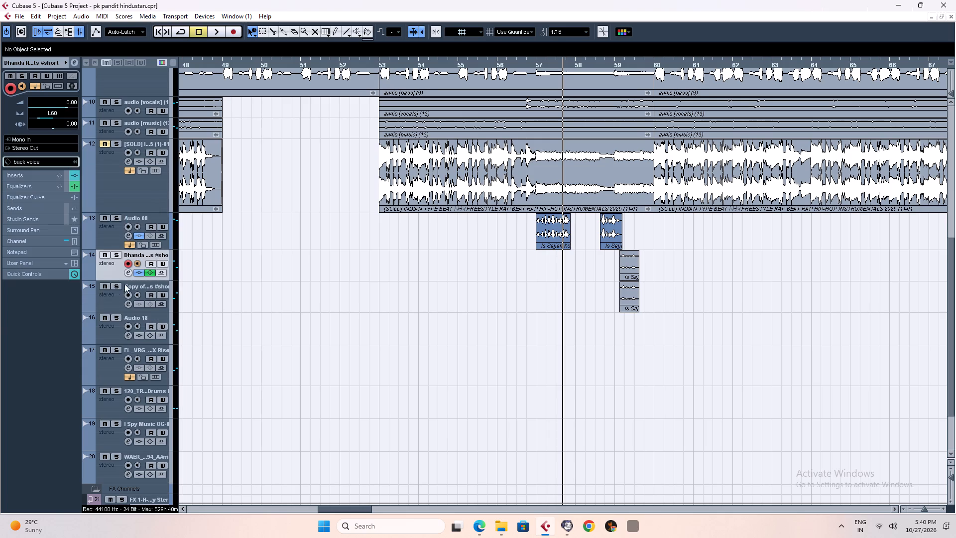
Apply the same "back voice" track preset to track 15, the copy of track 14.
left_click(115, 295)
left_click(30, 161)
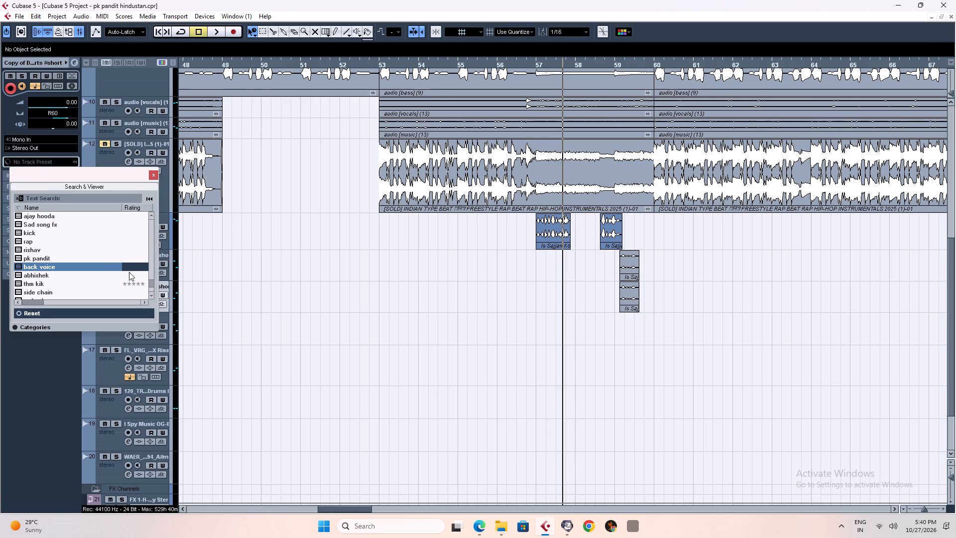
left_click(41, 269)
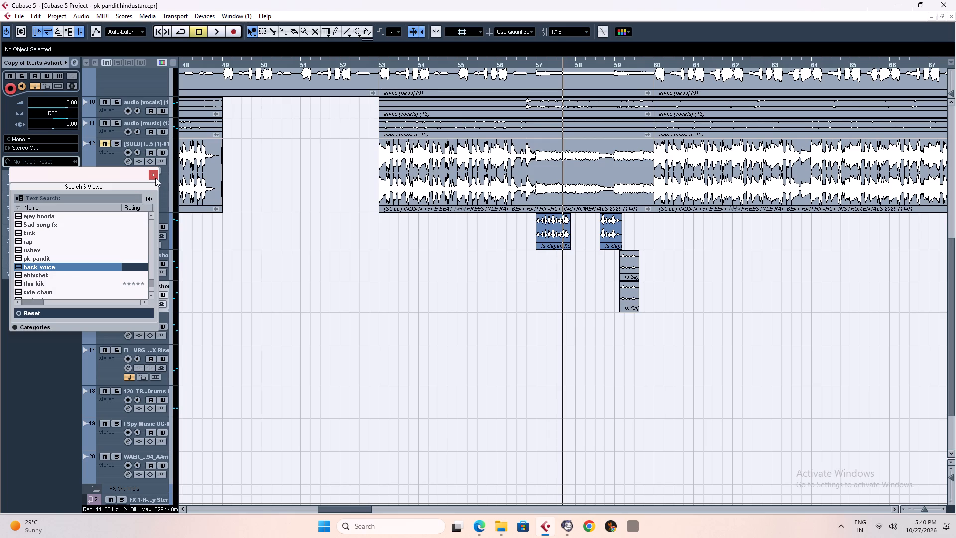
left_click(155, 178)
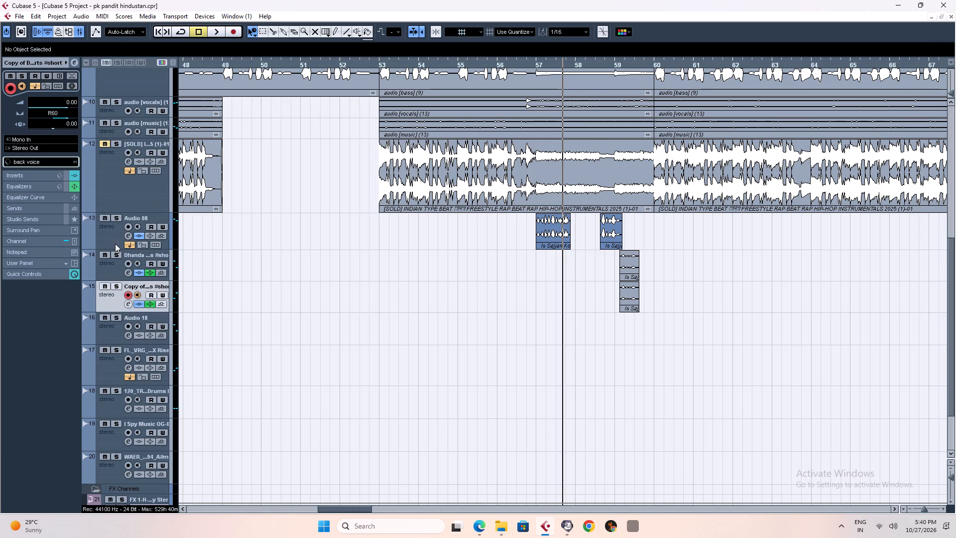
Review the inserts and EQ in track 14's channel settings.
left_click(109, 268)
left_click(75, 67)
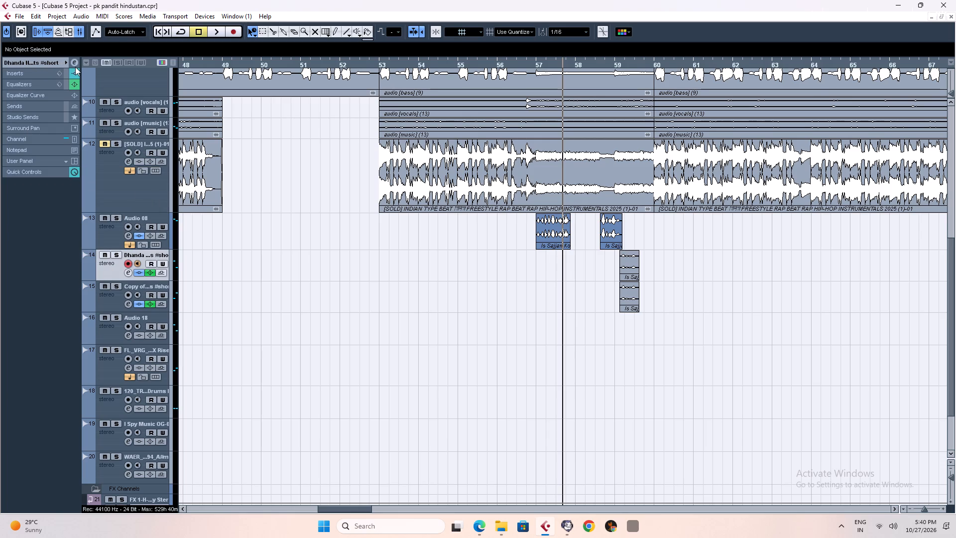
left_click(75, 66)
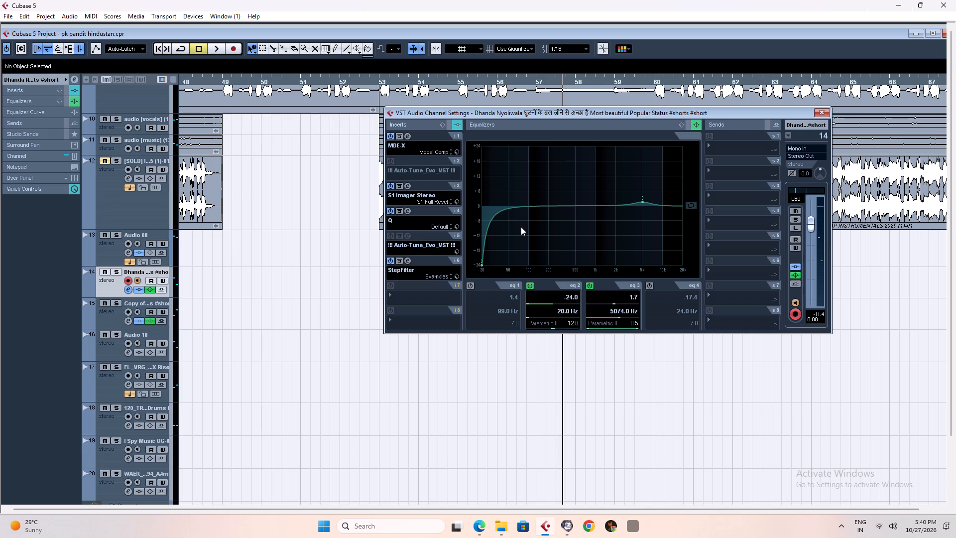
left_click(823, 114)
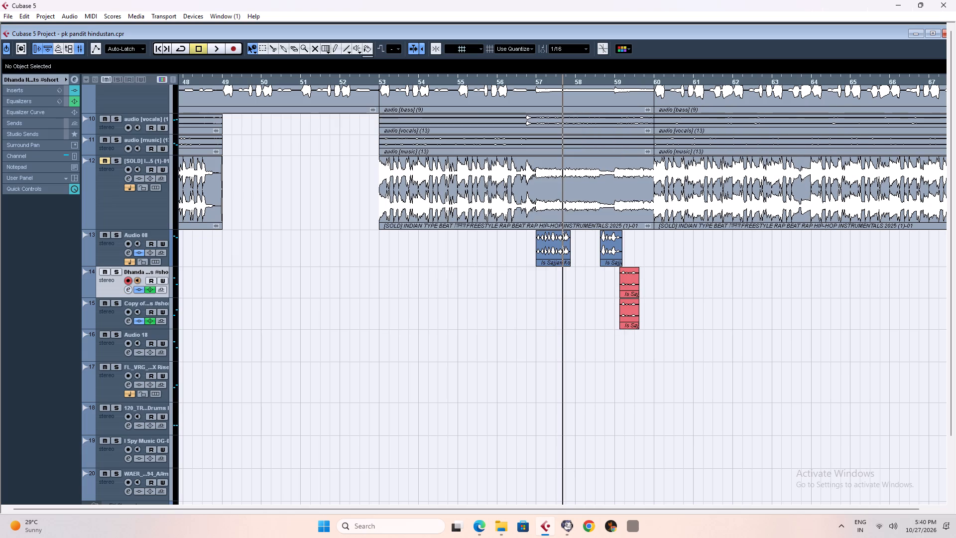
Play the section from just before bar 57 to hear the short clips on tracks 14 and 15 with the new preset.
left_click(528, 83)
key("space")
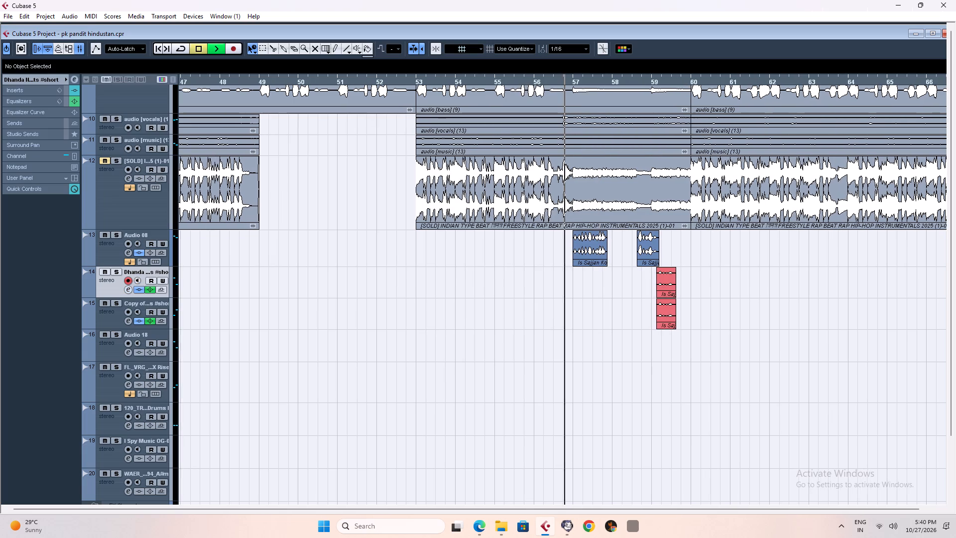
right_click(678, 292)
left_click(678, 292)
left_click(702, 321)
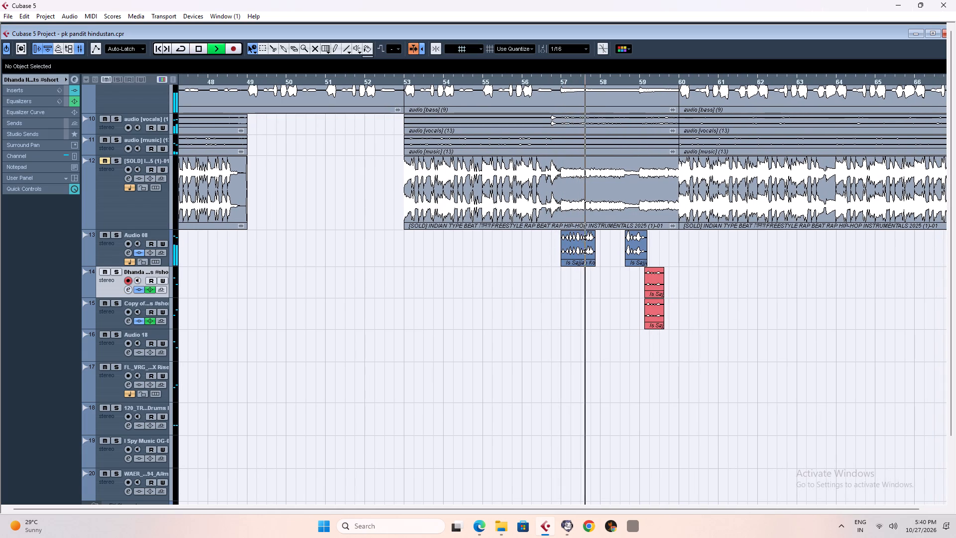
right_click(751, 321)
left_click(751, 321)
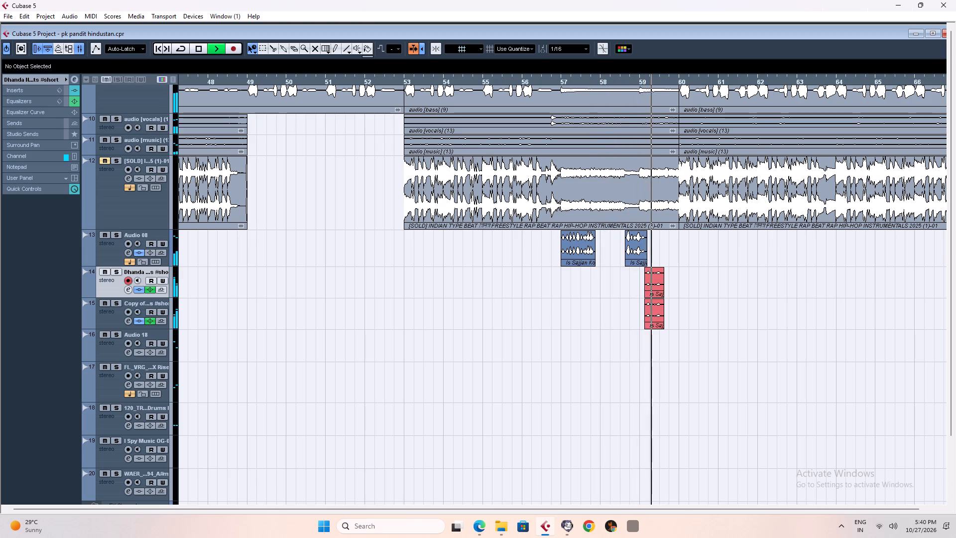
key("space")
key("space")
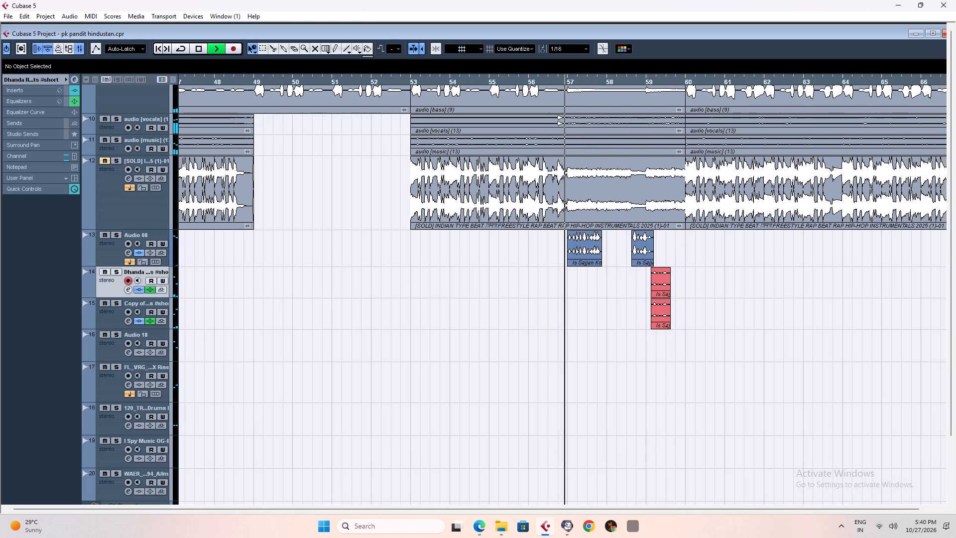
left_click(627, 82)
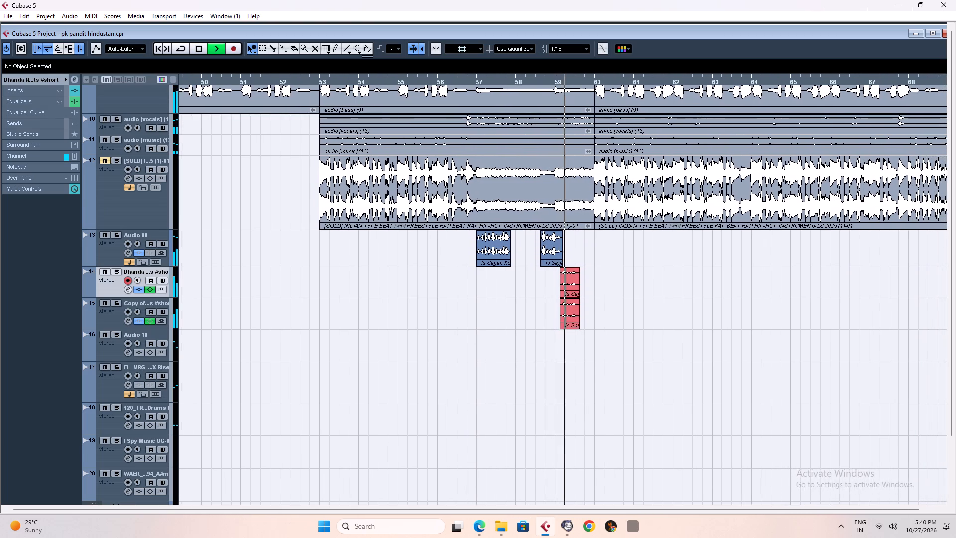
Turn off the MDE-X insert on track 14 and replay the clips around bar 59 to hear the change.
left_click(118, 313)
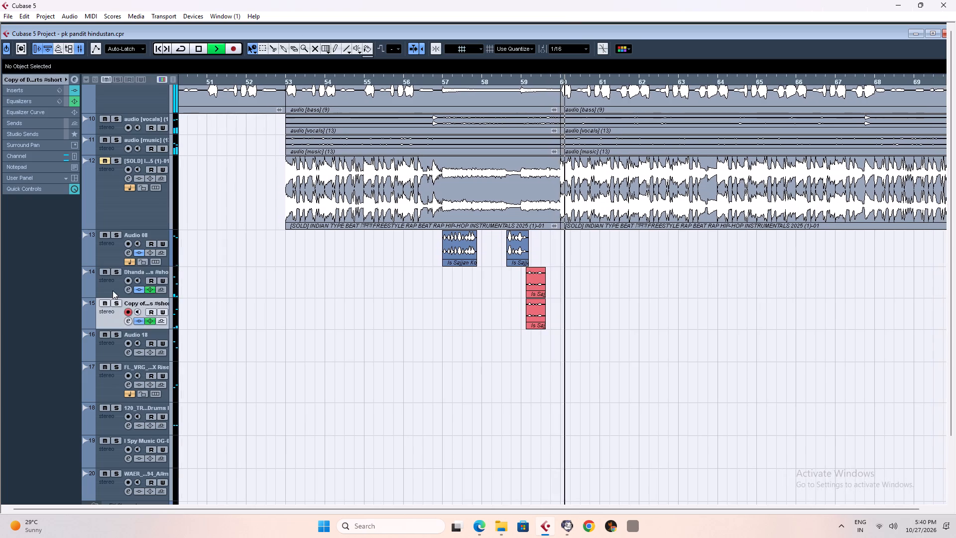
left_click(113, 289)
key("space")
key("space")
left_click(74, 79)
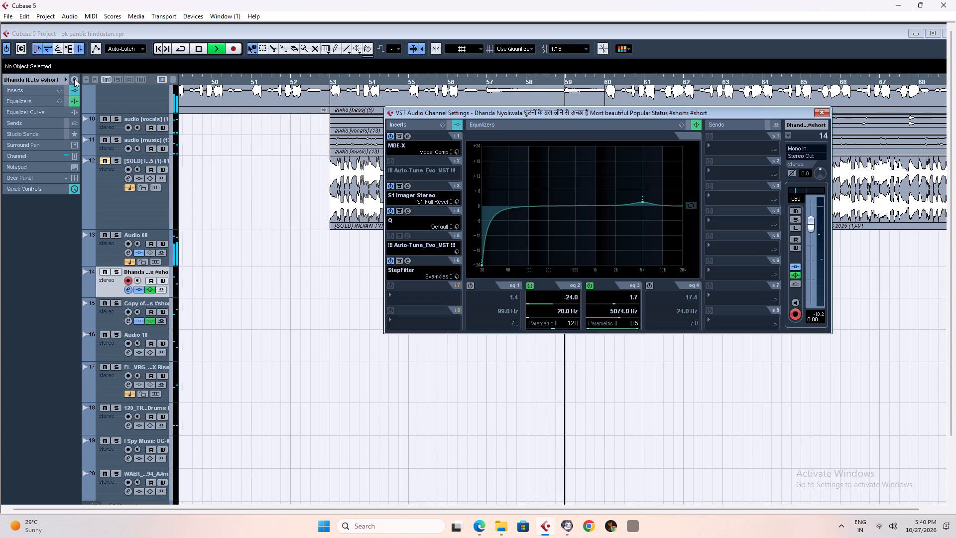
left_click(392, 137)
key("space")
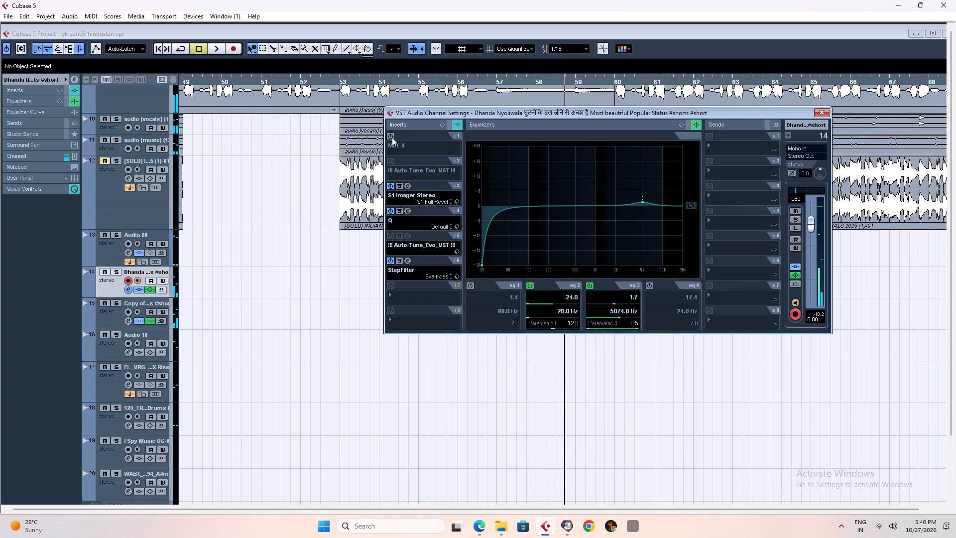
key("space")
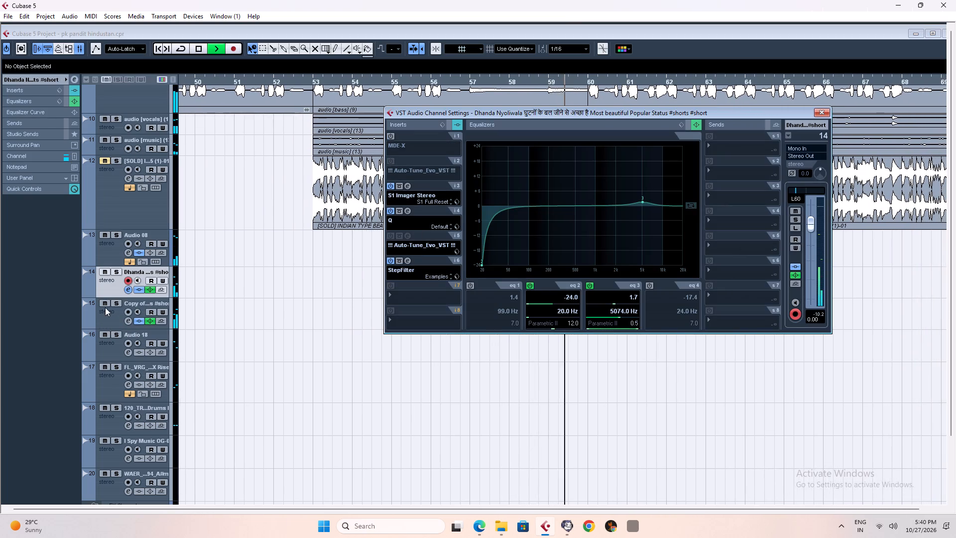
key("space")
key("space")
key("space")
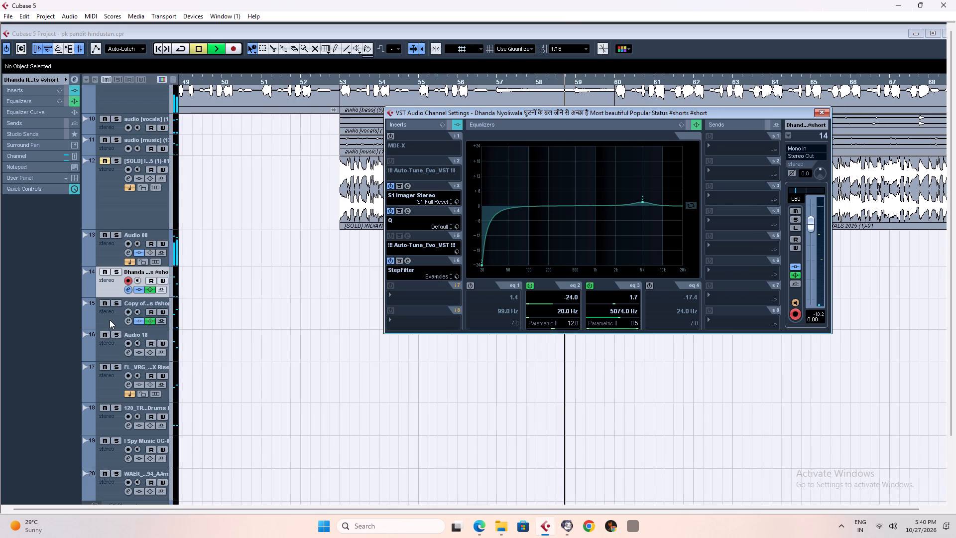
key("space")
Solo track 14 and replay its short clip near bar 59, with its channel settings open.
left_click(116, 271)
key("space")
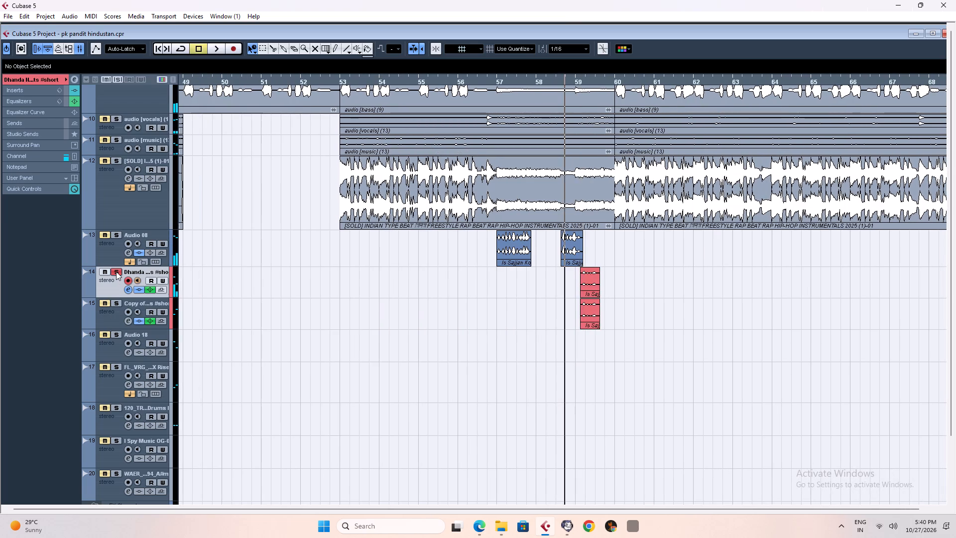
key("space")
left_click(74, 79)
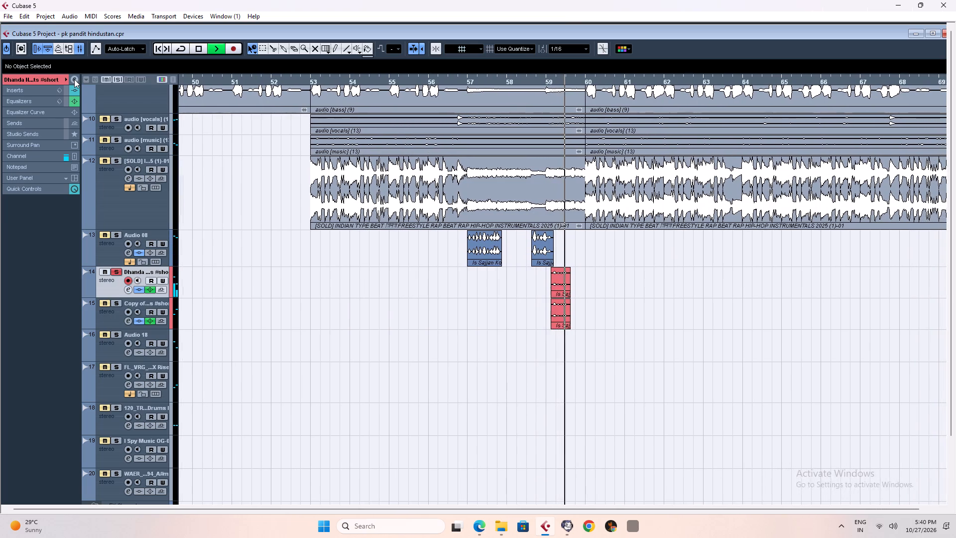
left_click(74, 79)
key("space")
key("space")
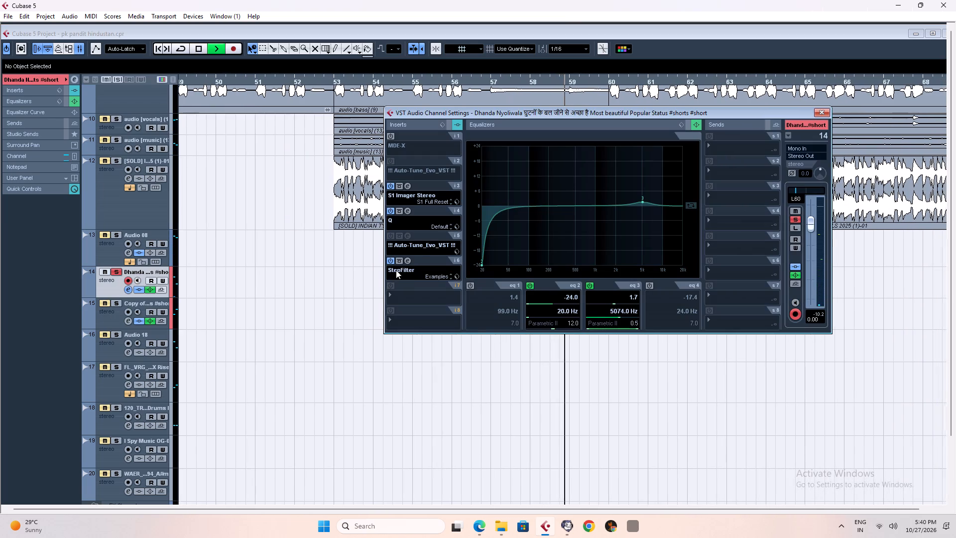
Turn off the StepFilter insert on track 14 and replay the soloed clip to hear the difference.
left_click(389, 262)
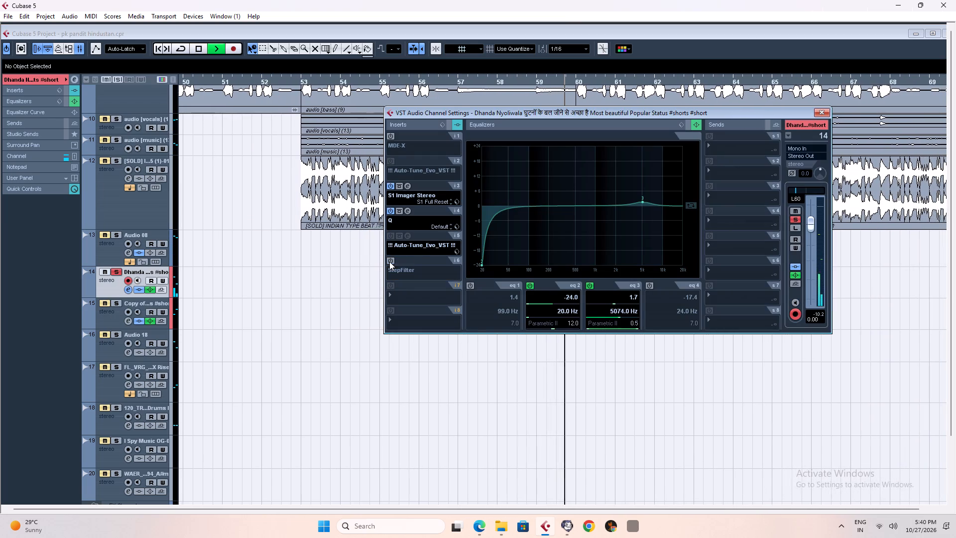
key("space")
key("space")
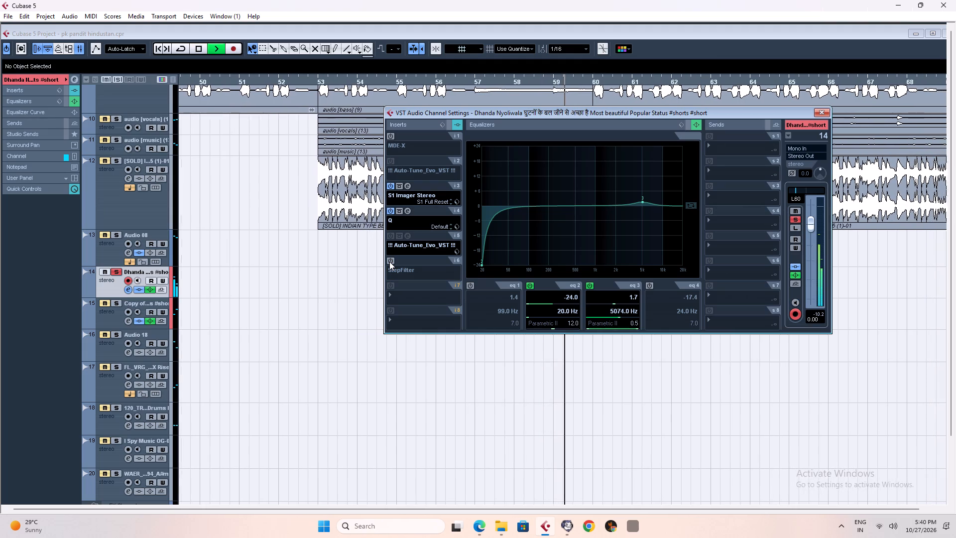
key("space")
key("space")
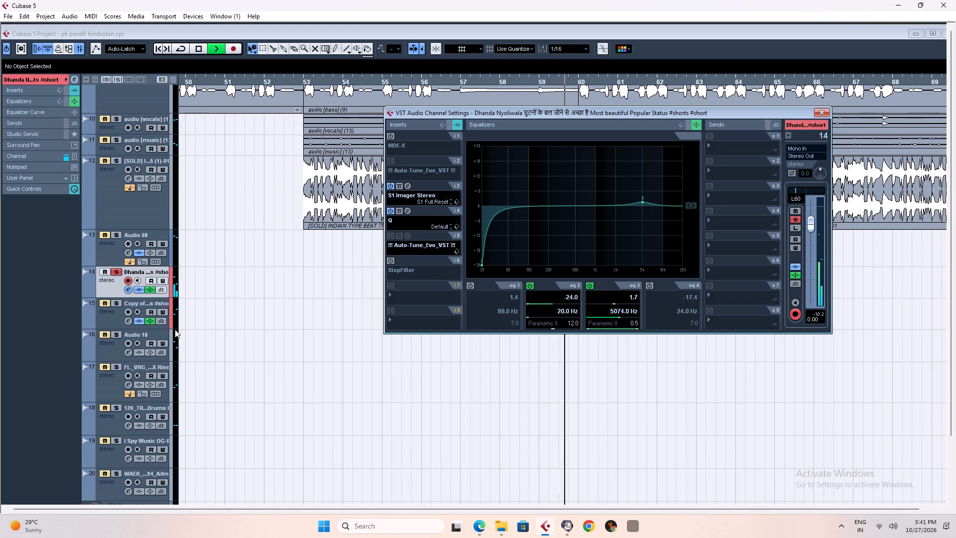
key("space")
Solo track 15 too, turn off its StepFilter and MDE-X inserts, and replay the clips near bar 59.
left_click(118, 321)
left_click(118, 305)
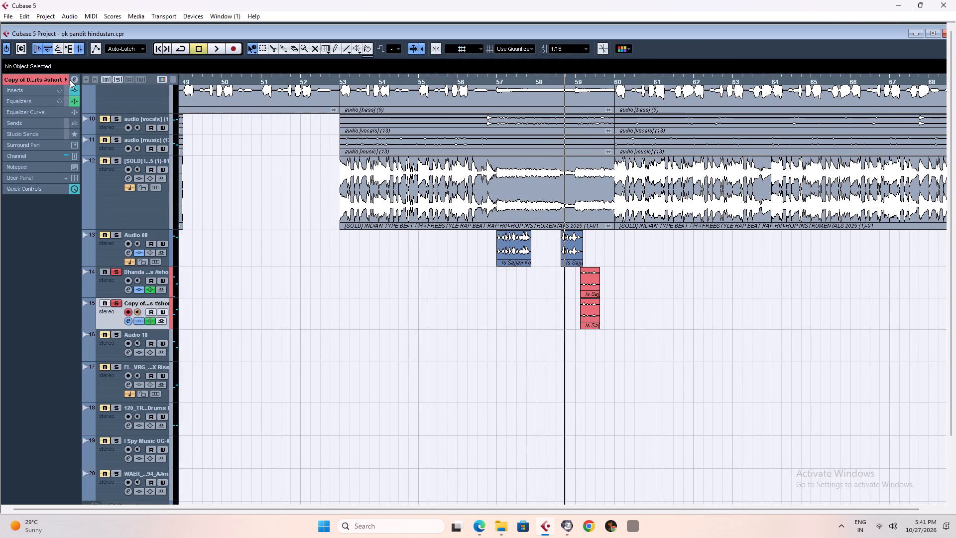
left_click(74, 79)
left_click(76, 77)
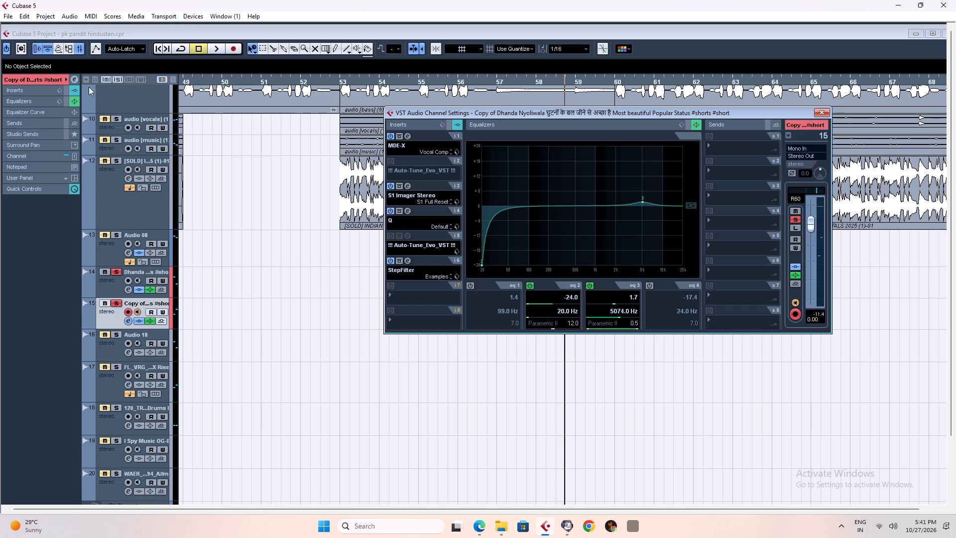
left_click(389, 264)
key("space")
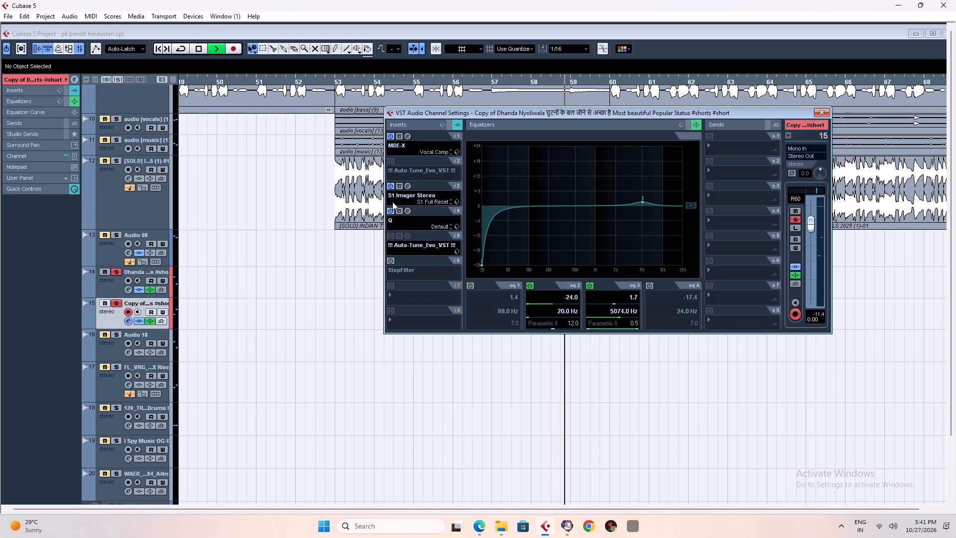
left_click(388, 136)
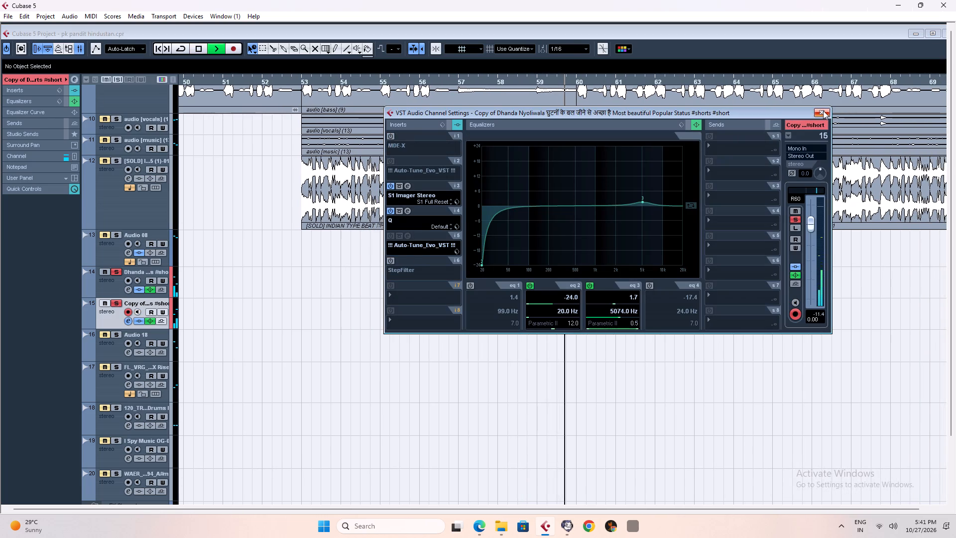
left_click(823, 111)
key("space")
key("space")
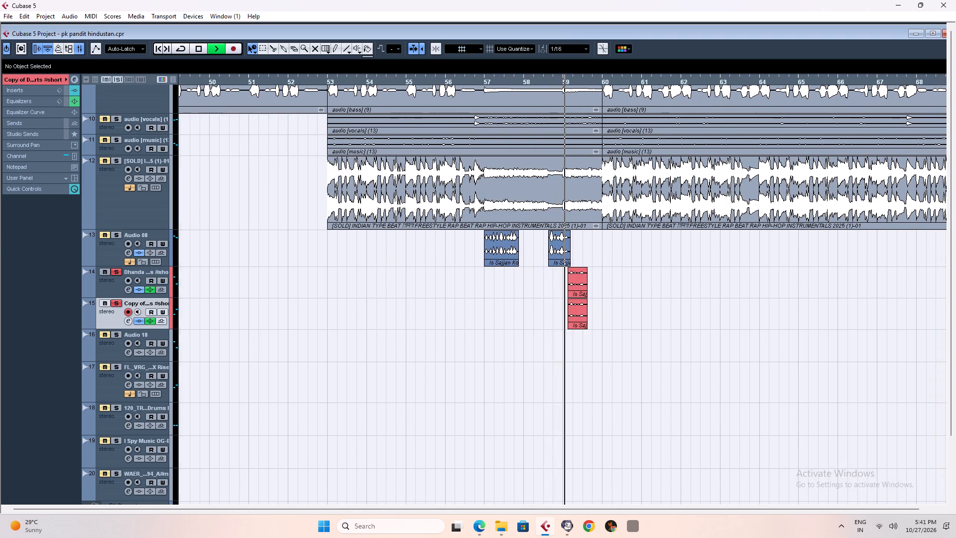
key("space")
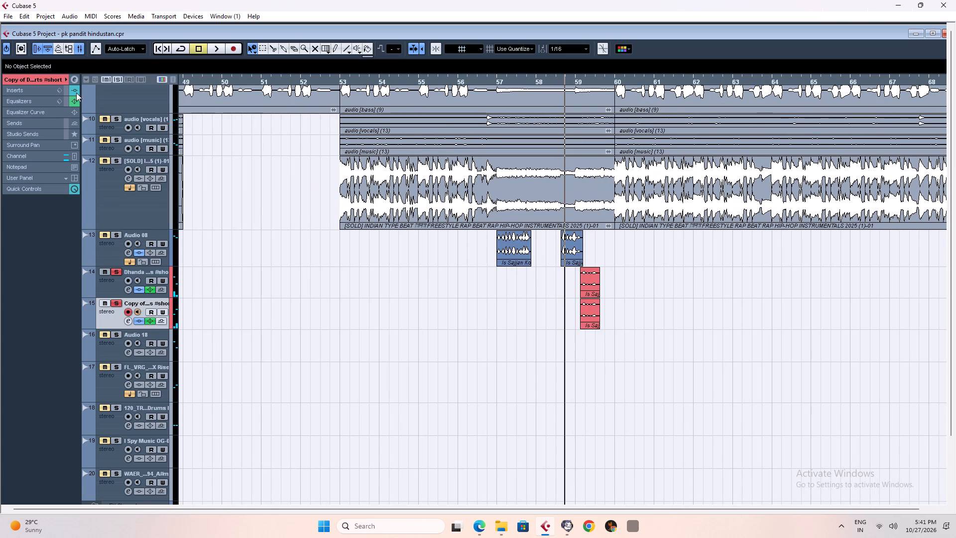
Unsolo tracks 14 and 15 and play their clips within the full mix from about bar 58.
left_click(117, 273)
left_click(116, 304)
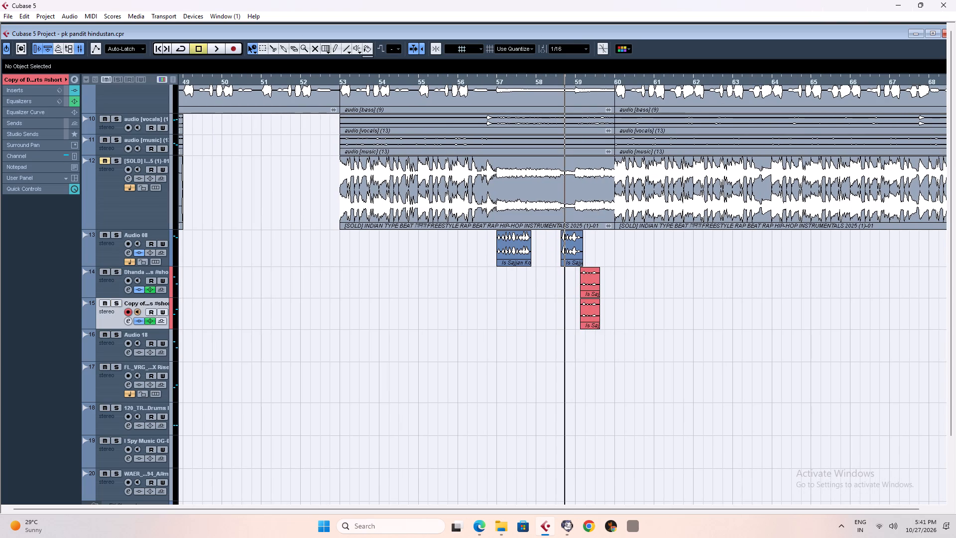
key("space")
key("g")
key("g")
key("g")
key("g")
key("g")
key("g")
key("g")
key("g")
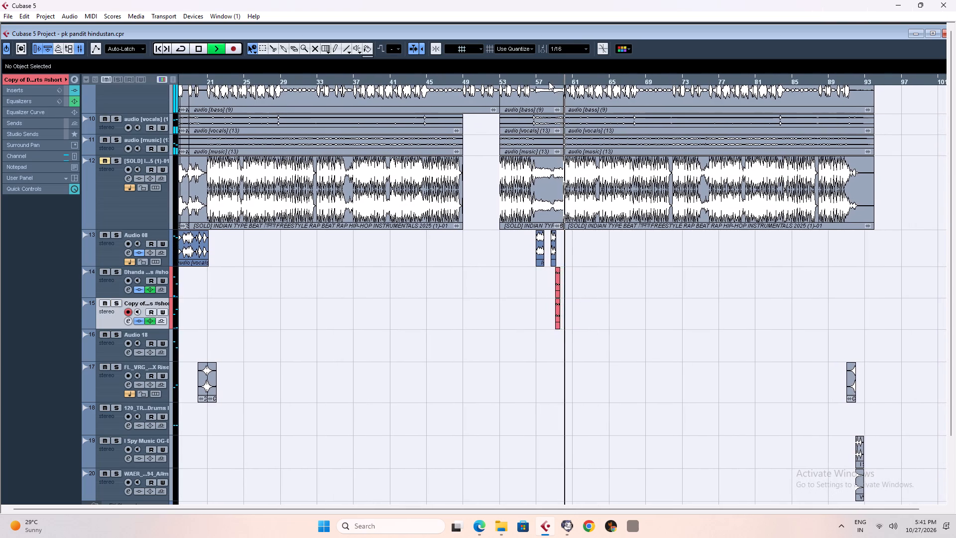
left_click(549, 82)
key("h")
key("h")
key("h")
key("h")
key("h")
key("h")
key("h")
key("h")
key("h")
key("h")
key("h")
key("h")
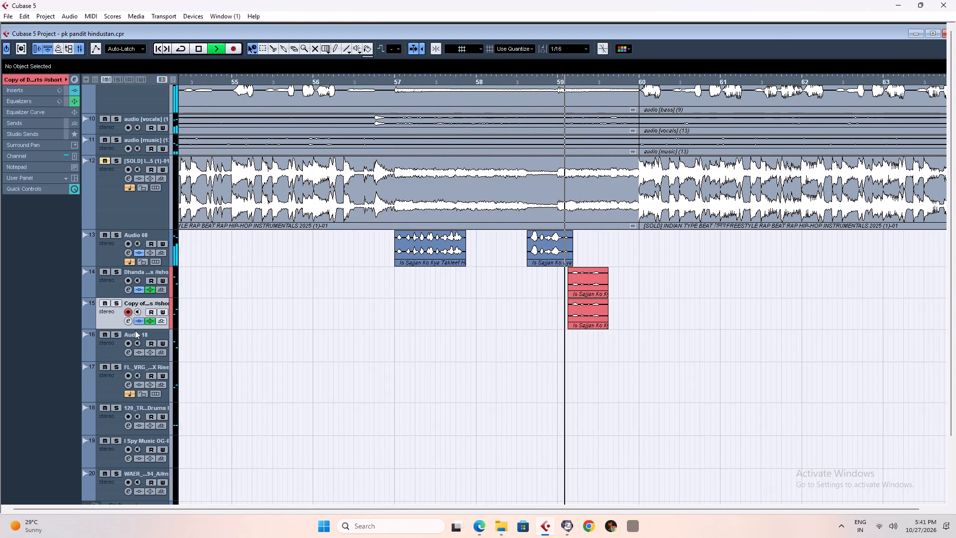
left_click(110, 284)
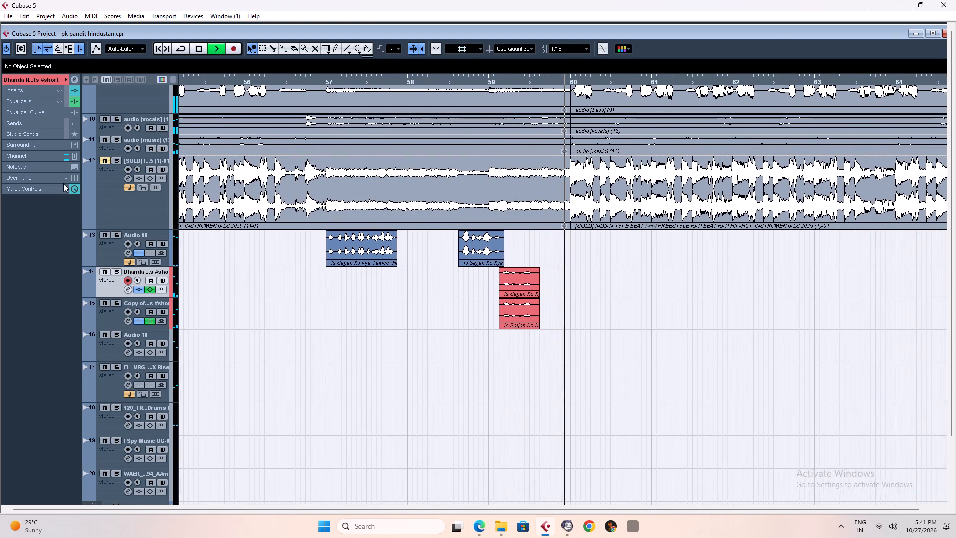
key("space")
key("space")
Lower the volume of the short clips on tracks 14 and 15 to 2.87 dB.
left_click_drag(709, 278, 583, 311)
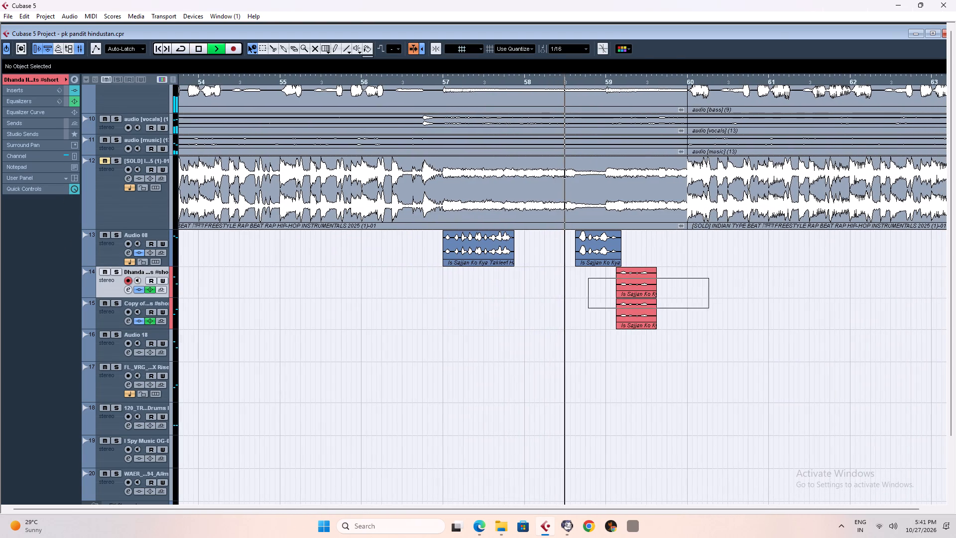
left_click_drag(583, 311, 555, 327)
key("space")
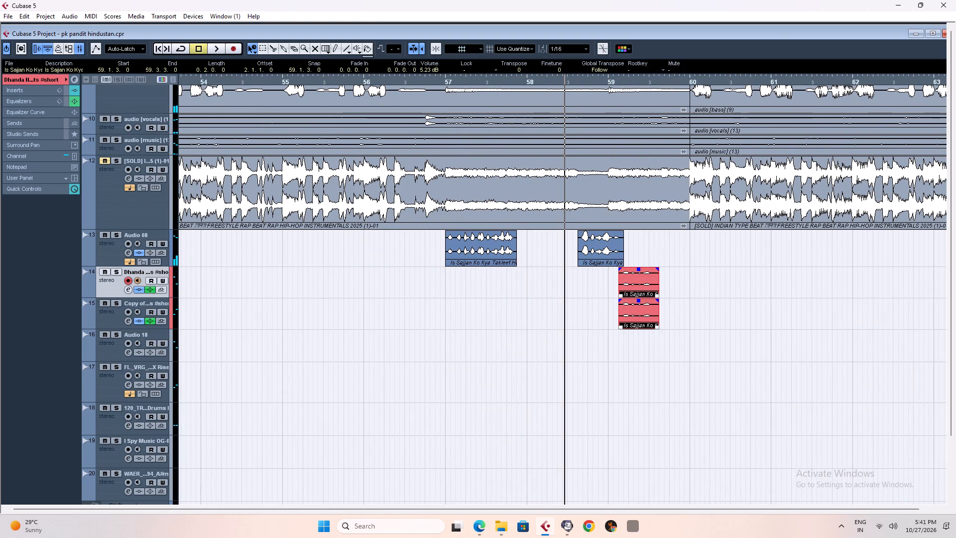
left_click_drag(638, 270, 640, 280)
Play through bars 58 to 60 to check the lowered clips against the full mix.
key("space")
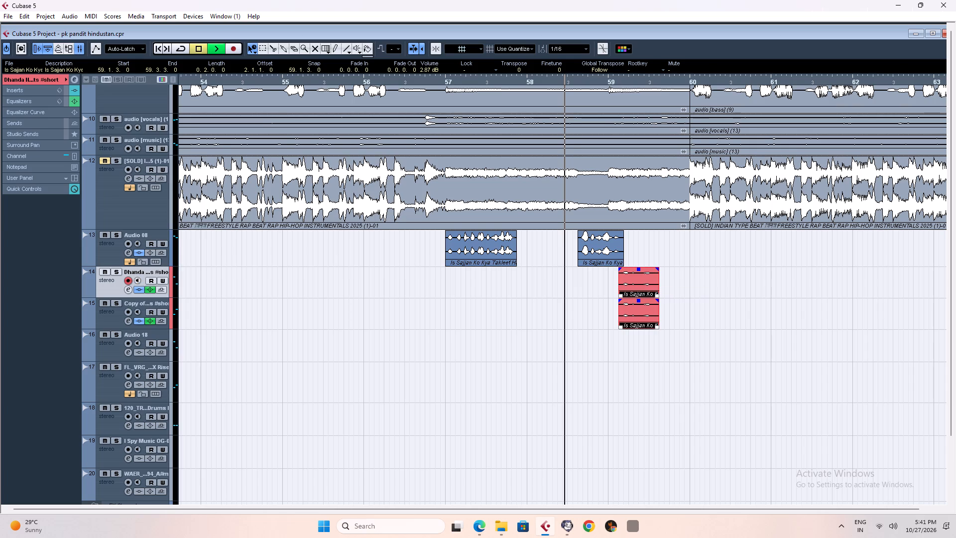
right_click(731, 311)
left_click(731, 311)
key("g")
key("g")
key("g")
key("g")
key("g")
key("g")
key("g")
key("g")
key("g")
key("g")
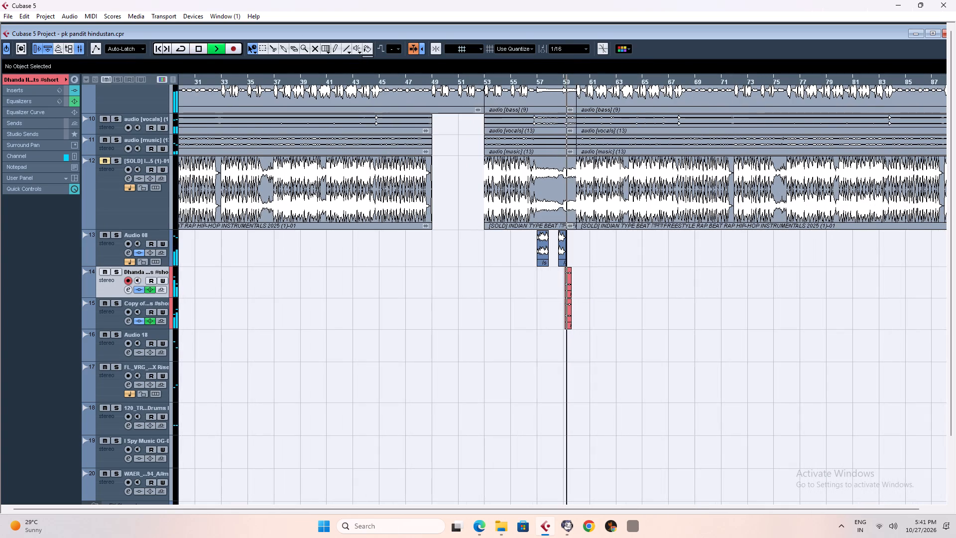
key("g")
key("g")
key("g")
key("g")
key("g")
key("g")
key("g")
key("g")
key("g")
key("g")
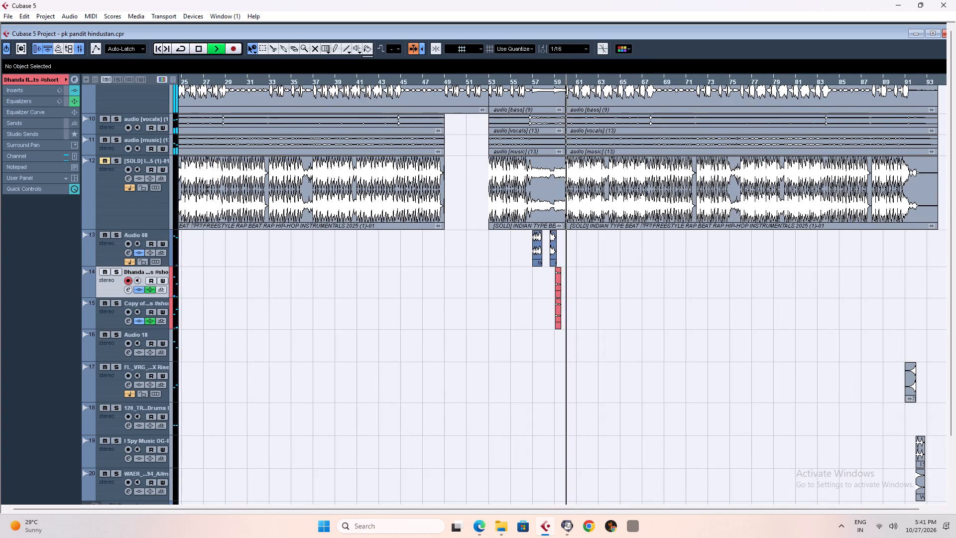
right_click(600, 283)
left_click(600, 283)
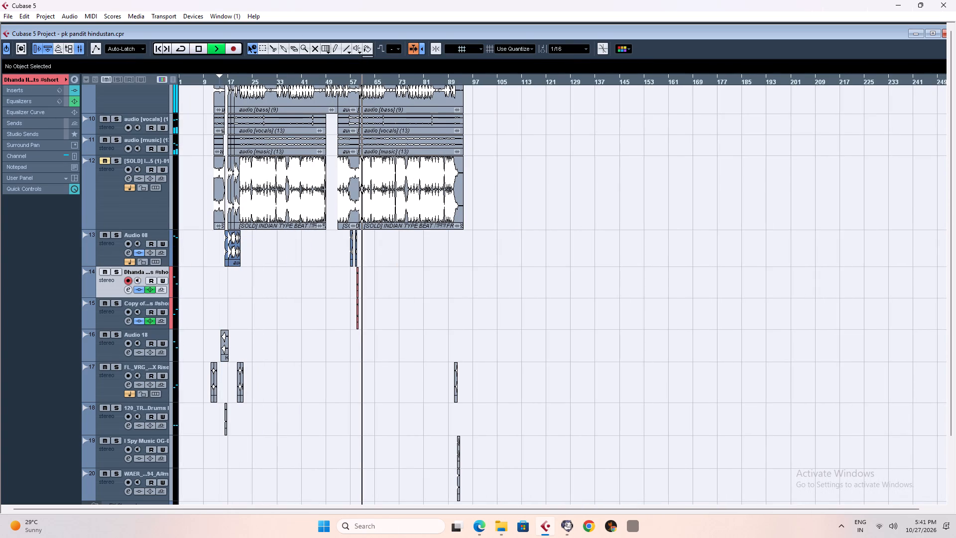
Play the intro from about bar 14 to hear the riser, crash and cymbal transitions.
left_click(220, 83)
key("h")
key("h")
key("h")
key("h")
key("h")
key("h")
key("h")
key("h")
key("h")
key("h")
key("h")
key("h")
key("h")
key("h")
key("h")
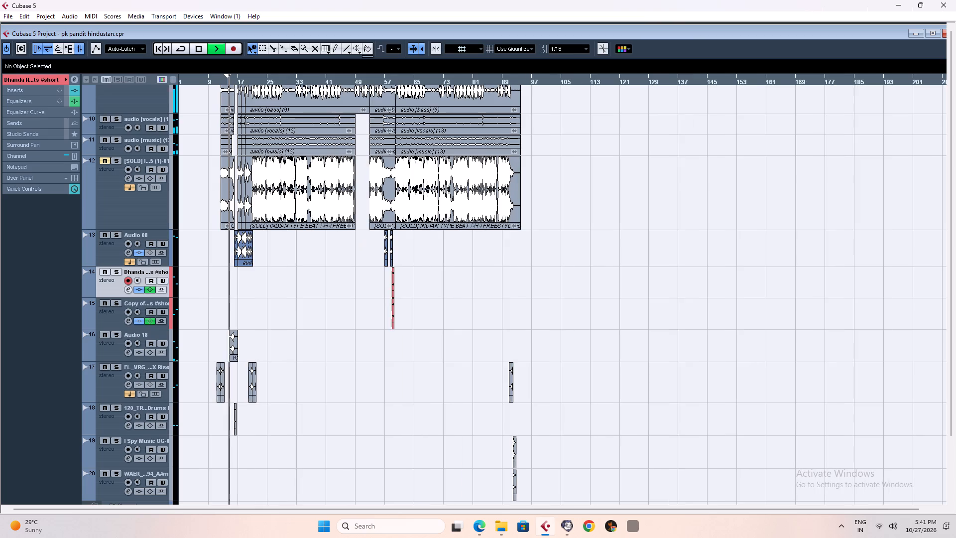
key("g")
key("g")
key("g")
key("g")
key("g")
key("g")
key("g")
key("g")
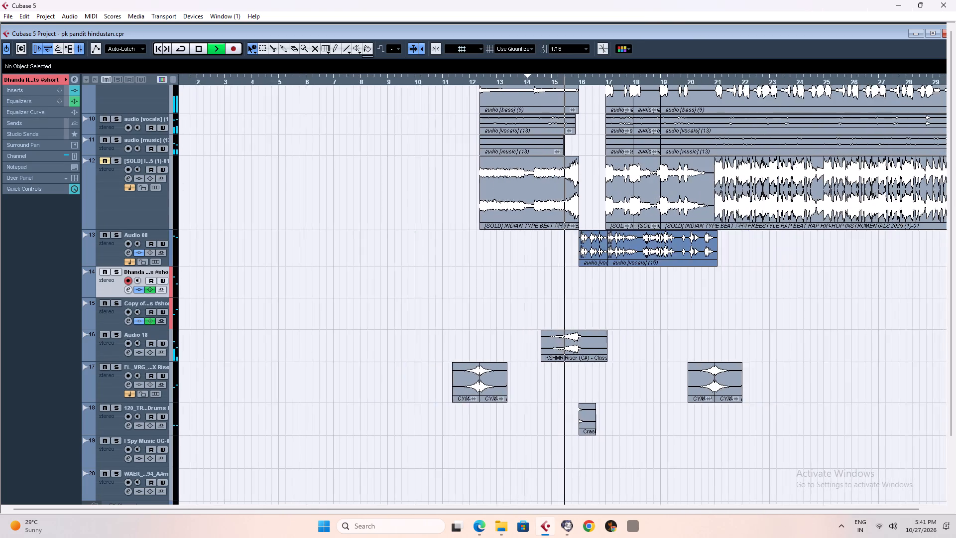
key("g")
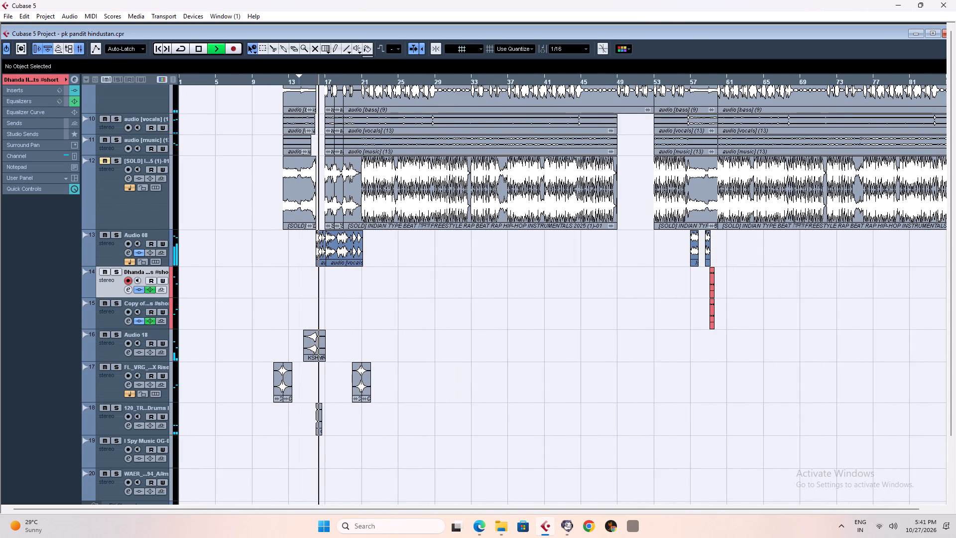
key("g")
key("h")
key("h")
key("h")
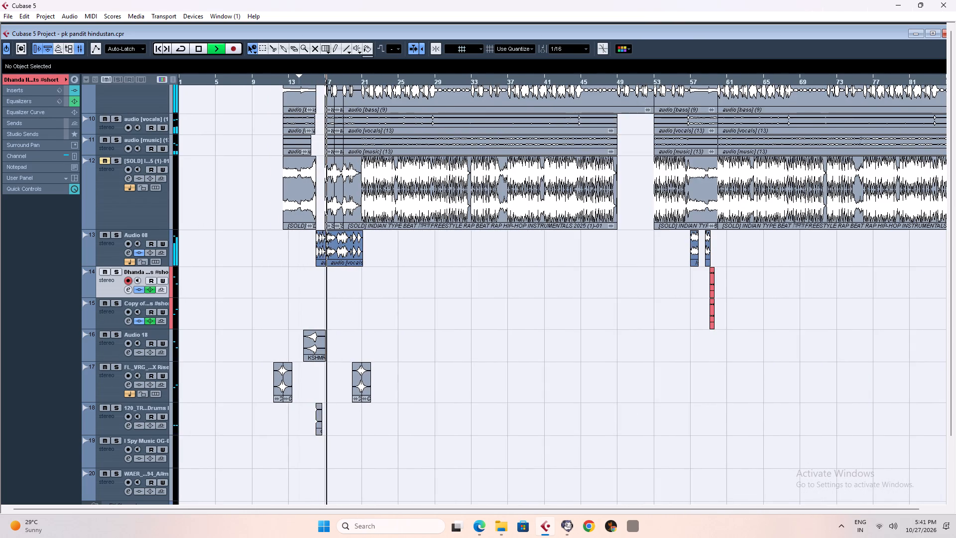
key("g")
key("g")
Copy the pair of CYM-01 cymbal clips at bar 20 on track 17 to just before bar 59.
left_click_drag(492, 384, 337, 384)
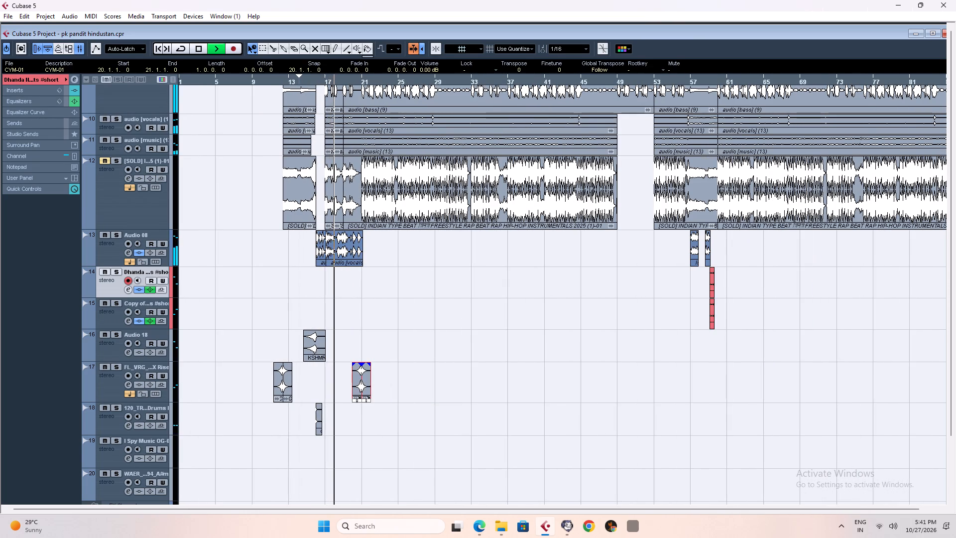
key("space")
key("space")
left_click_drag(358, 377, 427, 377, "alt")
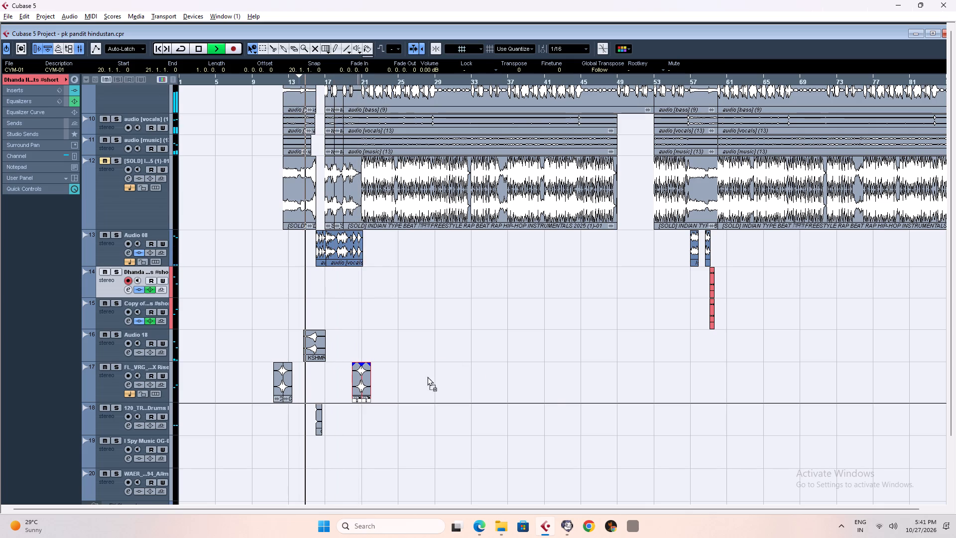
left_click_drag(427, 377, 713, 369, "alt")
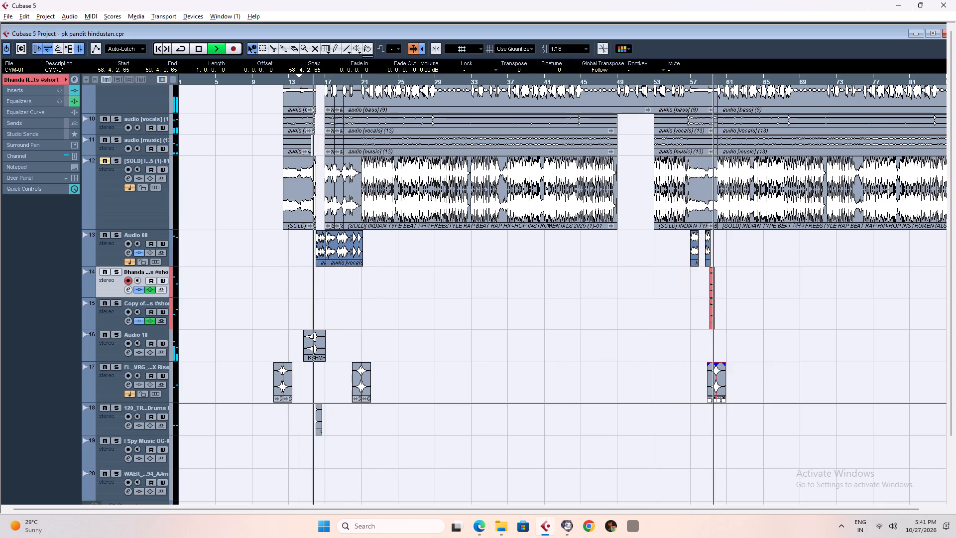
Align the copied CYM-01 pair on track 17 to start exactly at bar 59, with snap turned on.
left_click(700, 79)
key("space")
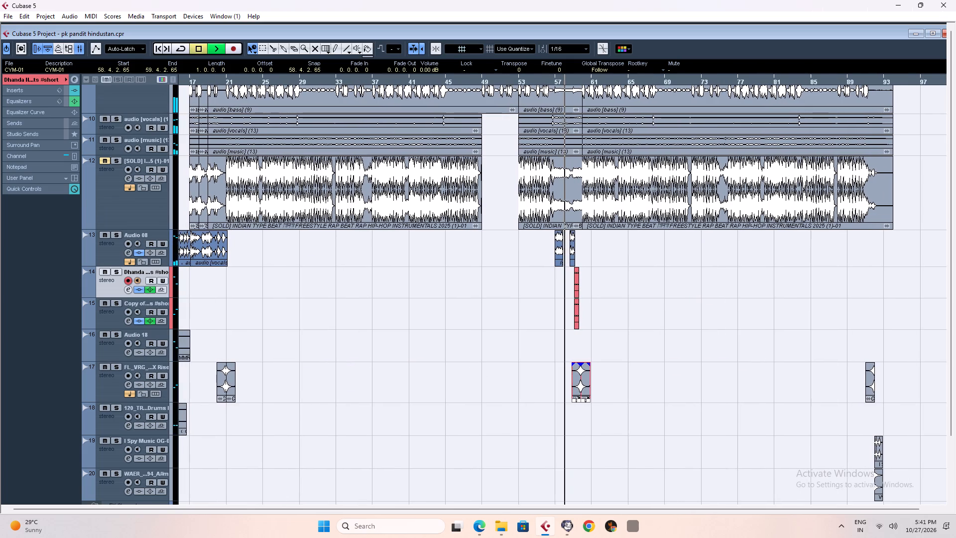
type("h")
key("space")
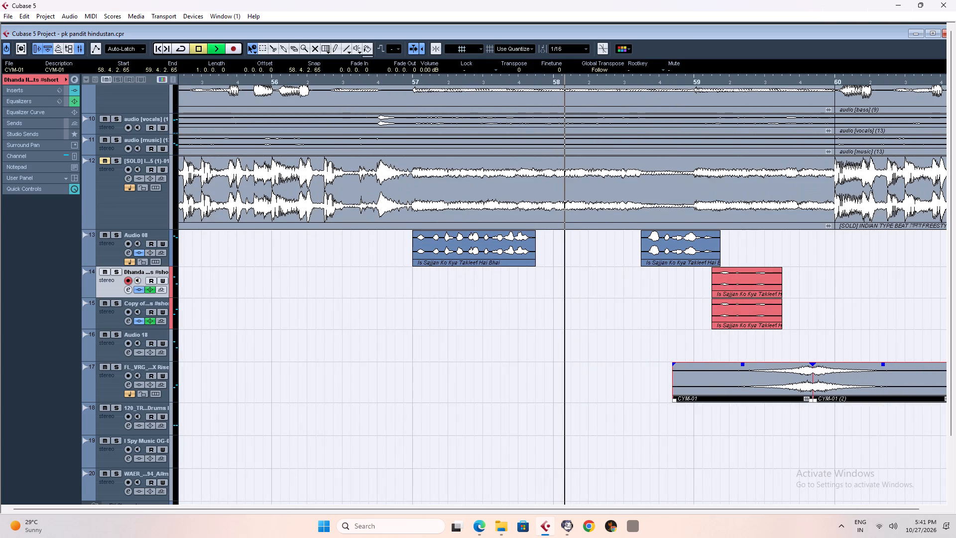
key("space")
left_click_drag(781, 381, 804, 379)
left_click(437, 49)
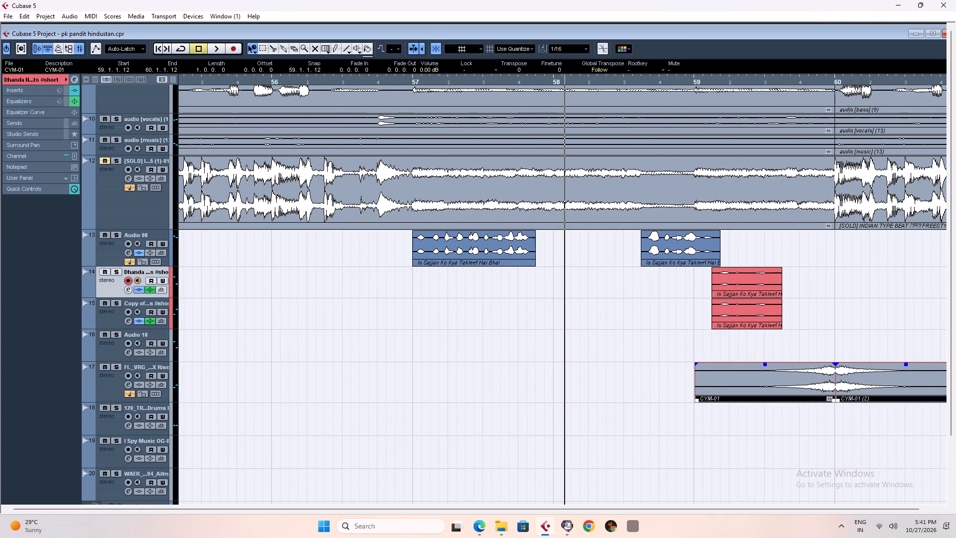
left_click(760, 379)
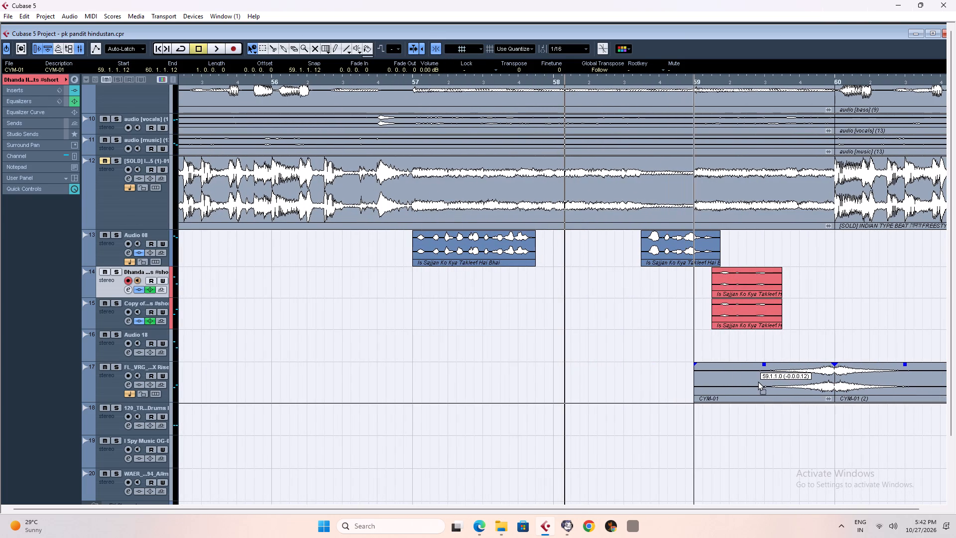
Play from just before bar 58 into bar 60 to hear the copied cymbal transition in the mix.
left_click(548, 80)
right_click(621, 348)
left_click_drag(621, 348, 617, 364)
key("g")
key("space")
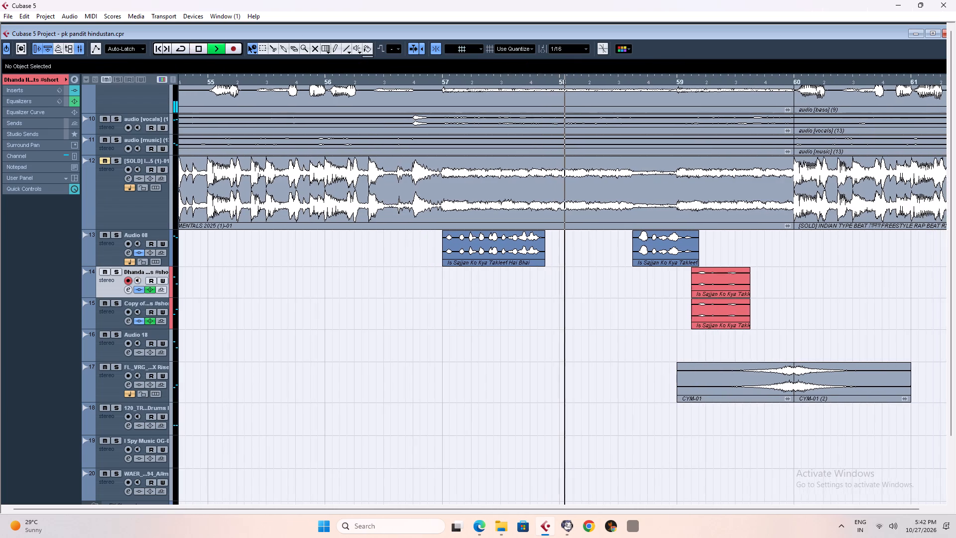
key("g")
key("g")
key("g")
key("g")
key("g")
key("g")
key("g")
key("g")
key("g")
key("g")
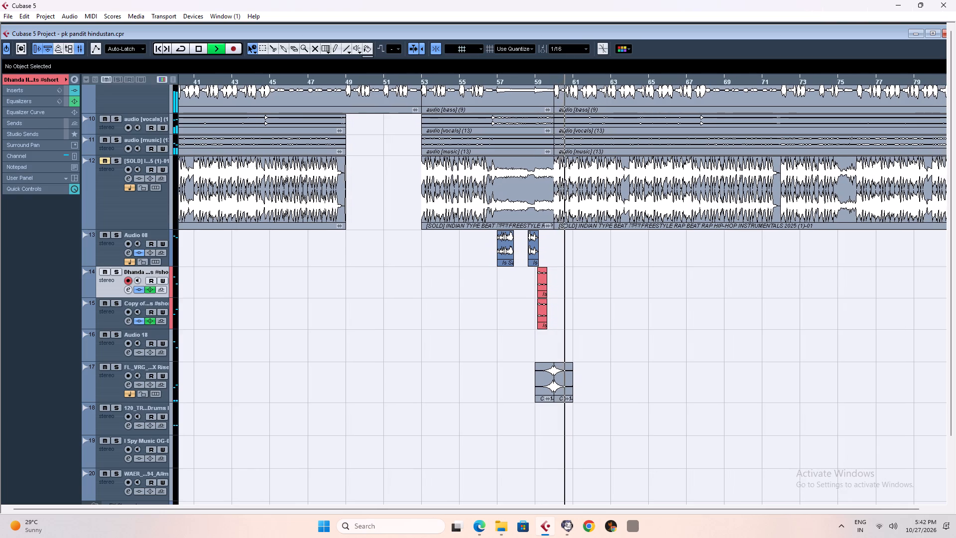
Delete the second clip of the copied CYM-01 pair, starting at bar 60 on track 17.
key("space")
left_click(607, 383)
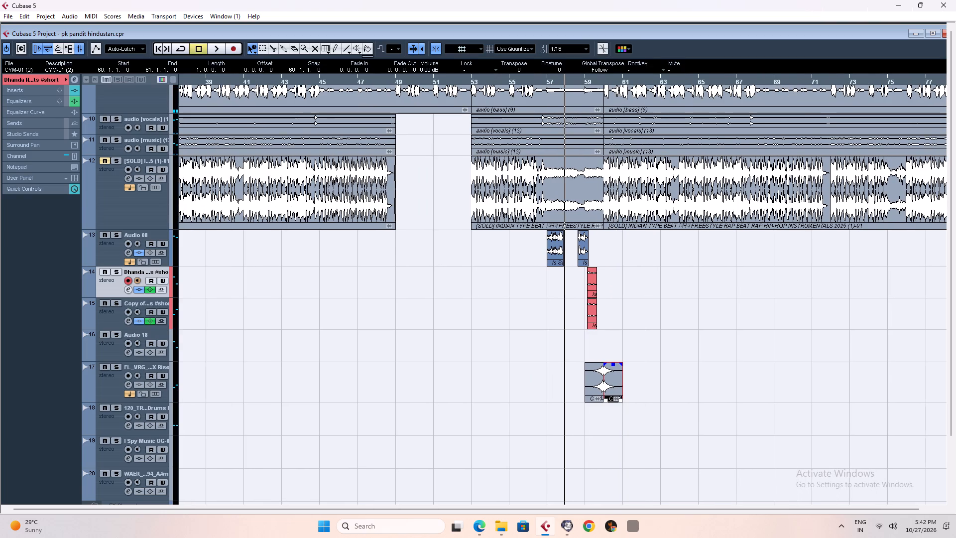
key("space")
key("Delete")
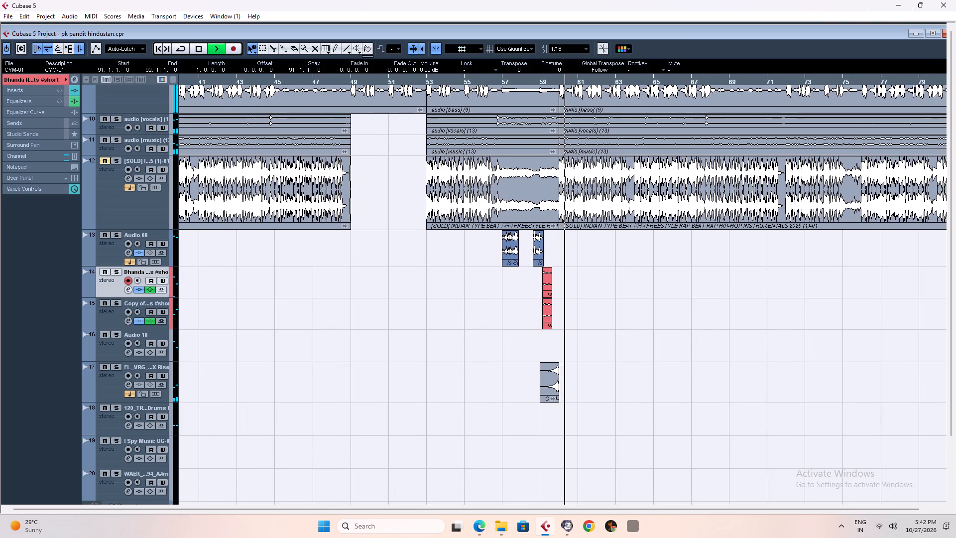
Review the whole arrangement and the mixer channel levels while the song plays on past bar 60.
key("g")
key("g")
key("g")
key("g")
key("g")
key("g")
key("g")
key("g")
key("g")
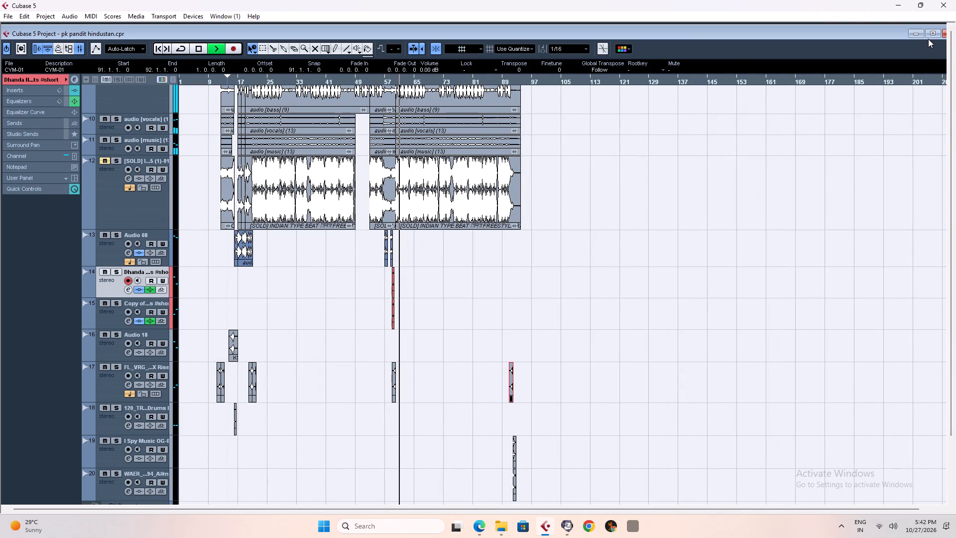
left_click(929, 37)
left_click_drag(949, 291, 955, 91)
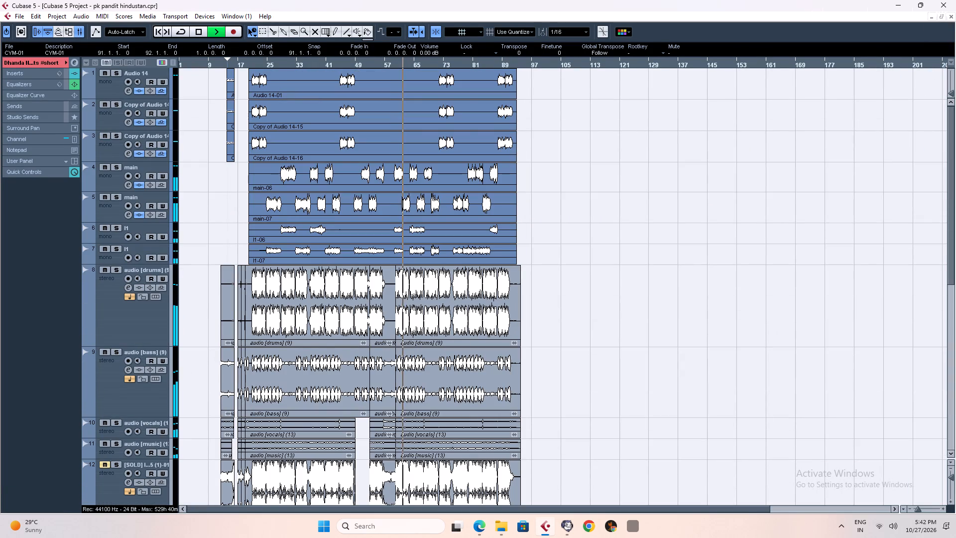
key("F3")
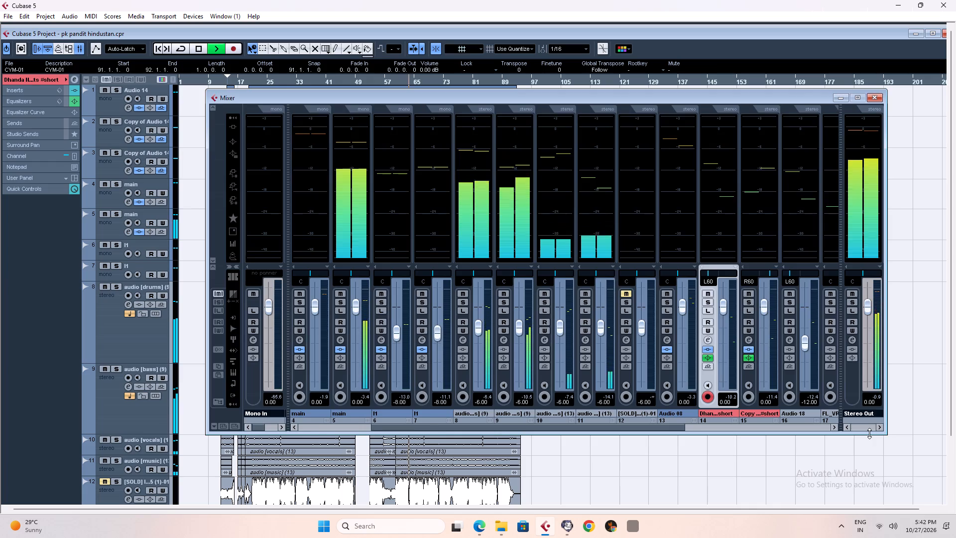
key("F3")
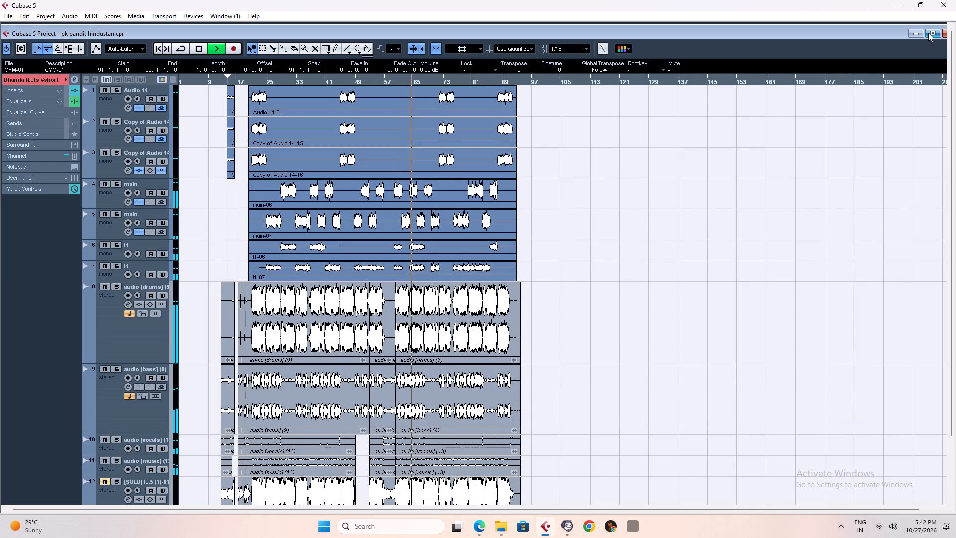
left_click(928, 33)
left_click_drag(953, 257, 955, 420)
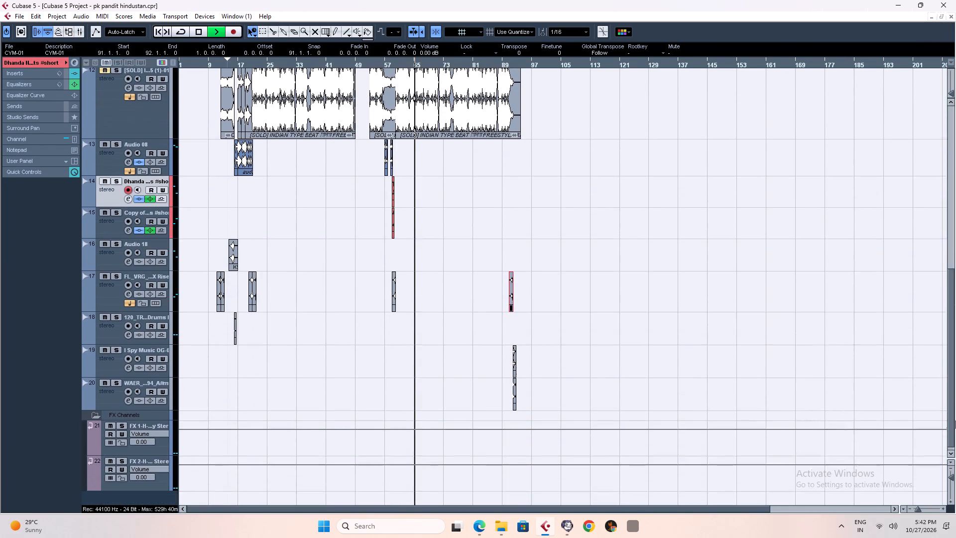
left_click_drag(955, 420, 955, 425)
Listen through the section up to about bar 85, examining the effect clips, beat stems and vocals on all tracks.
key("h")
key("h")
key("h")
key("h")
key("h")
key("h")
key("h")
key("h")
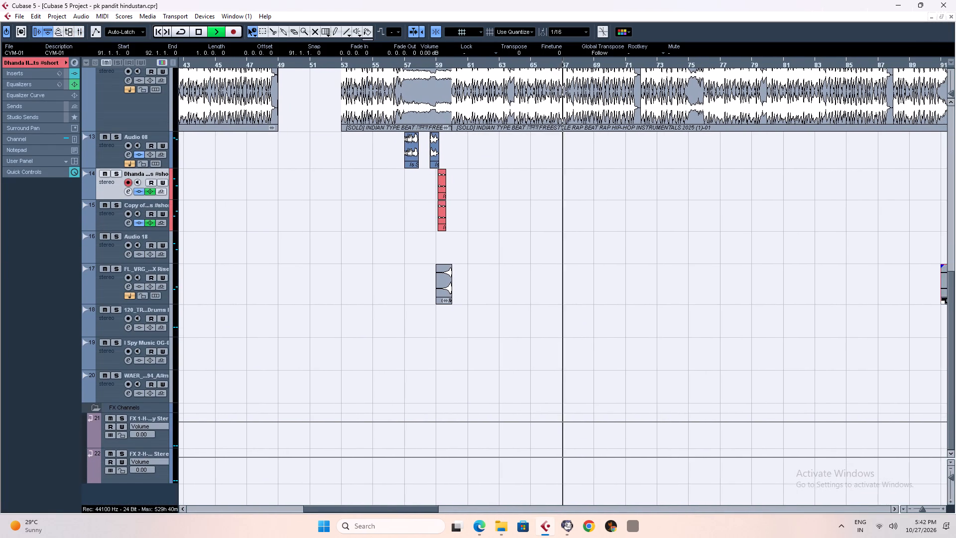
key("g")
key("g")
key("g")
key("g")
key("g")
key("g")
key("g")
key("g")
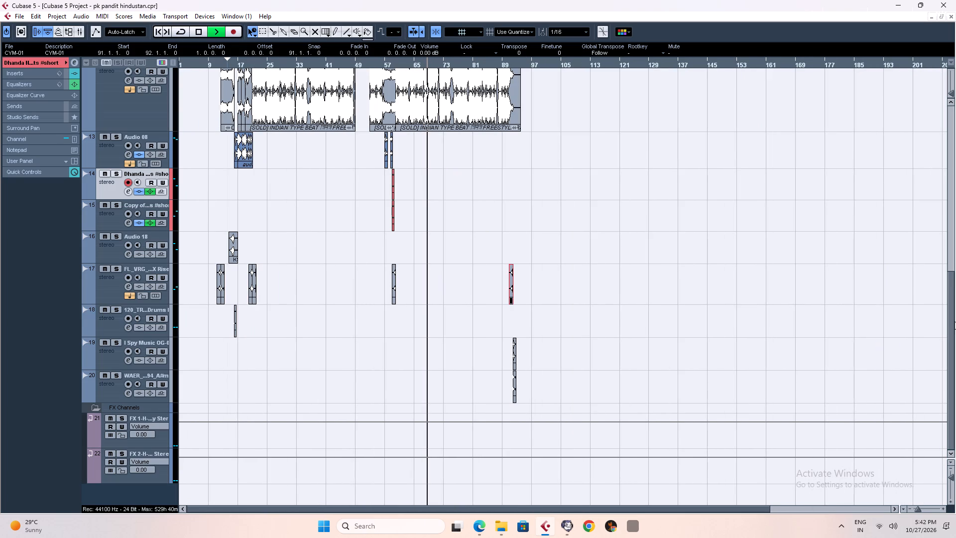
left_click_drag(950, 318, 955, 180)
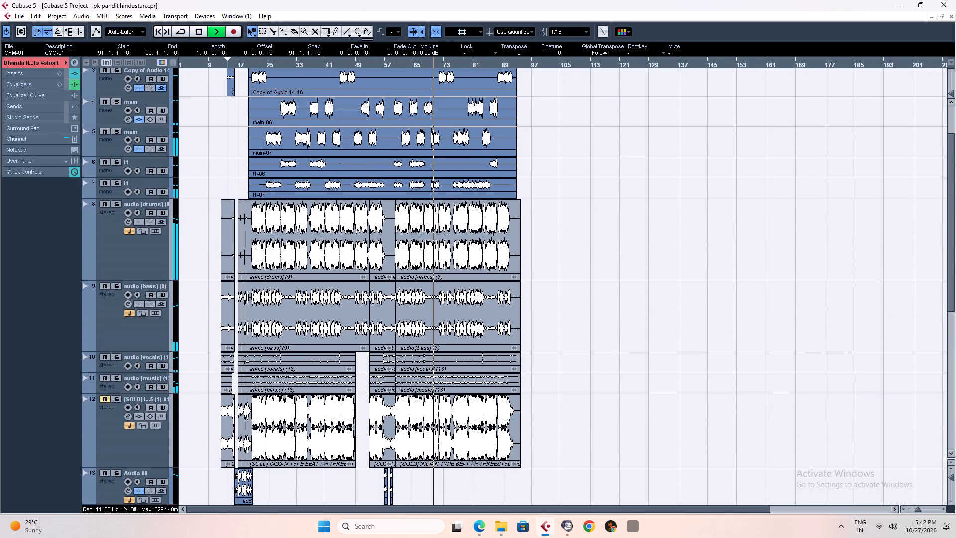
key("h")
key("h")
key("h")
key("h")
key("h")
key("h")
key("h")
key("h")
key("h")
key("h")
key("h")
key("h")
key("h")
key("h")
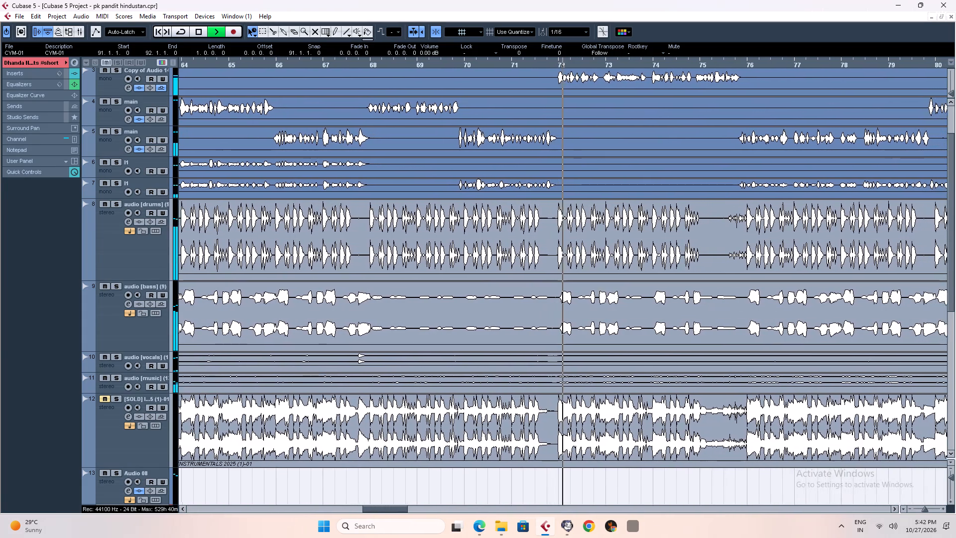
key("g")
key("g")
key("g")
key("g")
key("g")
key("g")
key("g")
key("g")
key("g")
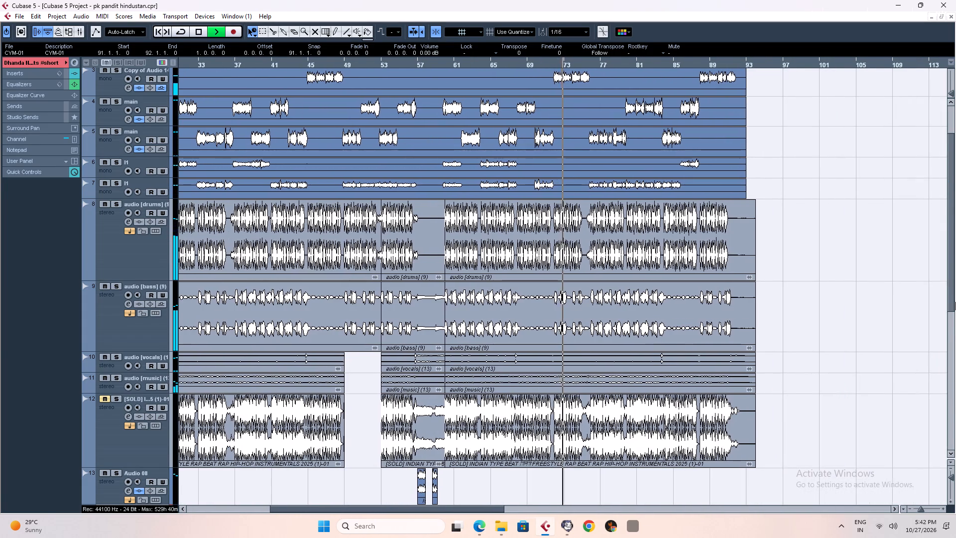
left_click_drag(950, 301, 955, 170)
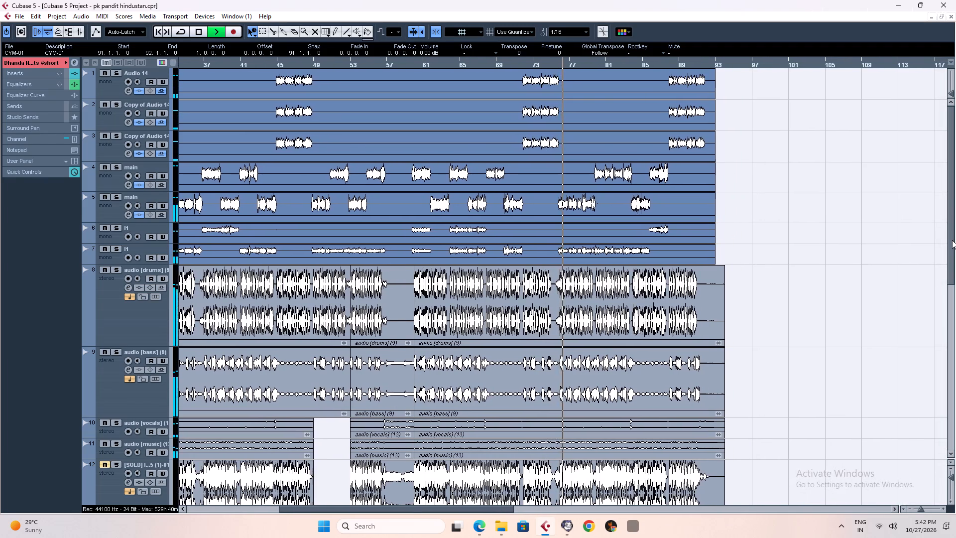
key("g")
key("g")
key("g")
key("g")
key("g")
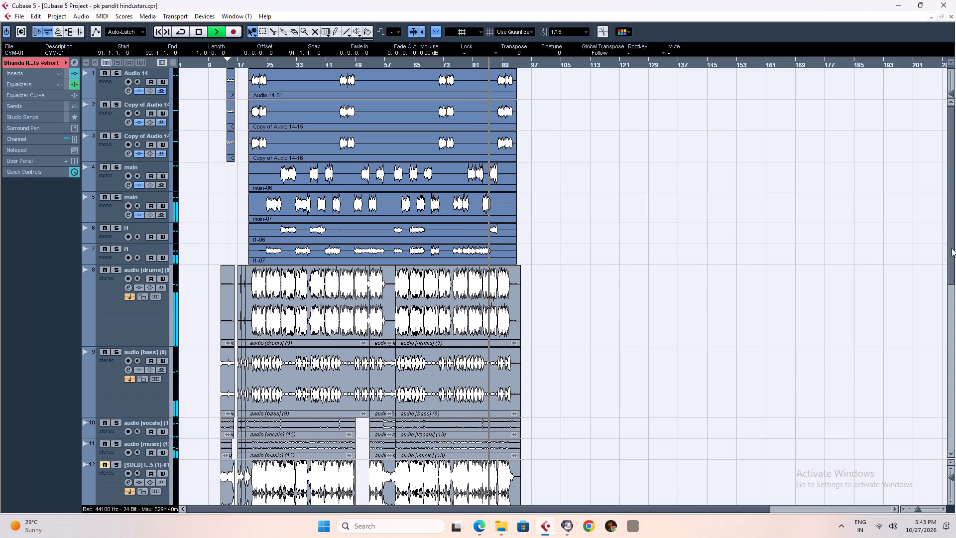
Examine the vocals around bar 87 up close and replay short bits just before the drum break.
key("h")
key("h")
key("h")
key("h")
key("h")
key("h")
key("h")
key("h")
key("h")
key("h")
key("h")
key("h")
key("h")
key("h")
key("h")
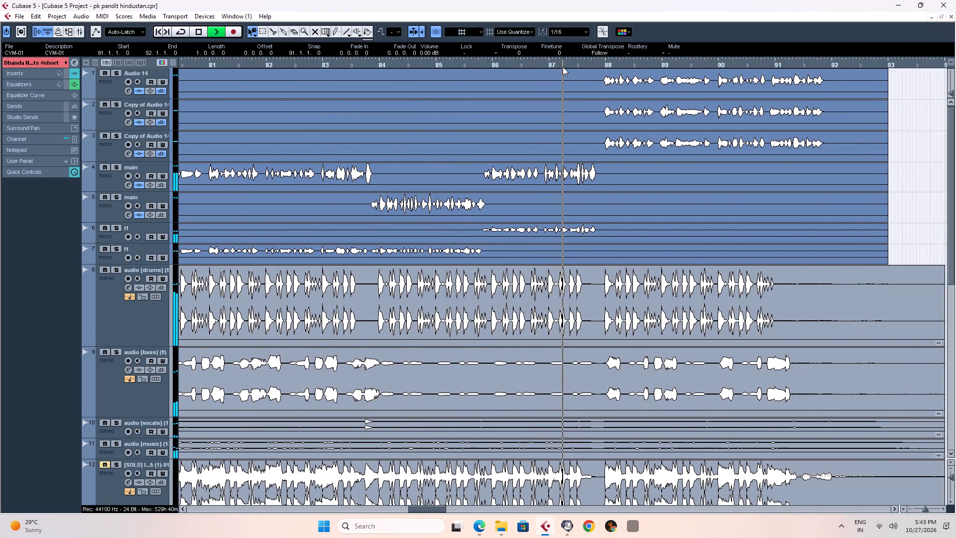
left_click(549, 65)
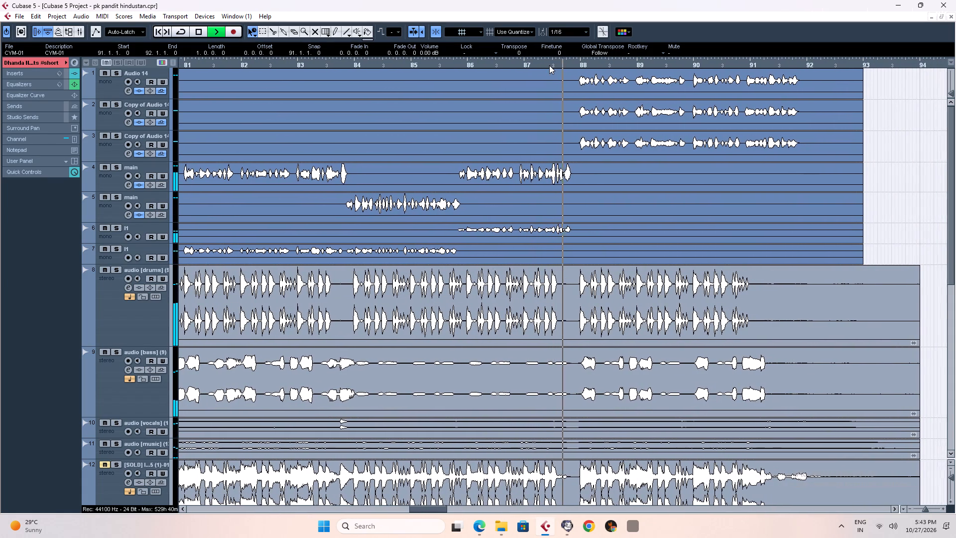
key("space")
key("h")
key("h")
key("h")
key("h")
key("h")
key("h")
key("h")
key("h")
key("h")
key("h")
key("h")
key("space")
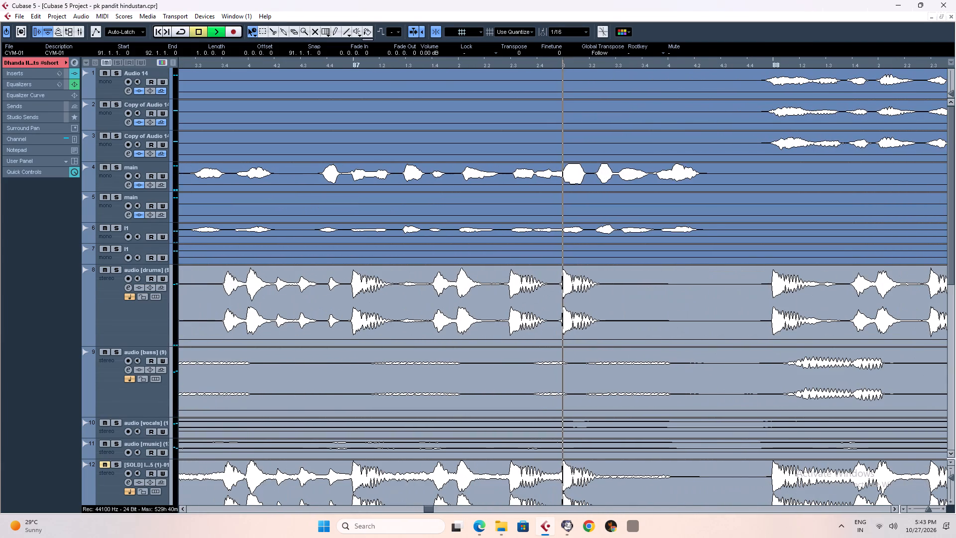
key("space")
key("space")
key("space")
Solo the main vocal on track 4 and play it briefly around 87.3 to pinpoint the word there.
left_click(118, 167)
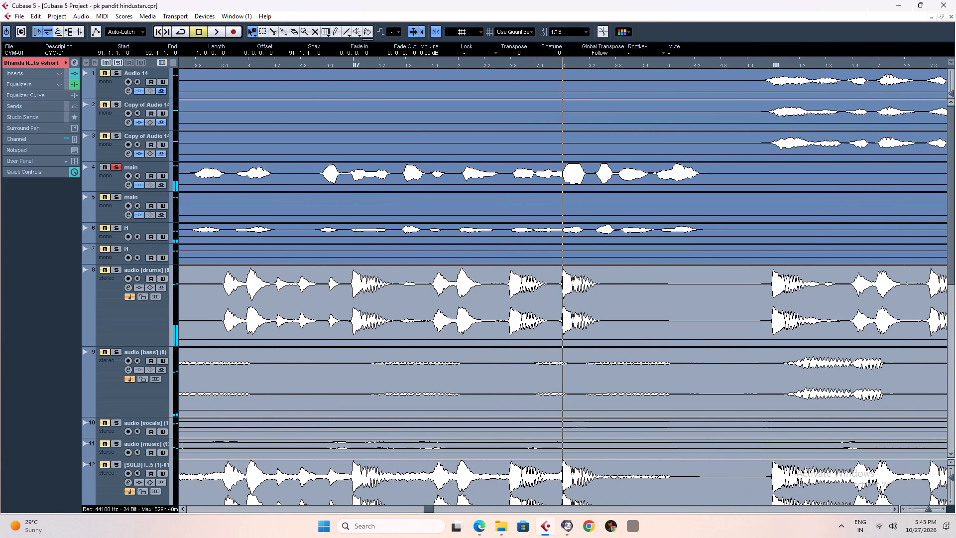
left_click(597, 66)
key("space")
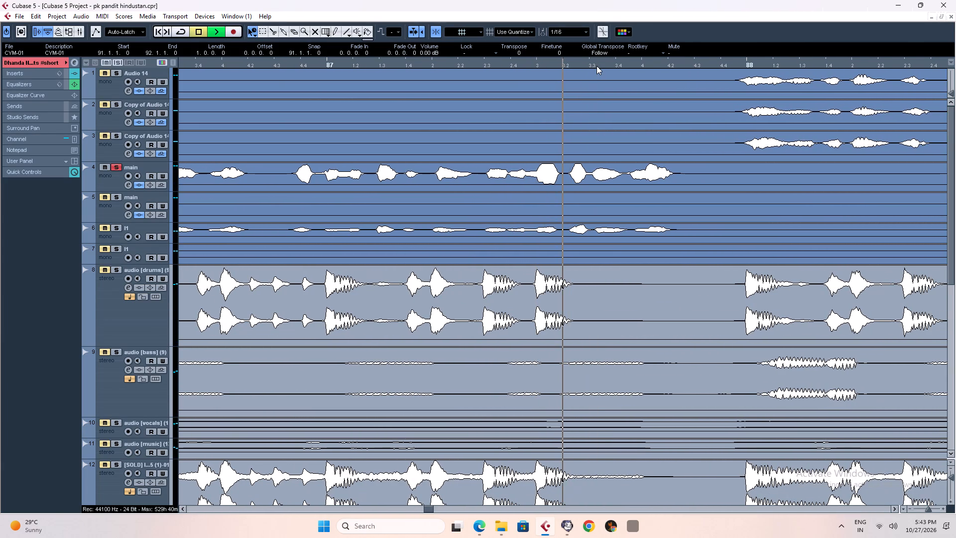
key("space")
key("space")
key("space")
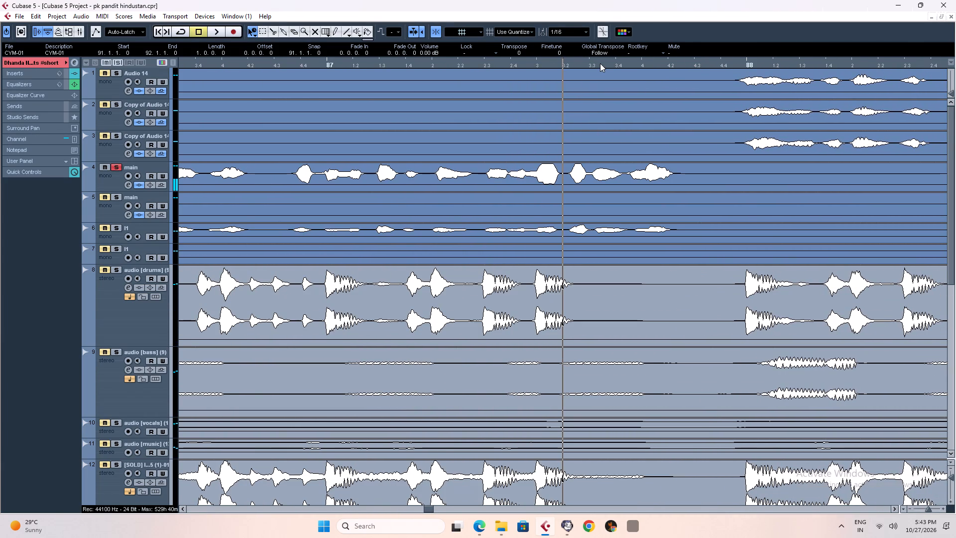
Split the vocal clips on tracks 4 and 6 at 87.3.2 and 87.3.3.
left_click(575, 64)
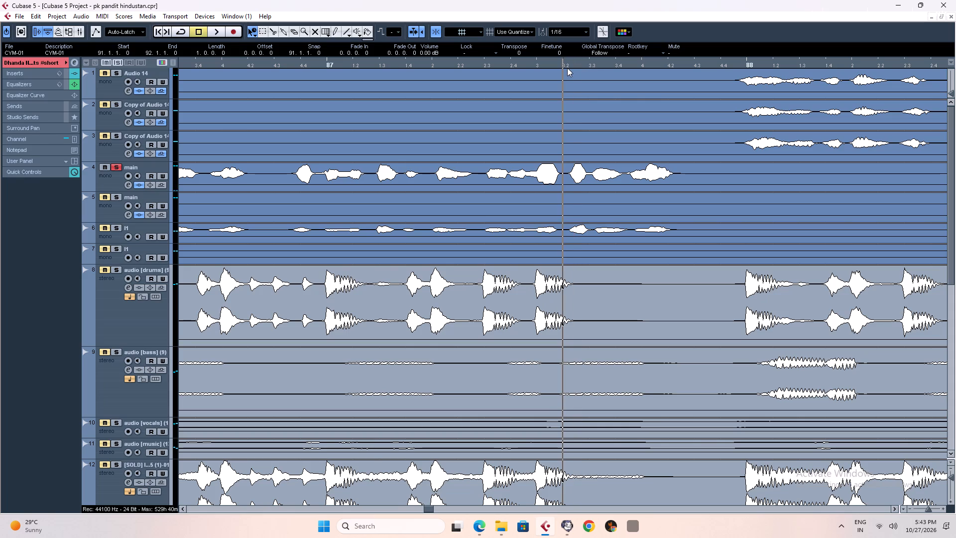
left_click(567, 68)
right_click_drag(559, 170, 580, 168)
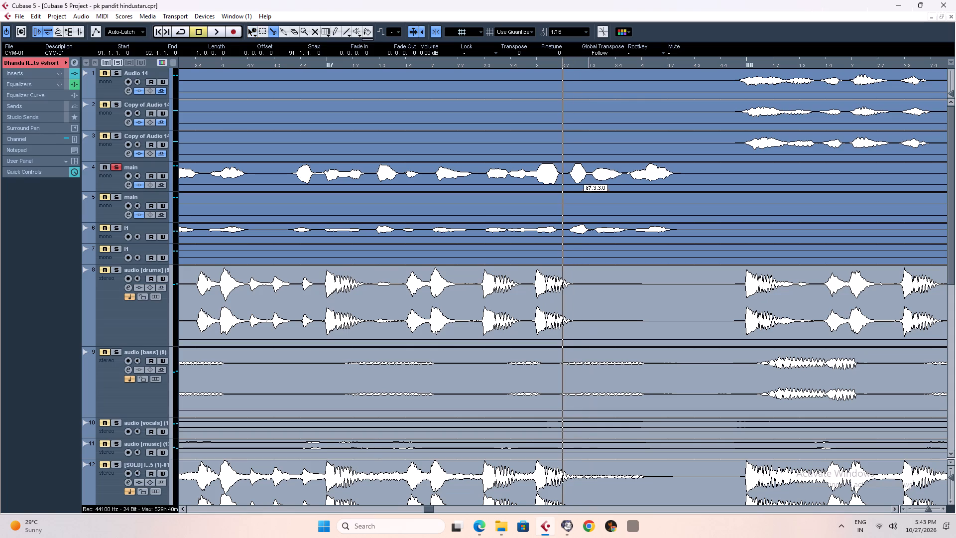
left_click(568, 178)
left_click(592, 176)
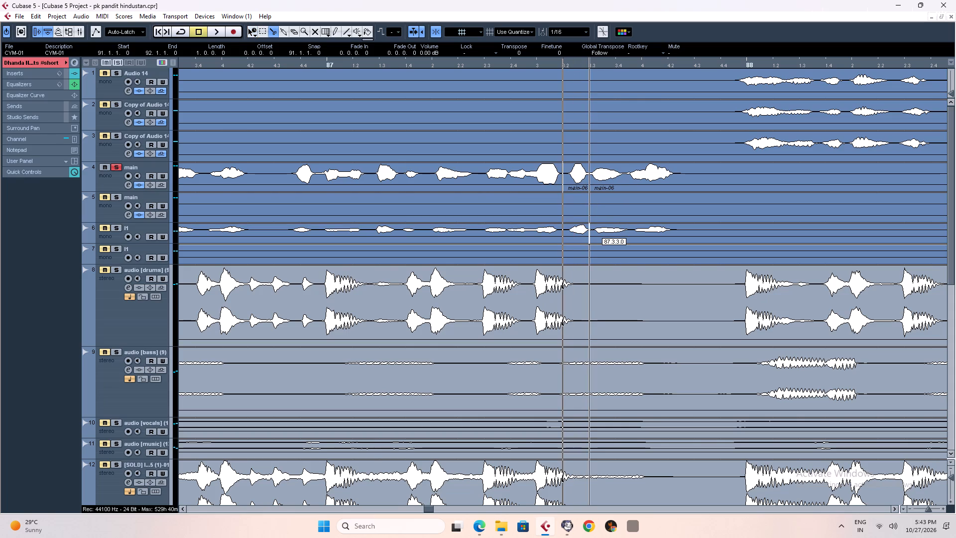
left_click(595, 230)
left_click(566, 234)
Delete the short vocal pieces between 87.3.2 and 87.3.3 on tracks 6 and 4.
right_click(577, 232)
left_click(577, 232)
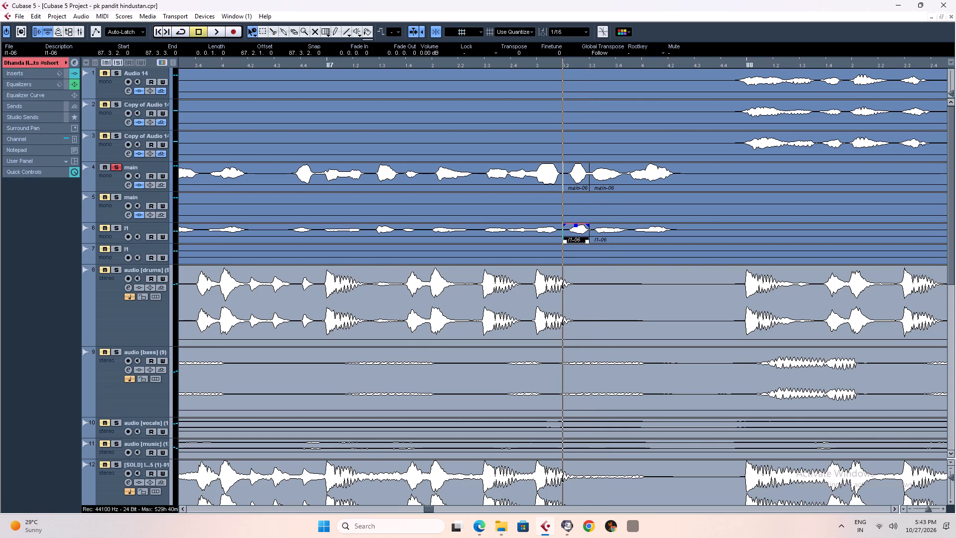
key("Delete")
left_click(571, 161)
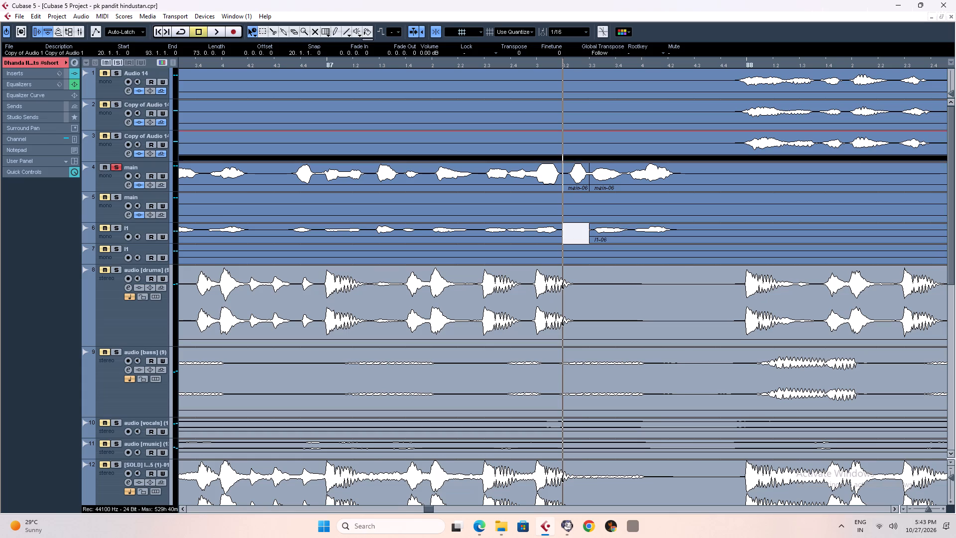
left_click(575, 174)
Play the soloed main vocal through bar 87 several times to check the cut.
scroll(575, 174, "up", 1)
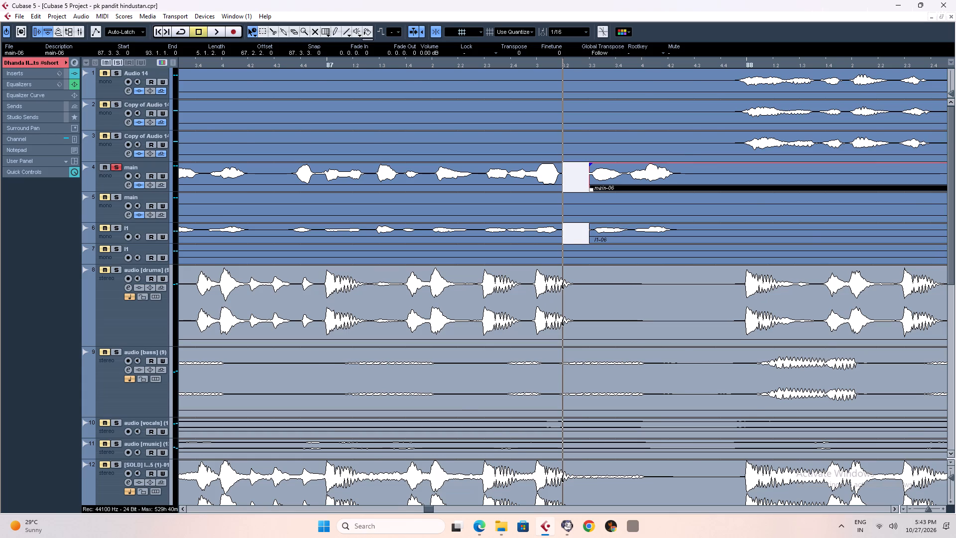
scroll(435, 117, "down", 1)
left_click(424, 63)
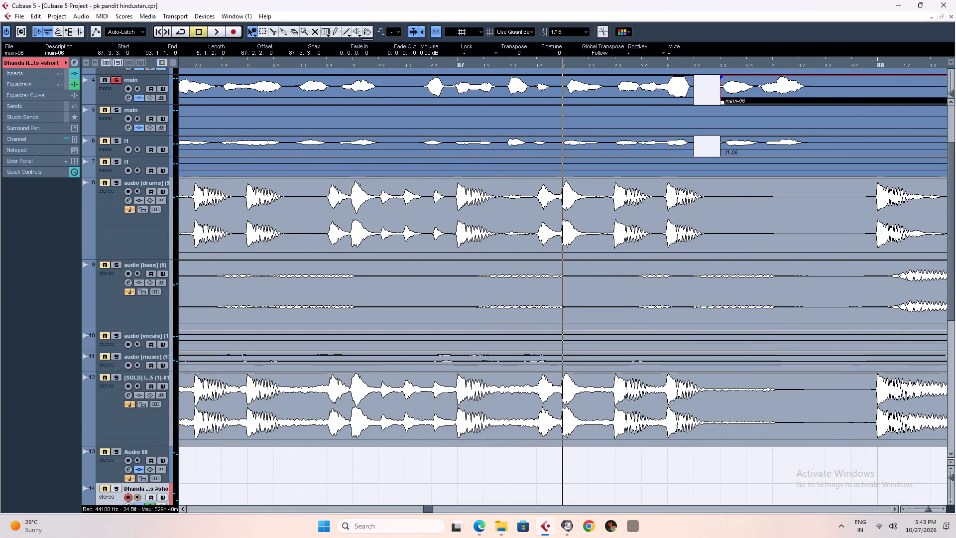
key("space")
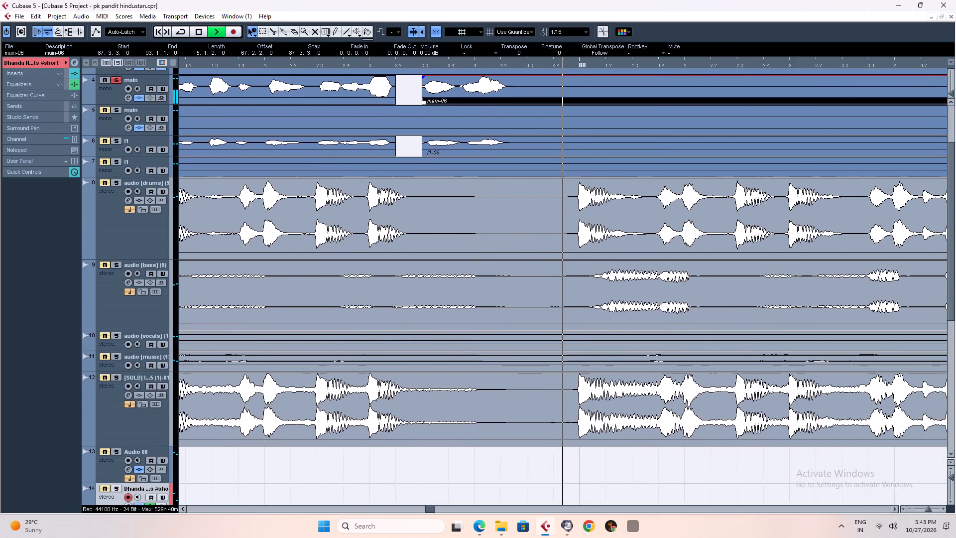
key("space")
key("space")
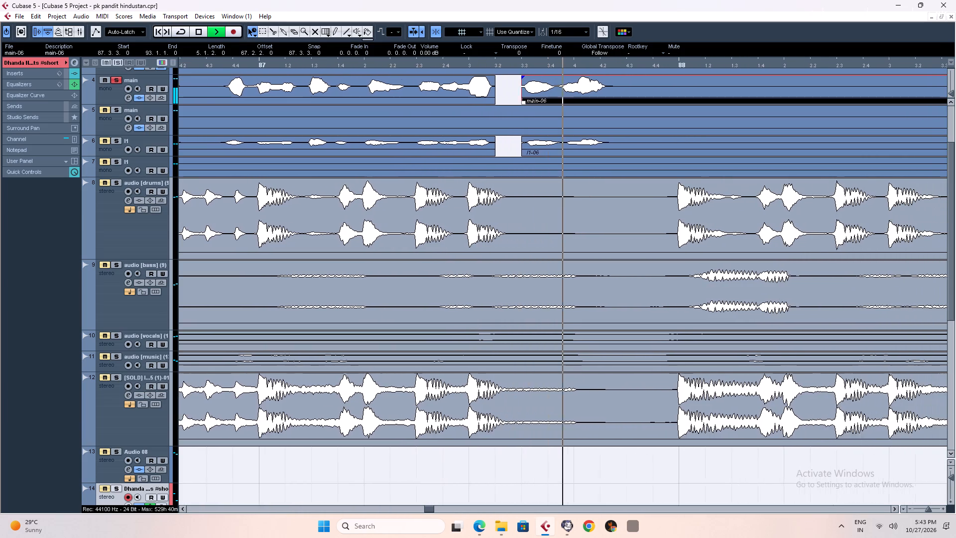
key("space")
key("space")
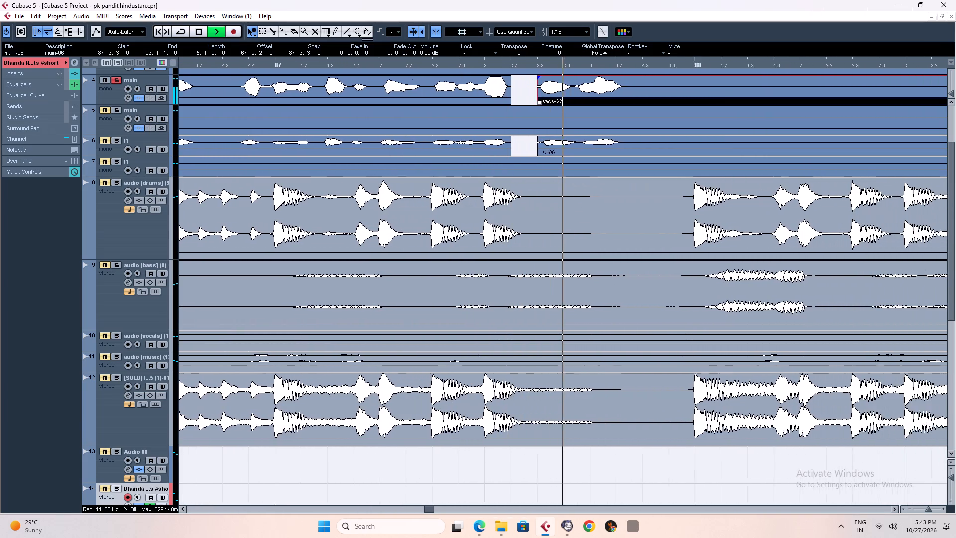
key("space")
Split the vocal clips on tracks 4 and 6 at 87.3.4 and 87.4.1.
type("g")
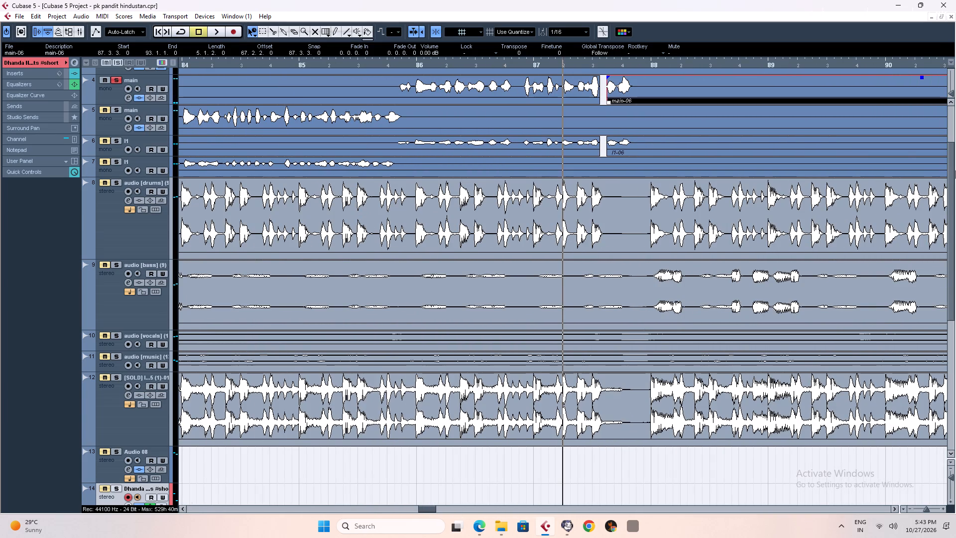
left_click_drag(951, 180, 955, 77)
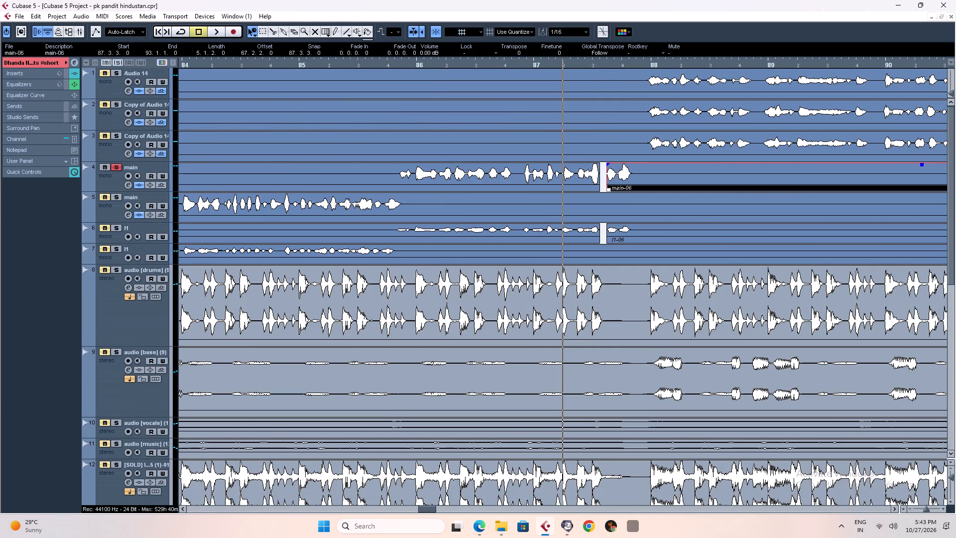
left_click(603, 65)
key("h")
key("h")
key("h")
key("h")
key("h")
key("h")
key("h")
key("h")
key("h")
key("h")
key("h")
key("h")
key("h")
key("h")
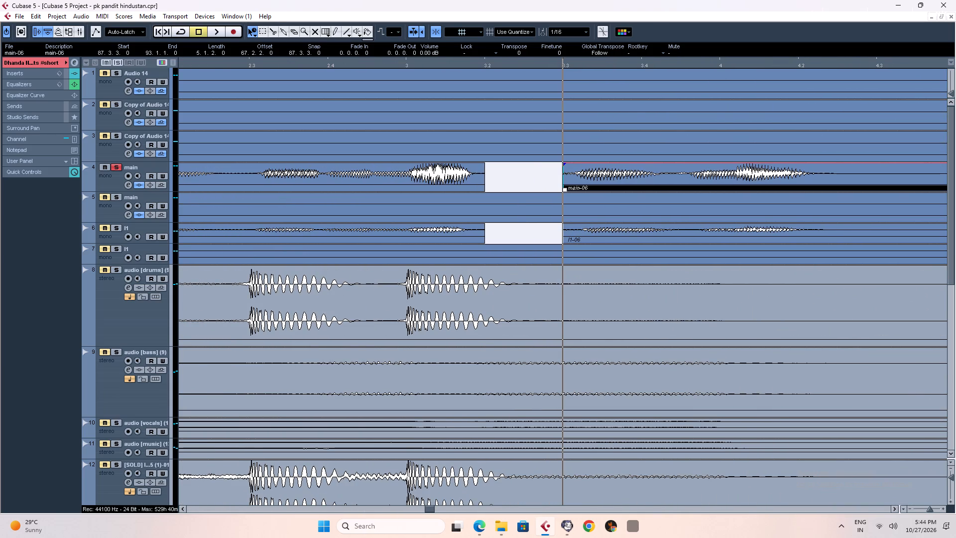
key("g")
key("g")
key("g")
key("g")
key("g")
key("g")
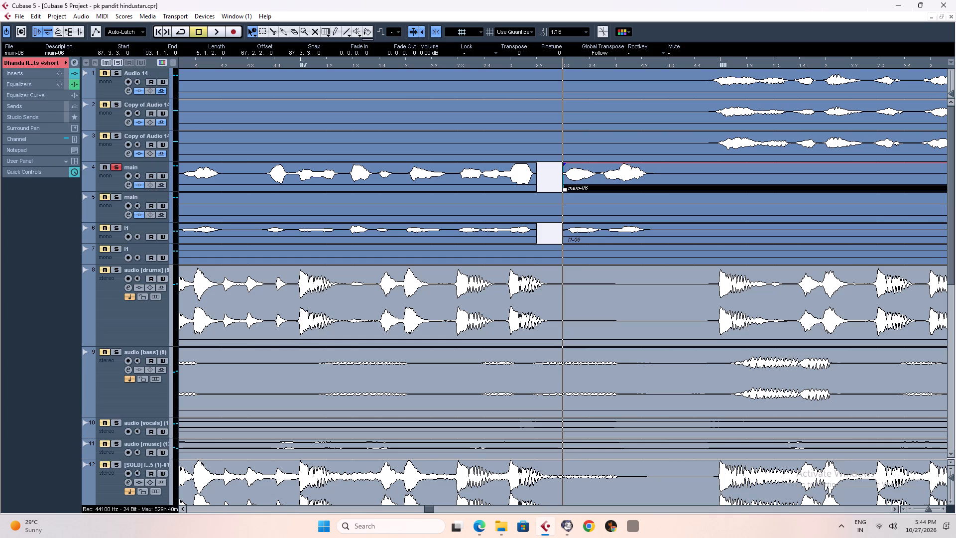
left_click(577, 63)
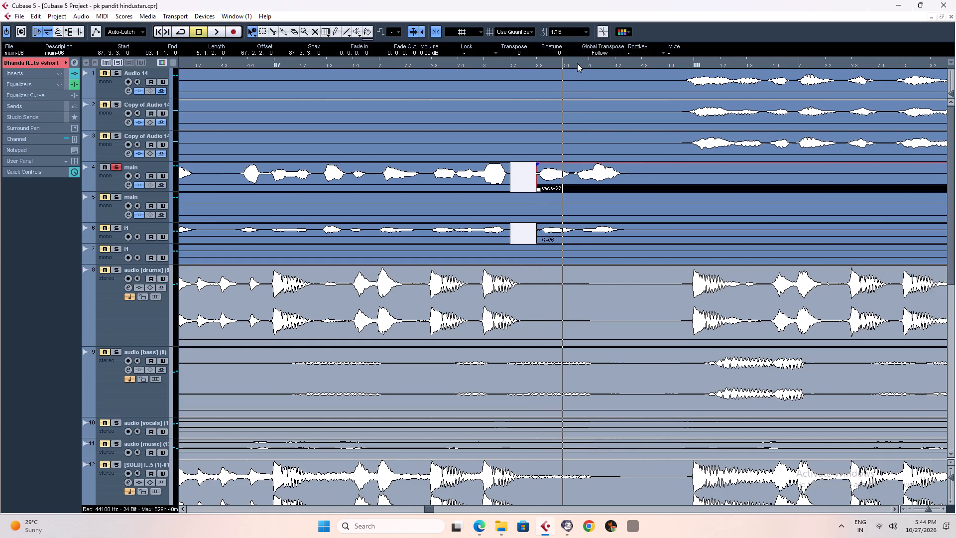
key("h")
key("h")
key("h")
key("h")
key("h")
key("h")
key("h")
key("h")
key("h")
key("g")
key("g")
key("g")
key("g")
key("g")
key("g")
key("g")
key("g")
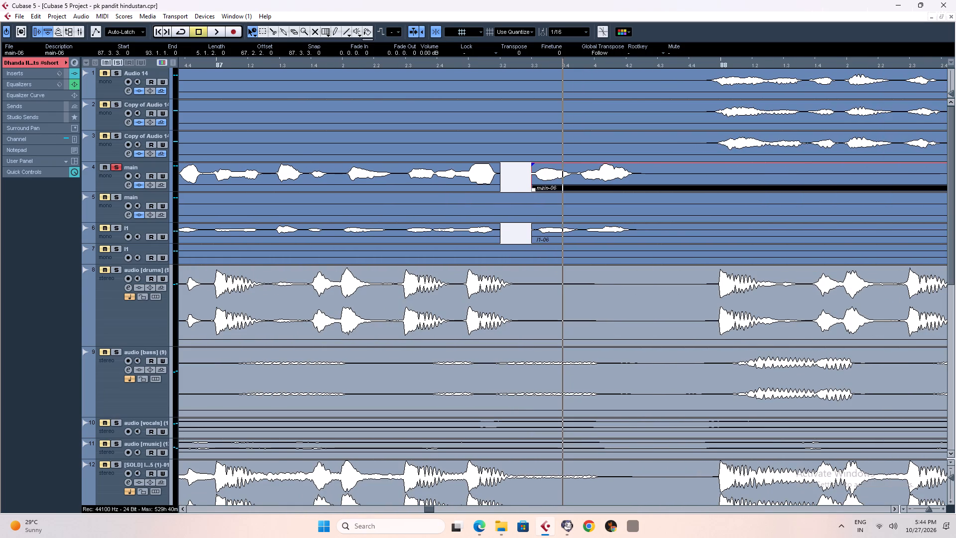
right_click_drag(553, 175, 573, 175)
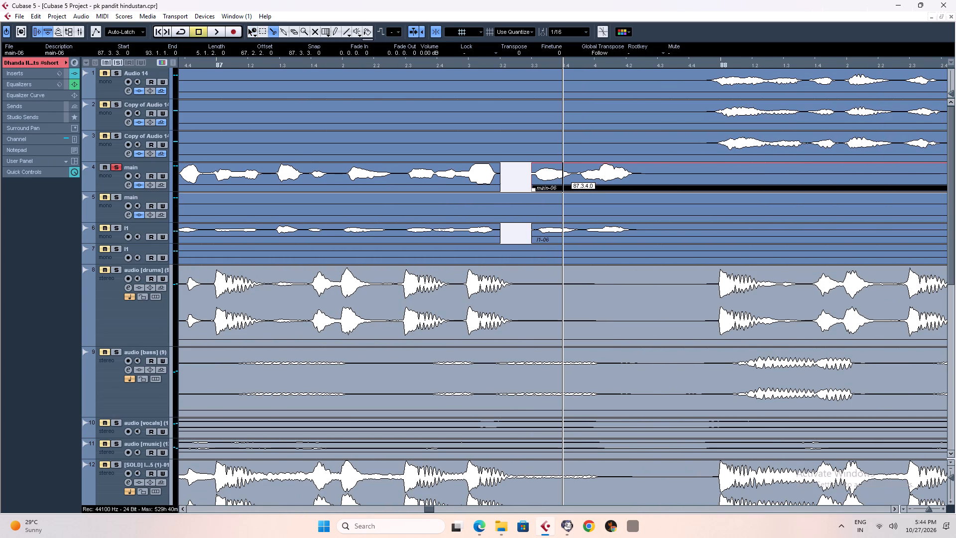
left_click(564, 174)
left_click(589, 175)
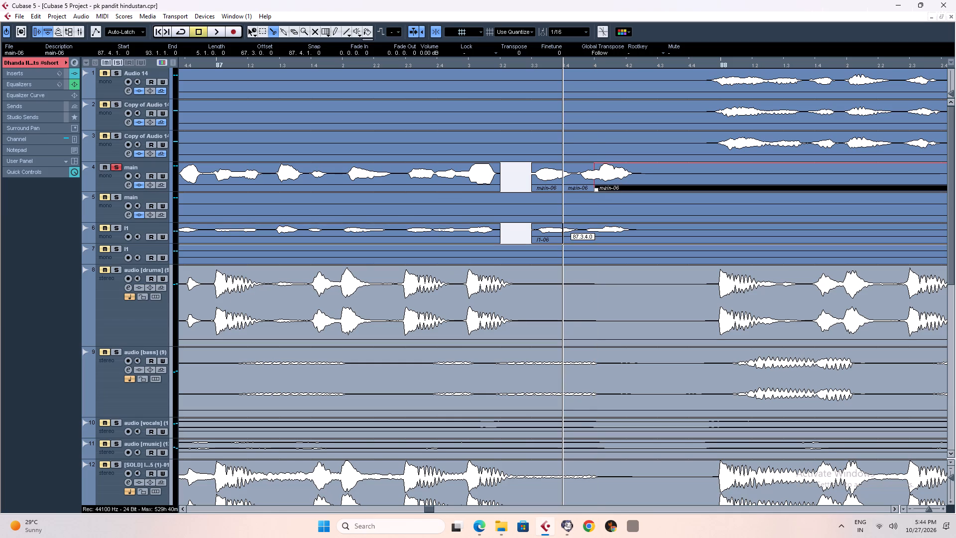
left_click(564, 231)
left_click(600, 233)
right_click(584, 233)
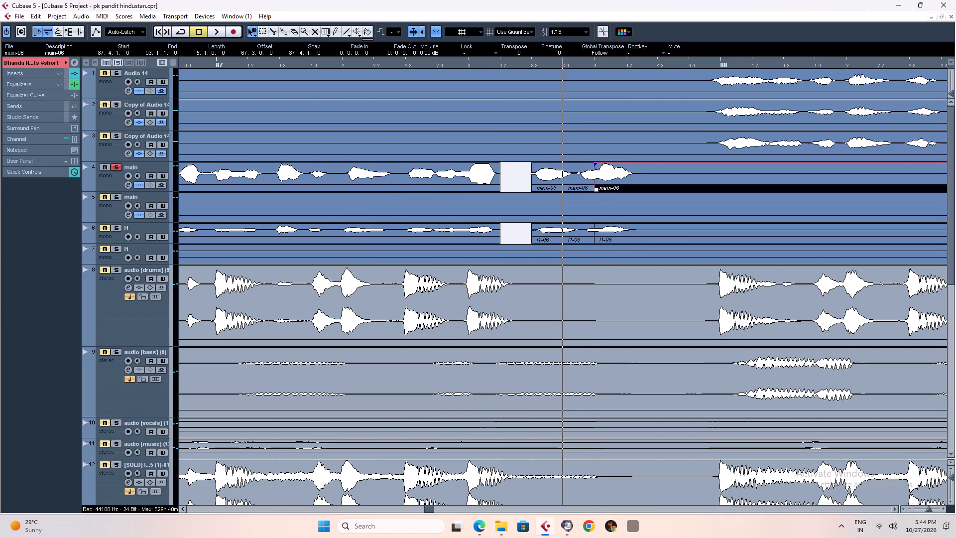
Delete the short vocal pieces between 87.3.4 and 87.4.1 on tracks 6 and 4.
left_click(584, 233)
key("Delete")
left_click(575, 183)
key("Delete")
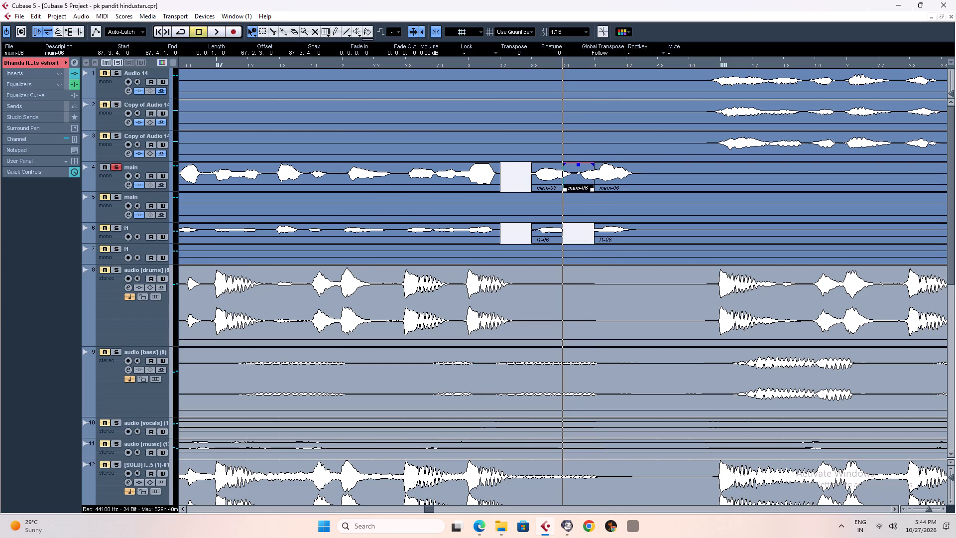
Play the soloed main vocal through bar 87 several times to check how the cuts sound.
left_click(329, 63)
key("space")
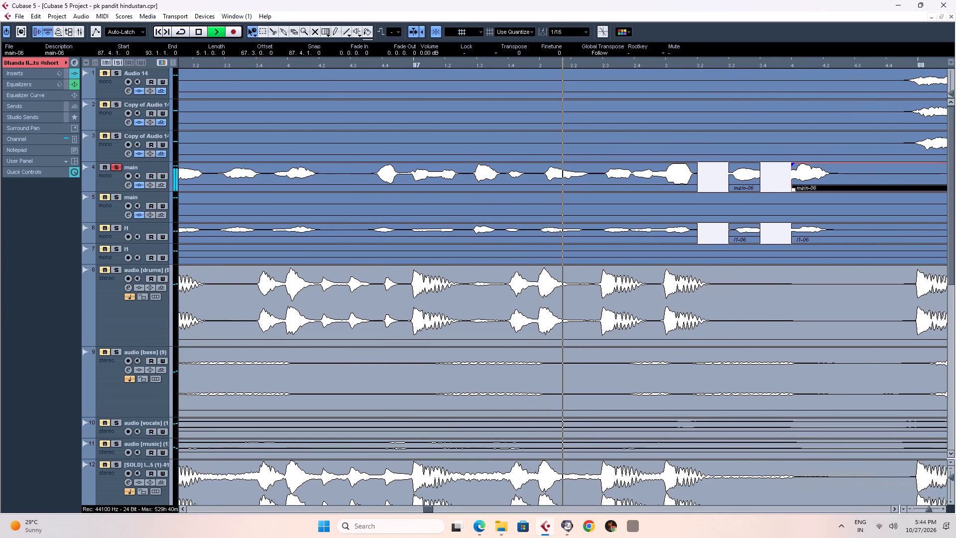
key("space")
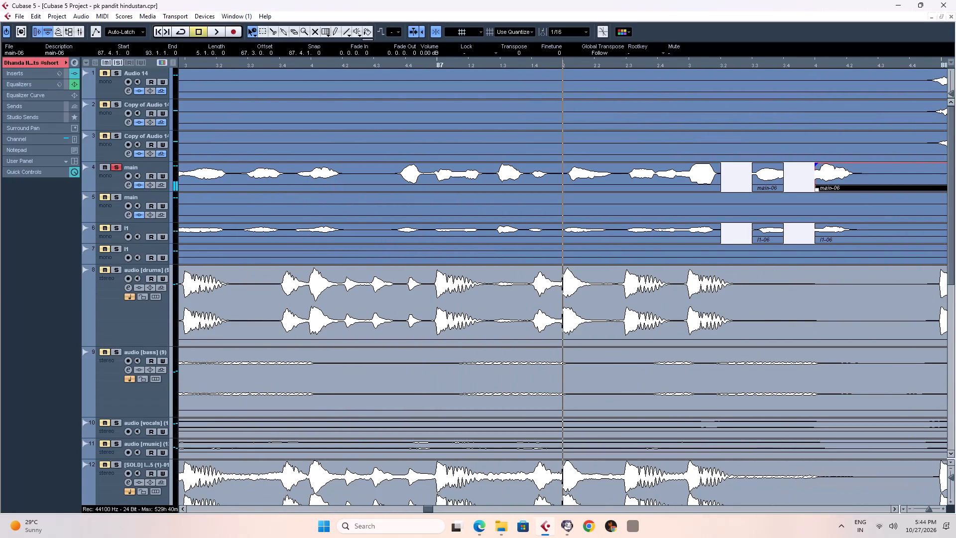
key("space")
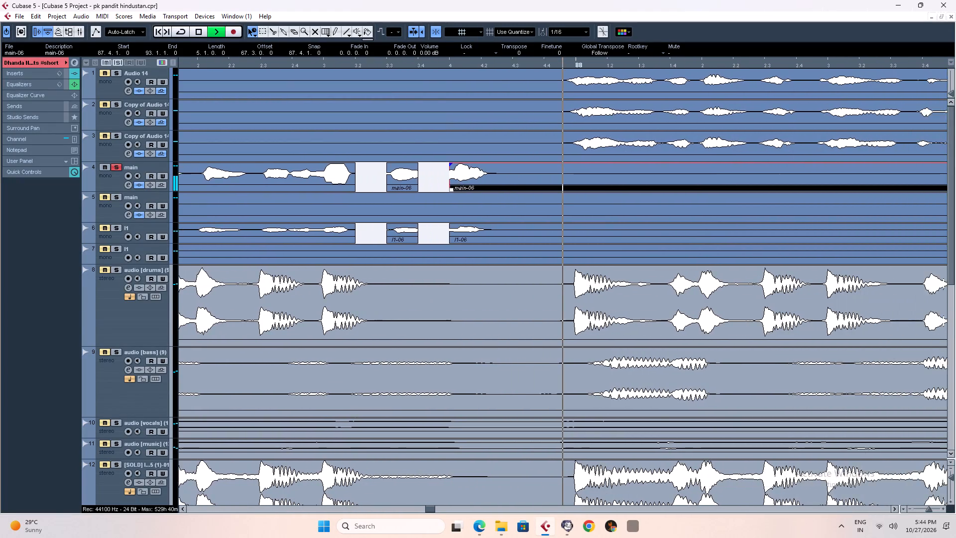
key("space")
key("space")
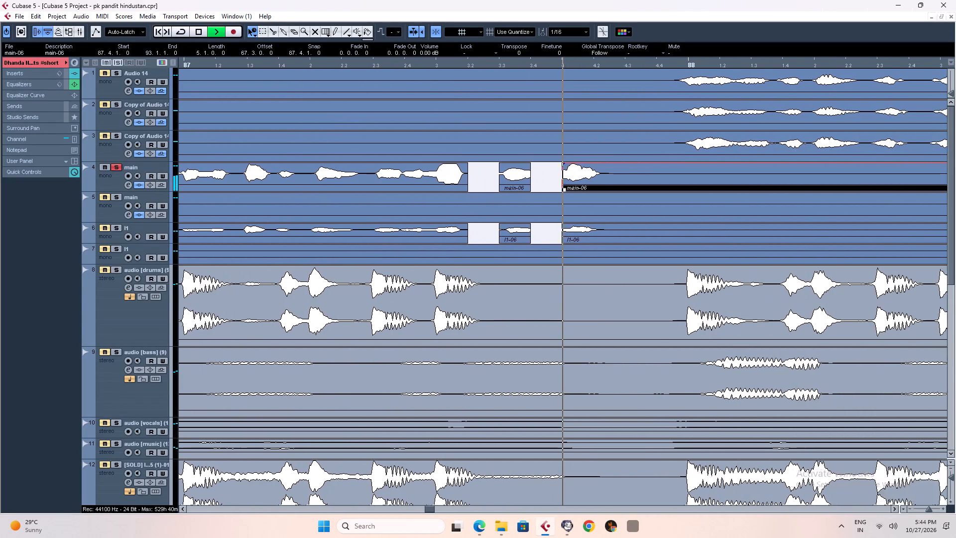
key("space")
key("space")
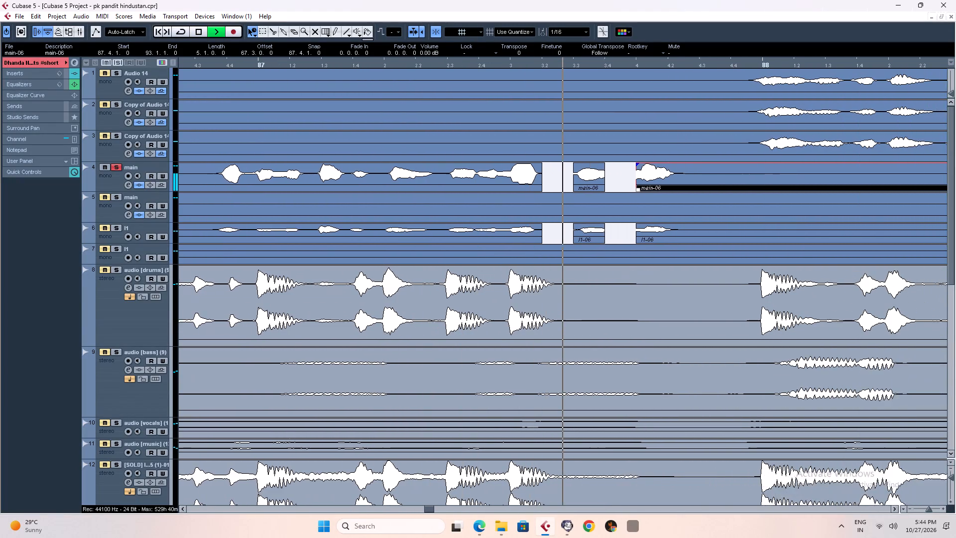
key("space")
key("space")
type("g")
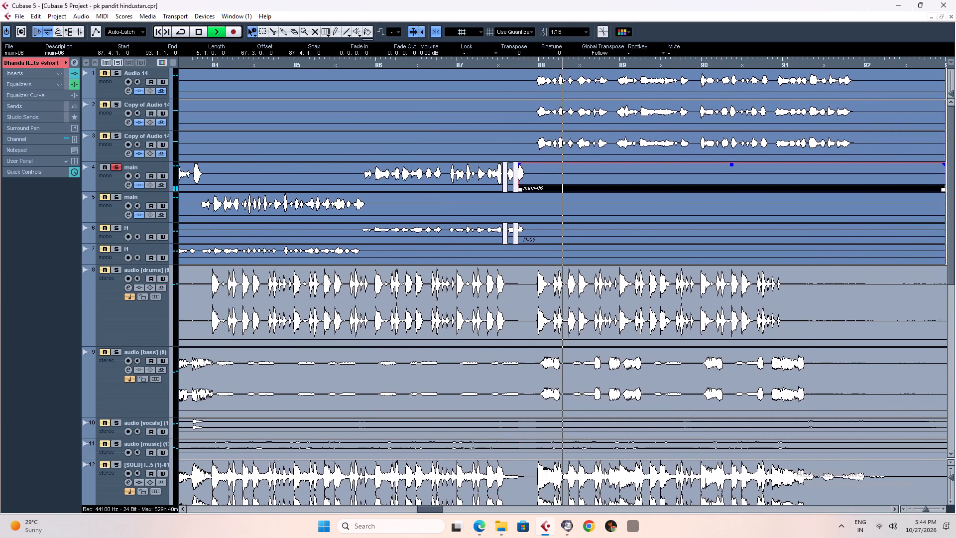
key("space")
key("space")
key("h")
key("h")
key("h")
key("h")
key("h")
key("h")
key("h")
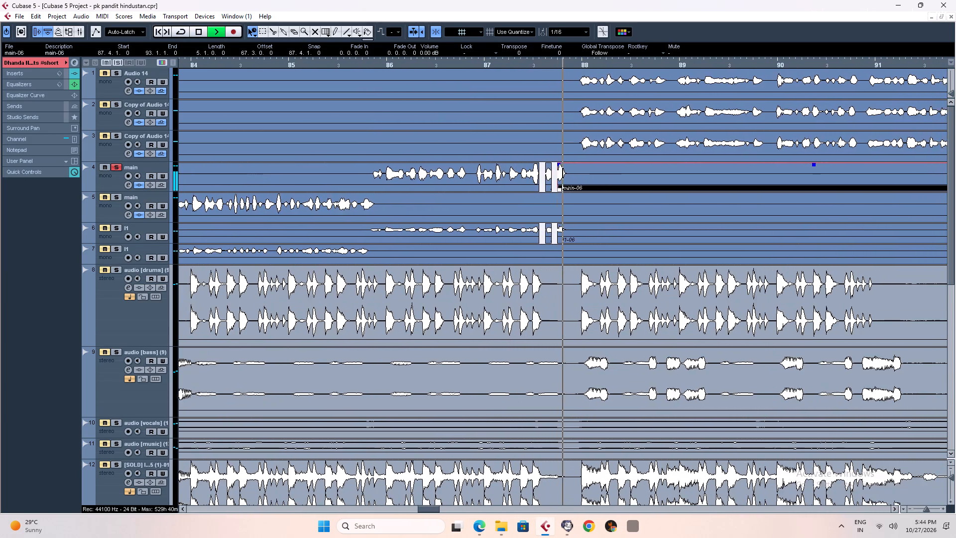
key("space")
Undo the splits and deletions after 87.3.3 and restore the deleted 87.3.2–87.3.3 vocal pieces on tracks 4 and 6.
key("ctrl+z")
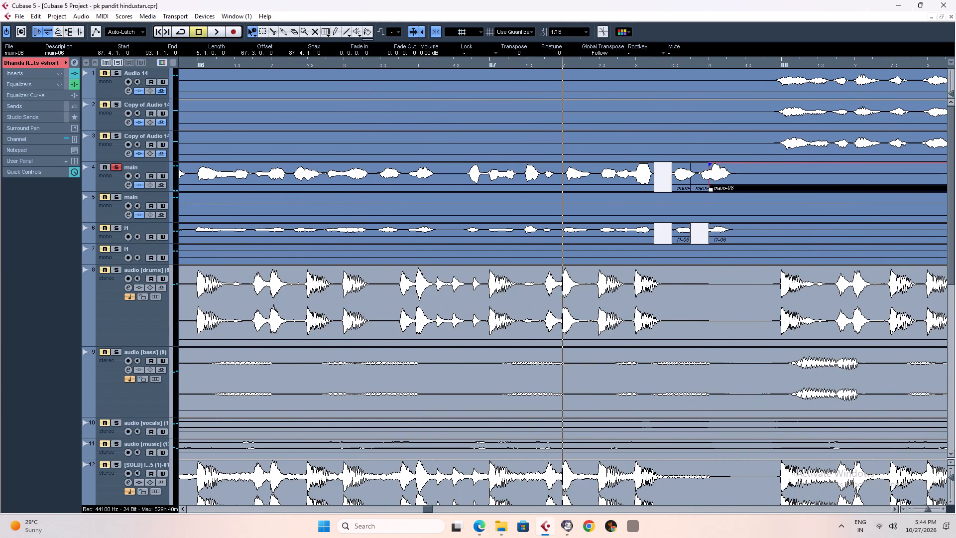
key("ctrl+z")
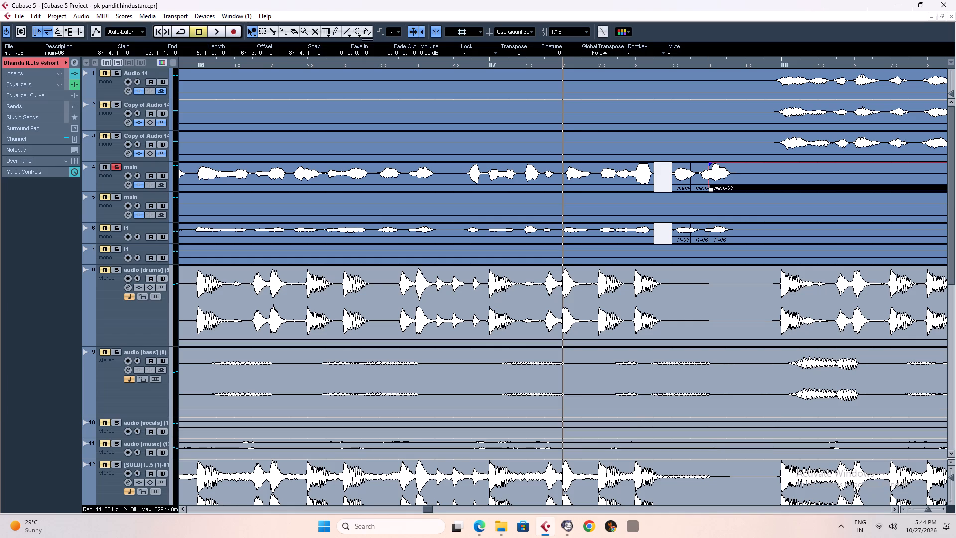
key("ctrl+z")
key("ctrl+z")
key("ctrl+shift+z")
key("ctrl+z")
key("ctrl+z")
key("ctrl+z")
key("ctrl+z")
key("ctrl+z")
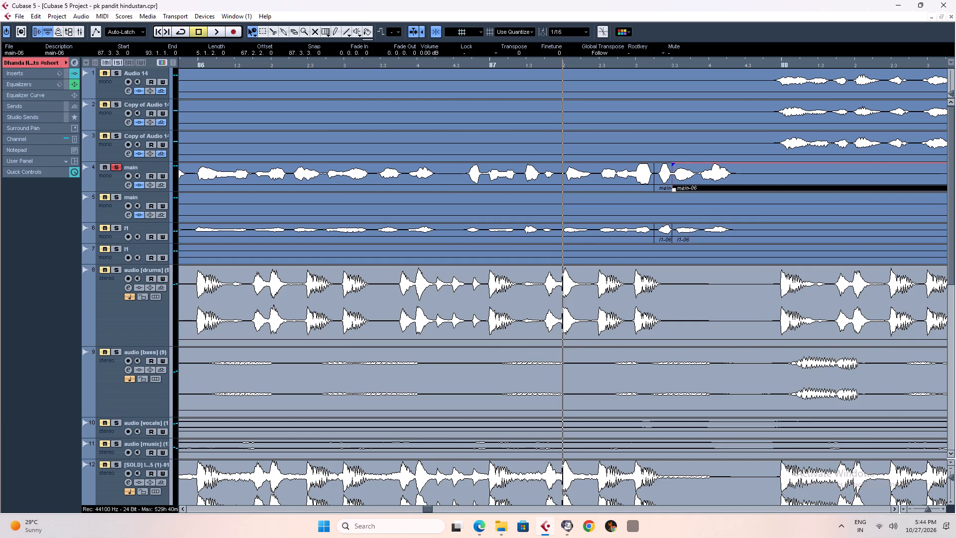
Lower the volume of the short vocal pieces at 87.3.2 on tracks 4 and 6, to -14.61 dB on track 4.
left_click(660, 174)
left_click(666, 235, "ctrl")
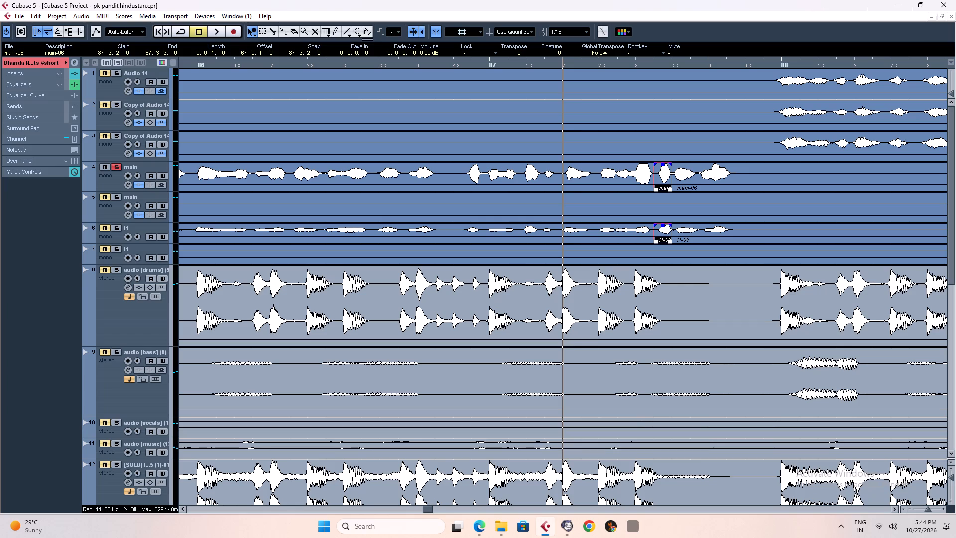
left_click_drag(662, 165, 662, 183)
Play the soloed main vocal through bar 87 to check the lowered piece.
key("space")
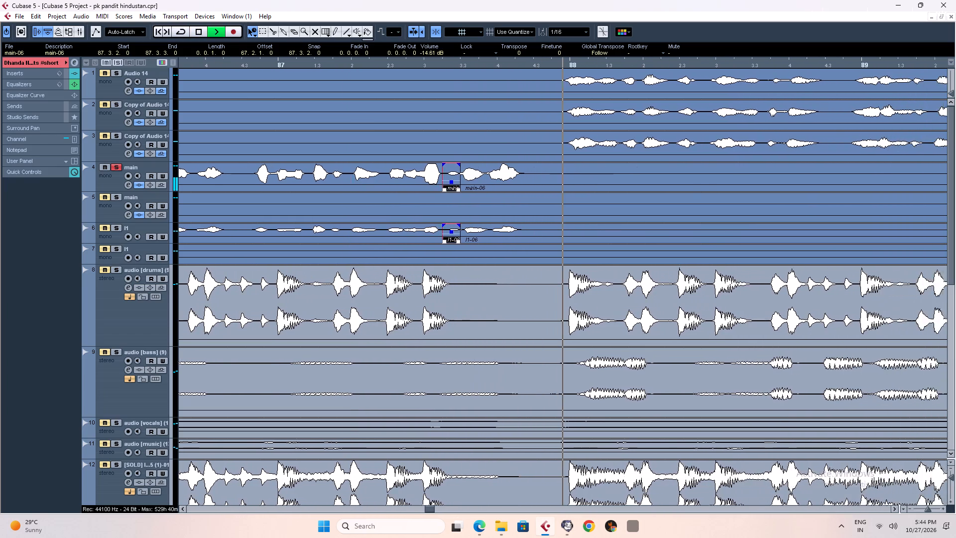
key("space")
key("space")
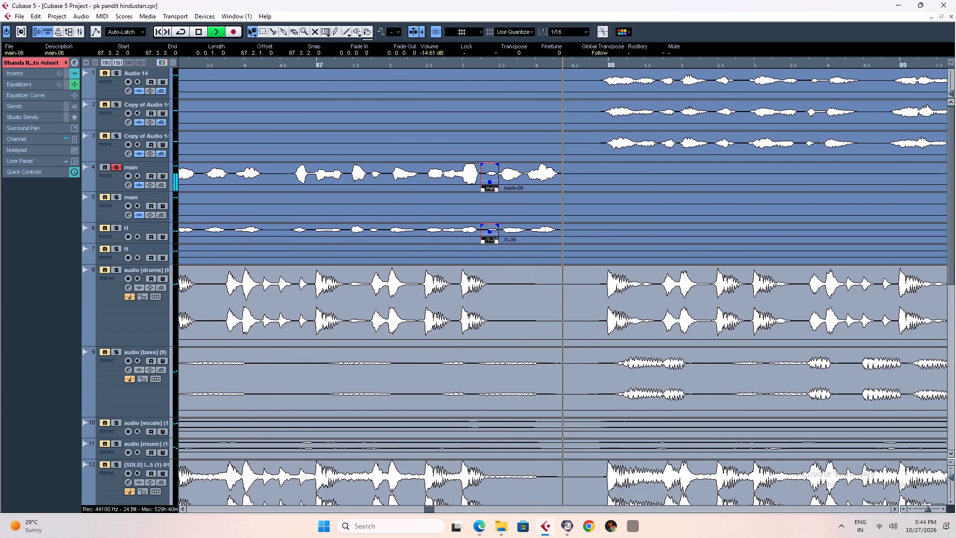
key("space")
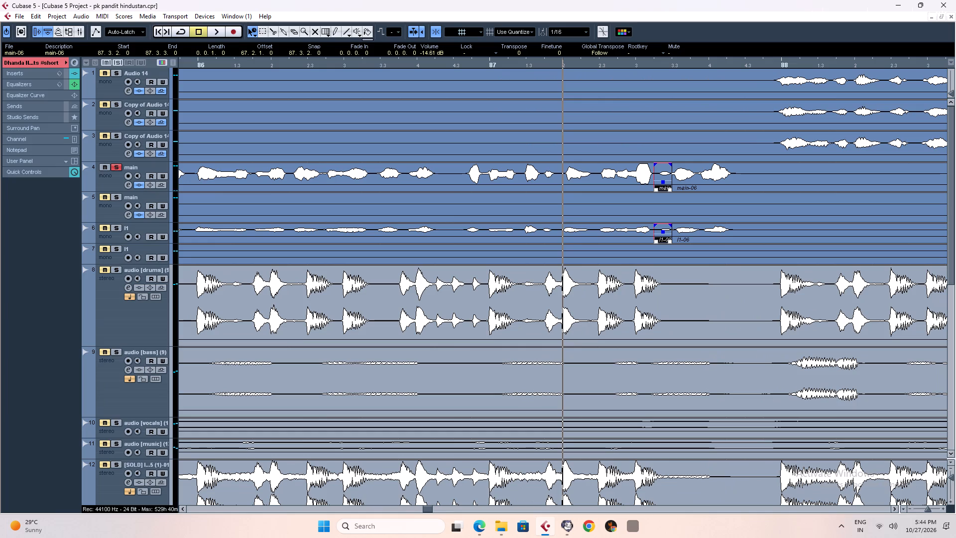
Turn snap off and split the main vocal on track 4 in the gap at about 87.3.4.46.
left_click(694, 66)
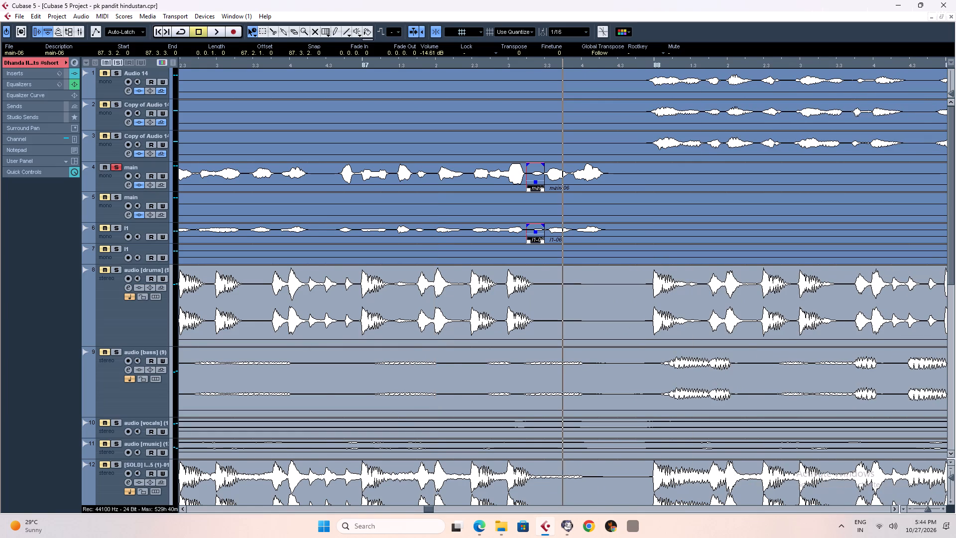
key("h")
key("h")
key("h")
key("h")
key("h")
key("h")
key("h")
key("h")
right_click_drag(574, 179, 590, 180)
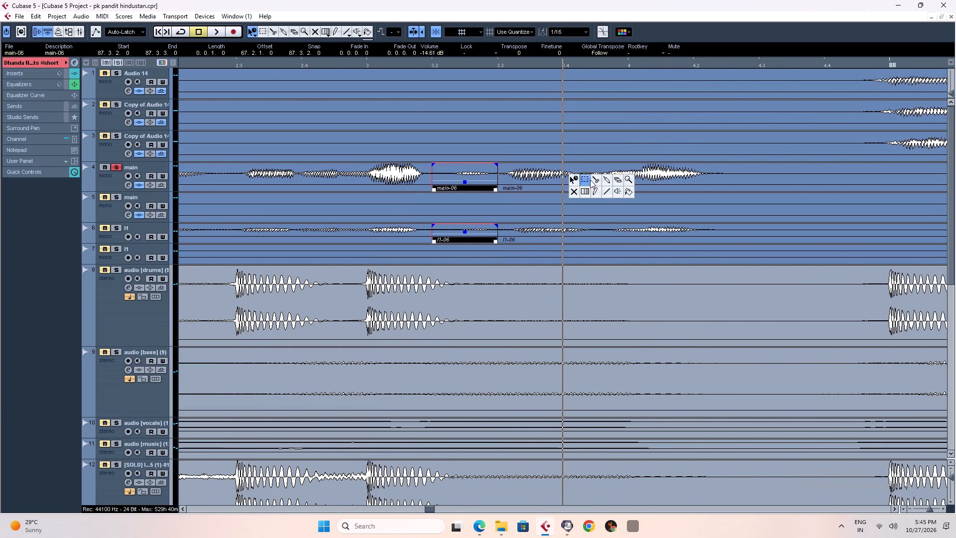
right_click_drag(590, 180, 595, 180)
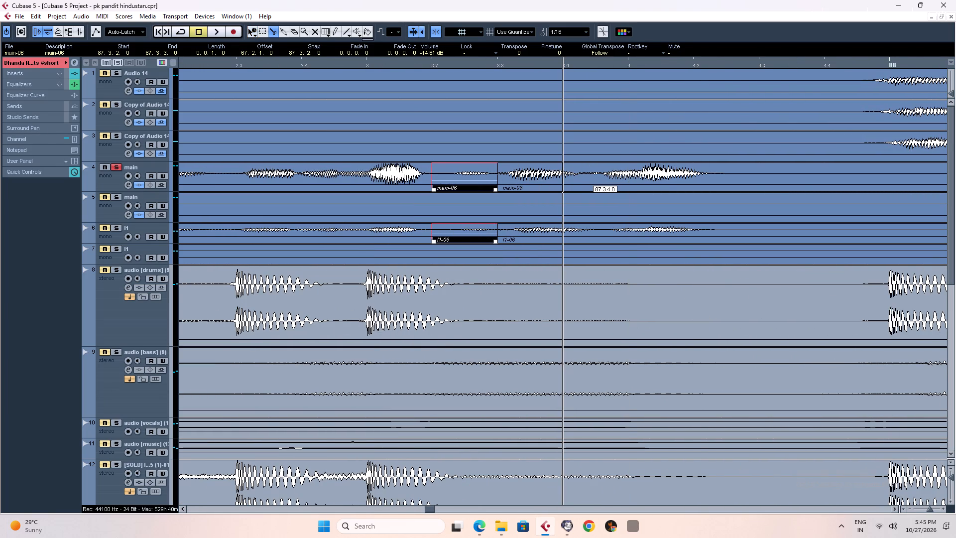
left_click(433, 31)
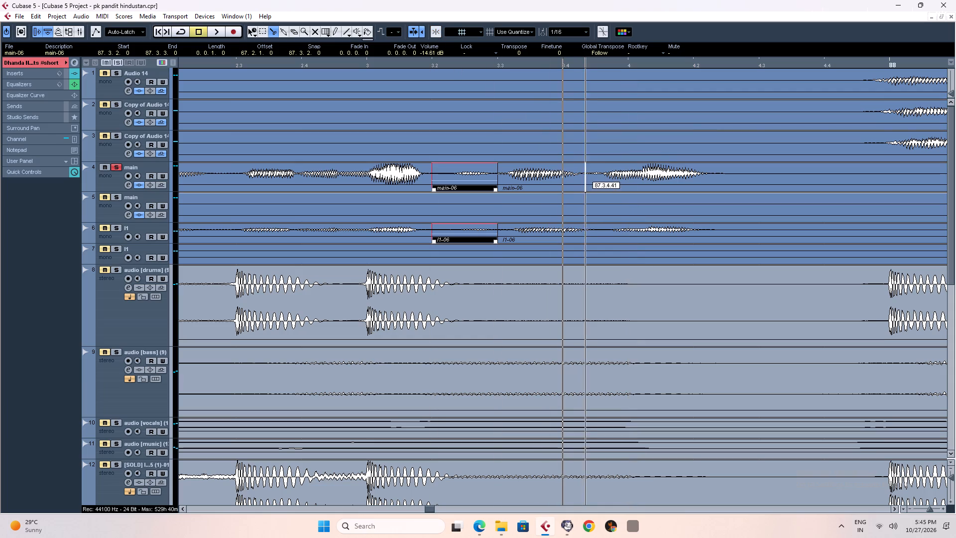
left_click(588, 176)
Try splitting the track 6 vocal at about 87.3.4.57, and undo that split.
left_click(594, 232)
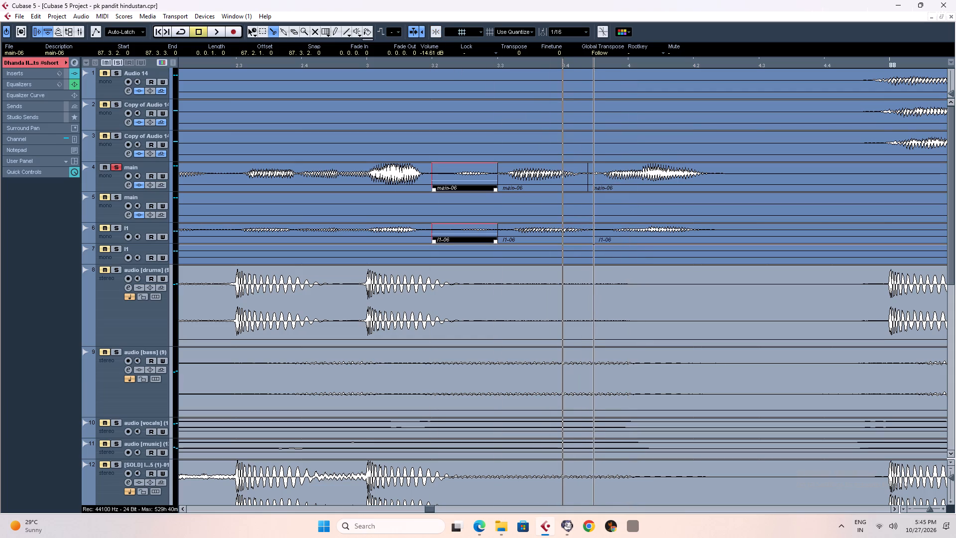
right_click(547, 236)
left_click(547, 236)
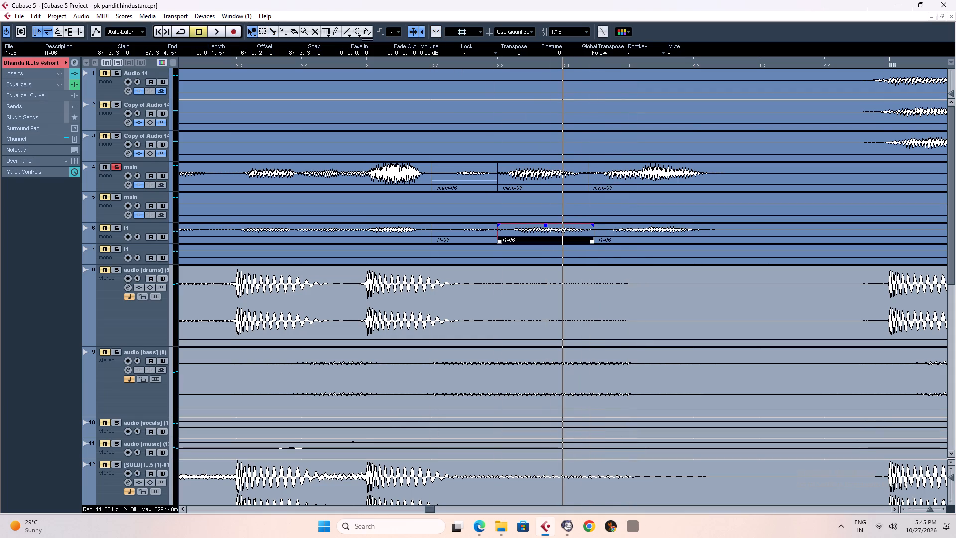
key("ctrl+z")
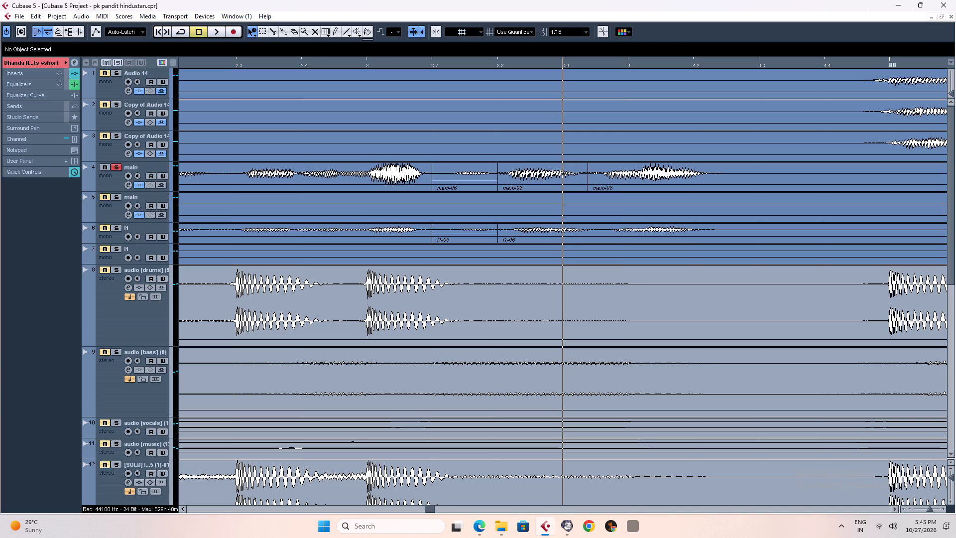
Split the track 6 vocal at about 87.3.4.47, in line with the track 4 split.
left_click(532, 181)
left_click(543, 234, "ctrl")
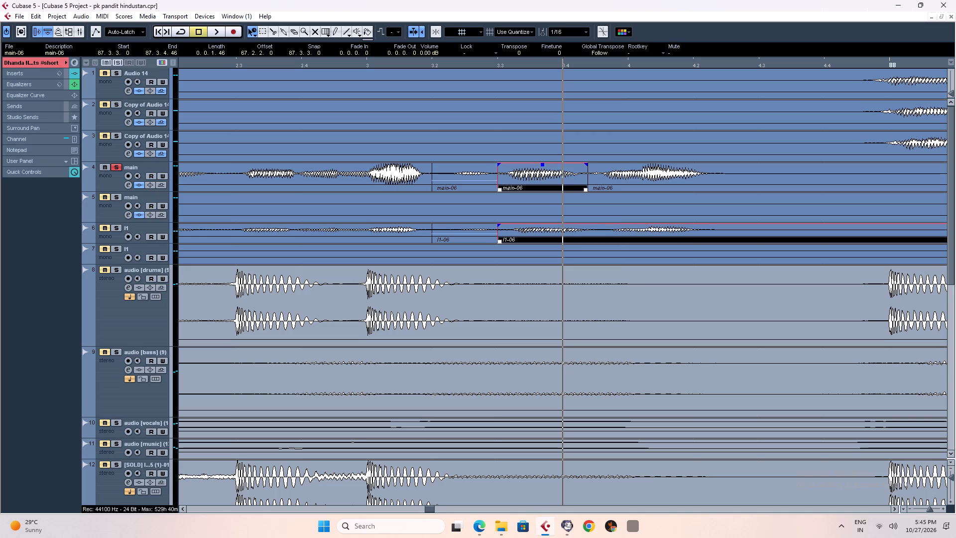
right_click_drag(555, 231, 578, 230)
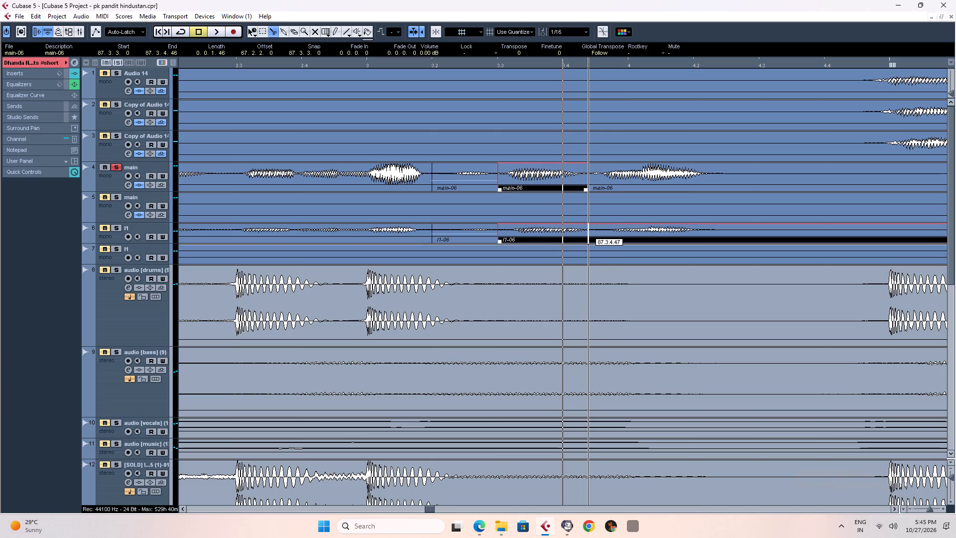
left_click(589, 231)
right_click(559, 230)
left_click(559, 230)
Lower the volume of the vocal pieces starting at 87.3.3 on tracks 4 and 6, to -12.67 dB on track 4.
left_click(542, 175, "ctrl")
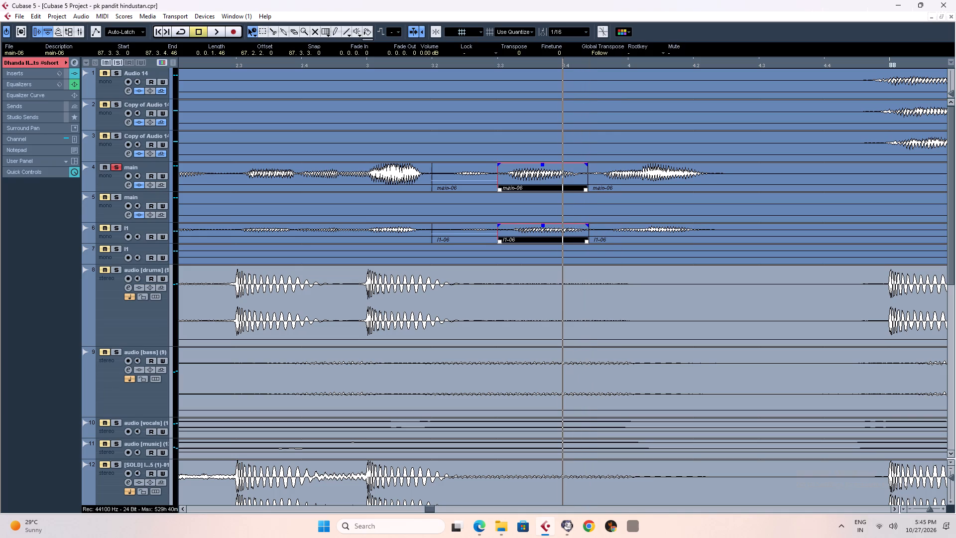
left_click_drag(540, 164, 543, 179)
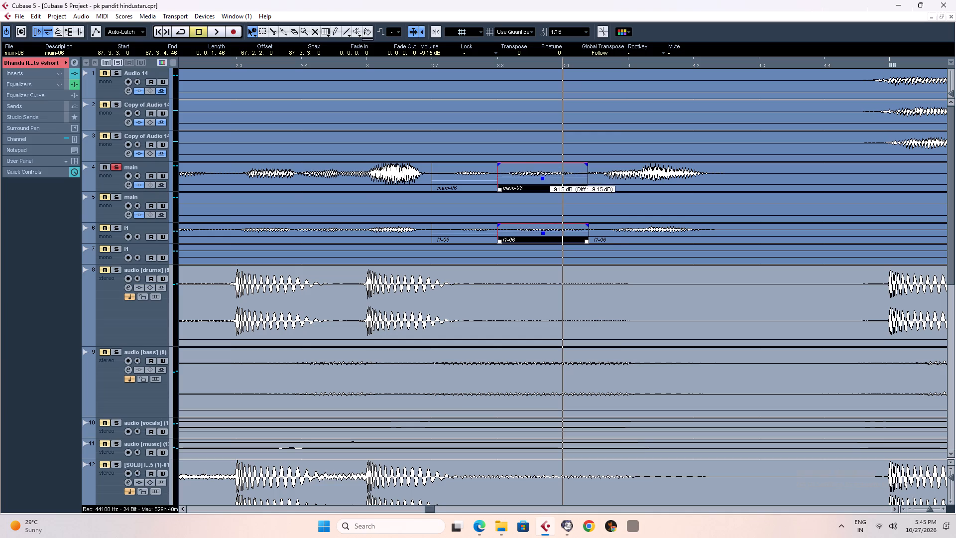
left_click_drag(543, 179, 544, 180)
Play the soloed main vocal from before beat 3 of bar 87 to check the lowered pieces.
left_click(306, 64)
key("space")
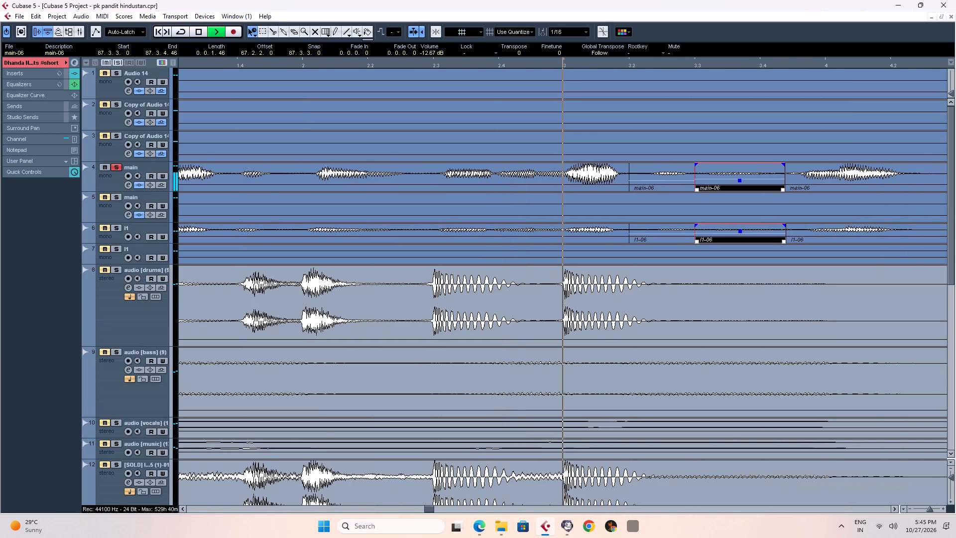
key("space")
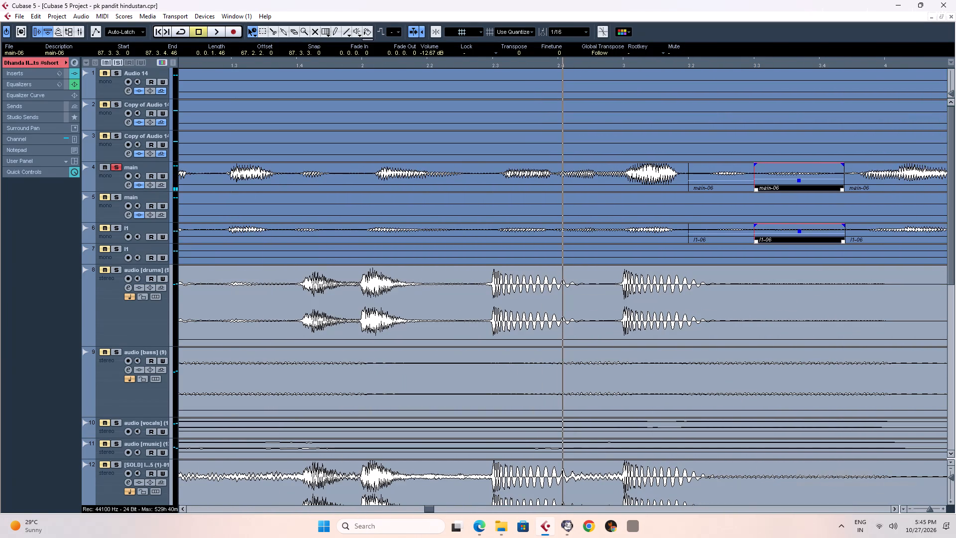
Lower the vocal pieces starting at 87.3.3 on tracks 4 and 6 further, to -14.61 dB on track 4.
left_click(727, 172)
left_click(775, 180, "ctrl")
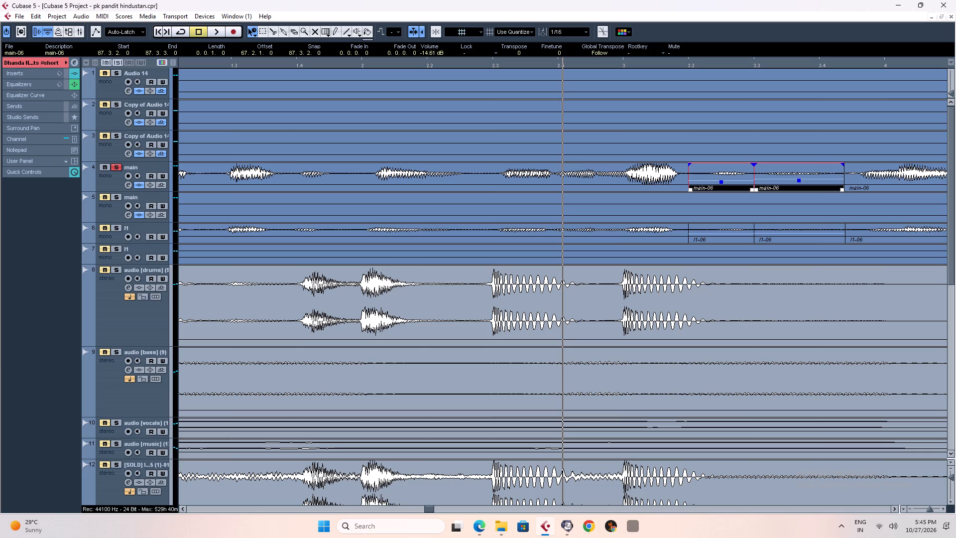
left_click(777, 235, "ctrl")
left_click(725, 239, "ctrl")
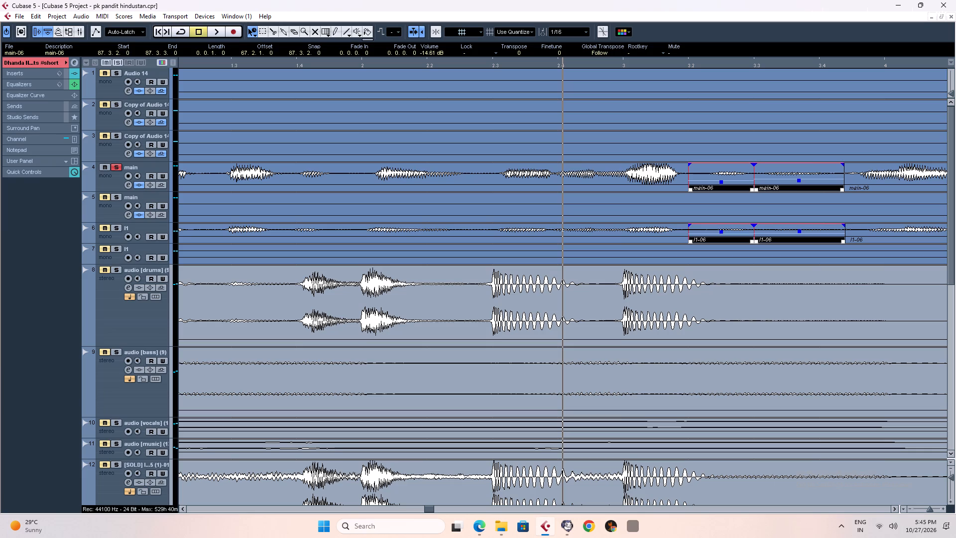
left_click(729, 173, "ctrl")
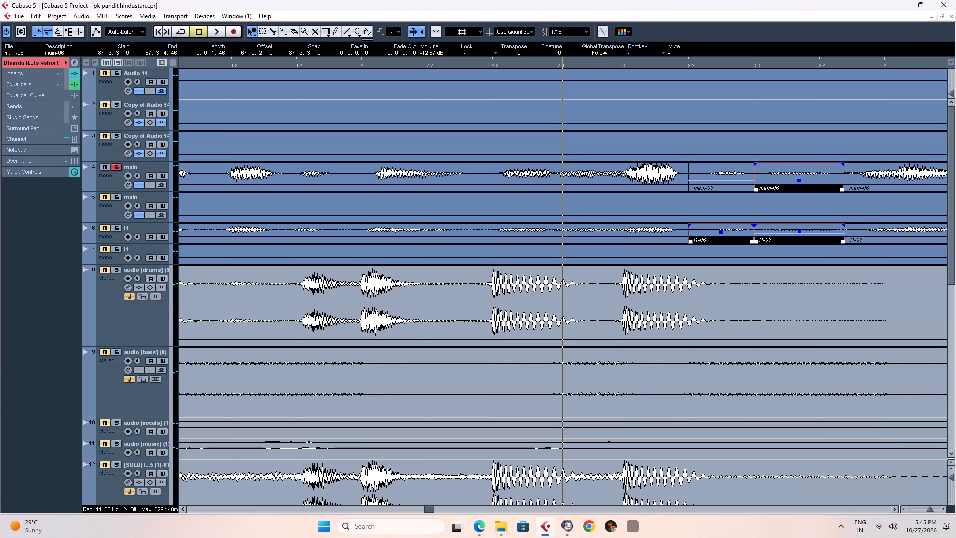
left_click(733, 230, "ctrl")
left_click(800, 180)
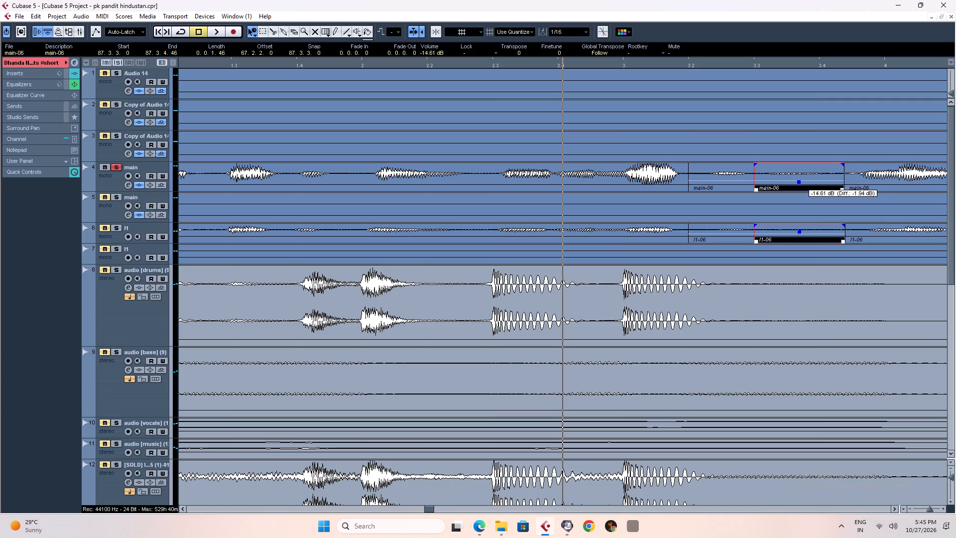
Lower the pieces at 87.3.2 and 87.3.3 on tracks 4 and 6 together, bringing the 87.3.2 piece on track 4 to -26.65 dB.
left_click(727, 174, "ctrl")
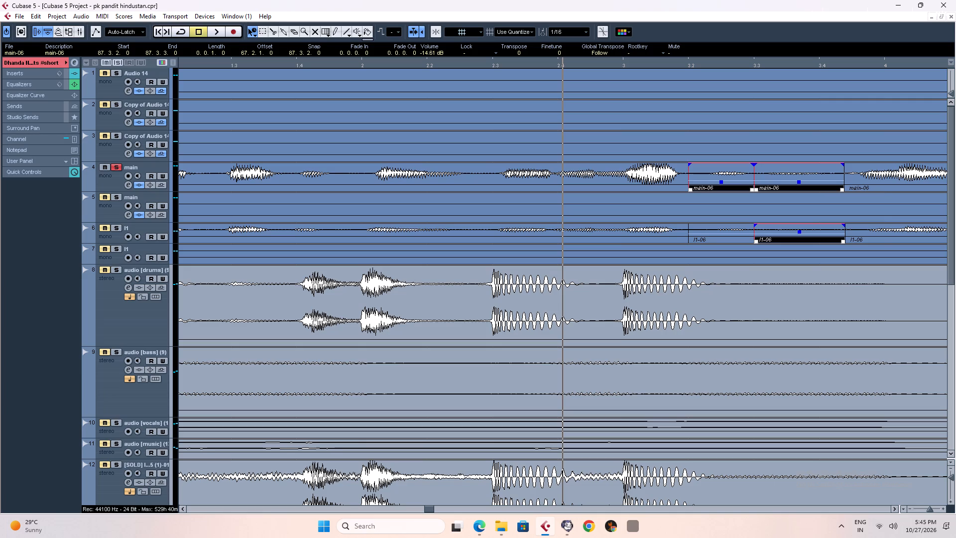
left_click(723, 239, "ctrl")
left_click(799, 182)
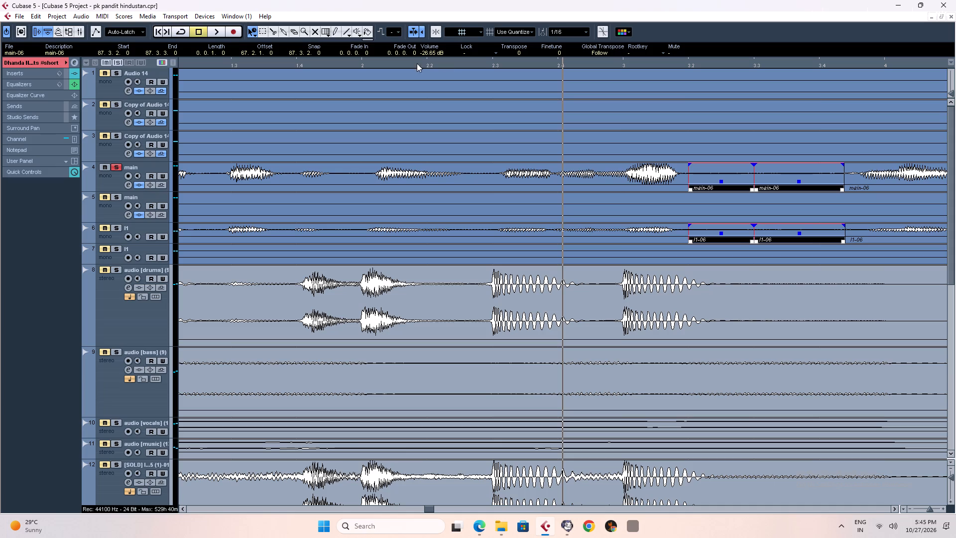
Play the soloed main vocal through bar 87 to check the quieter pieces at 87.3.2 and 87.3.3.
left_click(402, 60)
key("space")
key("g")
key("g")
key("g")
key("g")
key("g")
key("g")
key("g")
key("g")
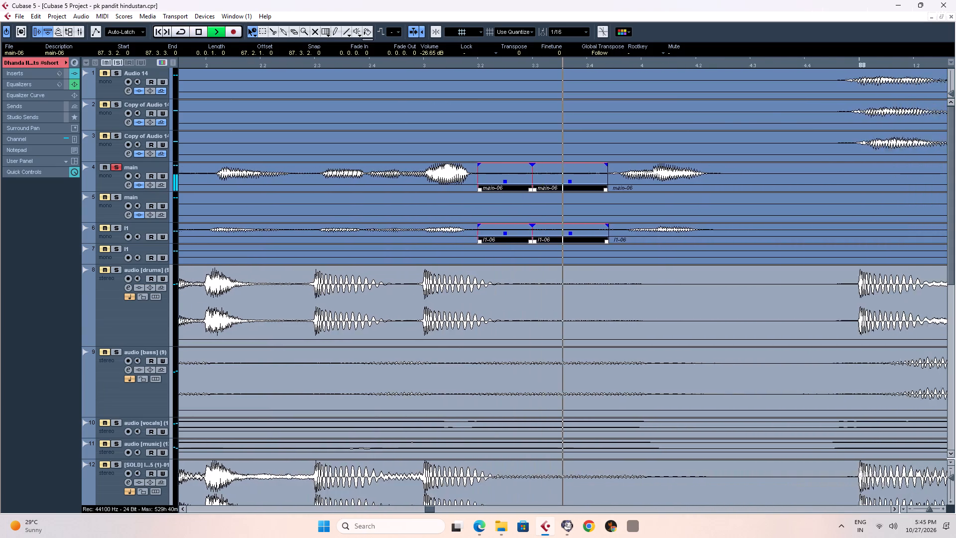
key("space")
key("space")
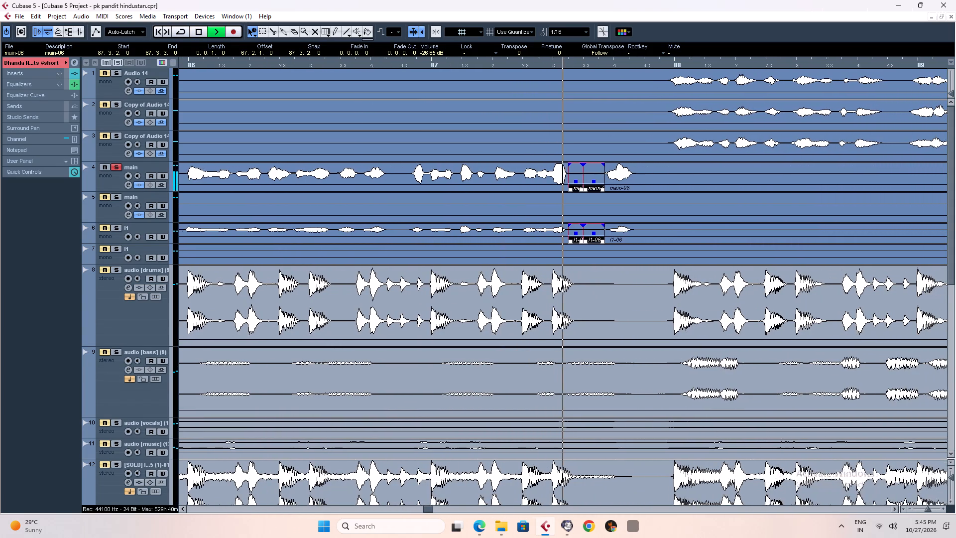
key("space")
Add a fade-in of 0.0.2.23 to the vocal pieces starting at about 87.3.4.46 on tracks 4 and 6.
left_click(710, 178)
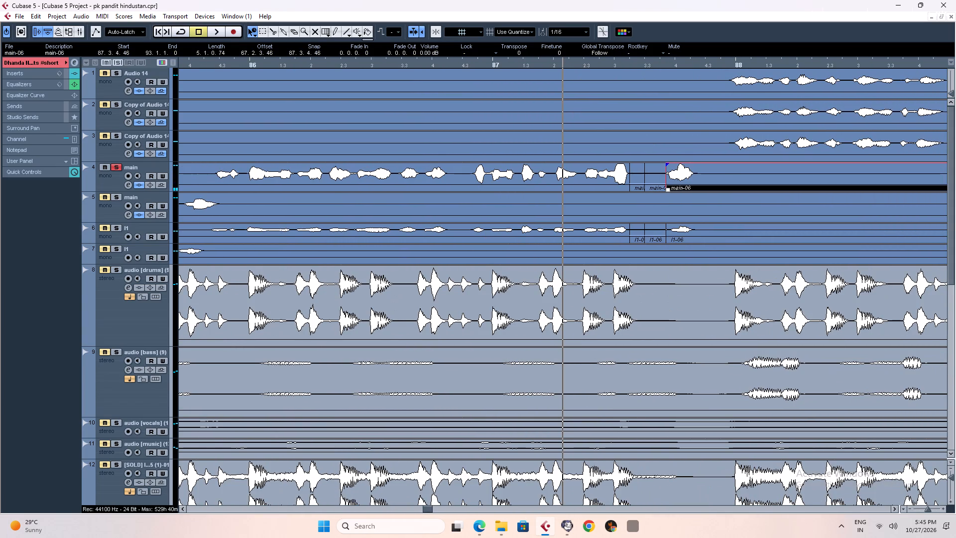
left_click(701, 233, "ctrl")
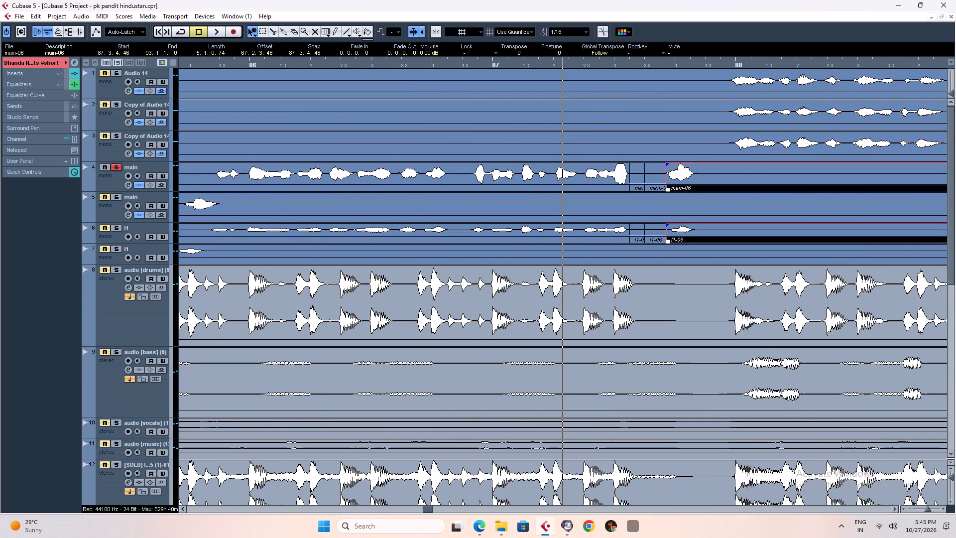
left_click_drag(668, 165, 701, 163)
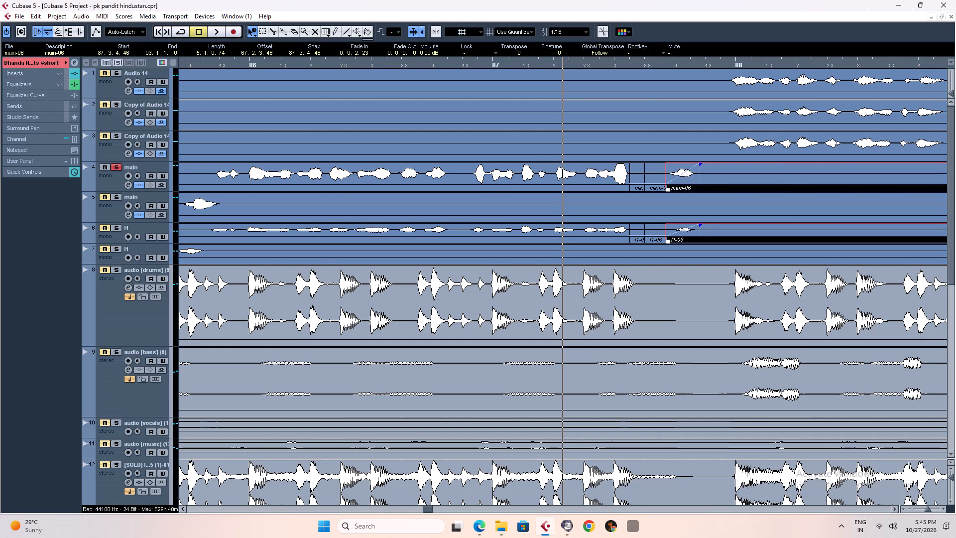
Play the soloed main vocal through bar 87 to check the fade-in on the last word.
key("space")
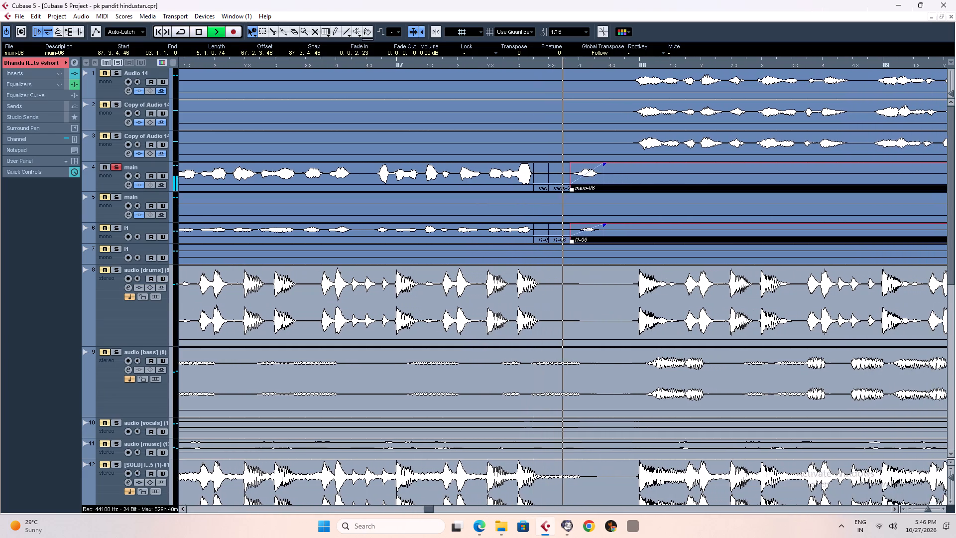
key("space")
key("space")
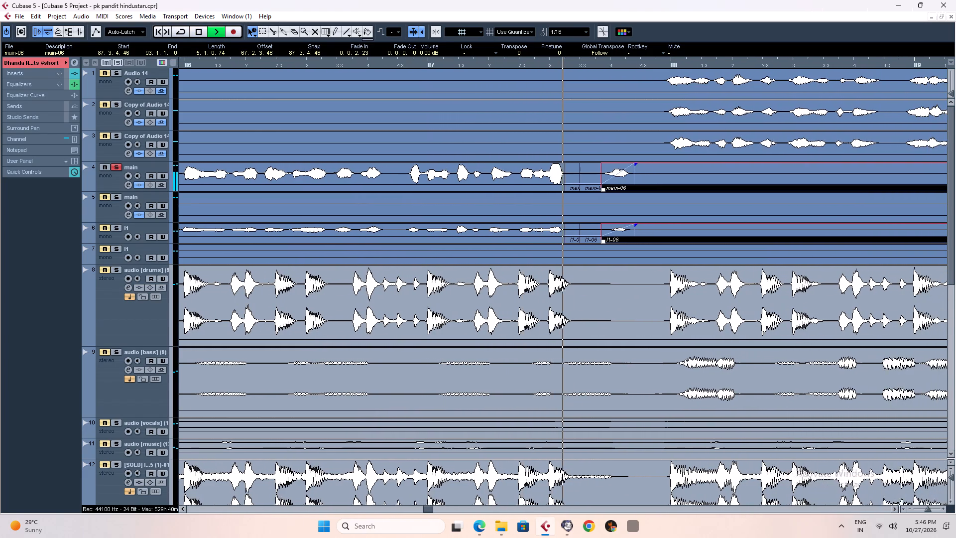
key("g")
key("g")
key("g")
key("g")
key("g")
key("g")
key("g")
key("g")
key("space")
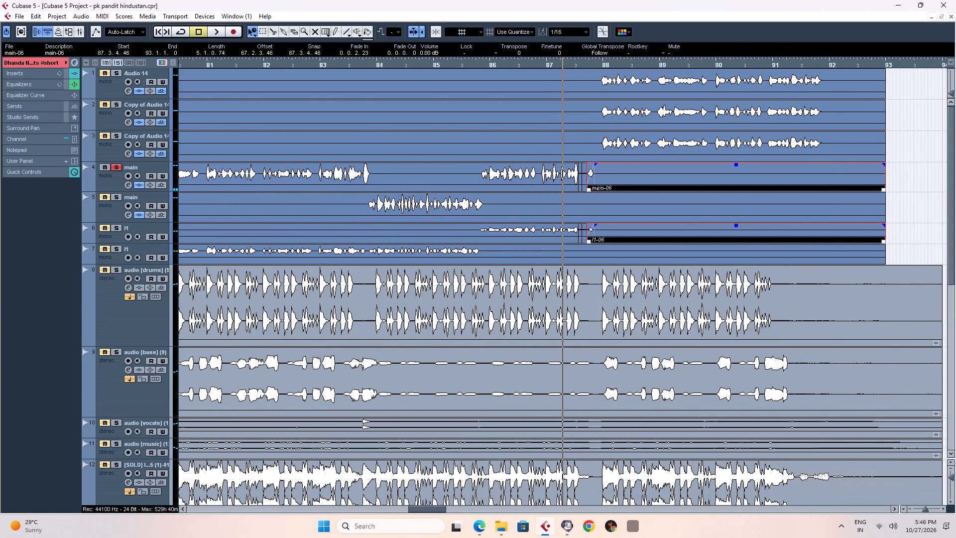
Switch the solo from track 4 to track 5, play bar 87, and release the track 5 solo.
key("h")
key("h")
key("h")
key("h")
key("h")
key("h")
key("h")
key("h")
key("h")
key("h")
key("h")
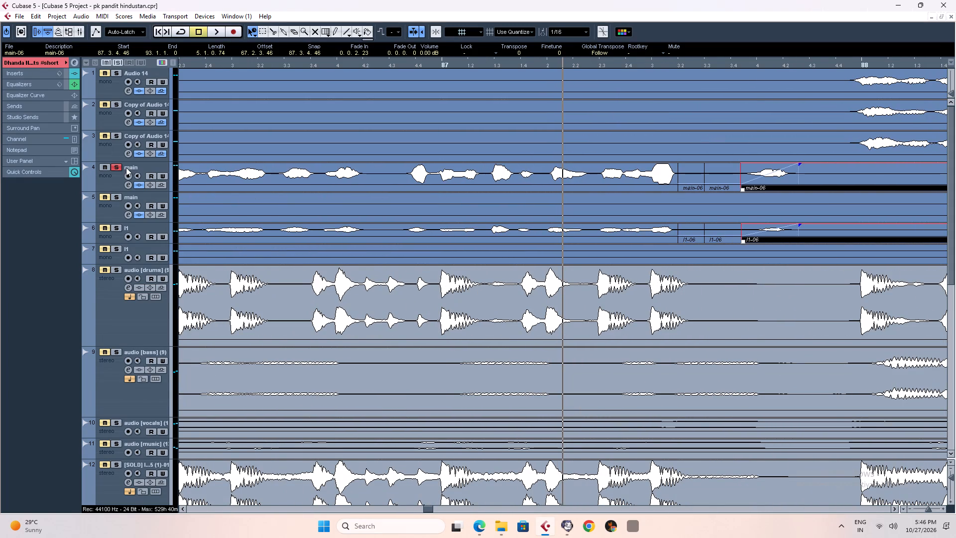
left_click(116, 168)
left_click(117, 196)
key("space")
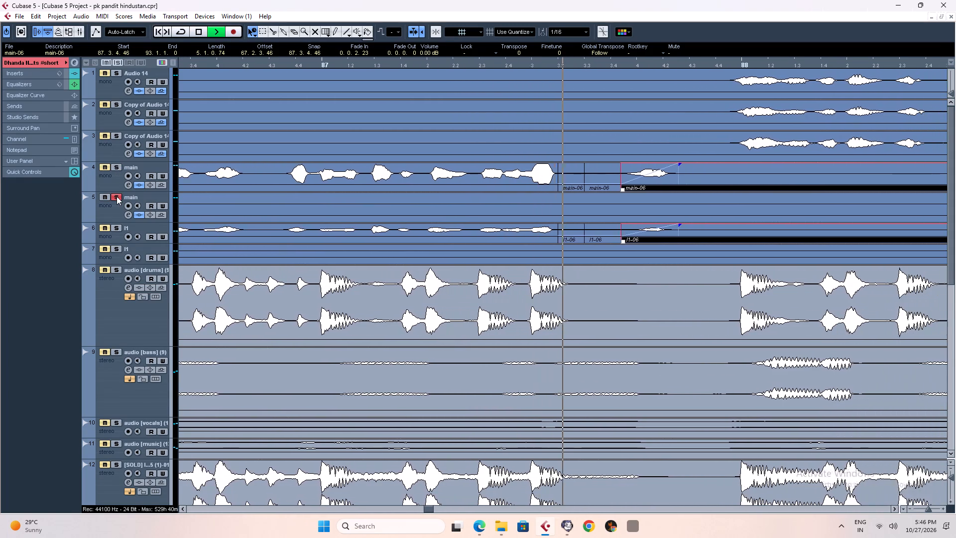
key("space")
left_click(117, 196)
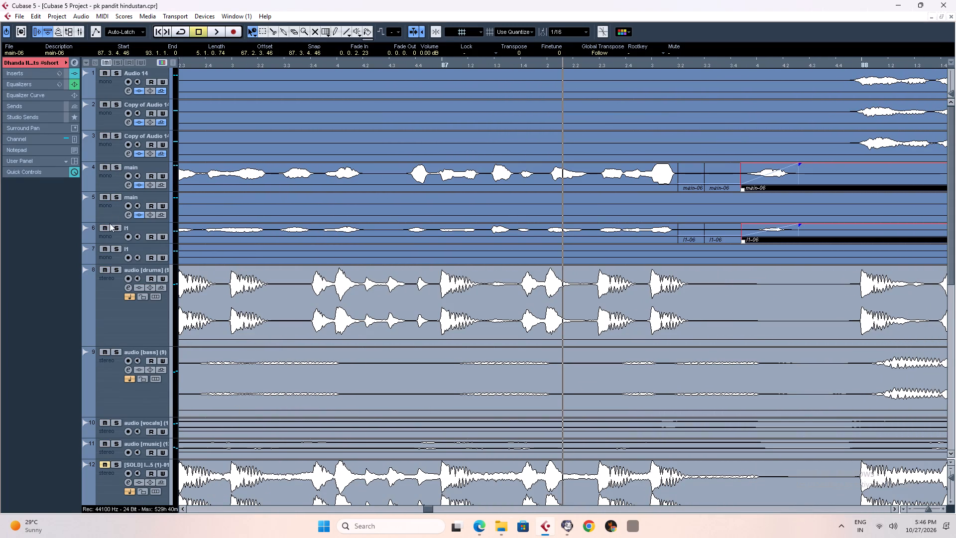
Solo track 6, add track 4 to the solo, and play bar 87 to compare the two vocals.
left_click(112, 227)
key("space")
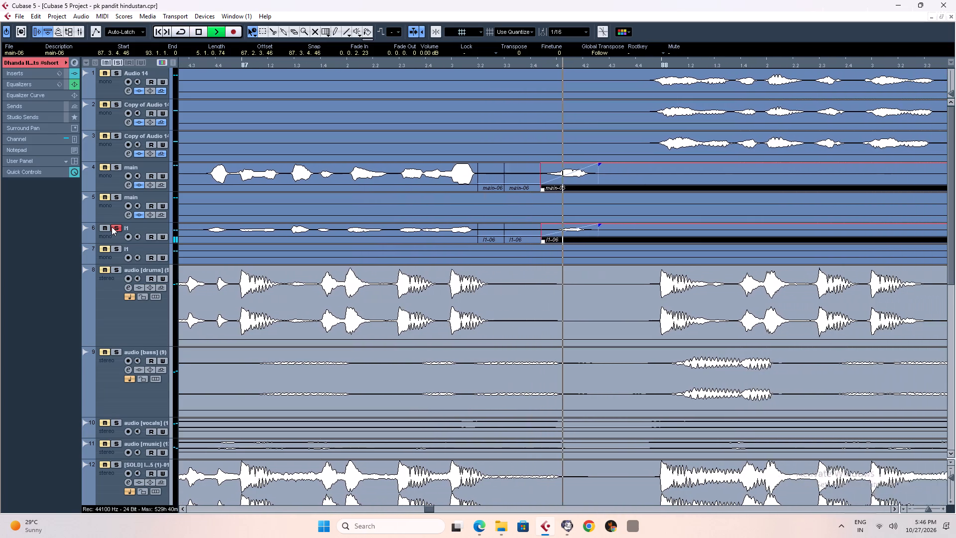
left_click(116, 169)
key("space")
key("space")
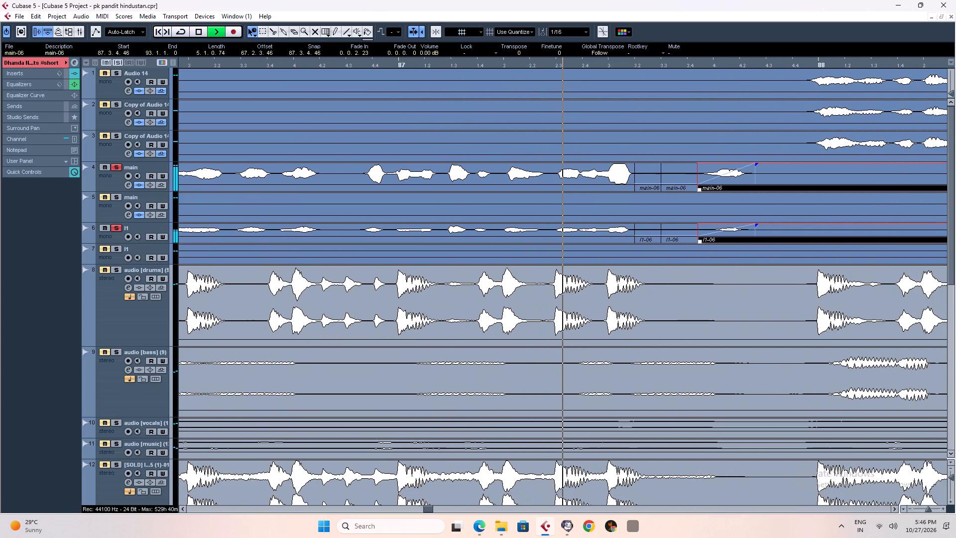
key("space")
key("space")
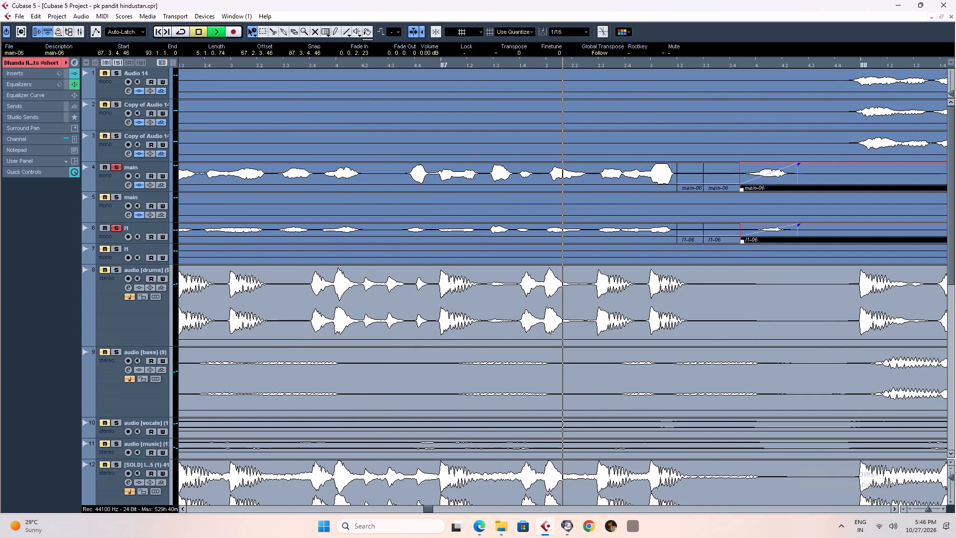
key("space")
Unsolo tracks 6 and 4 to bring back the full mix.
key("g")
key("g")
key("g")
key("g")
key("g")
key("g")
key("g")
key("g")
key("g")
key("g")
key("g")
key("g")
key("g")
key("g")
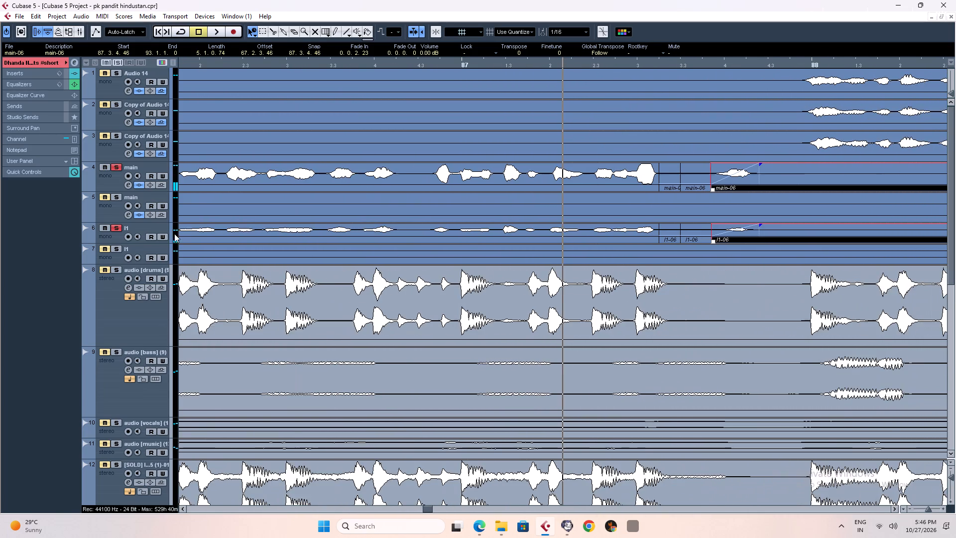
left_click(120, 228)
left_click(119, 166)
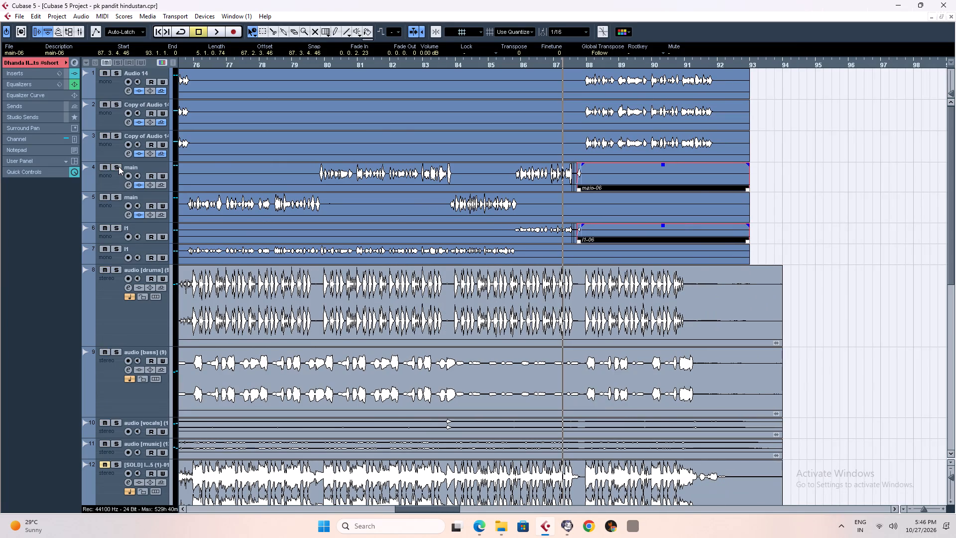
Play the full mix from about bar 84 through bar 87 to check the edited vocal ending.
left_click(469, 65)
key("space")
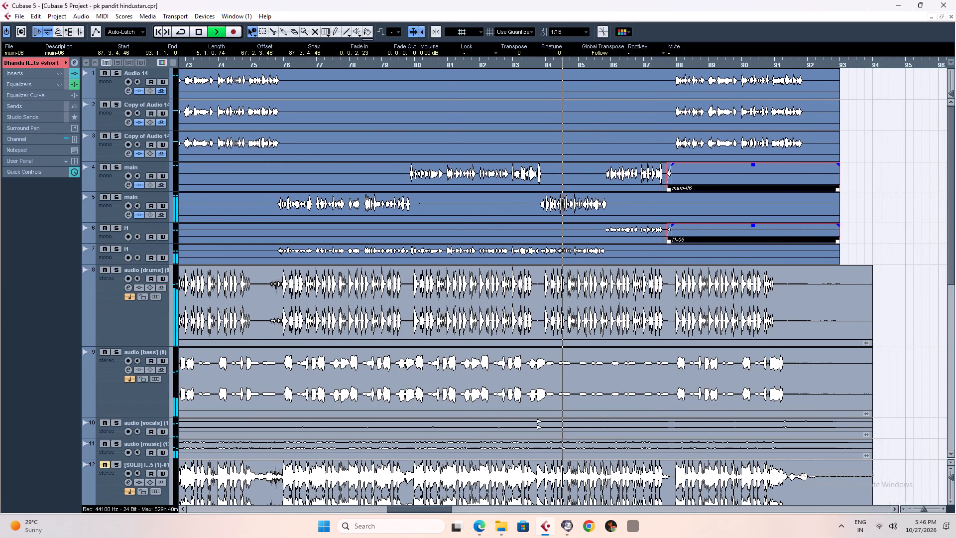
key("g")
key("g")
key("g")
key("g")
key("g")
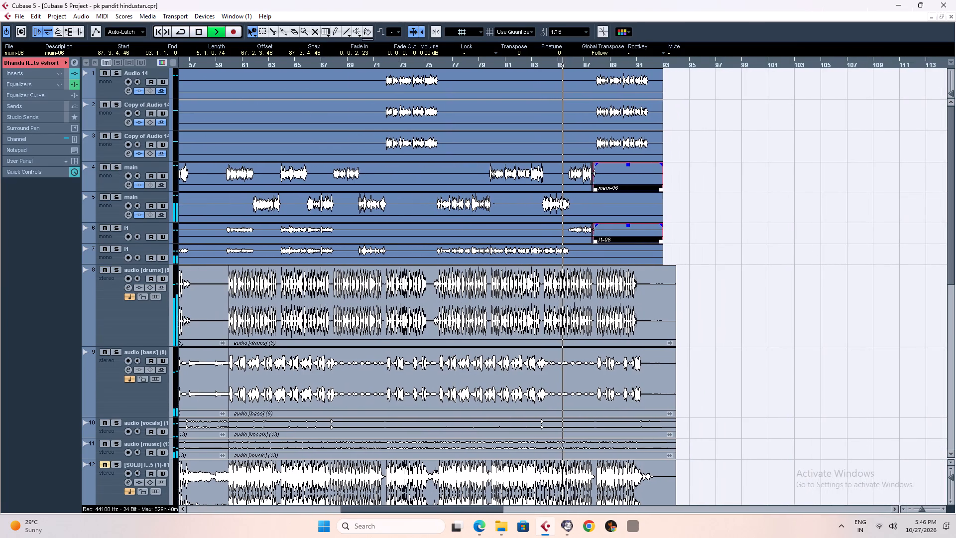
right_click(814, 245)
left_click(814, 245)
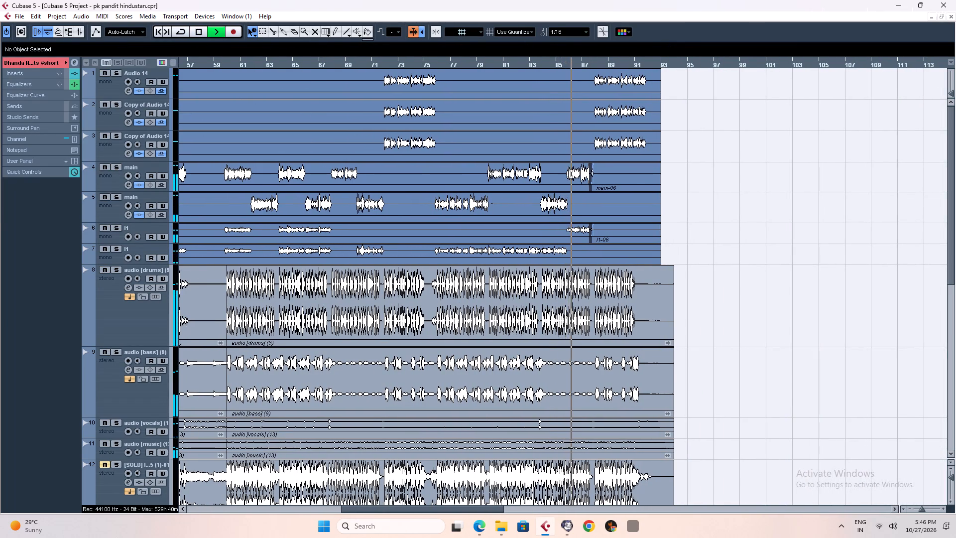
key("h")
key("h")
key("h")
key("h")
key("h")
key("h")
key("h")
key("h")
key("h")
key("h")
key("h")
key("h")
key("h")
key("h")
key("h")
key("h")
key("h")
key("h")
key("h")
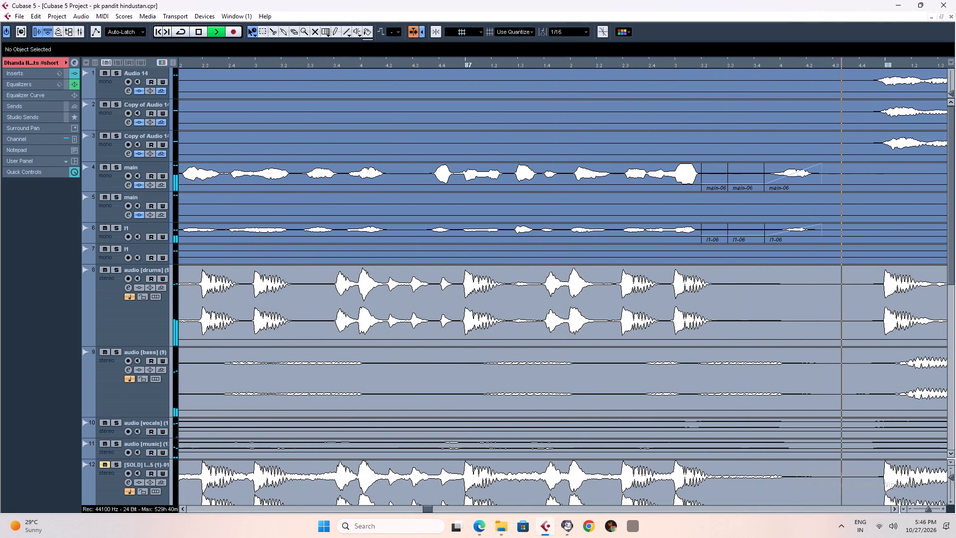
Replay the full mix from about 87.3.2 and stop to examine the edited vocal pieces closely.
left_click(702, 65)
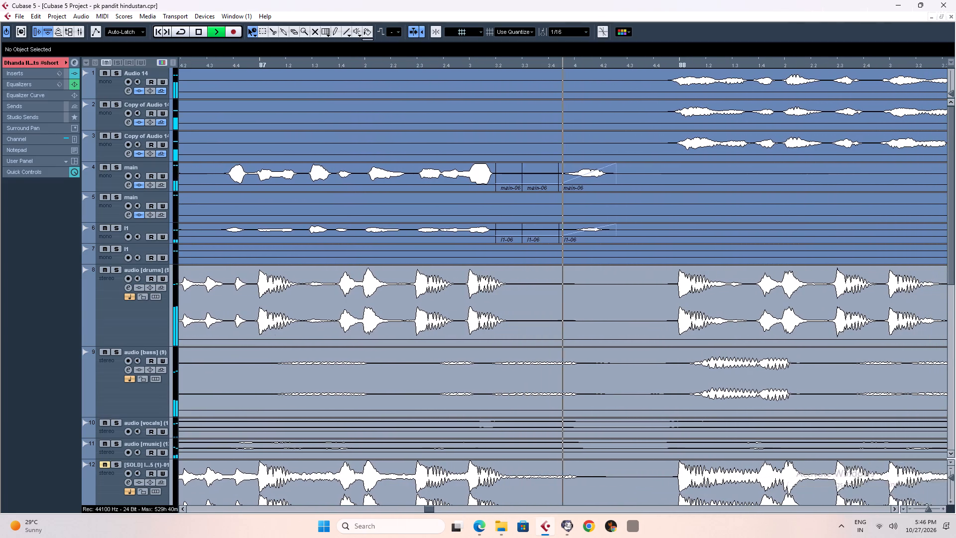
key("space")
type("g")
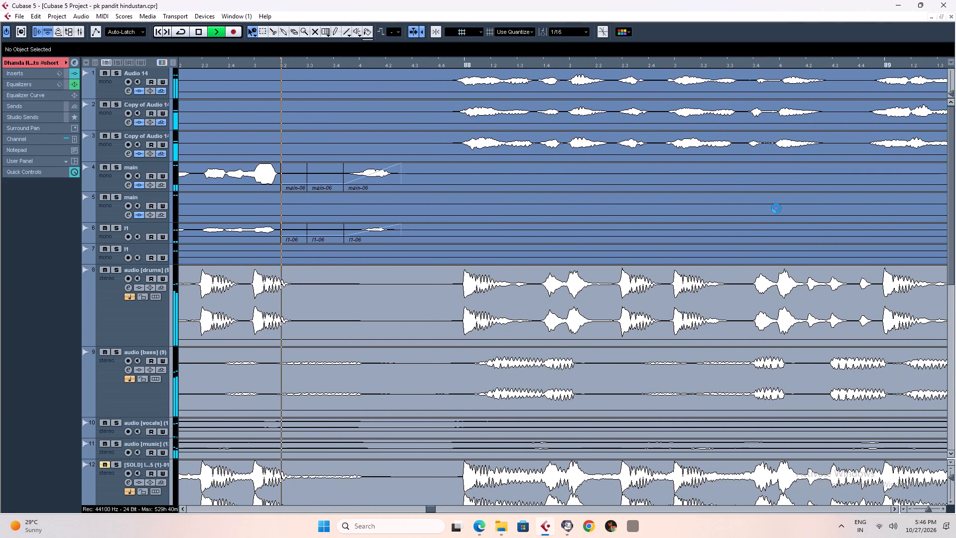
type("gggh")
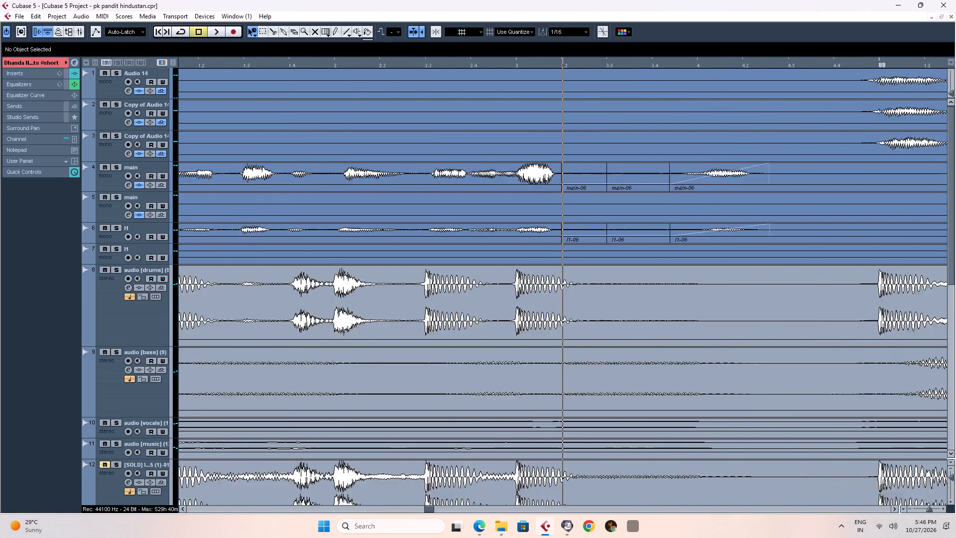
Briefly replay the full mix from about 87.2.3 to recheck the edited vocal ending.
key("g")
key("g")
key("g")
key("g")
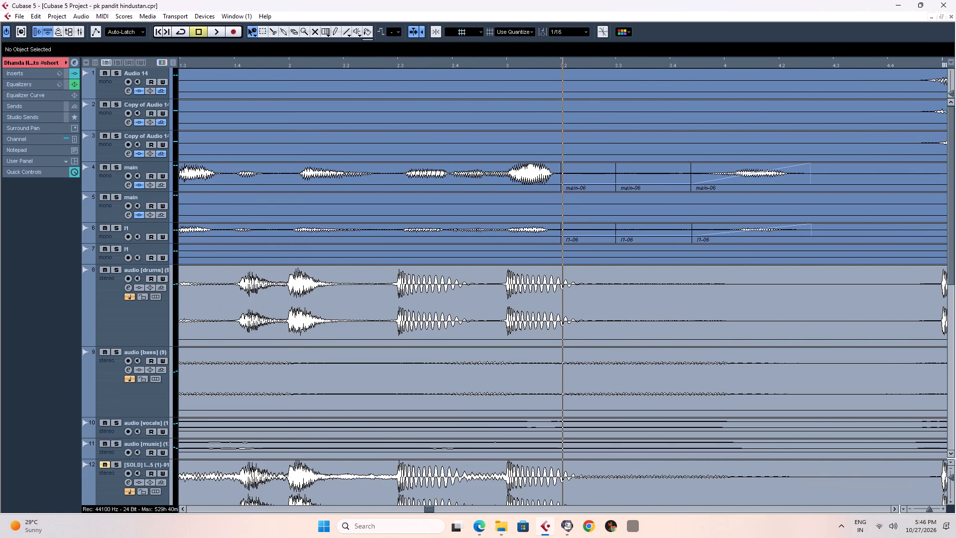
left_click(421, 68)
left_click(410, 67)
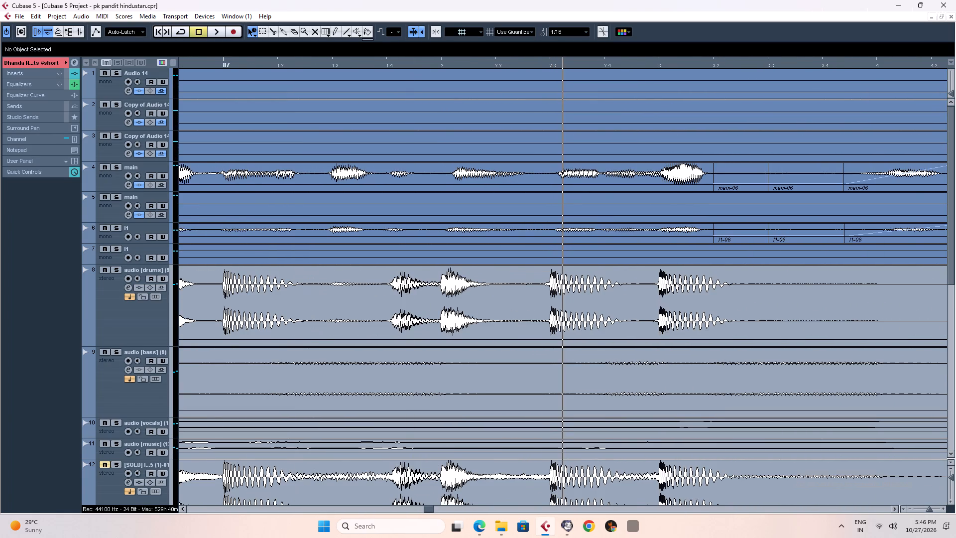
key("space")
key("space")
key("g")
key("g")
key("g")
key("g")
key("g")
key("g")
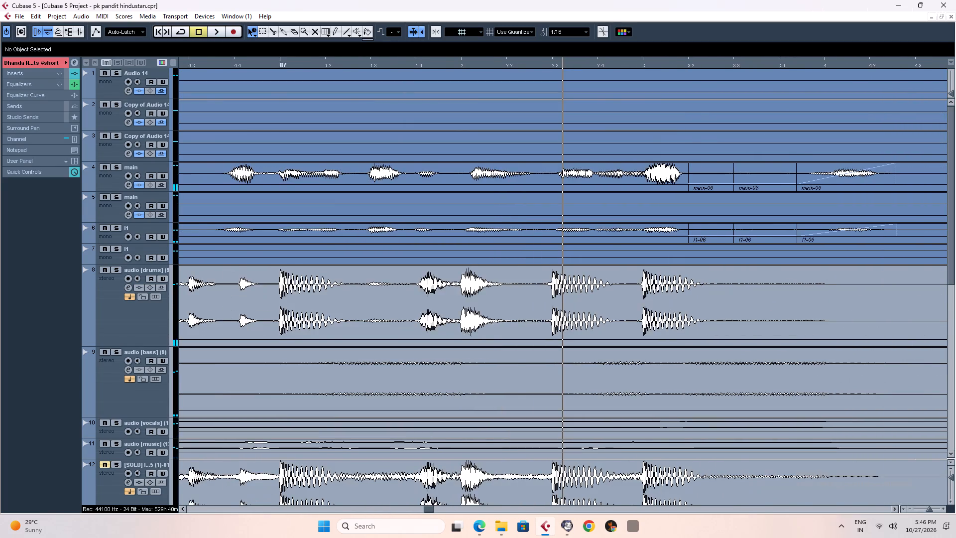
Select the two short quiet pieces on both tracks 4 and 6, and place the cursor at their start, 87.3.2.
left_click(623, 169)
left_click(637, 177)
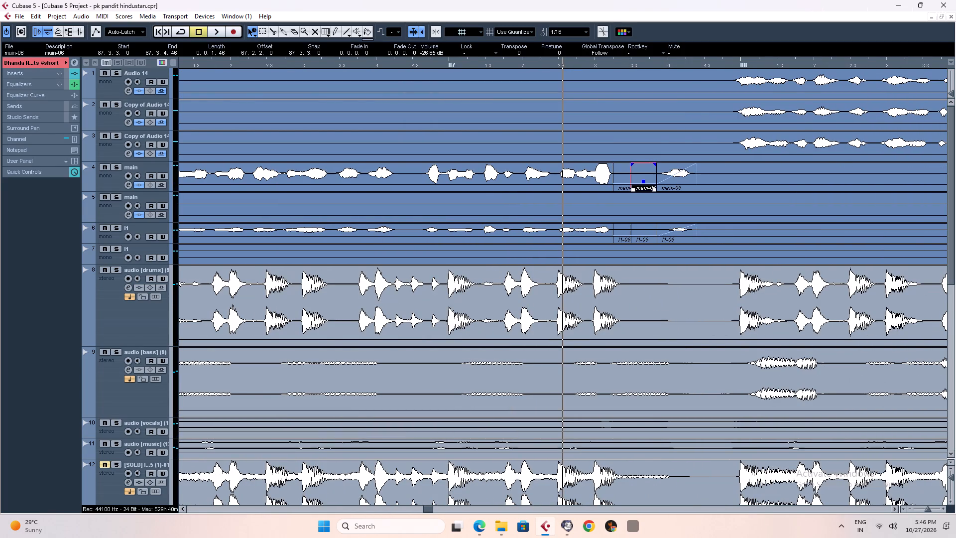
left_click(625, 176, "ctrl")
left_click(618, 230, "ctrl")
left_click(643, 232, "ctrl")
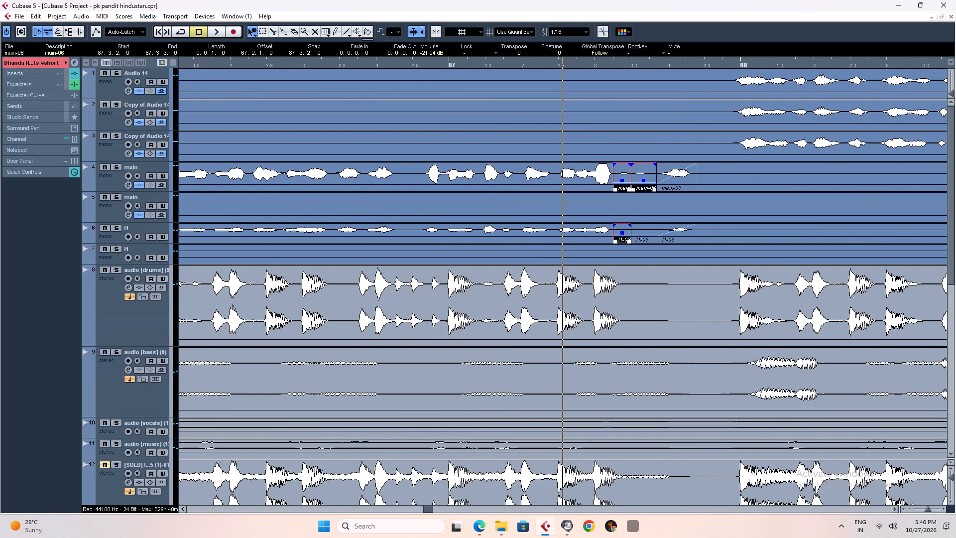
left_click(650, 236, "ctrl")
left_click(612, 64)
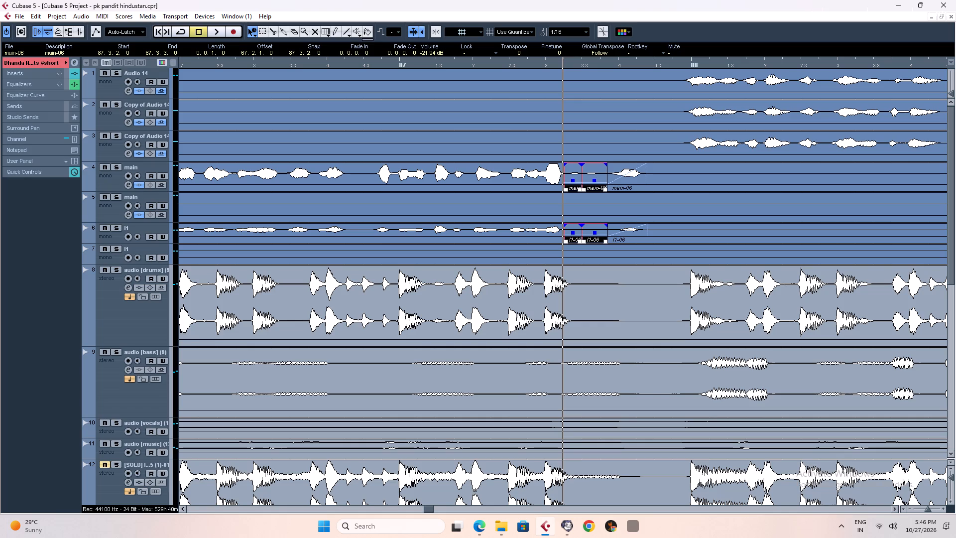
key("h")
key("h")
key("h")
key("h")
key("h")
key("h")
key("h")
key("h")
key("h")
key("h")
key("h")
key("h")
key("h")
key("h")
key("h")
key("h")
key("h")
key("h")
key("h")
key("h")
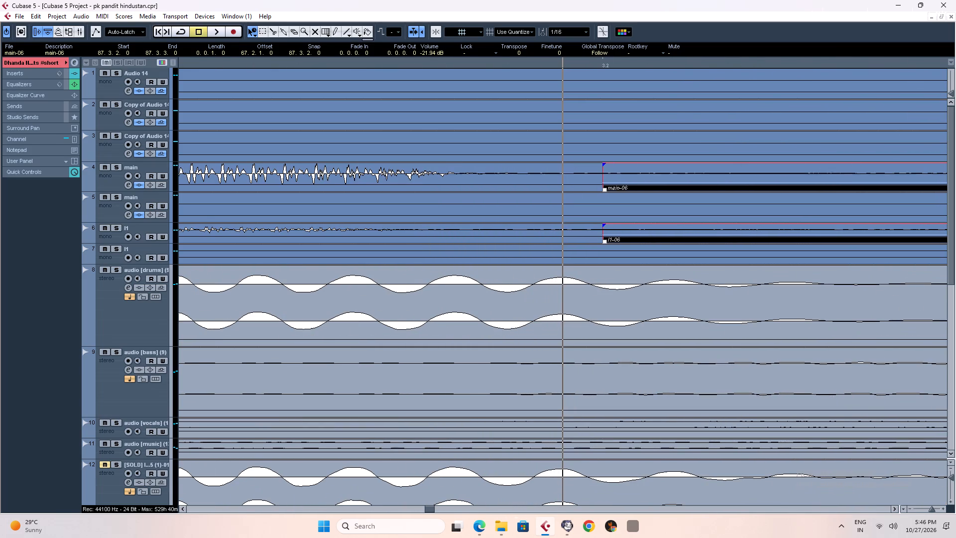
left_click(602, 62)
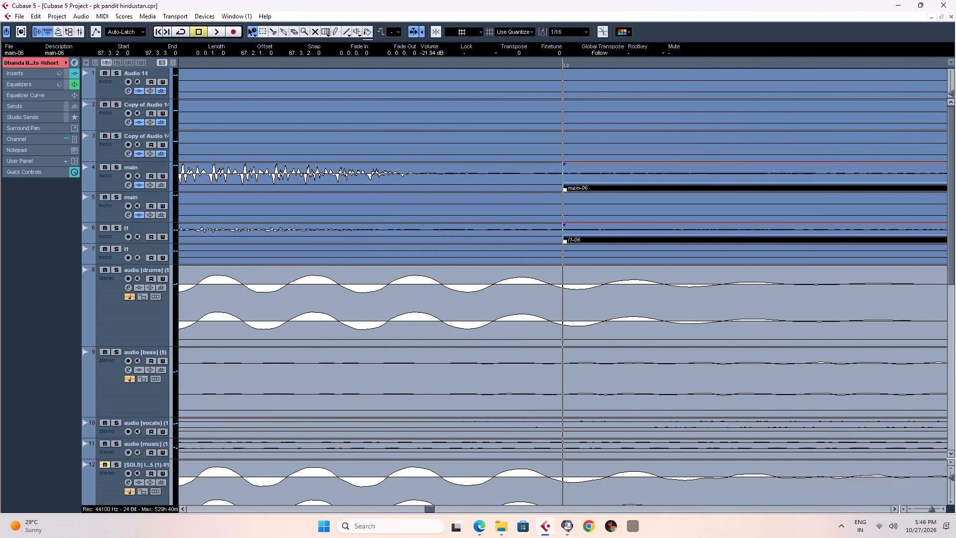
key("h")
key("g")
key("g")
key("g")
key("g")
key("g")
key("g")
key("g")
key("g")
key("g")
key("g")
key("g")
key("g")
key("g")
key("g")
key("g")
key("g")
key("g")
key("g")
key("g")
key("g")
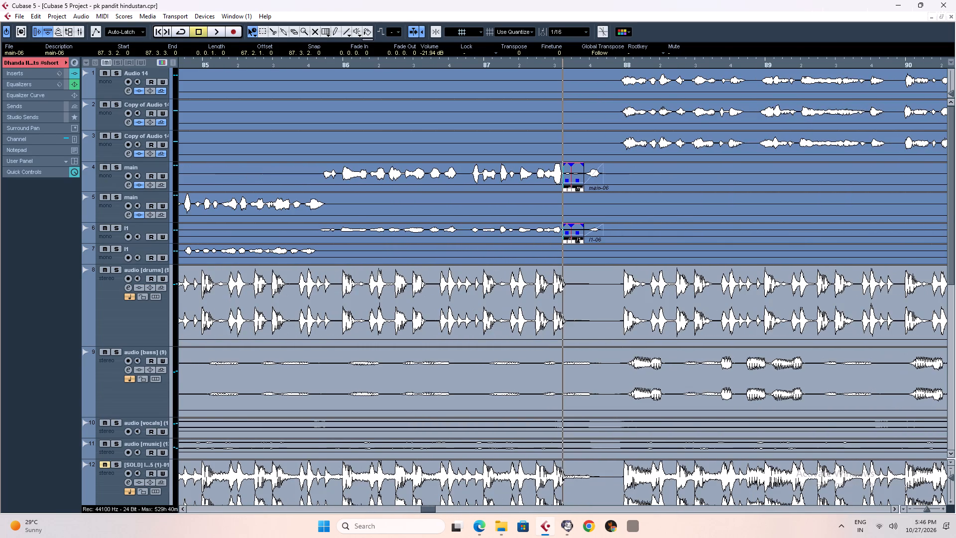
Duplicate track 7 to add another vocal track directly below it.
left_click(951, 209)
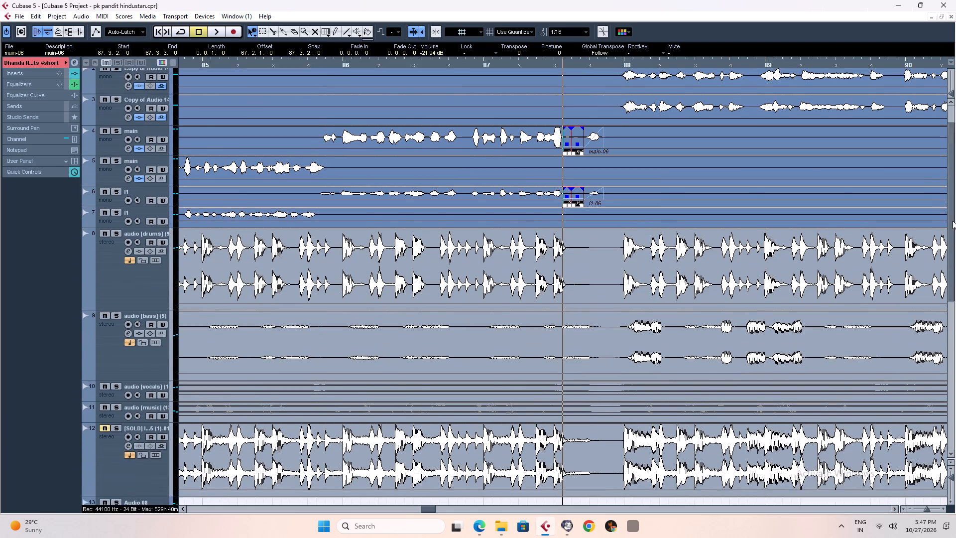
left_click(114, 258)
right_click(114, 258)
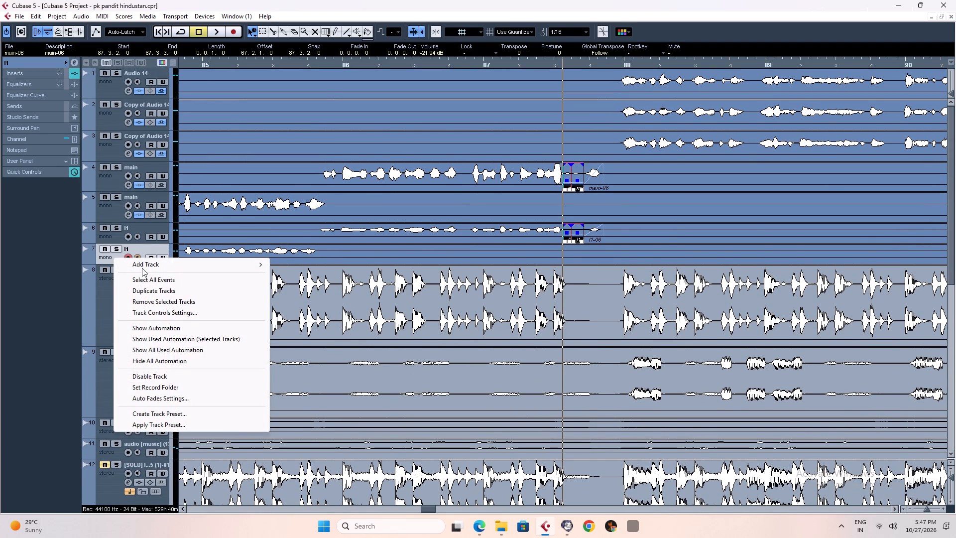
right_click(142, 227)
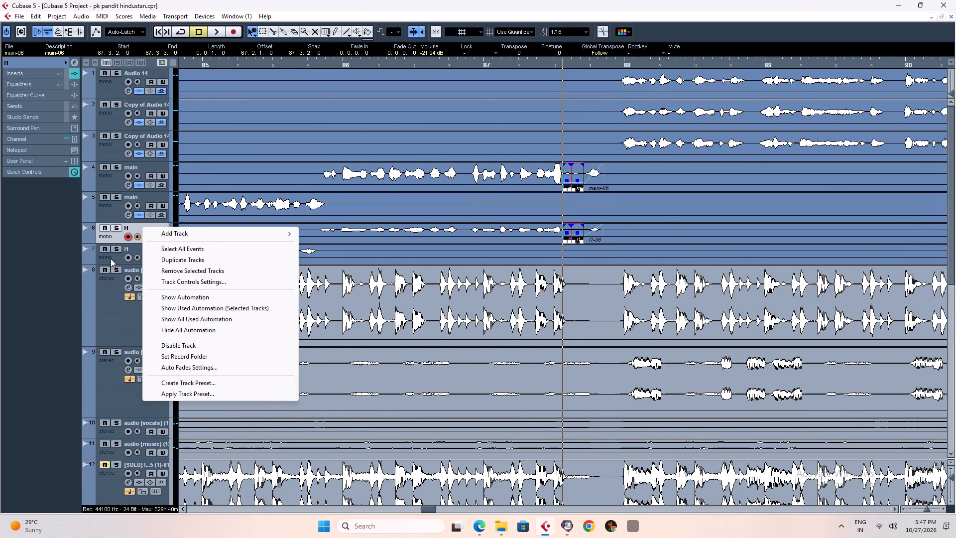
left_click(111, 259)
left_click(110, 258)
right_click(110, 258)
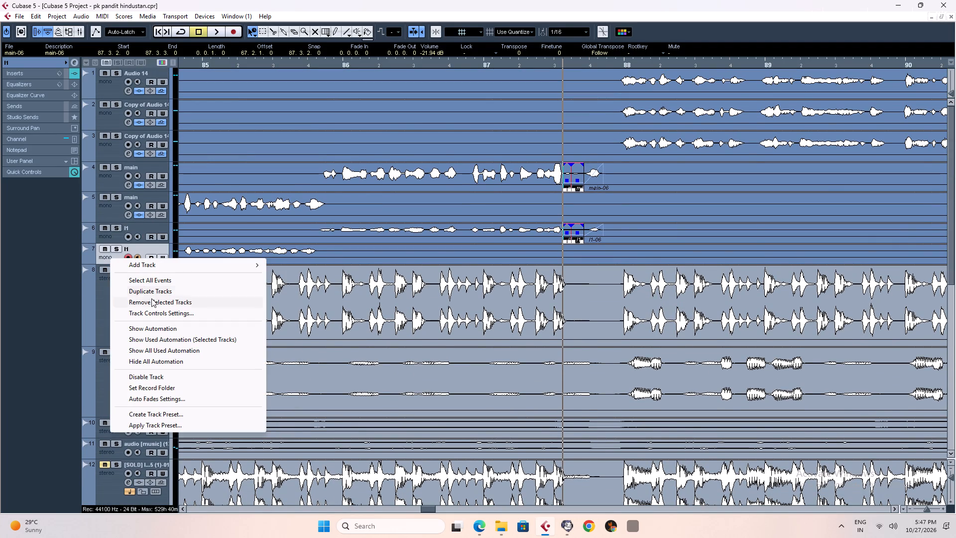
left_click(156, 292)
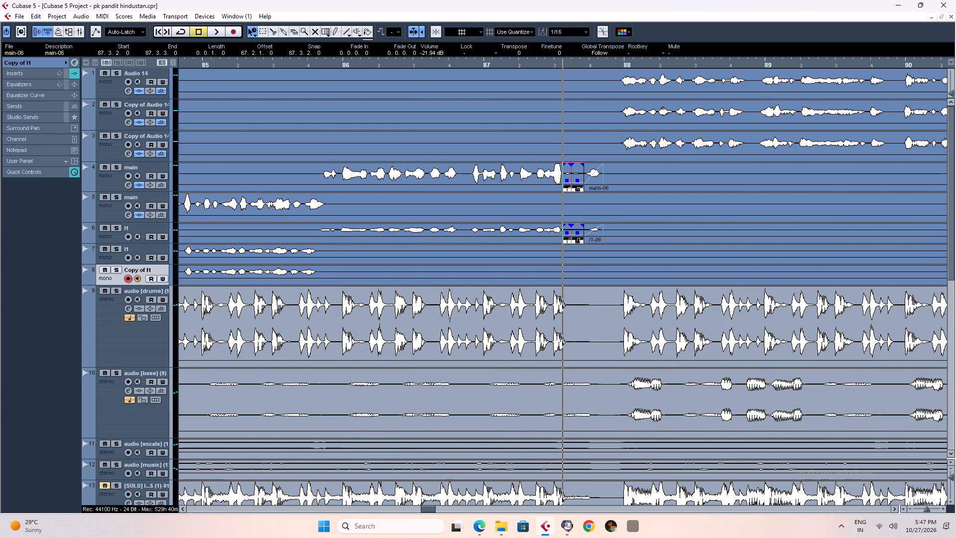
Delete the copied vocal clip from the new duplicate track 8, leaving the track empty.
key("g")
key("g")
key("g")
key("g")
key("g")
key("g")
key("g")
key("g")
key("g")
key("g")
key("g")
key("g")
key("g")
key("g")
key("g")
key("g")
key("g")
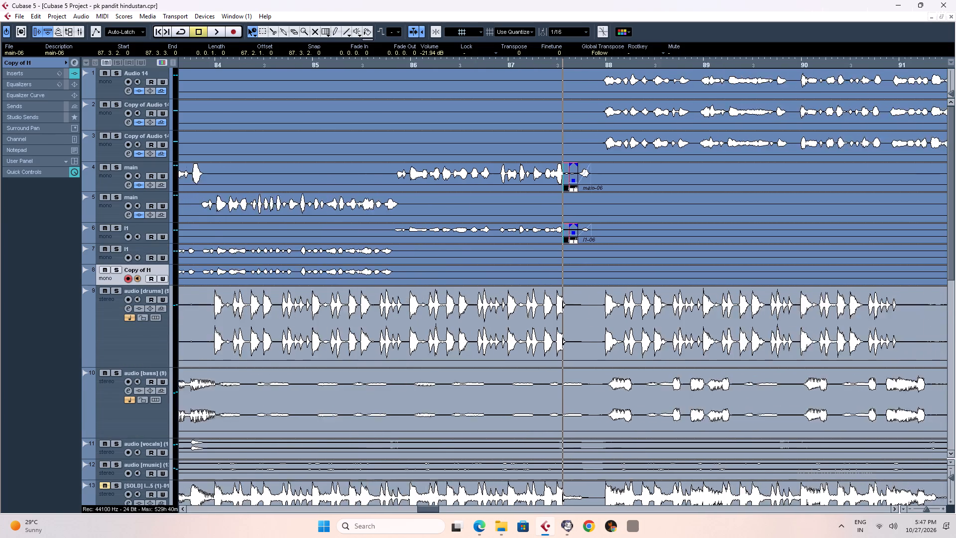
left_click(524, 271)
key("g")
key("g")
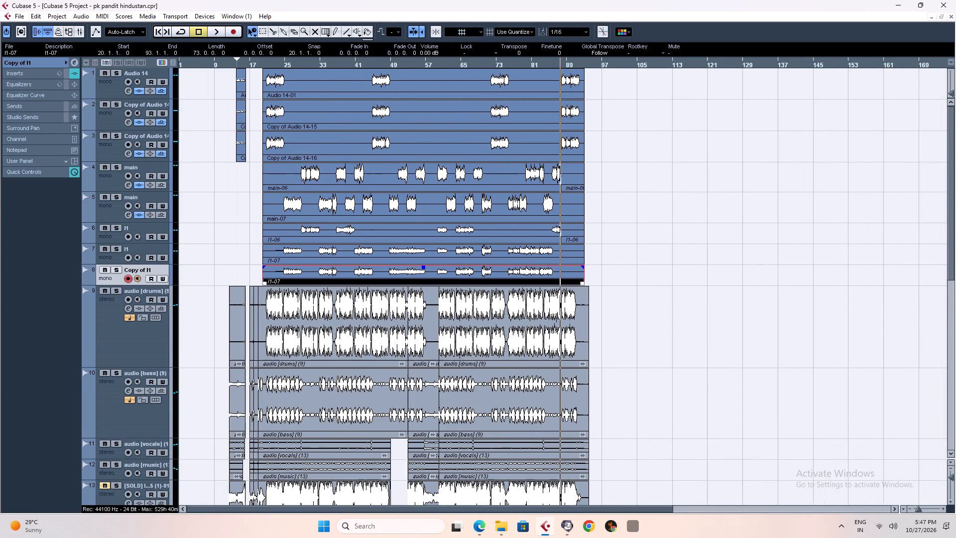
key("Delete")
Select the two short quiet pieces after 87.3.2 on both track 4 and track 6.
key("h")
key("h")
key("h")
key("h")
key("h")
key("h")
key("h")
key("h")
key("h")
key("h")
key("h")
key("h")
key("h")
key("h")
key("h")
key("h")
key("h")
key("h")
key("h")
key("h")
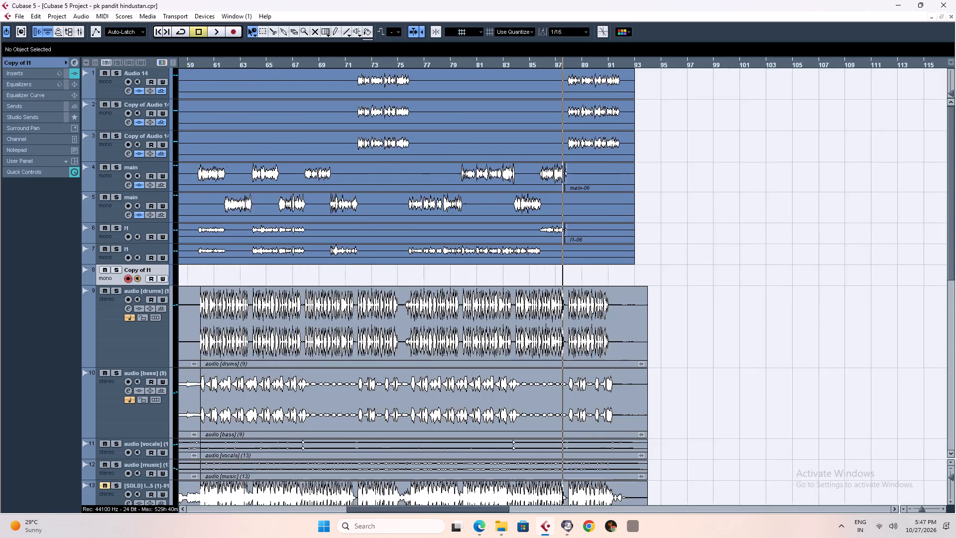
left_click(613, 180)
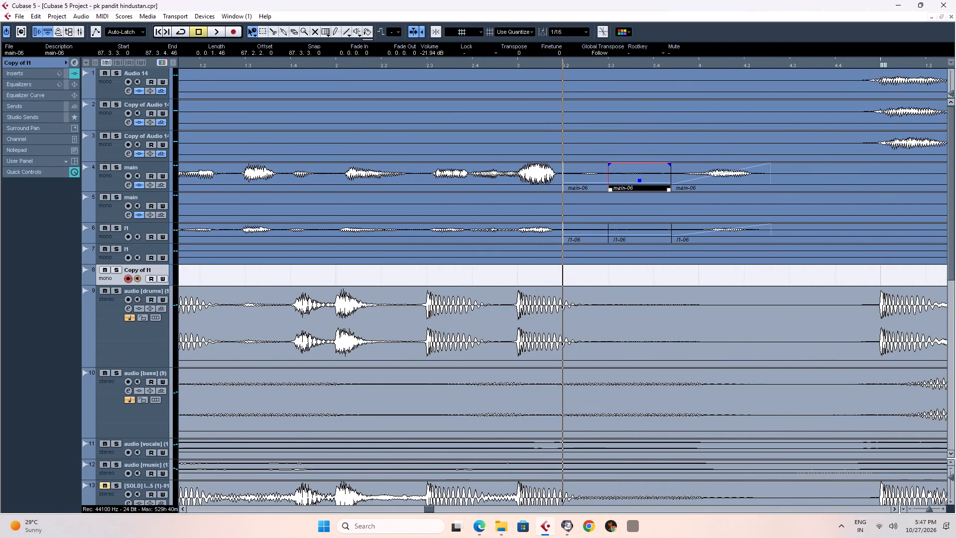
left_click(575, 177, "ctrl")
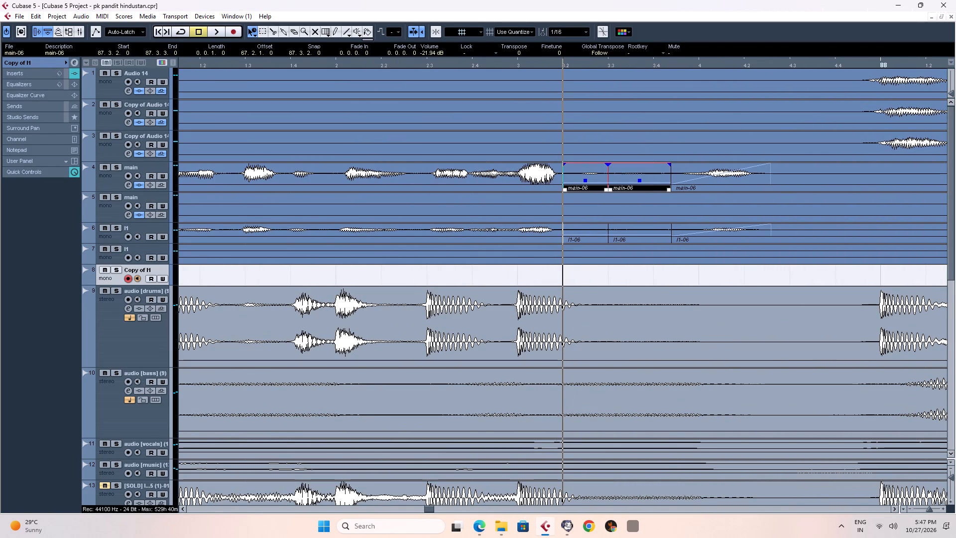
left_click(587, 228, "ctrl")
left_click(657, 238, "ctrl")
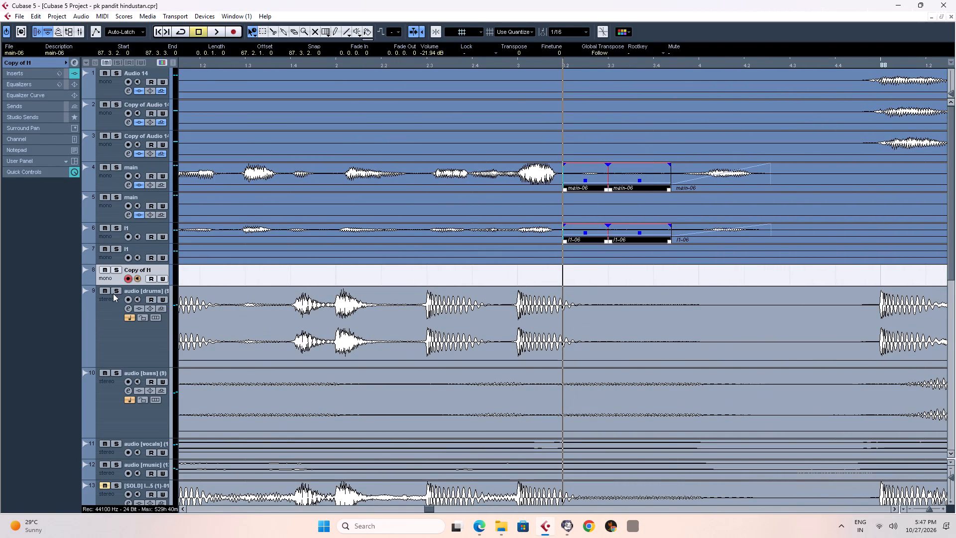
Duplicate the empty track 8 to add a second empty vocal track below it.
right_click(107, 279)
left_click(142, 314)
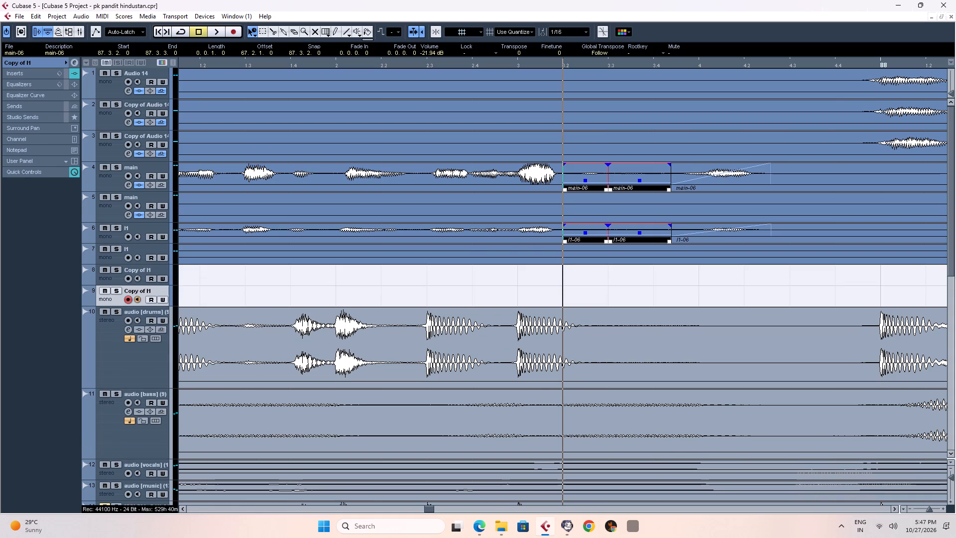
Move the two short main-06 pieces from track 4 down to empty track 8, keeping them at about 87.3.2.
left_click(642, 280)
left_click(577, 179)
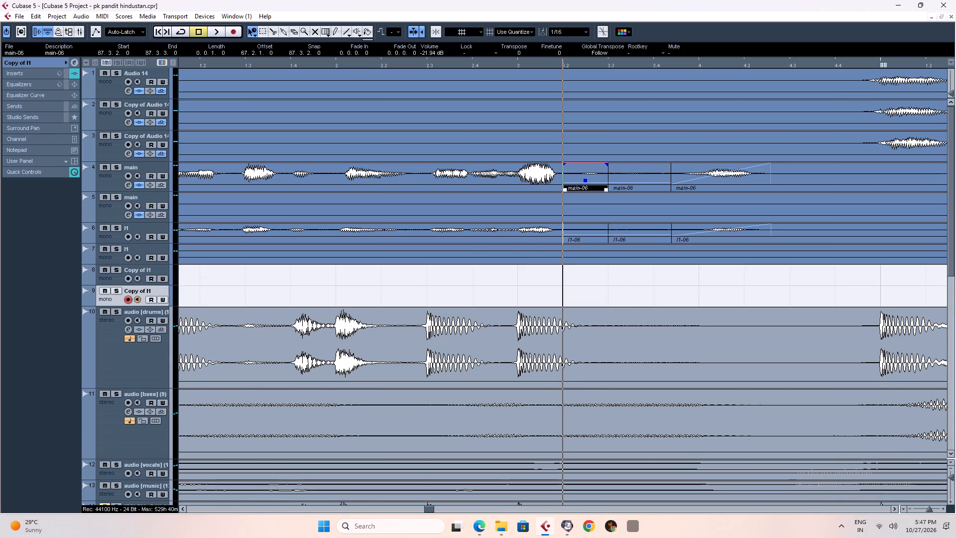
left_click(626, 176, "ctrl")
left_click_drag(582, 179, 584, 262)
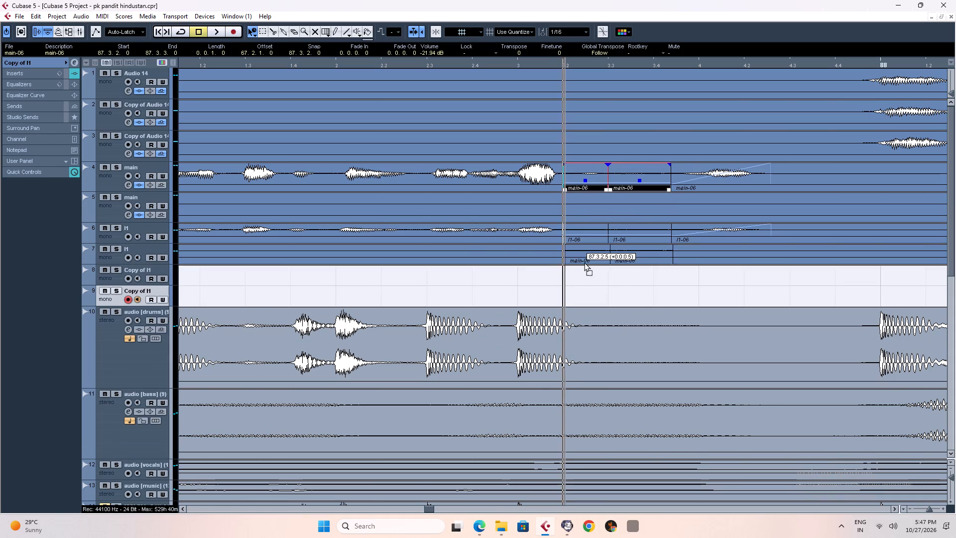
left_click_drag(584, 262, 581, 268)
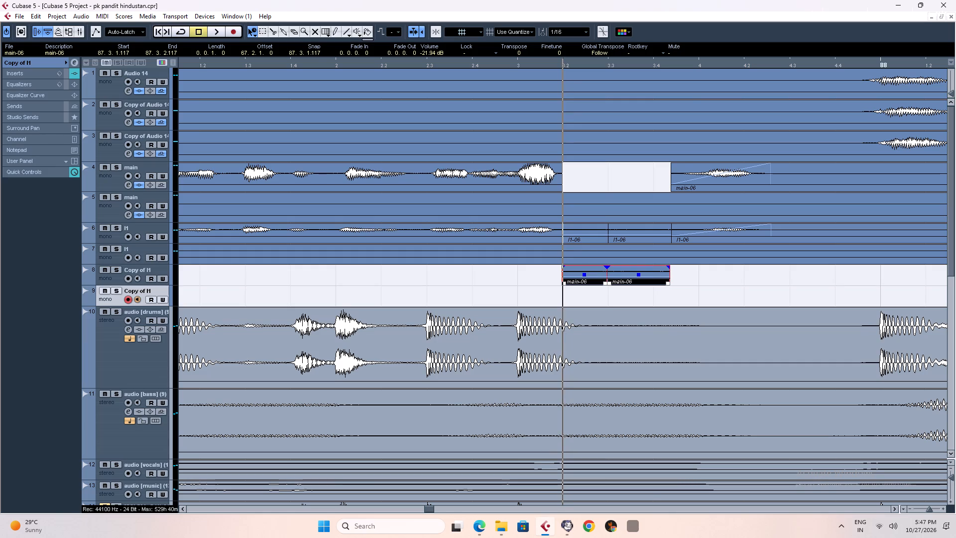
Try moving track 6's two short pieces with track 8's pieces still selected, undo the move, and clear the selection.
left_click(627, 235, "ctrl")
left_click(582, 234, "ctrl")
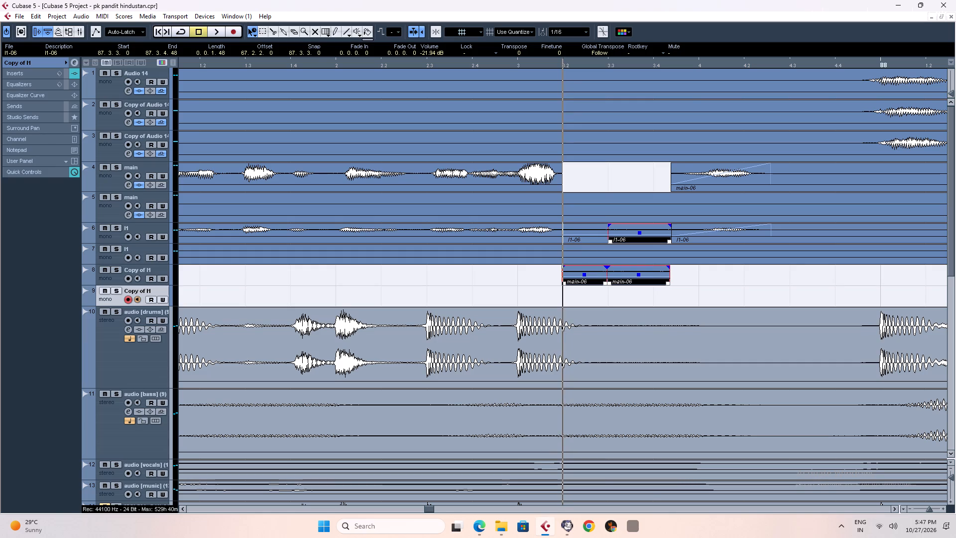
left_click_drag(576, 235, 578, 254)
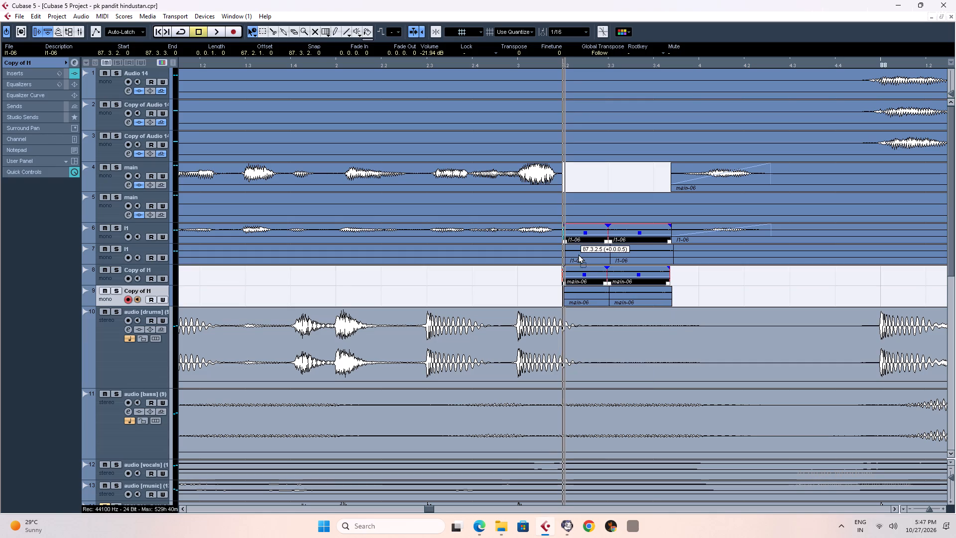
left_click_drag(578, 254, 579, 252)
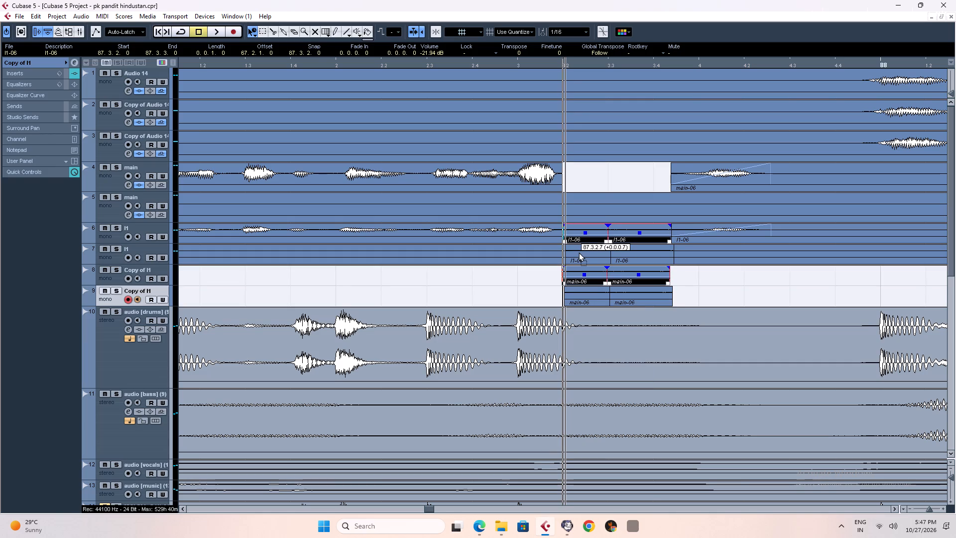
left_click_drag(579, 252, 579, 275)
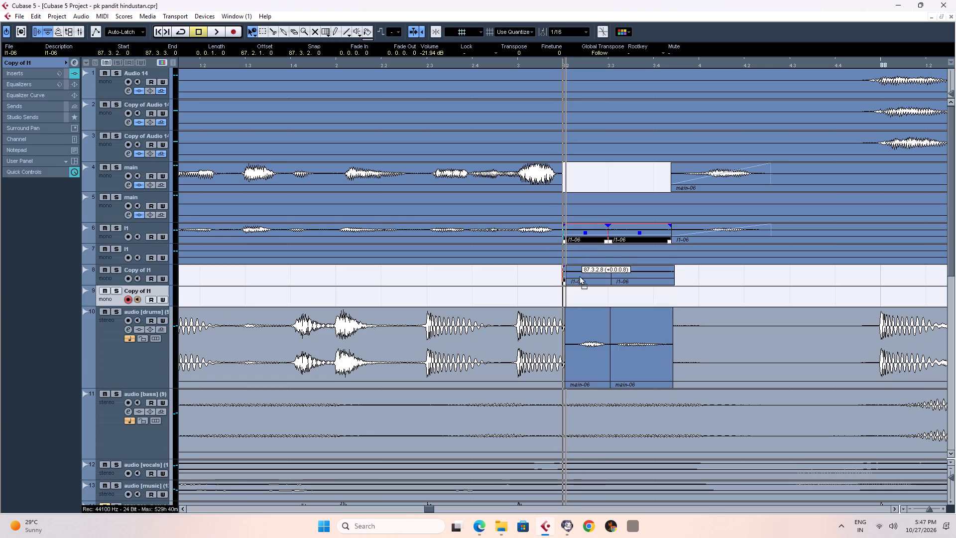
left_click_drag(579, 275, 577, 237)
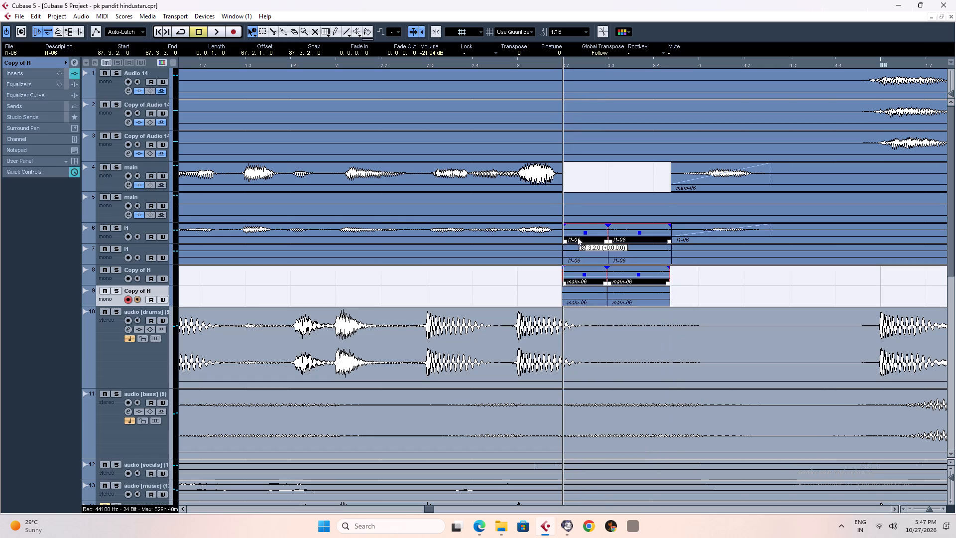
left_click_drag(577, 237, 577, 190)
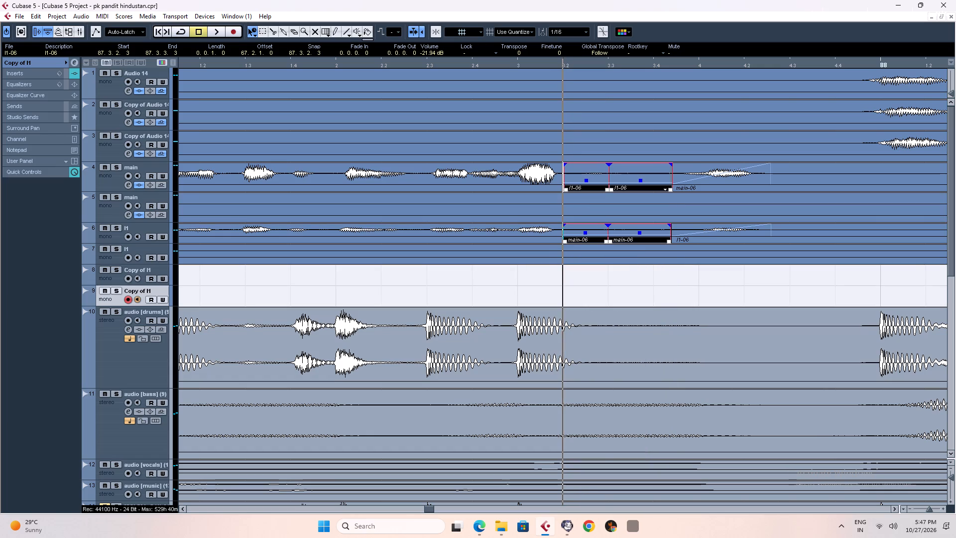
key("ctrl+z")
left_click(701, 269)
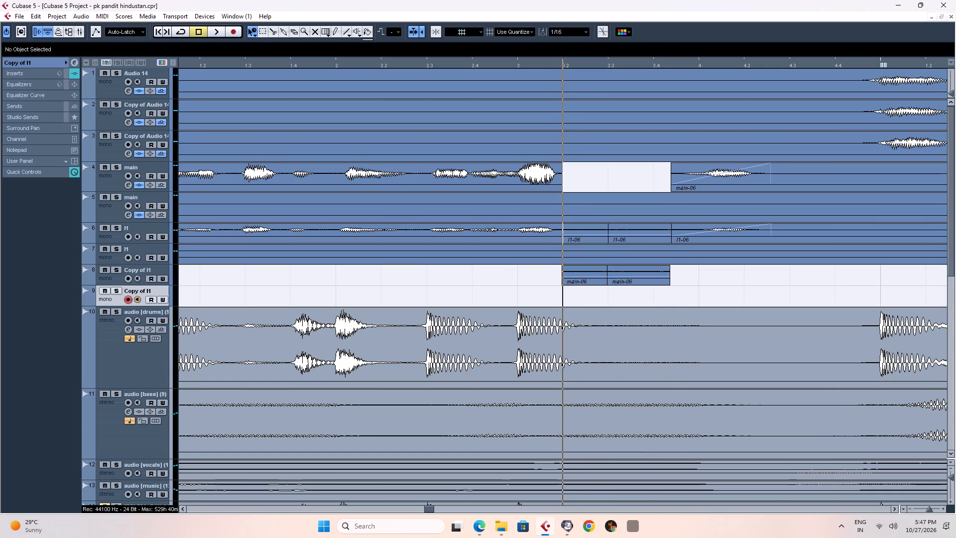
Move only the two short pieces from track 6 down to empty track 9, keeping their start at 87.3.2.
left_click(639, 234, "ctrl")
left_click(627, 237, "ctrl")
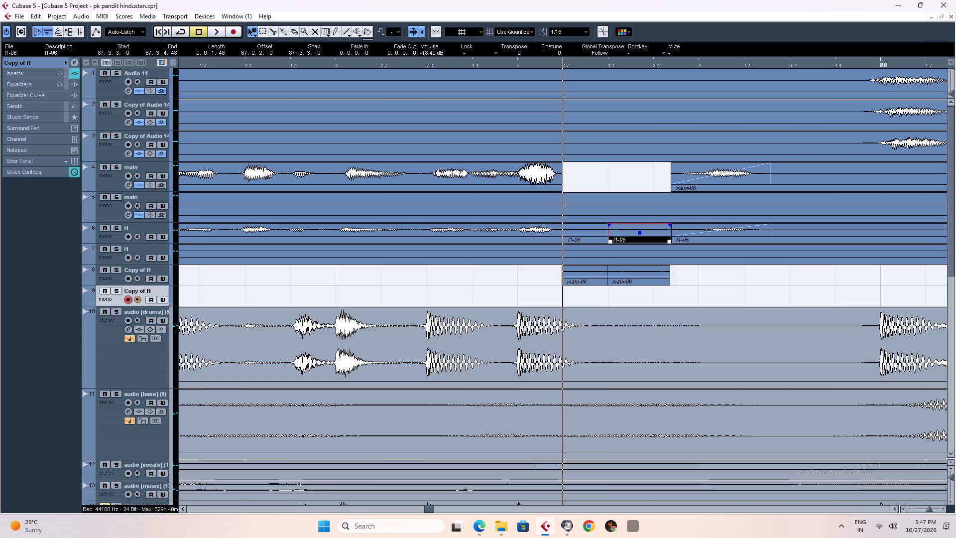
left_click(586, 238, "ctrl")
left_click_drag(581, 237, 581, 288)
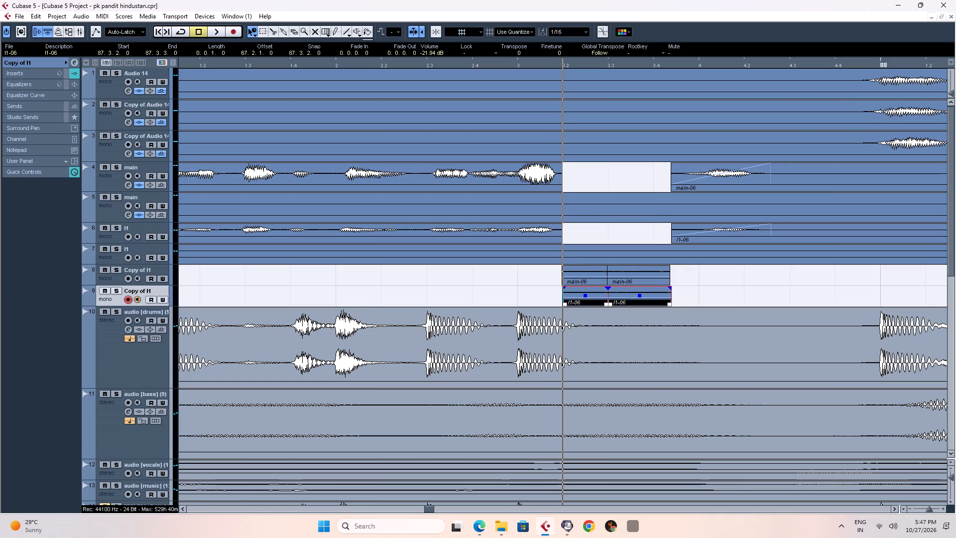
Compare the starts of the short pieces on tracks 8 and 9 near 87.3.2 and turn on Snap.
key("h")
key("h")
key("h")
key("h")
key("h")
key("h")
key("h")
key("h")
key("h")
key("h")
key("h")
key("h")
key("h")
key("h")
key("h")
key("h")
key("h")
key("h")
key("h")
key("h")
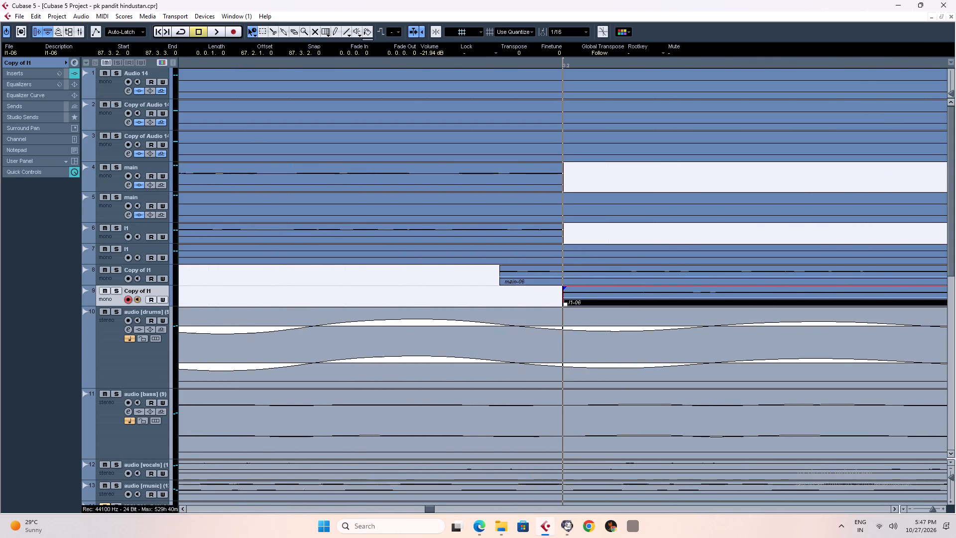
key("g")
key("g")
key("g")
key("g")
key("g")
key("g")
left_click(432, 33)
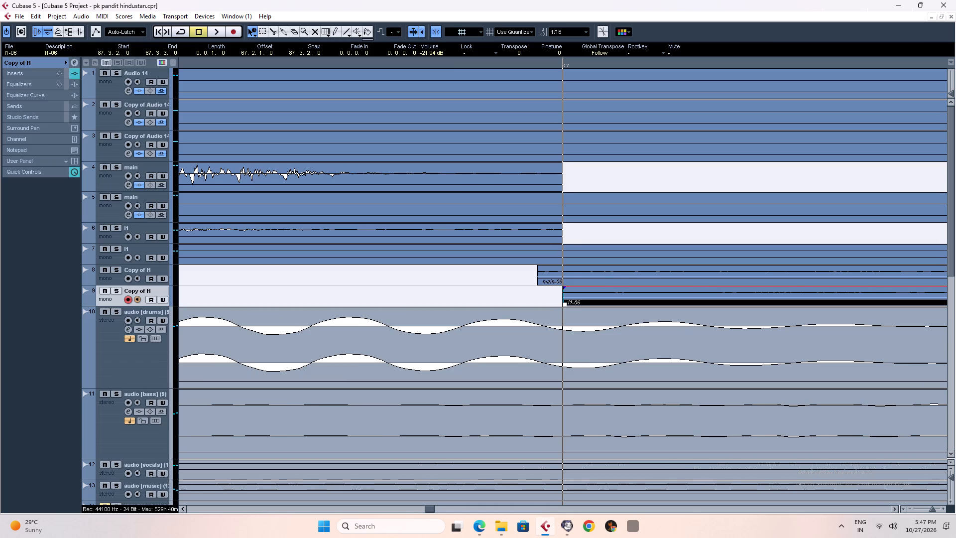
Align the two short main-06 pieces on track 8 so they start exactly at 87.3.2.
key("g")
key("g")
key("g")
key("g")
key("g")
key("g")
key("g")
key("g")
key("g")
key("g")
key("g")
key("g")
key("g")
key("g")
key("g")
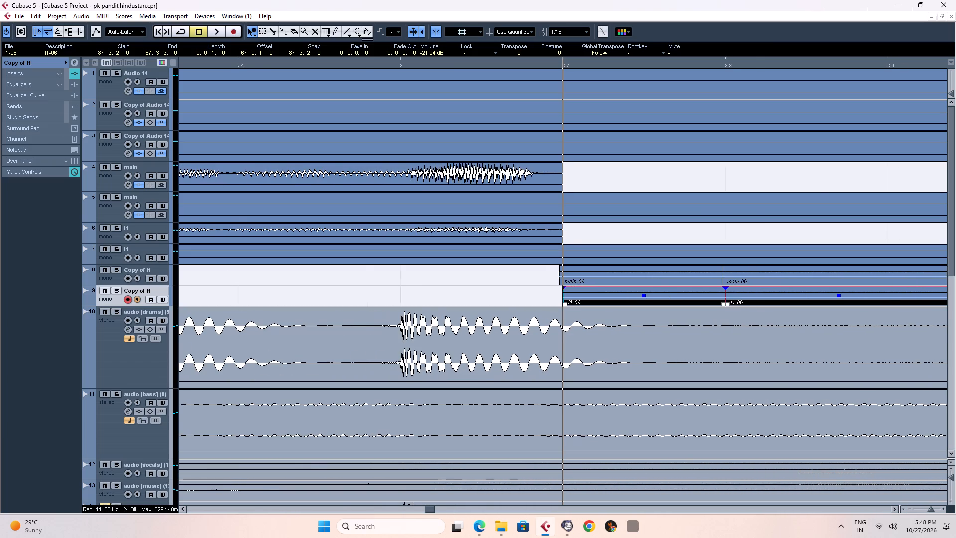
left_click_drag(610, 298, 618, 296)
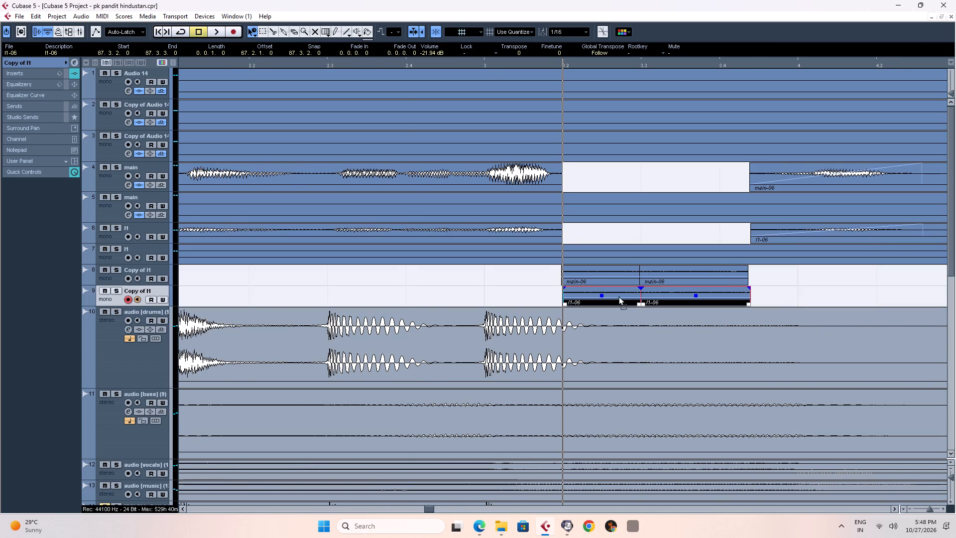
left_click_drag(618, 296, 616, 297)
left_click_drag(767, 277, 741, 279)
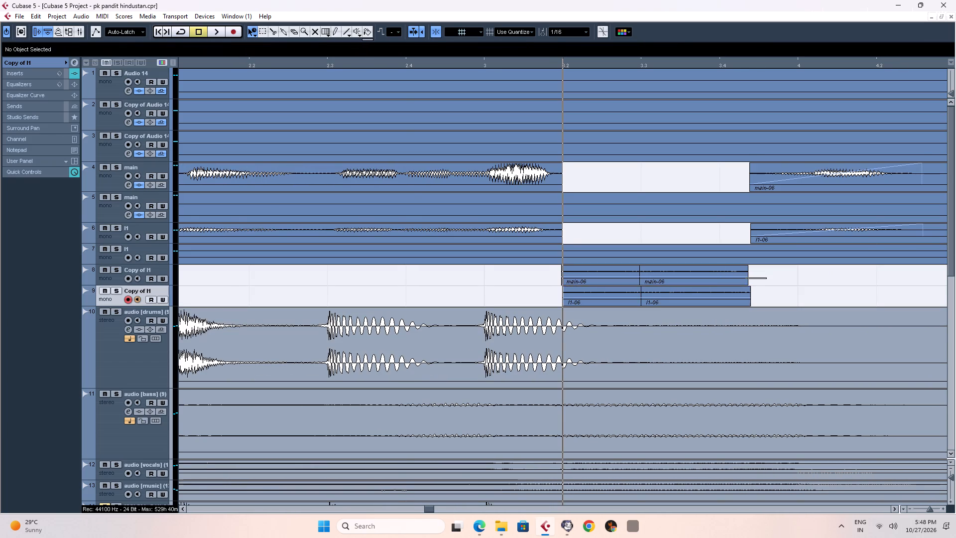
left_click_drag(741, 279, 606, 282)
left_click_drag(580, 277, 589, 277)
Solo tracks 8 and 9 and audition their short bar 87 pieces, replaying from shortly before them.
key("g")
key("g")
key("g")
key("g")
key("g")
key("g")
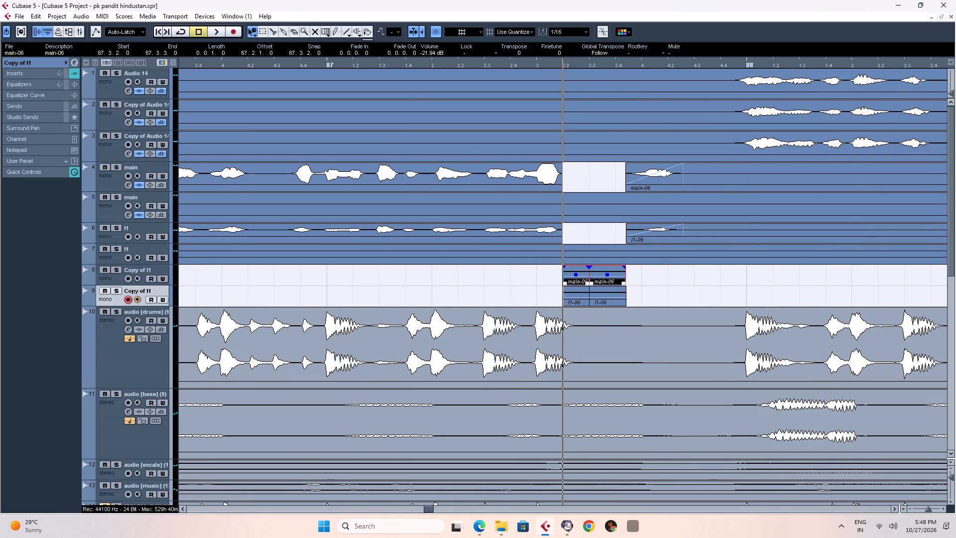
left_click(118, 281)
double_click(118, 275)
left_click(118, 289)
key("space")
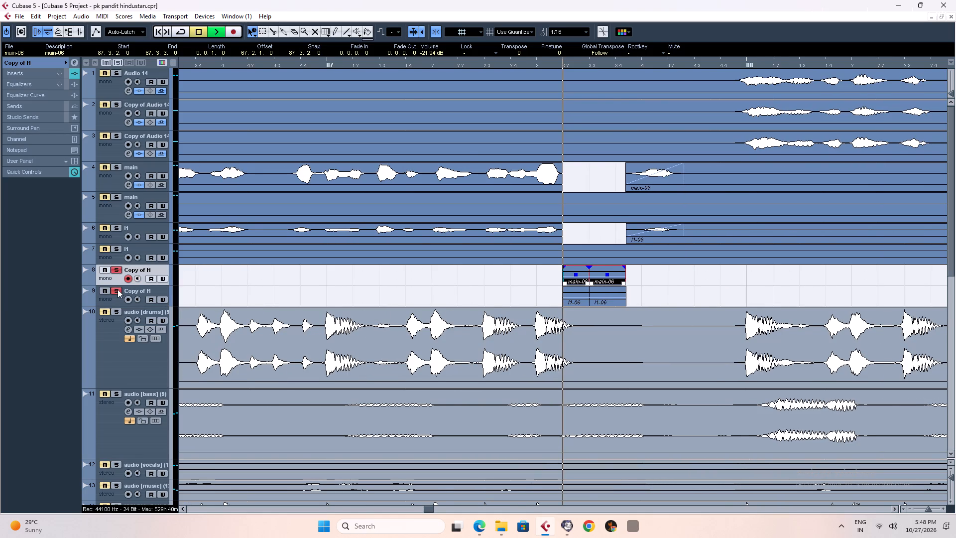
key("space")
key("space")
key("space")
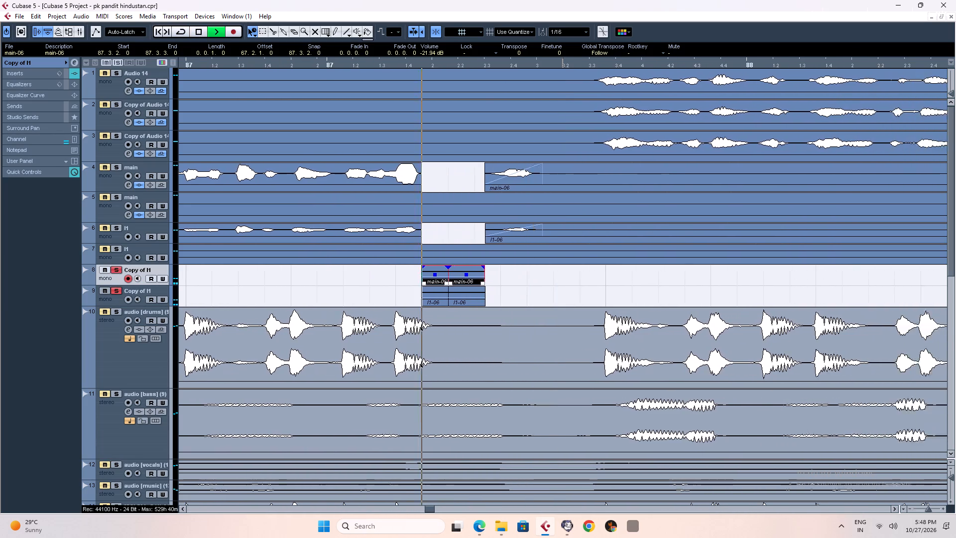
left_click(507, 67)
key("space")
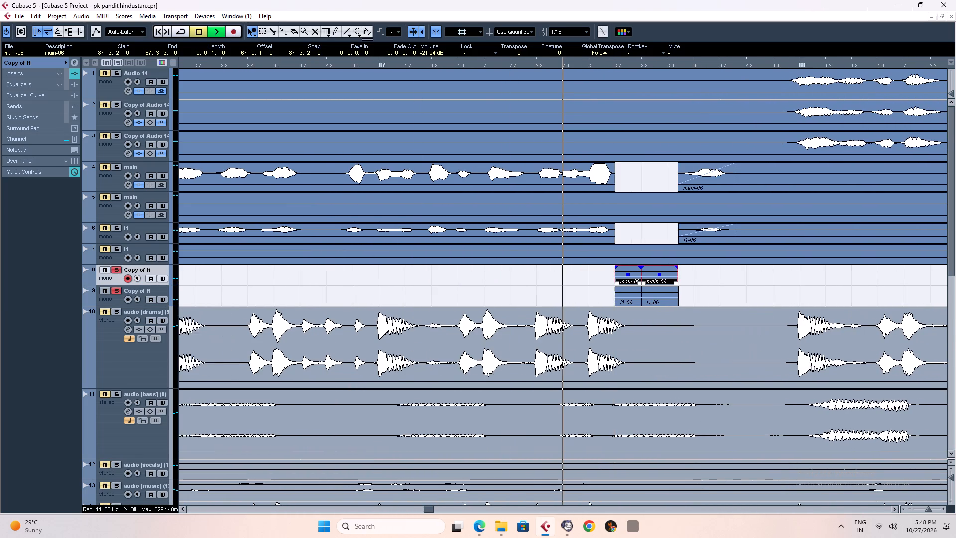
key("space")
key("space")
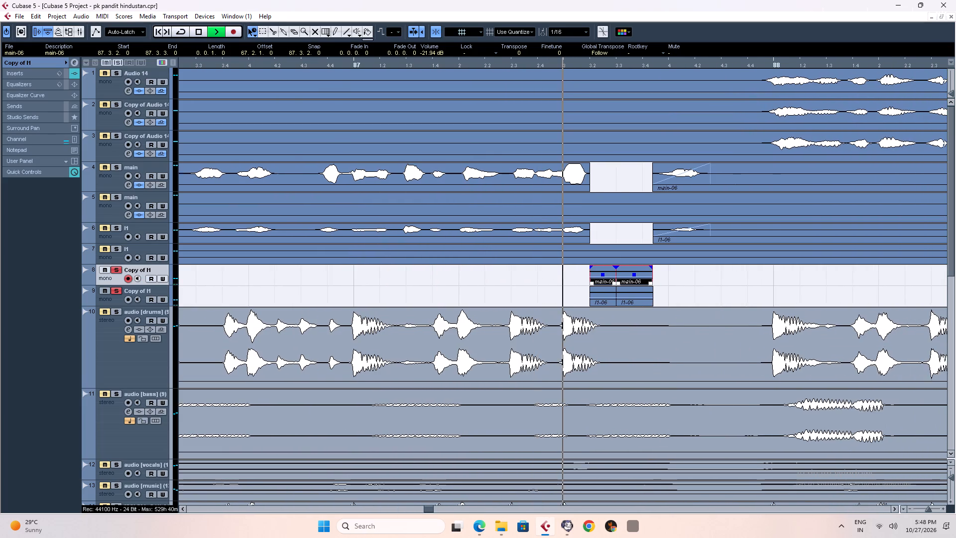
key("space")
key("space")
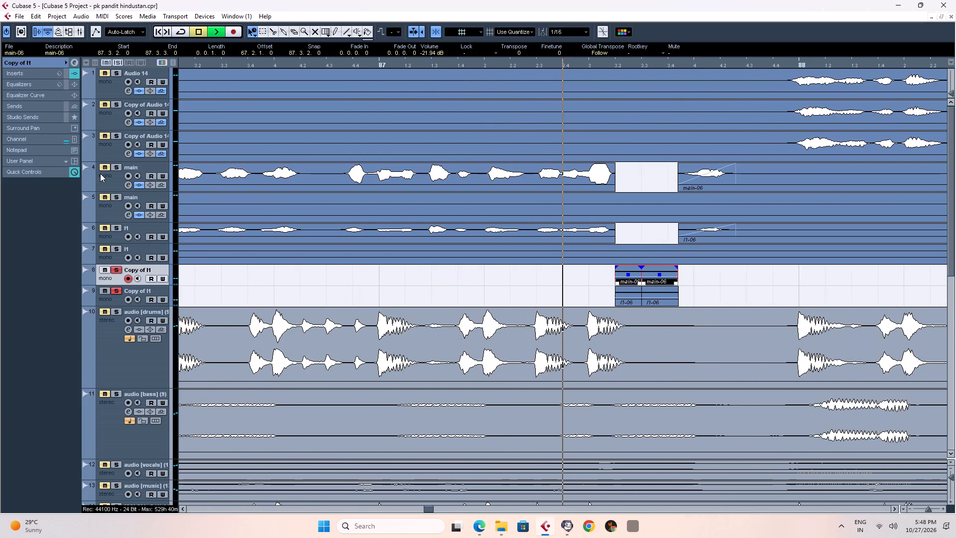
key("space")
key("space")
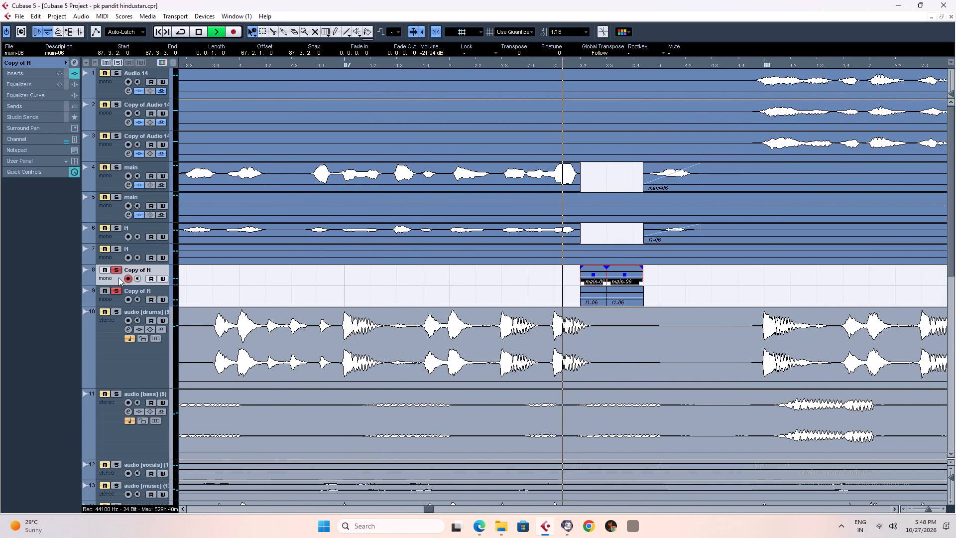
key("space")
Unsolo tracks 8 and 9 and listen to the bar 87 passage in the full mix.
left_click(113, 271)
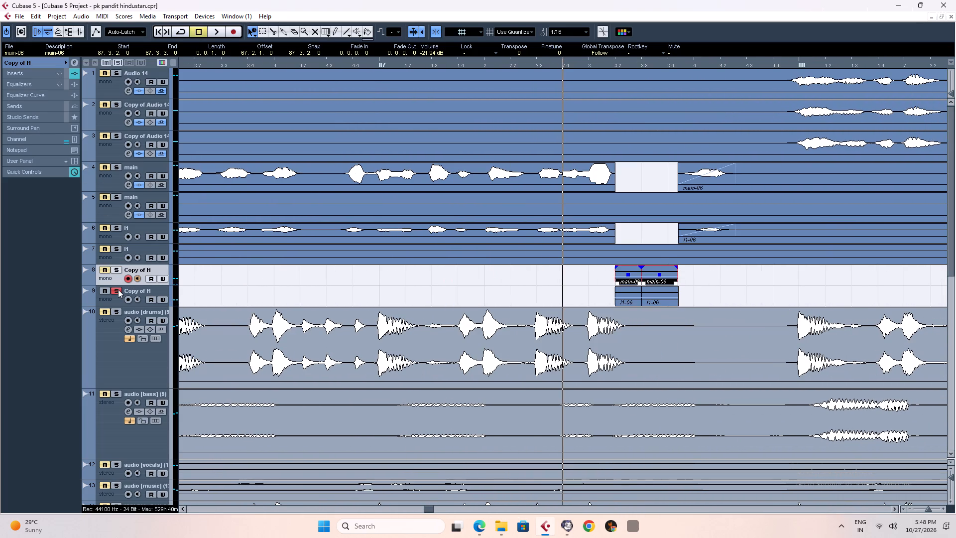
left_click(118, 289)
key("space")
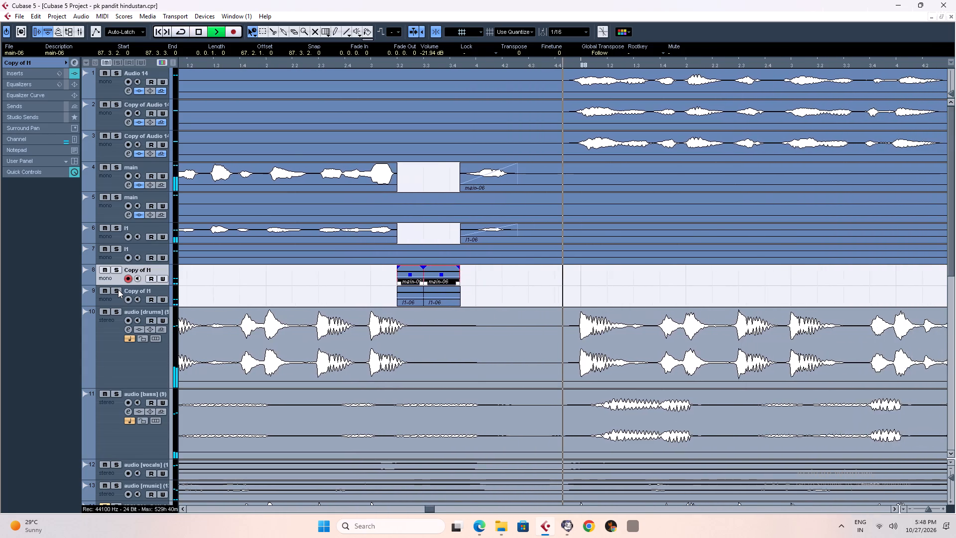
key("space")
key("space")
key("space")
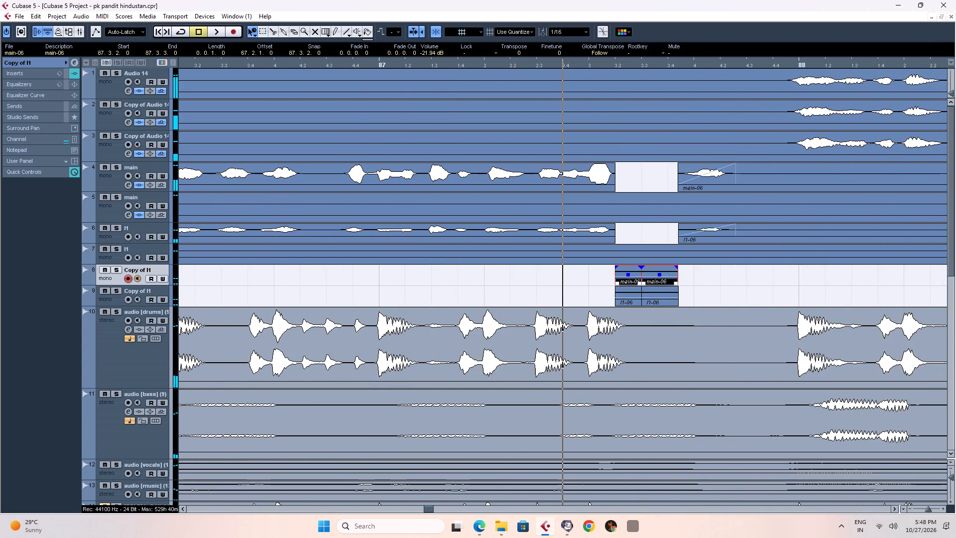
left_click(445, 65)
key("space")
key("g")
key("g")
key("g")
key("g")
key("g")
key("g")
key("g")
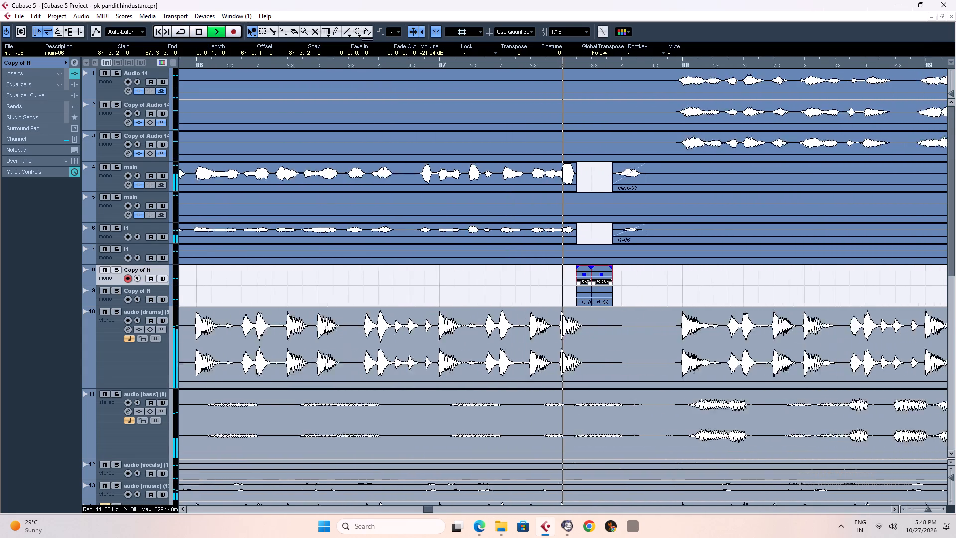
key("space")
Select all four short pieces on tracks 8 and 9 and raise their volume together, taking main-06 to -8.87 dB.
key("h")
key("h")
key("h")
key("h")
key("h")
key("h")
key("h")
key("h")
key("h")
key("h")
key("h")
key("h")
key("h")
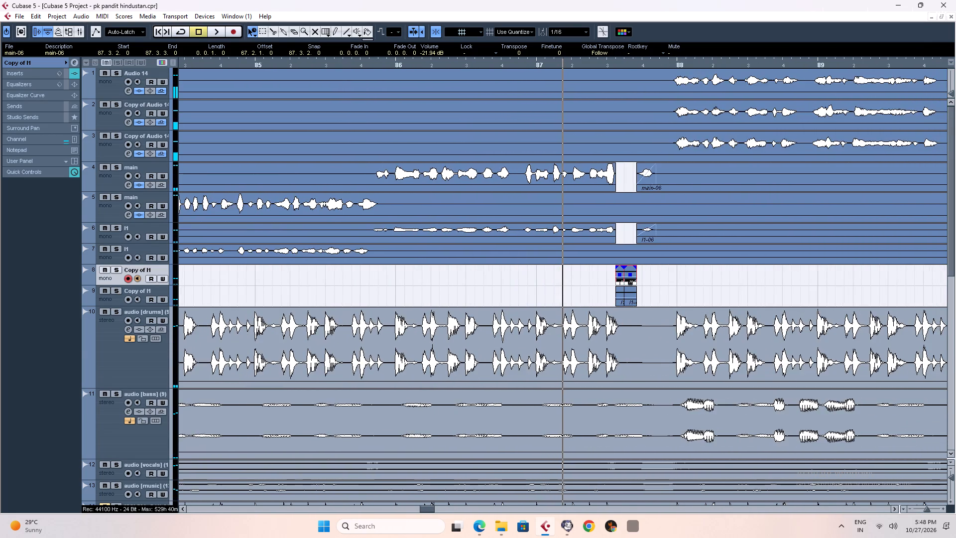
key("g")
key("g")
key("g")
key("g")
key("g")
key("g")
key("g")
key("g")
key("h")
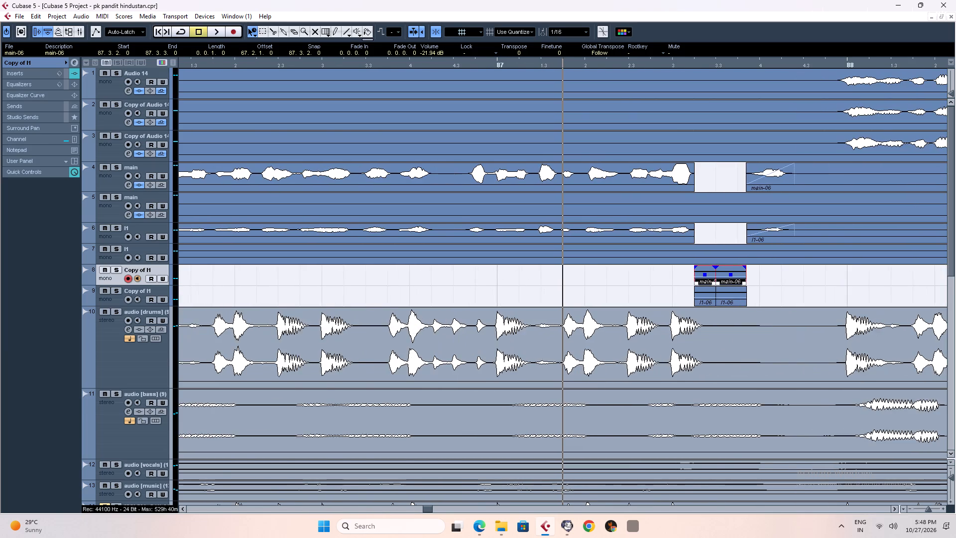
key("h")
key("h")
left_click_drag(848, 295, 742, 275)
left_click(804, 273)
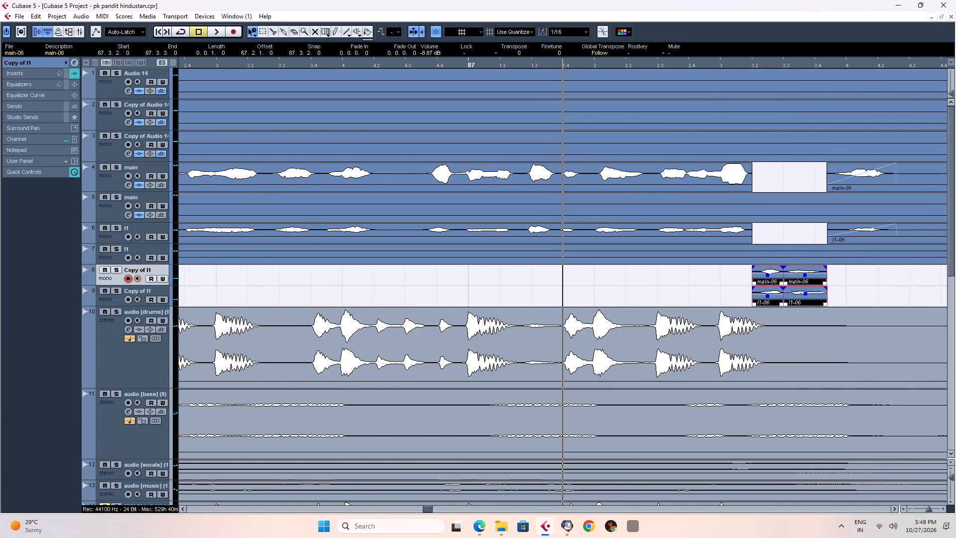
Equalize track 8 with a 12.4 dB low-shelf boost at 1412 Hz and a -24.0 dB parametric cut at 4077 Hz.
left_click(74, 61)
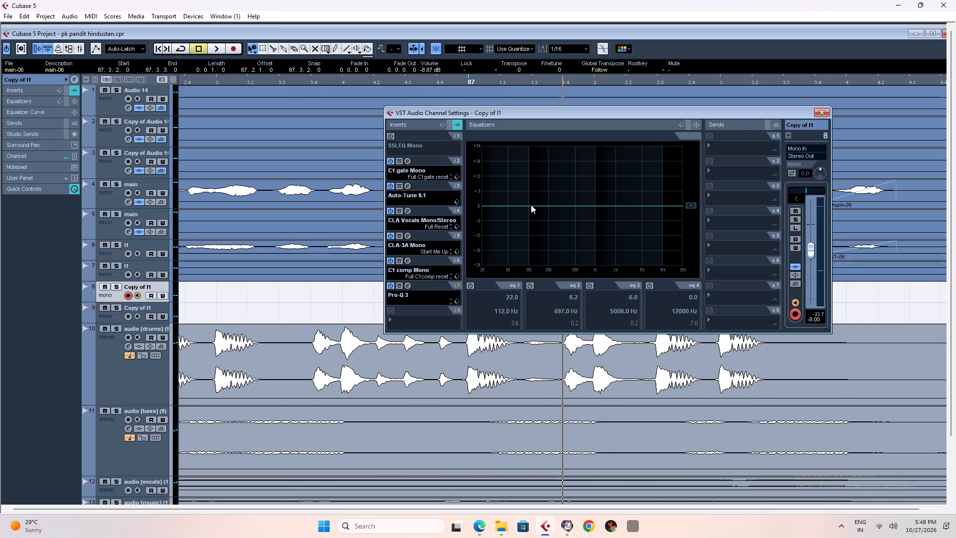
left_click_drag(523, 204, 596, 173)
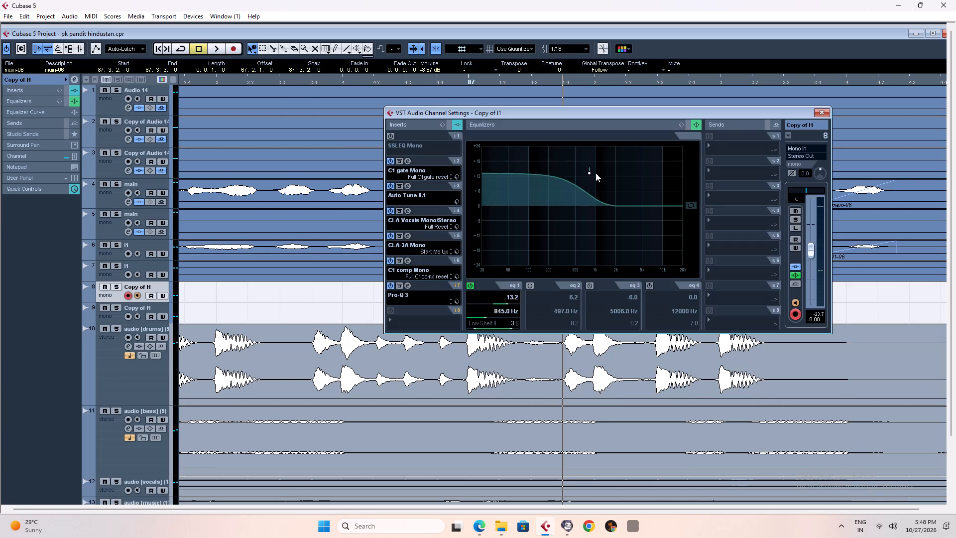
left_click_drag(596, 173, 606, 176)
left_click_drag(656, 205, 637, 255)
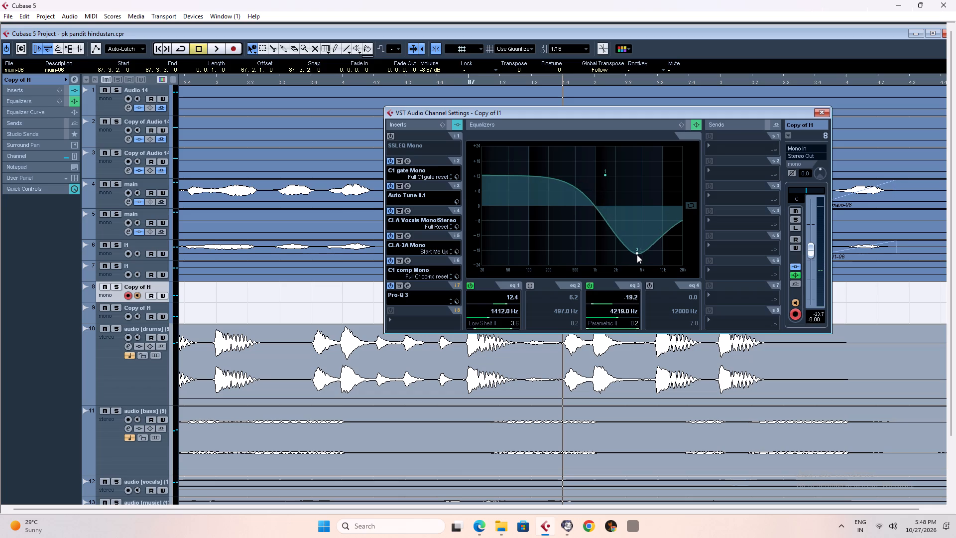
left_click_drag(637, 255, 636, 270)
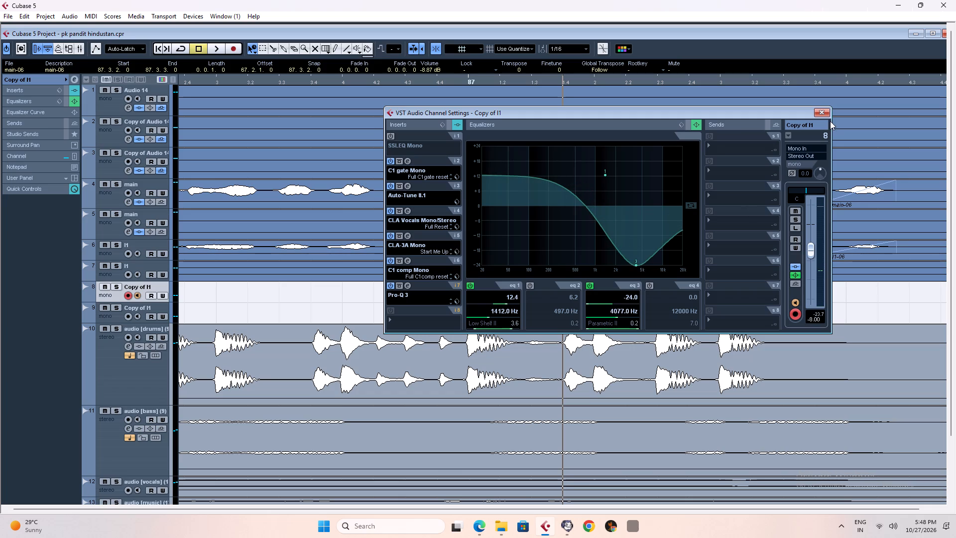
left_click(823, 110)
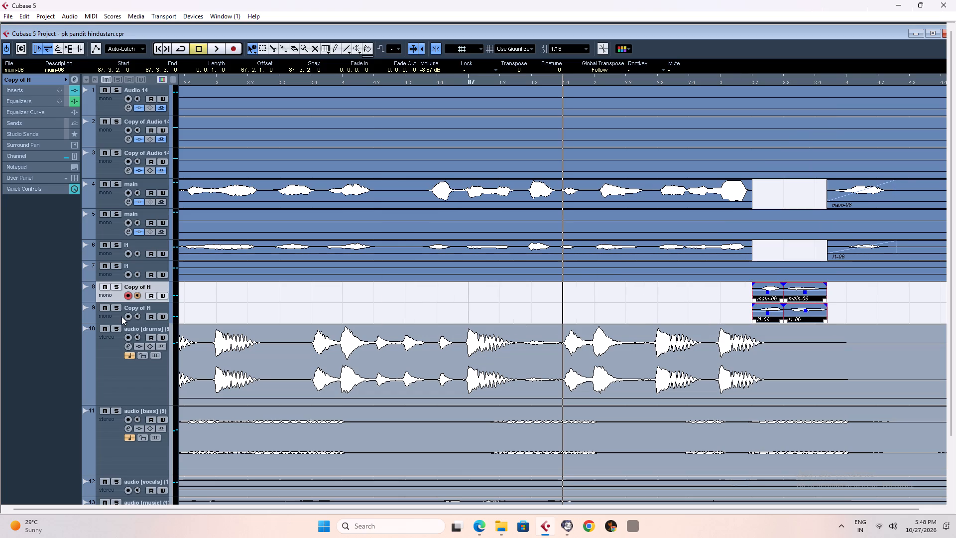
Equalize track 9 with a 21.8 dB low-shelf boost at 570 Hz and a -23.6 dB parametric cut at 3436 Hz.
left_click(121, 316)
left_click(72, 79)
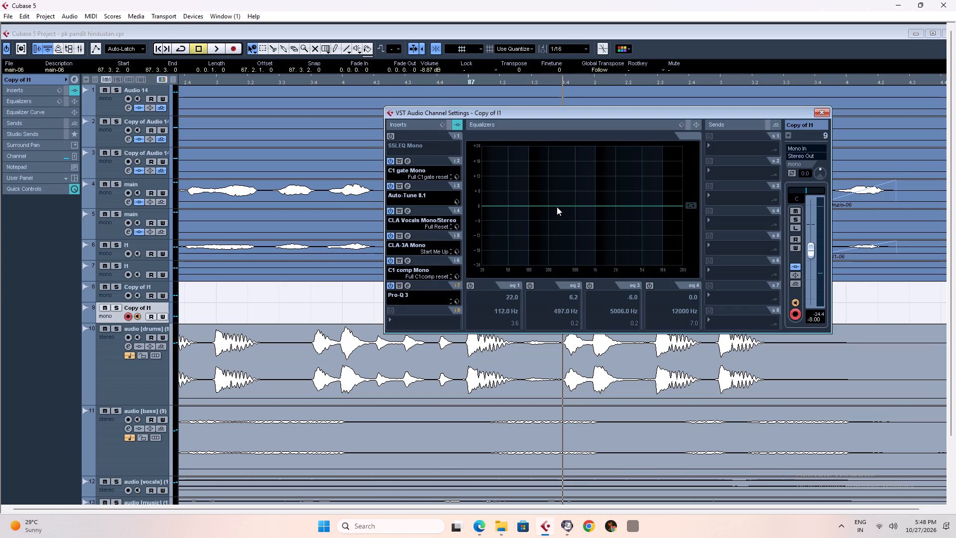
left_click_drag(549, 205, 579, 151)
left_click(643, 207)
left_click_drag(643, 208, 627, 263)
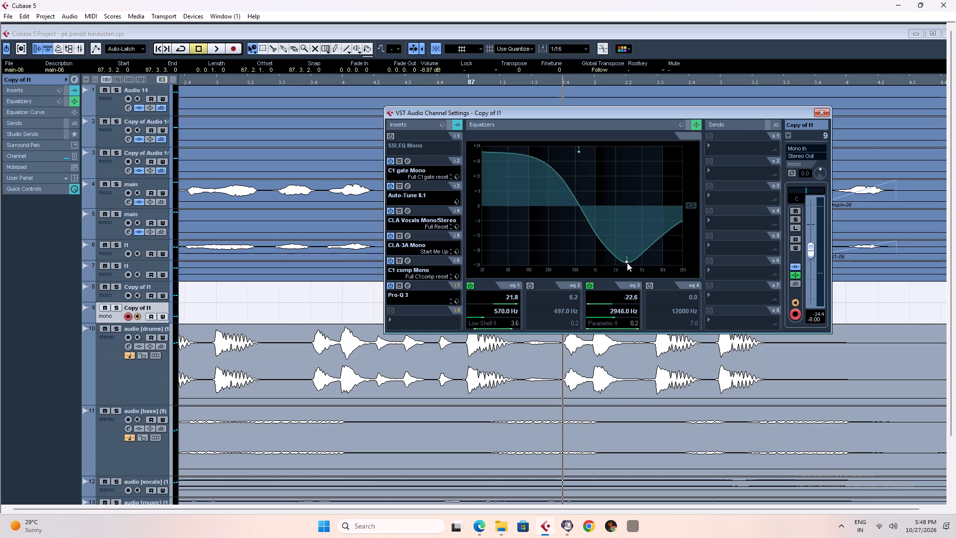
left_click_drag(627, 263, 631, 265)
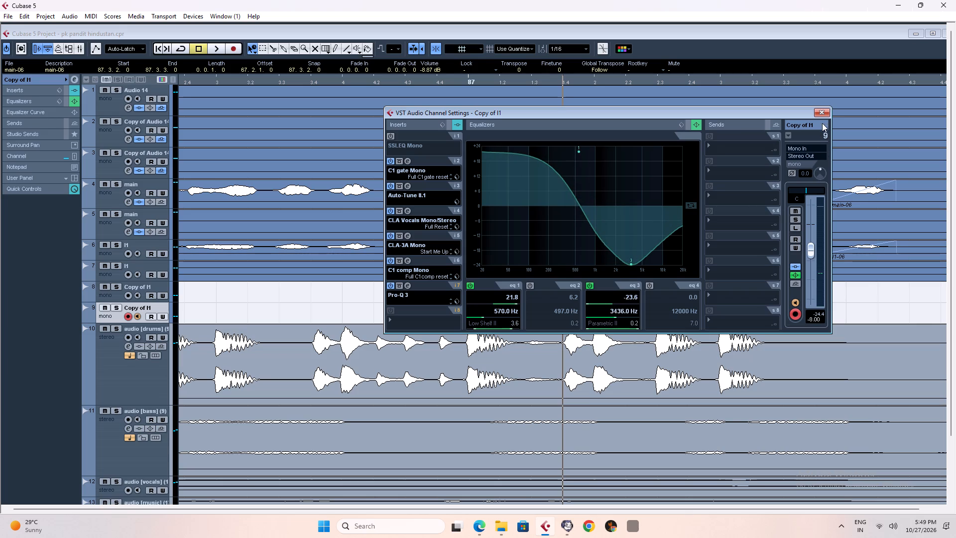
left_click(822, 116)
Solo tracks 8 and 9 and listen to the equalized short pieces on their own.
left_click(116, 287)
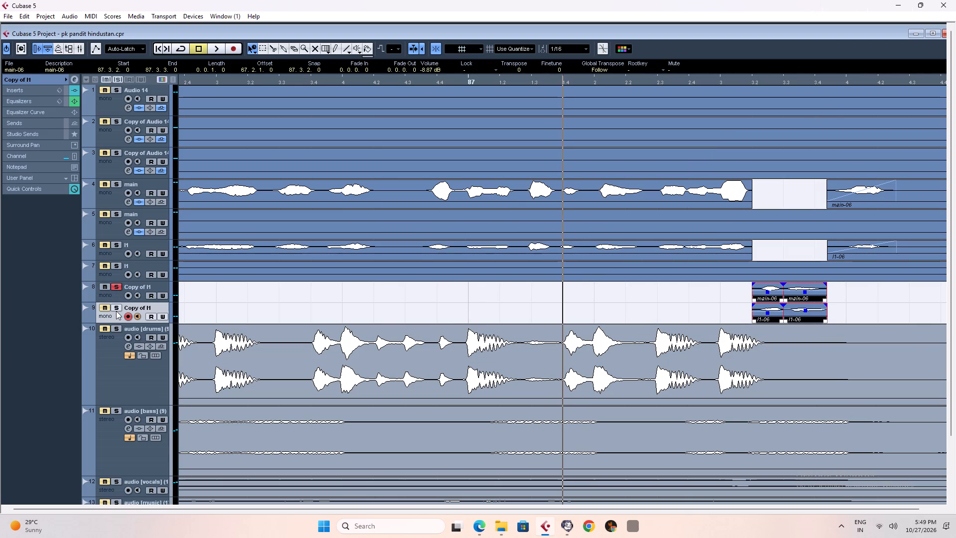
left_click(116, 311)
key("space")
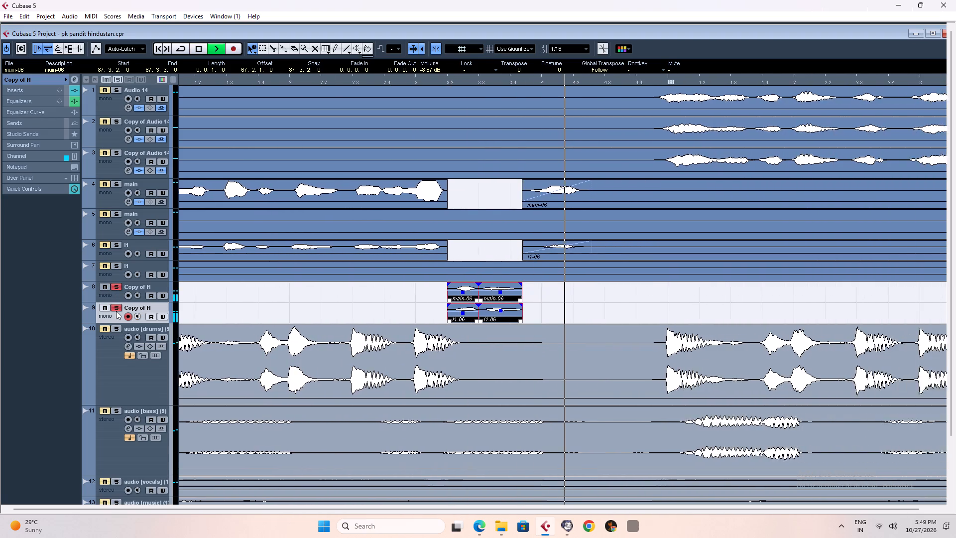
key("space")
Unsolo tracks 8 and 9 and play the bar 87 passage in the full mix to judge the equalized pieces.
left_click(116, 311)
left_click(119, 287)
key("space")
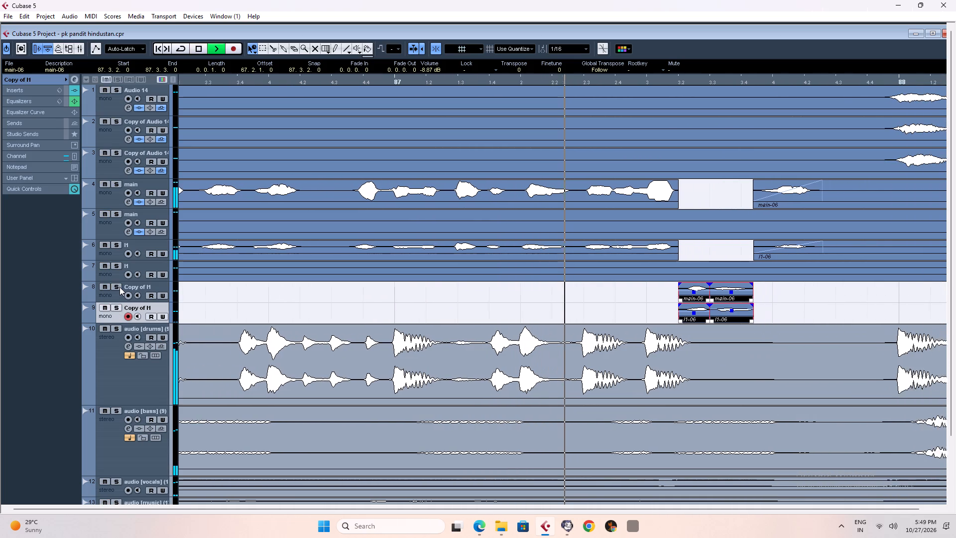
key("space")
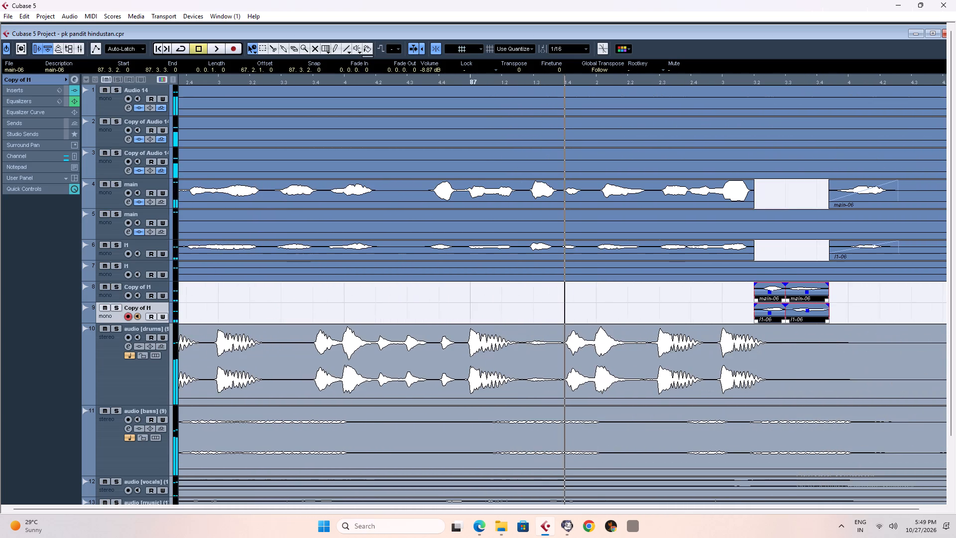
key("space")
key("space")
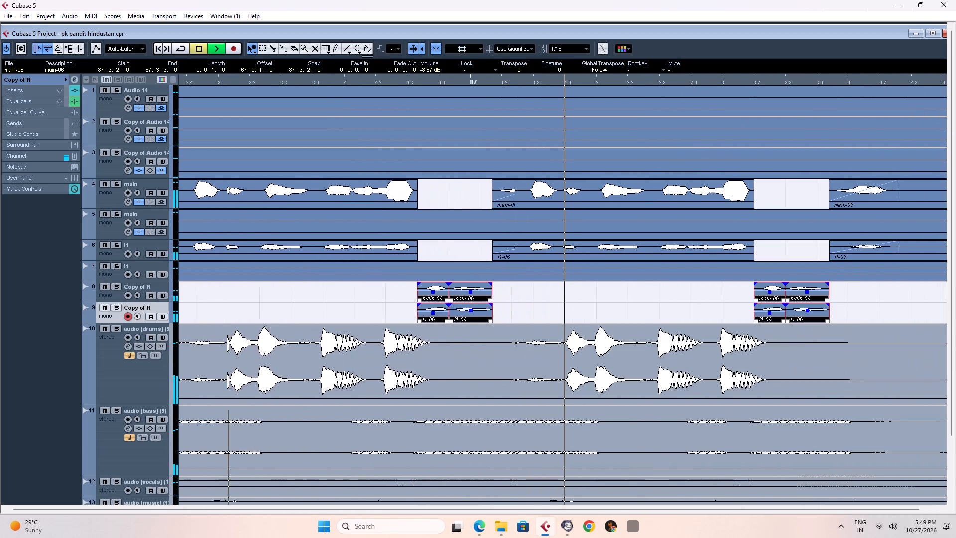
Raise the volume of the four selected pieces on tracks 8 and 9 together, taking main-06 to -5.68 dB.
left_click(807, 293)
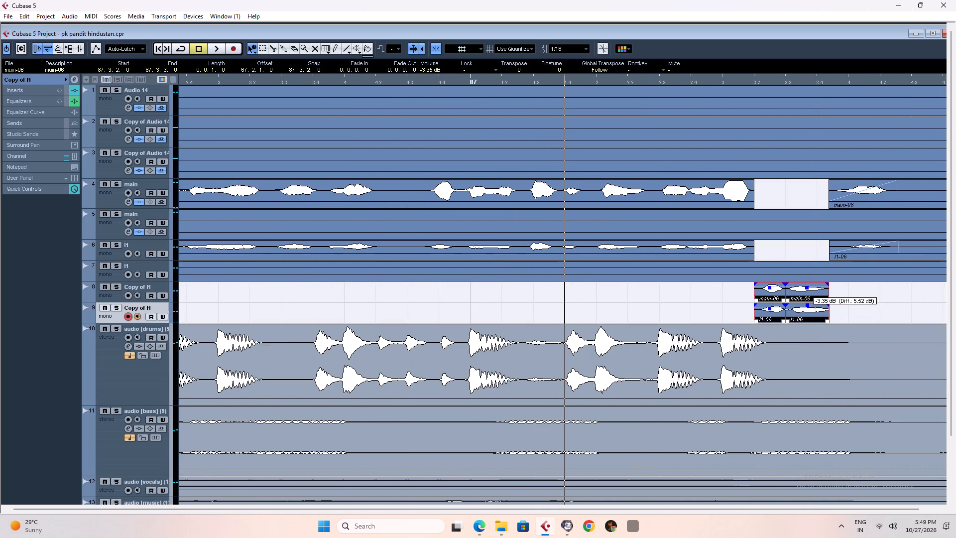
Play the bar 87 passage in the full mix to judge the raised pieces on tracks 8 and 9.
key("space")
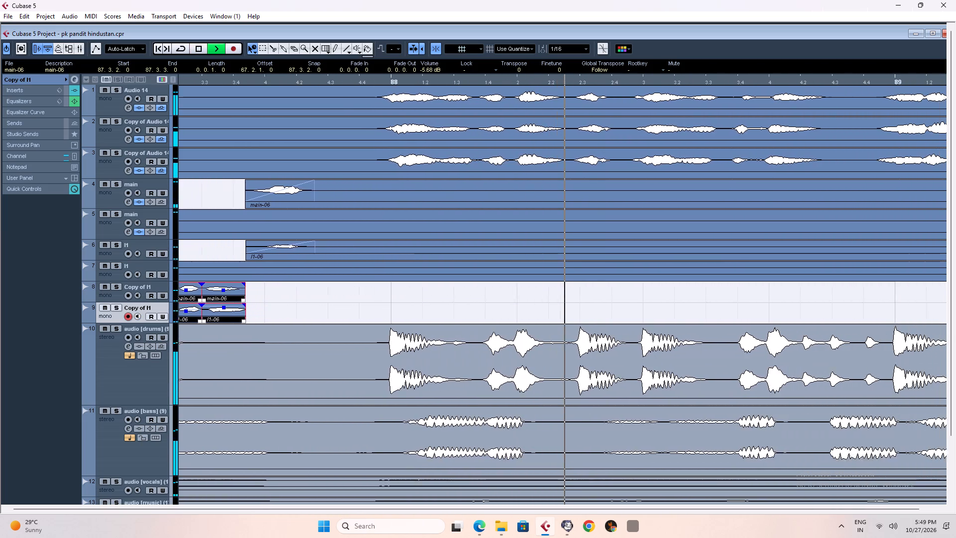
key("space")
key("space")
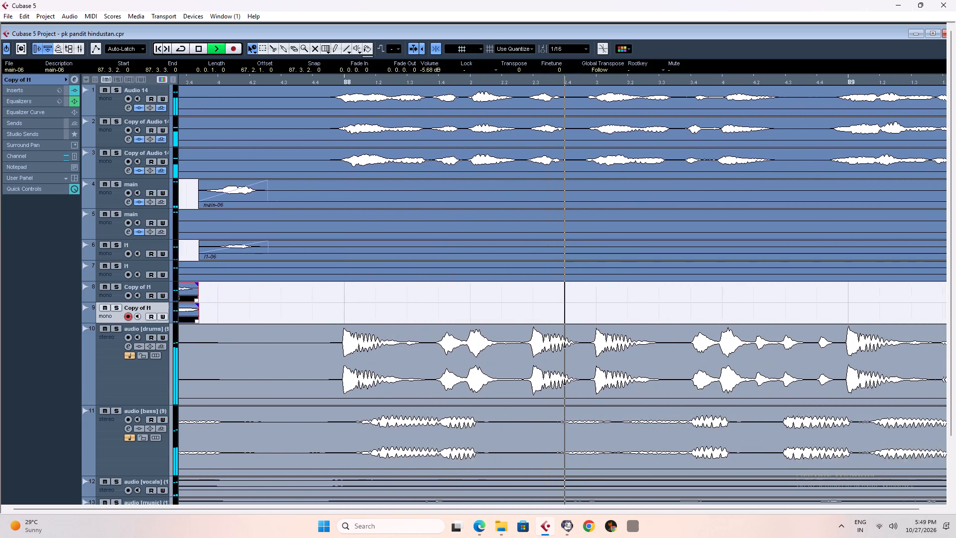
key("space")
Raise the four selected pieces on tracks 8 and 9 slightly, taking main-06 to -5.04 dB, and play the passage.
key("g")
key("g")
key("g")
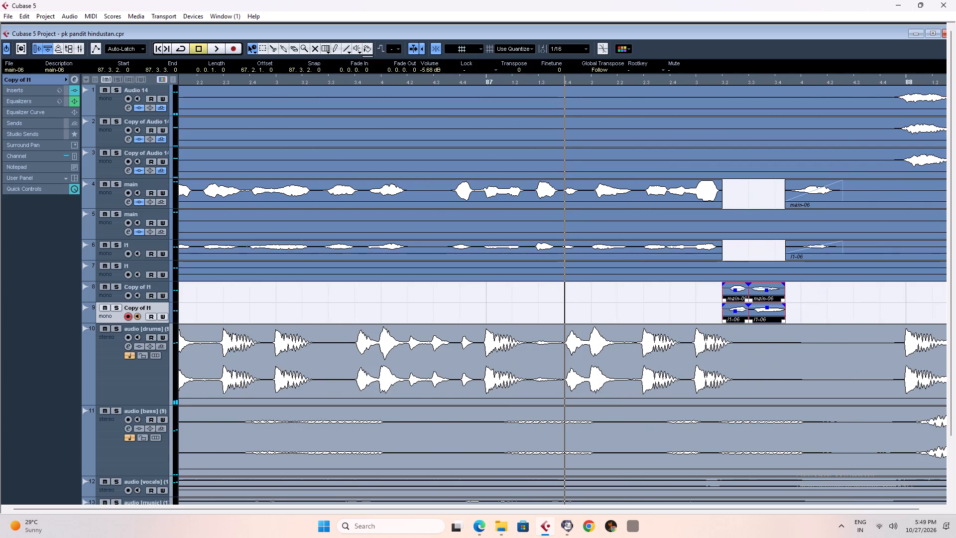
left_click(706, 291)
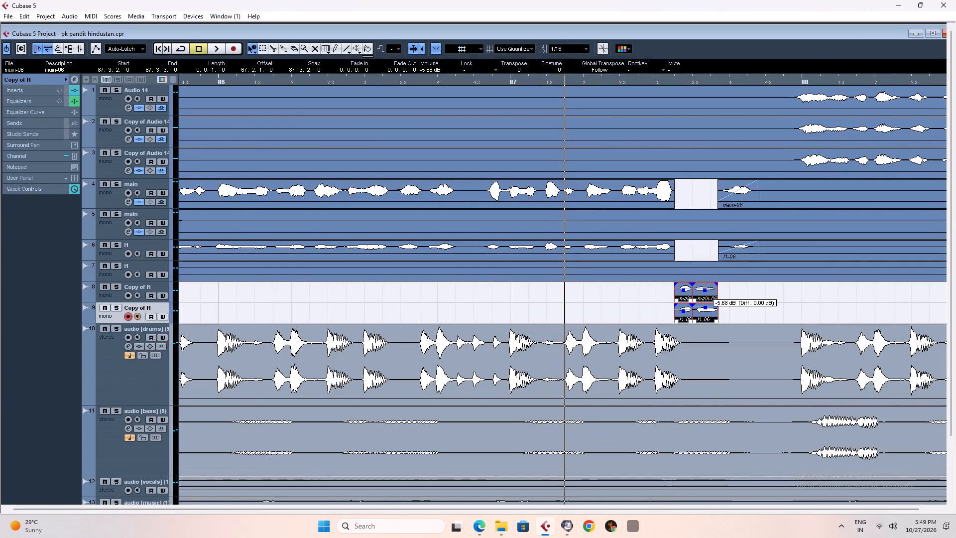
key("space")
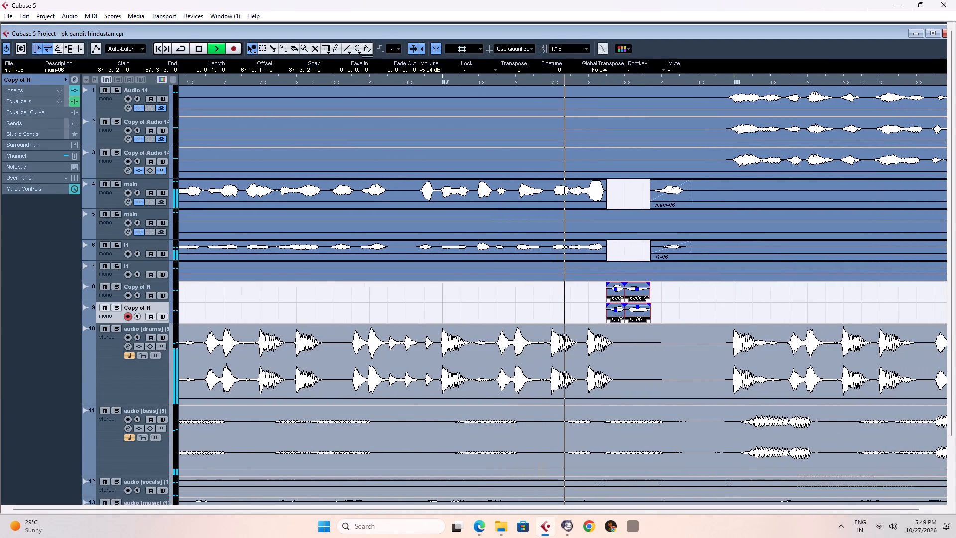
key("space")
Open the audio channel settings of track 8, the upper Copy of l1 track.
left_click(115, 298)
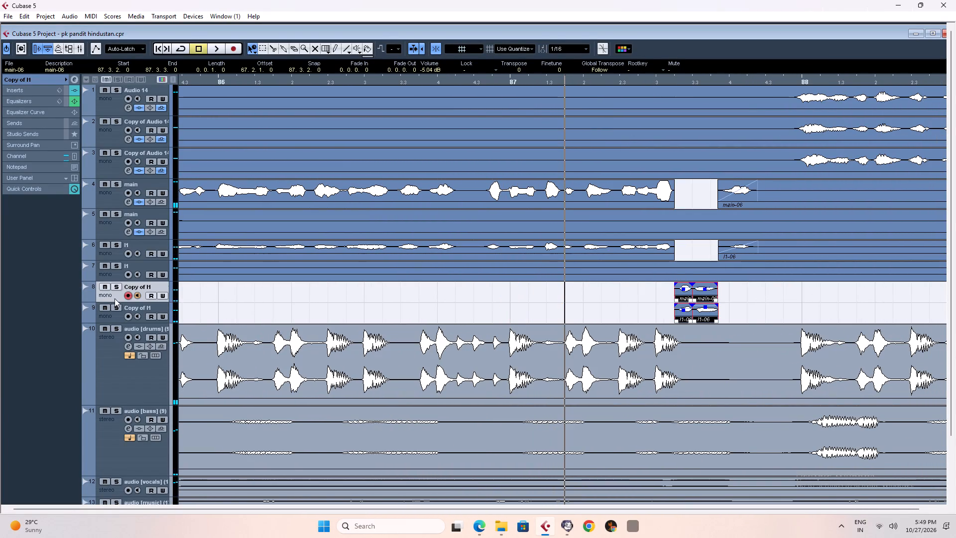
left_click(60, 79)
left_click(75, 81)
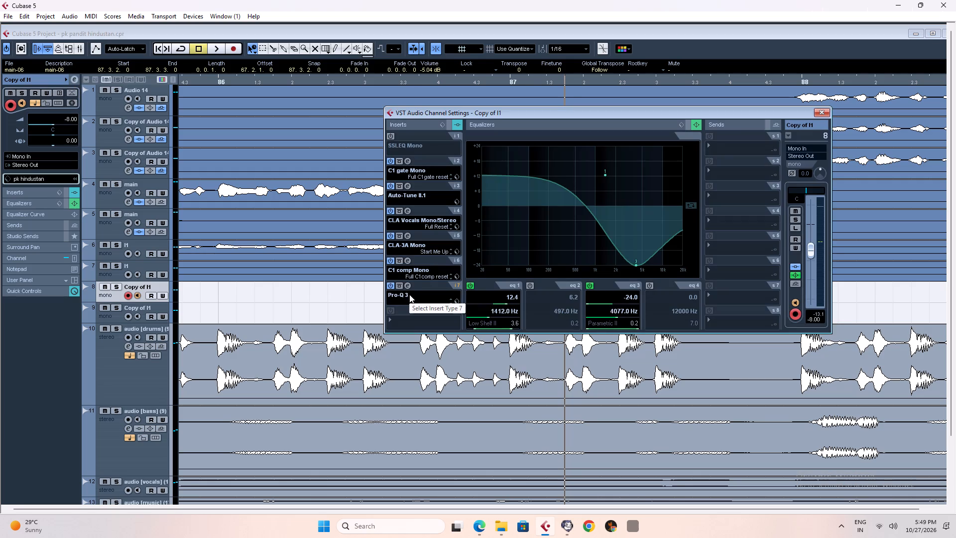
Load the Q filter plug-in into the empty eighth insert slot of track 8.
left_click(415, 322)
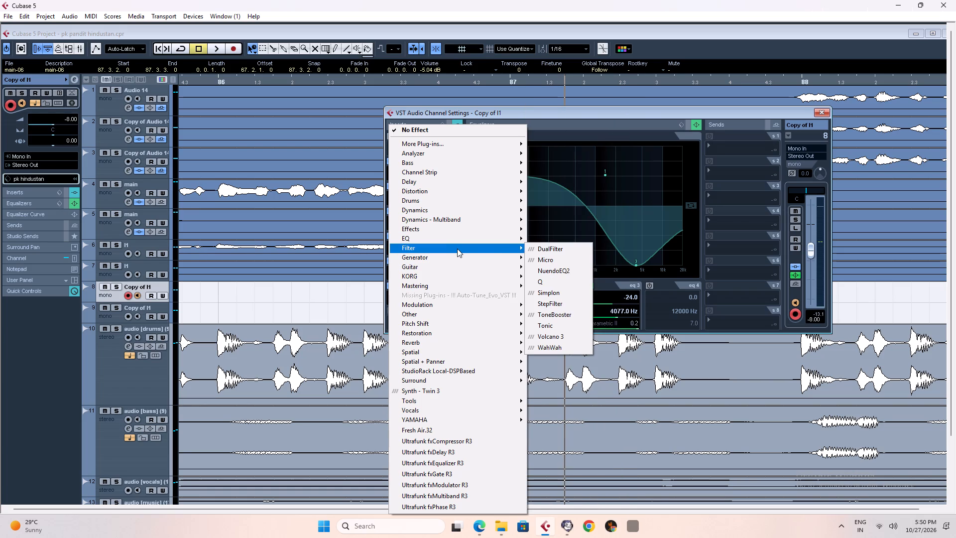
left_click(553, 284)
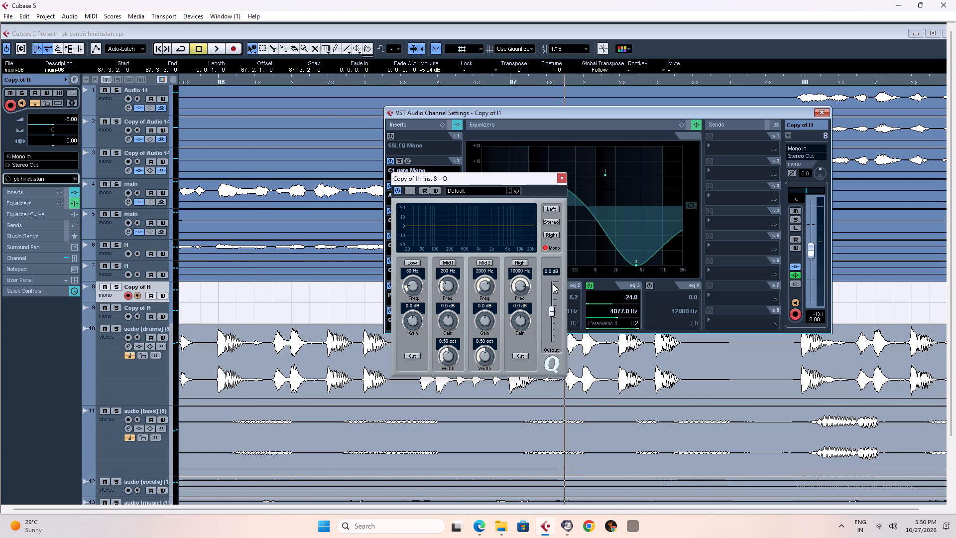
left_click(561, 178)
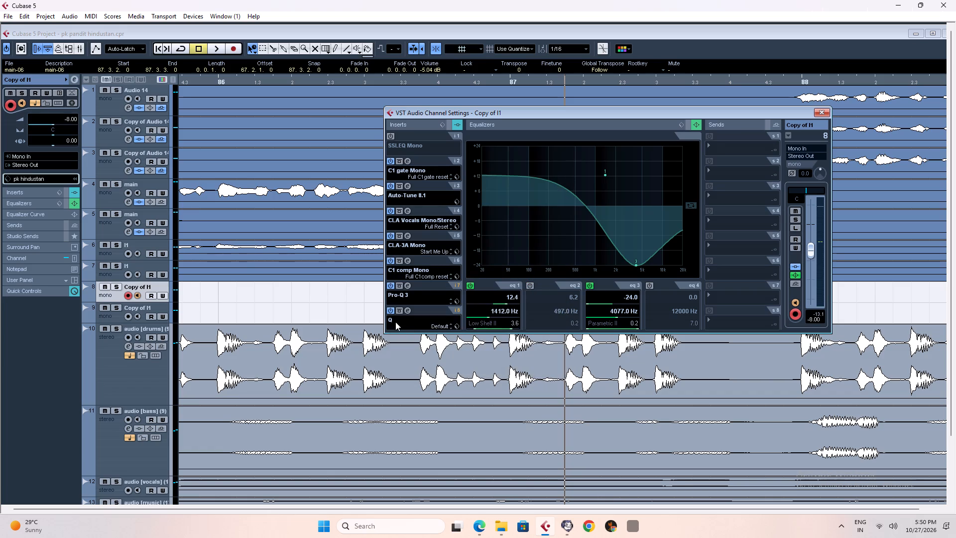
Load Pitch Correct into the eighth insert slot of track 8 in place of Q.
left_click(402, 319)
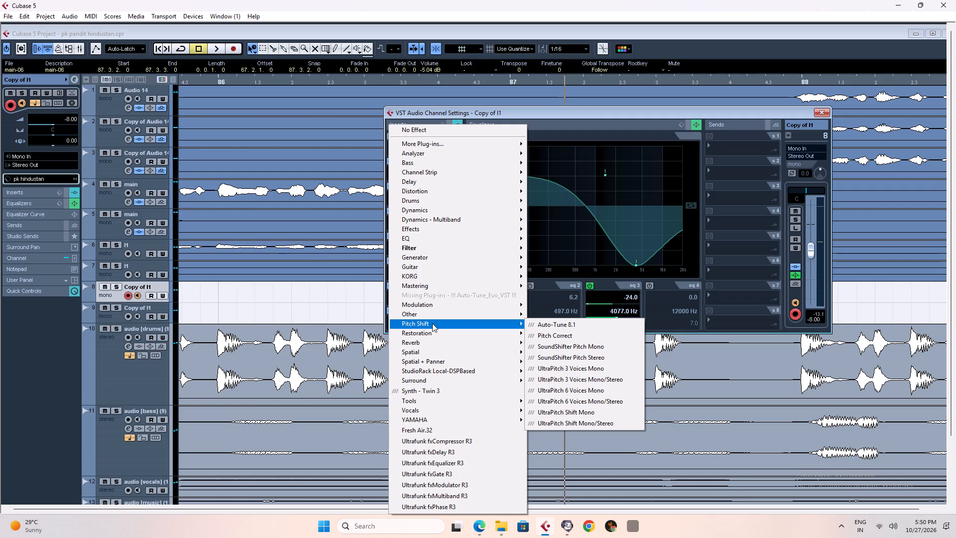
left_click(561, 335)
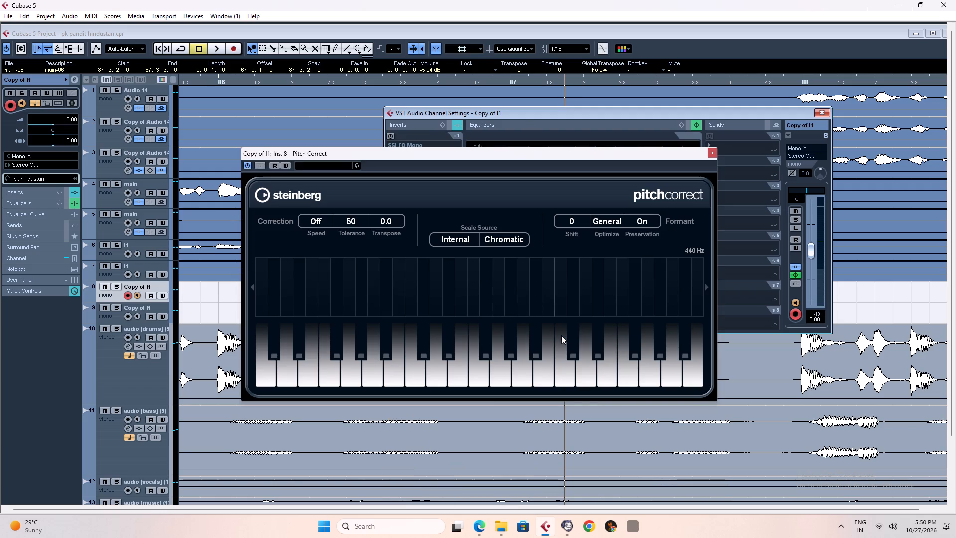
Solo track 8 alone and listen to its bar 87 pieces through Pitch Correct.
key("space")
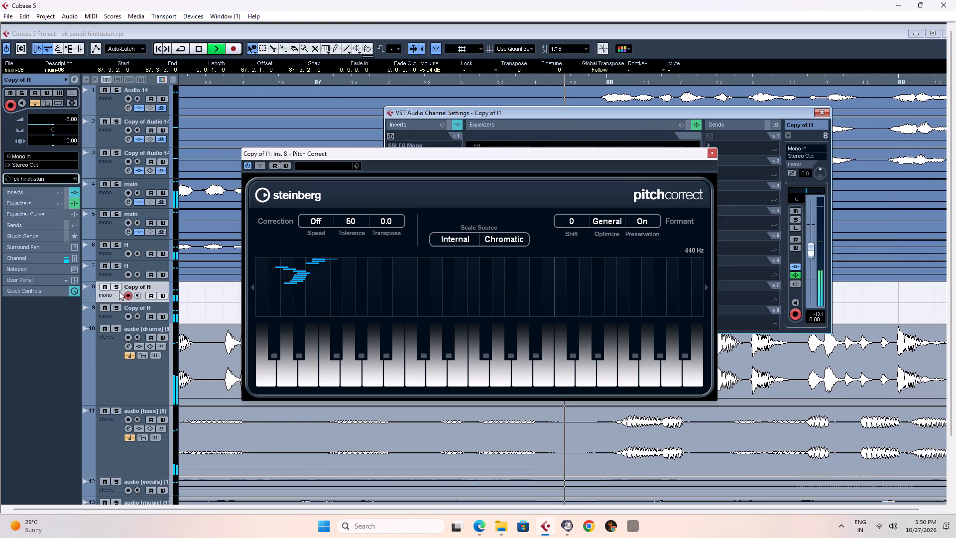
left_click(118, 289)
left_click(118, 311)
key("space")
key("space")
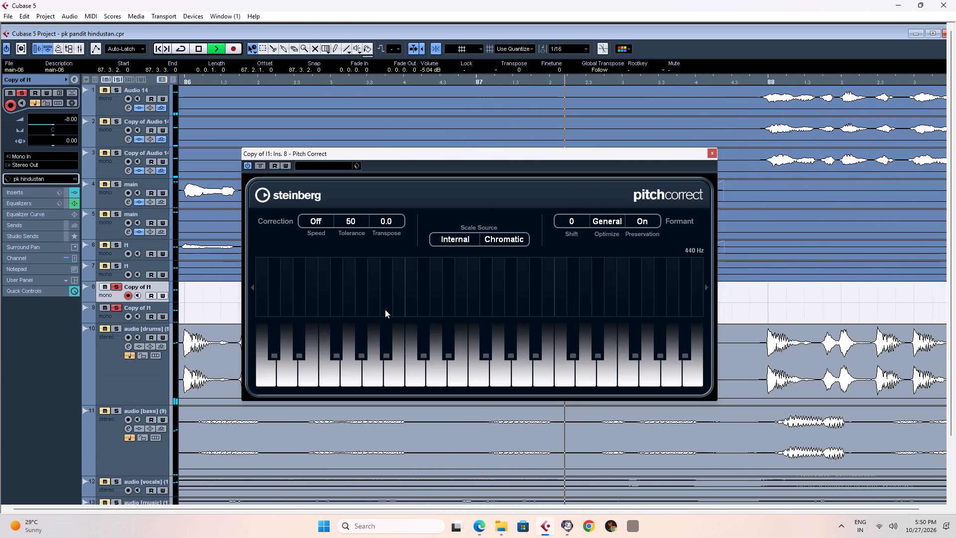
left_click(117, 306)
key("space")
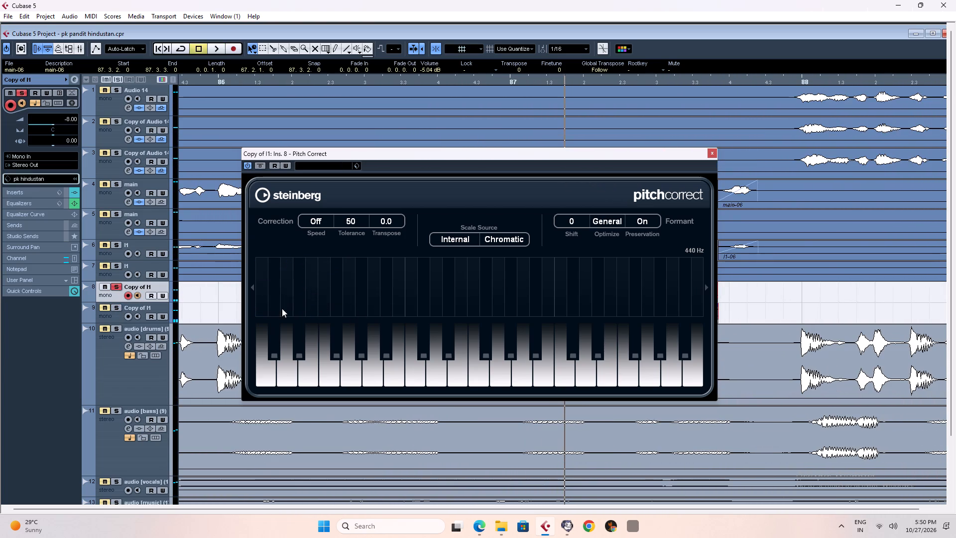
key("space")
key("space")
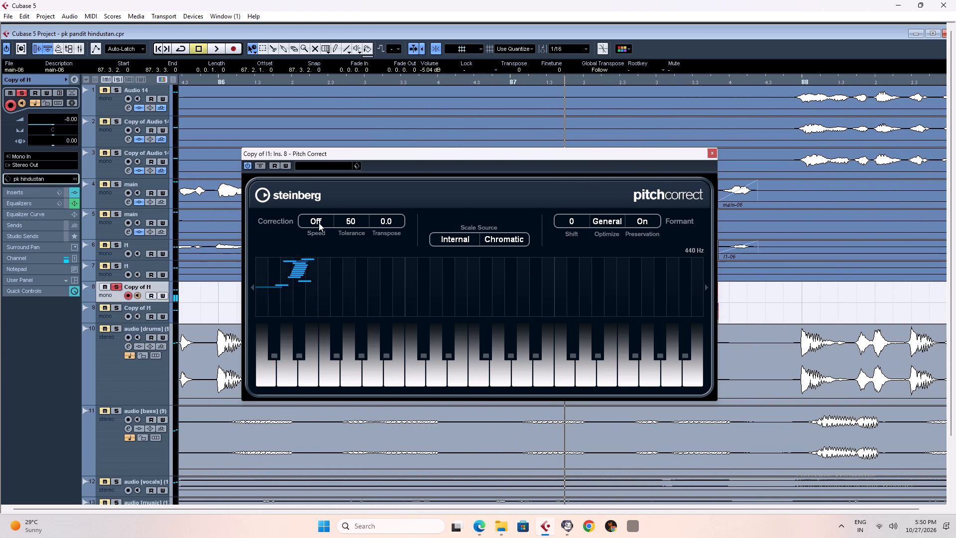
Apply the Pitch Correct preset FX My Not So Clever Neighbour to track 8.
left_click(323, 167)
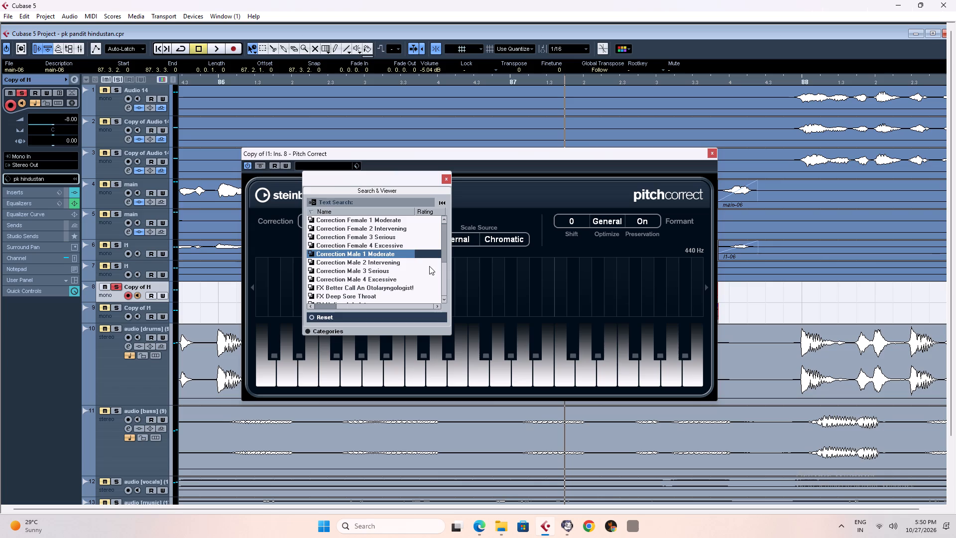
left_click_drag(445, 255, 445, 275)
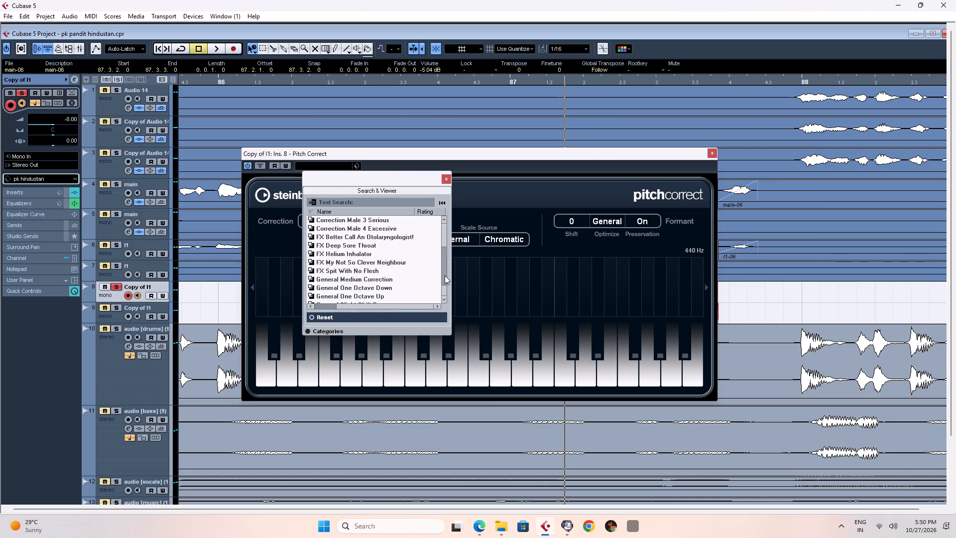
left_click_drag(445, 275, 444, 304)
double_click(329, 238)
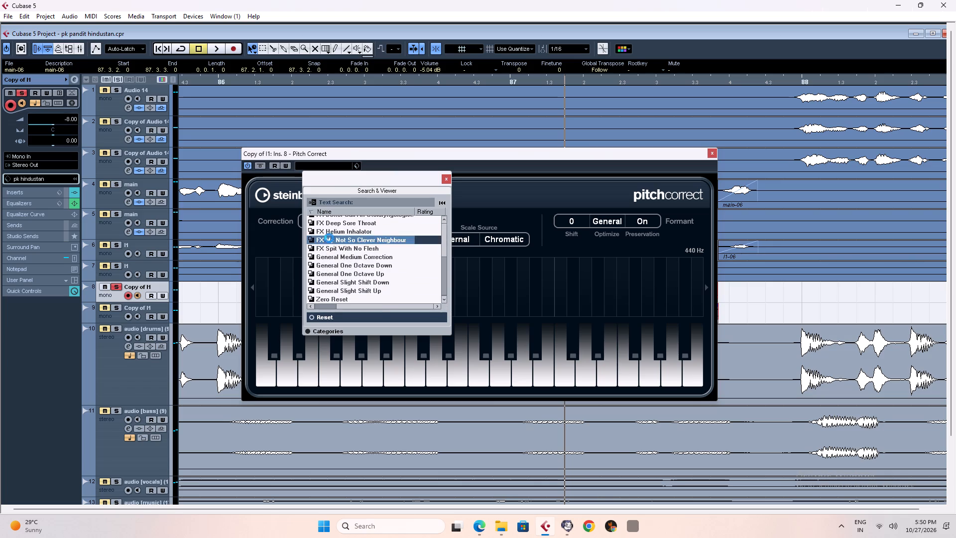
Play the soloed track 8 pieces repeatedly to judge the Pitch Correct preset, and close the plug-in window.
key("space")
key("space")
key("space")
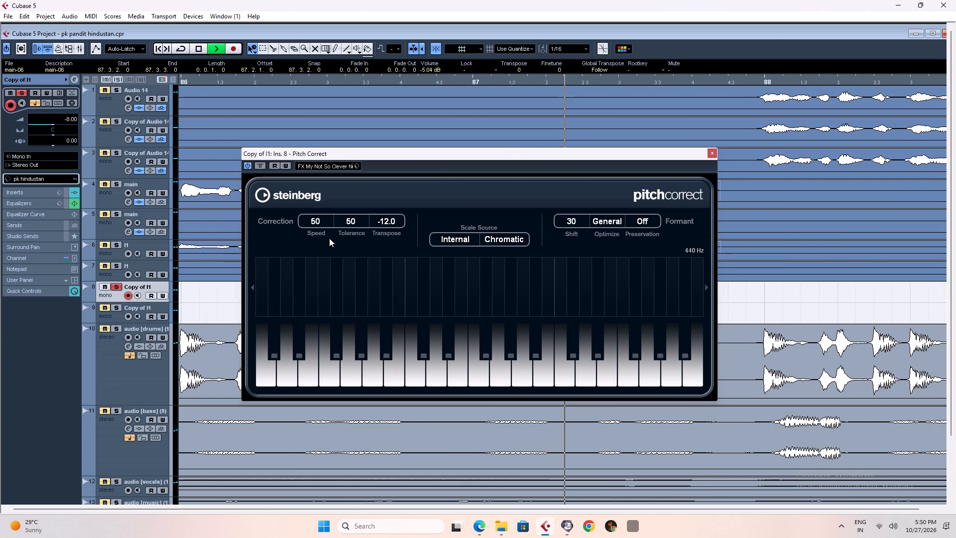
key("space")
key("space")
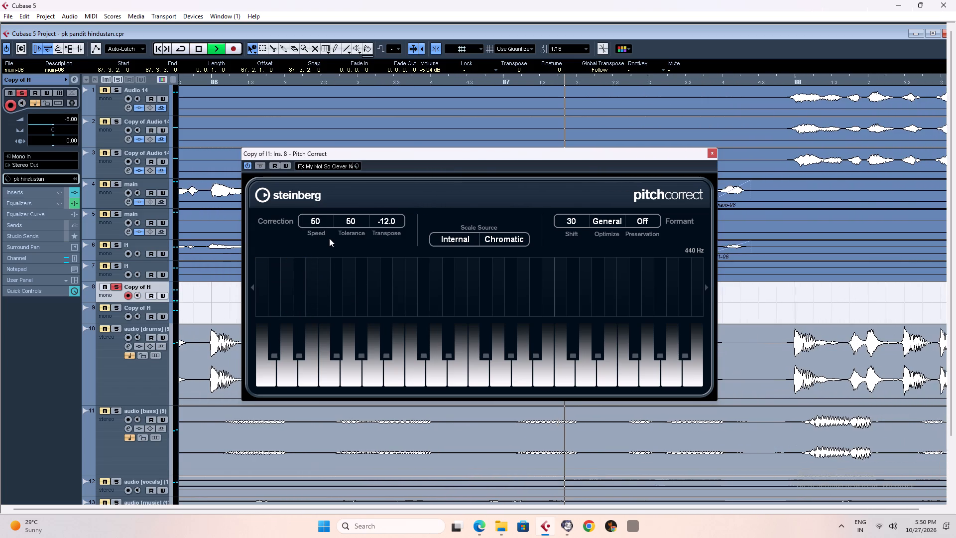
key("space")
key("space")
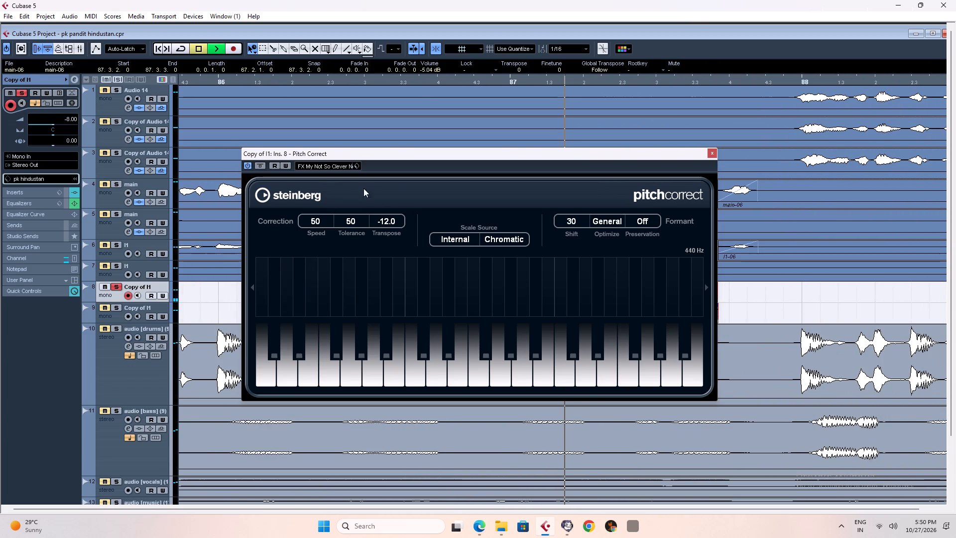
key("space")
left_click(710, 156)
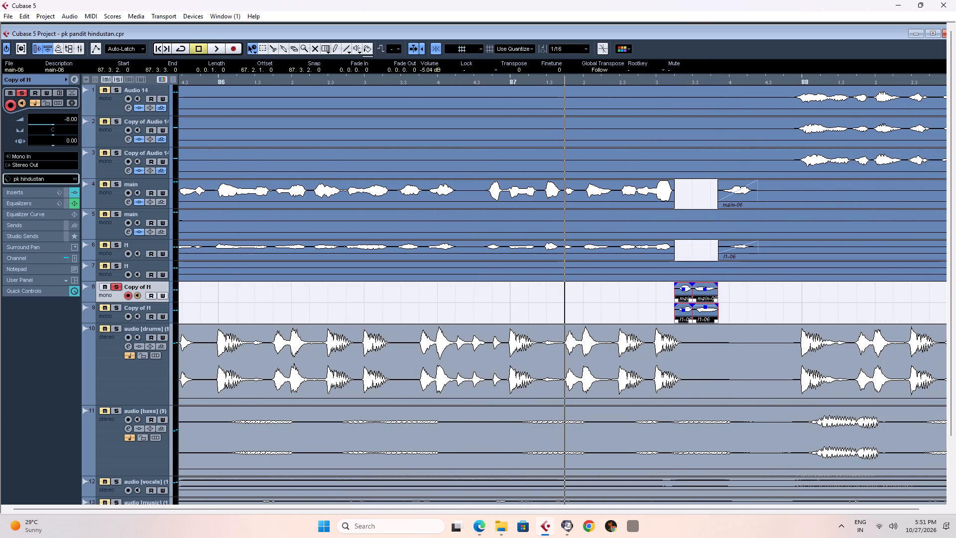
Raise the volume of the four selected pieces on tracks 8 and 9 together, taking main-06 to 0.34 dB.
left_click_drag(704, 289, 704, 285)
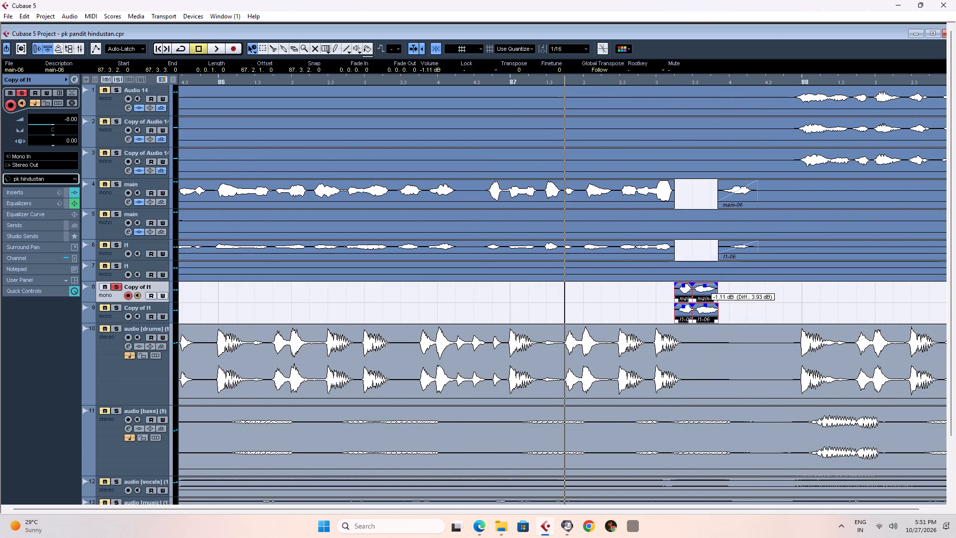
left_click_drag(704, 285, 704, 283)
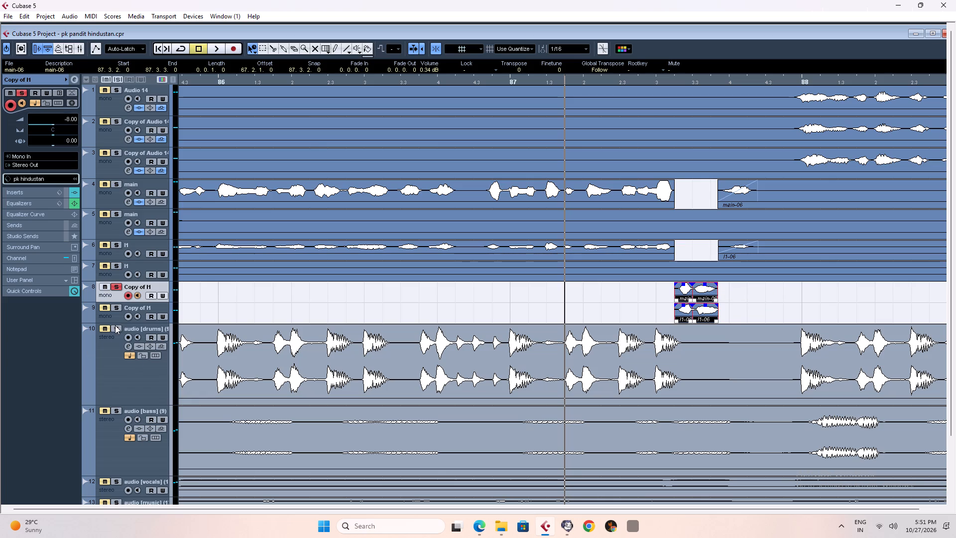
Duplicate track 8 and delete the two main-06 pieces from the duplicate.
right_click(110, 298)
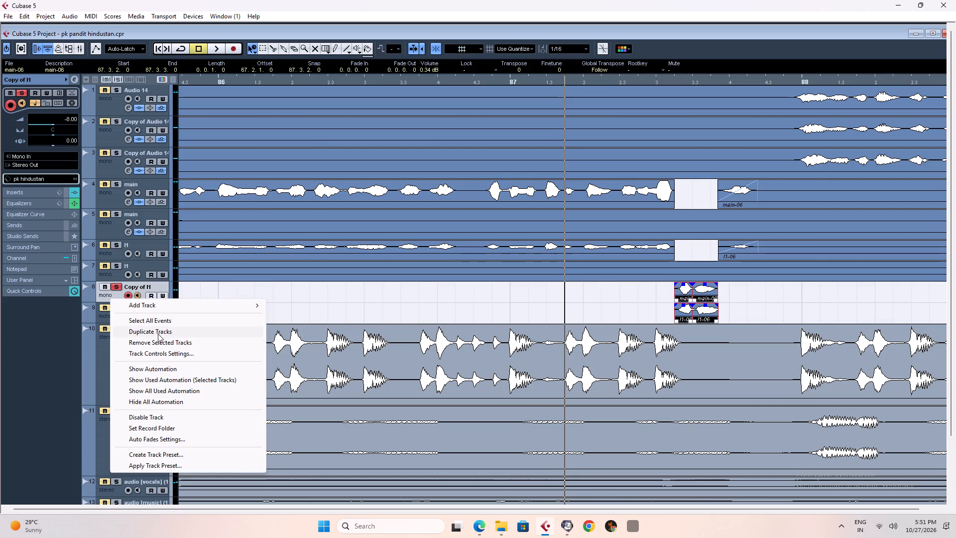
left_click(158, 332)
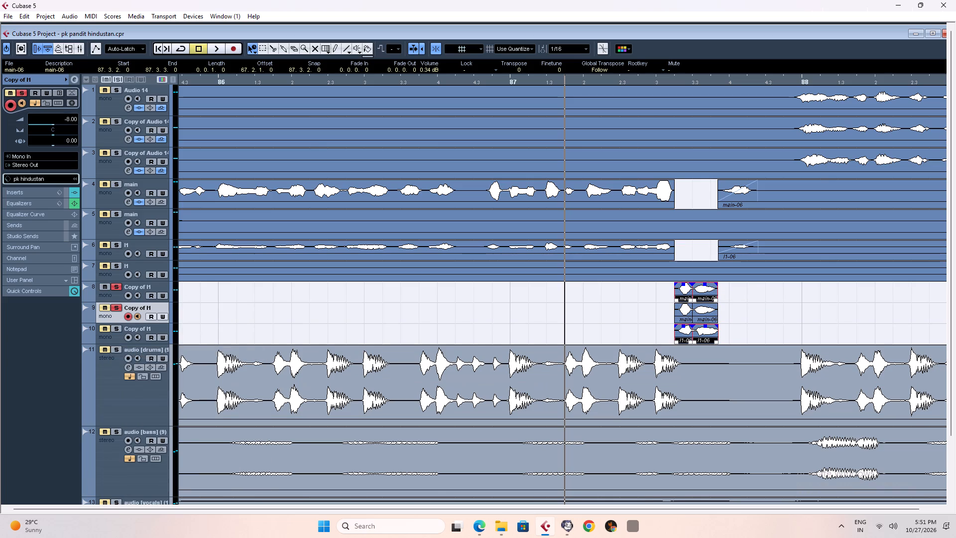
left_click_drag(728, 311, 640, 310)
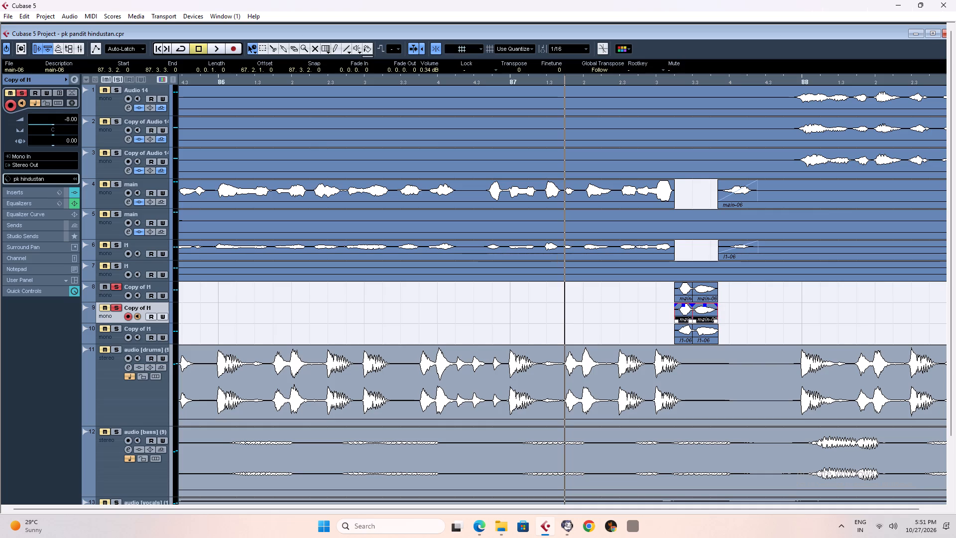
key("Delete")
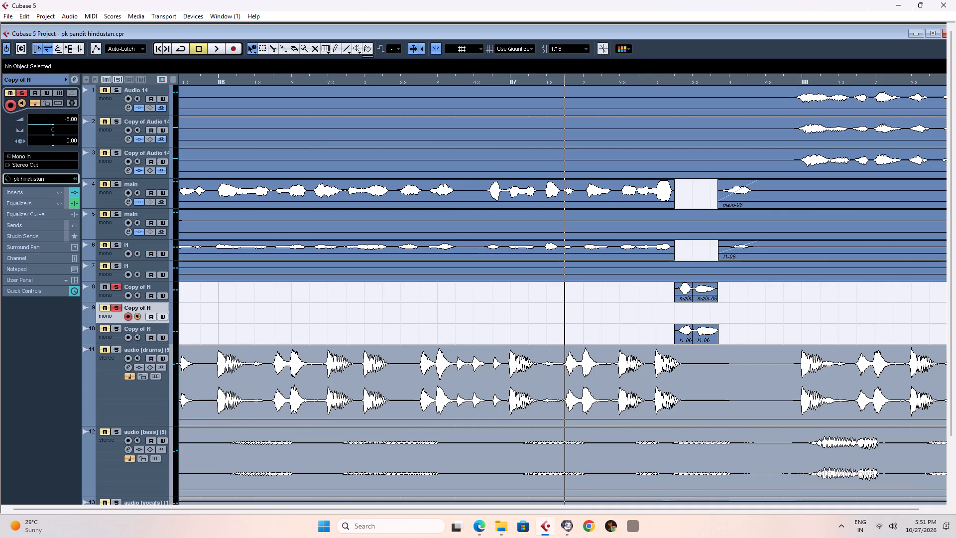
Move the two l1-06 pieces from track 10 up to the emptied duplicate on track 9 at the same time position.
left_click_drag(734, 326, 670, 328)
left_click_drag(681, 332, 679, 320)
Unsolo tracks 8 and 9, play the bar 87 passage in the full mix, and deselect the pieces.
left_click(112, 307)
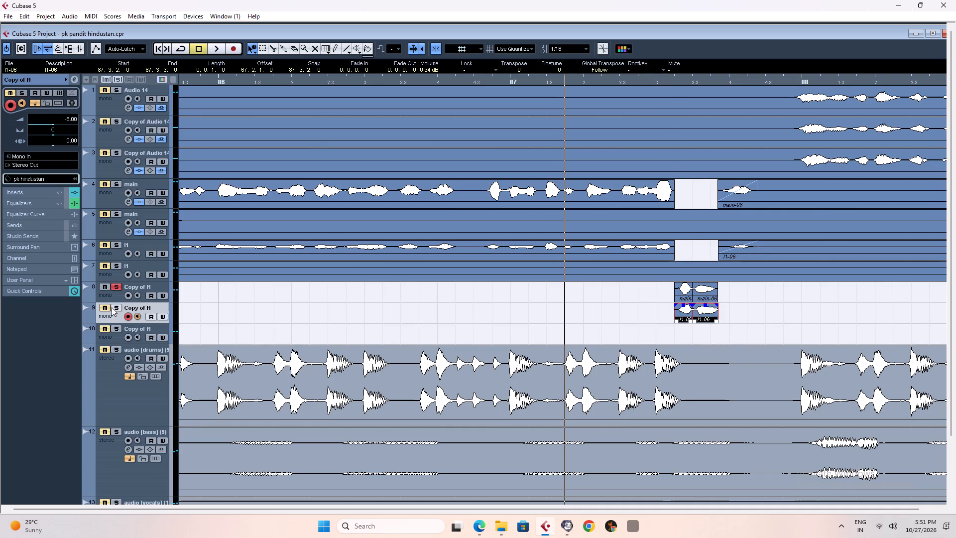
left_click(114, 289)
key("space")
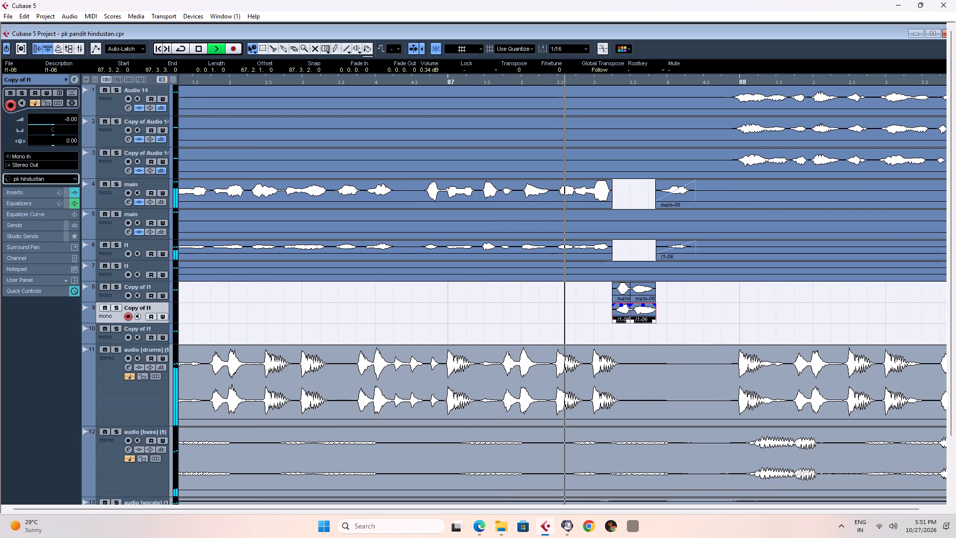
right_click(715, 330)
left_click(715, 330)
key("space")
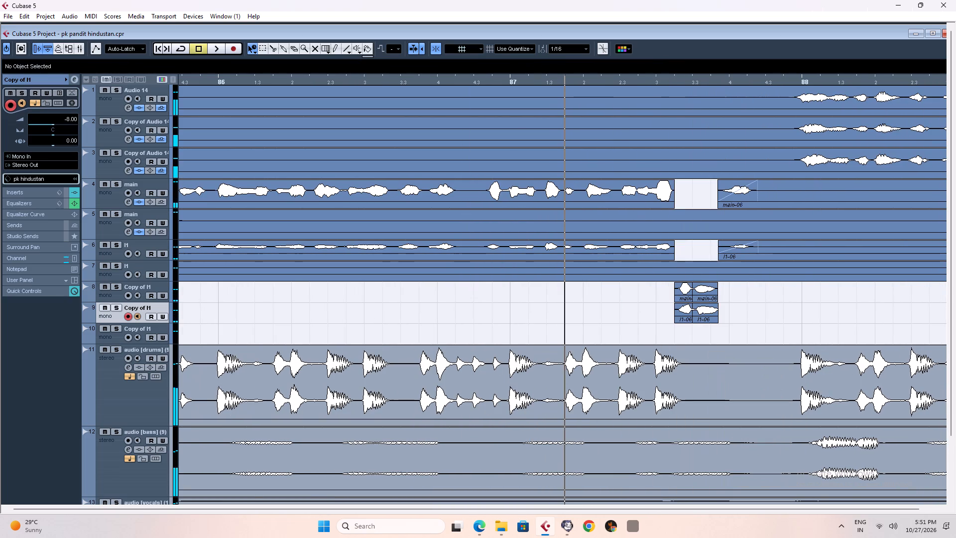
Play the passage from bar 86 through the separated bar 87 pieces in the full mix.
key("g")
key("g")
key("g")
key("g")
key("g")
key("g")
key("g")
key("g")
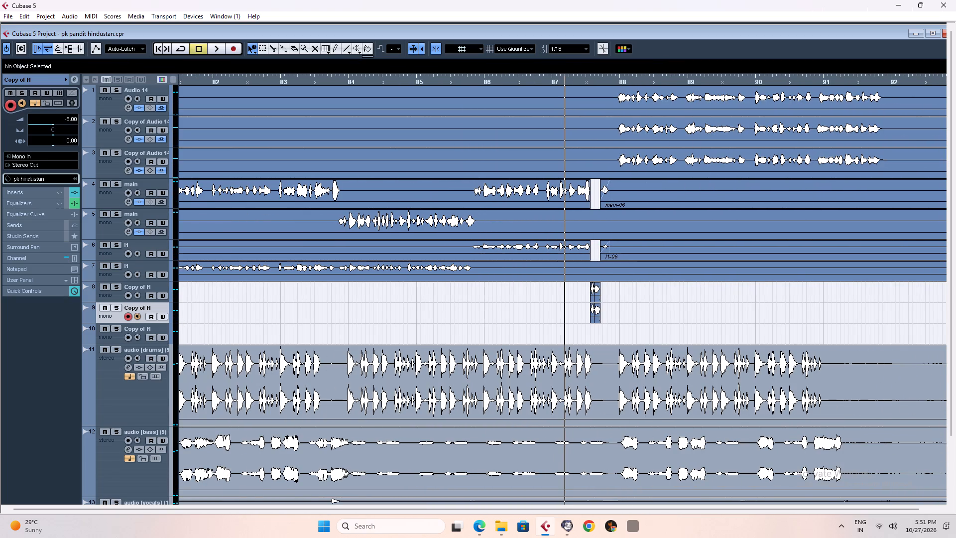
left_click(504, 82)
key("space")
right_click(744, 308)
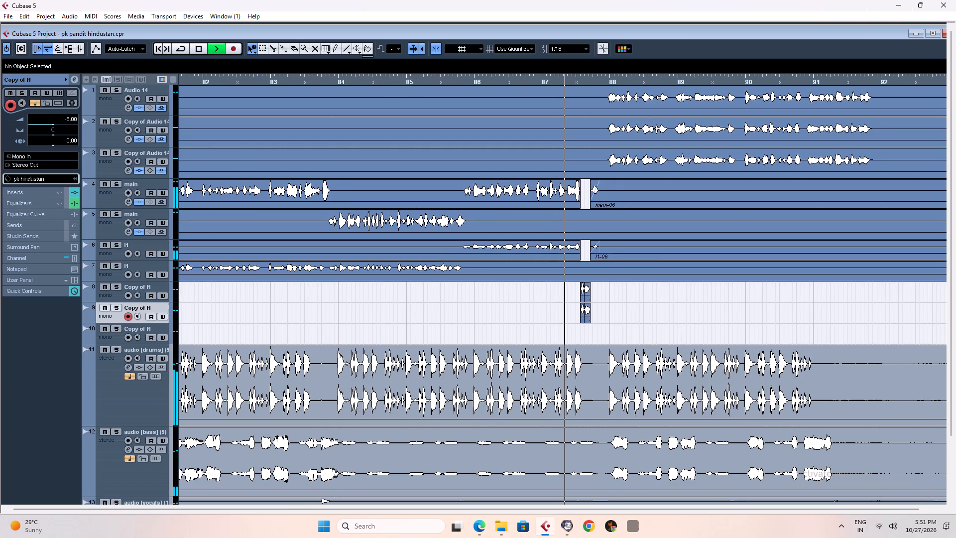
key("space")
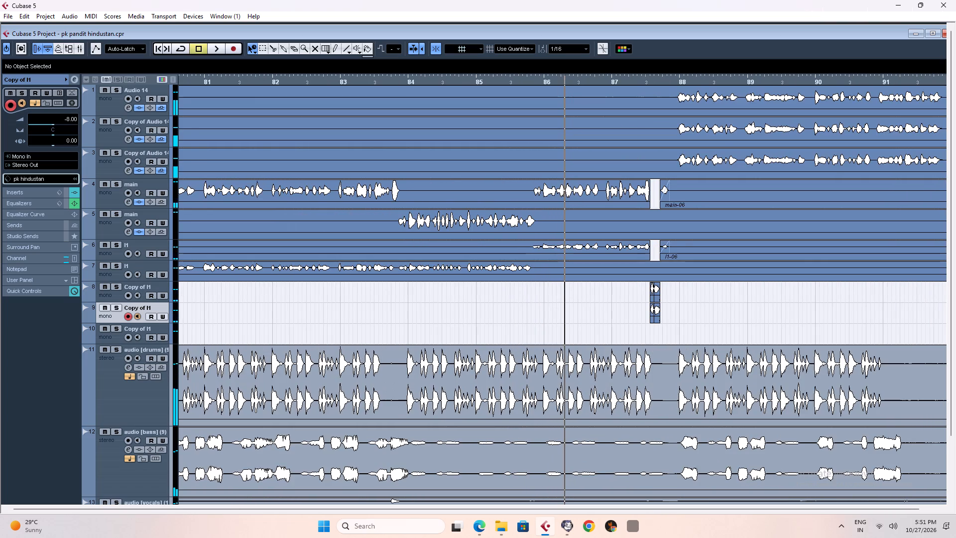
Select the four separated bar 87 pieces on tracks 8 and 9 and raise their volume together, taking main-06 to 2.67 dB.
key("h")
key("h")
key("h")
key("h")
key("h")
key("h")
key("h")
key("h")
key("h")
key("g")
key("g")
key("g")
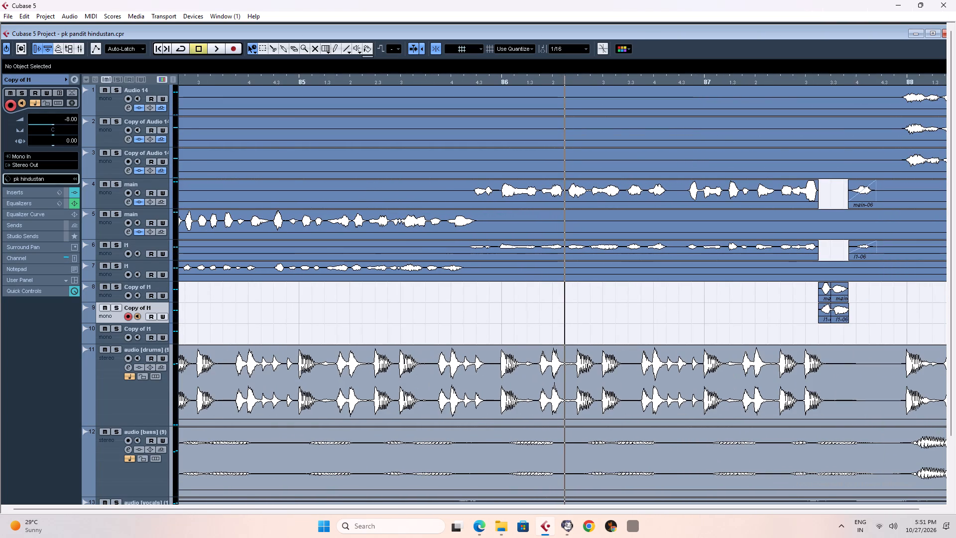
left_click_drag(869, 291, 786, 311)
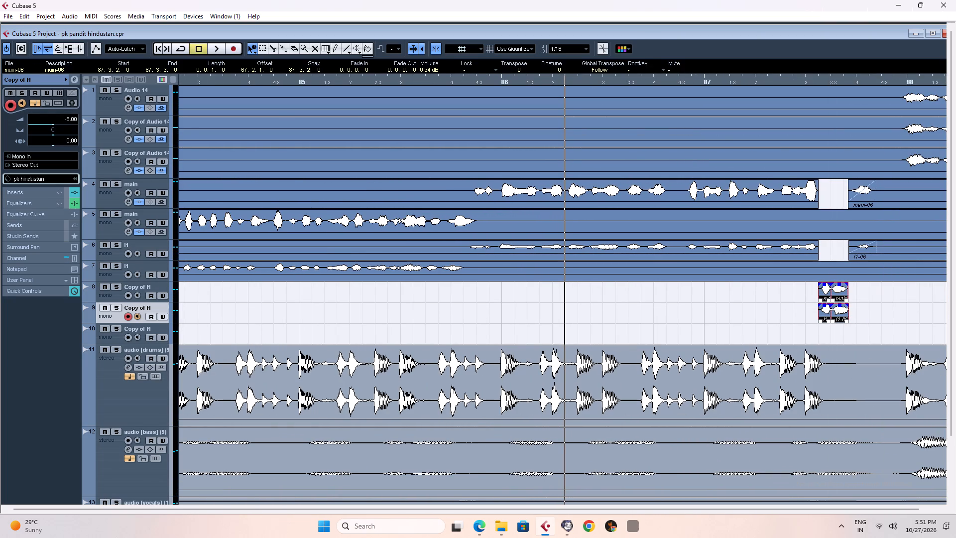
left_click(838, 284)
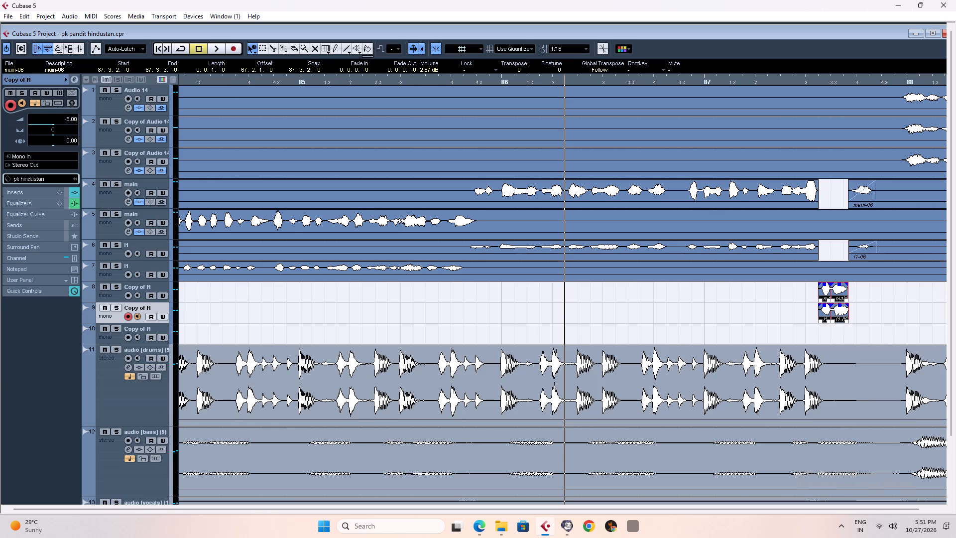
Set the volume of the four selected pieces on tracks 8 and 9 to 0 dB and deselect them.
left_click(819, 81)
key("h")
key("h")
key("h")
key("h")
key("h")
key("h")
key("h")
key("h")
key("h")
key("h")
key("h")
key("h")
key("h")
key("h")
key("h")
key("h")
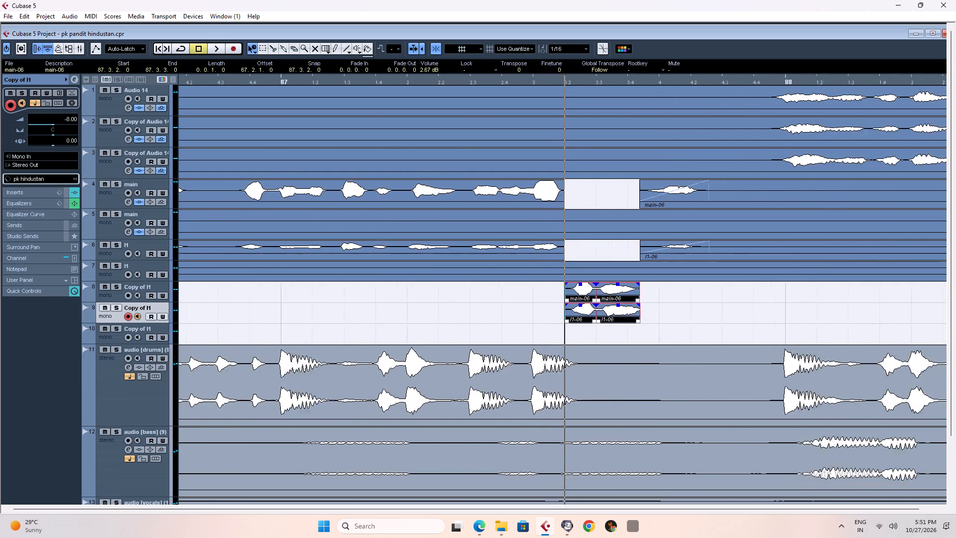
key("g")
key("g")
key("g")
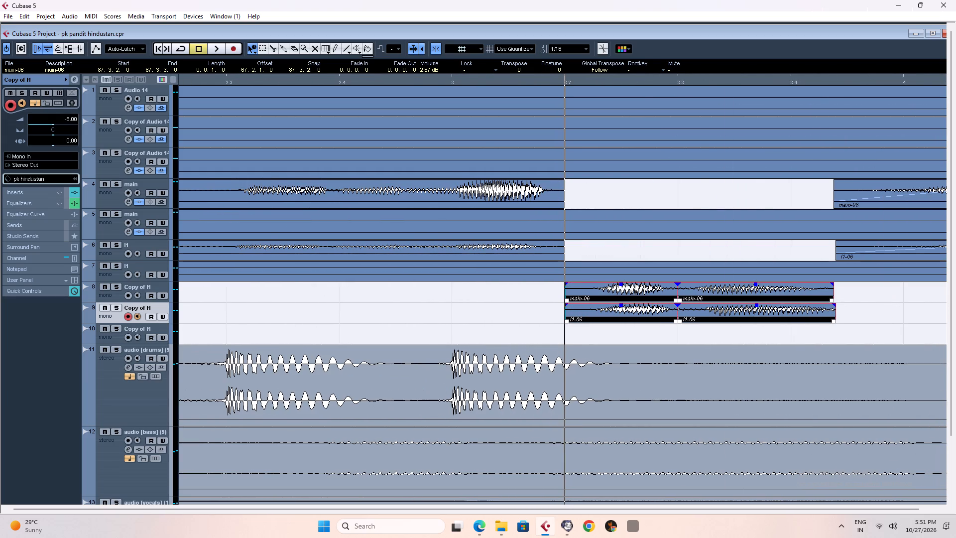
right_click(855, 310)
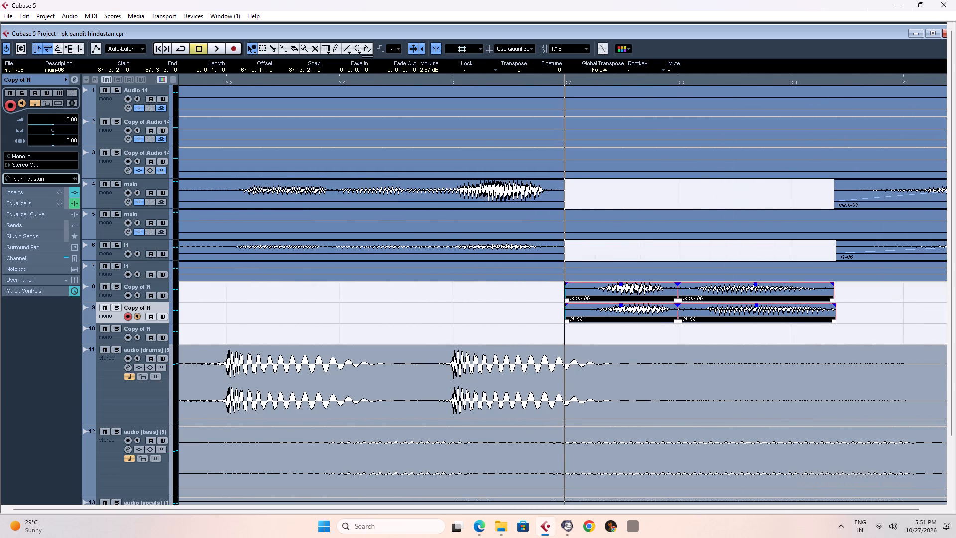
double_click(426, 70)
key("0")
key("Return")
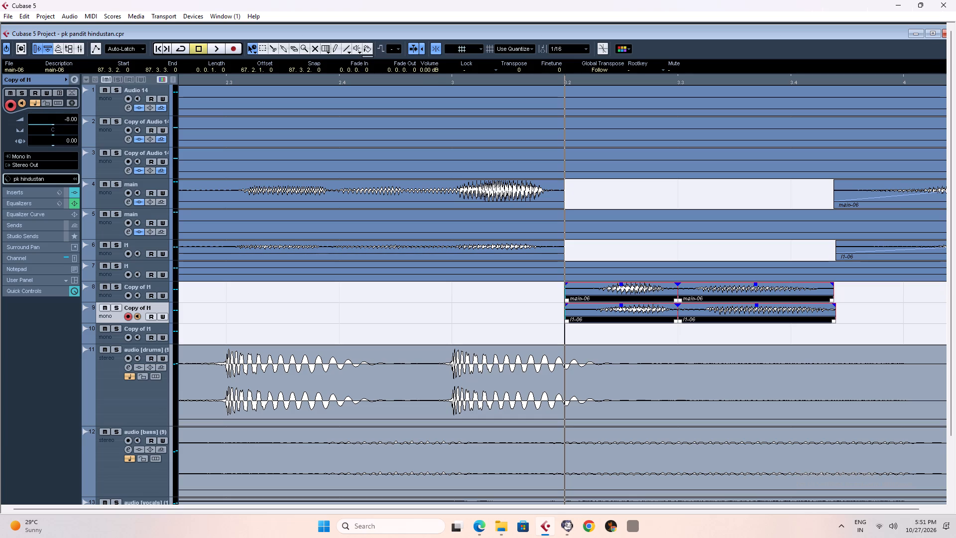
left_click(856, 298)
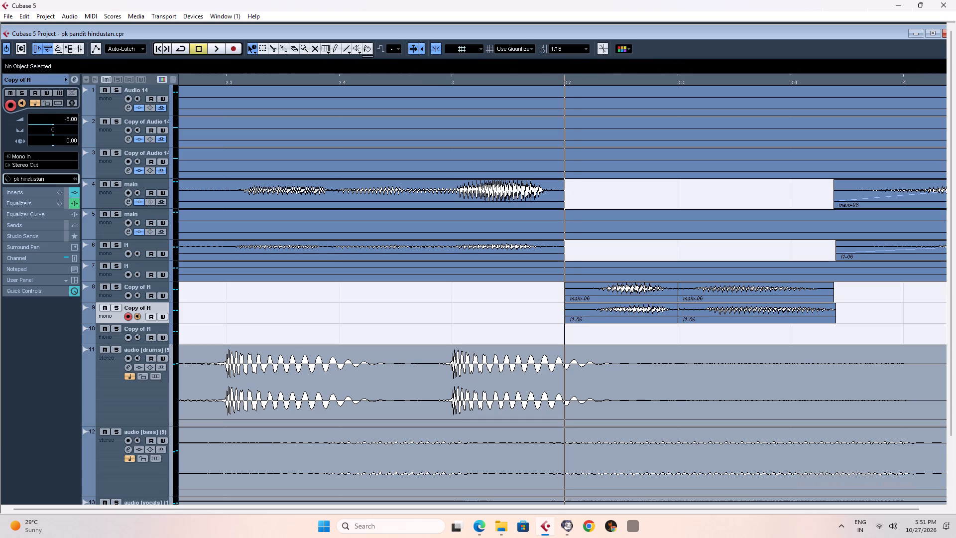
Play the bar 87 passage into bar 88 in the full mix to check the new piece levels.
left_click(394, 80)
key("g")
key("g")
key("g")
key("g")
key("g")
key("g")
key("g")
key("g")
key("g")
key("g")
key("g")
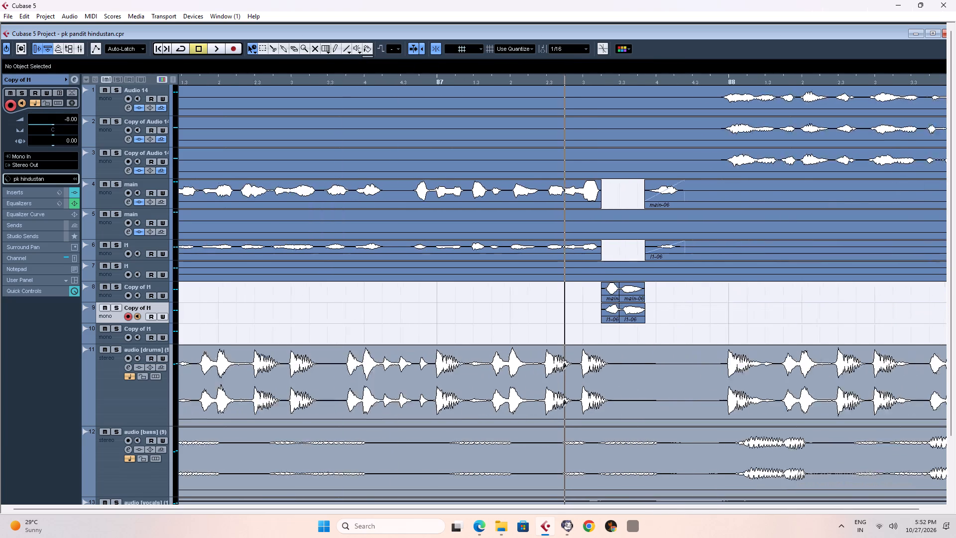
key("space")
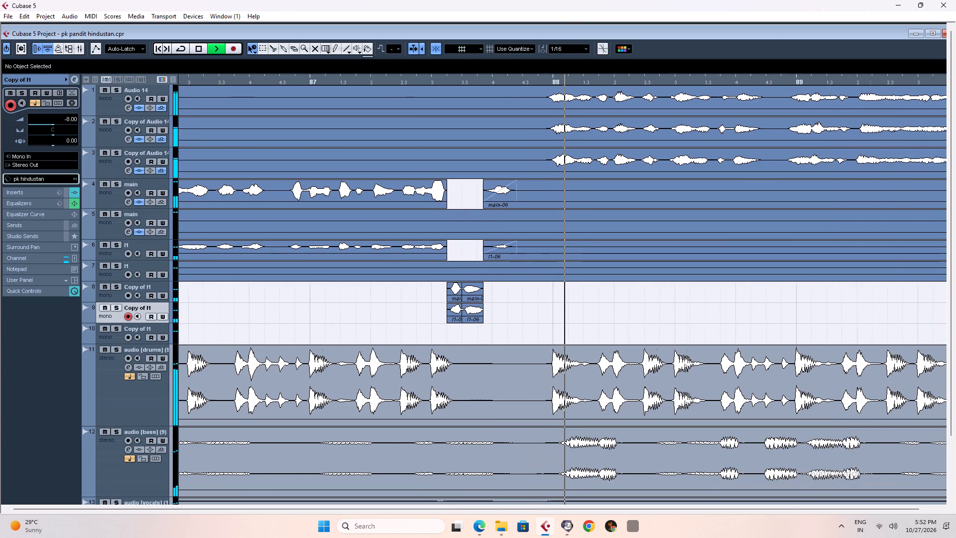
key("space")
key("space")
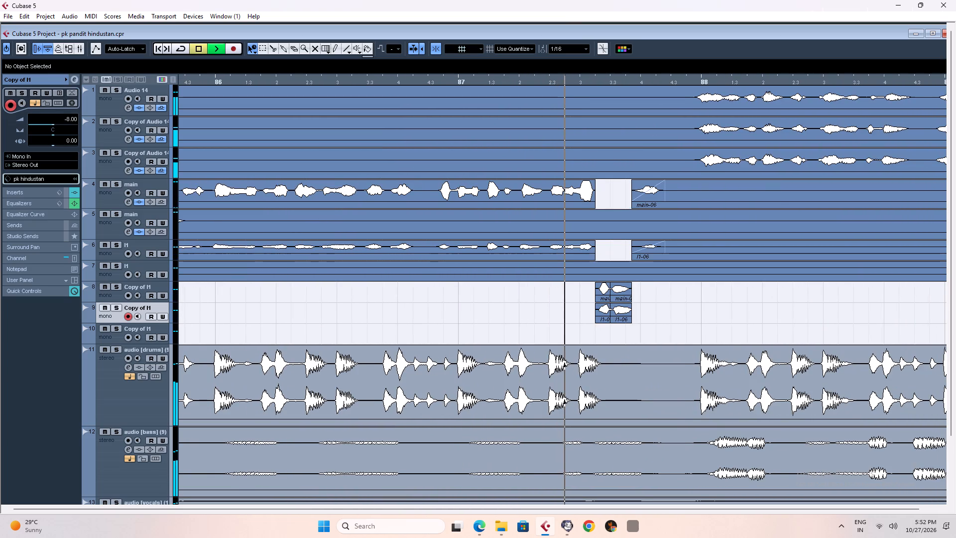
key("space")
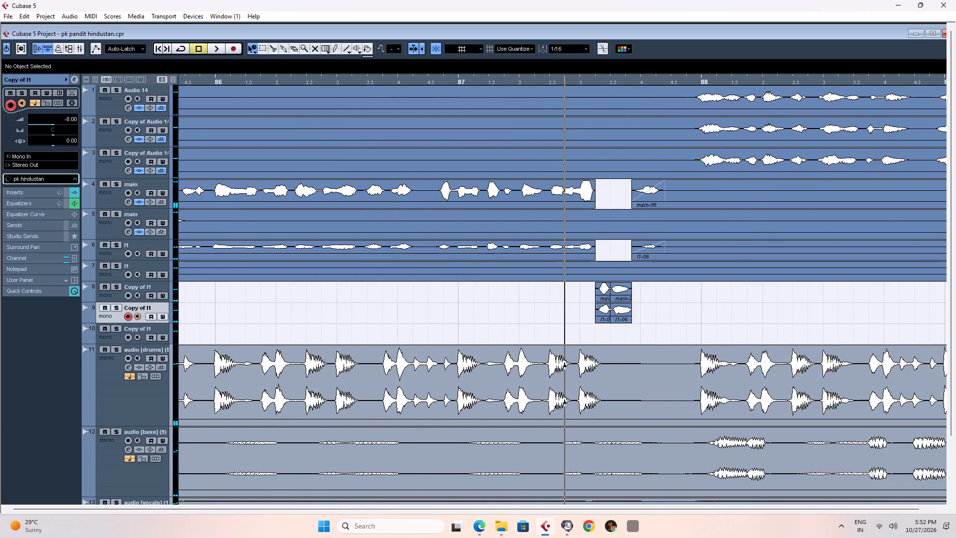
Shorten the fade-ins after the bar 87 gap to 0.0.0.106 on track 4's main-06 and 0.0.0.94 on track 6's l1-06.
left_click(647, 196)
left_click_drag(666, 182, 628, 189)
left_click_drag(633, 180, 637, 180)
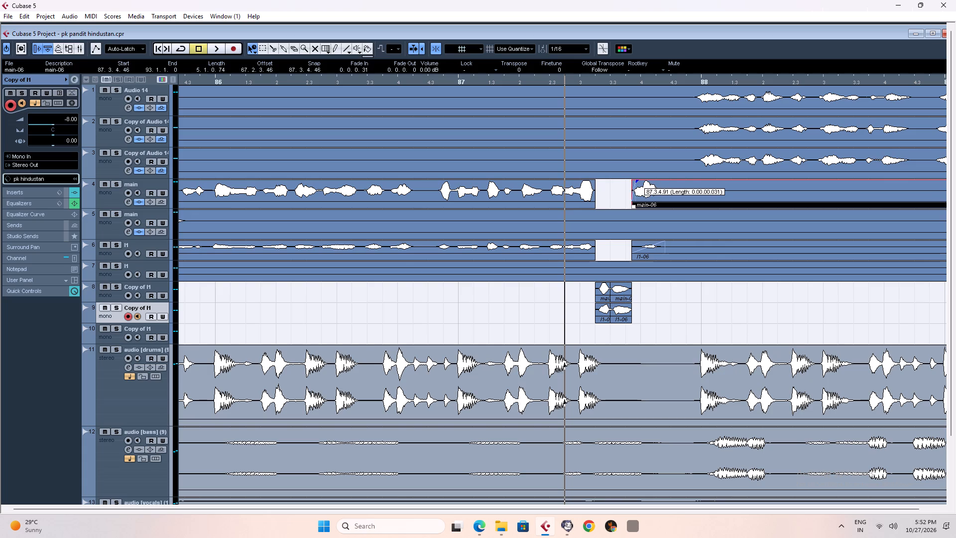
left_click_drag(637, 180, 646, 182)
left_click(643, 250)
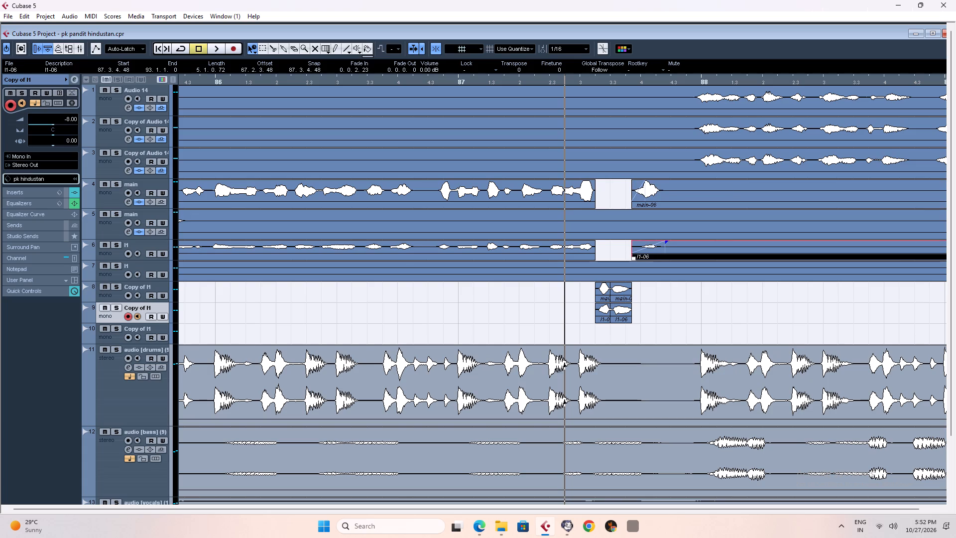
left_click_drag(666, 241, 644, 243)
Play the bar 87 transition with the shortened fade-ins in the full mix, also starting from an earlier point in bar 86.
key("space")
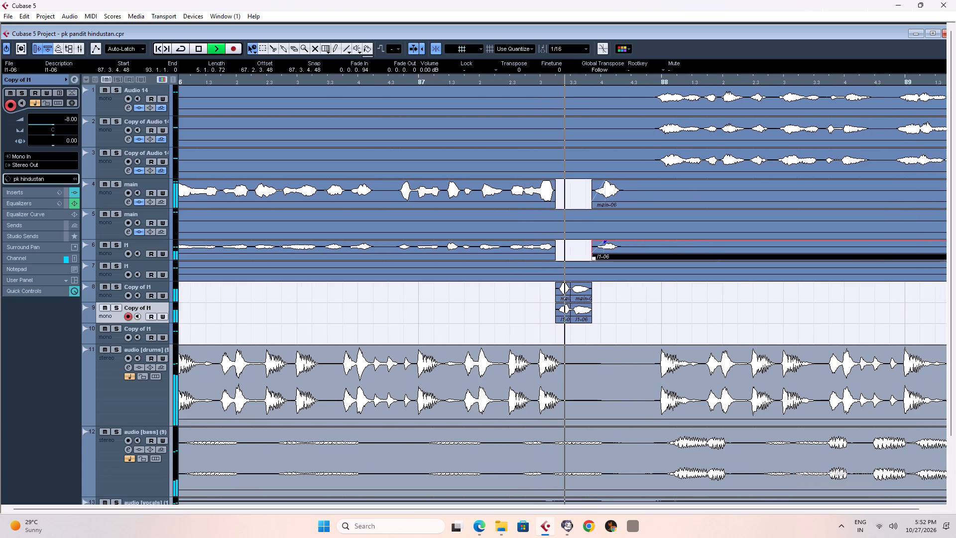
key("space")
key("space")
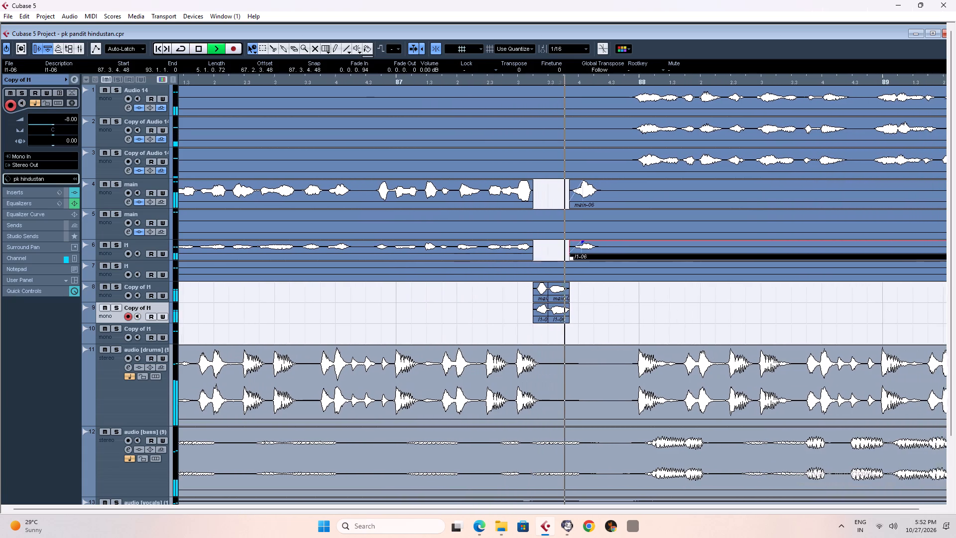
left_click(673, 311)
key("space")
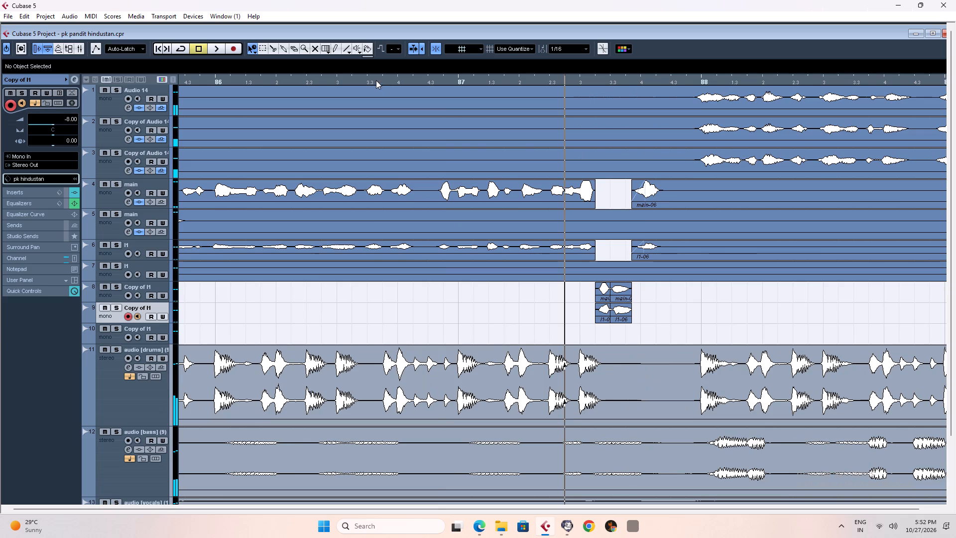
left_click(371, 79)
key("g")
key("g")
key("g")
key("g")
key("g")
key("g")
key("g")
key("g")
key("g")
key("g")
key("g")
key("g")
key("space")
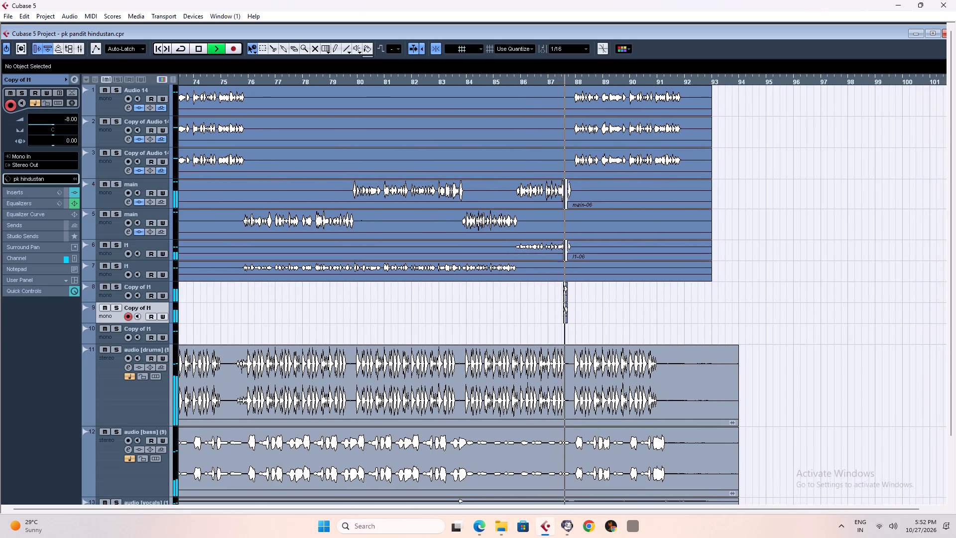
key("space")
Audition track 8 soloed through bar 87, look at its channel settings, and unsolo the track.
key("space")
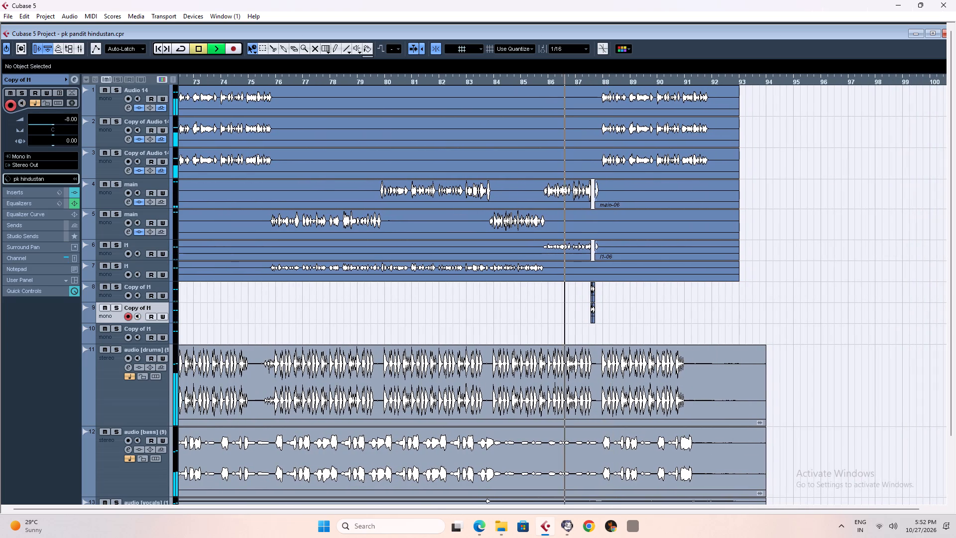
left_click(115, 289)
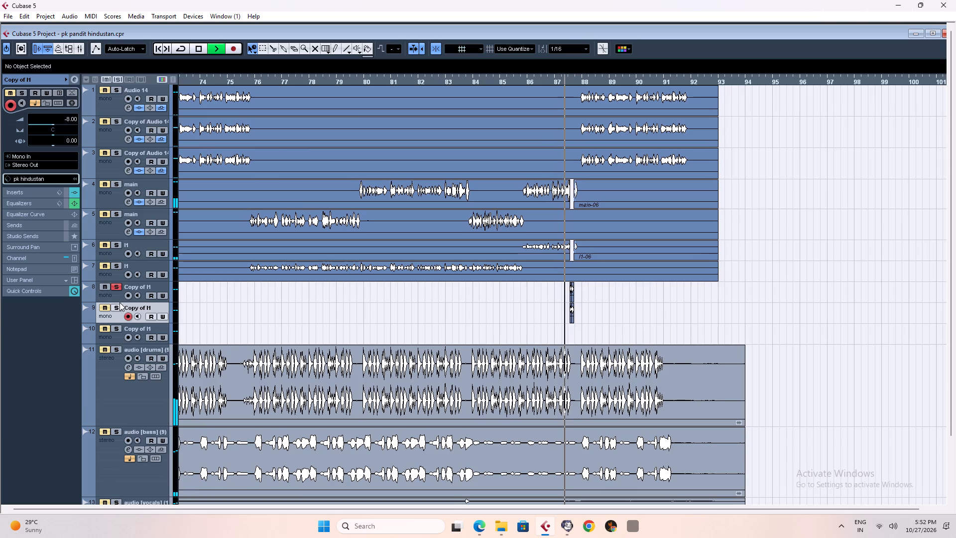
left_click(117, 297)
left_click(75, 80)
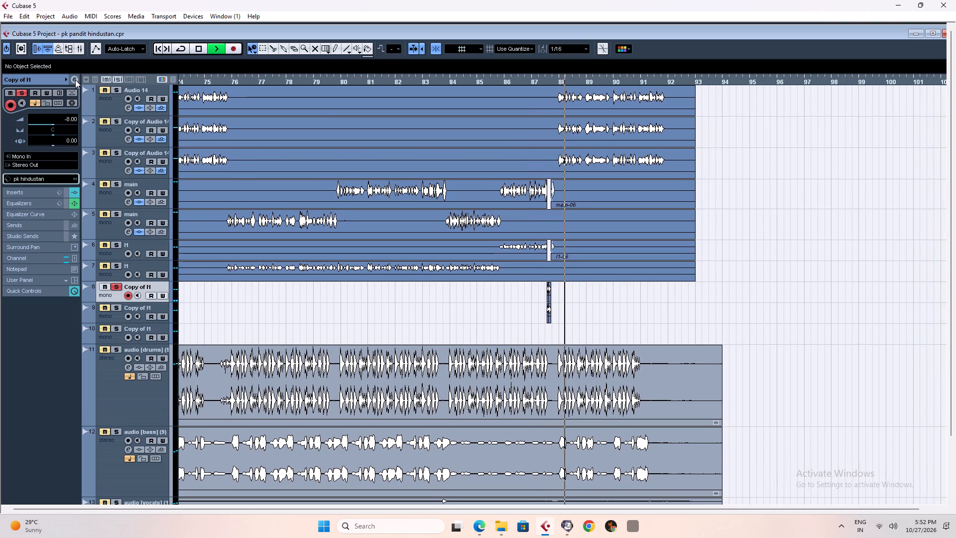
left_click(74, 79)
key("space")
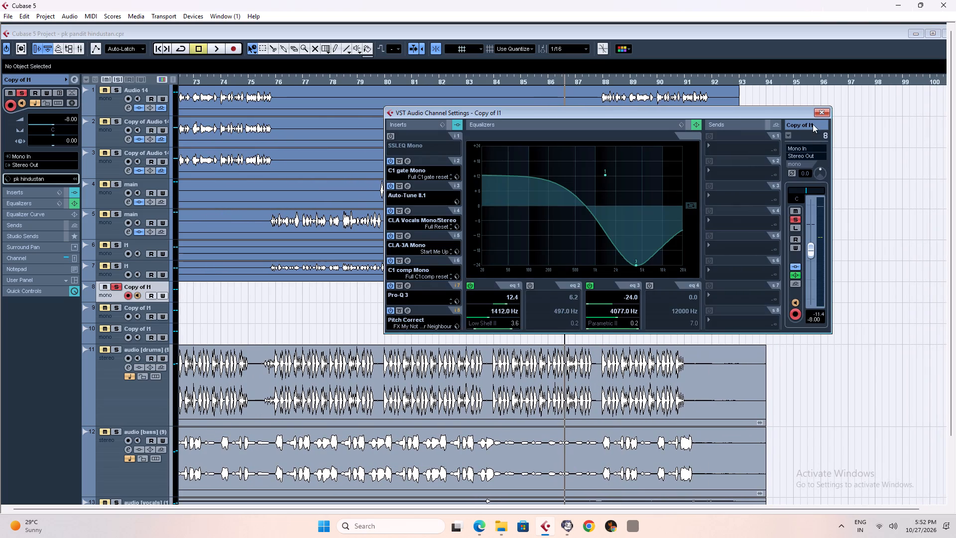
left_click(819, 115)
key("space")
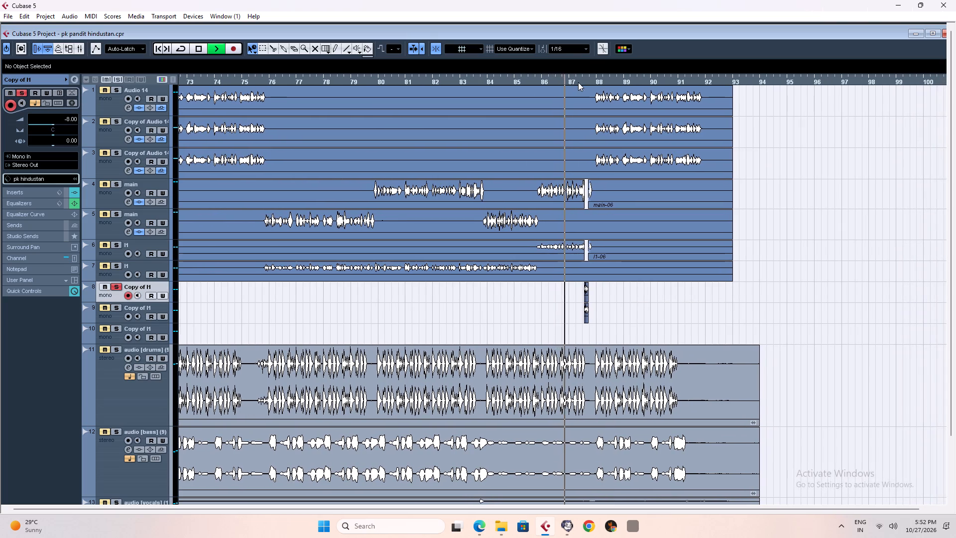
key("space")
left_click(120, 283)
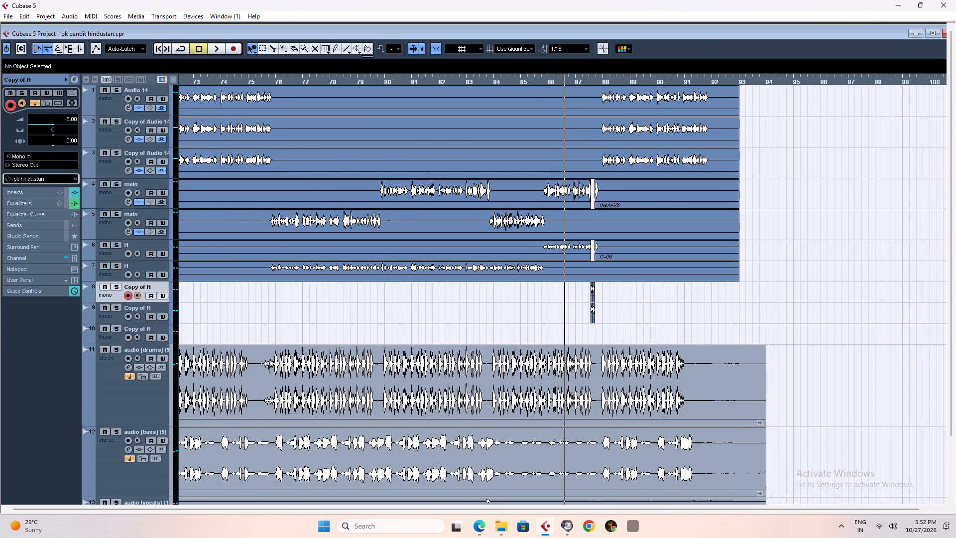
Play the full mix from just before the separated bar 87 pieces into bar 88.
left_click(589, 82)
key("h")
key("h")
key("h")
key("h")
key("h")
key("h")
key("h")
key("h")
key("h")
key("h")
key("h")
key("h")
key("h")
key("h")
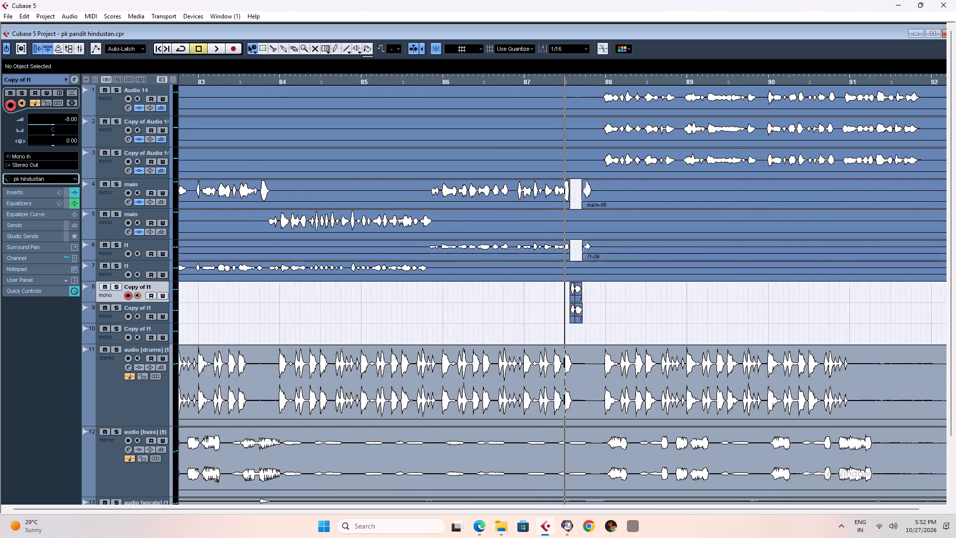
key("space")
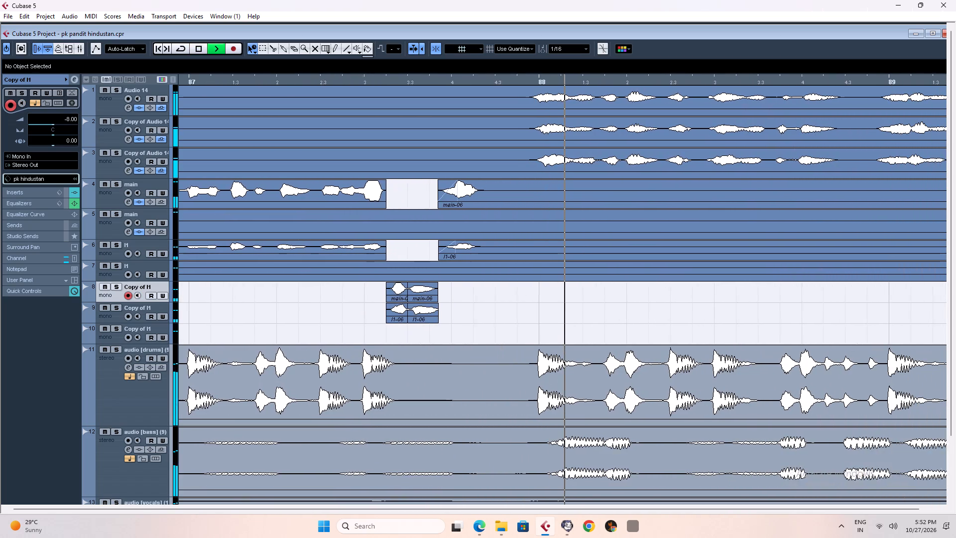
key("space")
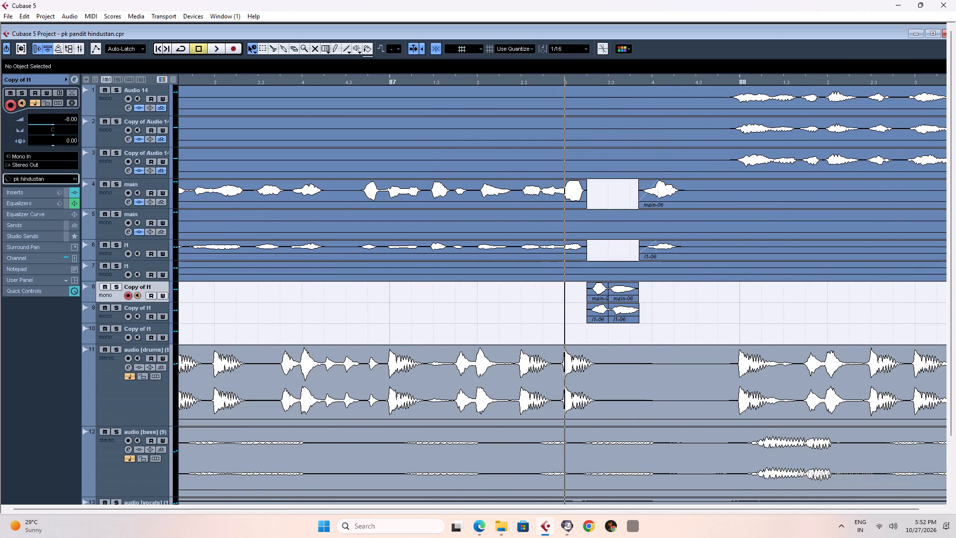
Split main-06 on track 4 and l1-06 on track 6 at 87.4.3.0, just after the short vocal phrase.
right_click_drag(647, 196, 665, 195)
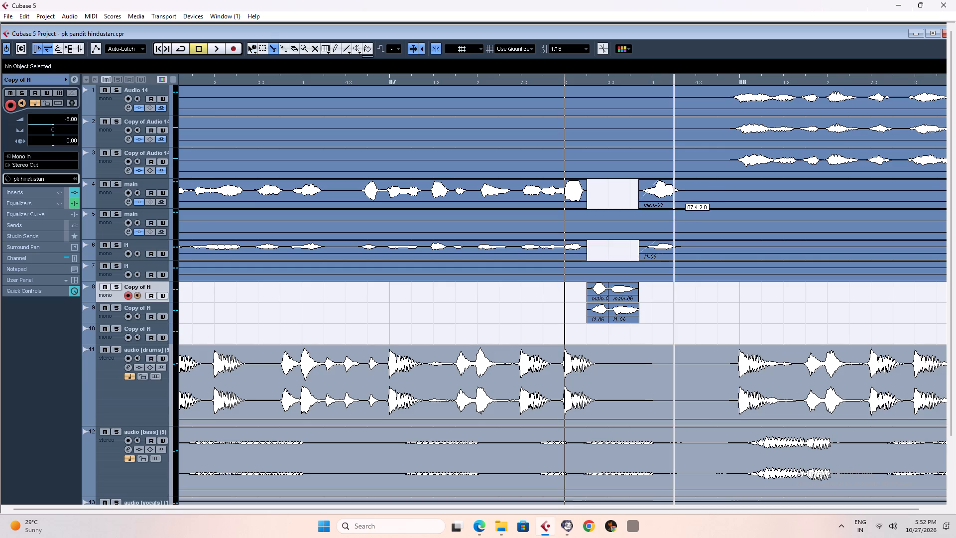
left_click(687, 194)
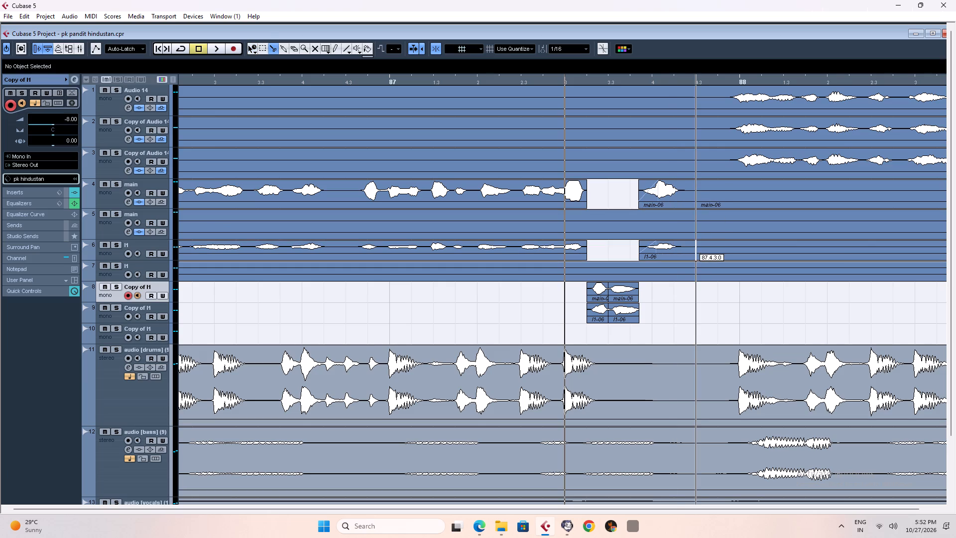
left_click(692, 246)
right_click(681, 246)
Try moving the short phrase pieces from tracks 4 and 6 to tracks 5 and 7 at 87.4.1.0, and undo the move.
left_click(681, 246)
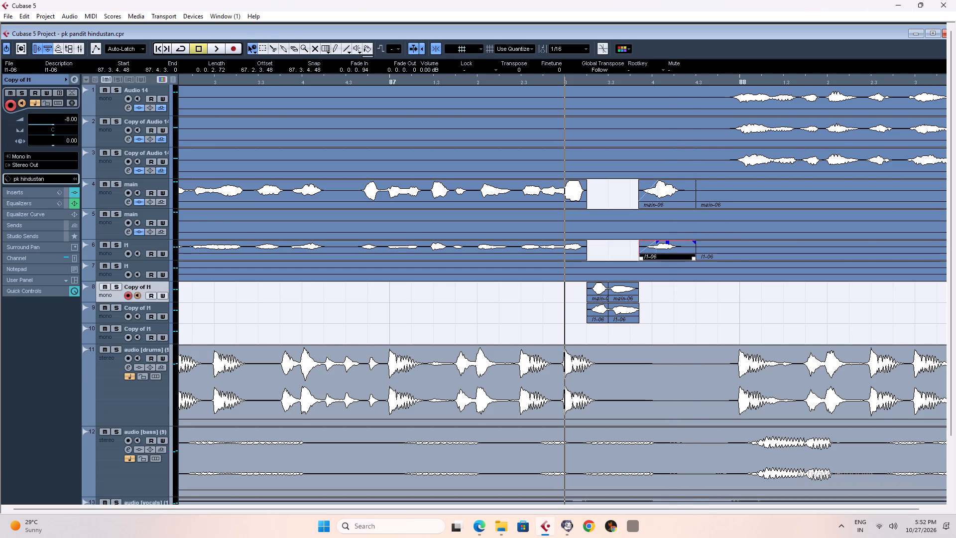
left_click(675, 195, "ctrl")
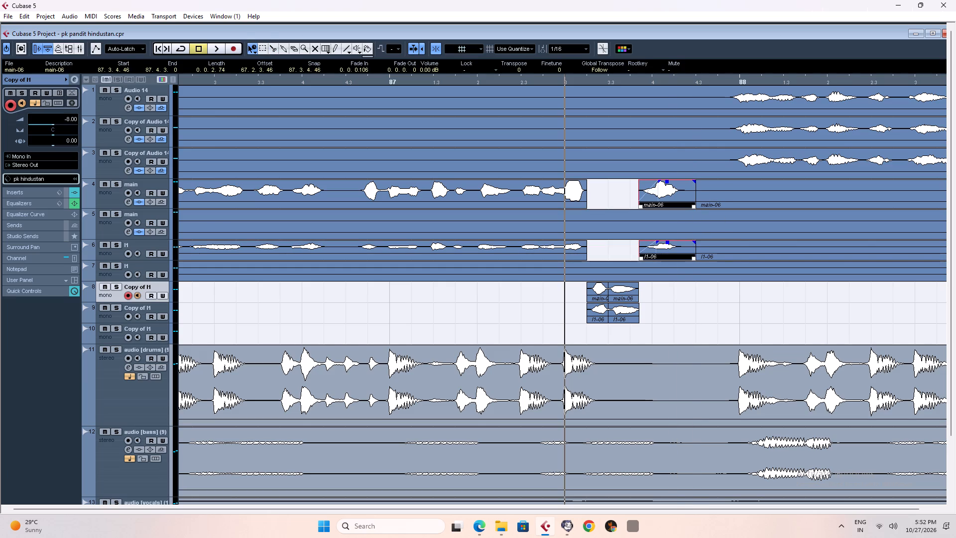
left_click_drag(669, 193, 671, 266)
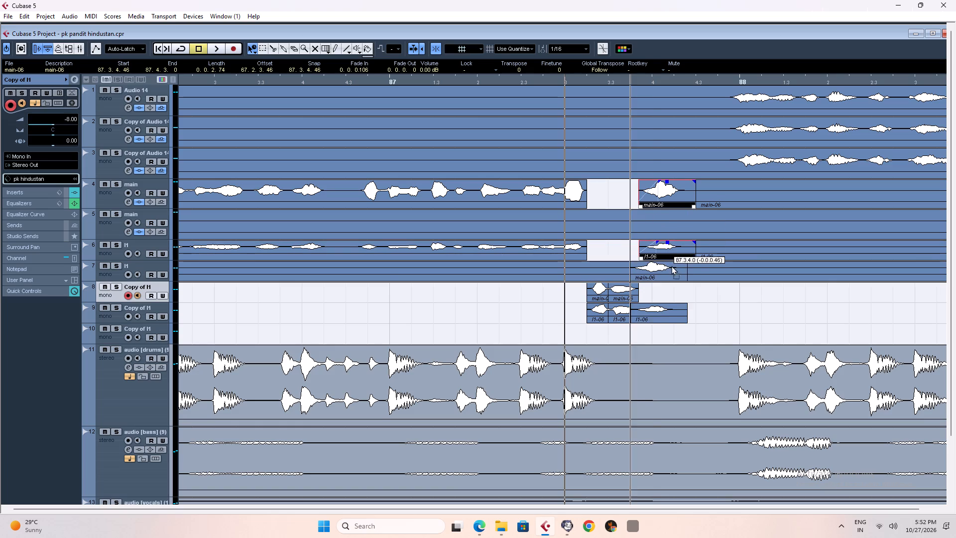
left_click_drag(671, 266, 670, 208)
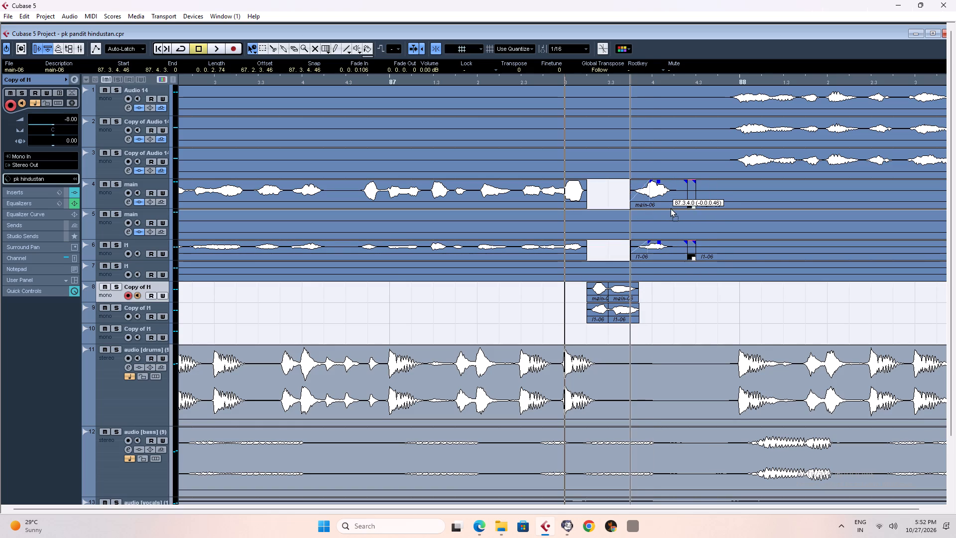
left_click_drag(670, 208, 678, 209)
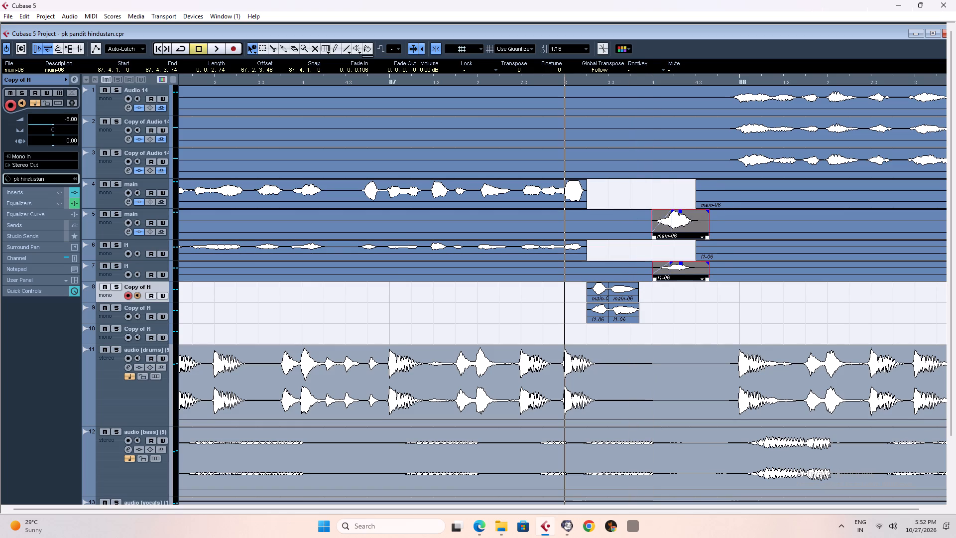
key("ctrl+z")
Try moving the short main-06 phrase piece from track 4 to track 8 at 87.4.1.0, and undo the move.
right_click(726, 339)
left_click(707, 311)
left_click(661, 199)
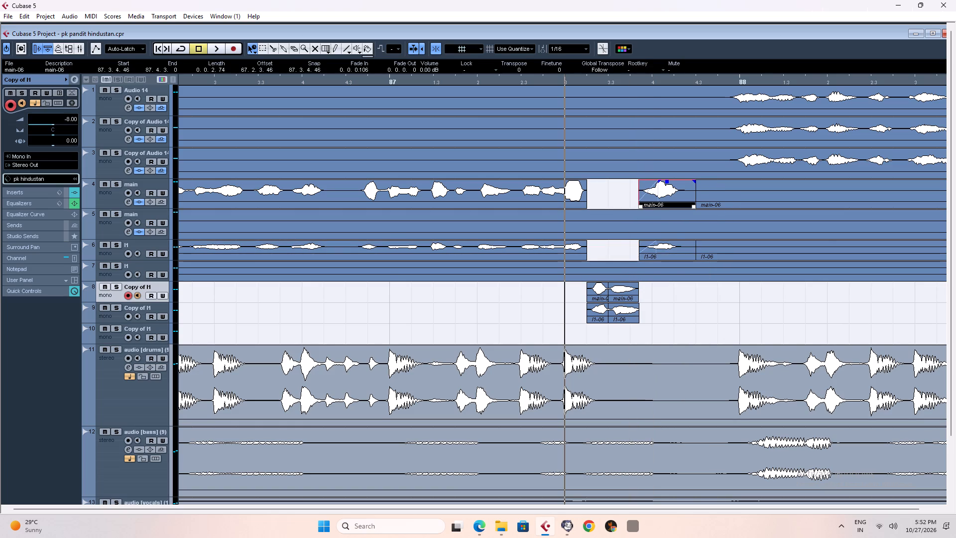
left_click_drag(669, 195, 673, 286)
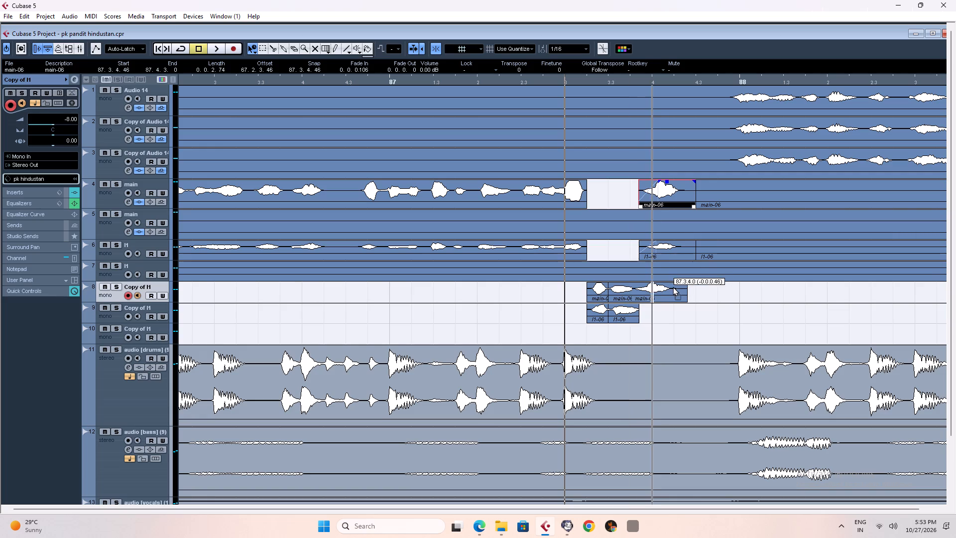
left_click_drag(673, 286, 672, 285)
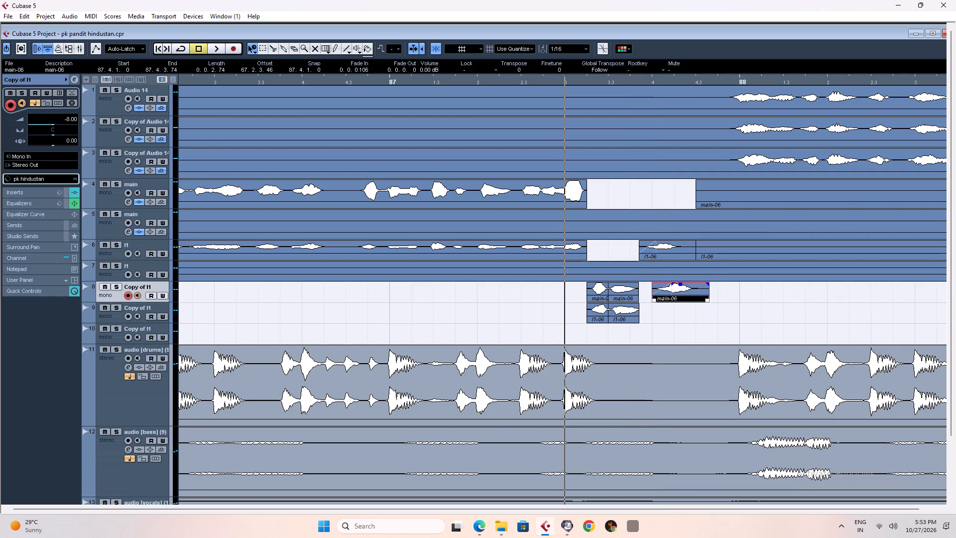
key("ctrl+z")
Undo the two splits just after the short vocal phrase on tracks 4 and 6.
key("ctrl+z")
key("ctrl+z")
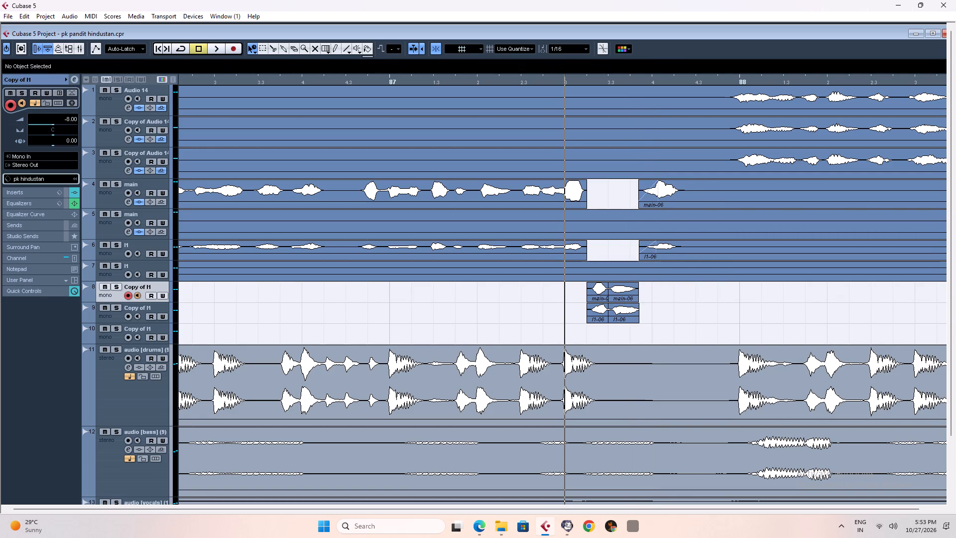
Play the full mix twice from just before the separated bar 87 pieces.
key("space")
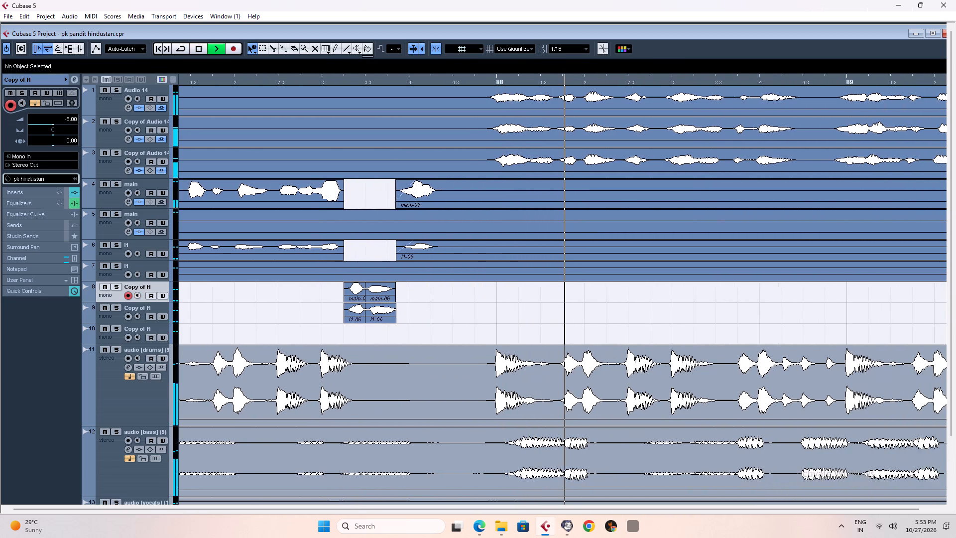
key("space")
key("space")
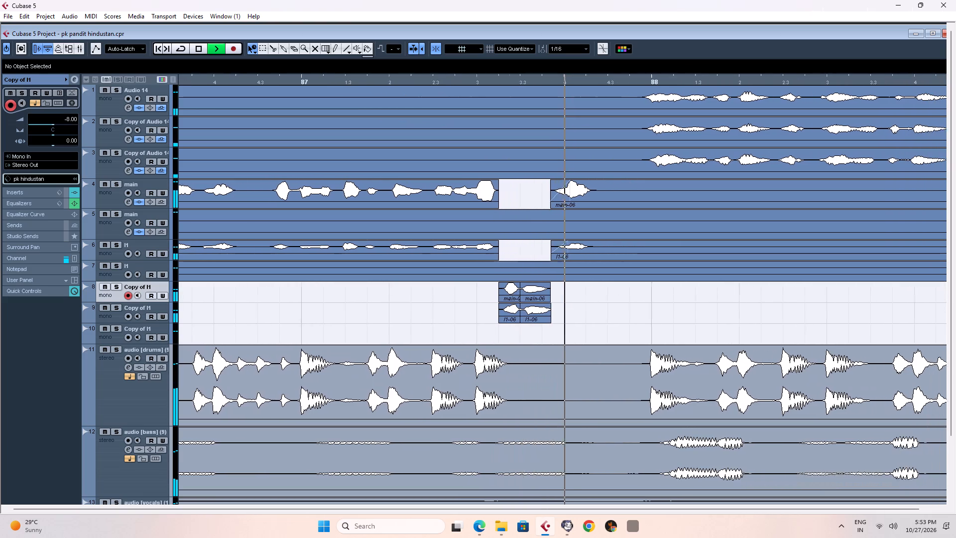
key("space")
Solo track 8 and audition its separated bar 87 pieces several times.
left_click(117, 285)
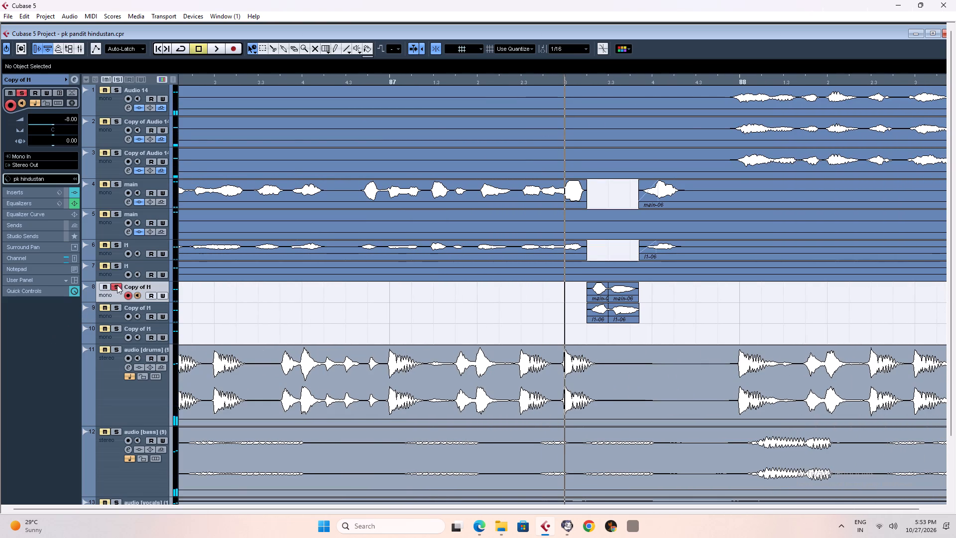
key("space")
key("space")
key("space")
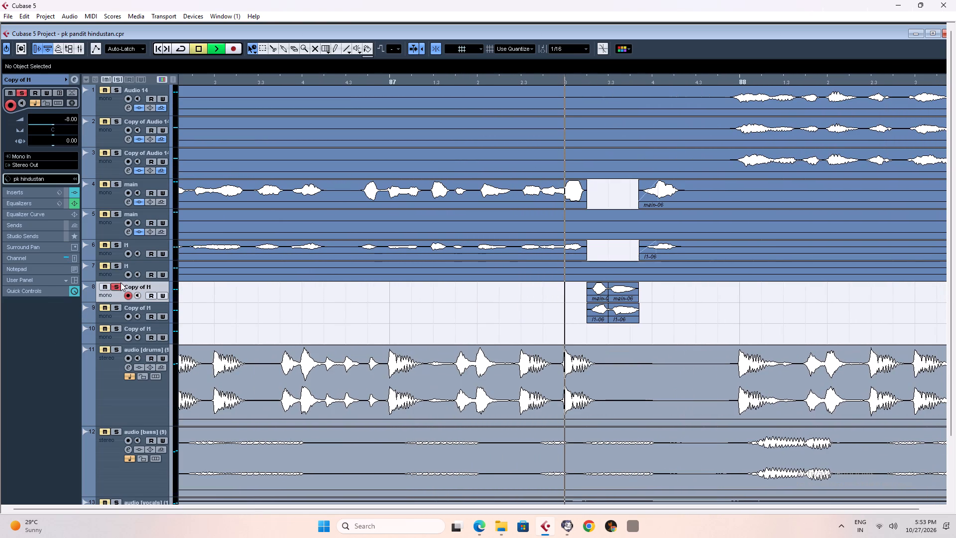
key("space")
key("space")
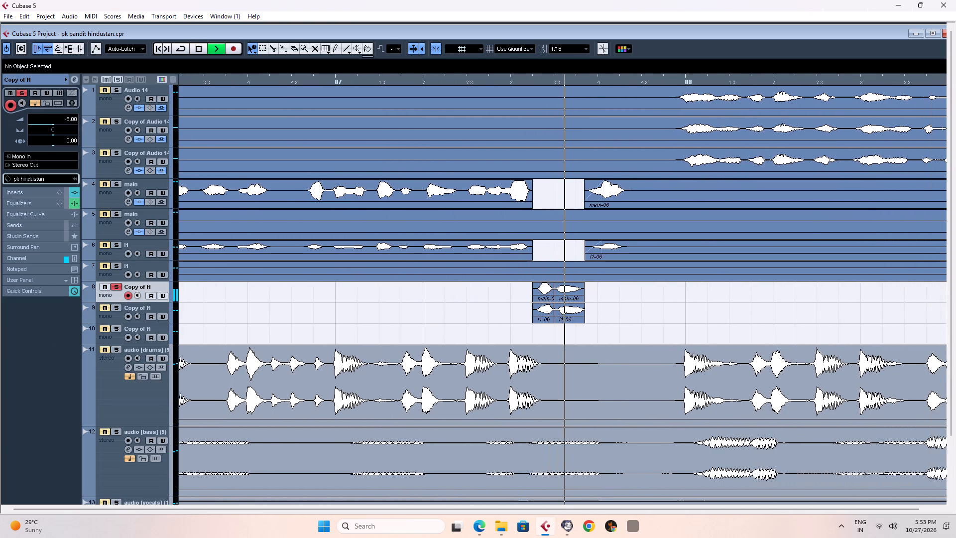
key("space")
key("space")
key("space")
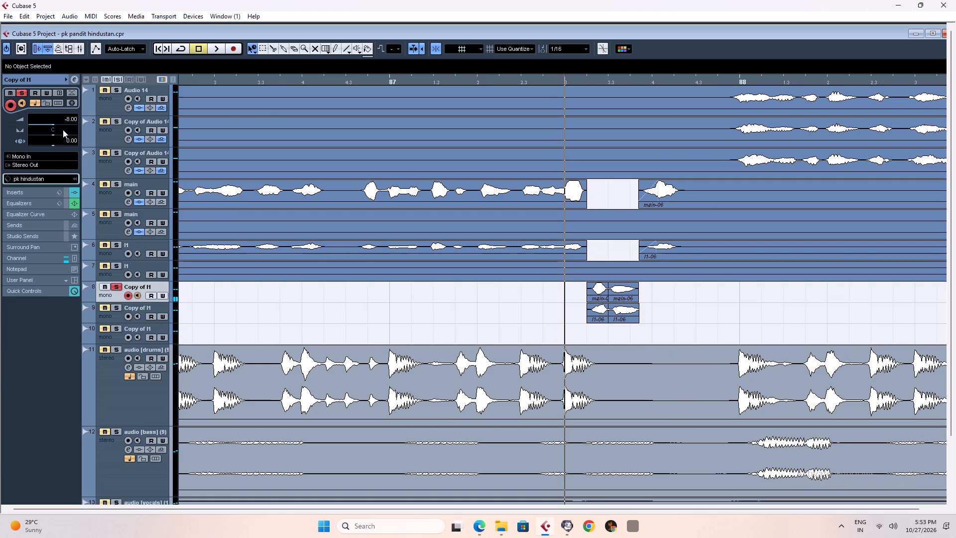
Set track 8's volume to 0.00 and briefly play it soloed.
double_click(70, 119)
key("0")
key("Return")
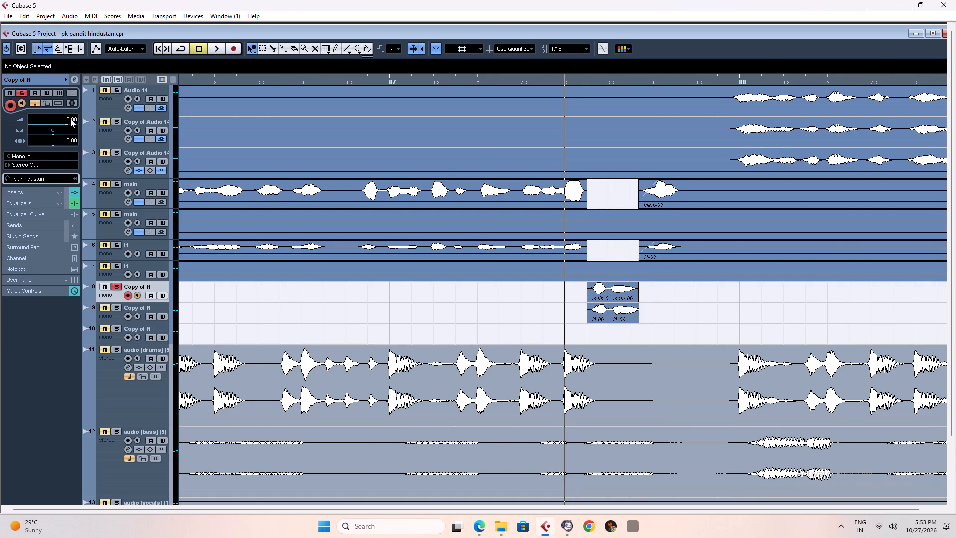
key("space")
key("space")
Set track 9's volume to 0.00 and briefly play back from just before the bar 87 pieces.
left_click(116, 318)
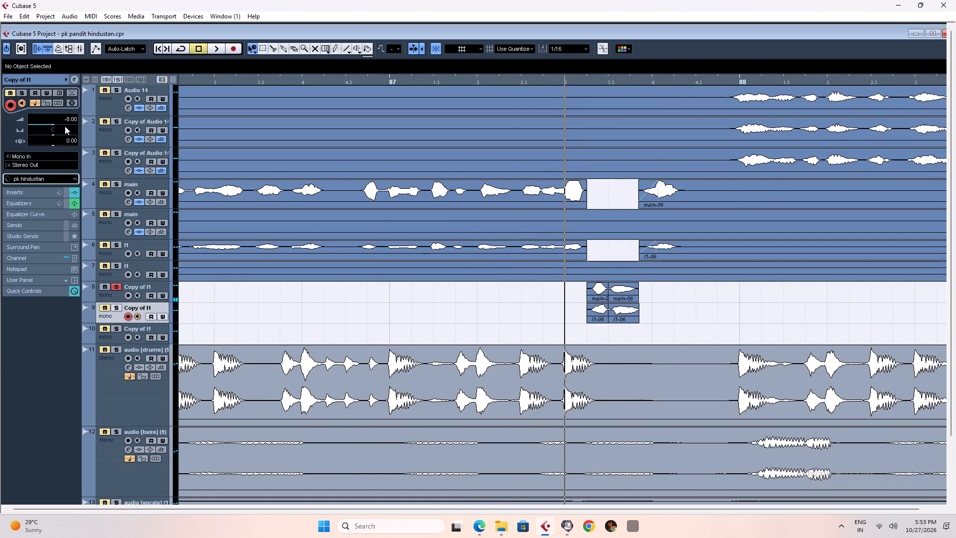
double_click(66, 120)
key("0")
key("Return")
key("space")
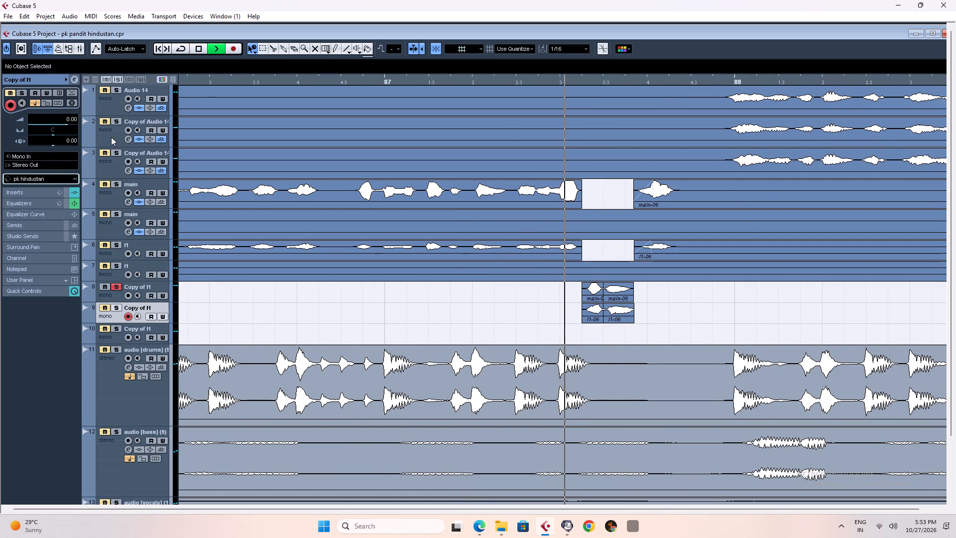
key("space")
Unsolo track 8 and play the full mix from beat 4 of bar 86 through the bar 87 transition.
left_click(117, 288)
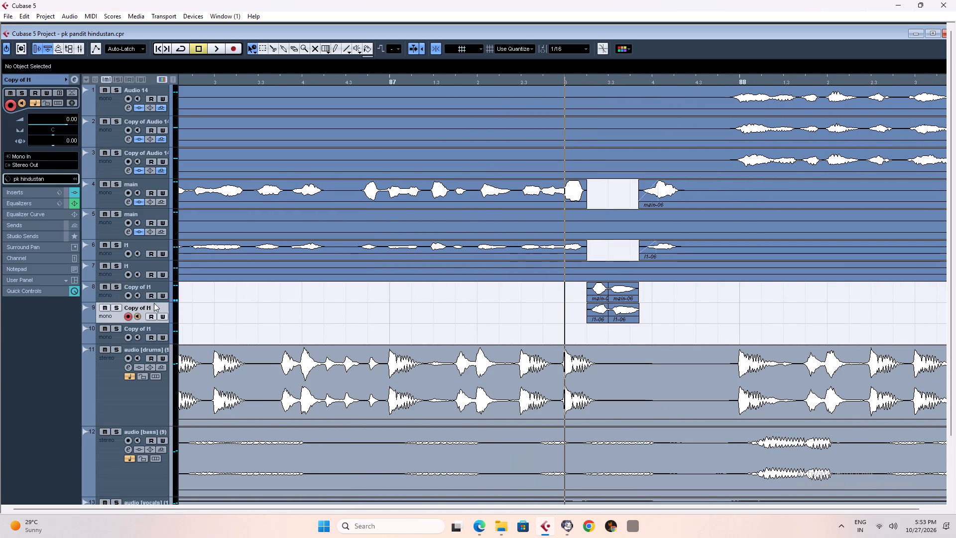
left_click(294, 79)
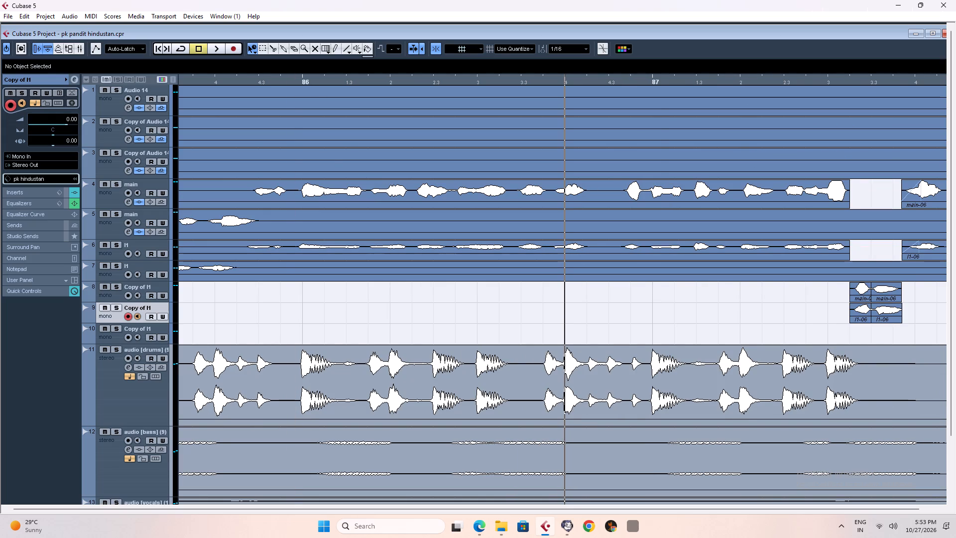
key("space")
key("g")
key("g")
key("g")
key("g")
key("g")
key("g")
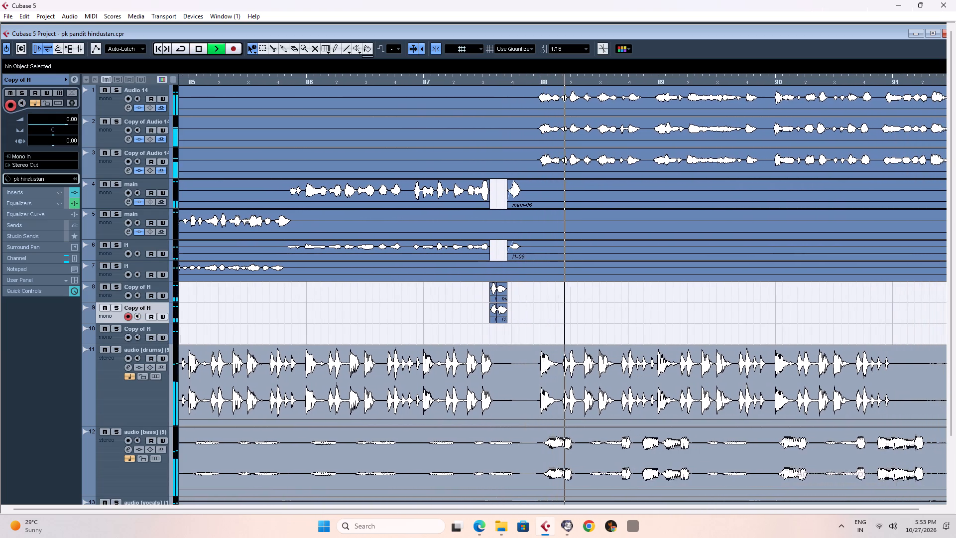
key("space")
key("space")
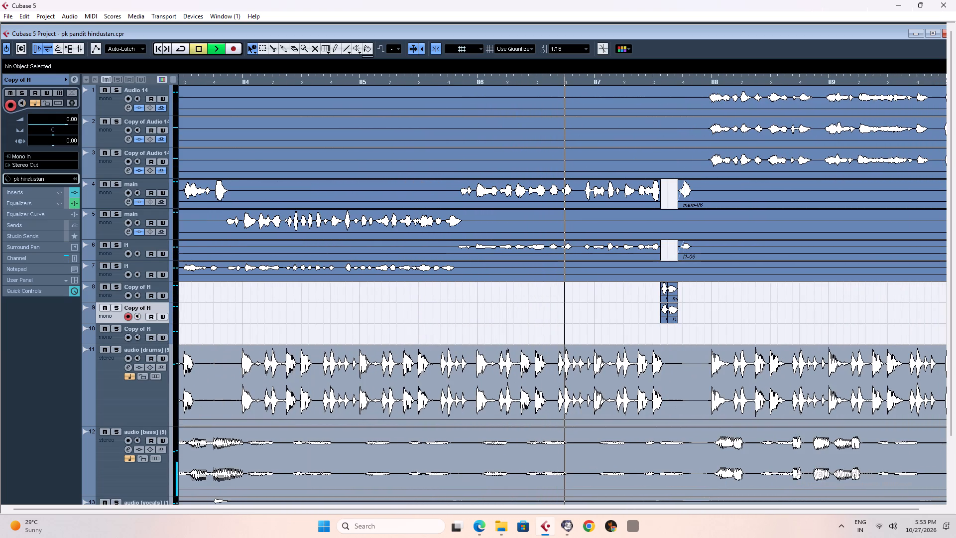
Stop playback and switch off EQ bands 1 and 3 on track 8.
left_click(110, 297)
key("space")
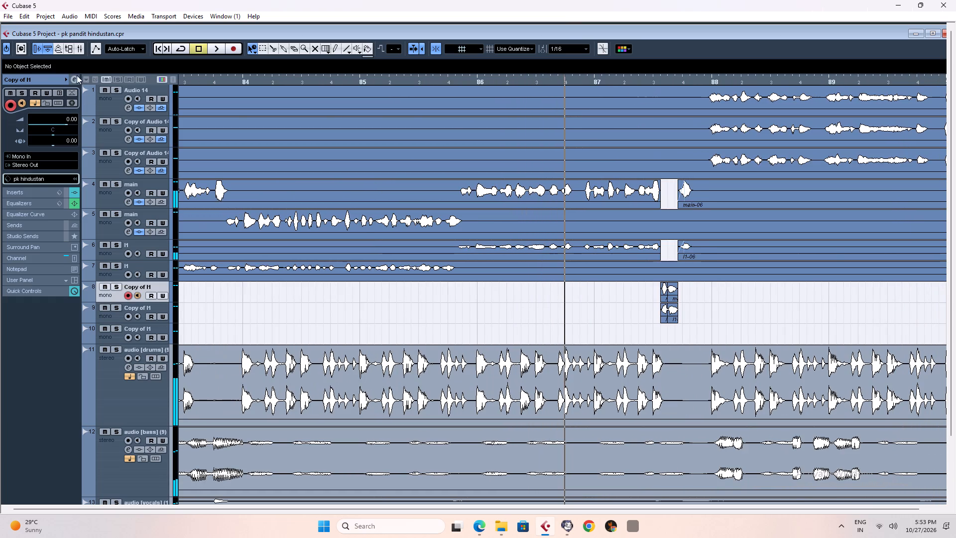
left_click(73, 75)
left_click(470, 283)
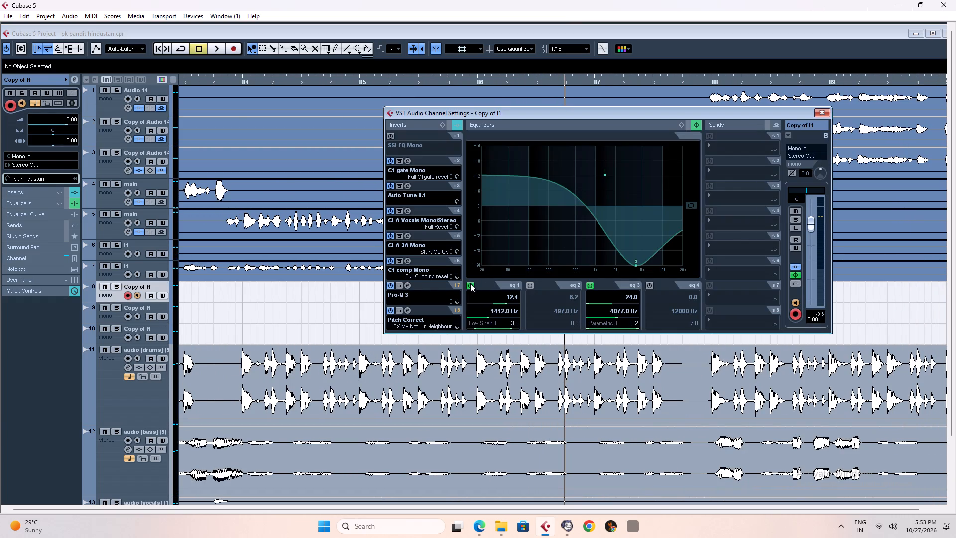
left_click(591, 286)
Switch off EQ bands 1 and 3 on track 9 and close its channel settings.
left_click(107, 318)
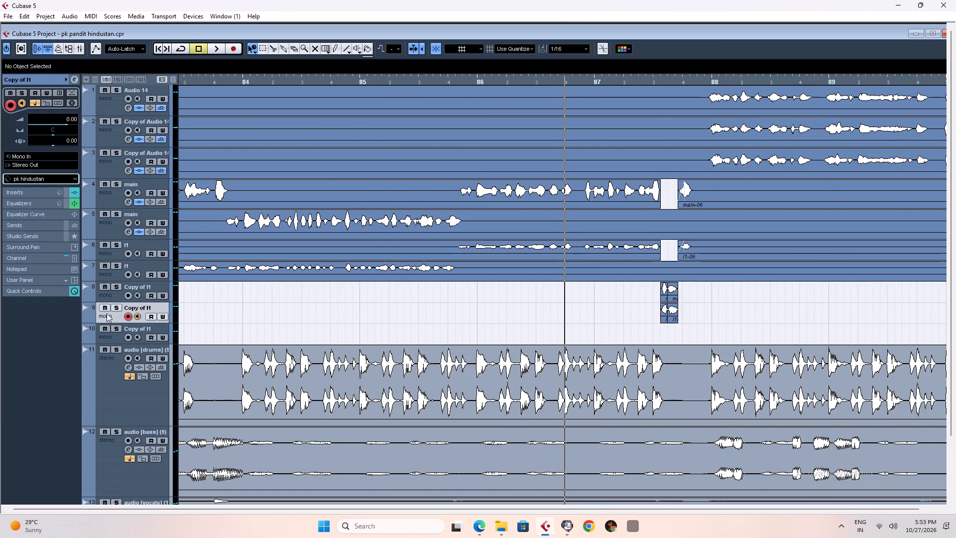
left_click(72, 80)
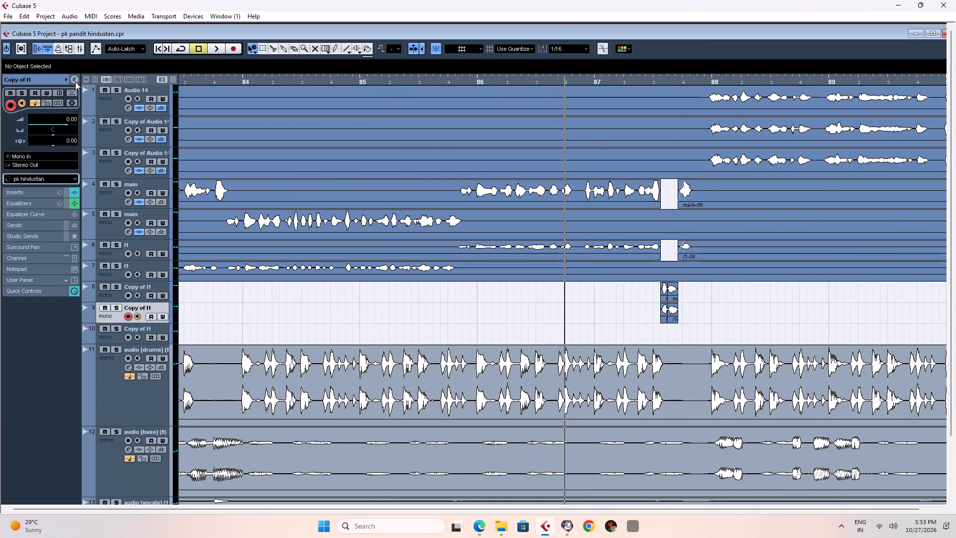
left_click(73, 80)
left_click(467, 289)
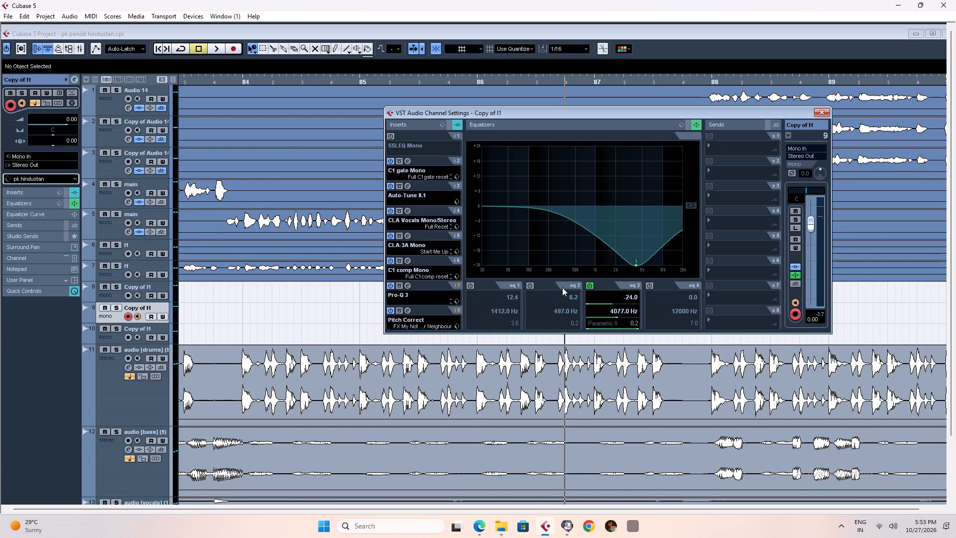
left_click(591, 287)
left_click(825, 113)
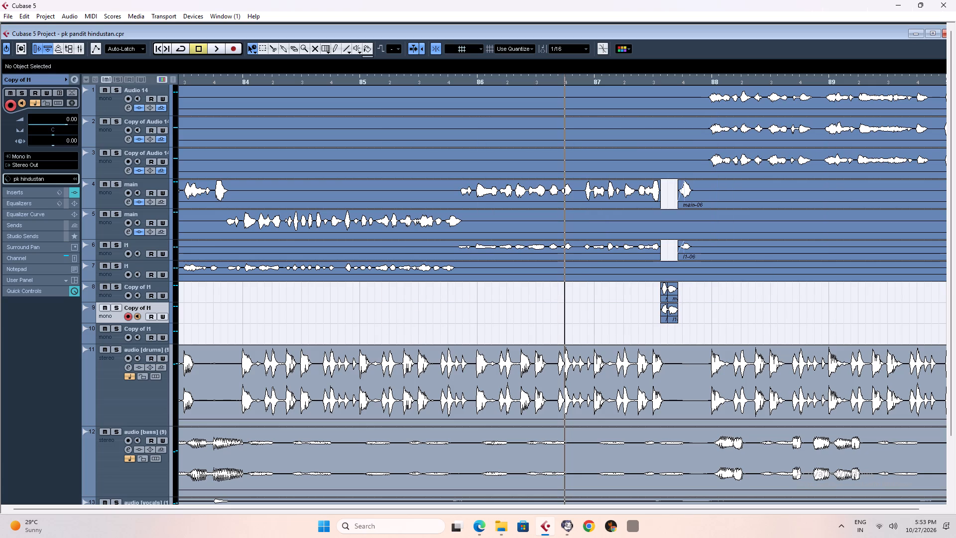
Play the full mix from late in bar 86 with the EQ bands on tracks 8 and 9 switched off.
left_click(579, 80)
key("space")
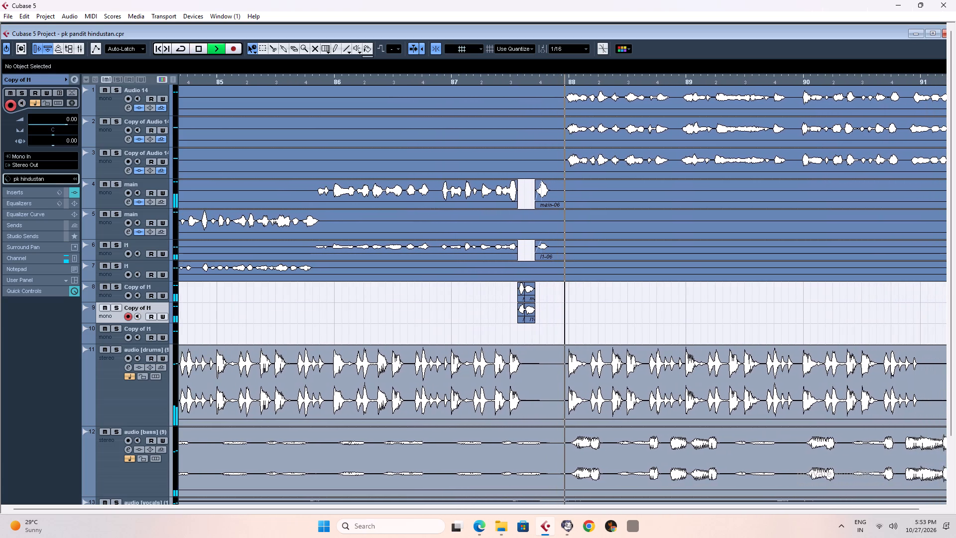
left_click(108, 297)
key("space")
key("space")
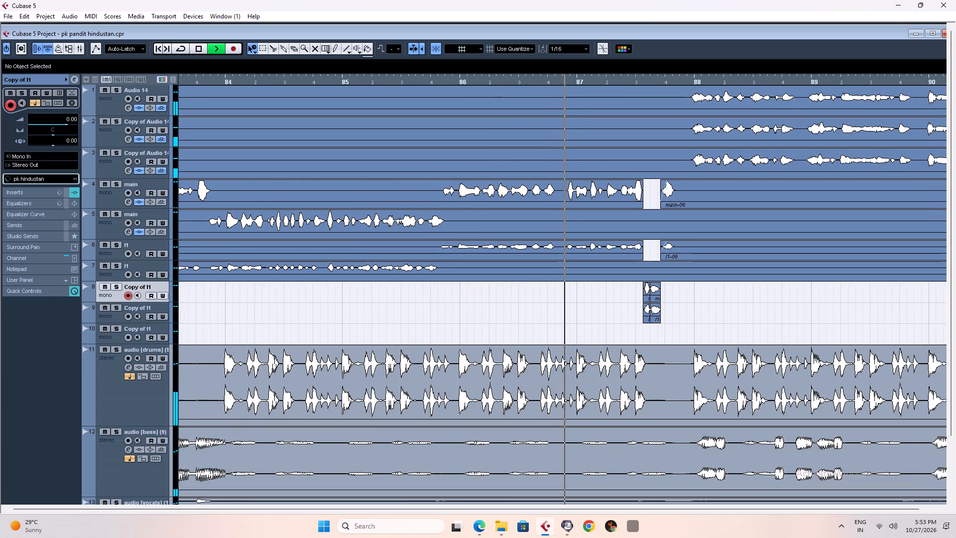
Switch EQ band 3 back on for track 8 and set it to about -11.2 dB at 4366 Hz during playback.
left_click(74, 81)
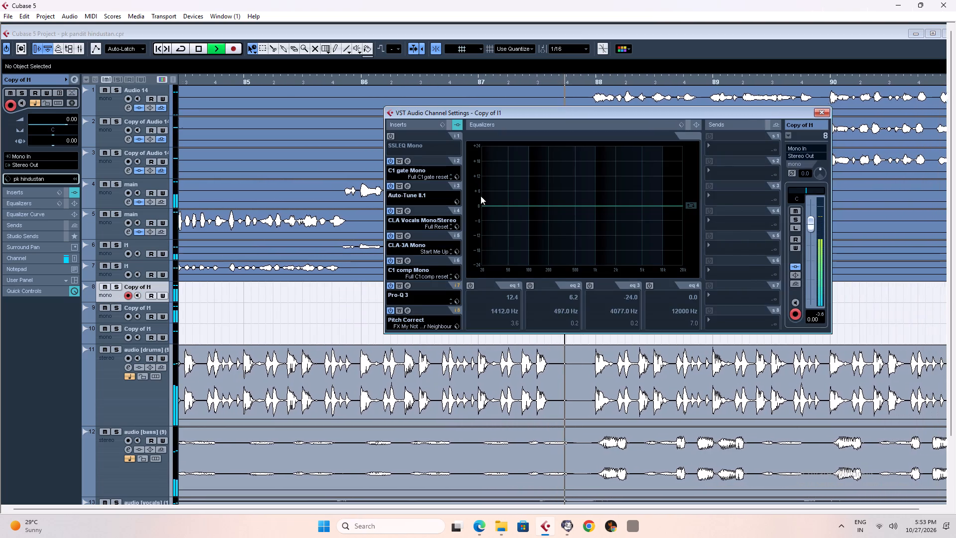
key("space")
key("space")
left_click(649, 286)
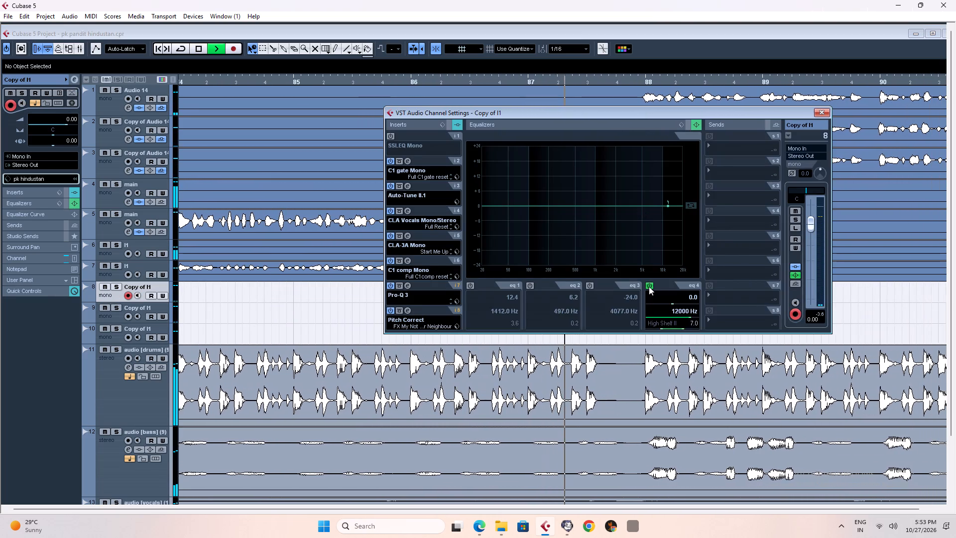
left_click(649, 286)
left_click(580, 287)
left_click(588, 286)
key("space")
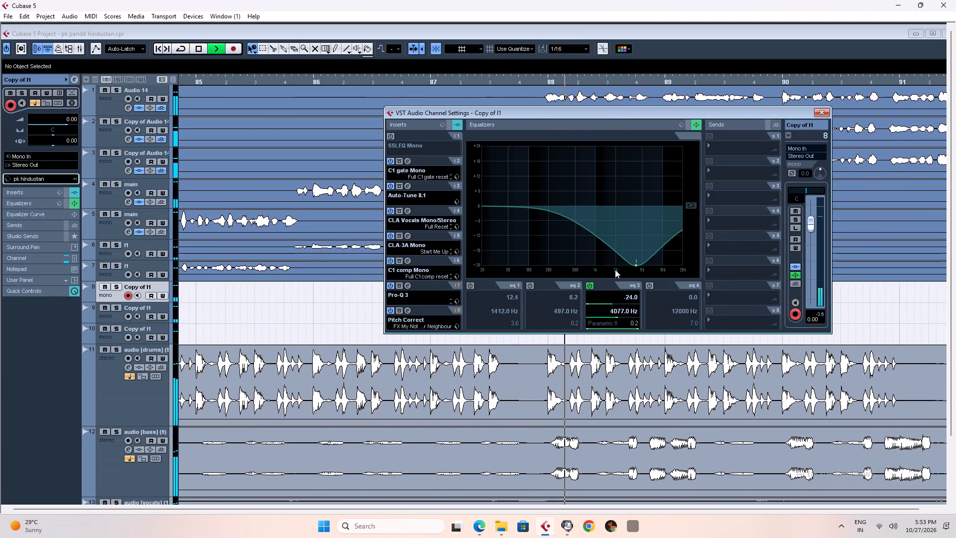
key("space")
left_click_drag(636, 266, 634, 229)
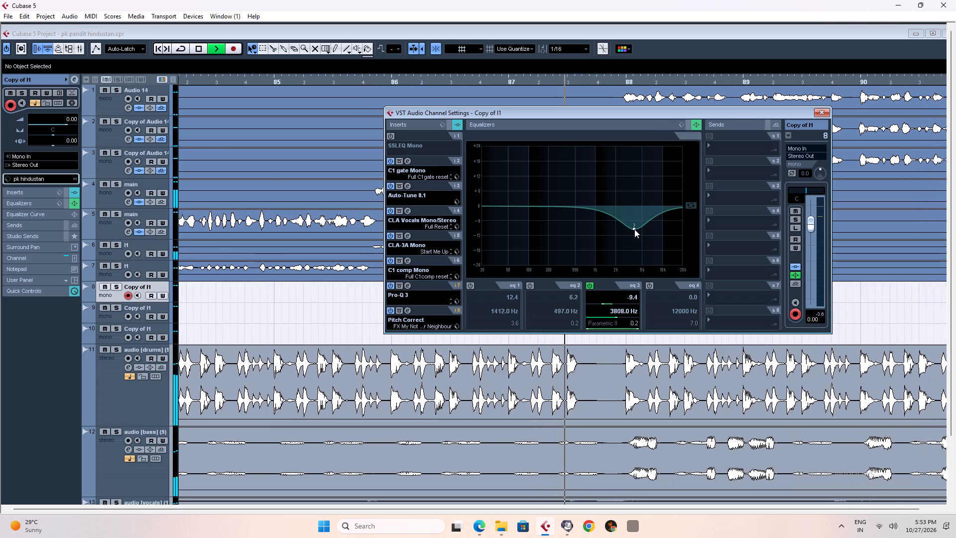
left_click_drag(634, 229, 638, 234)
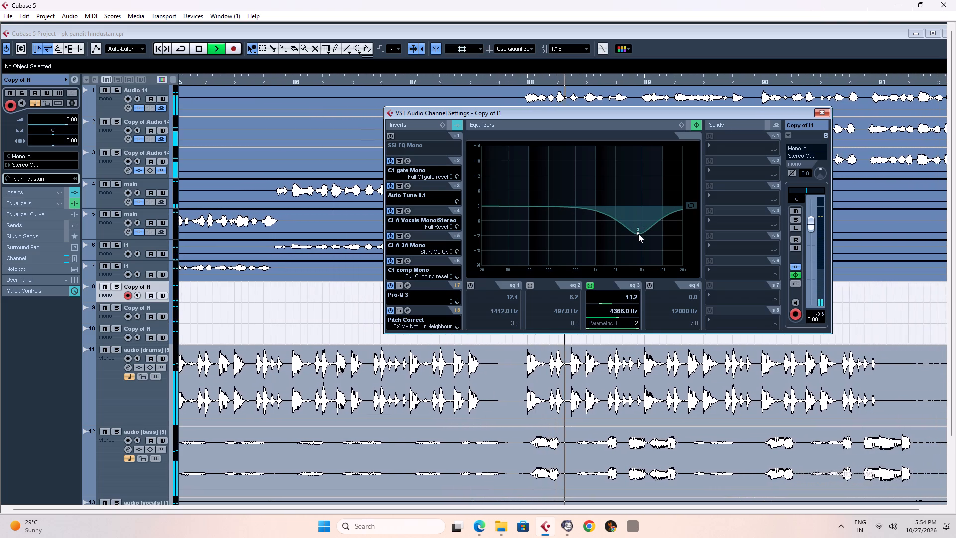
Set EQ band 3 on track 8 to -10 dB at about 4838 Hz, close its channel settings and stop playback.
left_click_drag(638, 234, 641, 234)
key("space")
key("space")
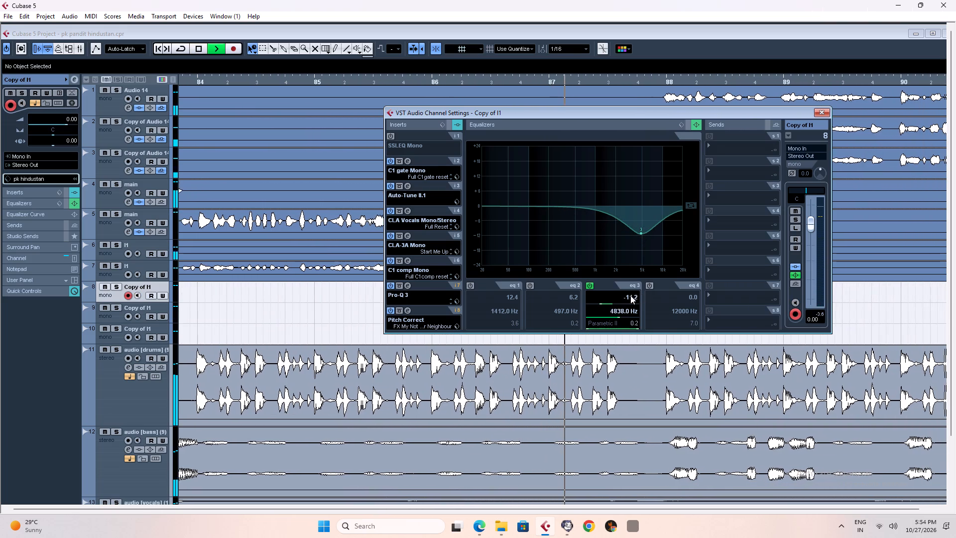
double_click(630, 295)
type("-10")
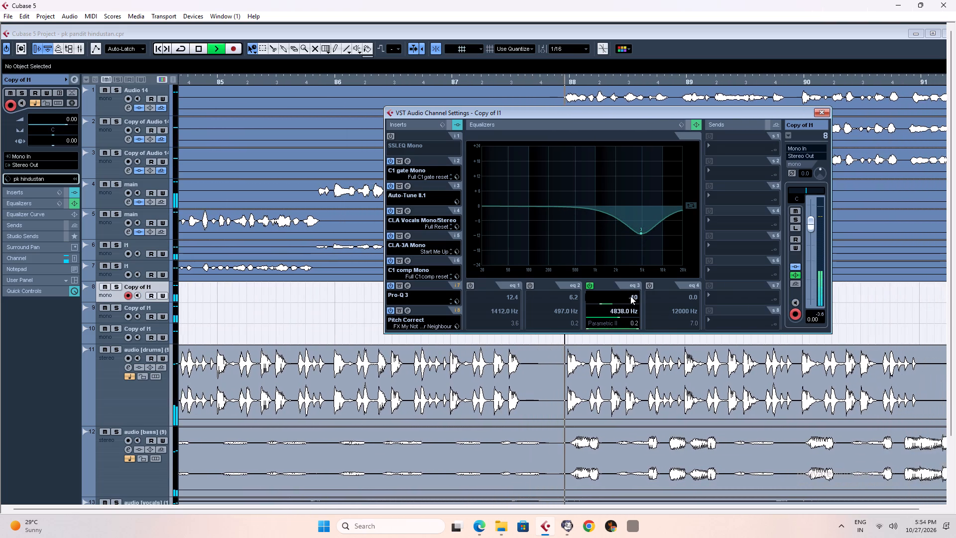
key("Return")
key("space")
key("space")
left_click(821, 112)
key("space")
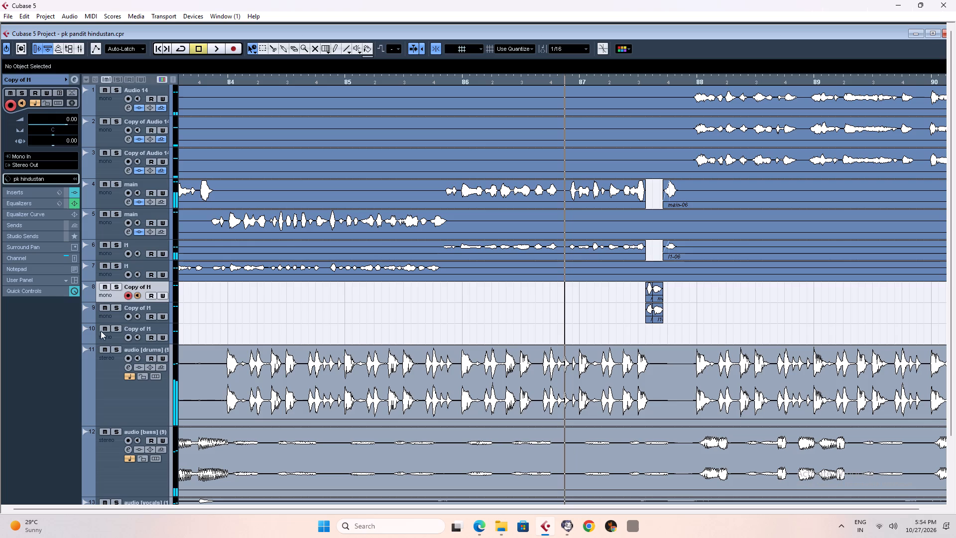
Switch on EQ band 3 for track 9, set its gain to -10 dB and close the channel settings.
left_click(111, 318)
left_click(71, 79)
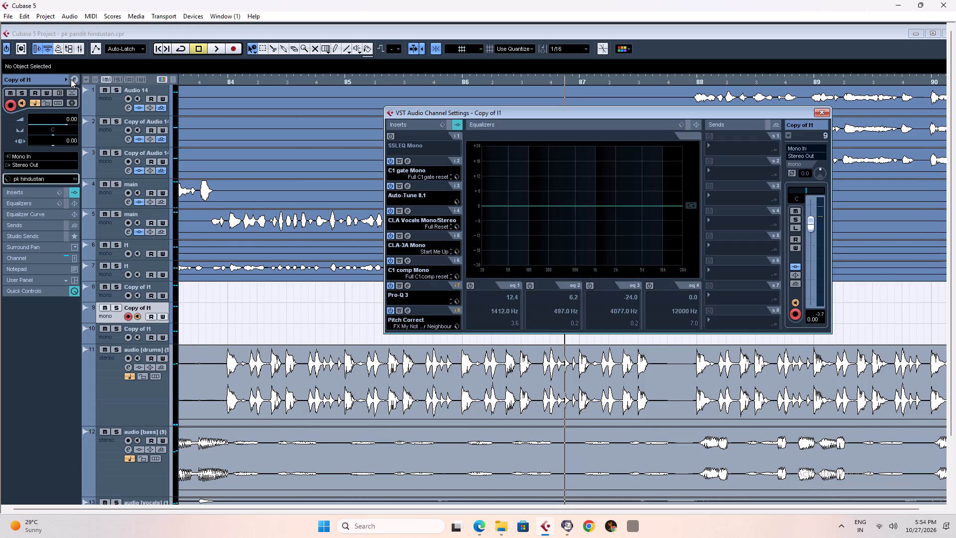
left_click(593, 285)
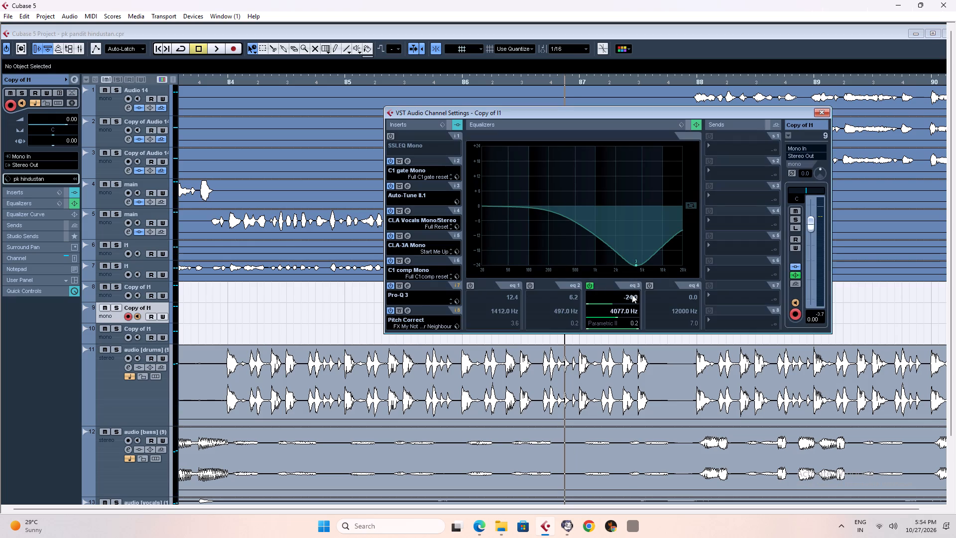
double_click(629, 298)
type("-10")
key("Return")
left_click(826, 115)
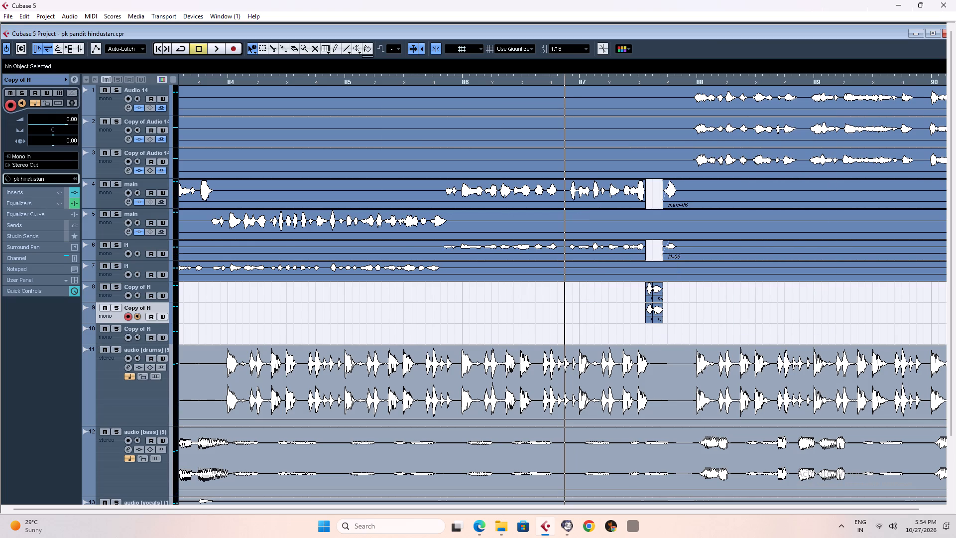
Play the full mix from the middle of bar 86 into bar 88, then place the cursor at the bar 87 pieces.
left_click(516, 85)
key("space")
left_click(508, 82)
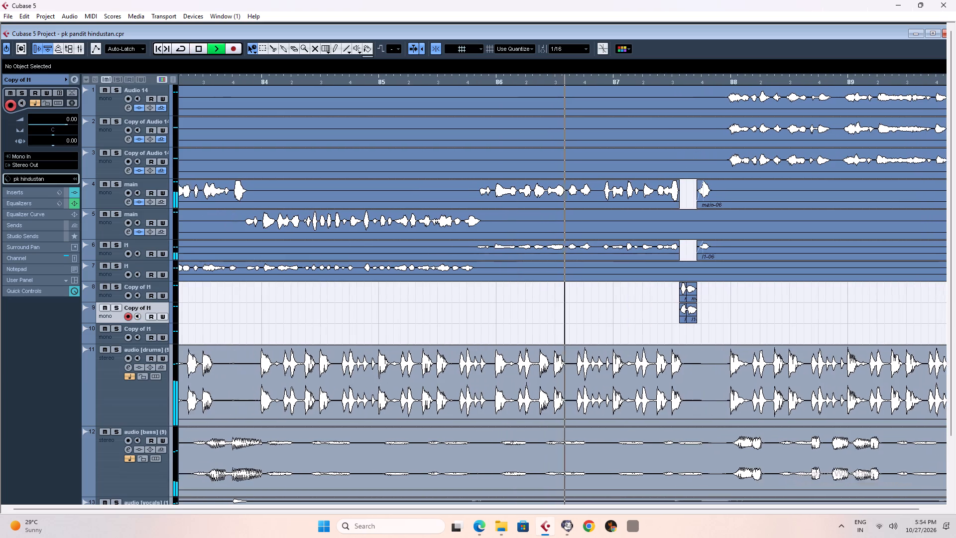
left_click(792, 320)
right_click(781, 314)
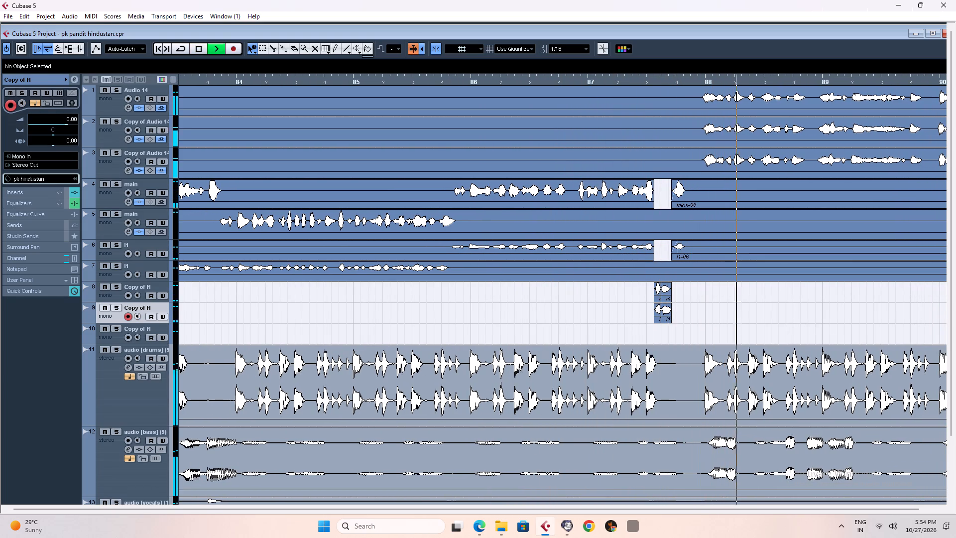
key("space")
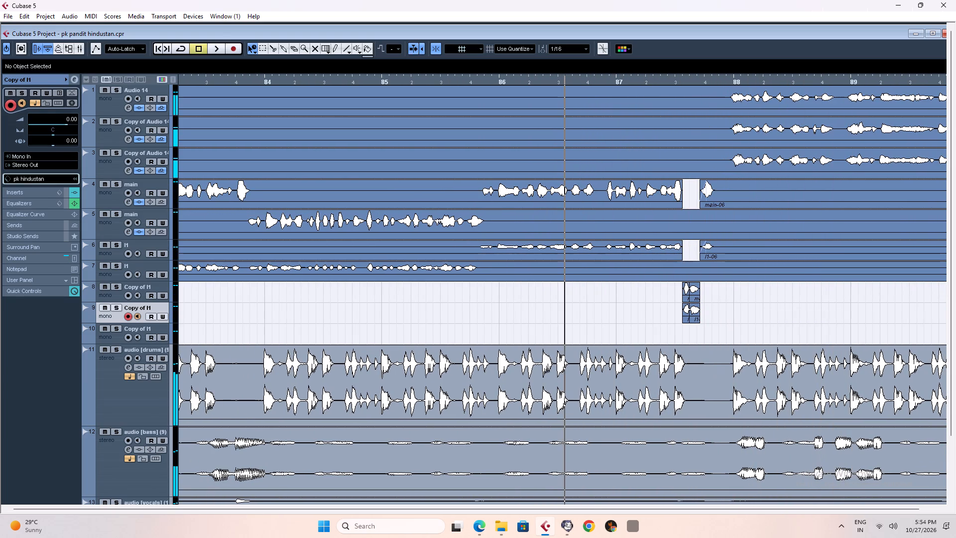
left_click(682, 81)
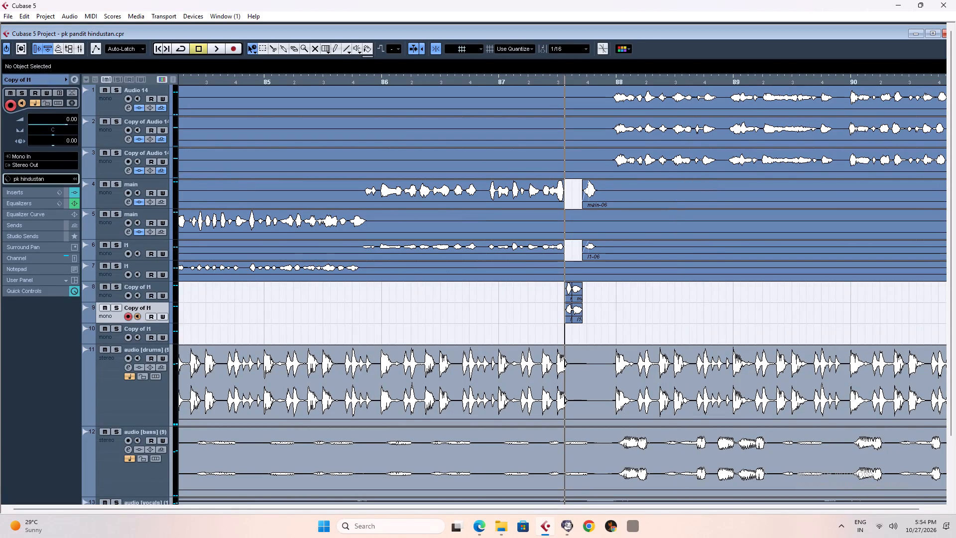
Save the project.
key("ctrl+s")
Switch to File Explorer and search This PC for "pi", then for "pii".
key("alt+Tab")
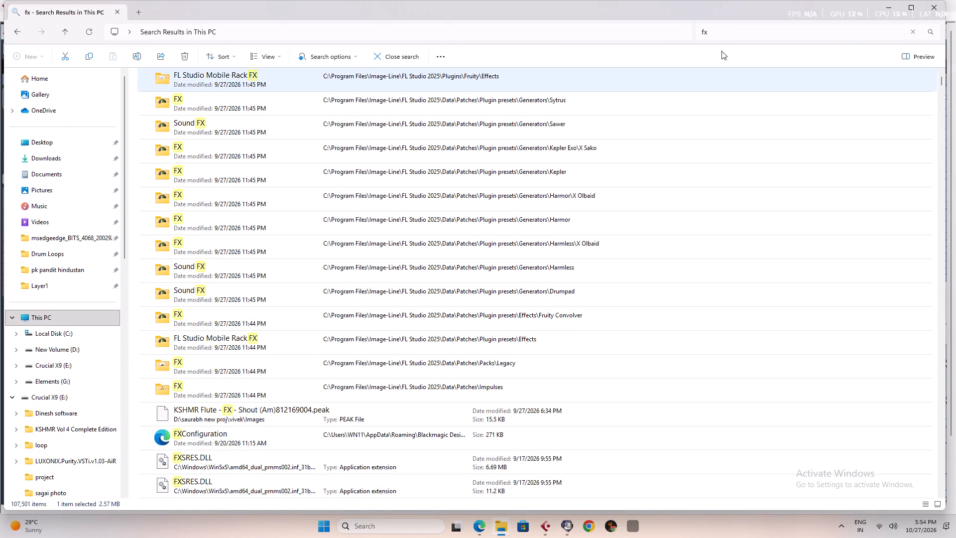
left_click_drag(717, 33, 688, 32)
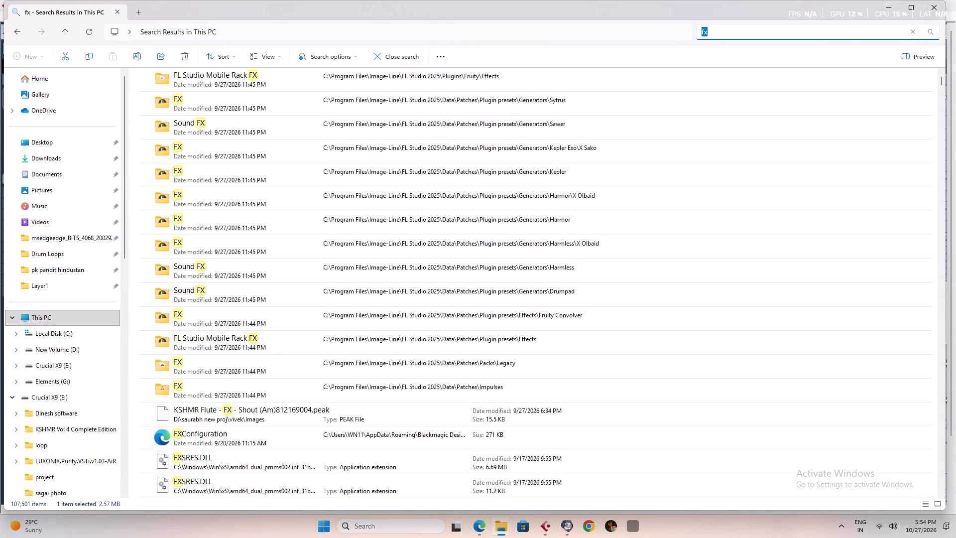
type("pi")
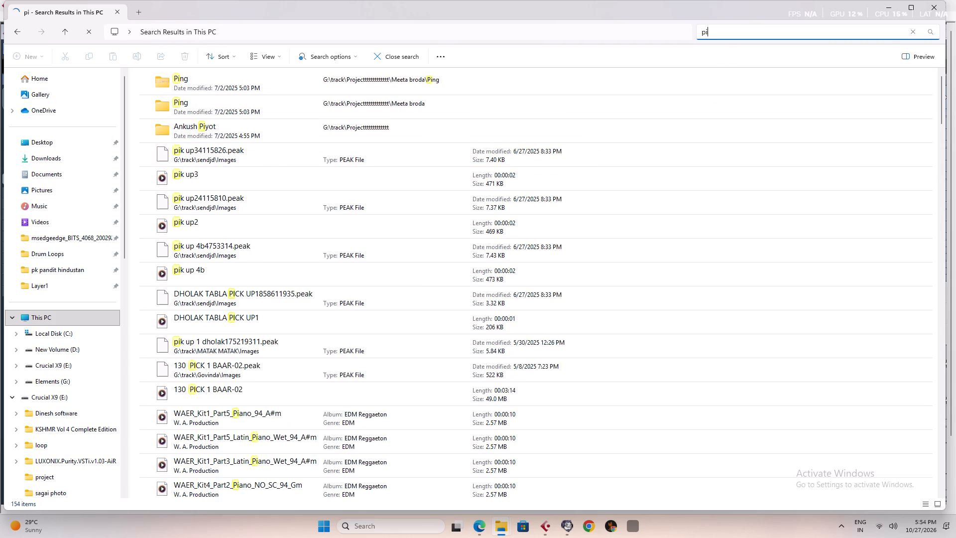
type("ii")
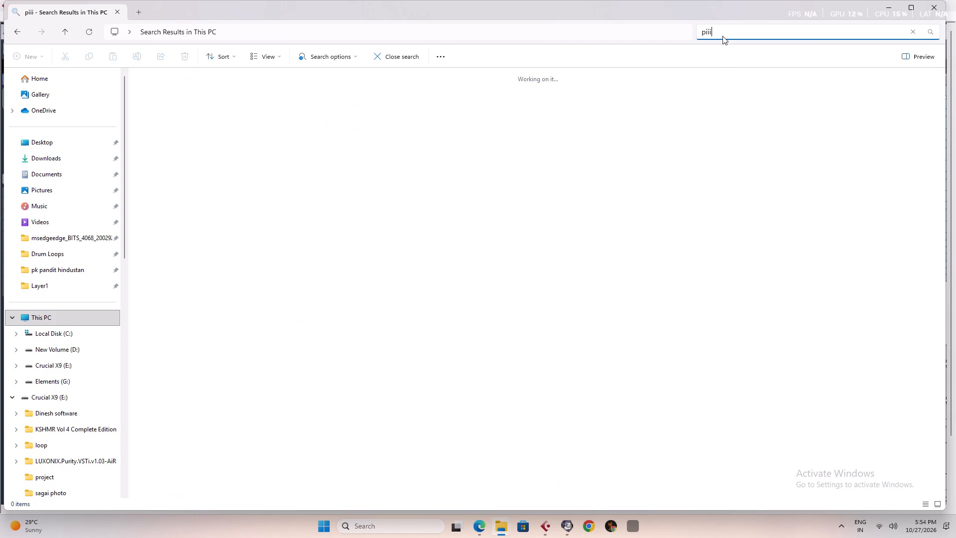
key("BackSpace")
key("BackSpace")
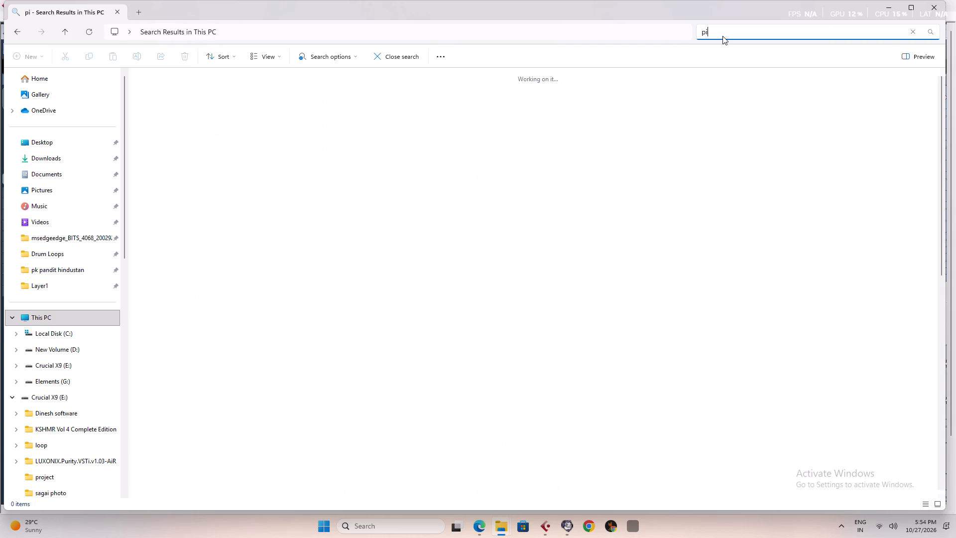
key("i")
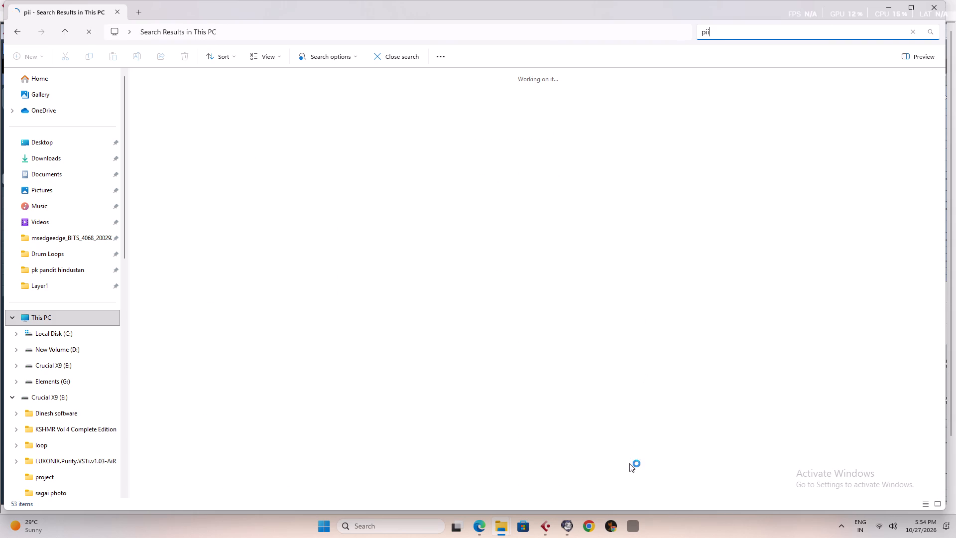
Open Chrome with the I SPY MUSIC profile, minimise it and File Explorer, and return to the Cubase project.
left_click(592, 526)
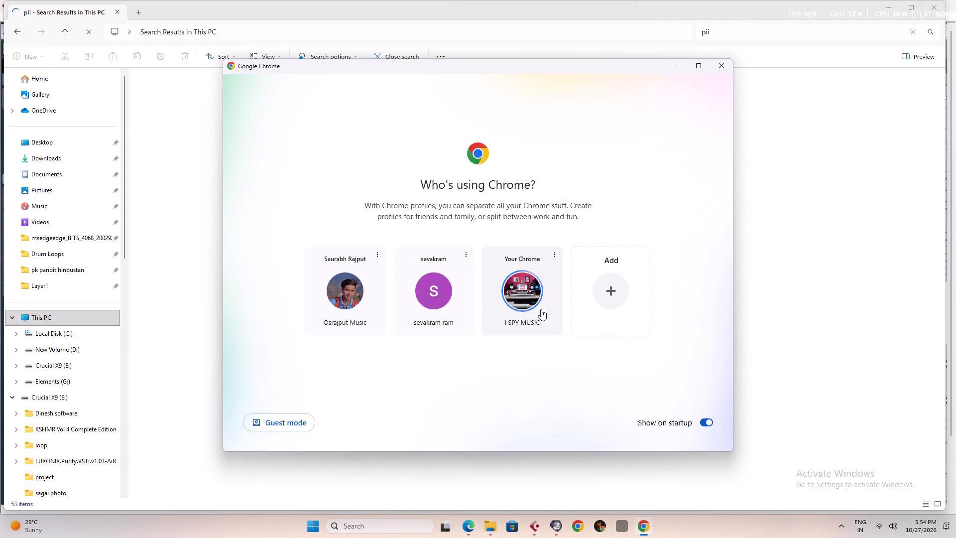
left_click(523, 306)
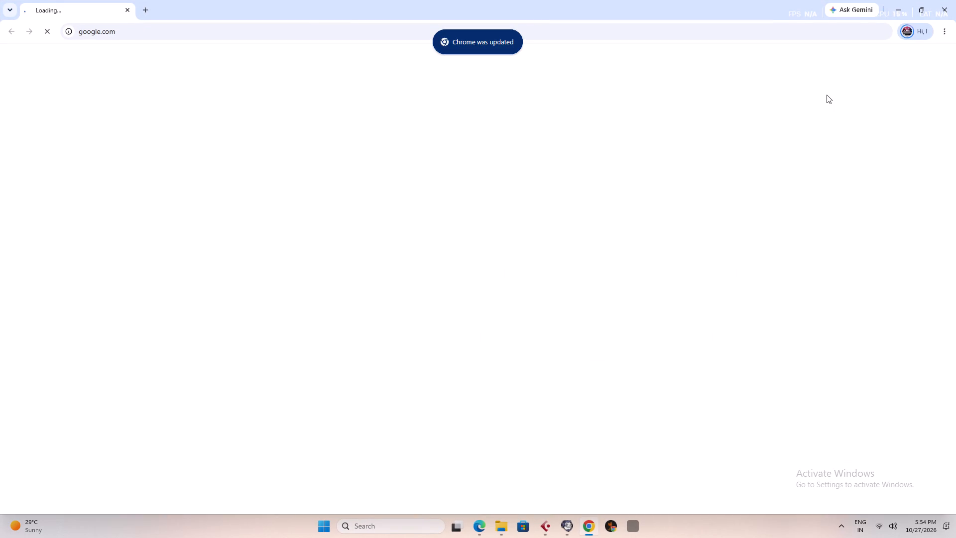
left_click(893, 10)
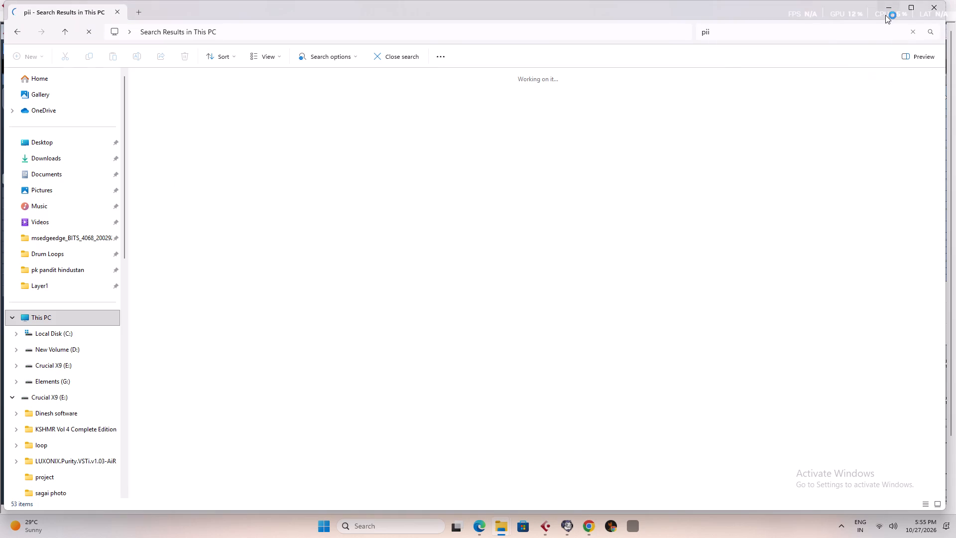
left_click(886, 12)
Play the mix from the bar 87 pieces on tracks 8 and 9 into the following section, with the whole arrangement in view.
key("space")
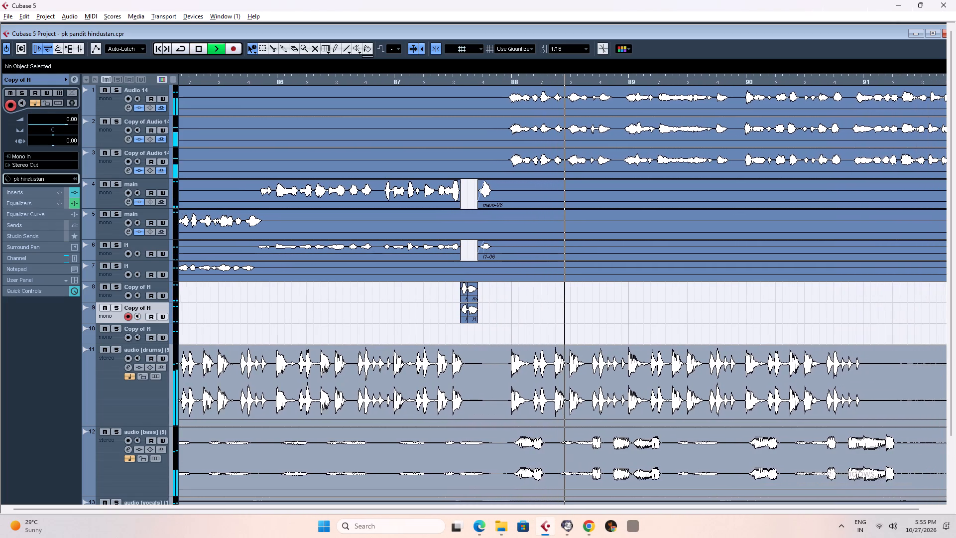
key("g")
key("g")
key("g")
key("g")
key("g")
key("g")
key("g")
key("g")
key("g")
key("g")
key("g")
key("g")
key("g")
key("g")
key("g")
key("g")
key("g")
key("g")
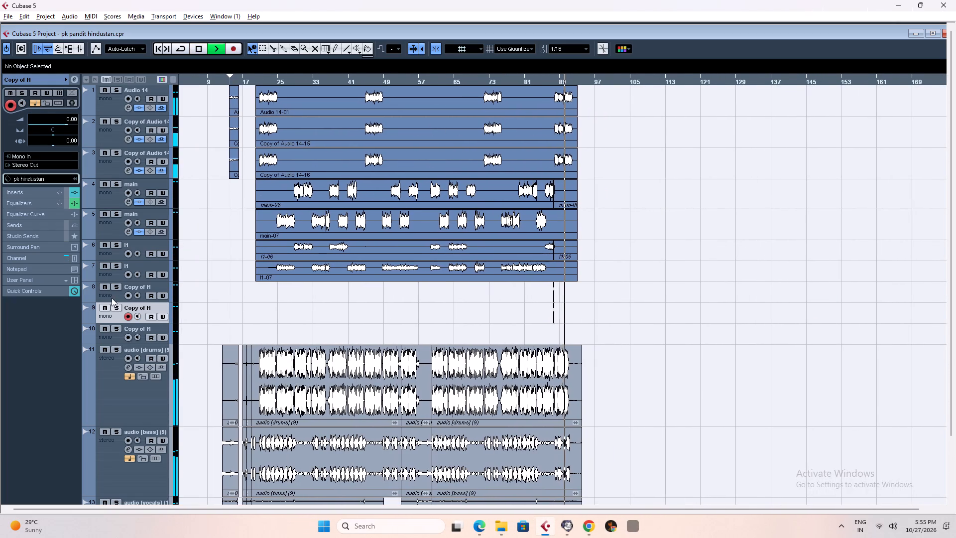
Select track 8, play the full mix from around bar 81 through the bar 87 pieces into bar 88, and stop playback.
left_click(112, 298)
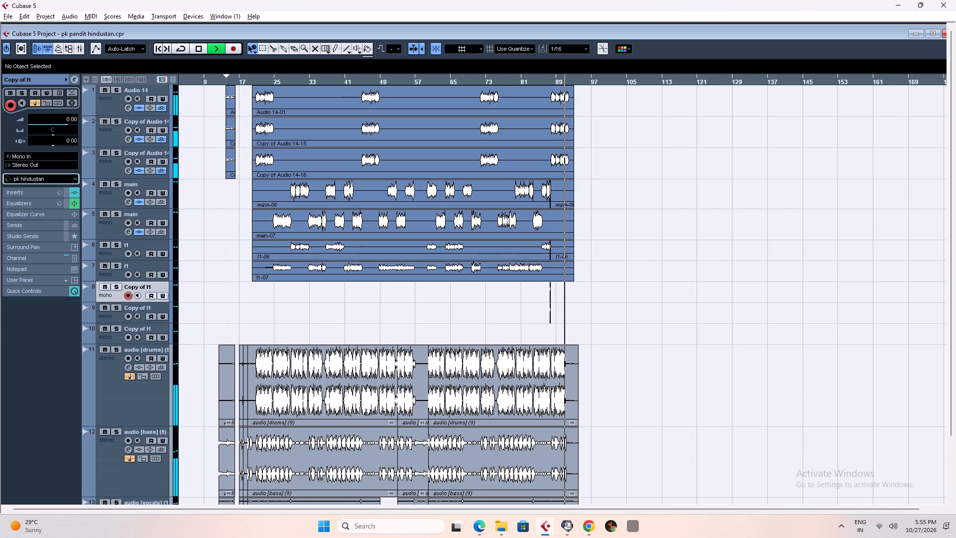
left_click(521, 81)
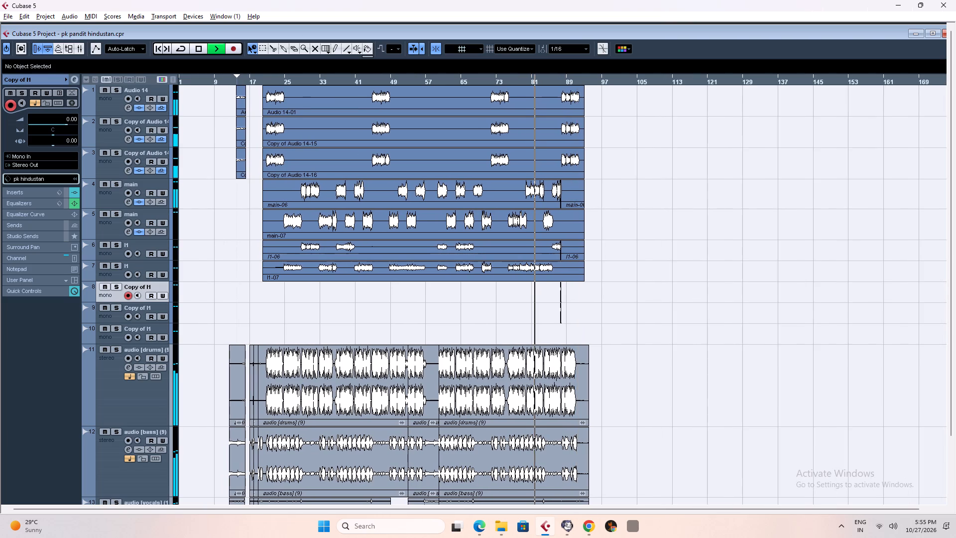
key("h")
key("h")
key("h")
key("h")
key("h")
key("h")
key("h")
key("h")
key("h")
key("h")
key("h")
key("h")
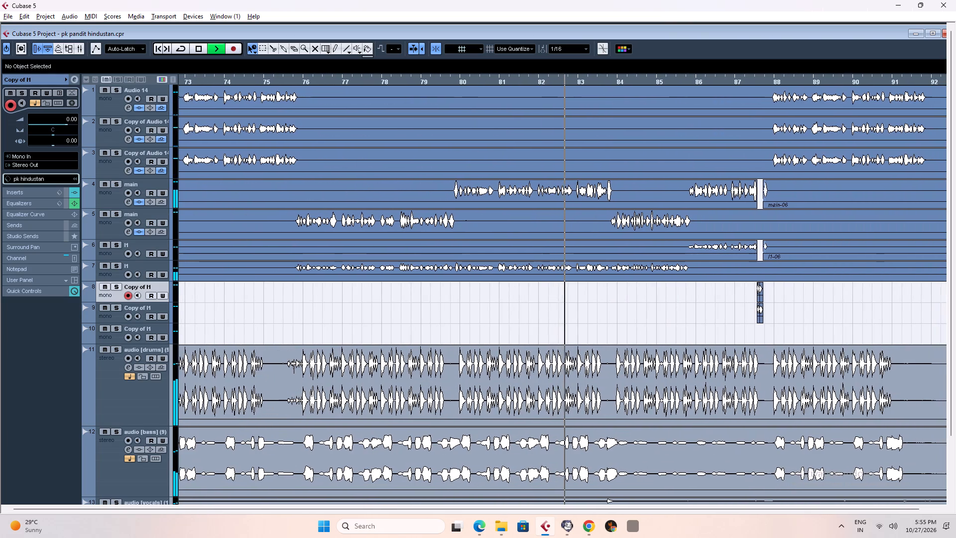
key("g")
key("g")
key("g")
key("g")
key("g")
key("g")
key("g")
key("g")
key("g")
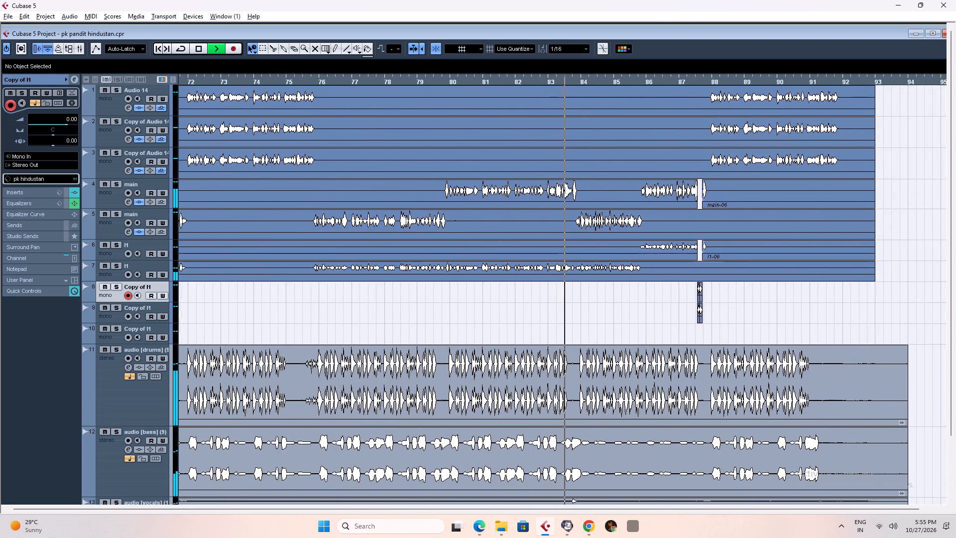
key("g")
key("g")
key("g")
key("g")
key("g")
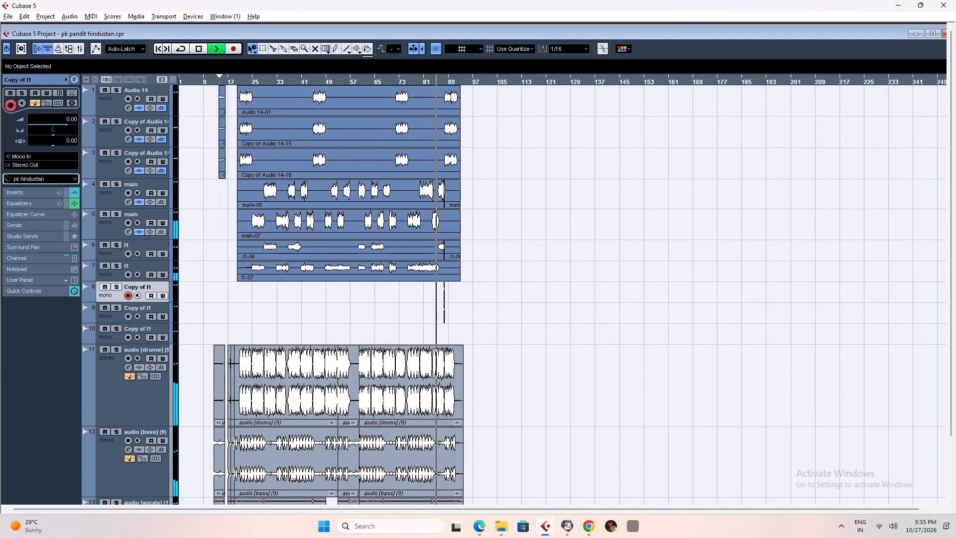
key("h")
key("h")
key("h")
key("h")
key("h")
key("h")
key("h")
key("h")
key("g")
key("g")
key("g")
key("g")
key("g")
key("g")
key("g")
key("g")
key("g")
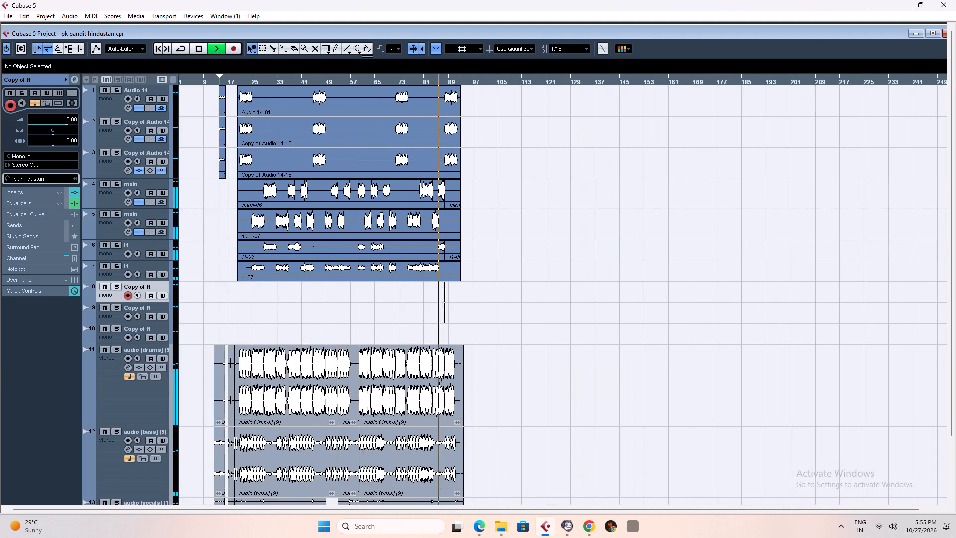
key("h")
key("h")
key("h")
key("h")
key("h")
key("h")
key("h")
key("h")
key("h")
key("h")
key("h")
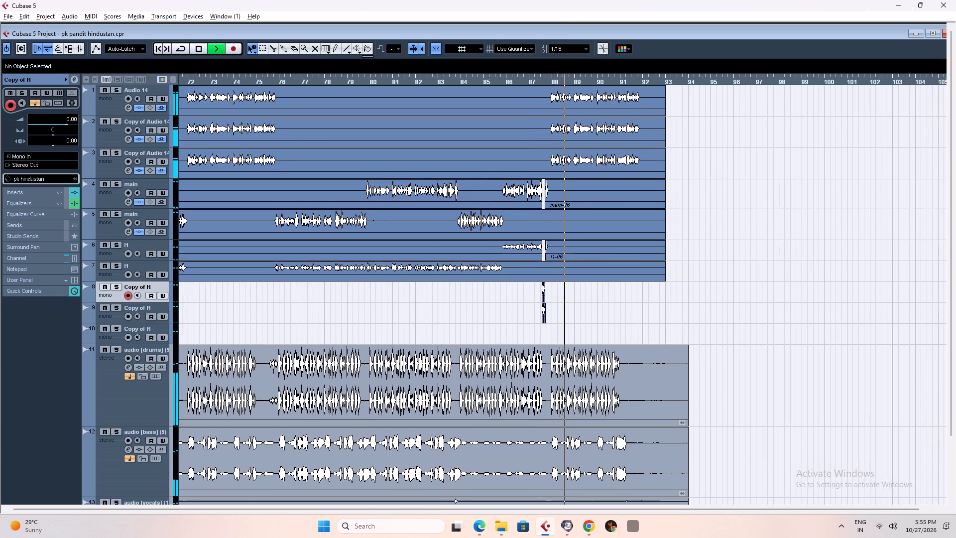
key("space")
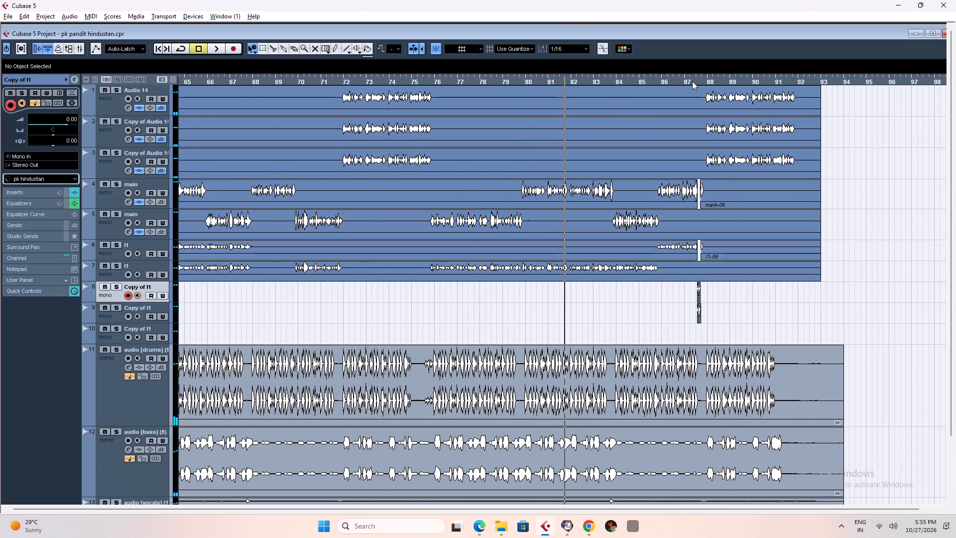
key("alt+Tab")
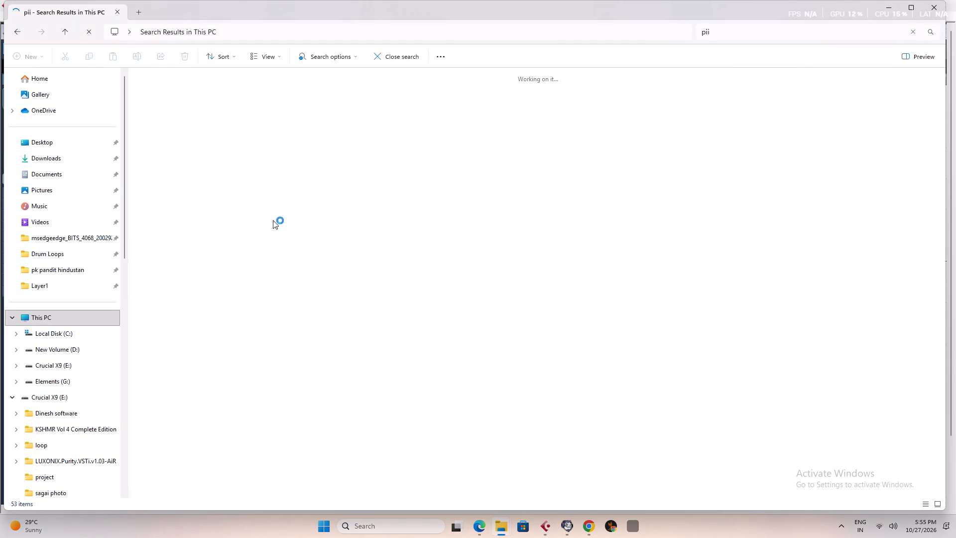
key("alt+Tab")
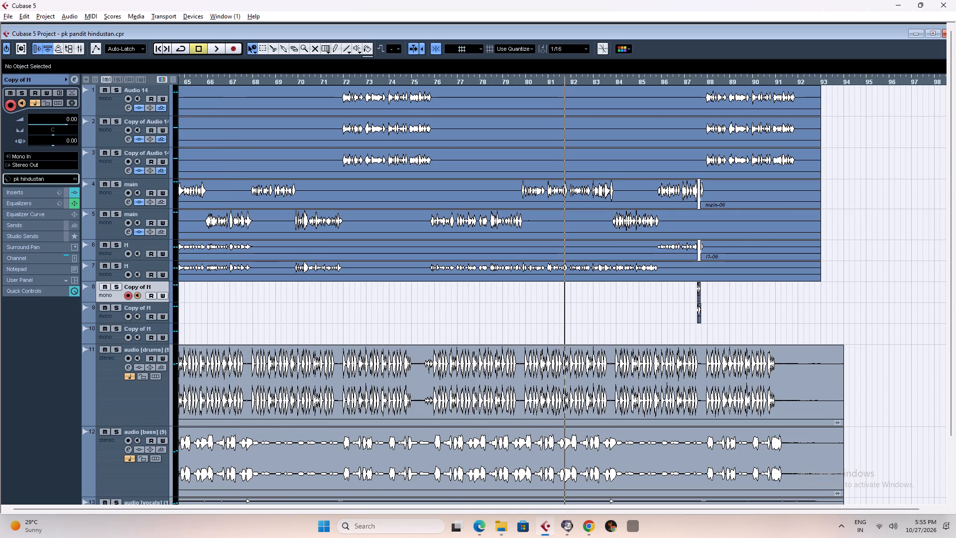
Add one instrument track with Nexus as its VST instrument.
left_click(929, 33)
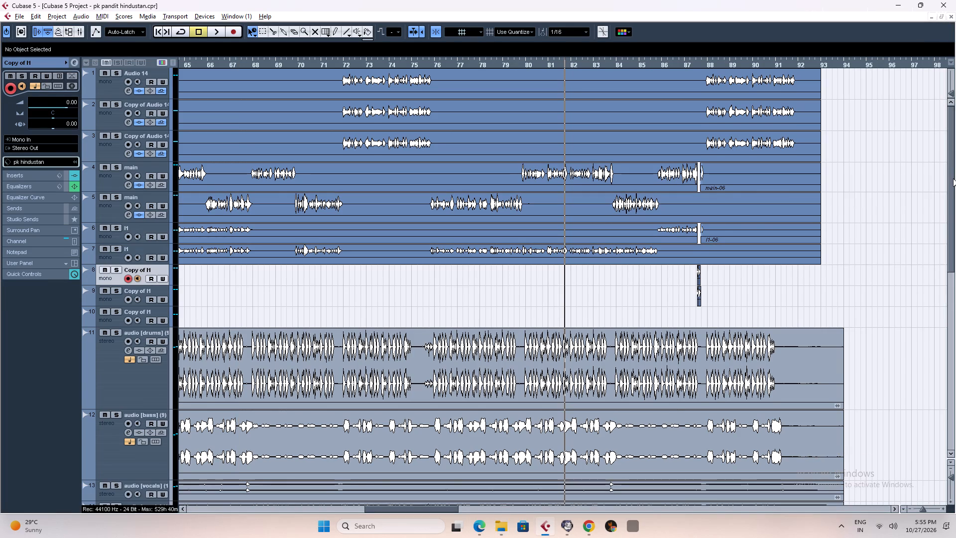
left_click_drag(952, 181, 955, 416)
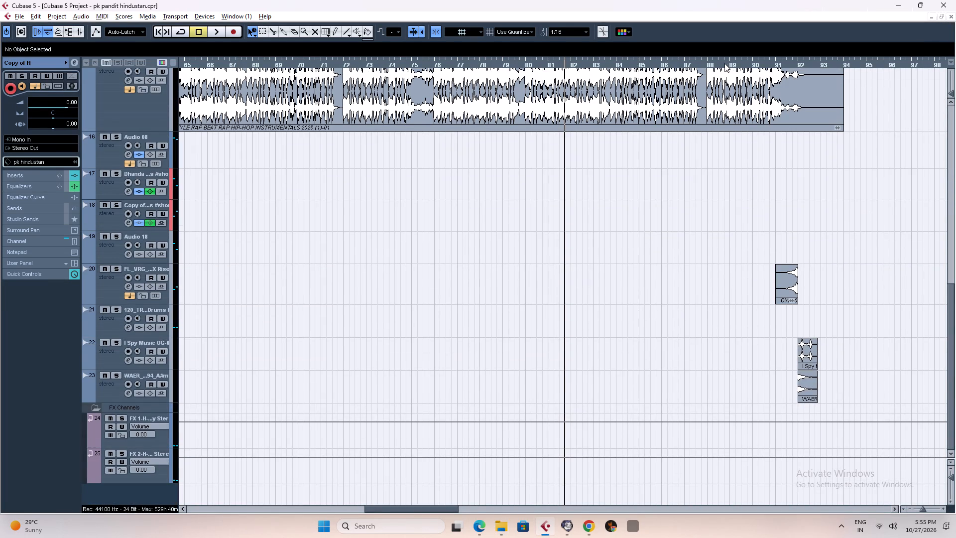
left_click(724, 63)
right_click(125, 492)
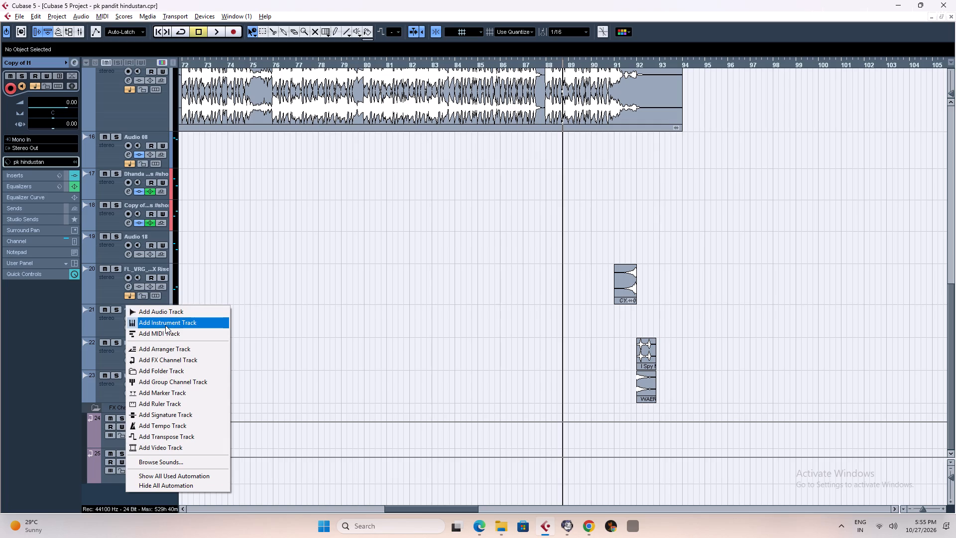
left_click(165, 325)
left_click(485, 269)
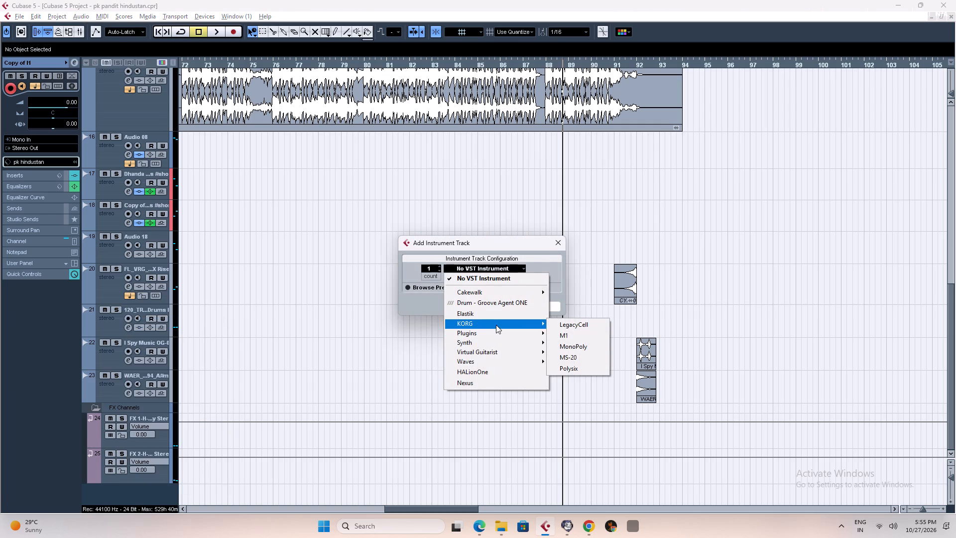
left_click(493, 383)
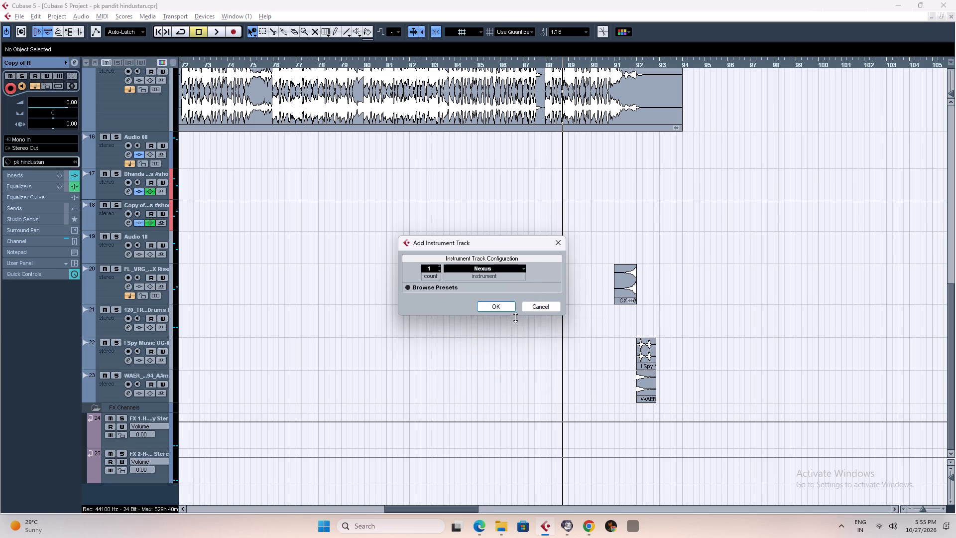
left_click(495, 312)
left_click(495, 309)
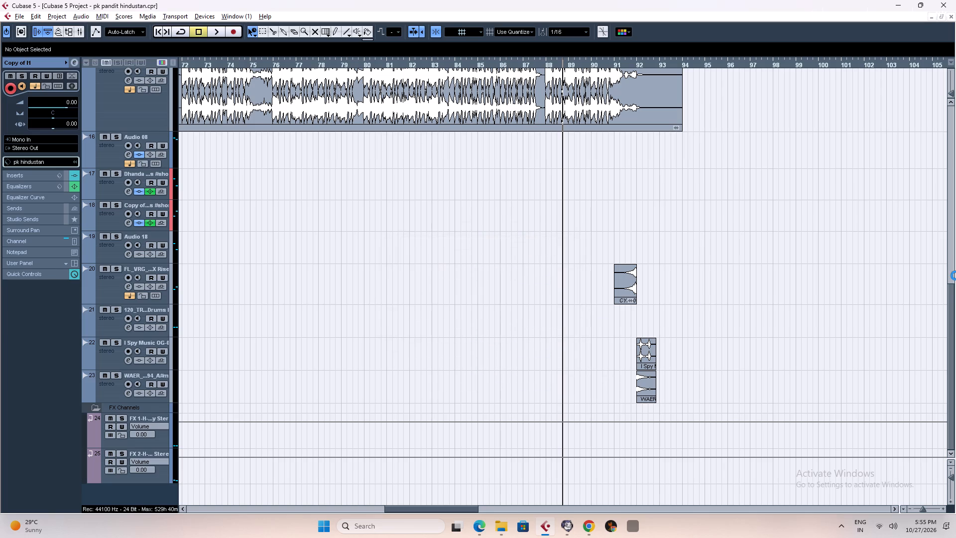
Open the Nexus instrument on the new track, load the AR After Midnight 1 arpeggio preset and close the instrument window.
left_click_drag(952, 295, 955, 101)
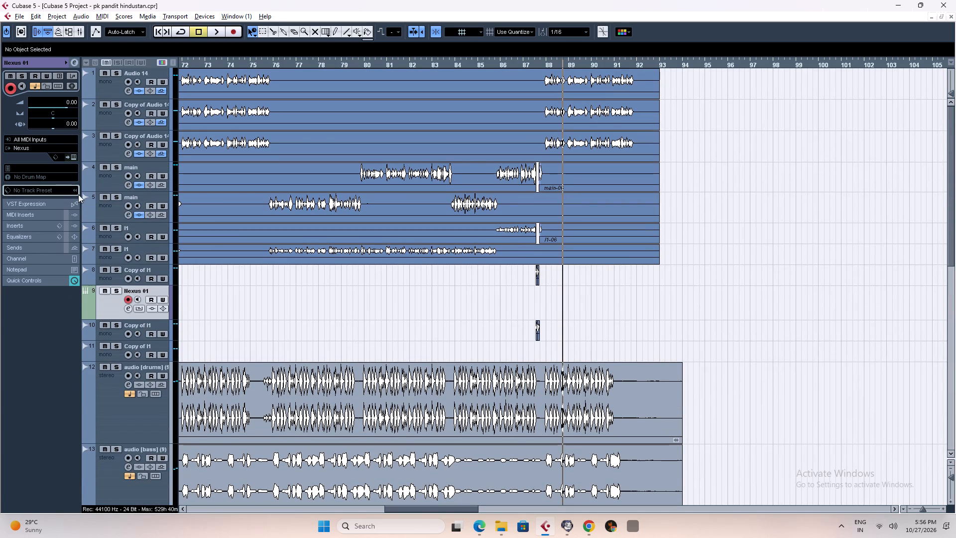
left_click(72, 156)
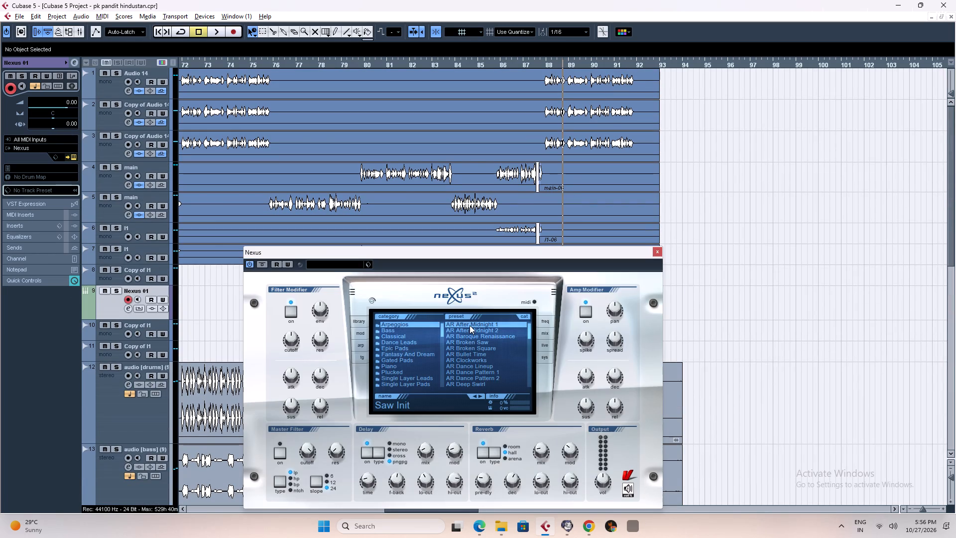
double_click(470, 325)
left_click(659, 252)
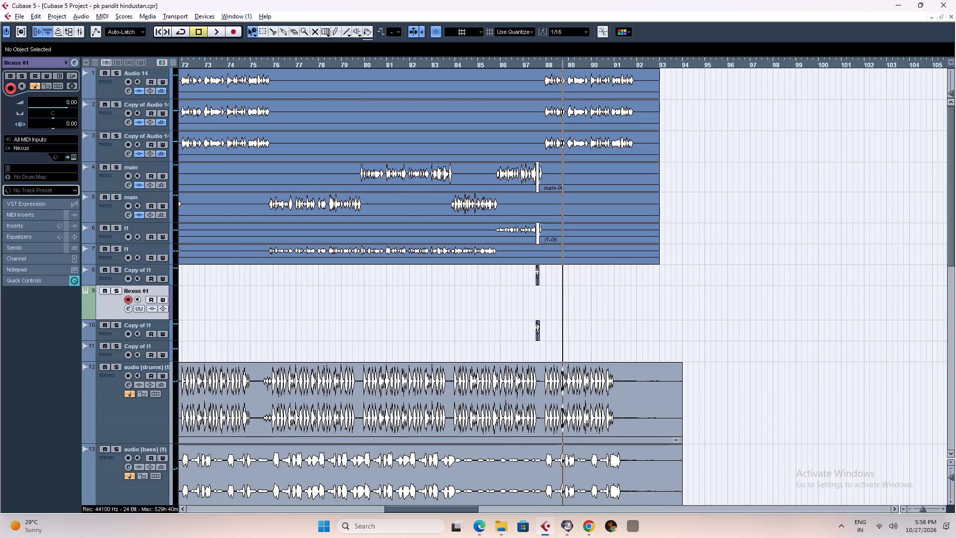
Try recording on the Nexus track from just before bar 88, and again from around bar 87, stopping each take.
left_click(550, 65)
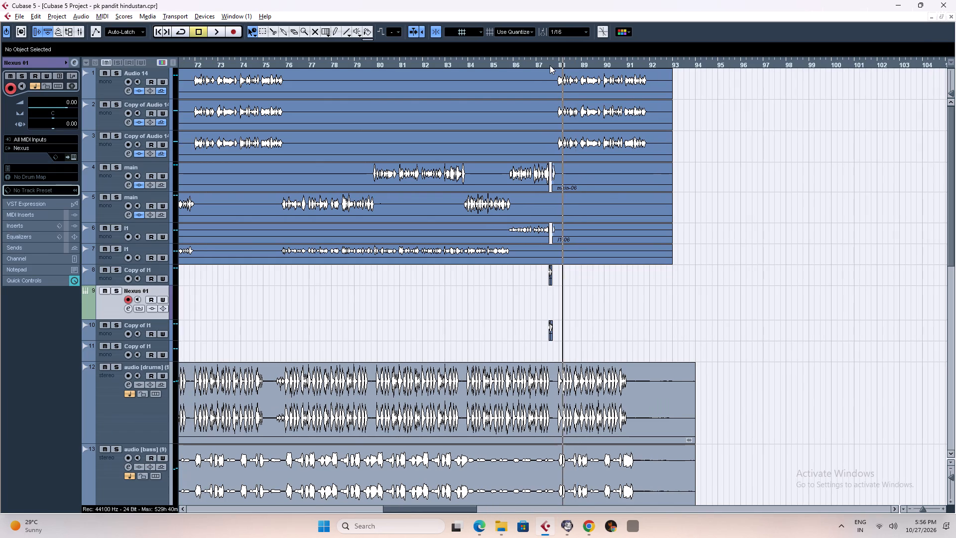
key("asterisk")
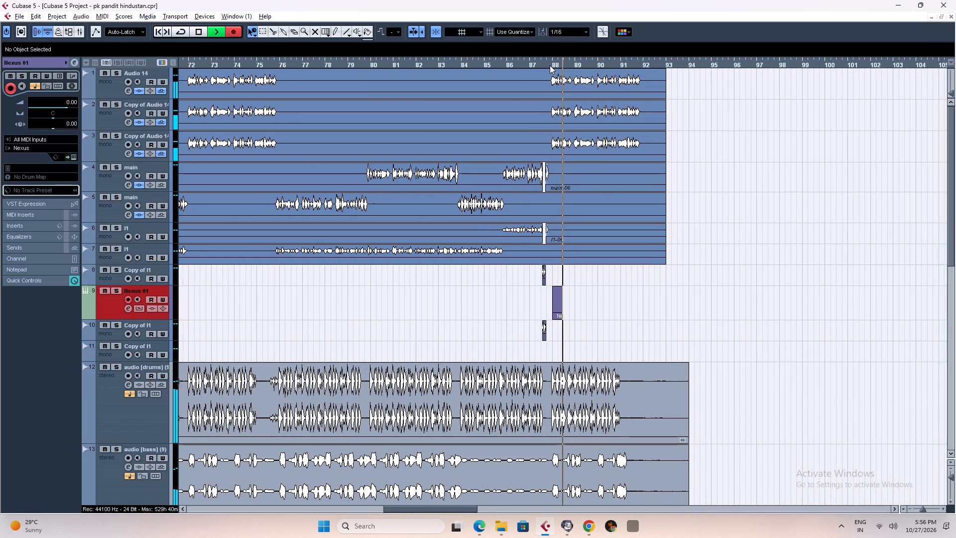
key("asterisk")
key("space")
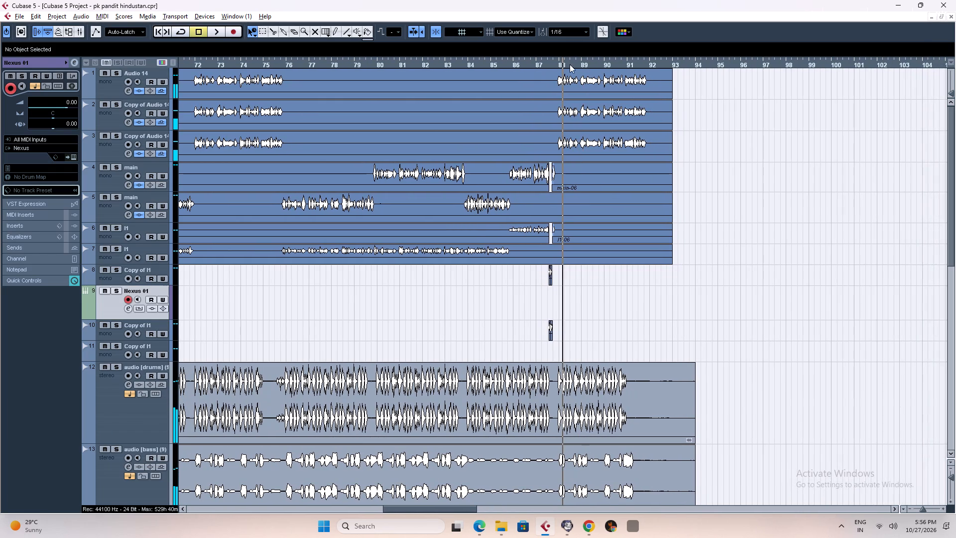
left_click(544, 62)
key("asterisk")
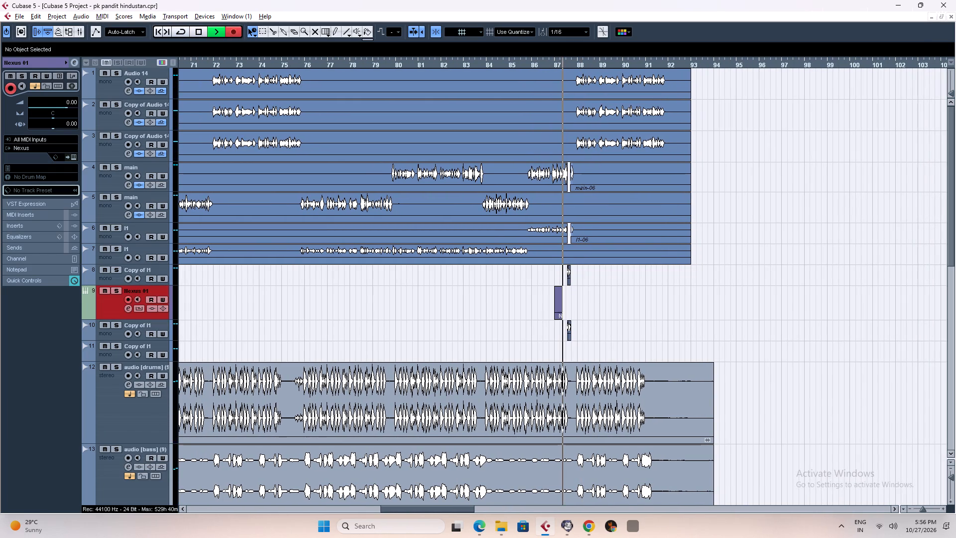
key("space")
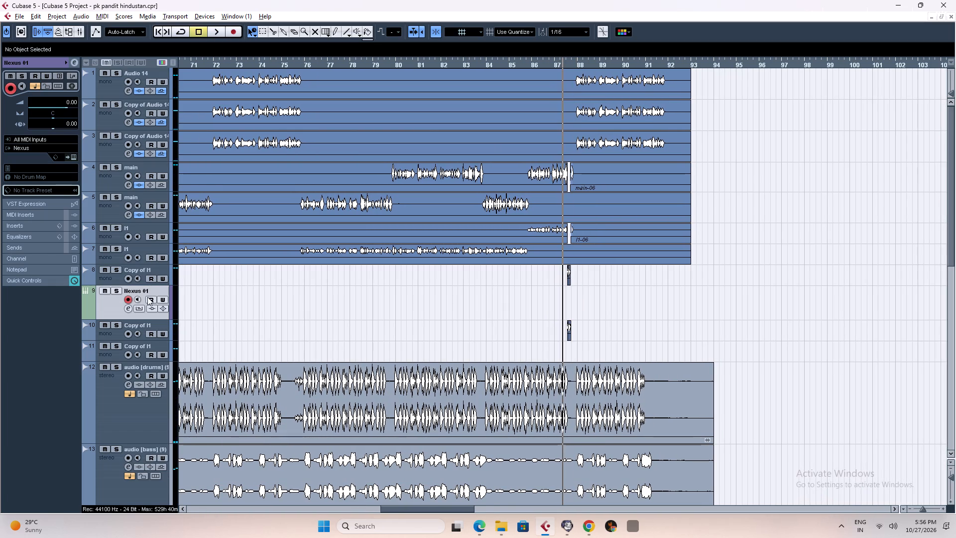
Examine the channel settings of the Nexus track and of track 8, closing each settings window.
left_click(103, 279)
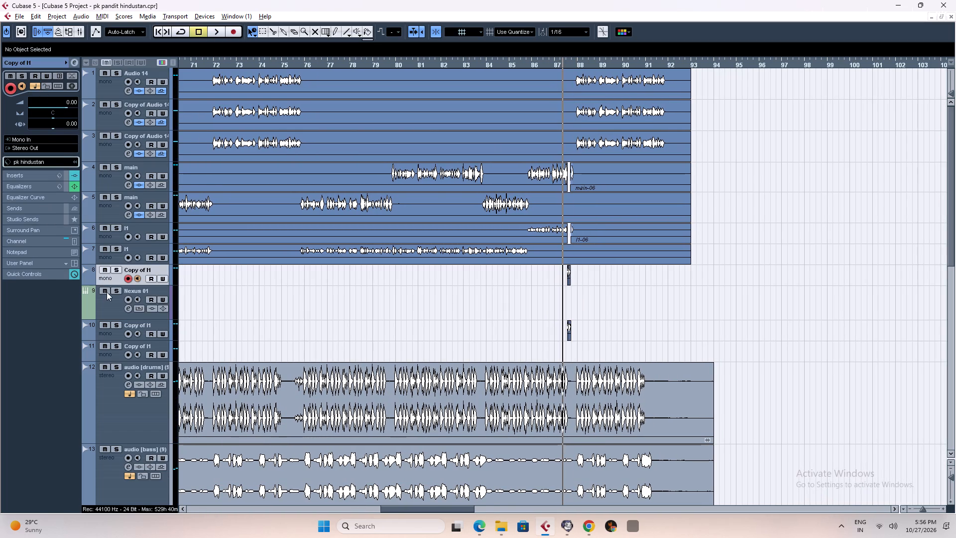
left_click(108, 301)
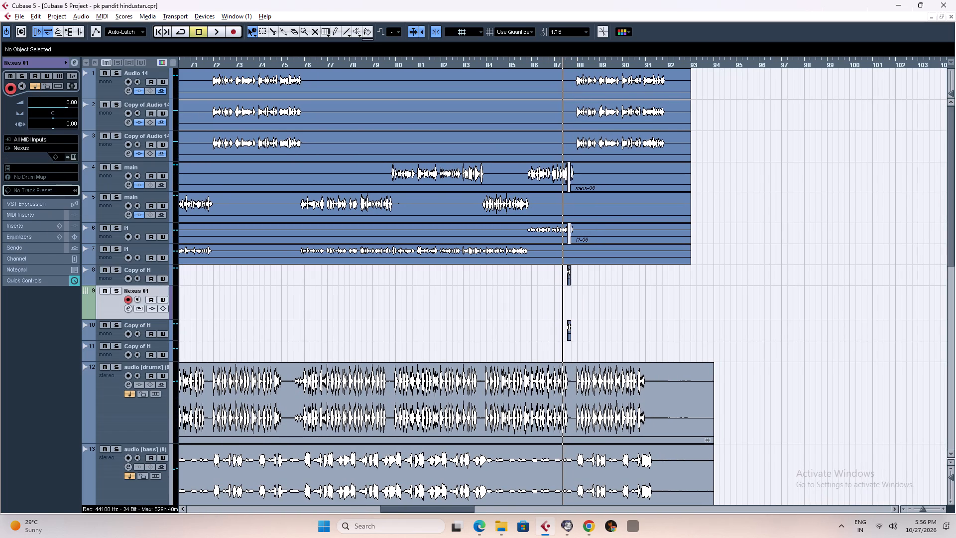
left_click(75, 63)
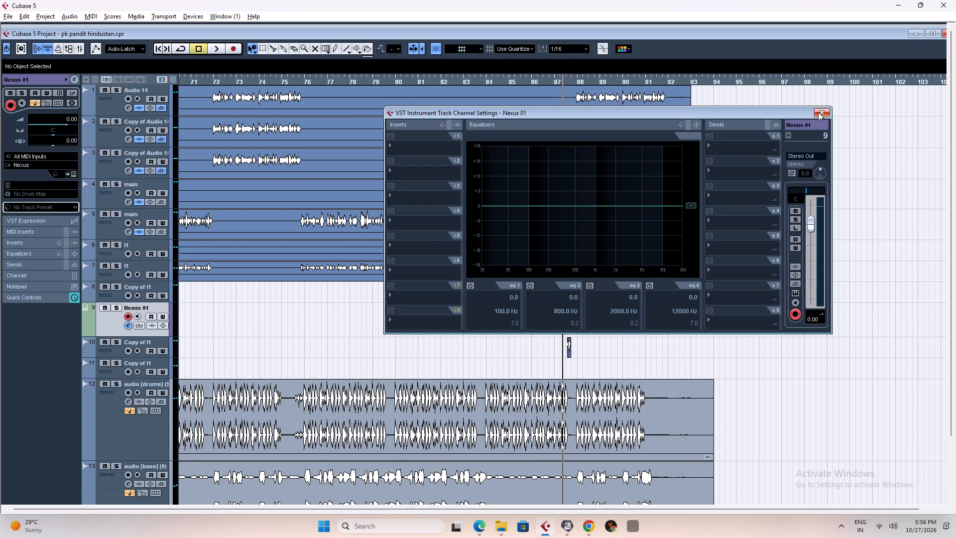
left_click(818, 112)
left_click(110, 296)
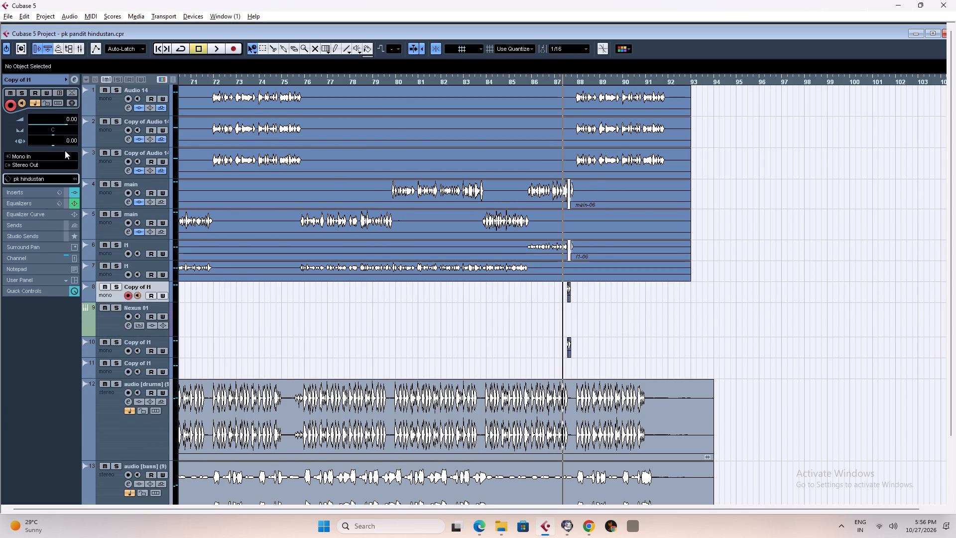
left_click(75, 79)
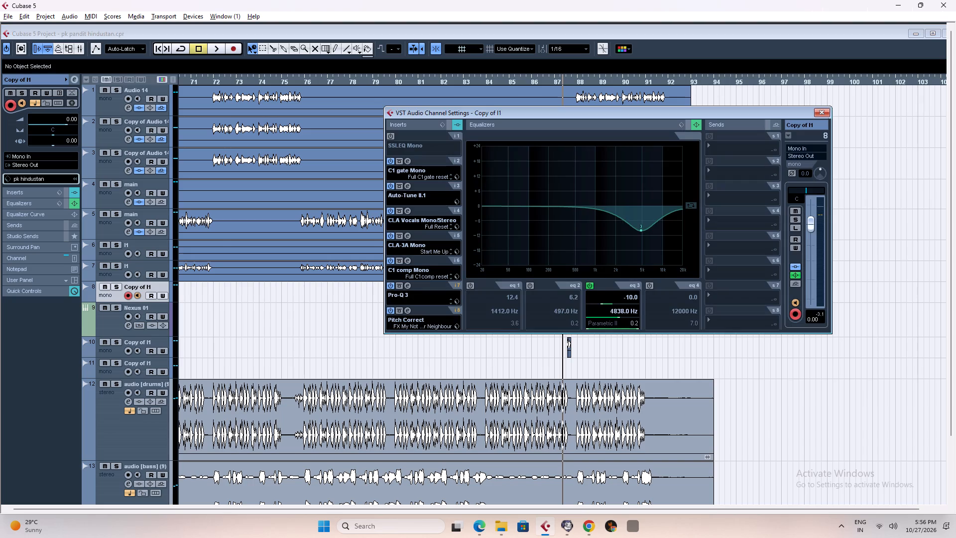
left_click(823, 111)
Reanalyze the first main-06 clip on track 8 with VariAudio and extract its MIDI, notes only without pitchbend, to a new MIDI track.
double_click(568, 292)
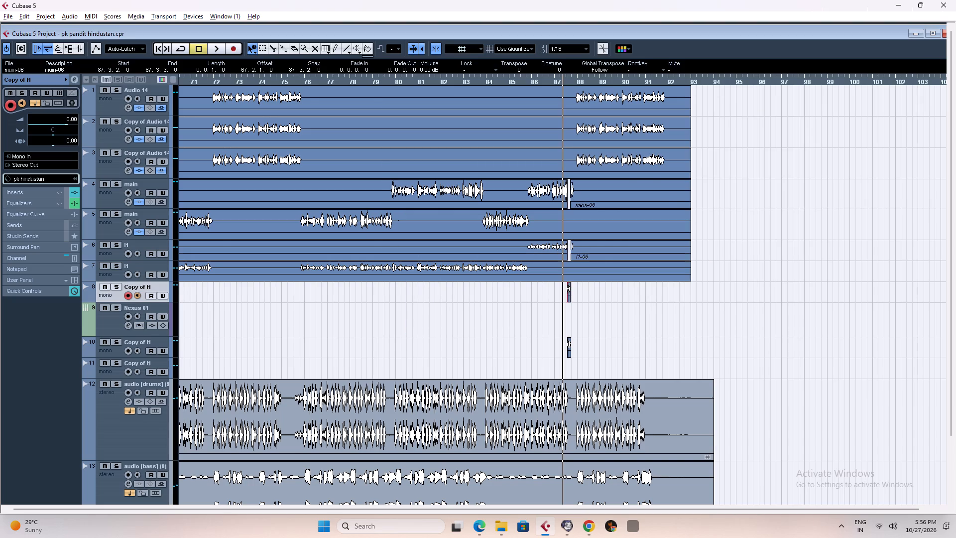
left_click(896, 150)
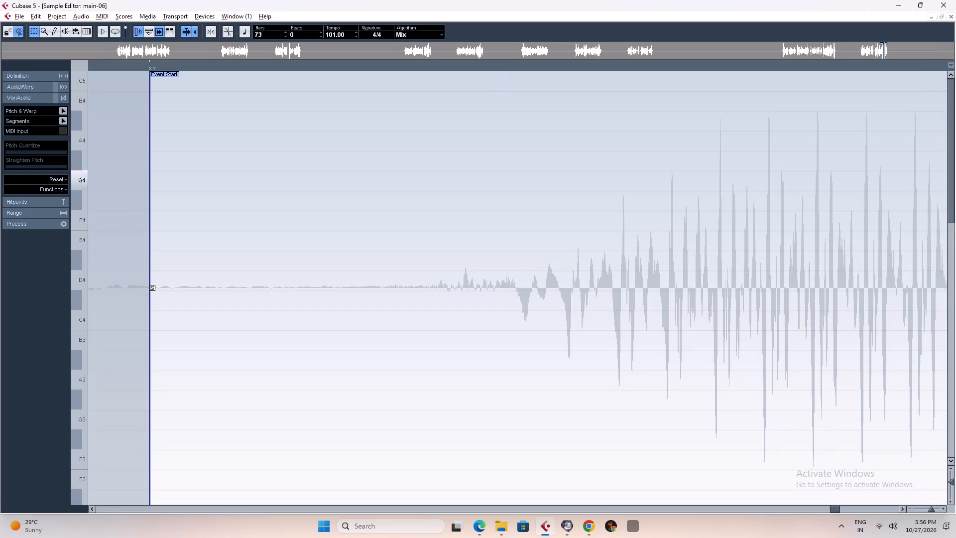
left_click(42, 177)
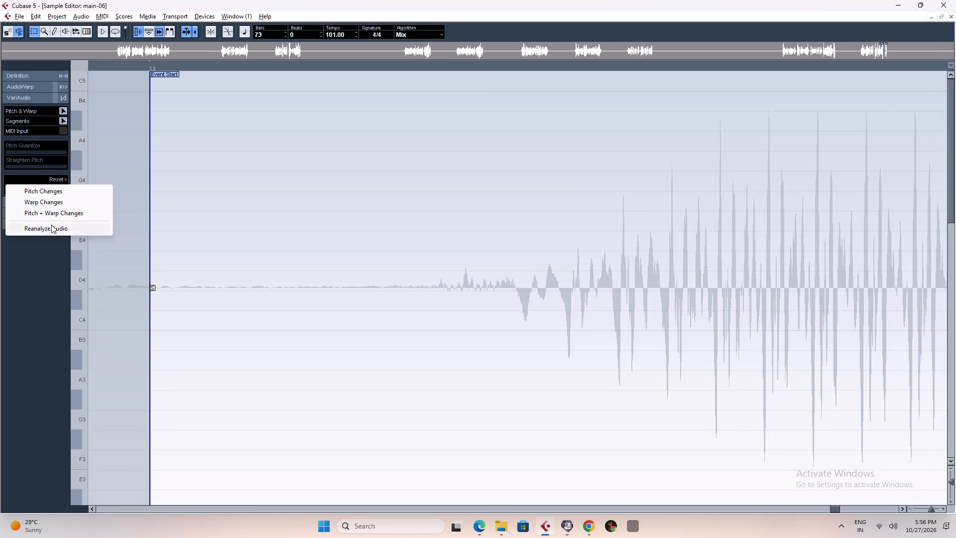
left_click(51, 225)
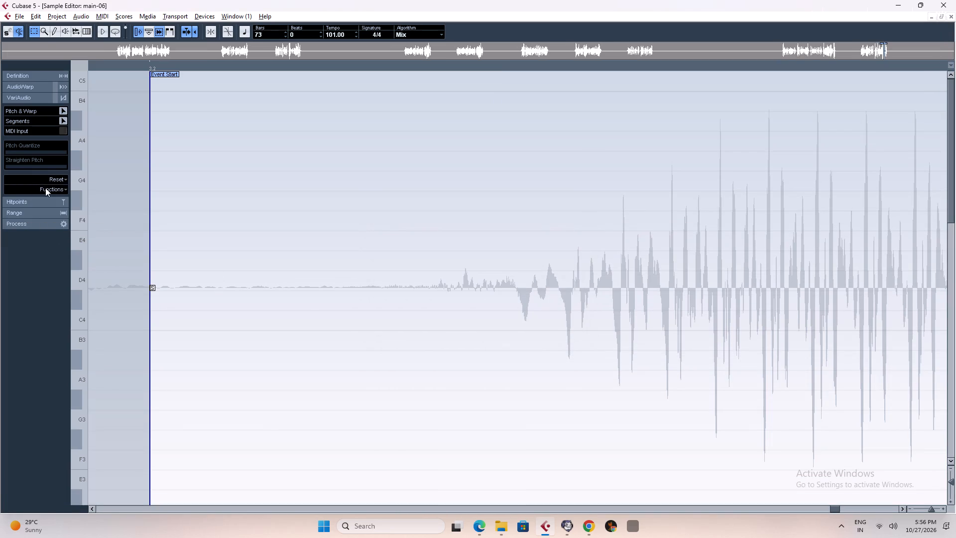
left_click(45, 188)
left_click(44, 204)
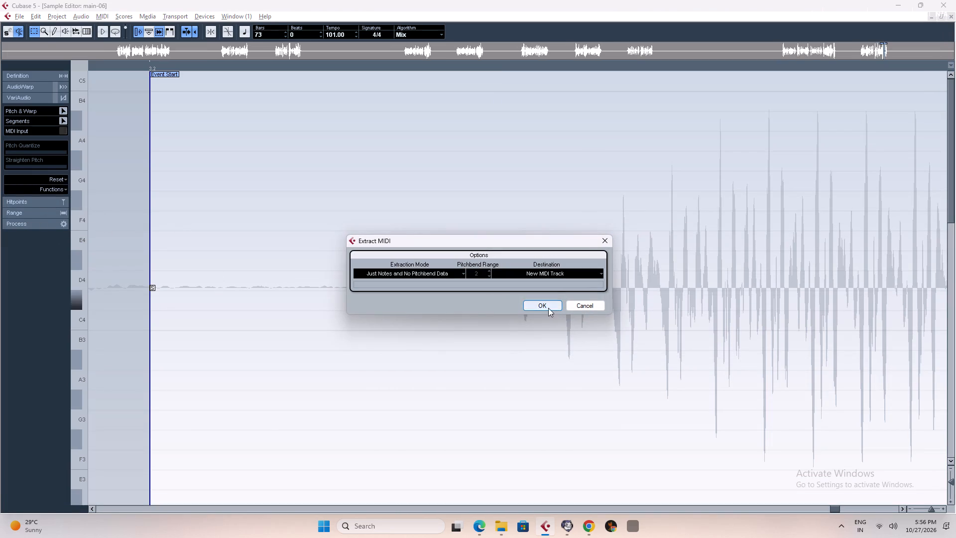
left_click(548, 308)
left_click(952, 16)
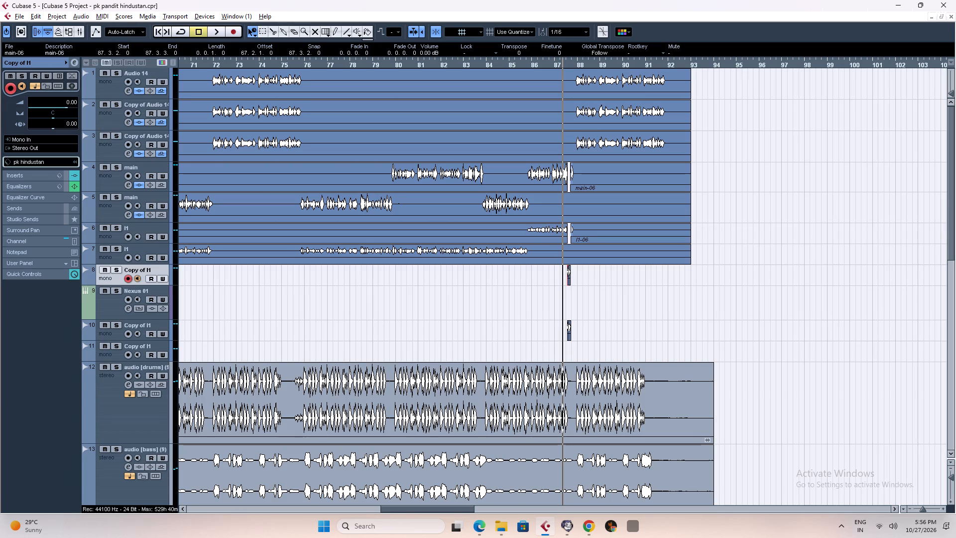
Move the extracted main-06_midi part from the new MIDI track up to the Nexus track, keeping its start at 87.3.2.
left_click_drag(943, 235, 944, 264)
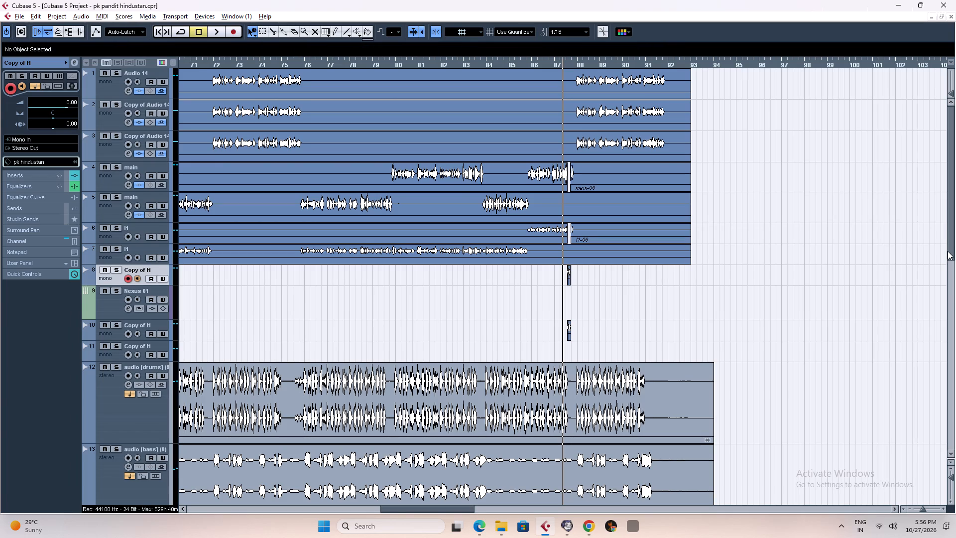
left_click_drag(951, 246, 955, 468)
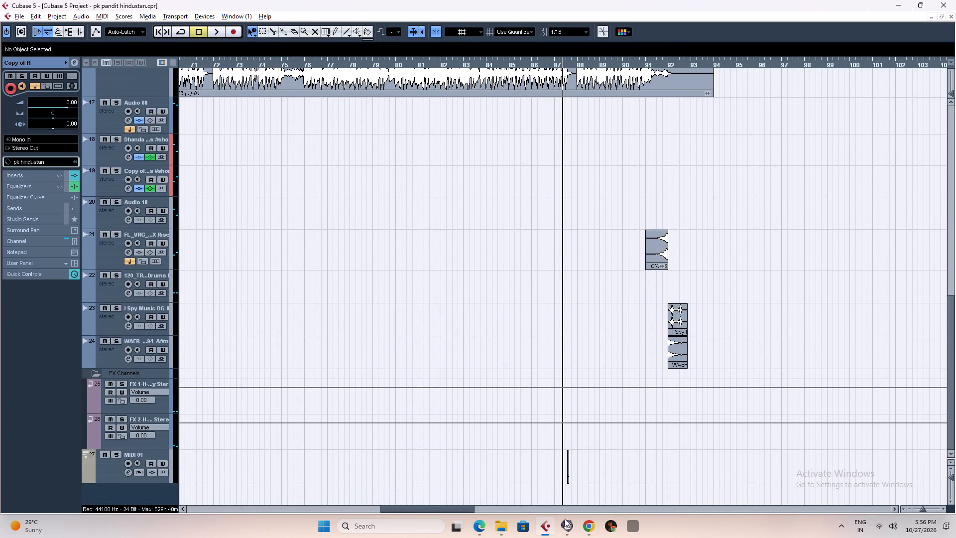
key("h")
key("h")
key("h")
key("h")
key("h")
key("h")
key("h")
key("h")
key("h")
key("h")
key("h")
key("h")
key("h")
key("h")
key("h")
key("h")
key("h")
key("h")
key("h")
key("h")
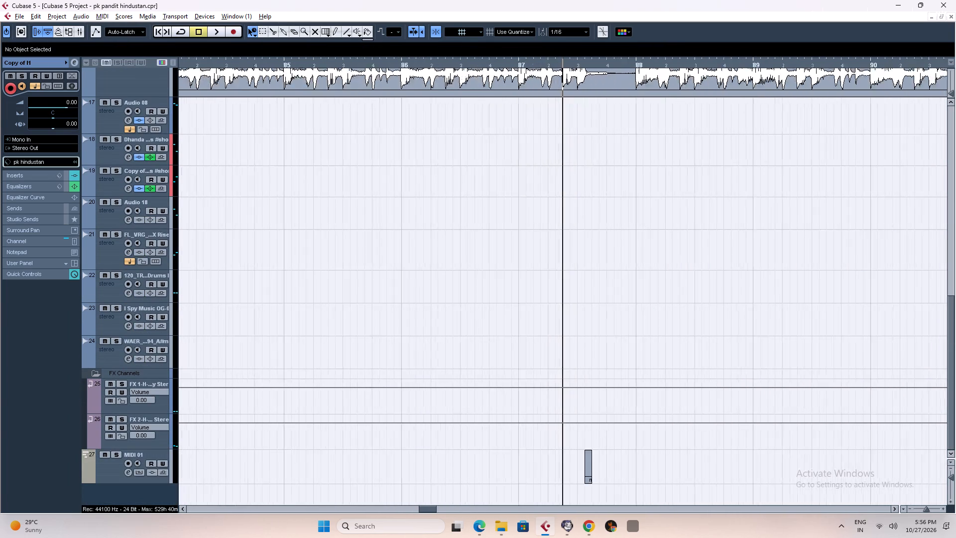
key("g")
key("g")
key("g")
key("g")
left_click(715, 470)
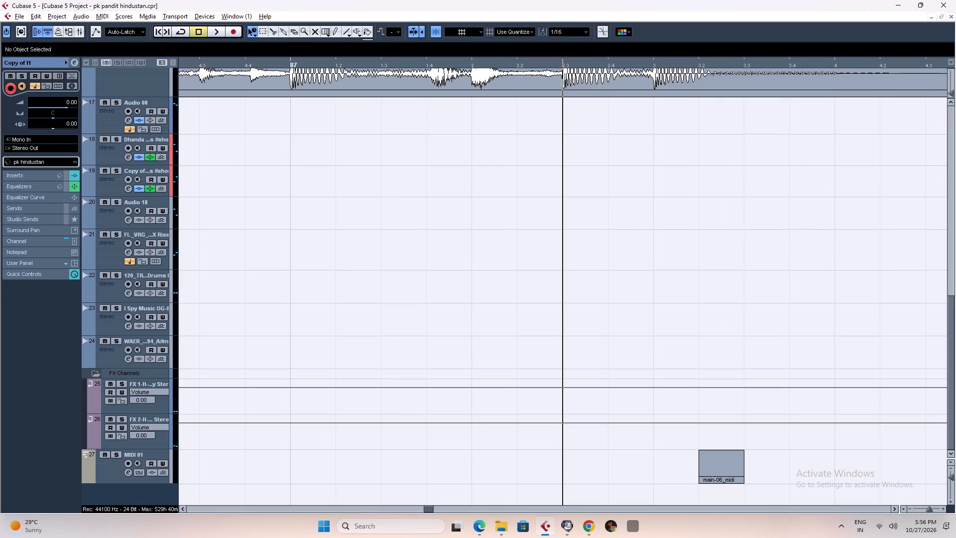
left_click_drag(719, 468, 714, 98)
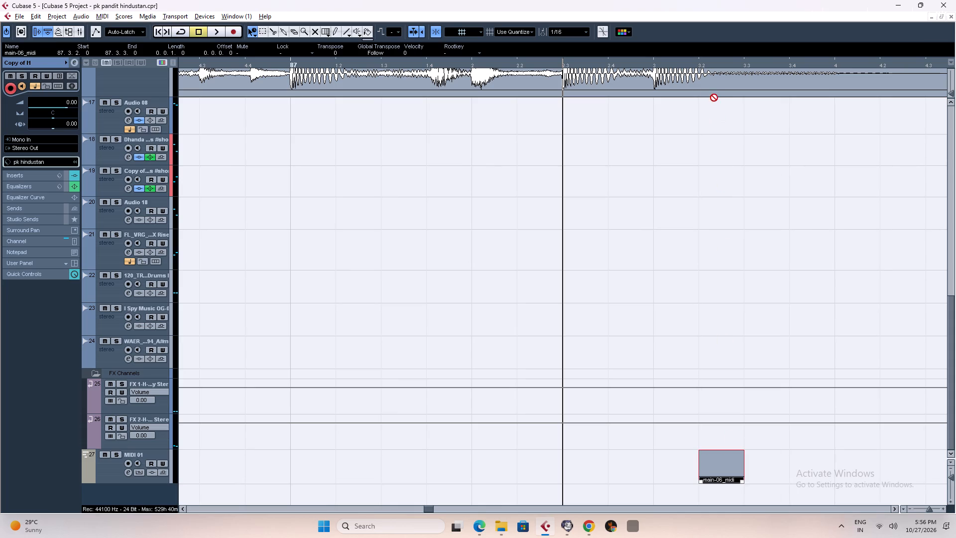
left_click_drag(714, 98, 726, 281)
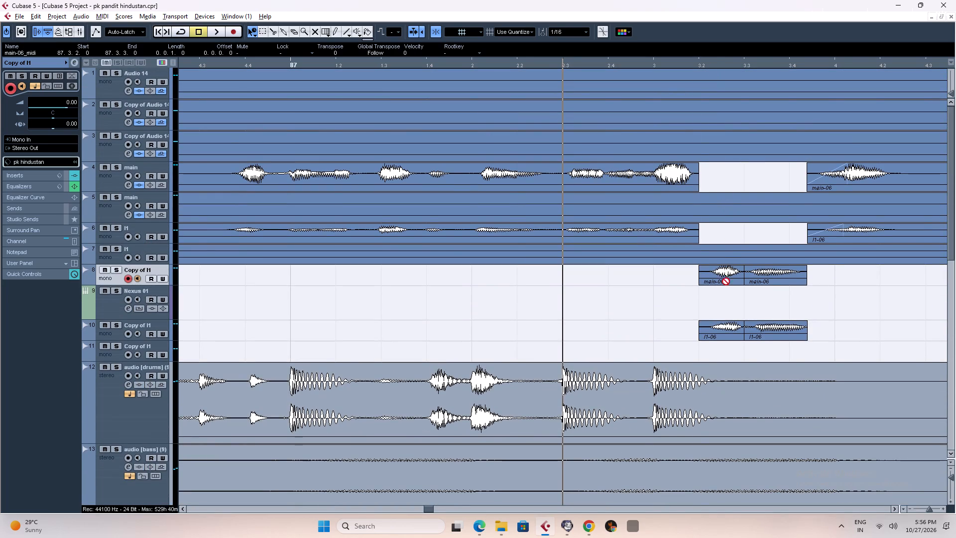
left_click_drag(726, 281, 723, 302)
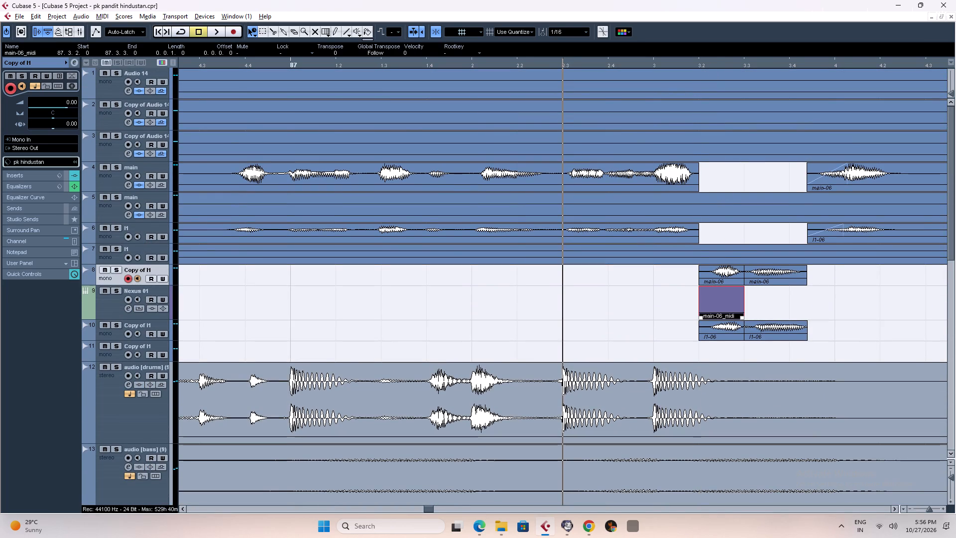
Open the main-06_midi part on the Nexus track in the Key Editor and examine its full pitch range for notes.
left_click(693, 63)
key("h")
key("h")
key("h")
key("h")
key("h")
key("h")
key("h")
key("h")
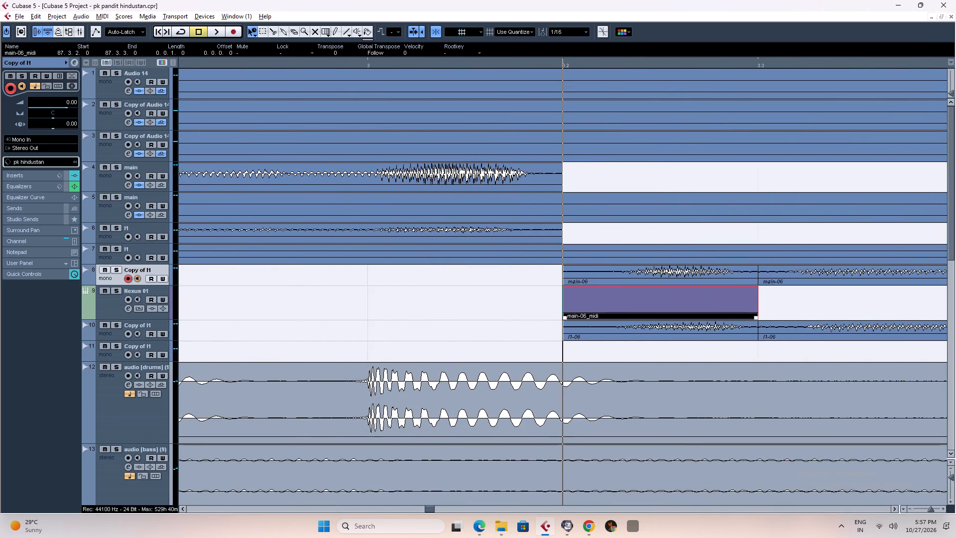
double_click(629, 302)
key("g")
key("g")
key("g")
key("g")
key("g")
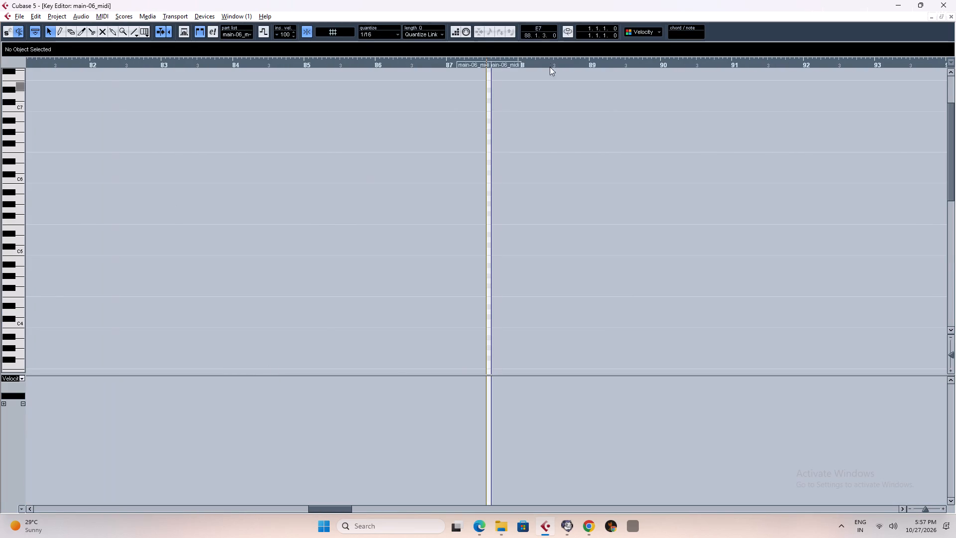
left_click(487, 60)
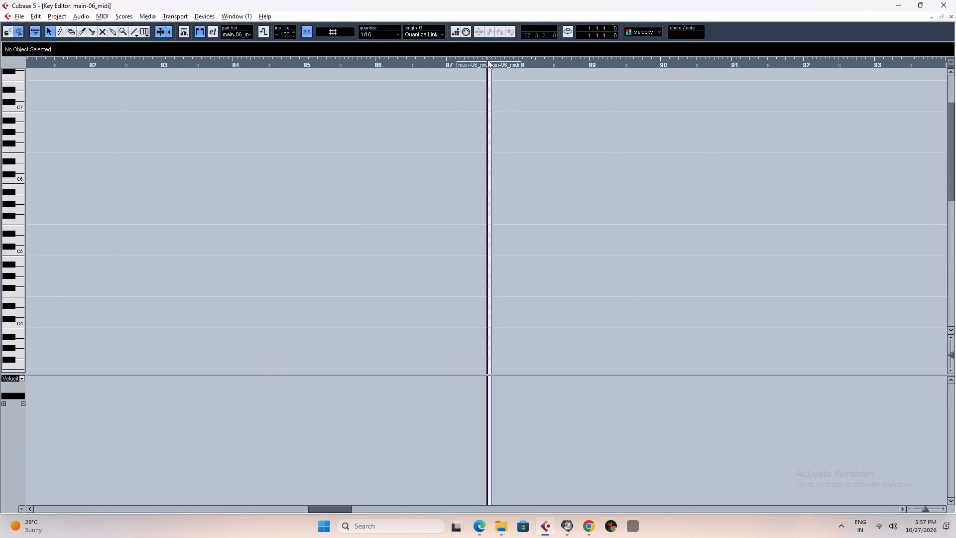
key("h")
key("h")
key("h")
key("h")
key("h")
key("h")
key("h")
key("h")
key("h")
key("h")
key("h")
key("h")
key("h")
key("h")
key("h")
key("h")
key("h")
key("h")
key("h")
key("h")
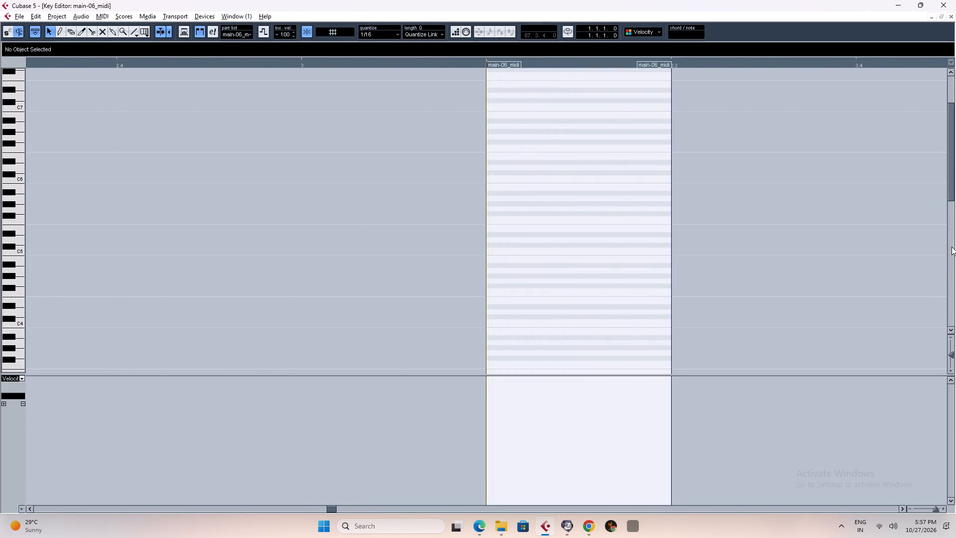
left_click_drag(950, 182, 953, 93)
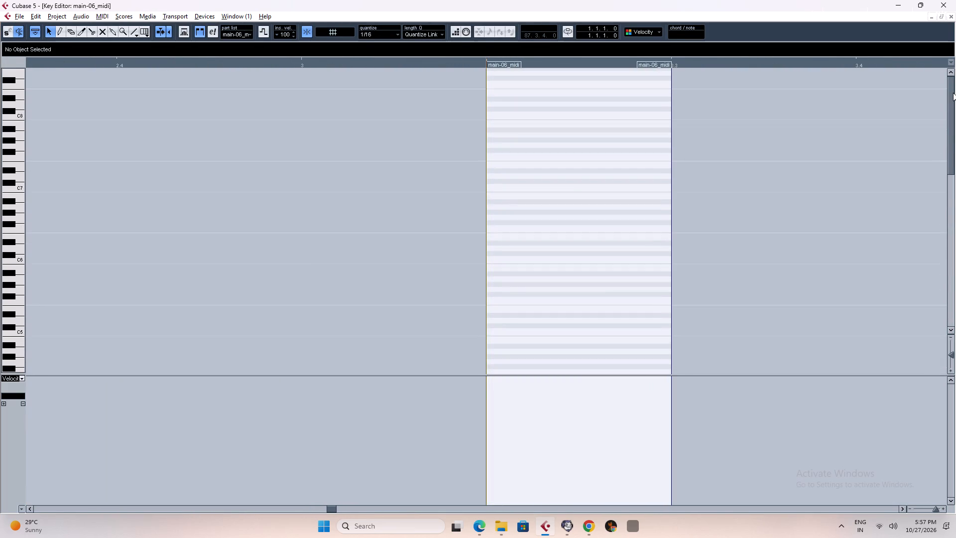
left_click_drag(953, 93, 955, 348)
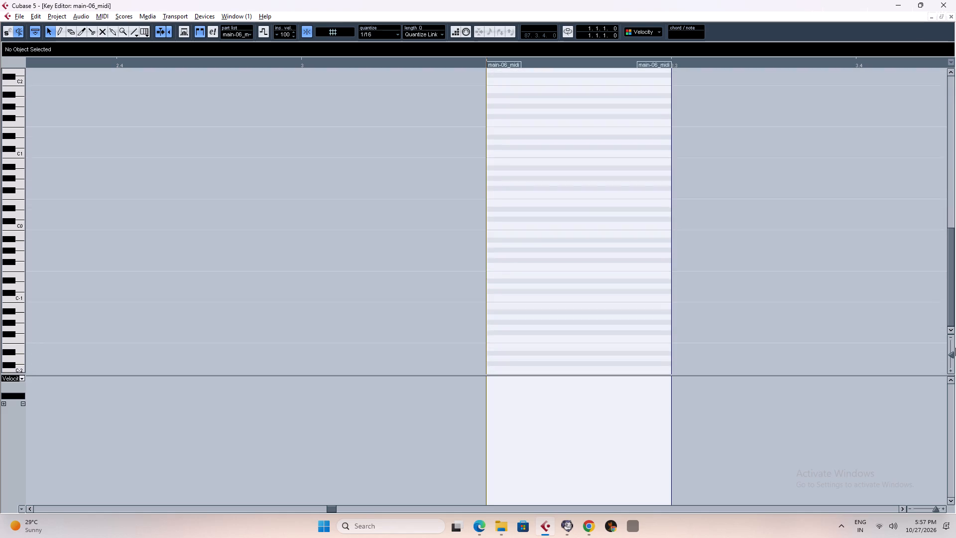
left_click_drag(955, 348, 955, 134)
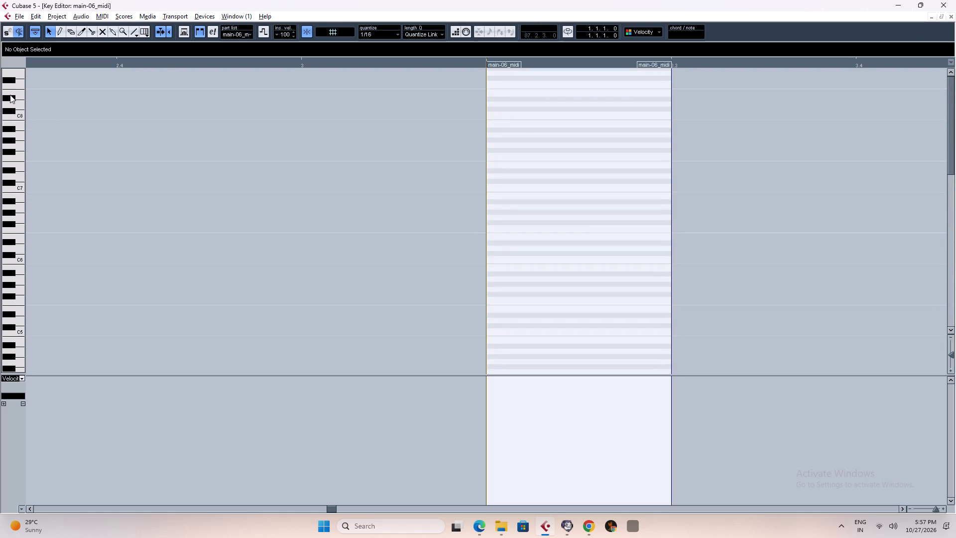
Audition keys on the editor's piano keyboard from the octave 8 range down to octave 5.
left_click(10, 95)
left_click(10, 128)
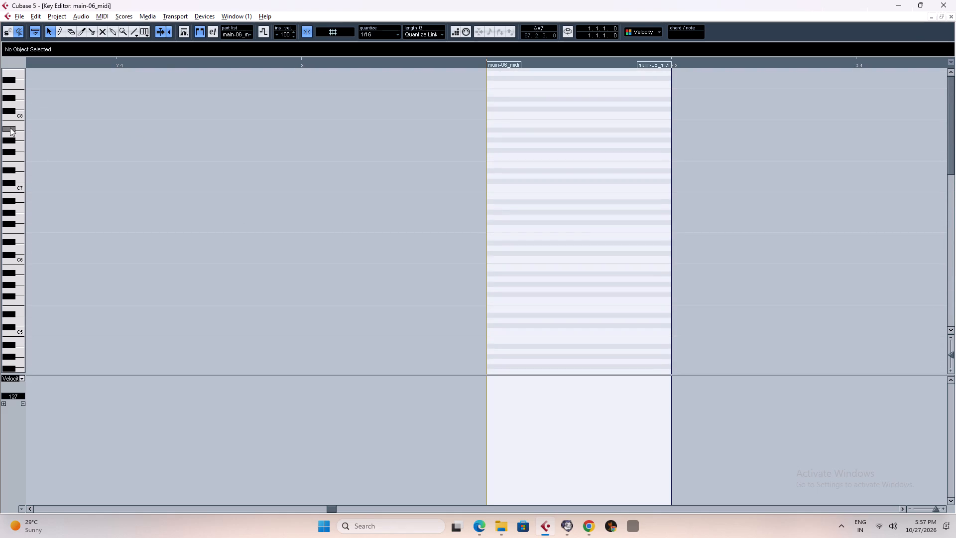
left_click(10, 139)
left_click(10, 194)
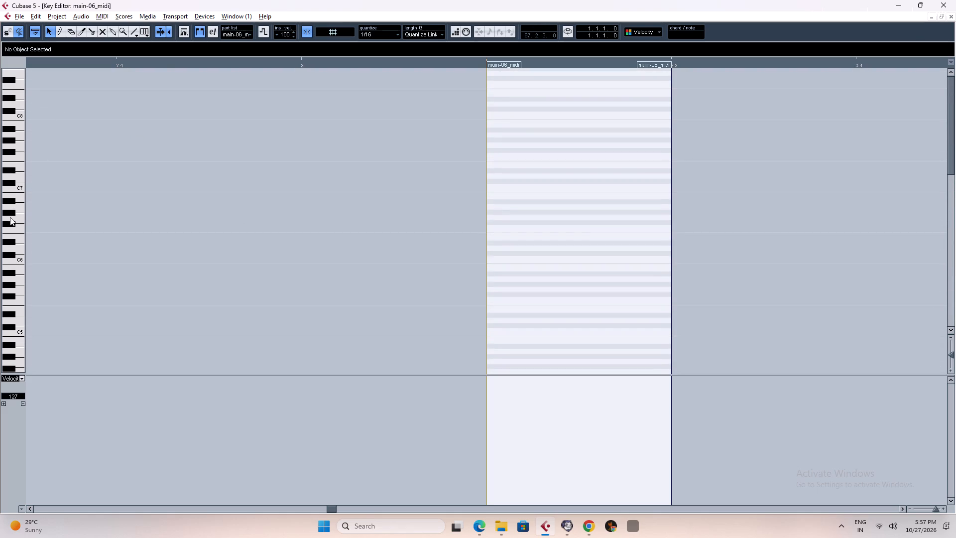
left_click(10, 222)
left_click(11, 253)
left_click(11, 291)
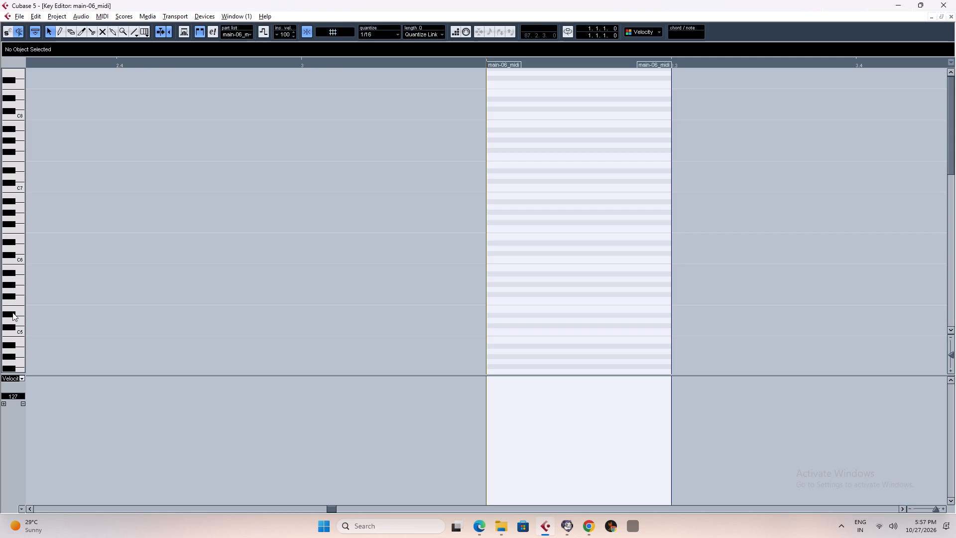
left_click(12, 312)
Audition keys on the editor's piano keyboard from A#4 down through the octave 3 range.
left_click_drag(951, 136, 951, 164)
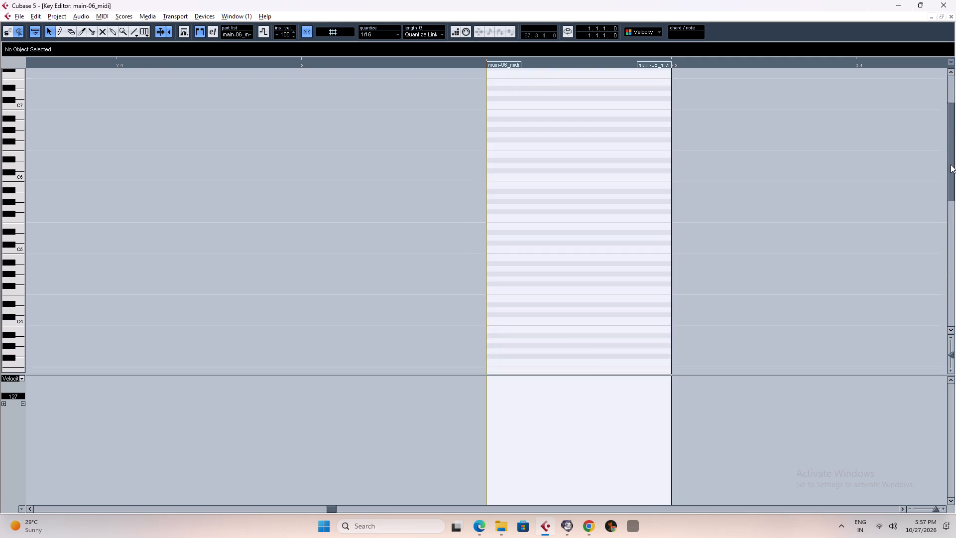
left_click_drag(951, 164, 949, 166)
left_click(6, 253)
left_click(14, 255)
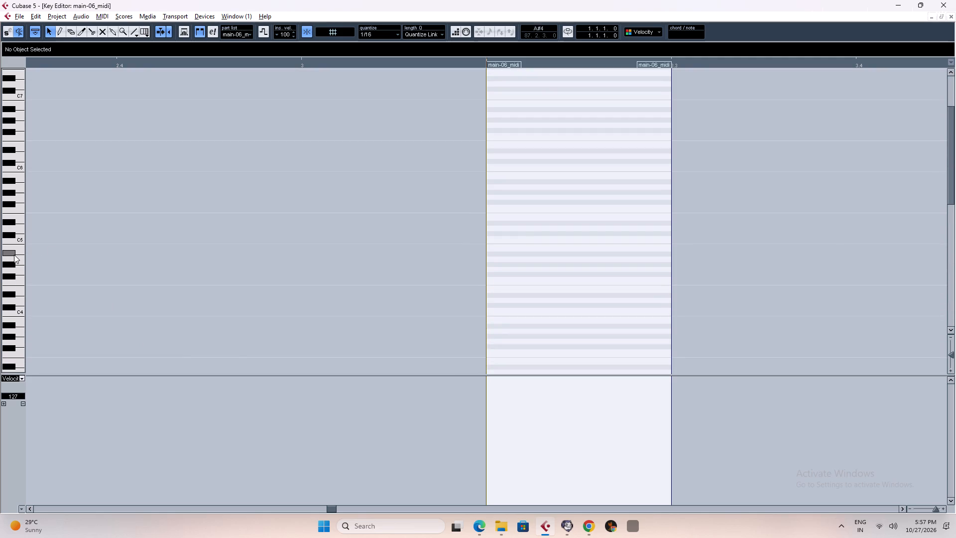
left_click(17, 253)
left_click(20, 293)
left_click(19, 309)
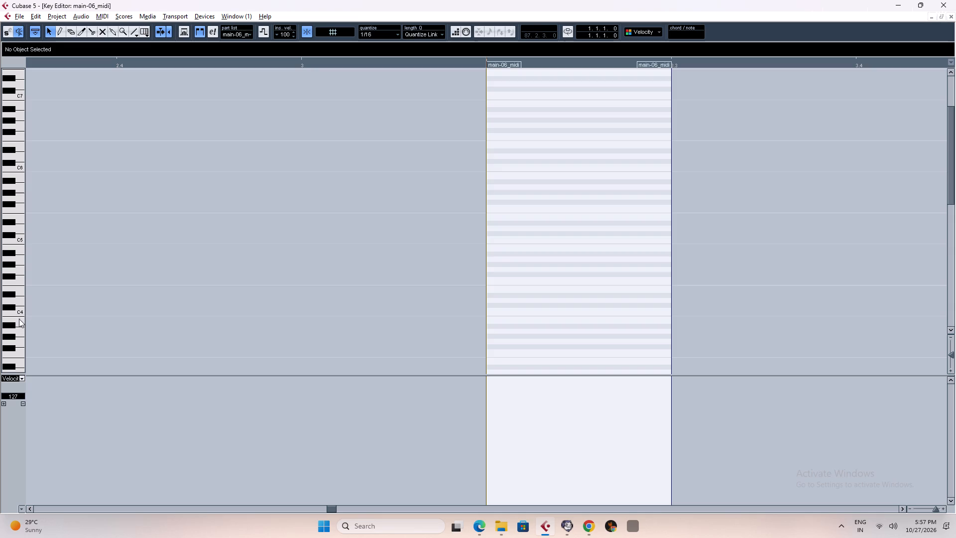
left_click(18, 322)
left_click(18, 330)
left_click(18, 343)
Audition and compare the keys around A#3 and G#3 repeatedly to find the pitch for the part.
left_click(12, 322)
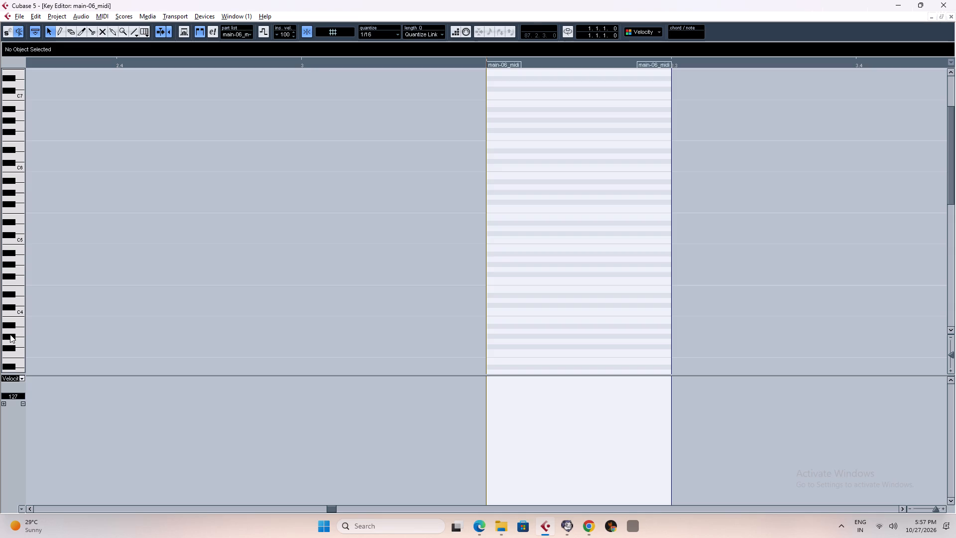
left_click(8, 324)
left_click(9, 334)
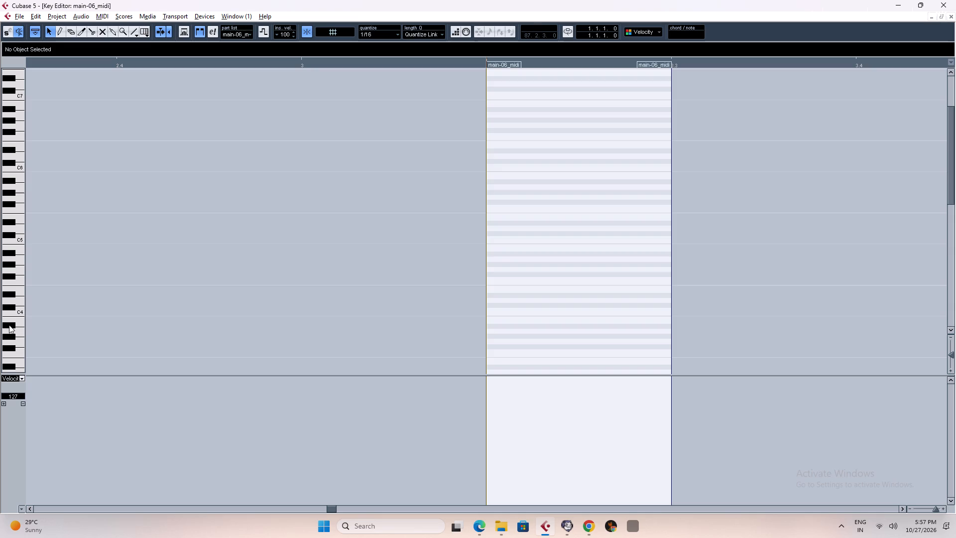
left_click(9, 325)
left_click(8, 325)
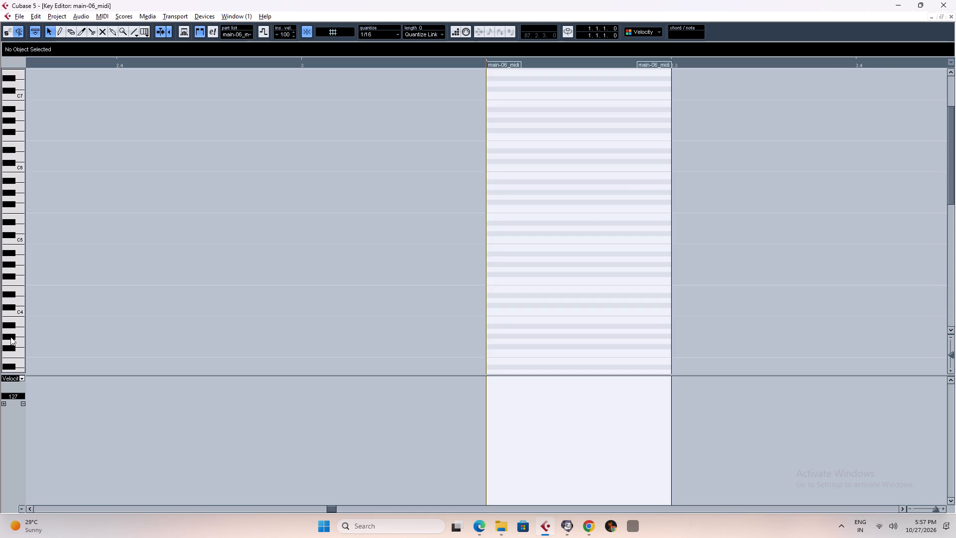
left_click(10, 337)
left_click(8, 324)
left_click(17, 318)
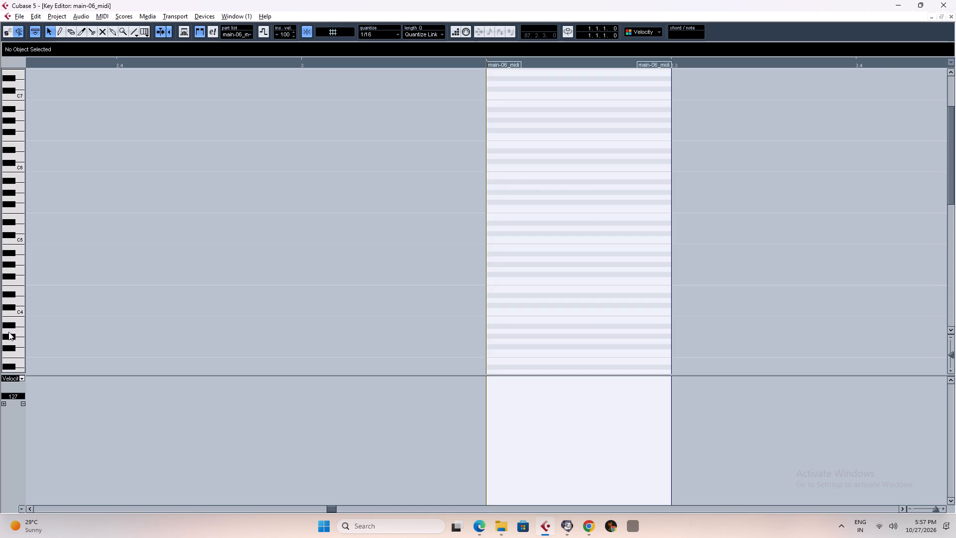
left_click(8, 325)
left_click(10, 334)
left_click(10, 325)
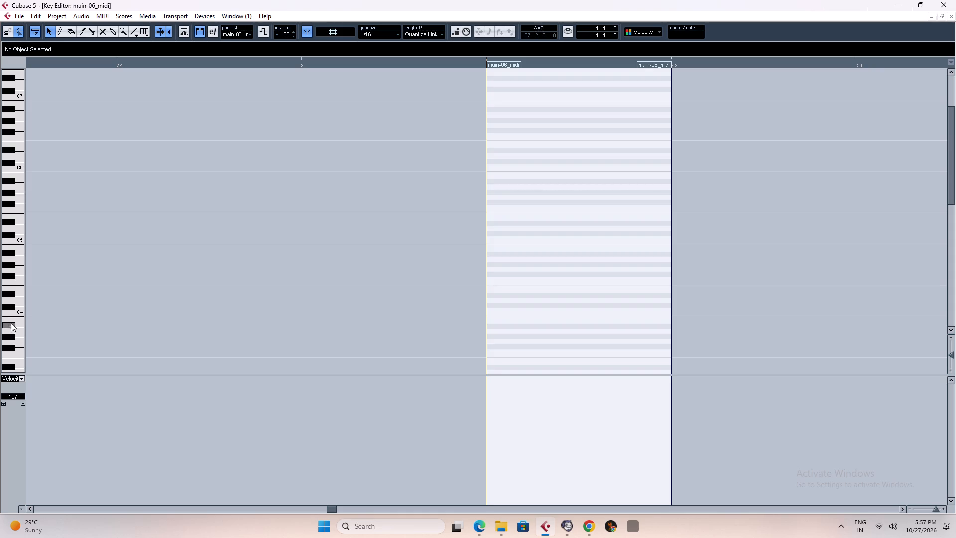
left_click(18, 318)
left_click(11, 336)
double_click(10, 336)
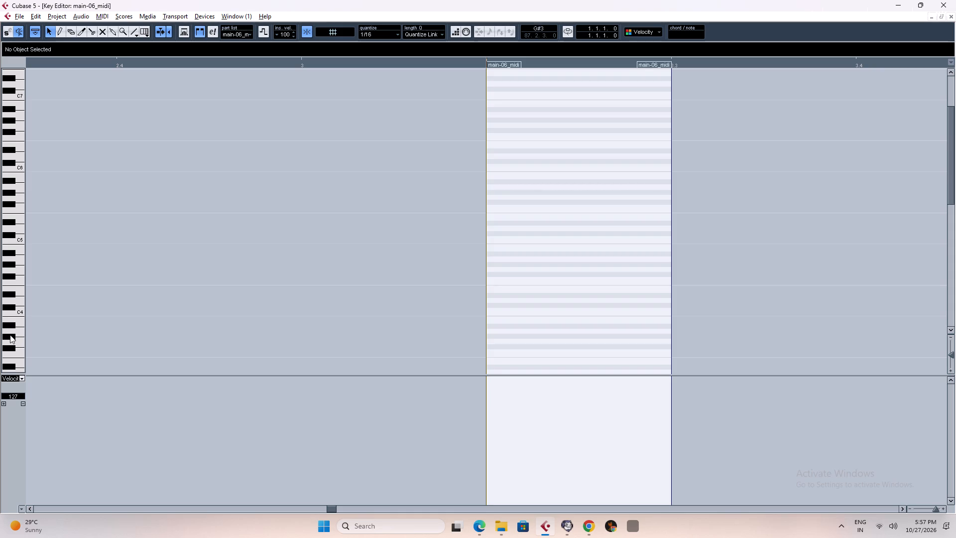
left_click(10, 345)
left_click(18, 343)
left_click(9, 337)
Draw an A4 note from 87.3.2 to 87.3.3 in the main-06_midi part and play it back.
left_click(61, 31)
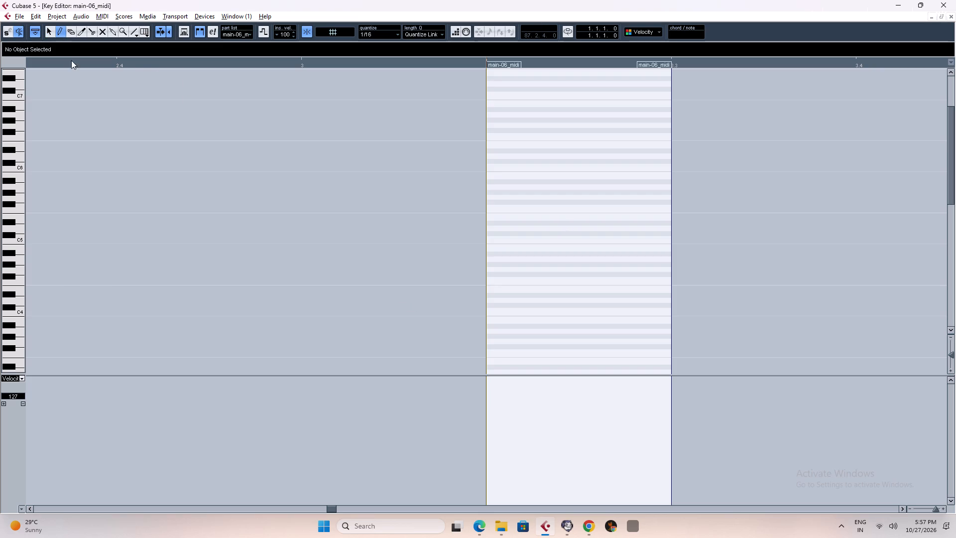
left_click(509, 257)
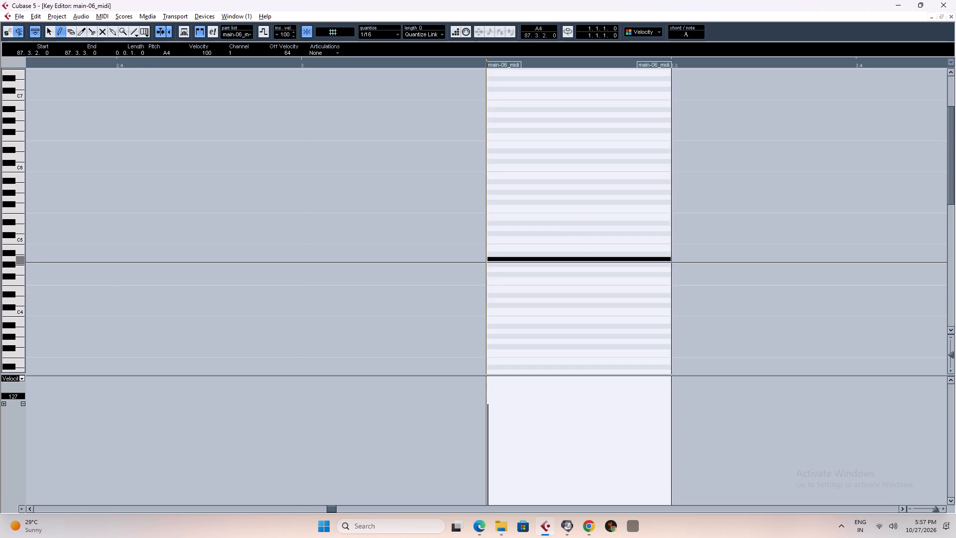
right_click(570, 283)
left_click_drag(571, 229, 574, 299)
key("space")
key("space")
key("space")
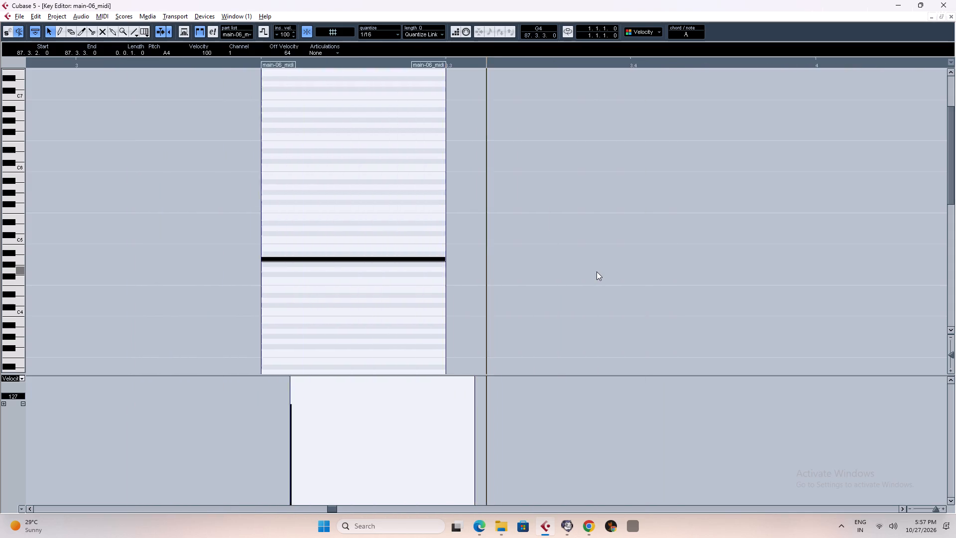
key("space")
key("space")
key("space")
key("space")
key("space")
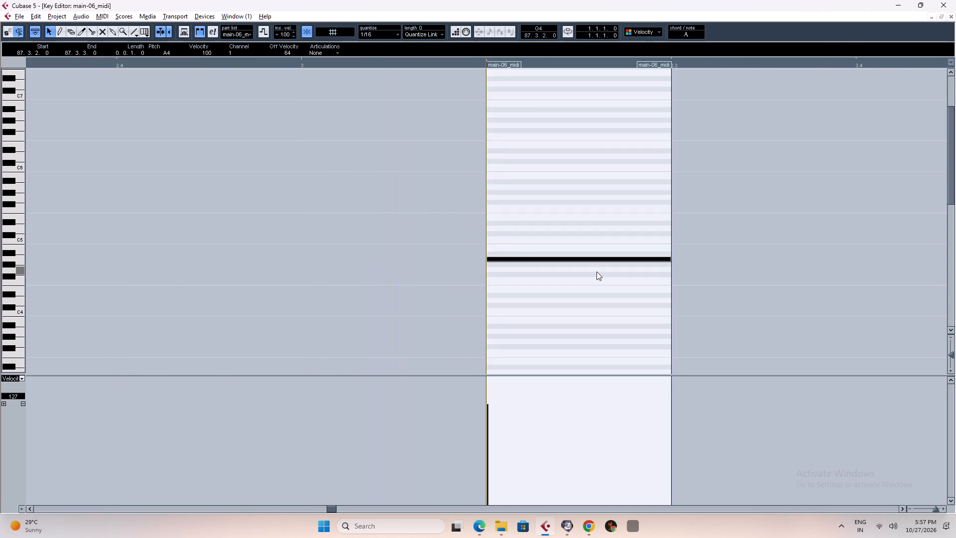
Raise the drawn note to G#5, play it back and close the Key Editor.
key("Up")
key("Up")
key("Up")
key("Up")
key("Up")
key("Up")
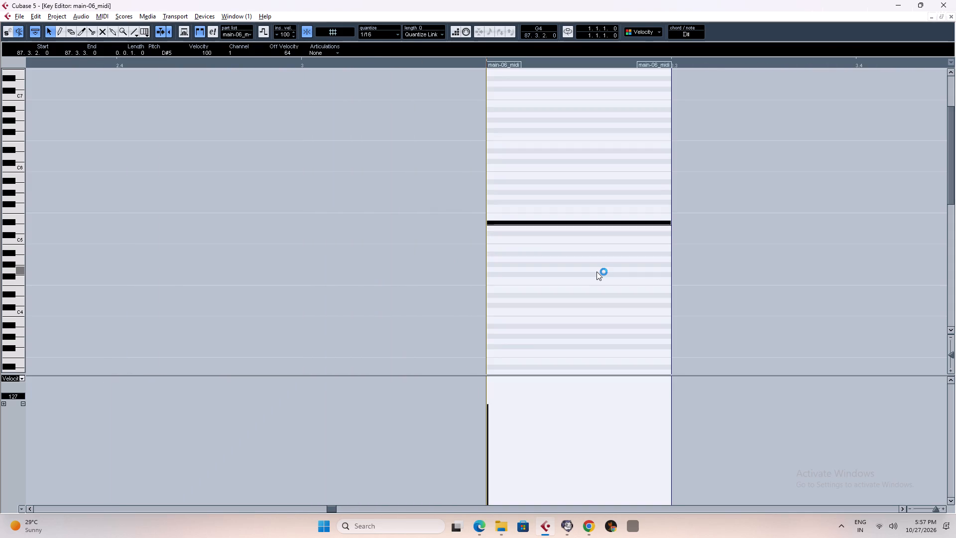
key("Up")
key("Up")
key("Up")
key("Up")
key("Up")
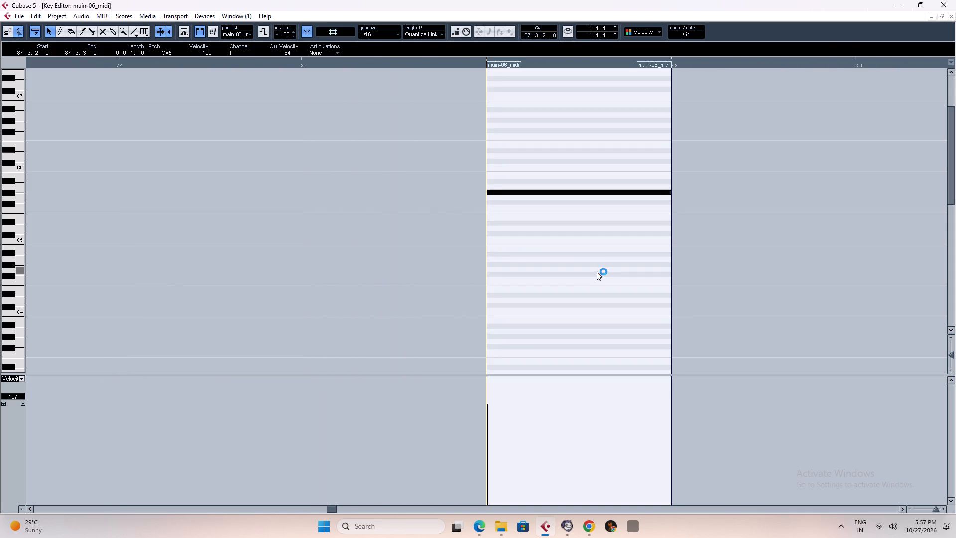
key("space")
key("space")
key("space")
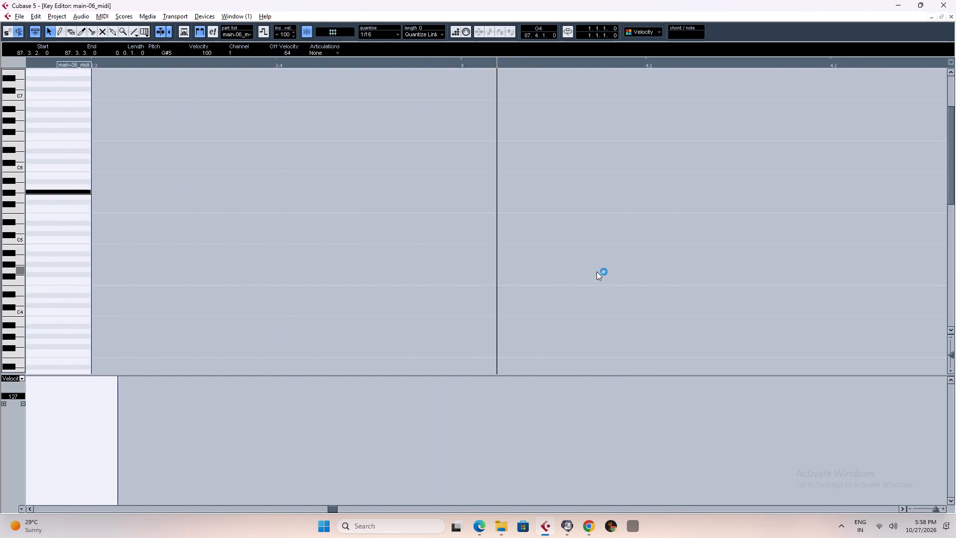
key("space")
key("space")
key("space")
left_click(952, 19)
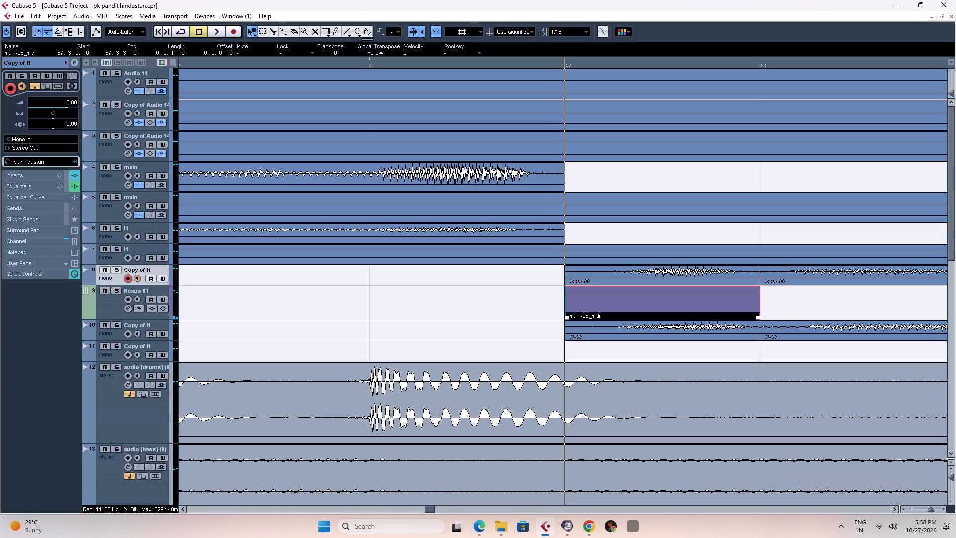
Load the PN Arena Ambience preset from the Piano category in the Nexus instrument of the Nexus 01 track.
left_click(108, 305)
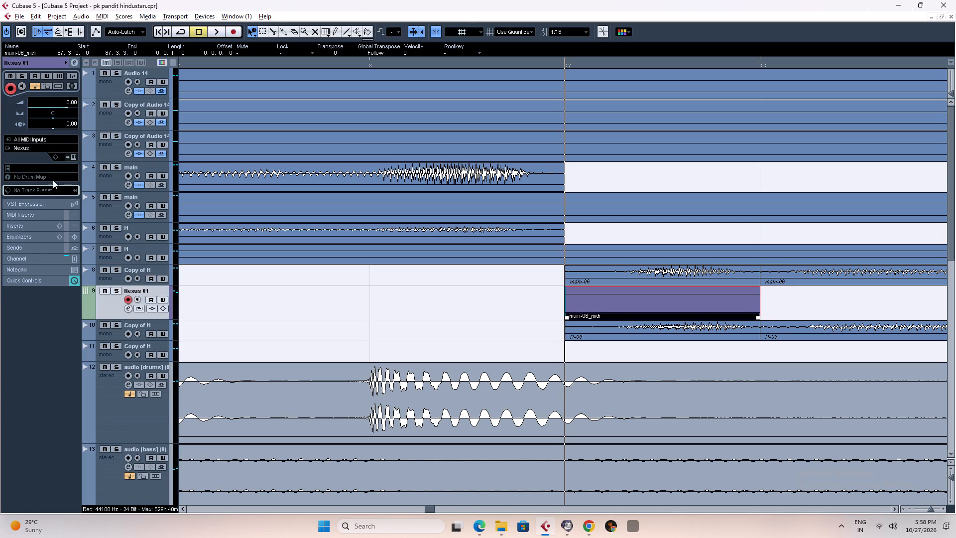
left_click(72, 156)
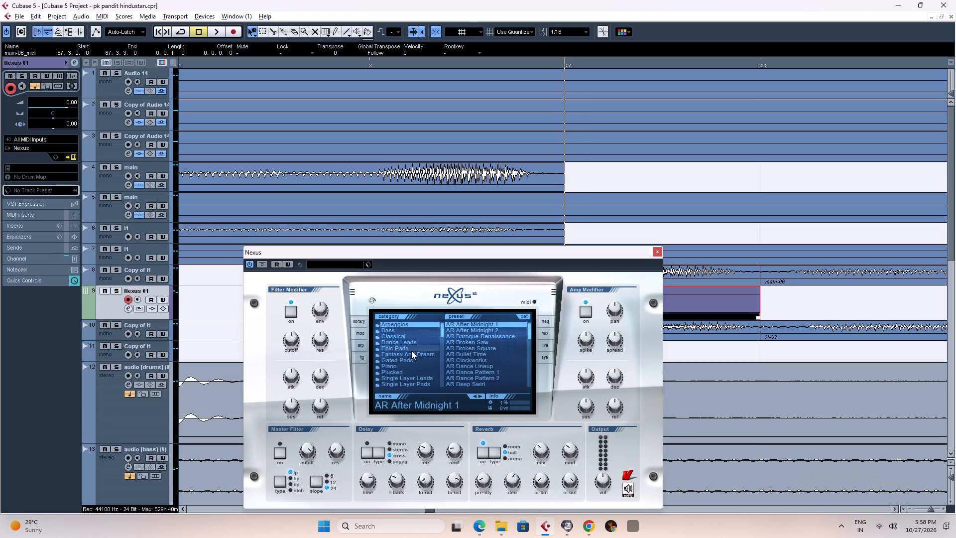
double_click(406, 366)
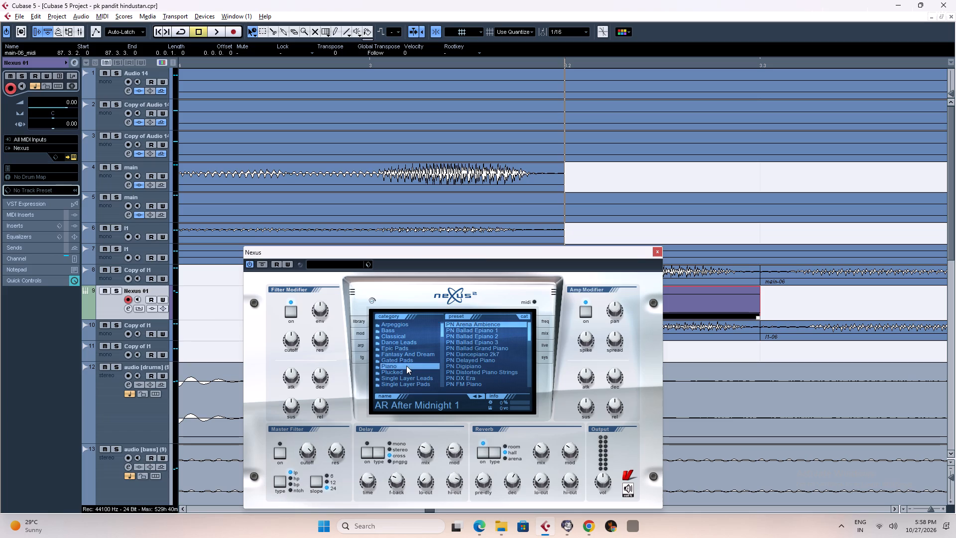
double_click(466, 323)
left_click(658, 253)
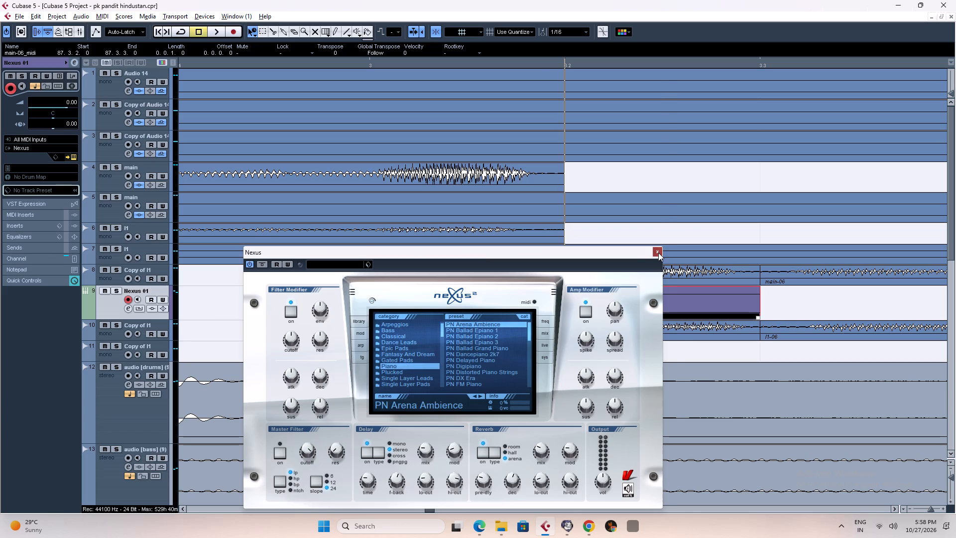
Play back the bar 87 passage repeatedly to judge the Nexus piano note against the vocal.
key("space")
key("space")
key("space")
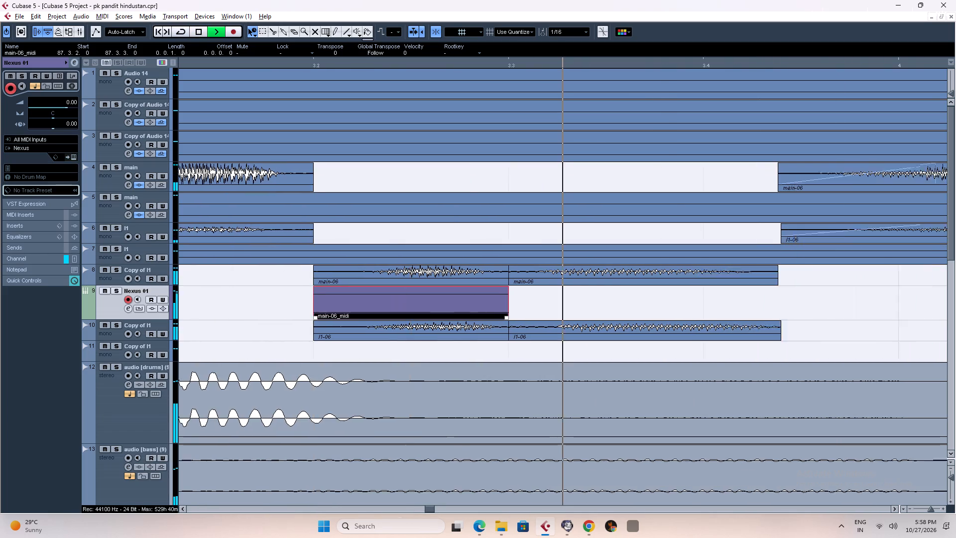
key("space")
key("space")
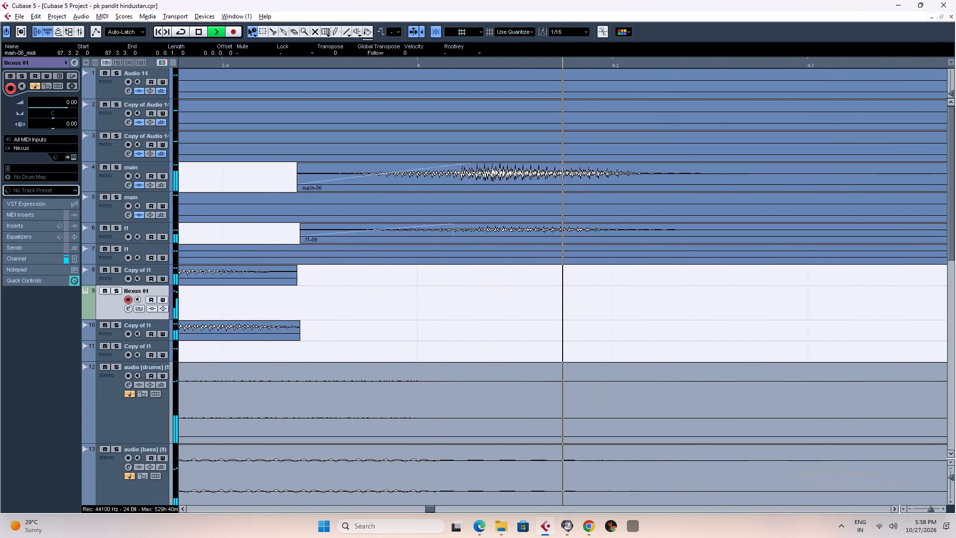
key("space")
key("space")
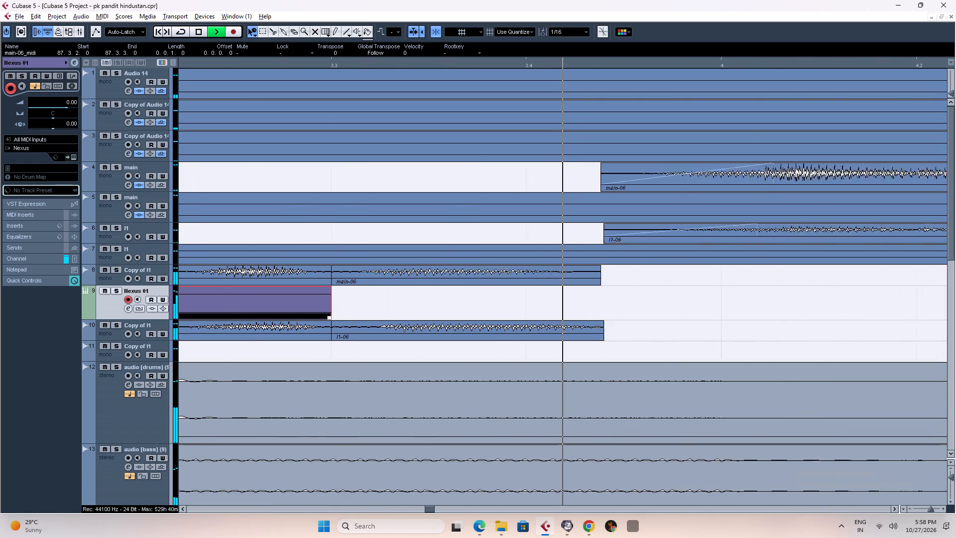
key("space")
type("gg")
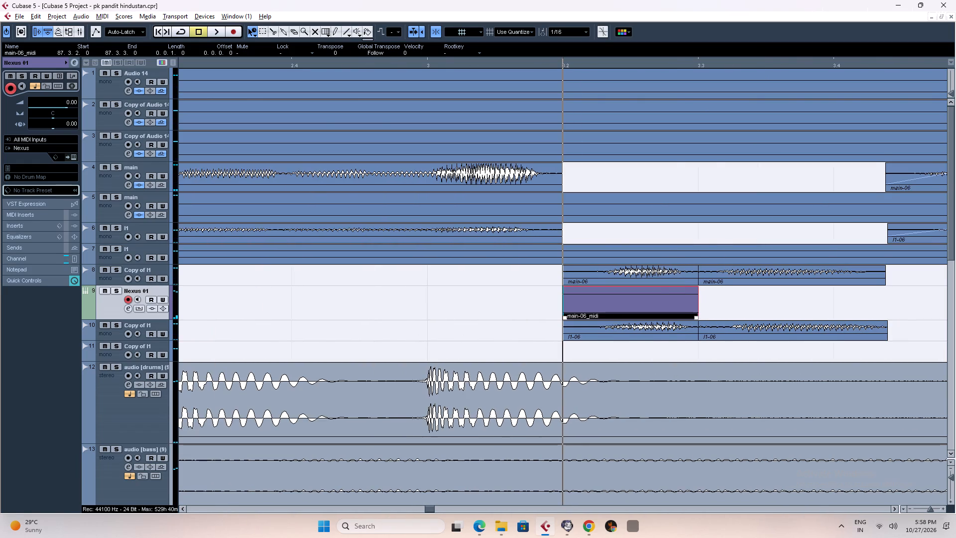
key("alt+Tab")
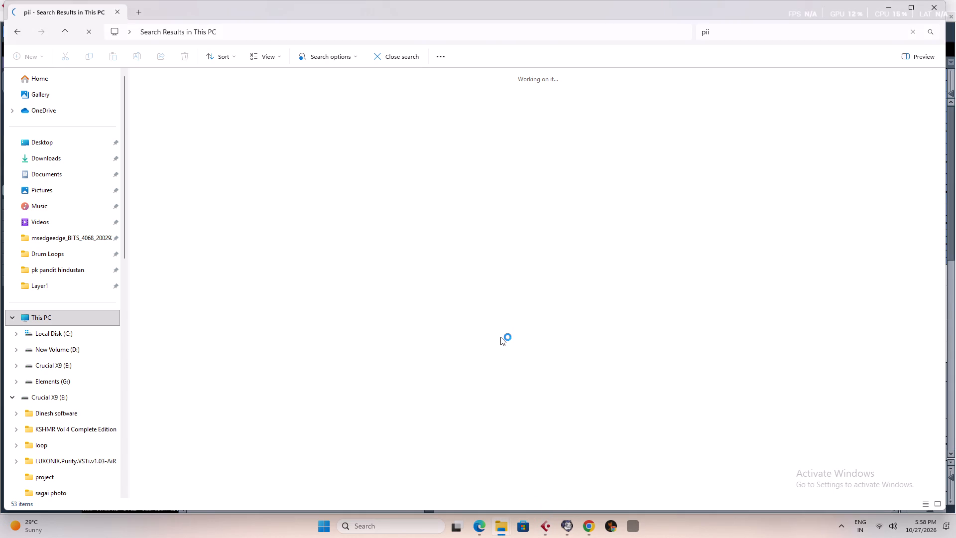
key("alt+Tab")
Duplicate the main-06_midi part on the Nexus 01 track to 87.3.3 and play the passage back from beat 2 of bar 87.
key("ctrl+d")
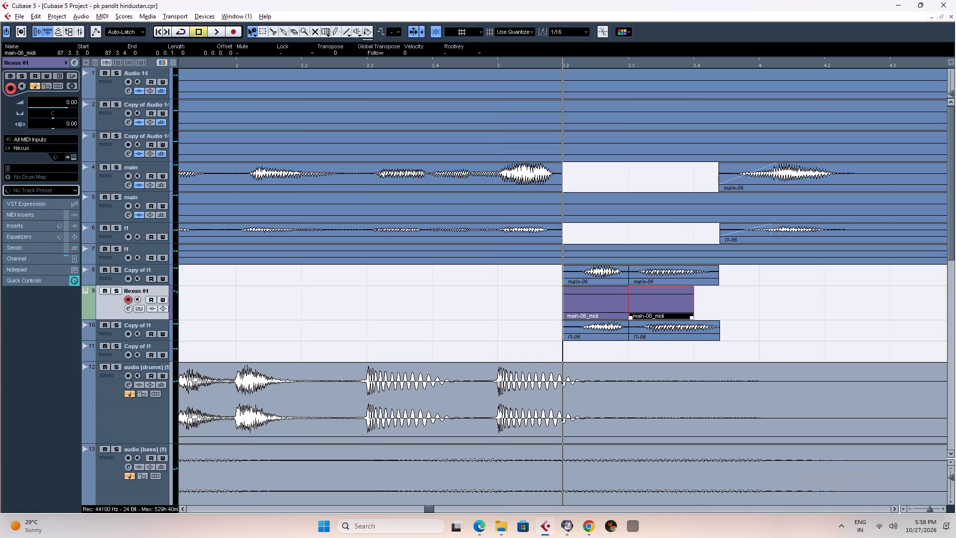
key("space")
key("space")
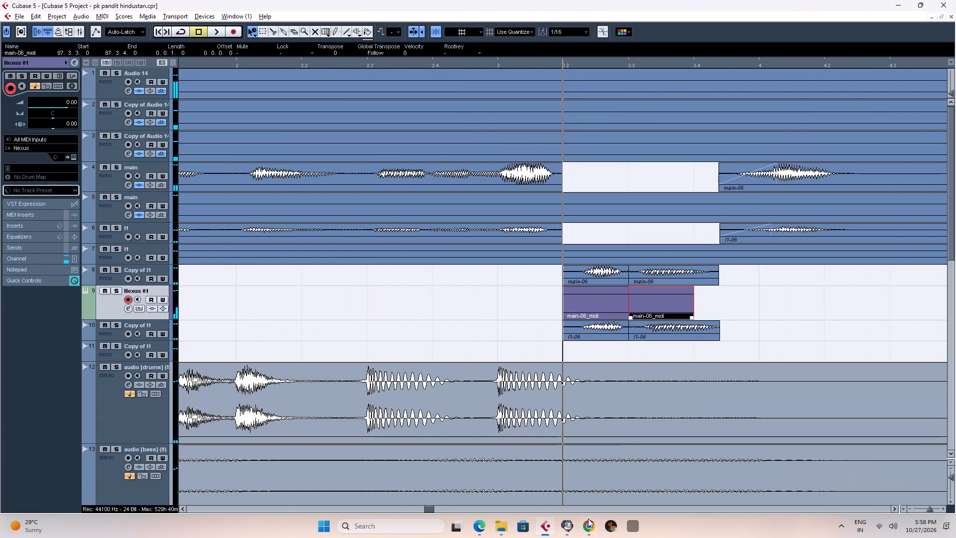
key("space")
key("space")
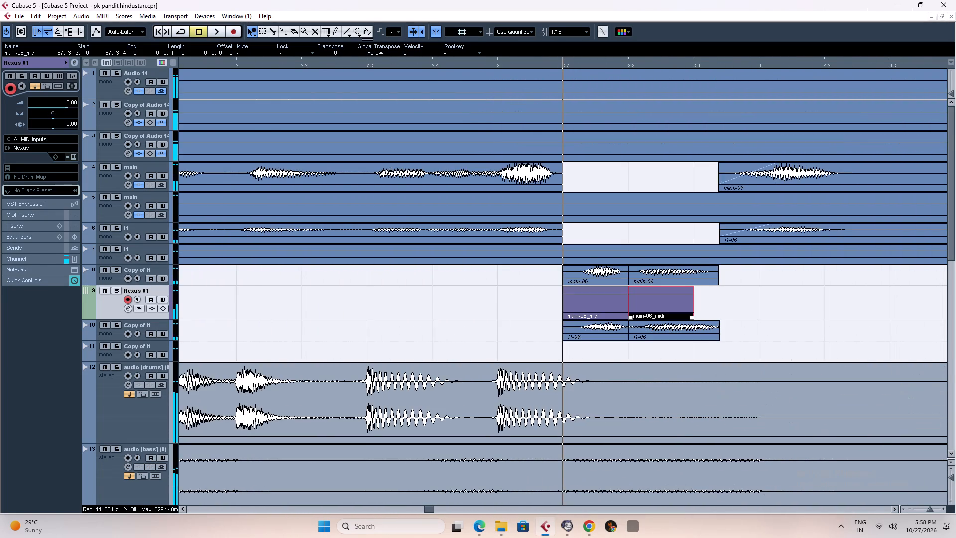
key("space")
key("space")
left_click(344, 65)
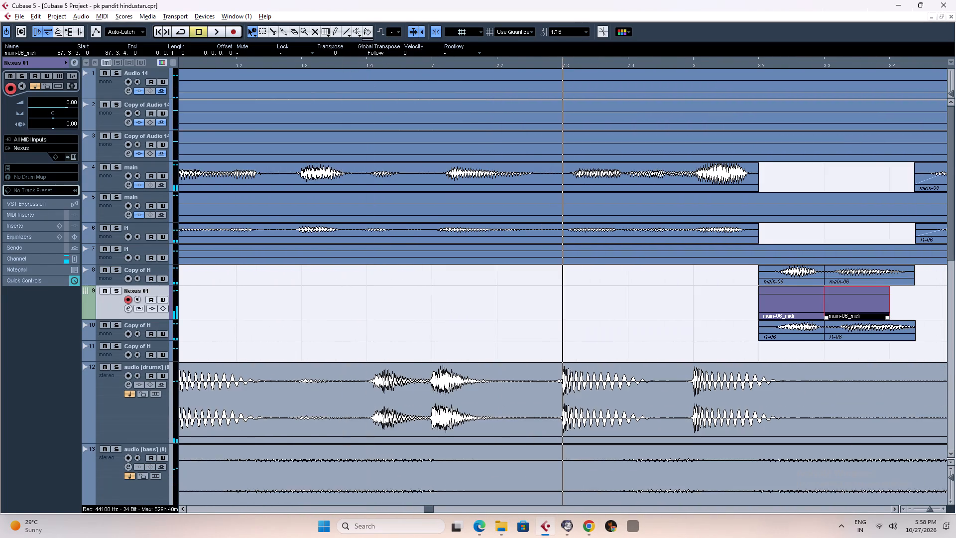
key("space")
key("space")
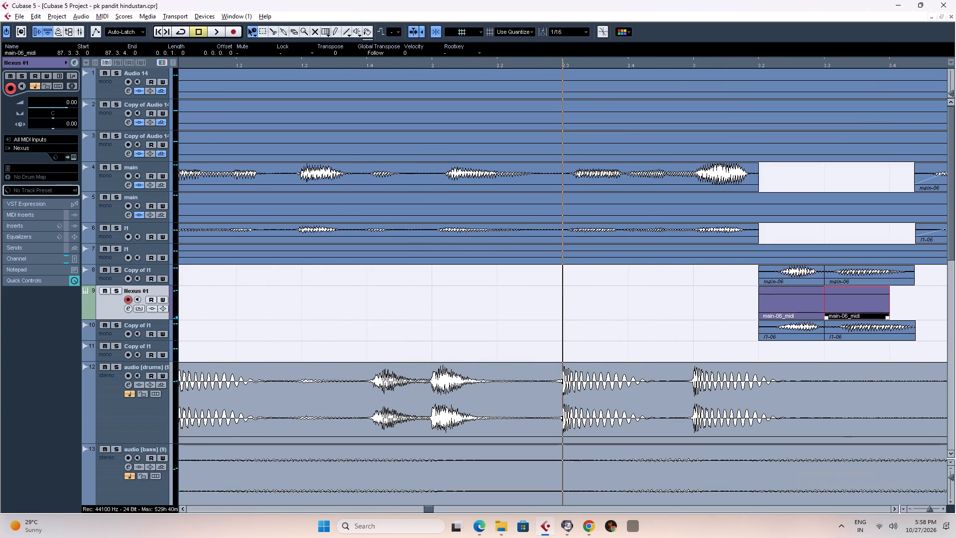
Delete both main-06_midi parts from the Nexus 01 track.
key("g")
key("g")
key("g")
key("g")
key("g")
key("g")
key("g")
key("g")
key("g")
key("g")
left_click_drag(649, 299, 479, 295)
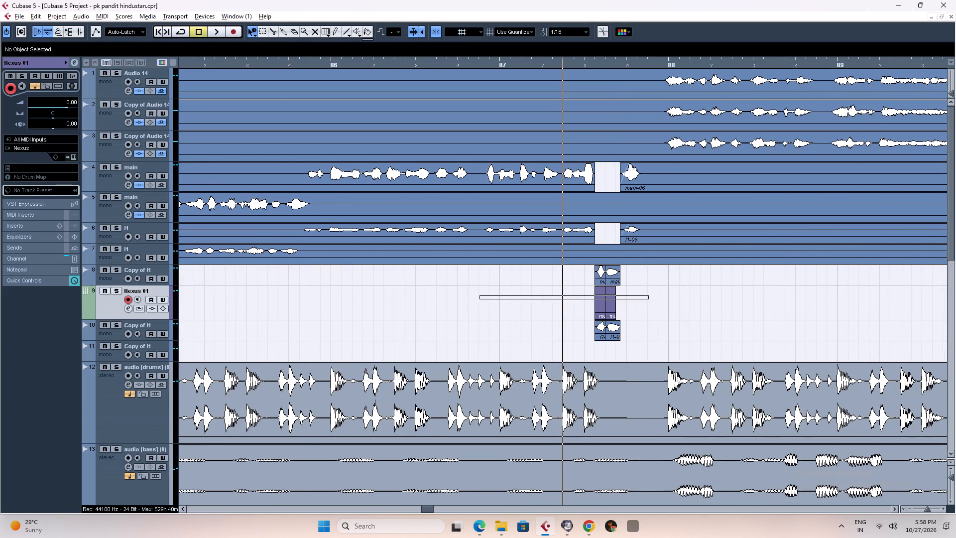
key("Delete")
Play the song from bar 87 onward and examine the effect tracks near the ending.
key("alt+Tab")
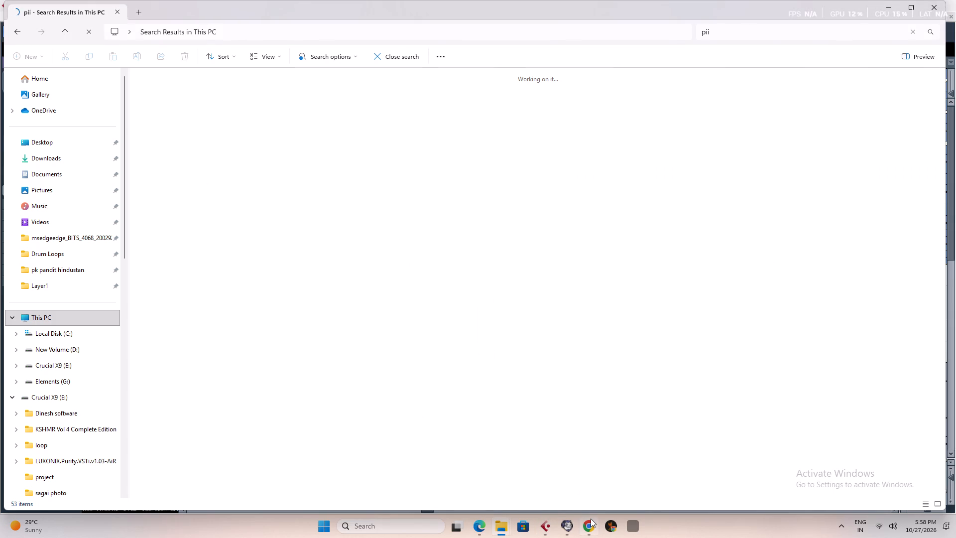
key("alt+Tab")
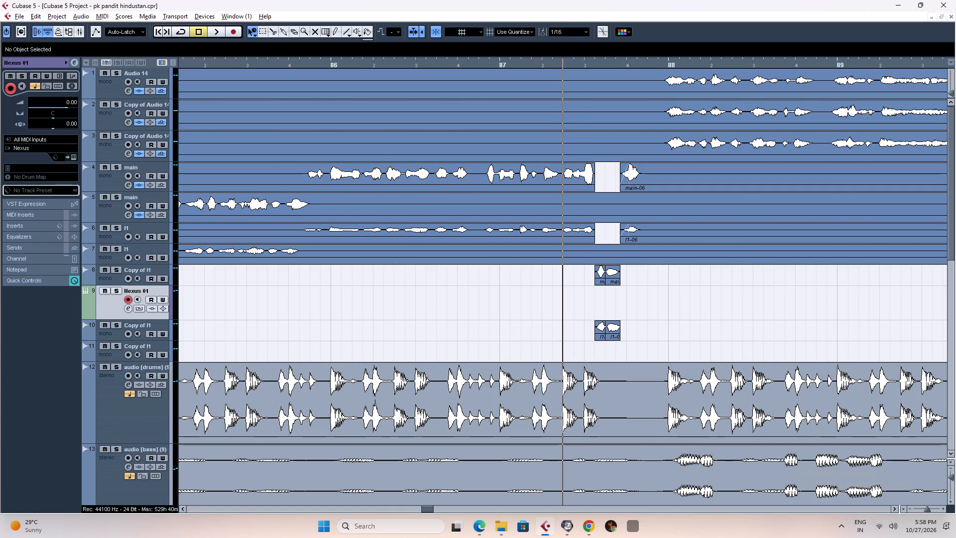
key("space")
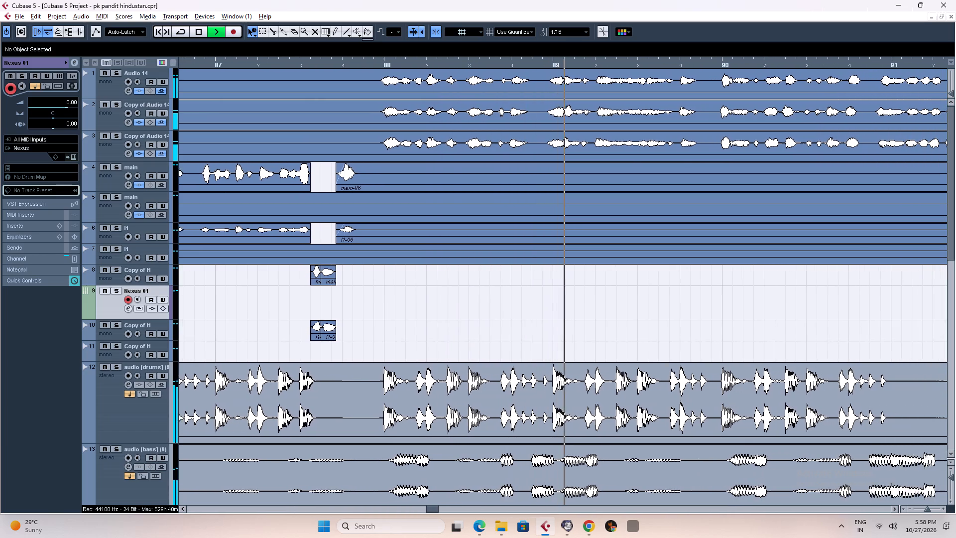
key("g")
key("g")
key("g")
key("g")
key("g")
key("g")
key("g")
key("g")
key("g")
key("g")
key("g")
key("g")
key("g")
key("g")
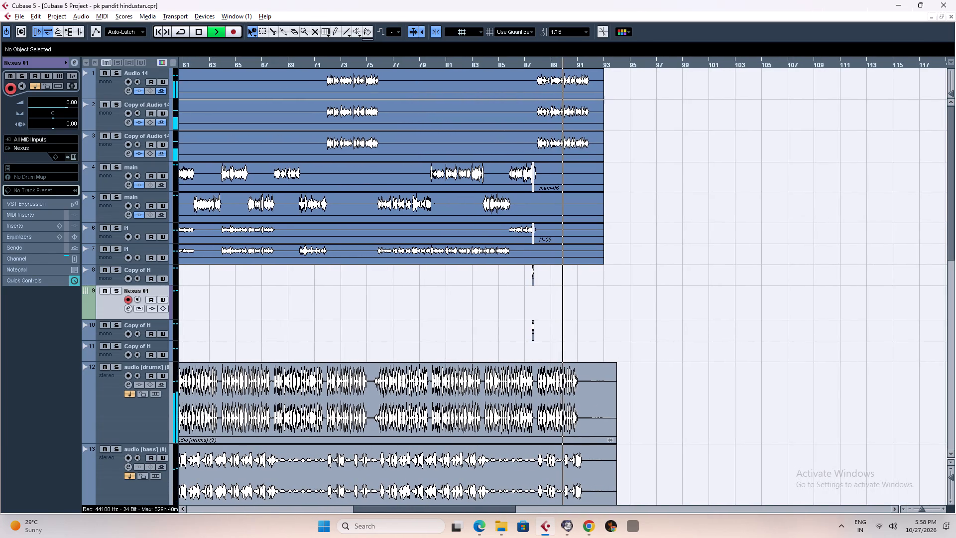
right_click(671, 294)
left_click(671, 294)
key("g")
key("g")
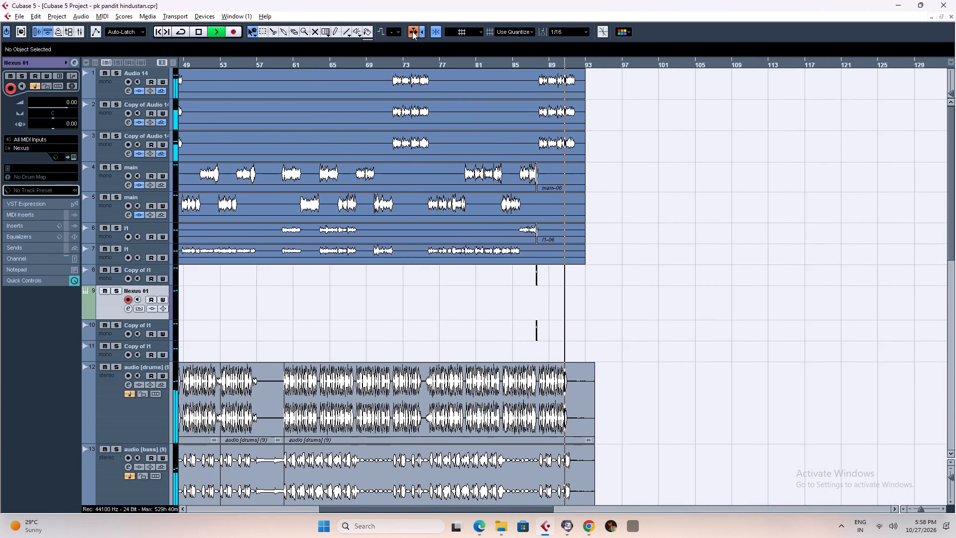
left_click(412, 31)
left_click_drag(951, 201, 955, 392)
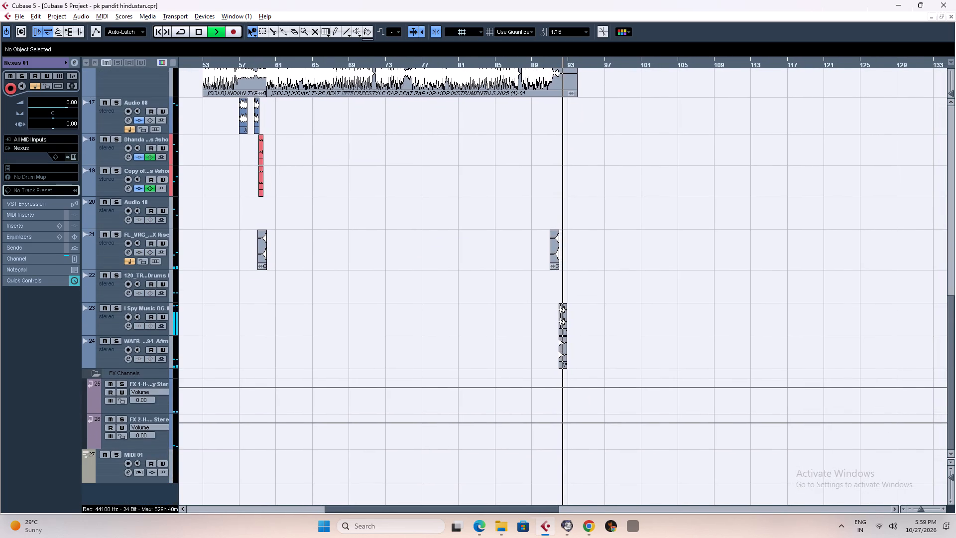
Replay the ending from just before bar 91 to check the CYM-01, I Spy Music OG-01 and crash sounds.
left_click(550, 63)
key("h")
key("h")
key("h")
key("h")
key("h")
key("h")
key("h")
key("h")
key("h")
key("h")
key("h")
key("h")
key("h")
key("h")
key("h")
key("h")
key("h")
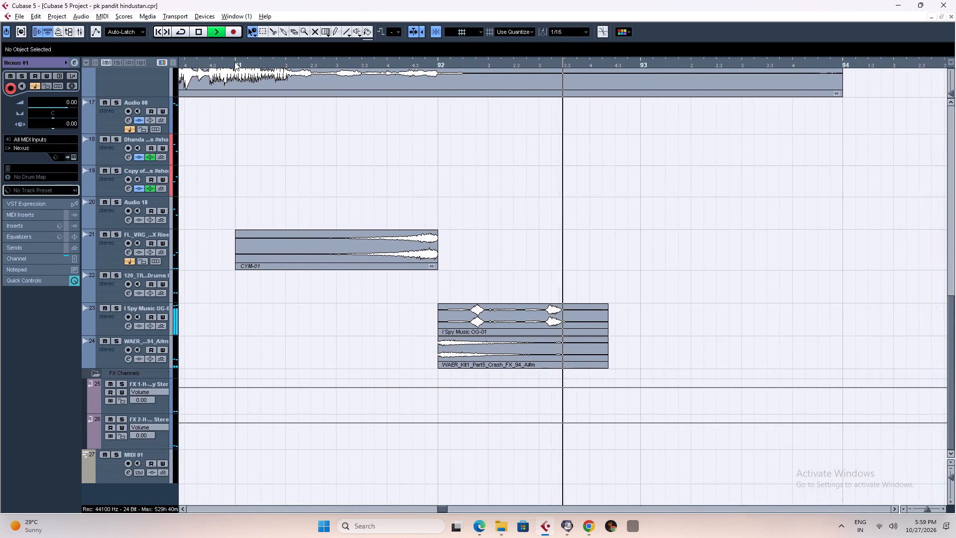
left_click(213, 60)
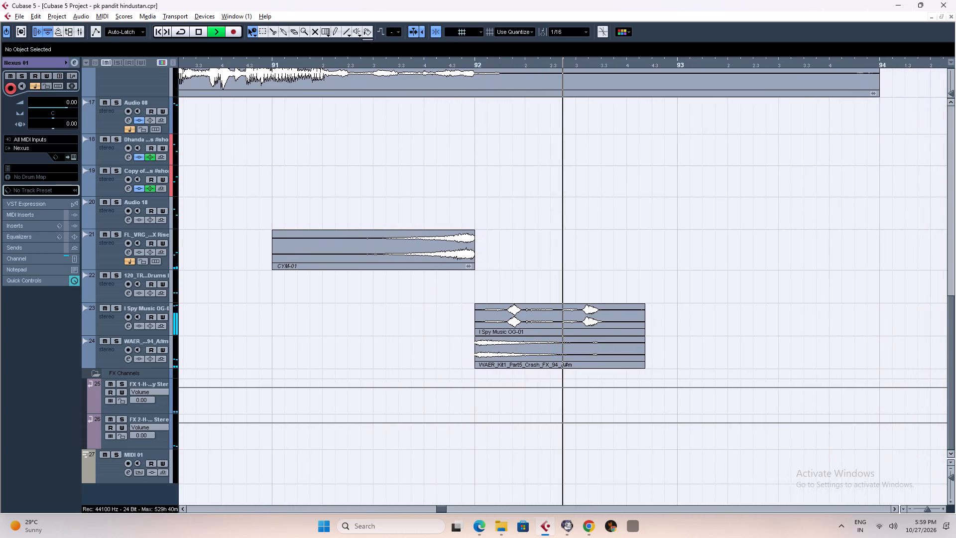
key("space")
key("space")
Open the mixer for the I Spy Music OG-01 track, reset the Stereo Out clip indicator and check channel levels during playback.
left_click(107, 328)
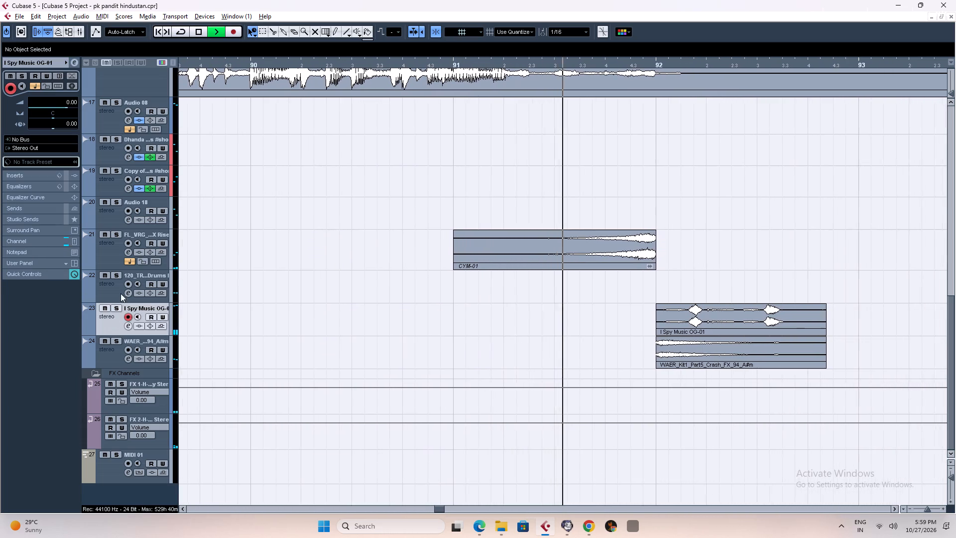
key("F3")
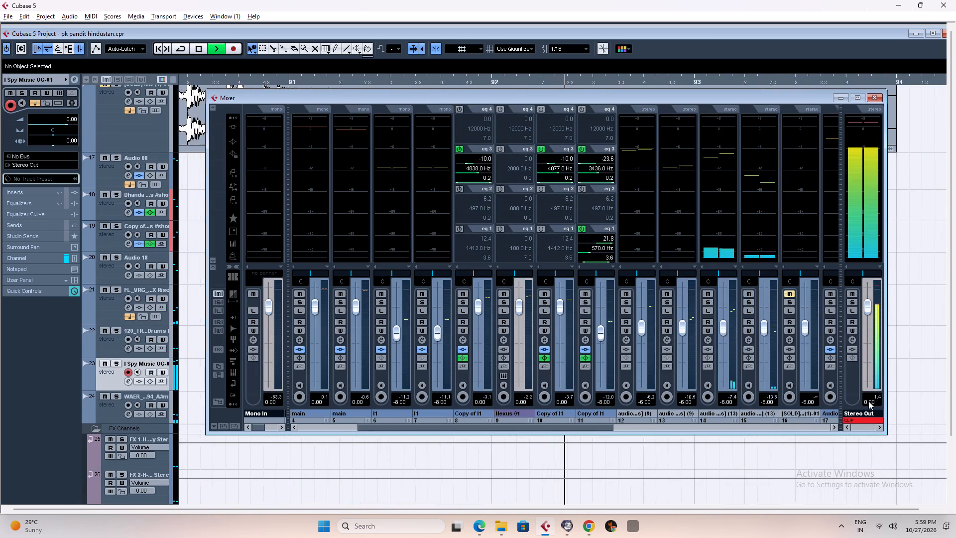
key("space")
left_click(861, 420)
key("space")
left_click(557, 431)
left_click_drag(553, 428, 955, 428)
left_click(229, 245)
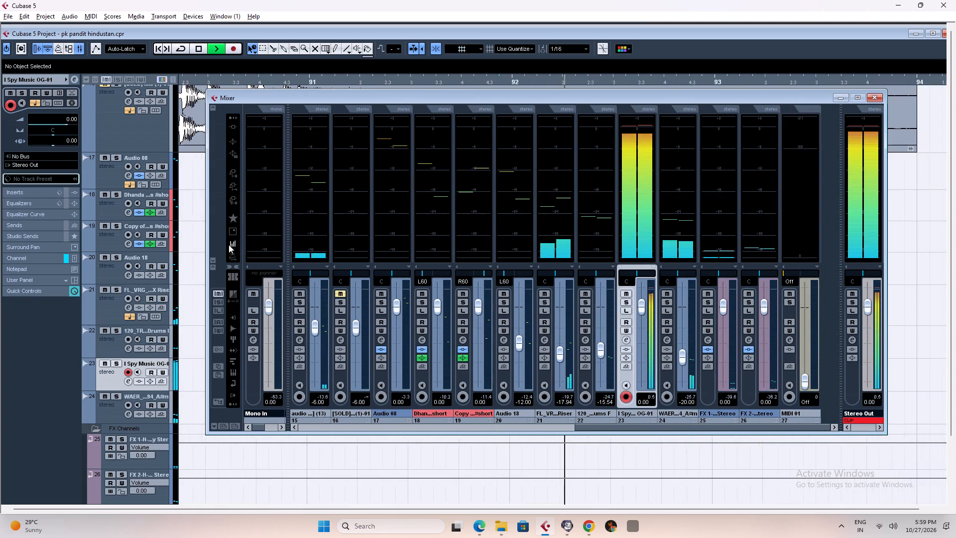
key("space")
key("space")
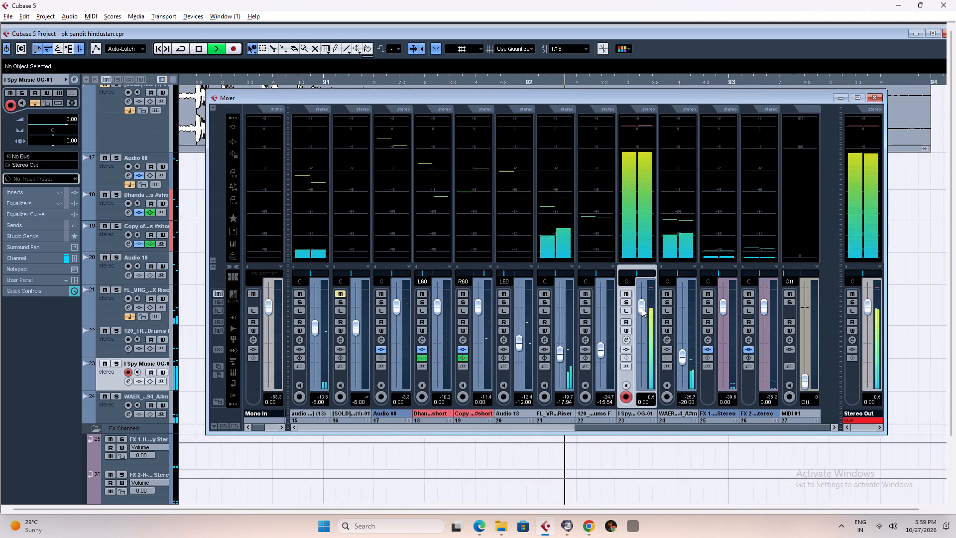
Lower the I Spy Music OG-01 channel level to -3.46 while replaying the ending, clear the Stereo Out clip indicator, and close the mixer.
left_click_drag(642, 308, 641, 327)
key("space")
key("space")
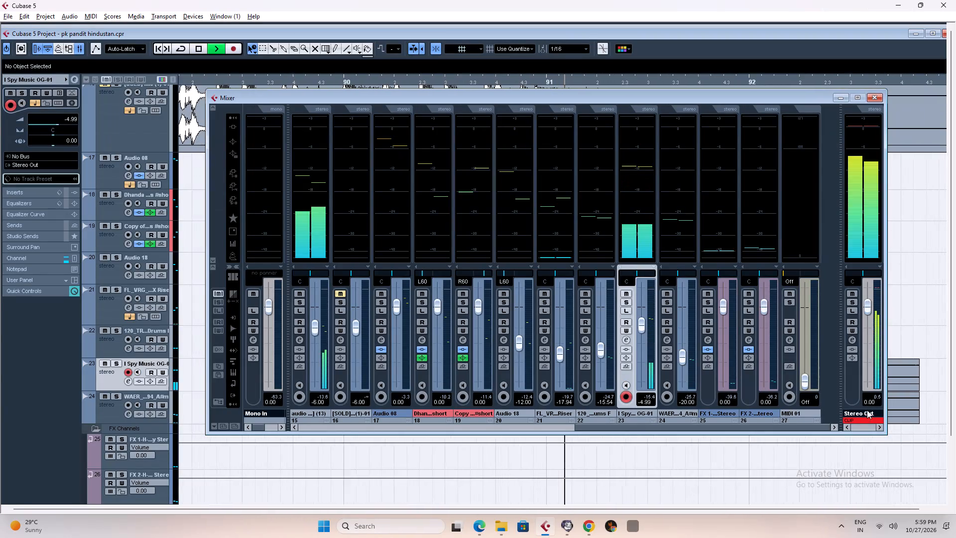
left_click(856, 420)
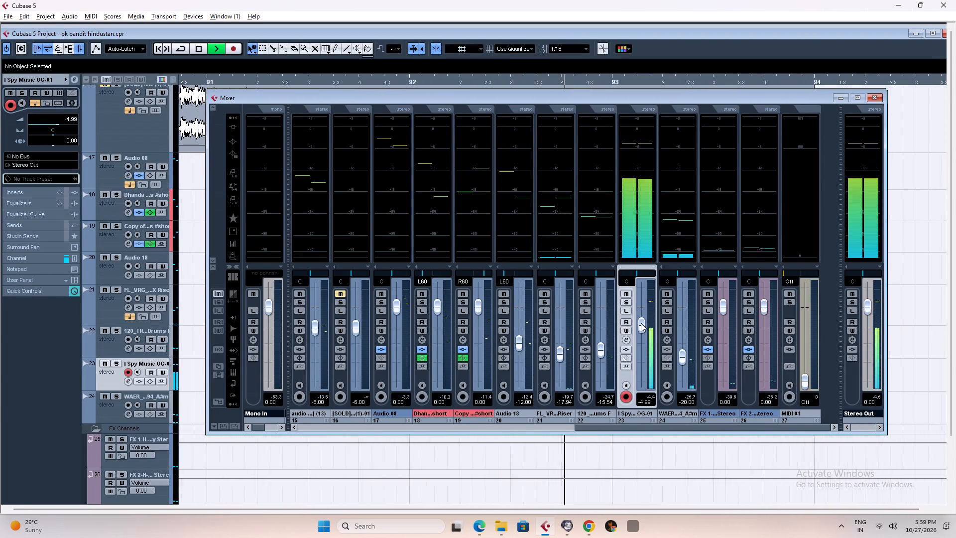
key("space")
key("space")
left_click_drag(641, 323, 641, 320)
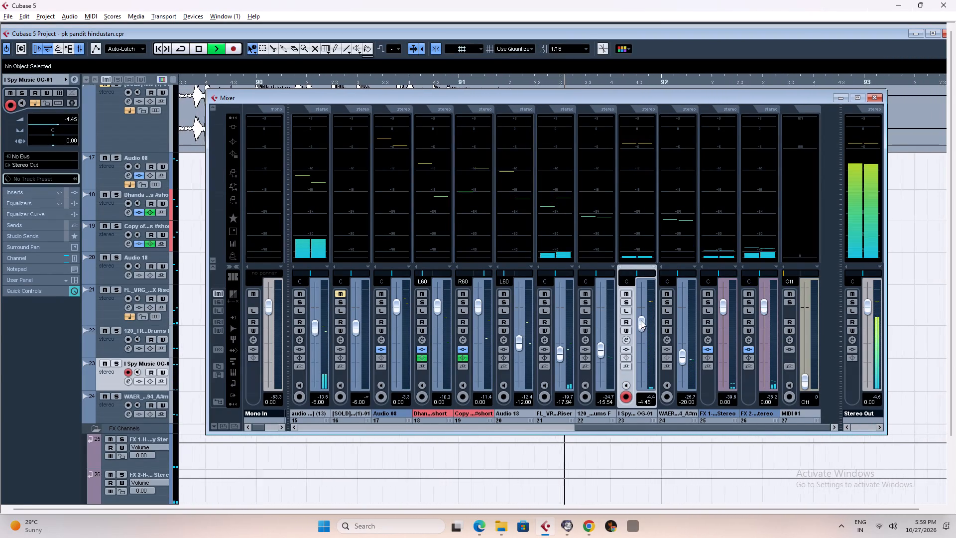
left_click_drag(641, 320, 641, 318)
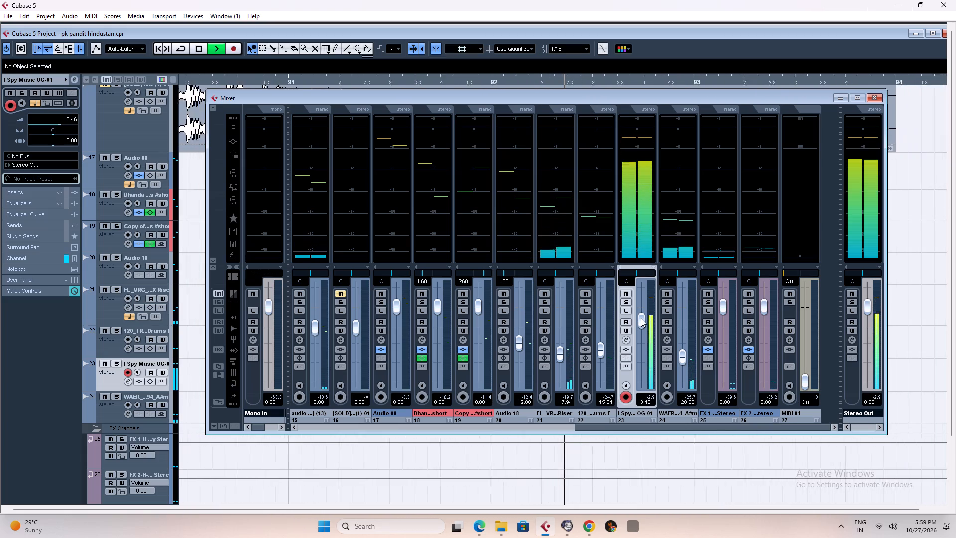
key("space")
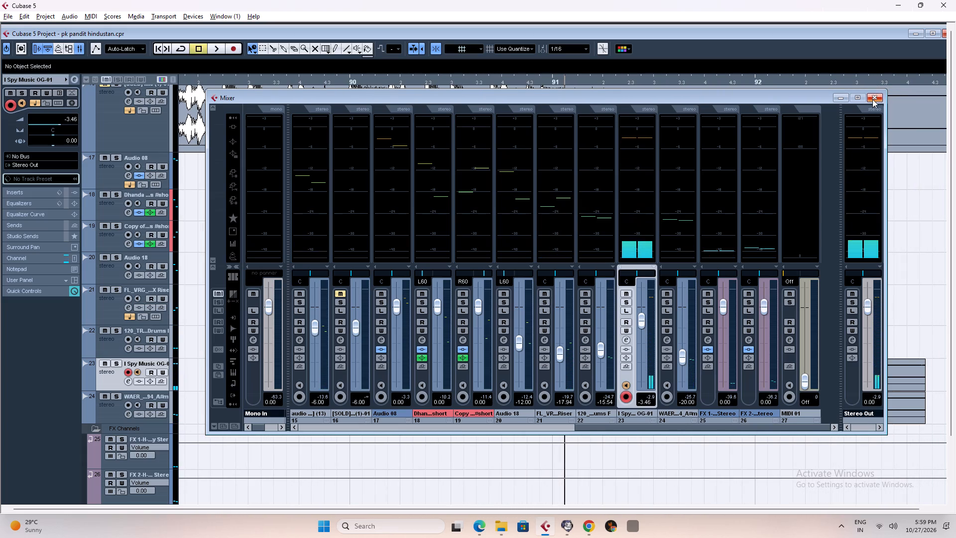
left_click(872, 99)
Start playback at about bar 53, and restart it from the song's opening at about bar 11.
key("g")
key("g")
key("g")
key("g")
key("g")
key("g")
key("g")
key("g")
key("g")
key("g")
key("g")
key("g")
key("g")
key("g")
key("g")
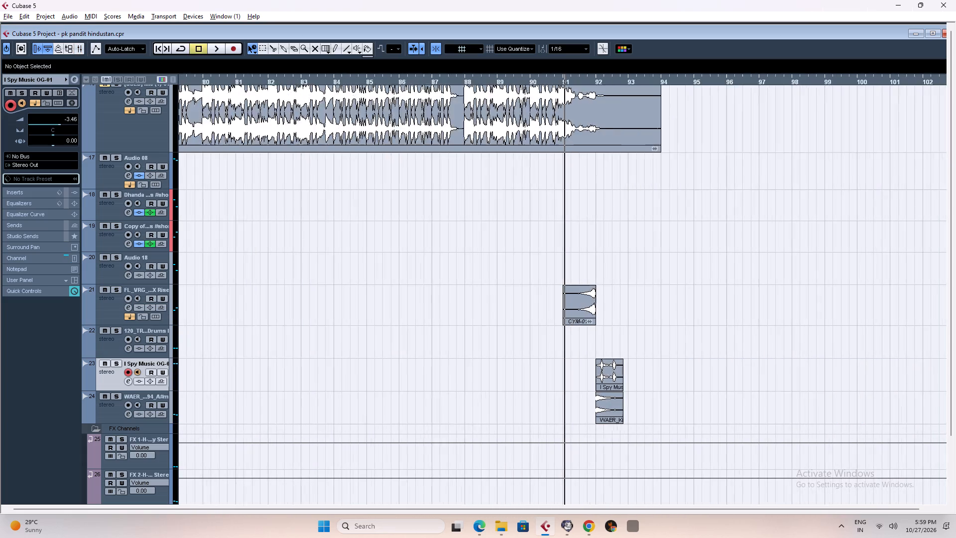
key("g")
key("g")
left_click(215, 79)
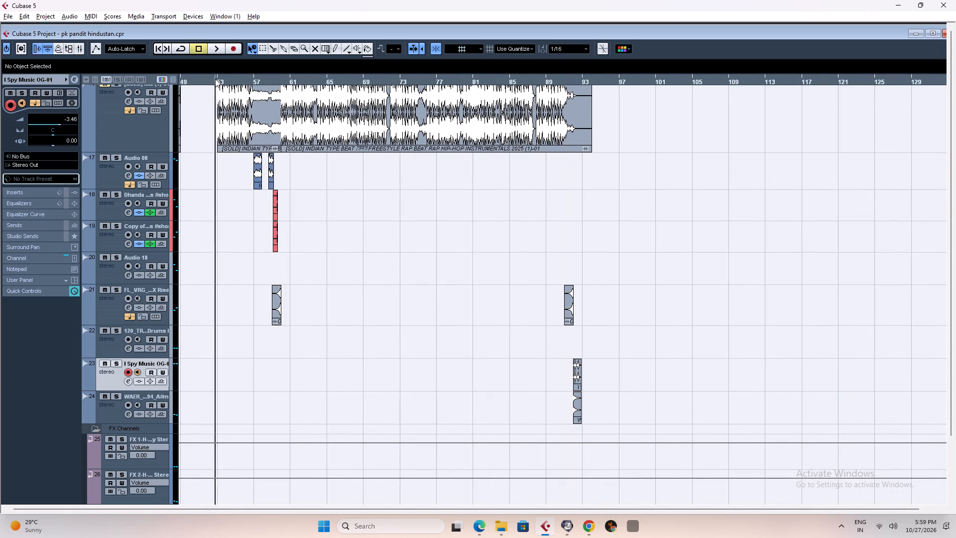
key("space")
key("g")
key("g")
key("g")
key("g")
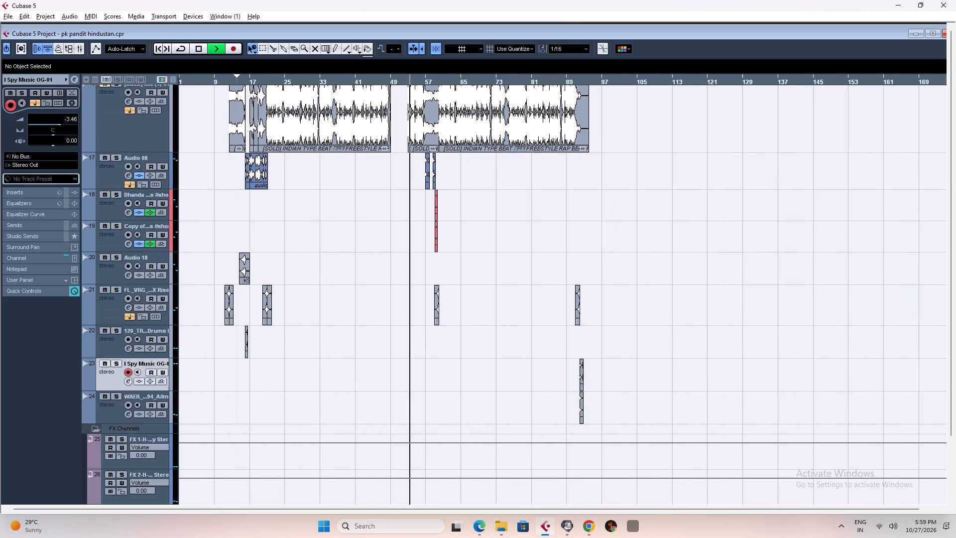
left_click(225, 80)
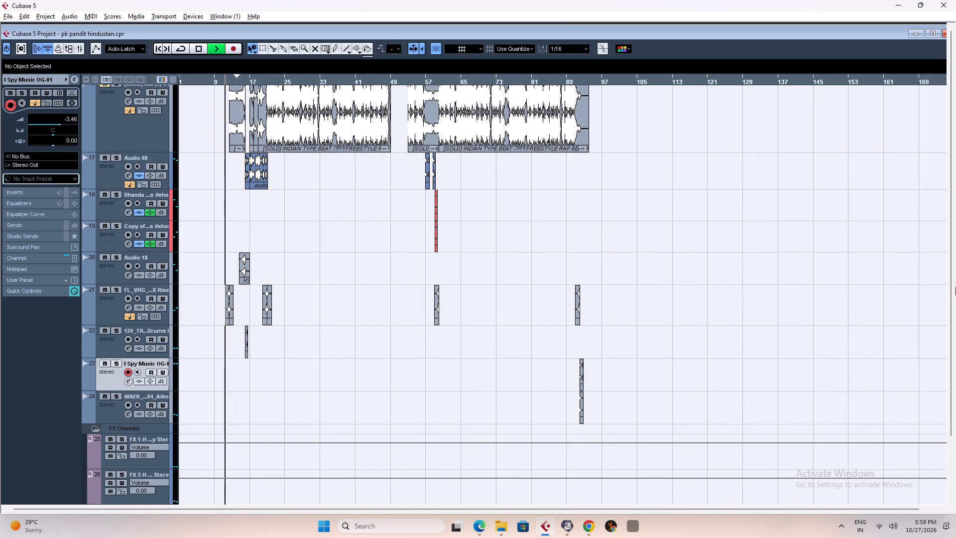
Maximize the project window, review the vocal, drum and bass tracks while the opening plays, and stop playback.
left_click(930, 38)
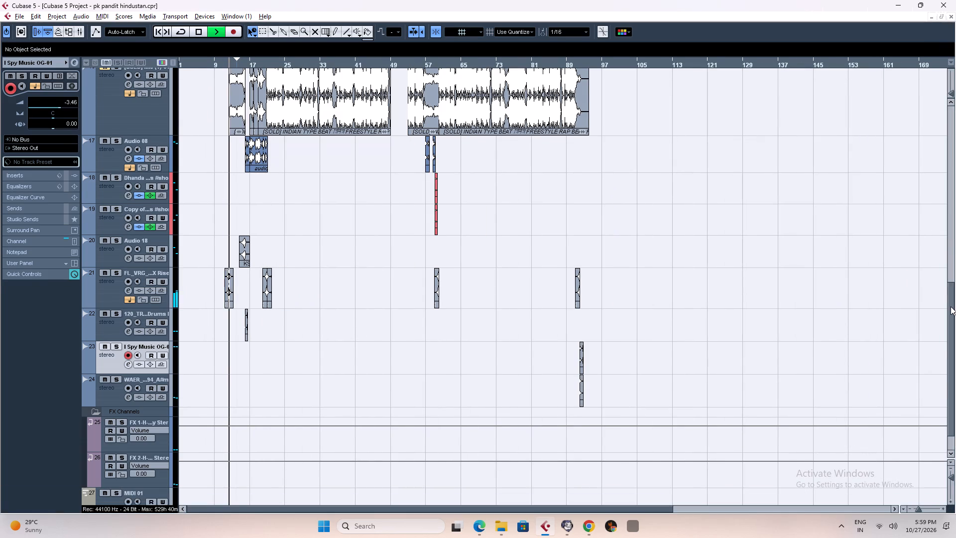
left_click_drag(951, 306, 955, 115)
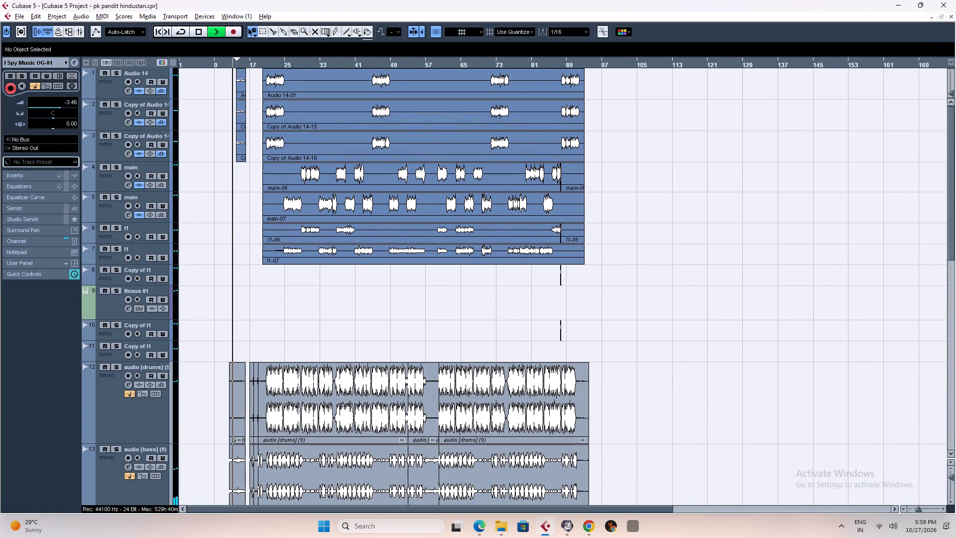
key("h")
key("h")
key("h")
key("h")
key("h")
key("h")
key("h")
key("g")
key("g")
key("g")
key("g")
key("g")
key("g")
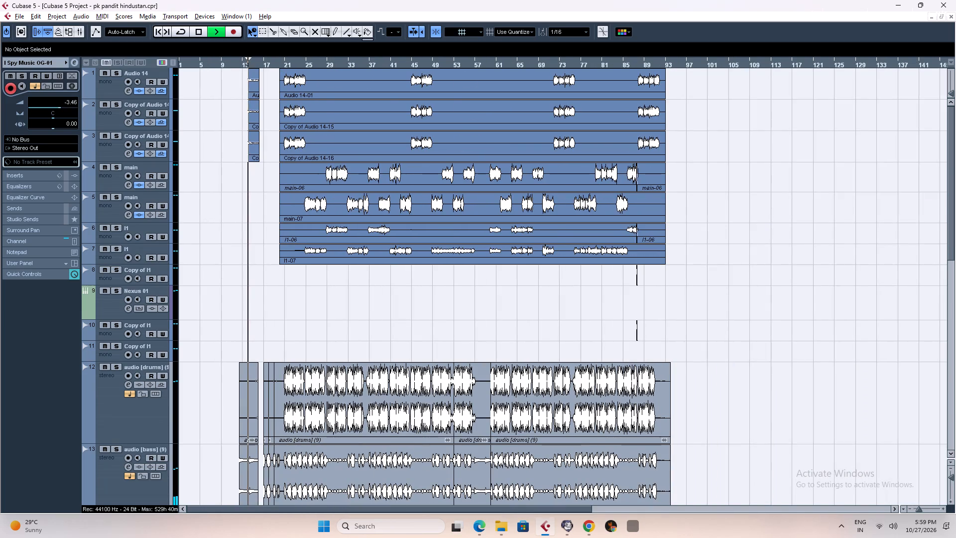
key("space")
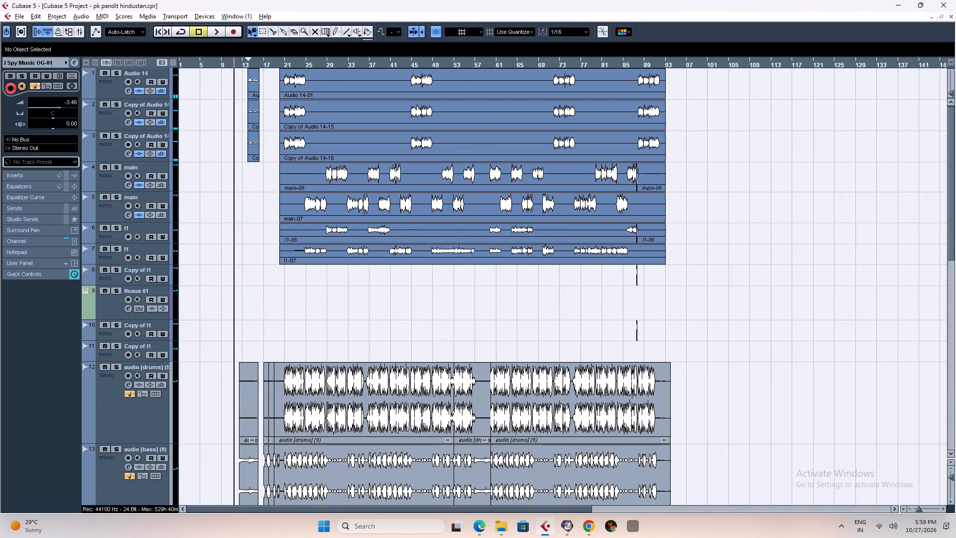
Delete the first CYM-01 clip, between bars 11 and 12, on the FL_VRG track, keeping CYM-01 (2).
left_click_drag(951, 189, 948, 396)
key("h")
key("h")
key("h")
key("h")
key("h")
key("h")
key("h")
key("h")
key("h")
key("h")
key("h")
key("h")
key("h")
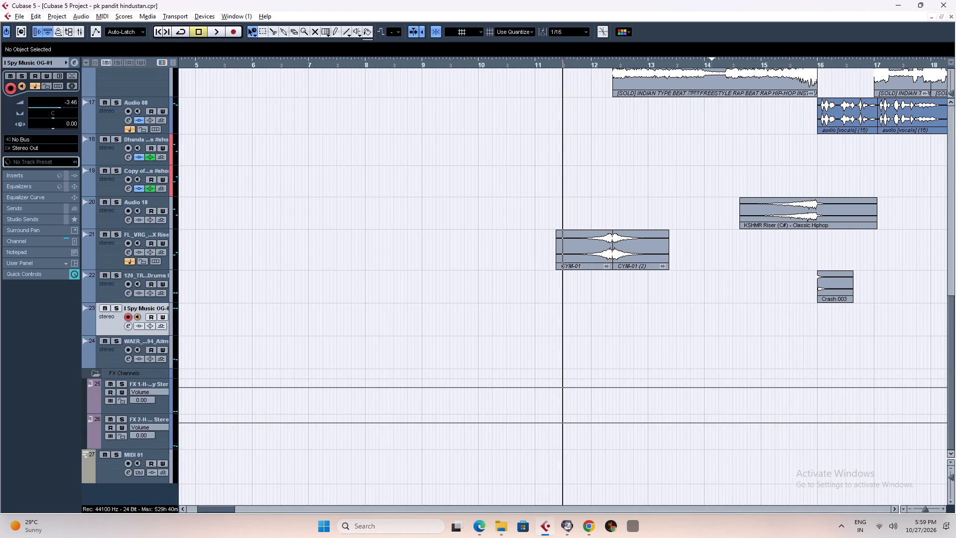
left_click(592, 247)
key("Delete")
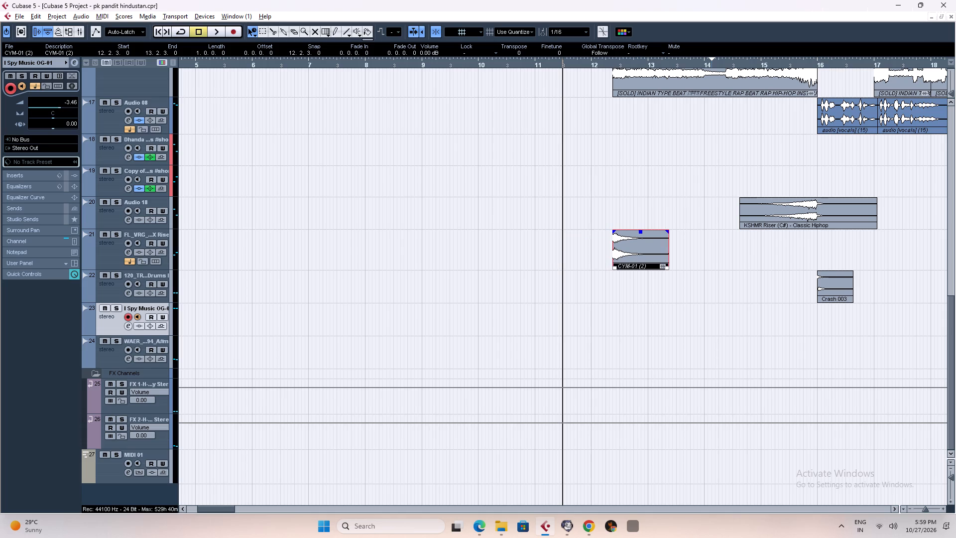
Play the opening twice from about bar 11.5 to check the transition into the CYM-01 (2) clip, and stop playback.
key("space")
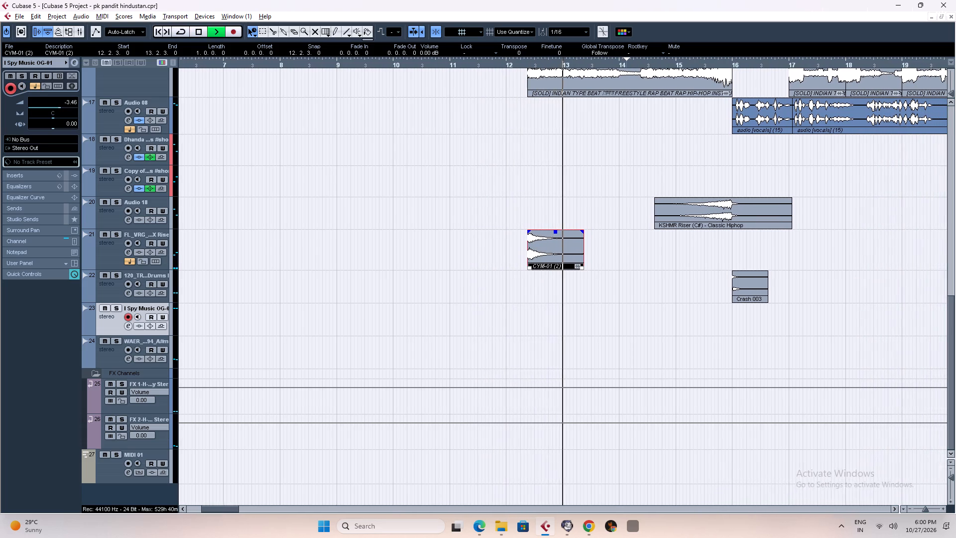
key("space")
key("space")
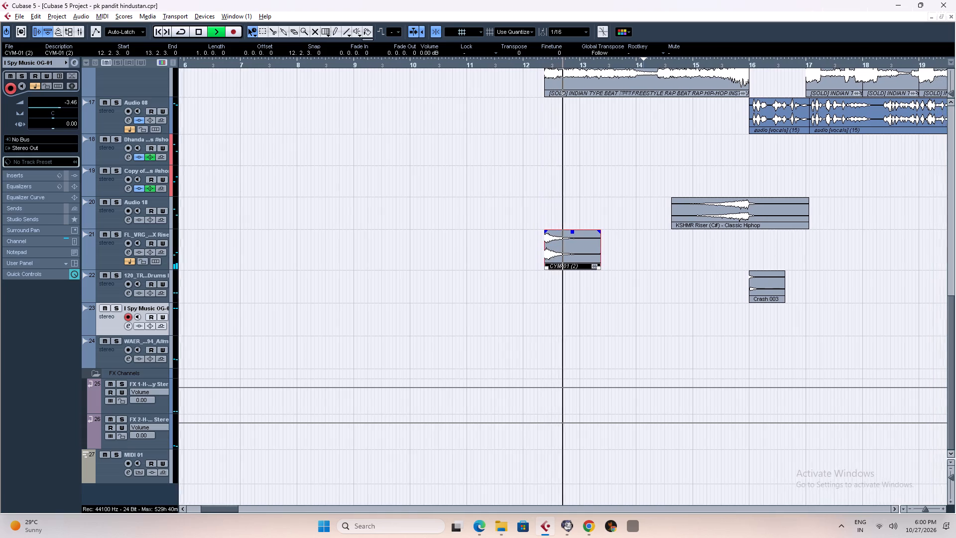
key("g")
key("g")
key("g")
key("g")
key("space")
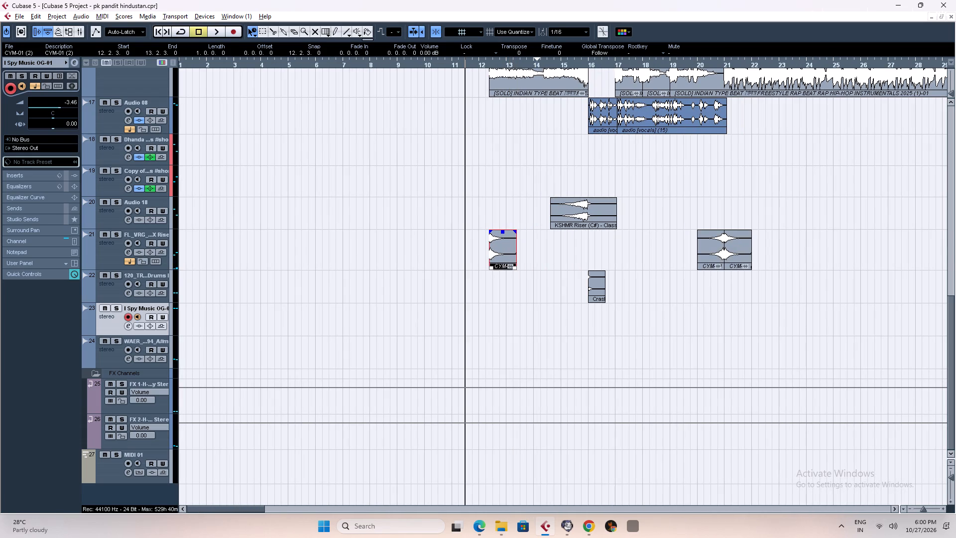
Copy the Crash 003 clip from bar 16 to the start of the CYM-01 (2) clip, between bars 12 and 13.
left_click(593, 286)
left_click_drag(593, 286, 506, 295, "alt")
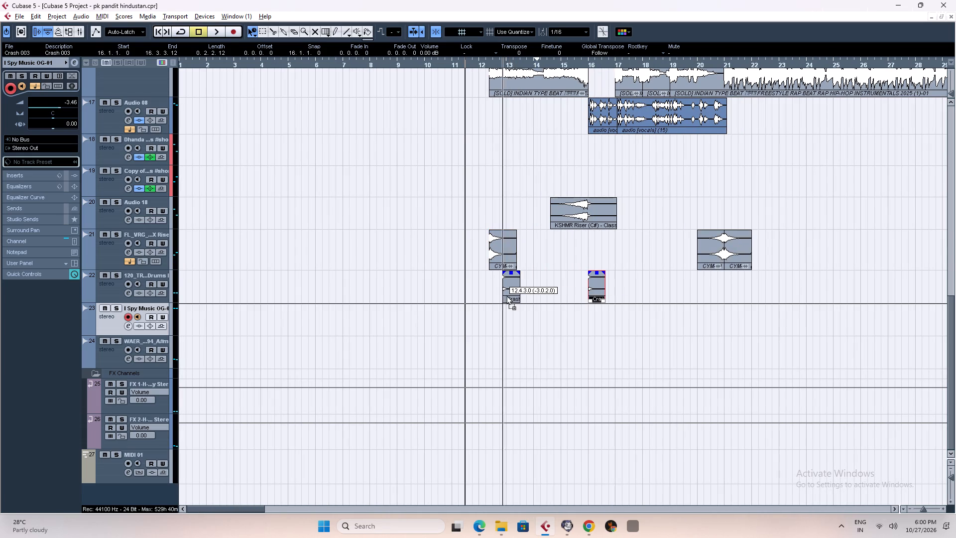
left_click_drag(506, 295, 493, 294, "alt")
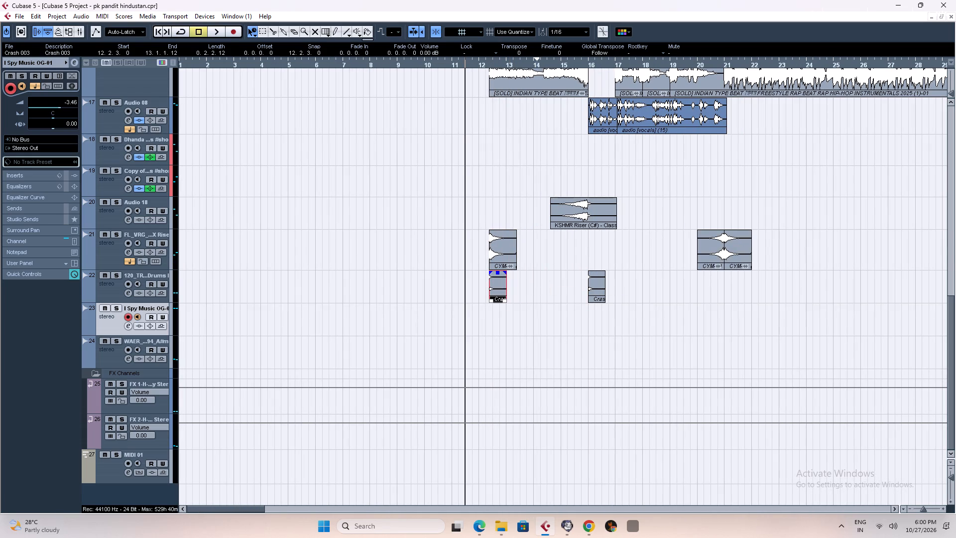
Play the opening to check the copied crash against the cymbal, reviewing the arrangement from the effect tracks up to the vocals.
key("space")
right_click(662, 341)
left_click(662, 341)
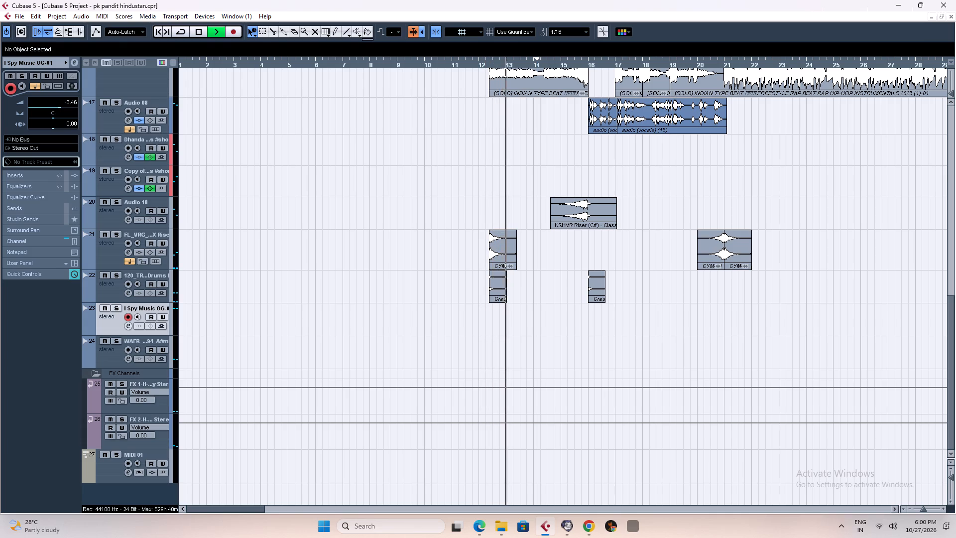
key("g")
type("gg")
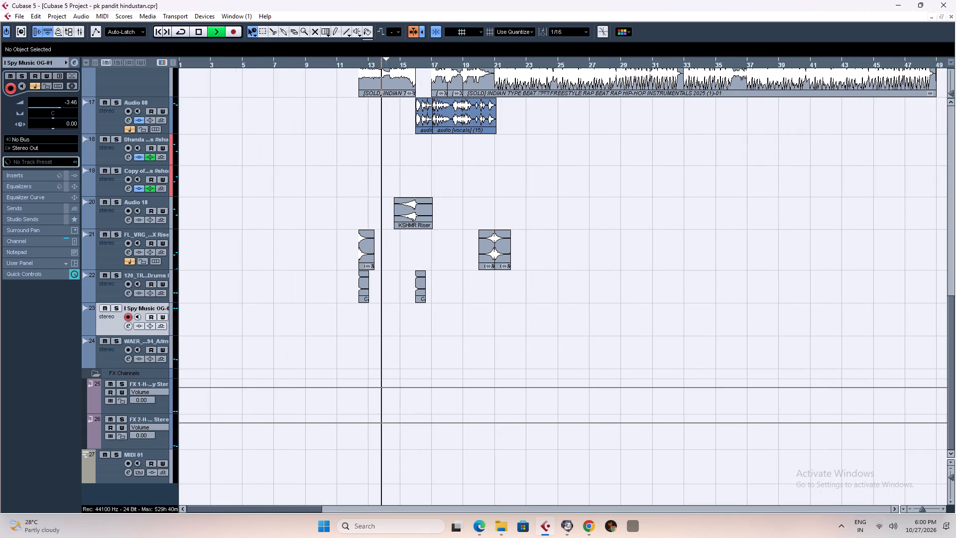
key("g")
key("g")
key("g")
key("g")
key("g")
key("g")
key("g")
key("h")
key("h")
key("h")
key("h")
key("h")
key("h")
key("h")
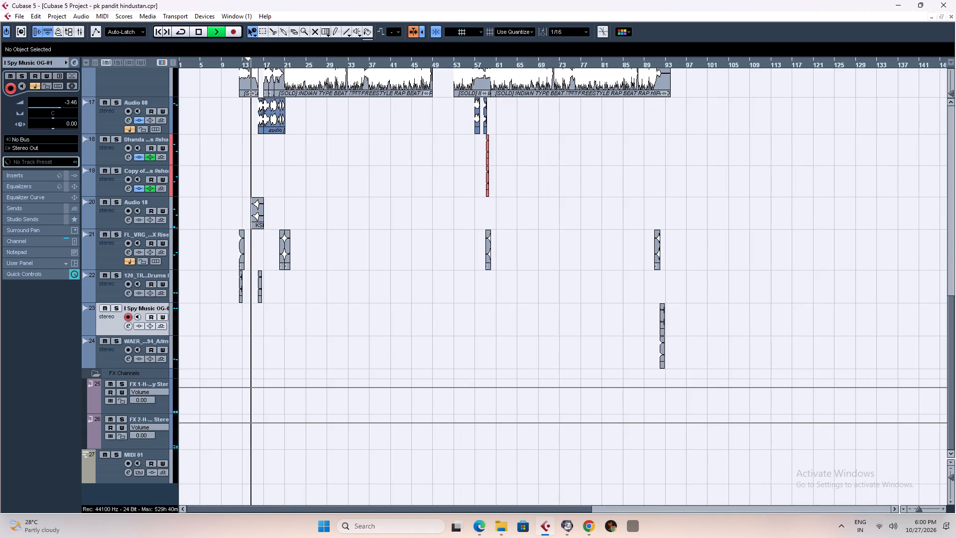
left_click_drag(949, 344, 955, 86)
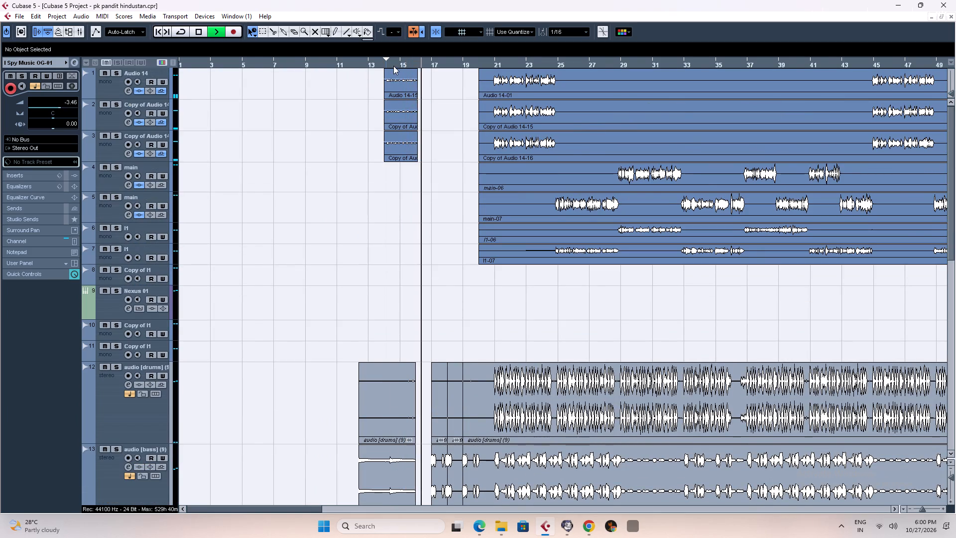
Lower the volume of the Audio 14-15, Copy of Audio 14-17 and Copy of Audio 14-18 clips at bar 14 to -8.65 dB.
left_click(393, 66)
key("h")
key("h")
key("h")
key("h")
key("h")
key("h")
key("h")
key("h")
key("h")
key("h")
key("h")
key("h")
key("h")
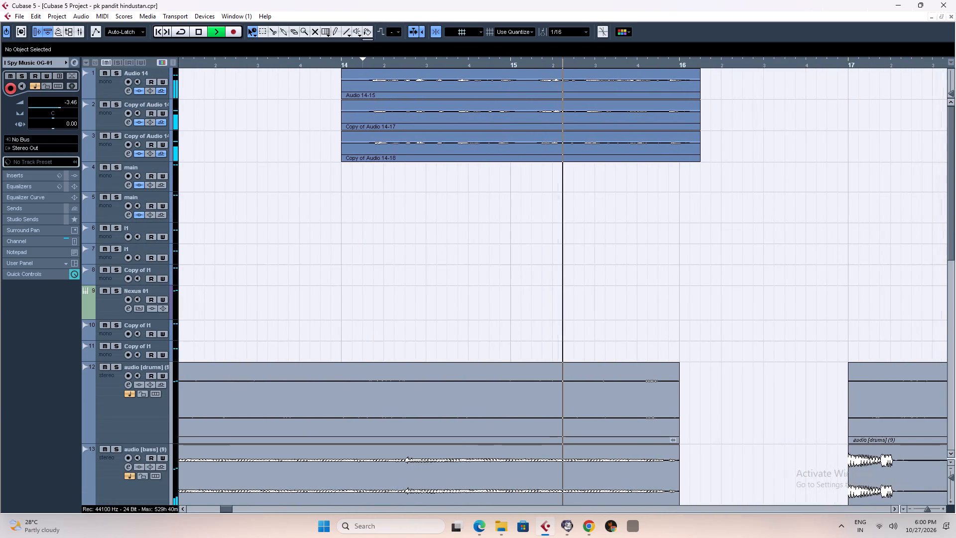
key("space")
left_click_drag(841, 86, 392, 174)
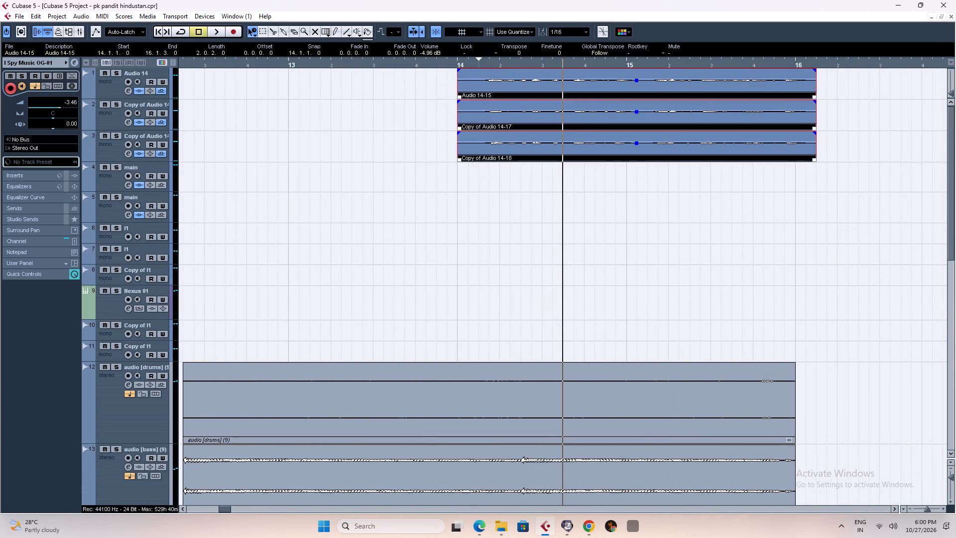
left_click_drag(636, 80, 636, 85)
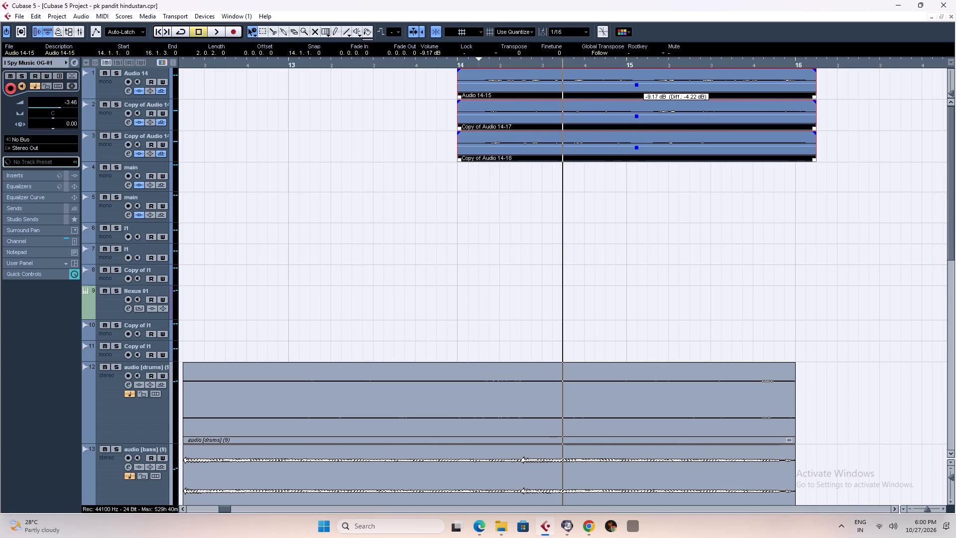
left_click_drag(636, 85, 636, 85)
Play from about bar 13.5 to check the level of the three intro vocal clips starting at bar 14.
left_click(367, 65)
key("space")
key("g")
key("g")
key("g")
key("g")
key("g")
key("g")
key("g")
key("g")
key("g")
key("g")
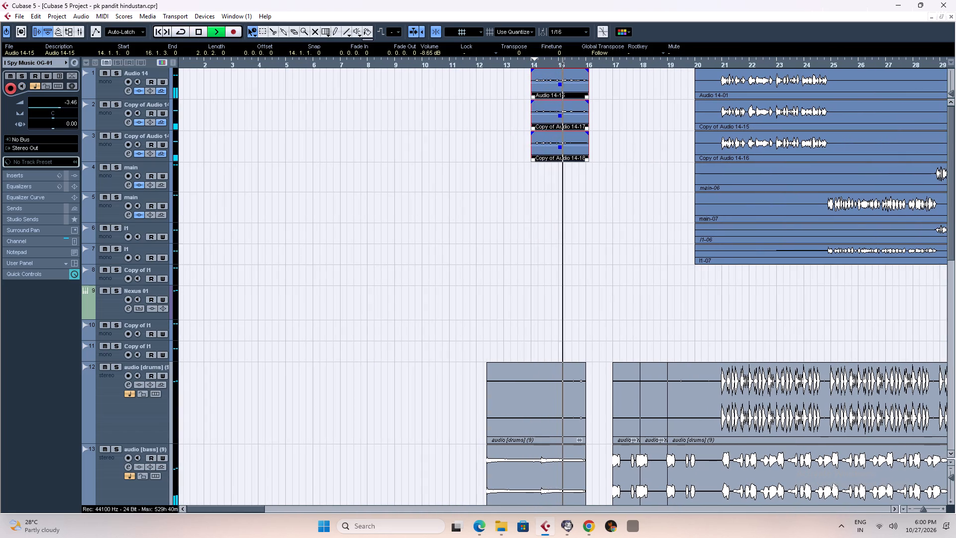
key("g")
key("g")
key("g")
key("g")
key("g")
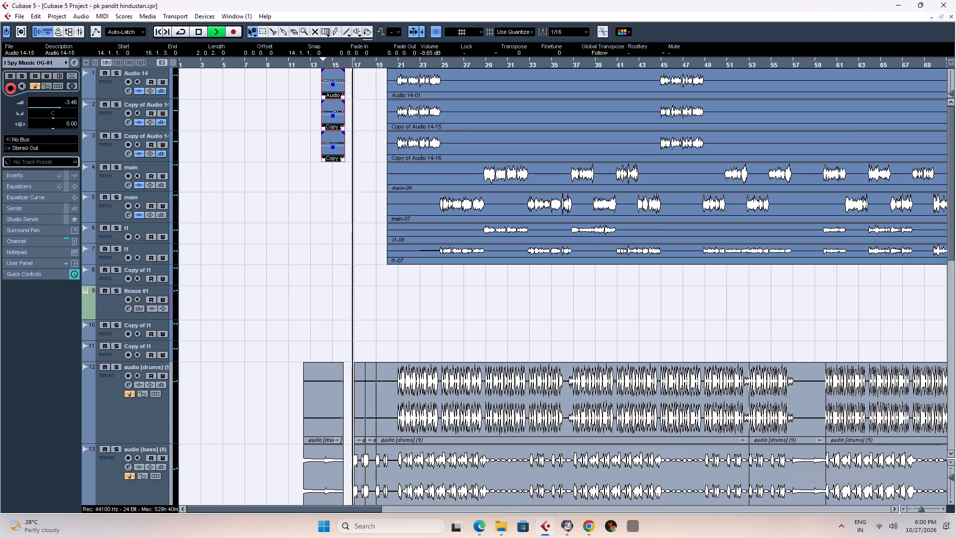
Review the vocal, beat and effect tracks across the full arrangement as playback continues to about bar 39, and stop playback.
left_click_drag(952, 196, 952, 376)
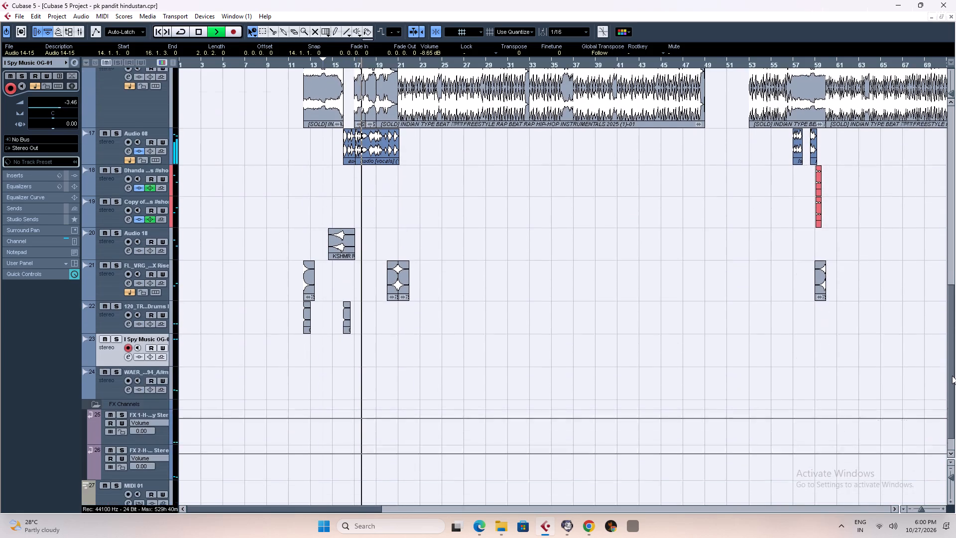
left_click_drag(952, 376, 955, 261)
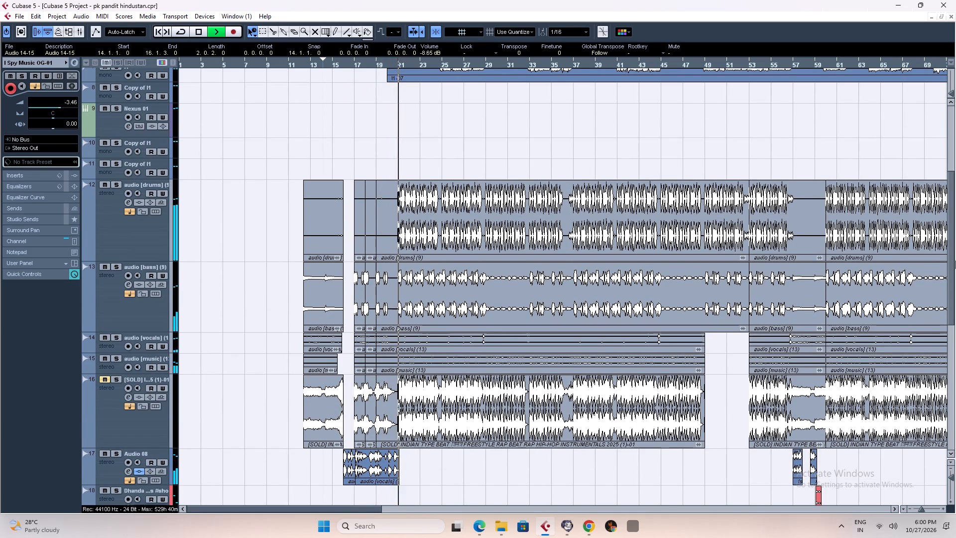
key("g")
key("g")
key("g")
key("g")
key("g")
key("g")
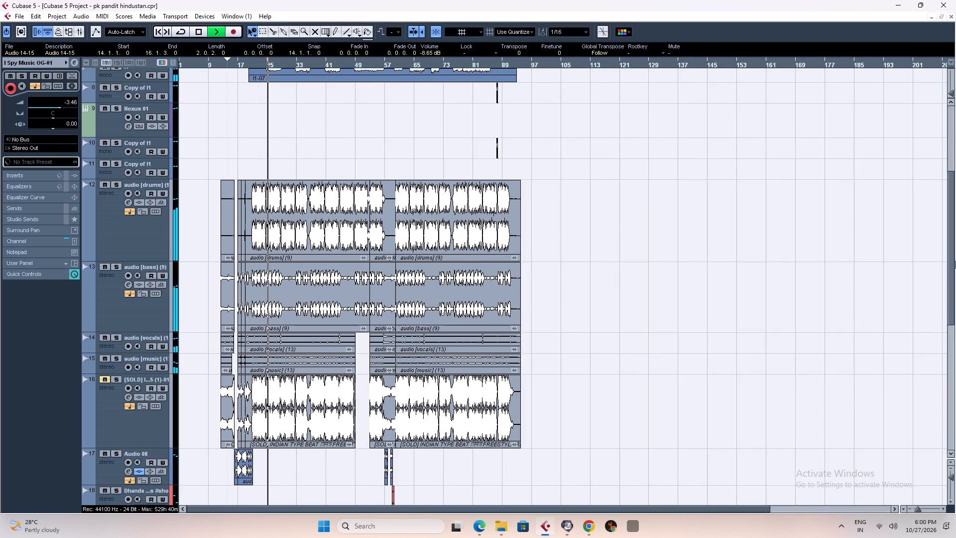
left_click_drag(949, 214, 953, 118)
right_click(664, 189)
left_click(654, 192)
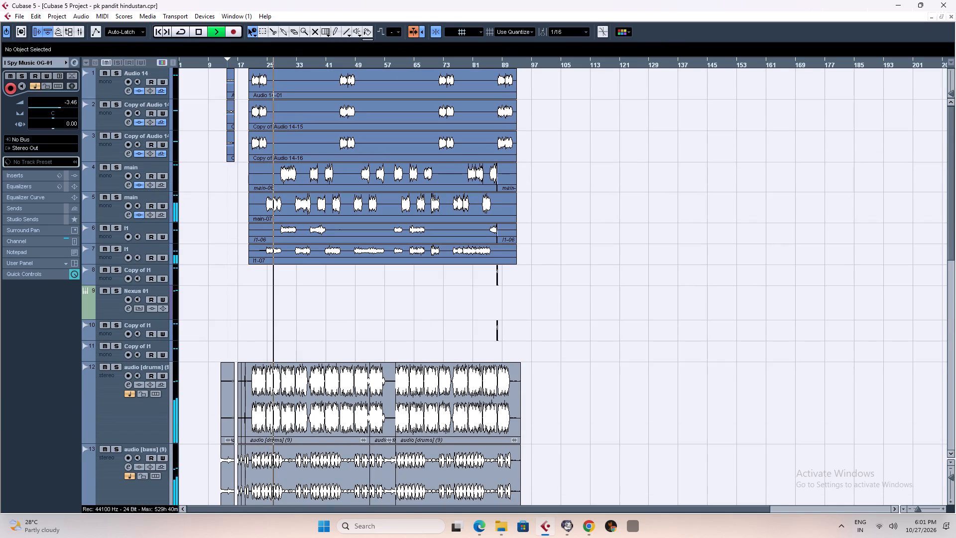
left_click_drag(951, 197, 944, 363)
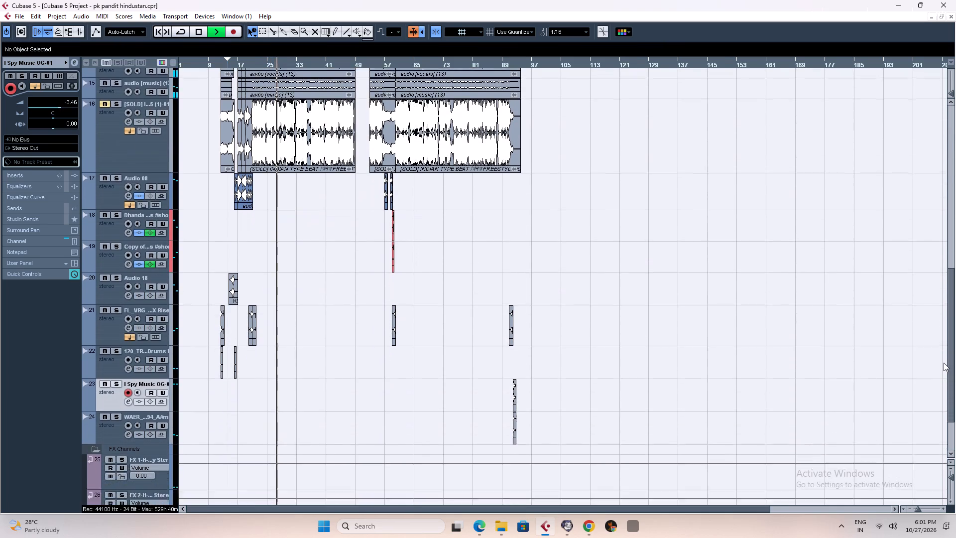
left_click_drag(944, 363, 945, 390)
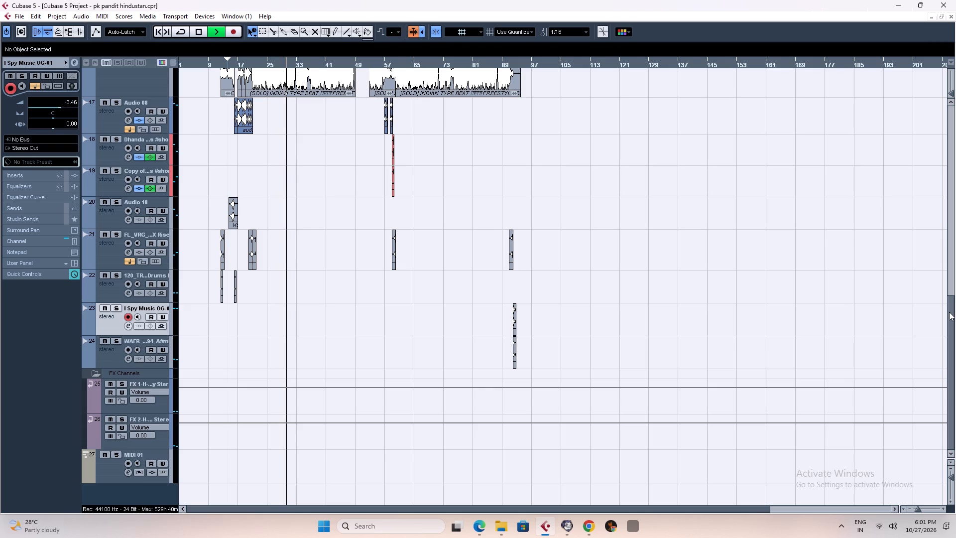
left_click_drag(949, 312, 955, 234)
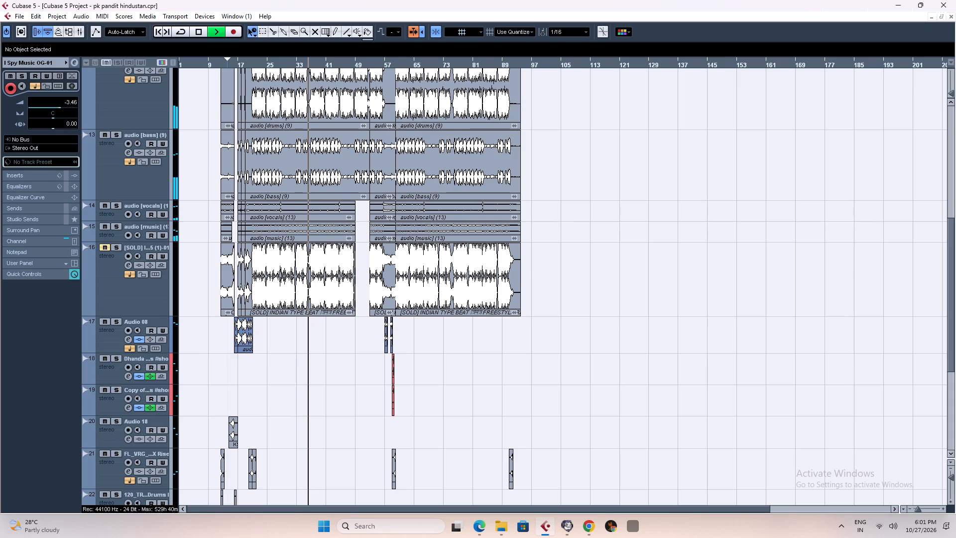
left_click_drag(951, 287, 955, 321)
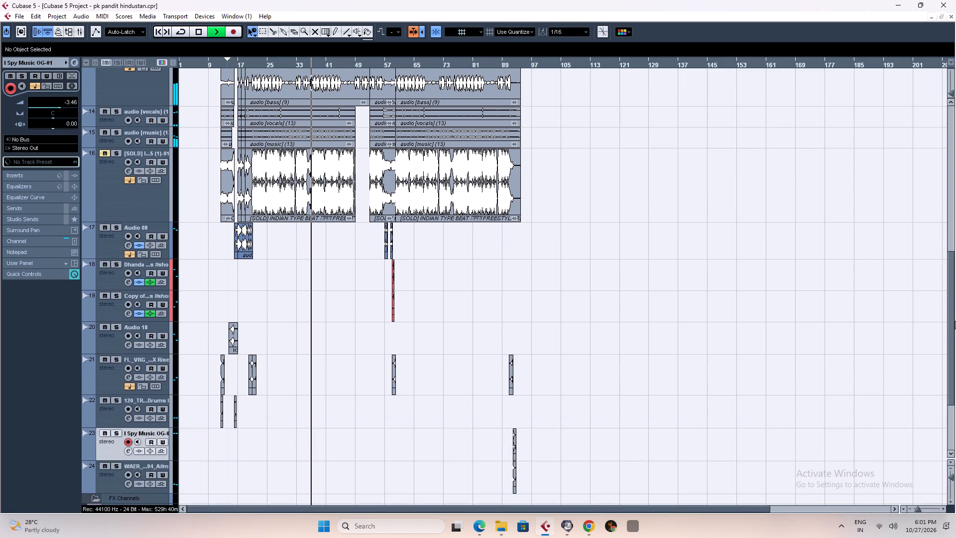
left_click_drag(955, 321, 955, 278)
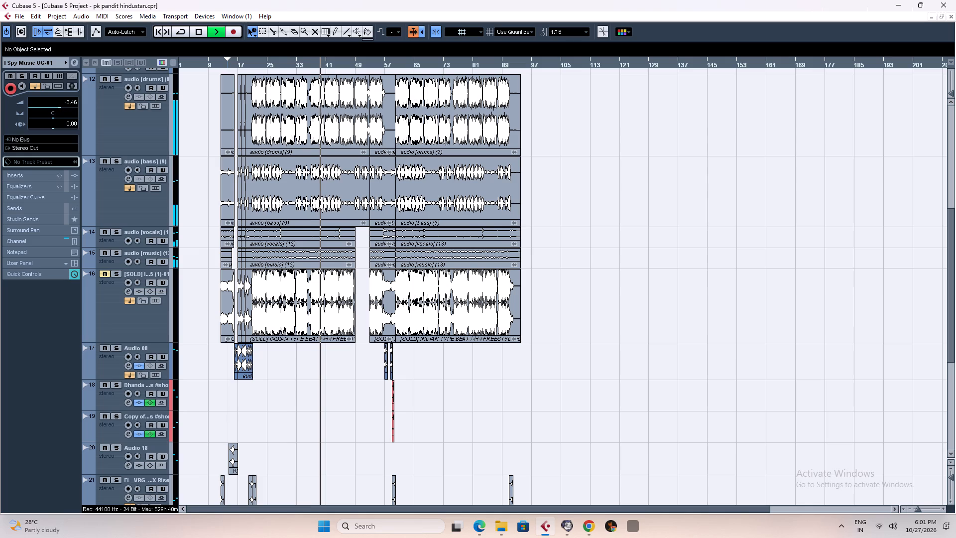
key("space")
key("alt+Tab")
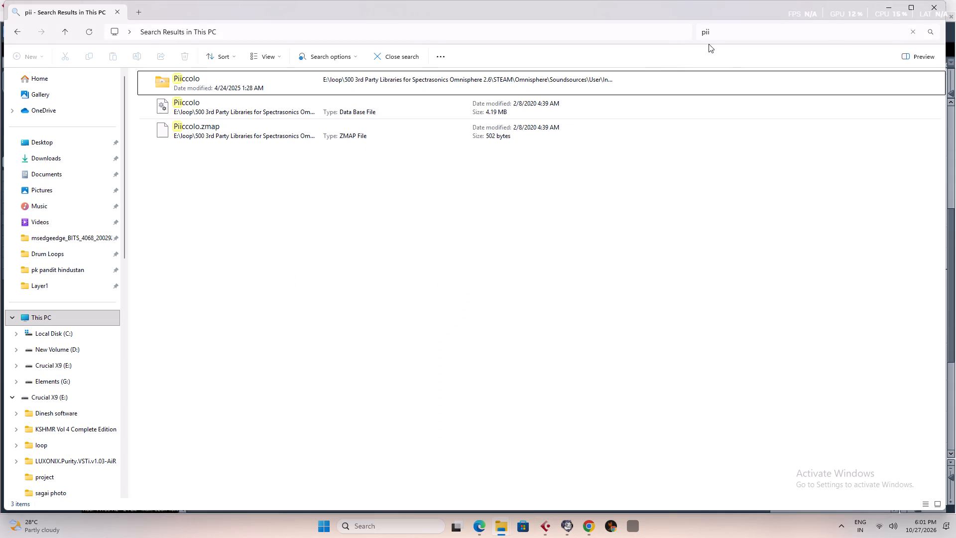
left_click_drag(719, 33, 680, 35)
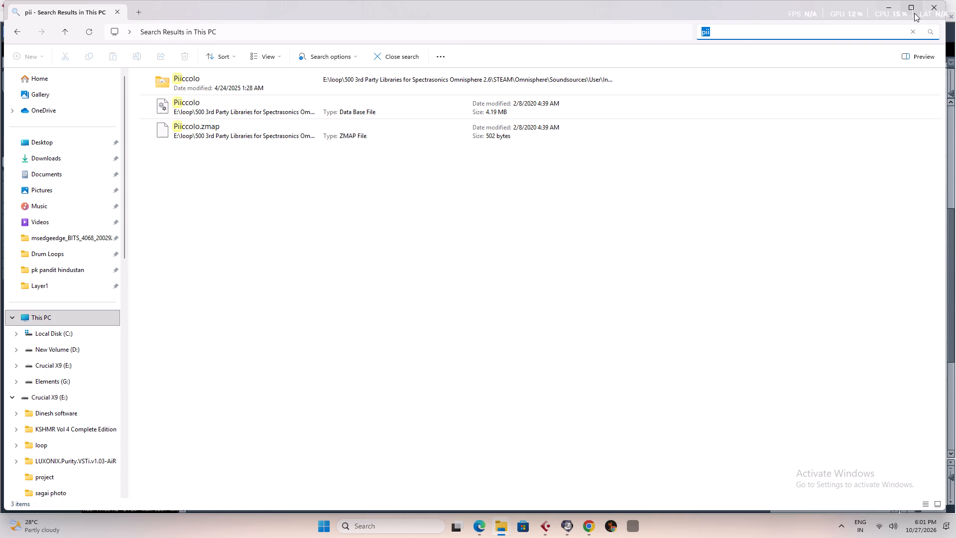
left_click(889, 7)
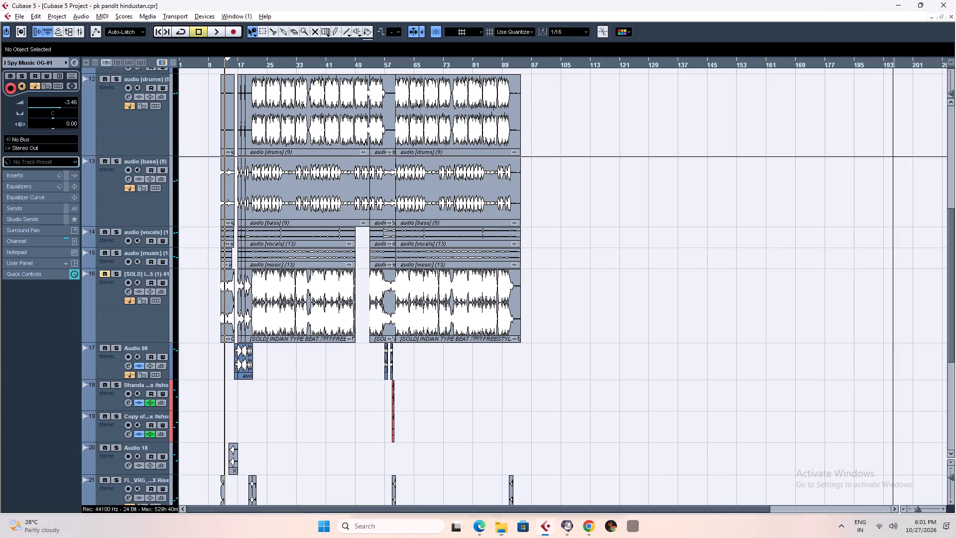
Save the song project and close its project window.
key("ctrl+s")
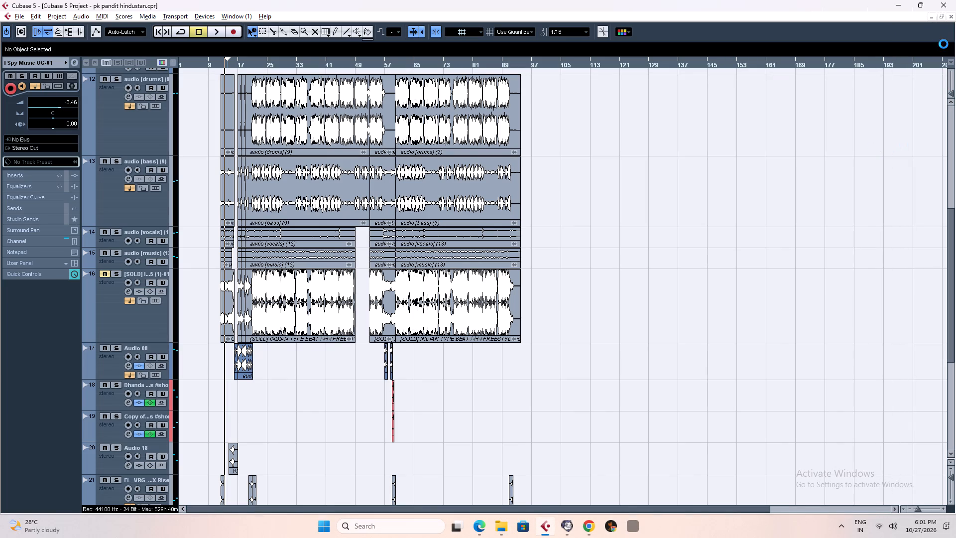
left_click(951, 18)
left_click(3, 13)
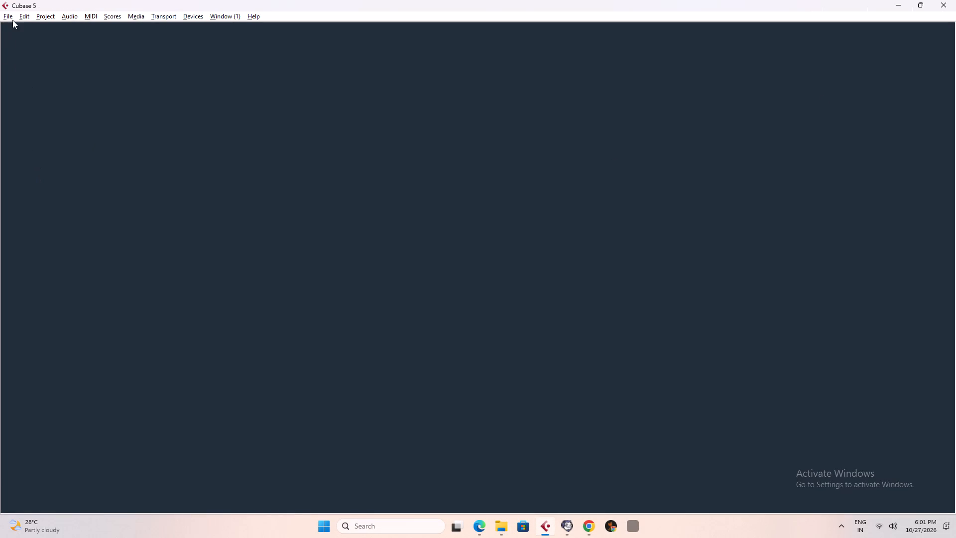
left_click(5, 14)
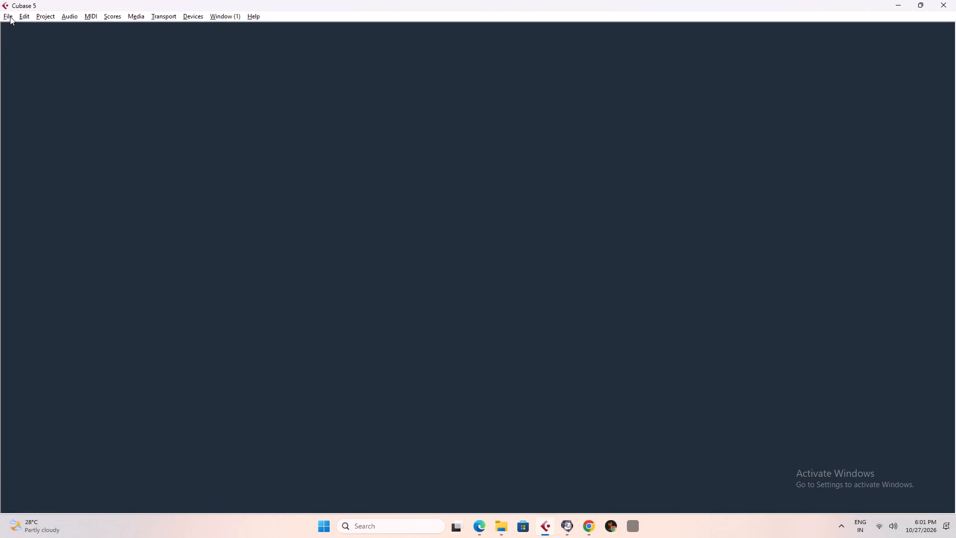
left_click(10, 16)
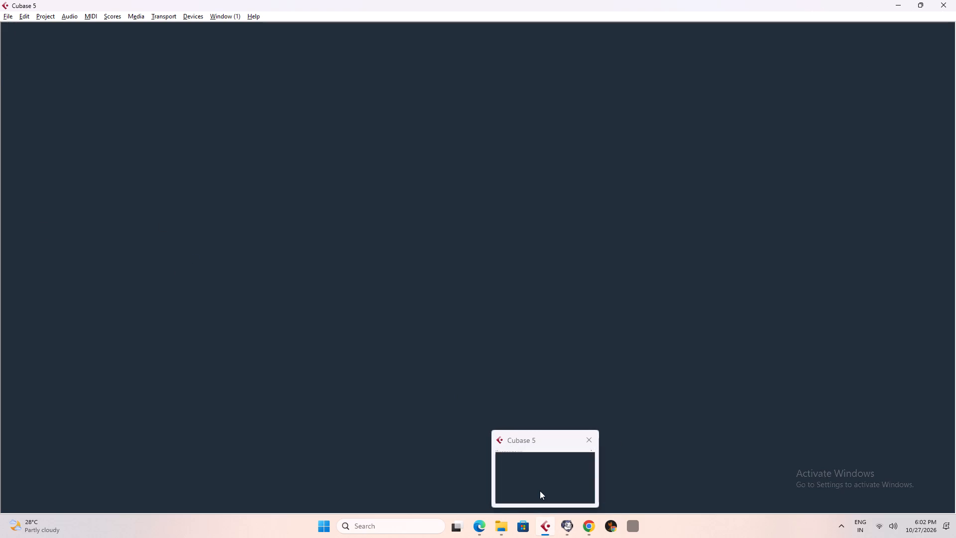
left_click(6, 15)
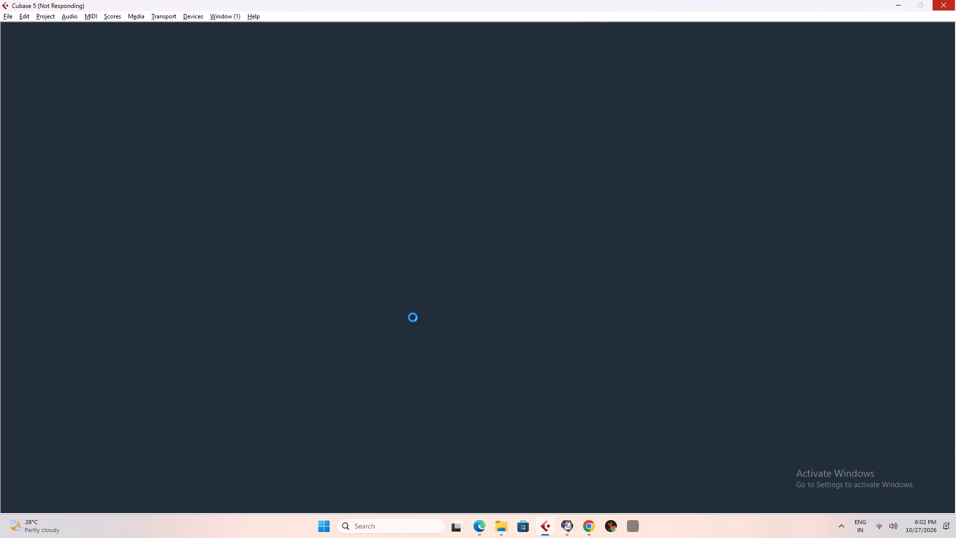
Switch to Chrome, search Google for "voice chuupane ke liye hidw sund konsa hotya h", and clear the query after reading the answer.
left_click(594, 527)
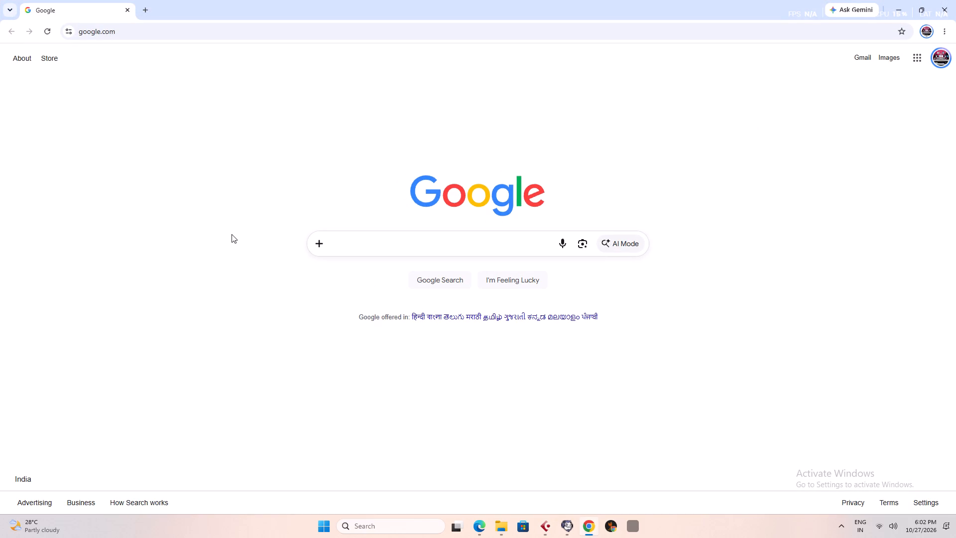
left_click(376, 241)
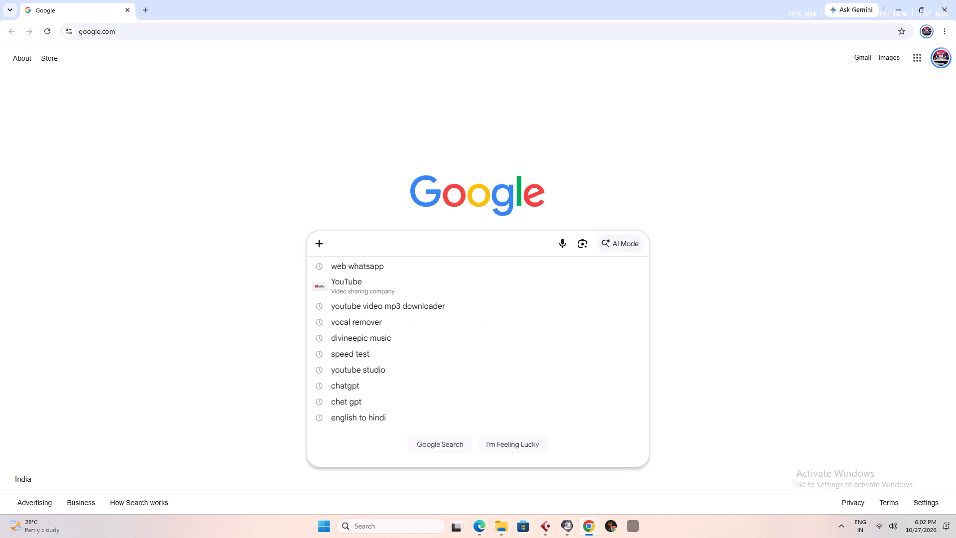
key("v")
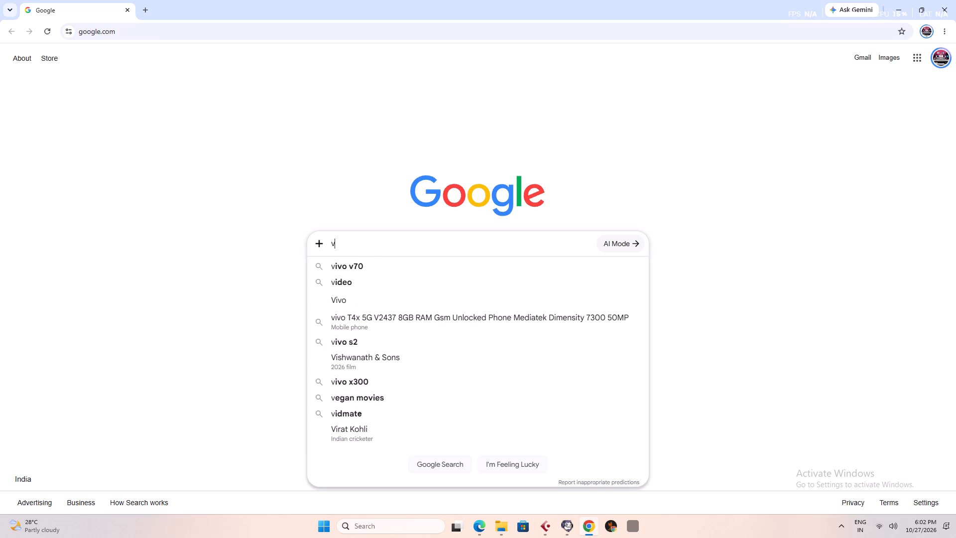
type("oice chuu")
type("pane ki")
key("BackSpace")
type("e liye hidw s")
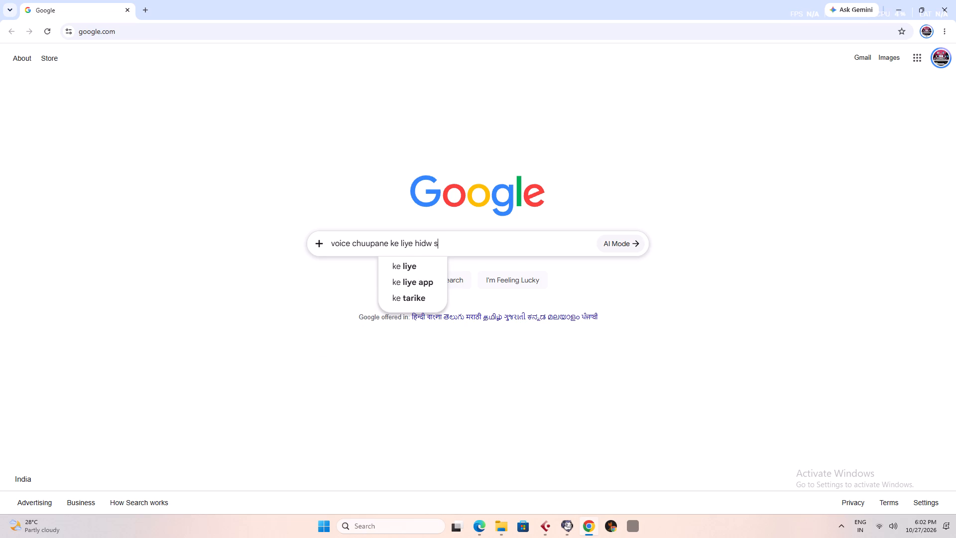
type("und ko")
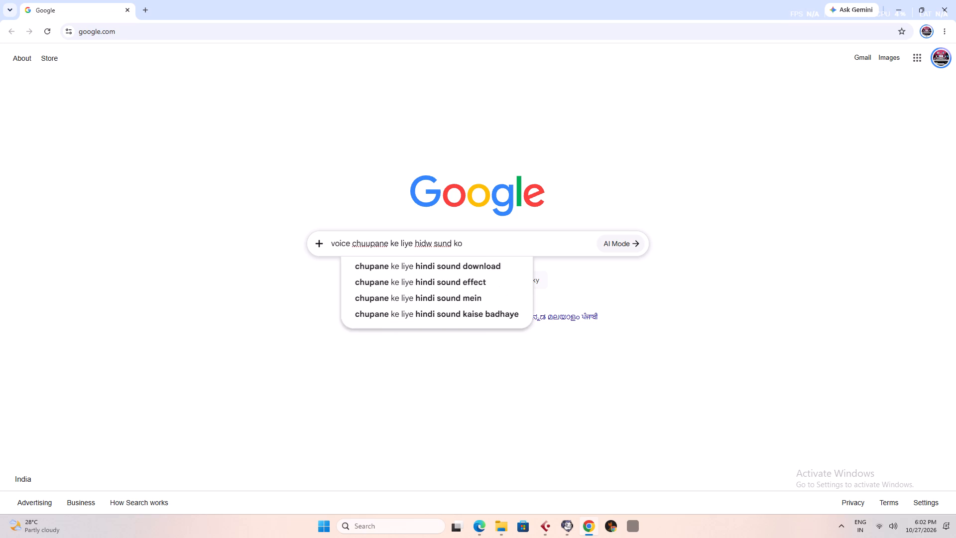
type("nsa hotya h 3")
key("BackSpace")
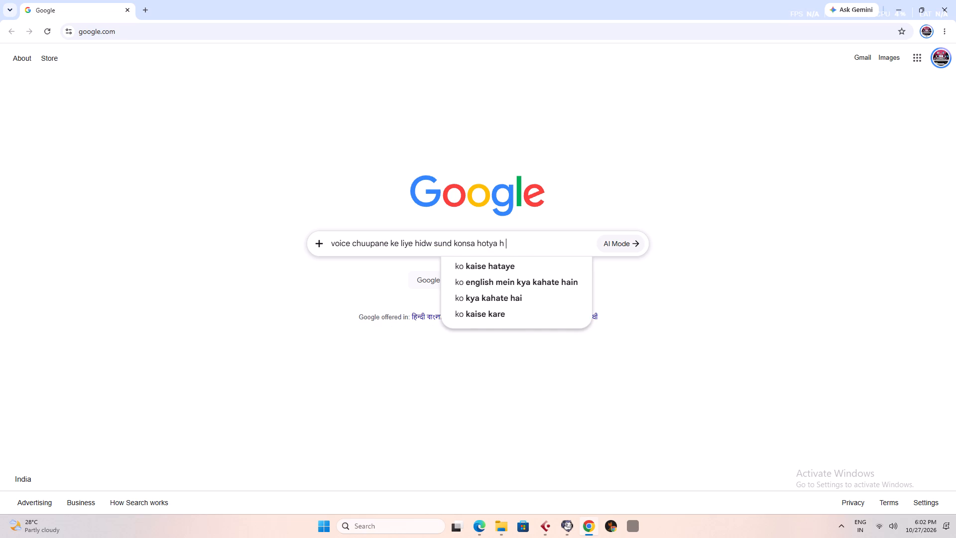
key("Return")
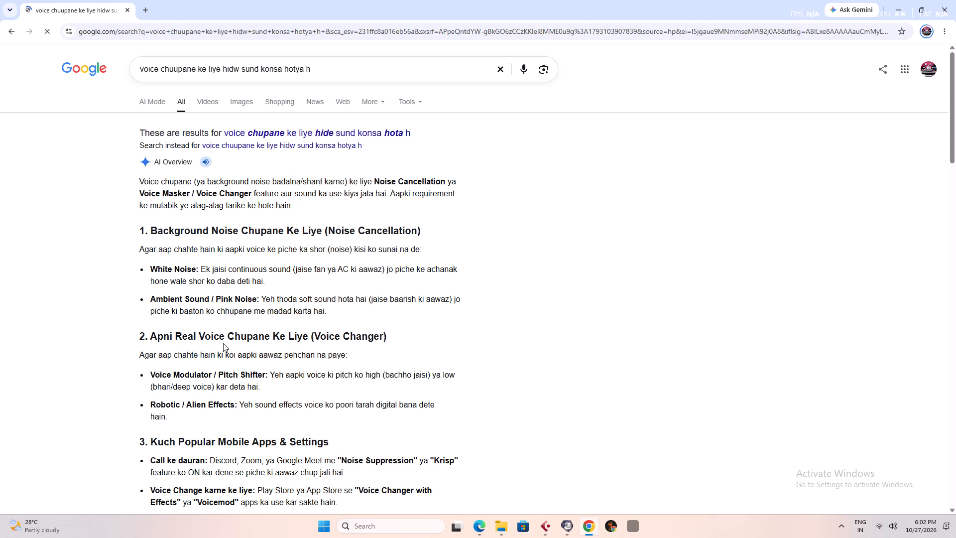
left_click(499, 70)
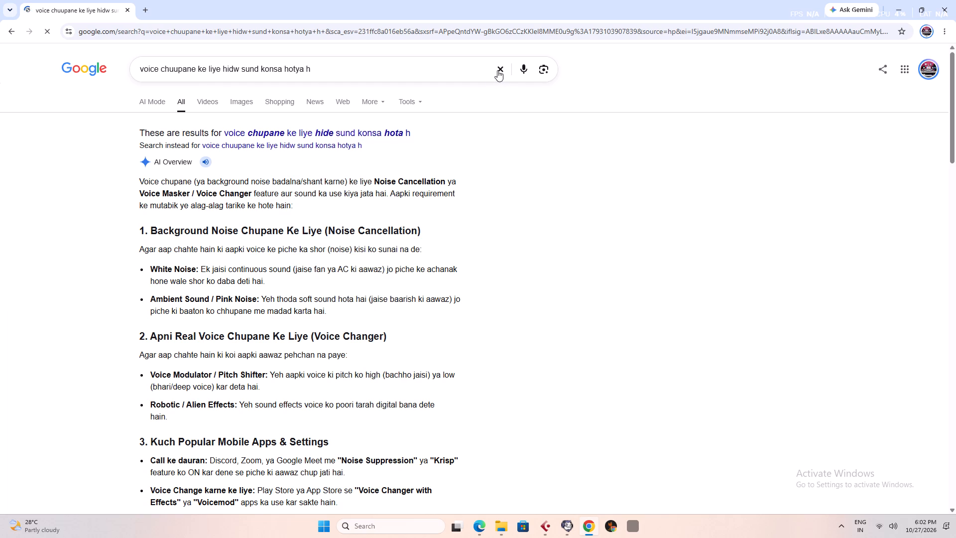
left_click(497, 70)
Minimize the browser and relaunch Cubase 5 from the desktop.
key("alt+Tab")
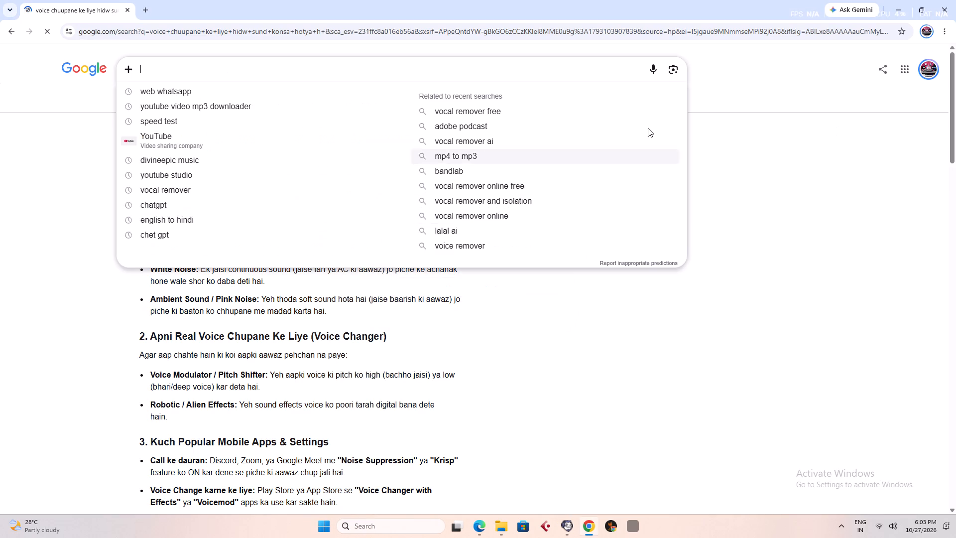
left_click(898, 8)
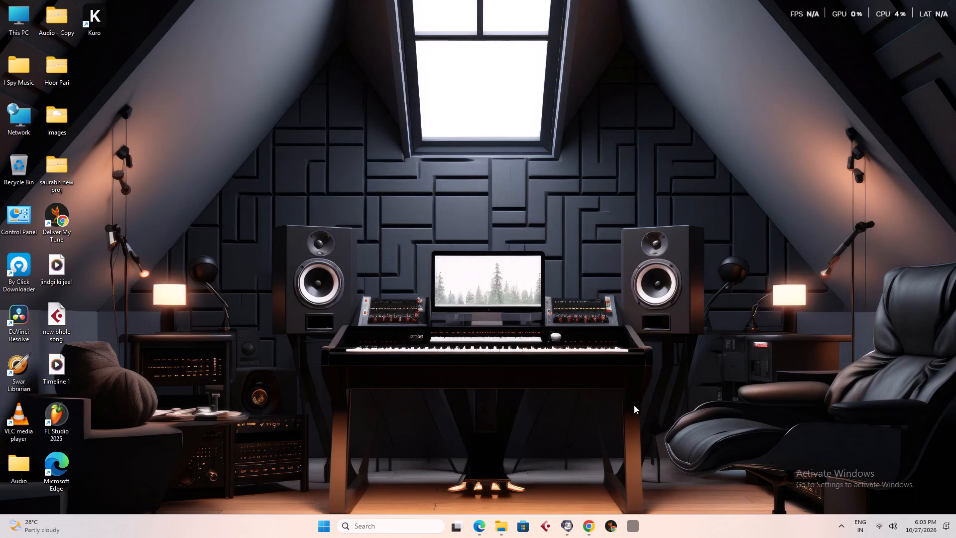
left_click(542, 526)
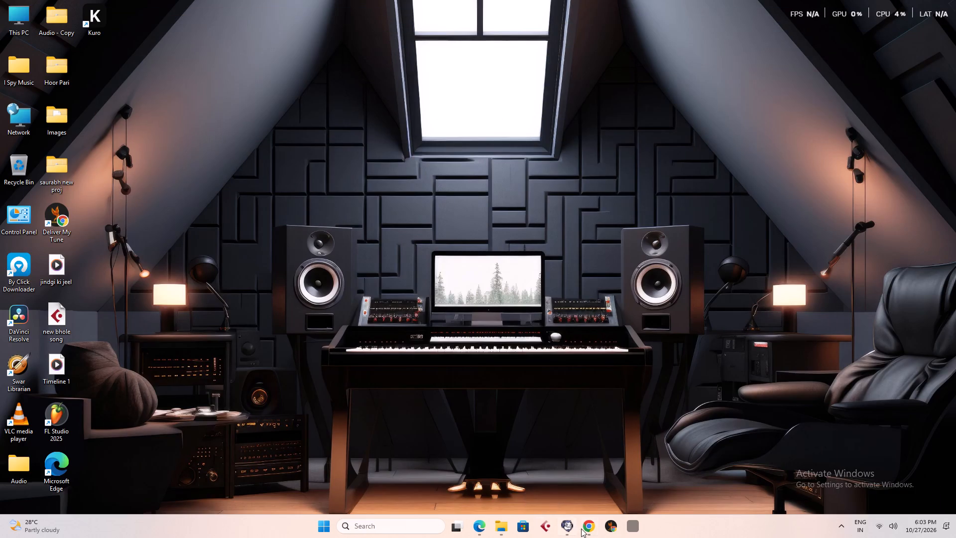
Return to Chrome and search Google for "kisi gali gloch par pii ki voice lgate h kya naam hota hai uska".
left_click(586, 529)
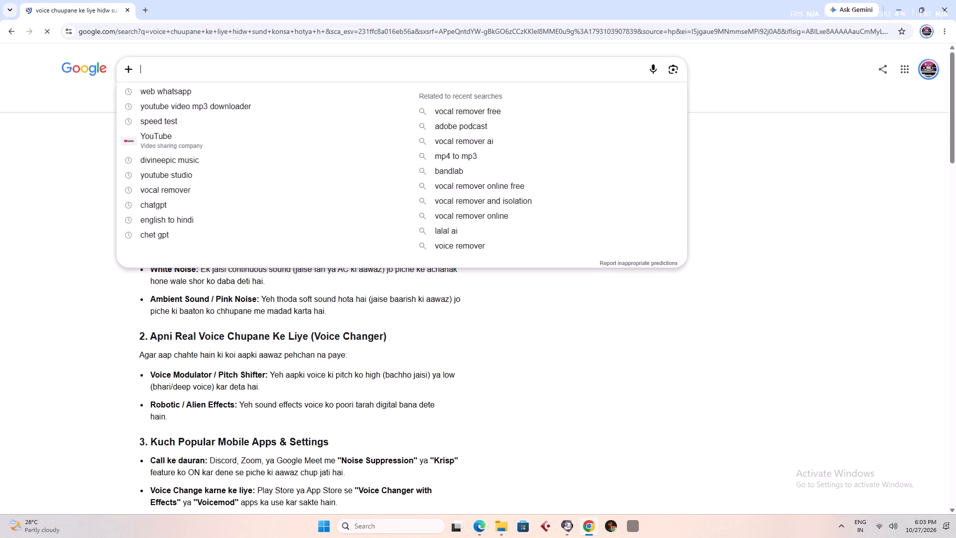
type("kisi gali")
key("space")
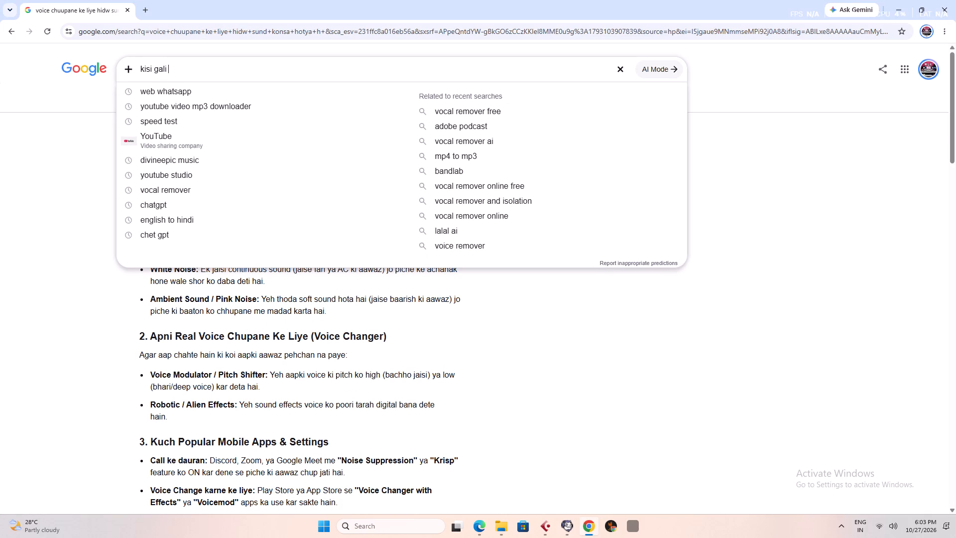
type("gloch par pii ki voice lgate h")
key("space")
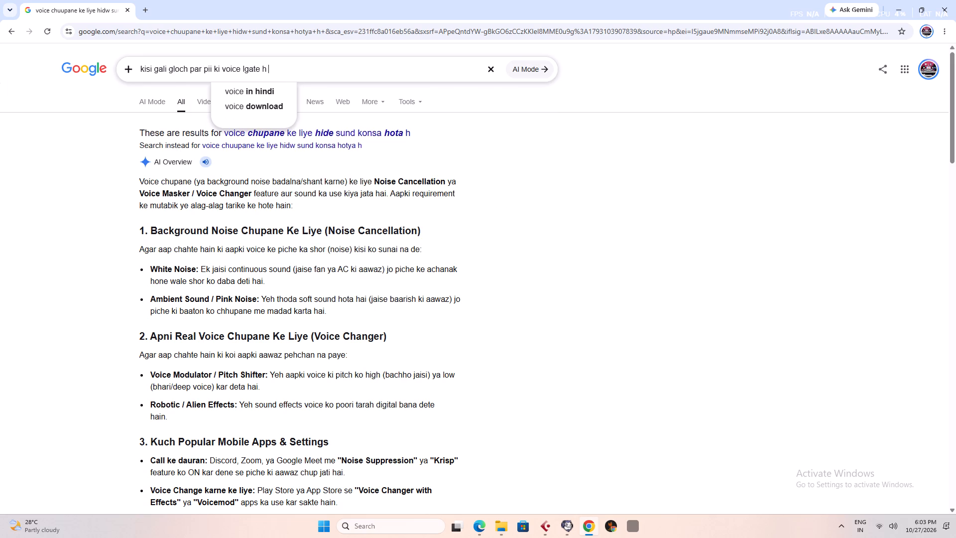
key("k")
type("ya naam hota hai")
key("space")
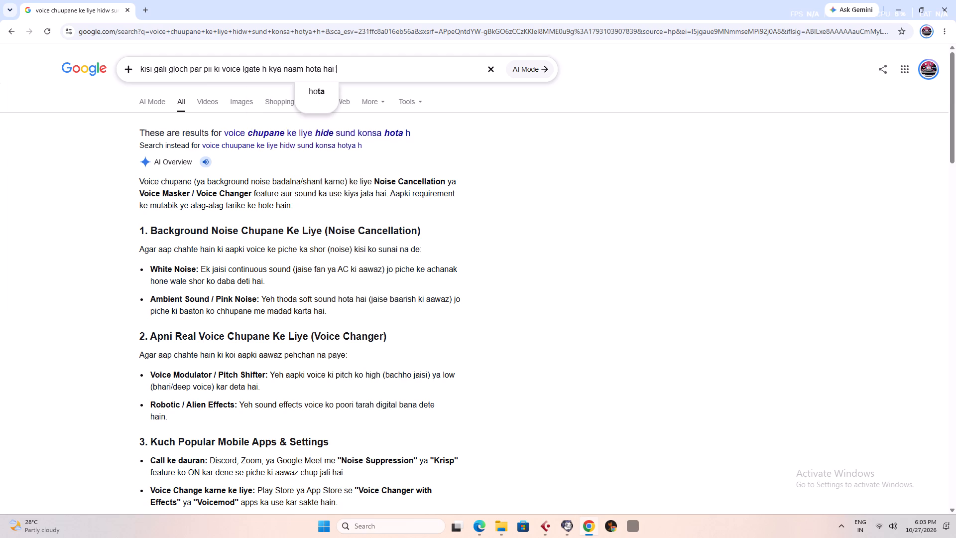
type("uska")
key("space")
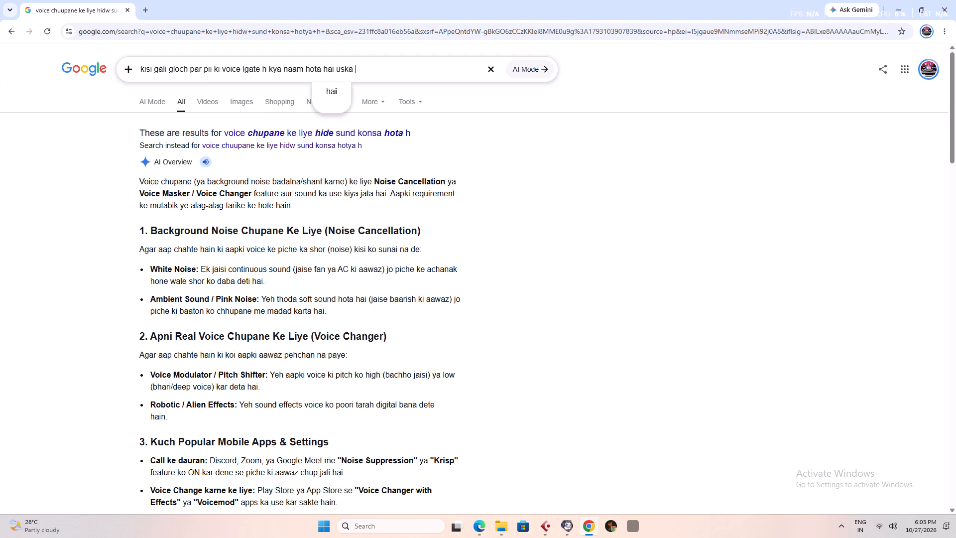
key("Return")
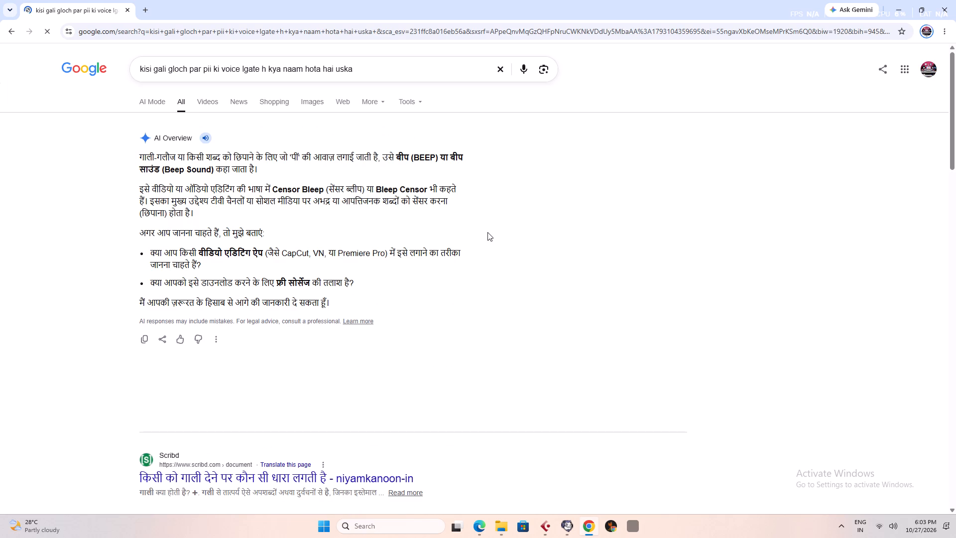
Copy the word BEEP from the AI Overview and search This PC for it in File Explorer, replacing the "pii" query.
double_click(424, 159)
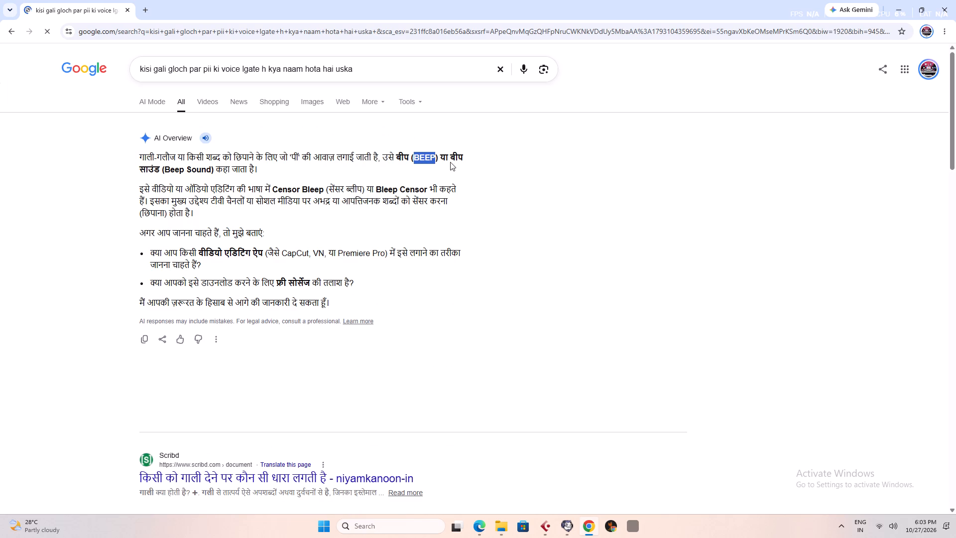
key("ctrl+c")
key("alt+Tab")
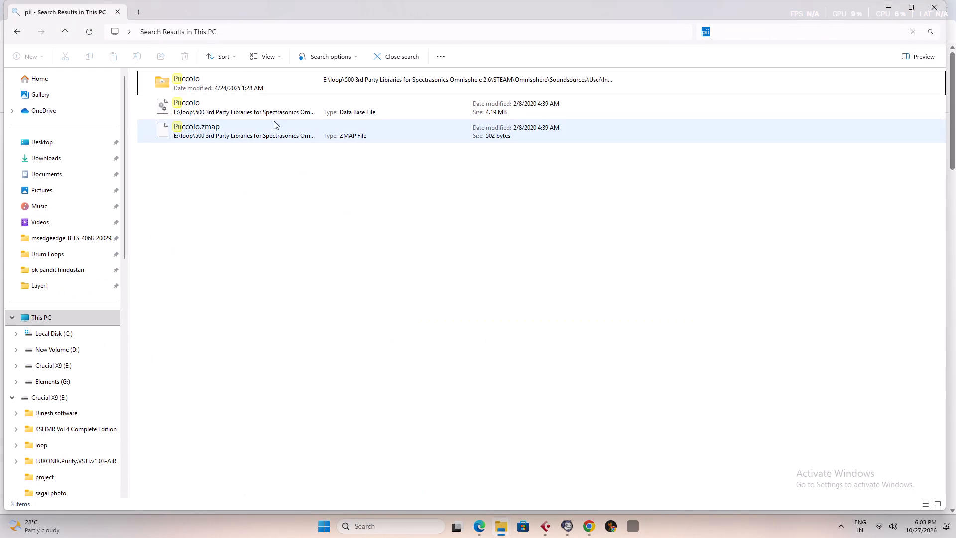
key("ctrl+v")
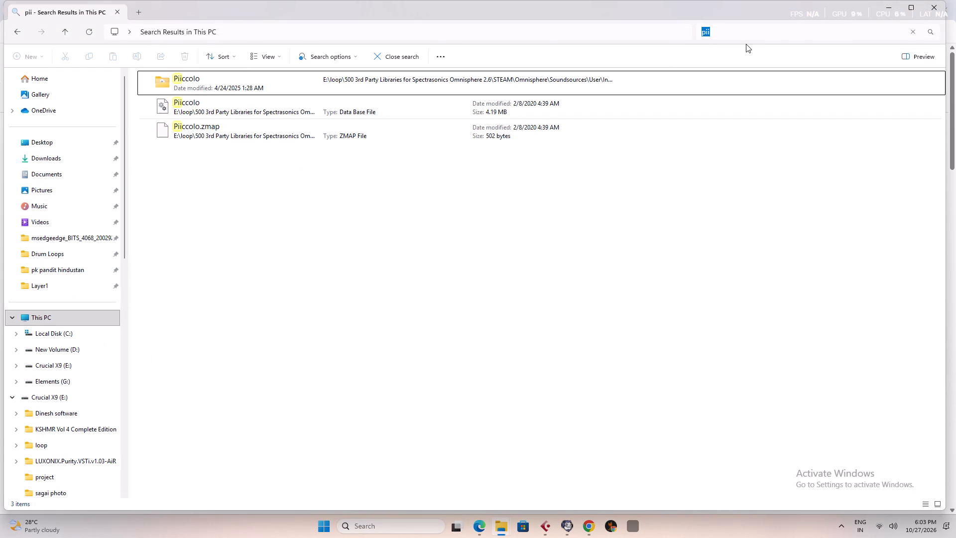
left_click(734, 34)
left_click_drag(733, 30, 679, 36)
key("ctrl+v")
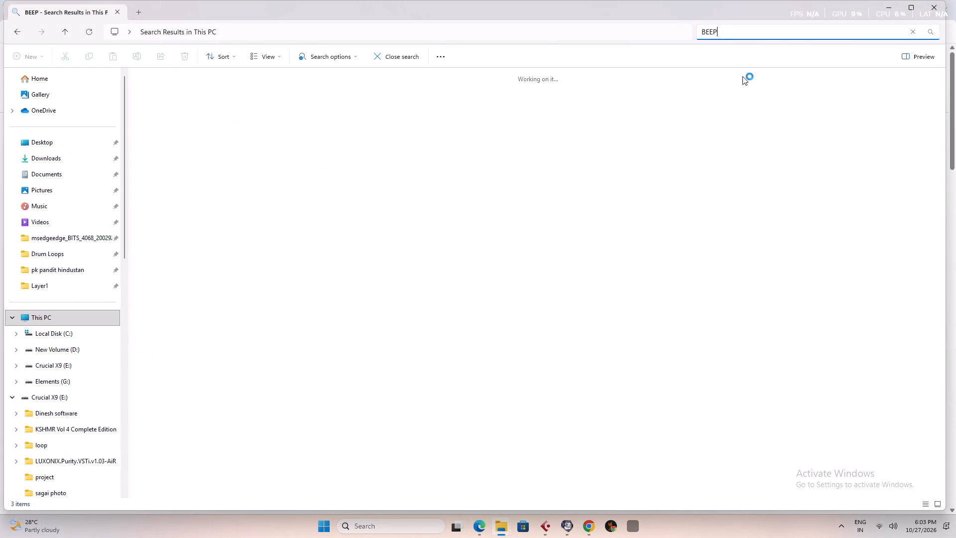
key("Return")
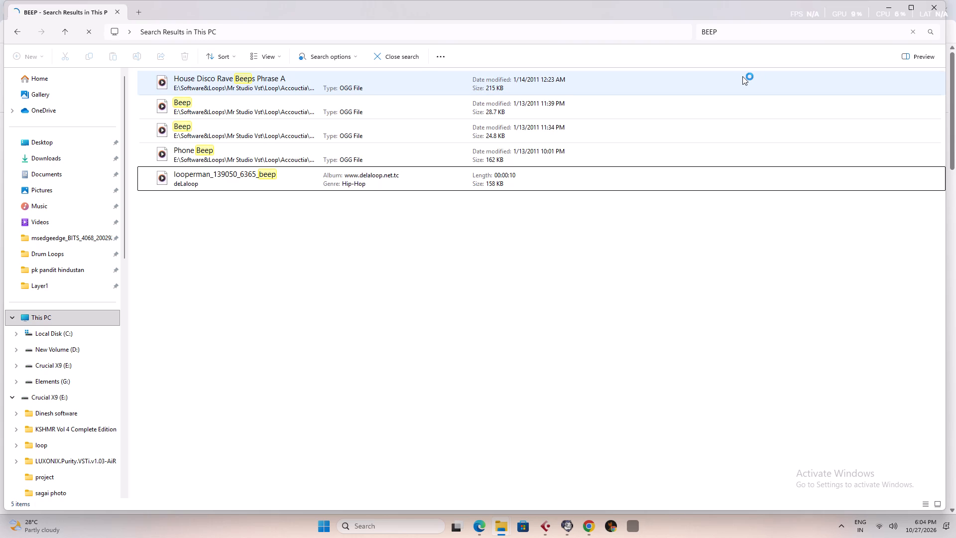
Play the 28.7 KB Beep sample from the search results and set the Media Player volume to 51.
double_click(207, 103)
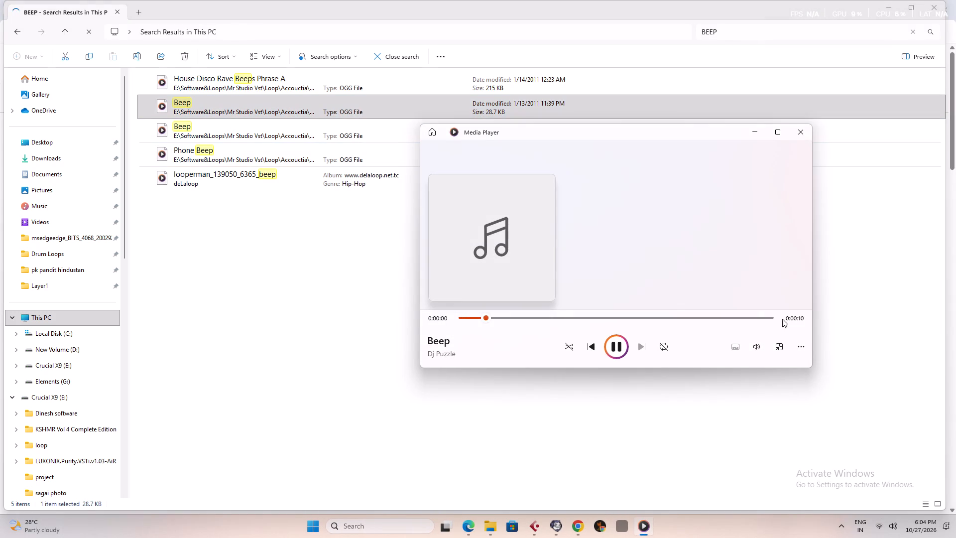
left_click(760, 347)
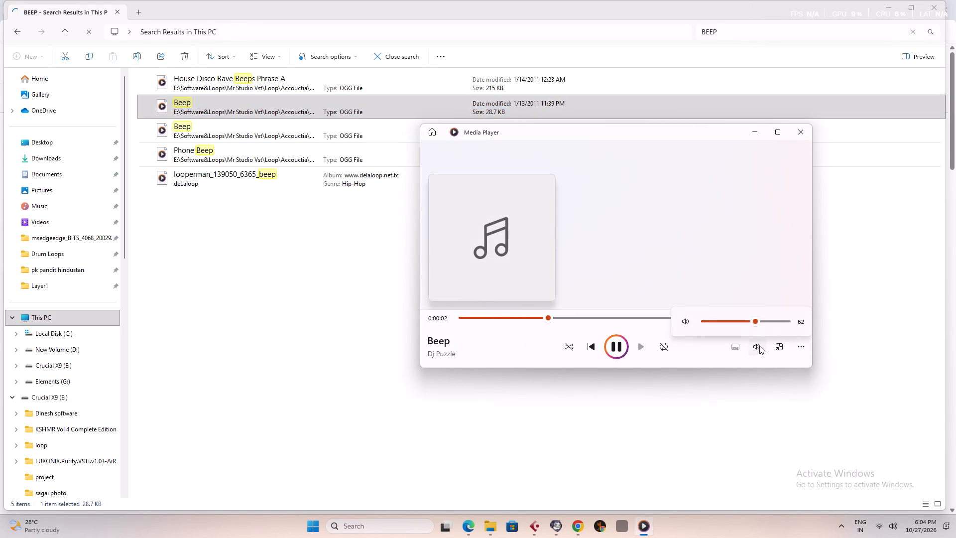
left_click(747, 322)
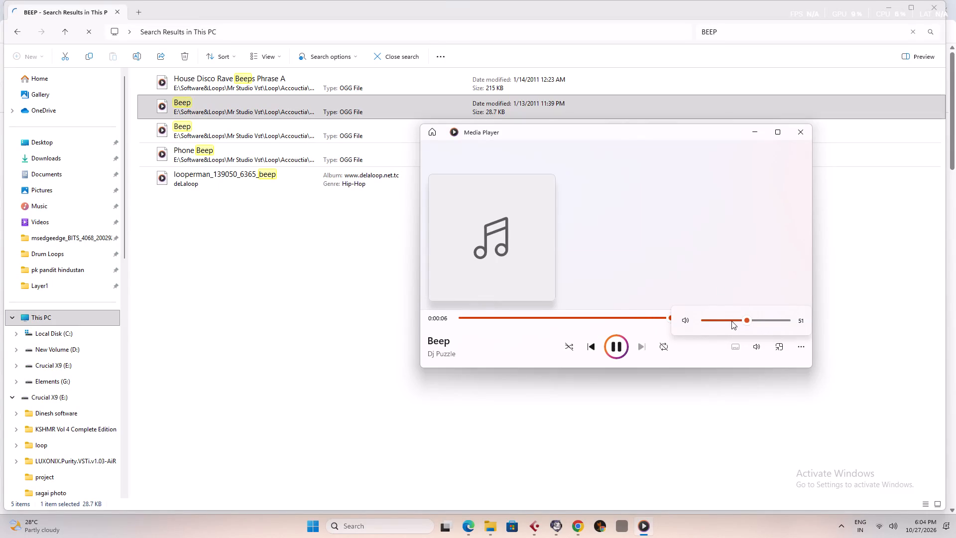
Audition the BEEP search results one by one, covering Stopwatch Beeping, Digital Alarm Clock Beep, House Disco Rave Beeps, Phone Beep and the Beep OGG files.
double_click(186, 181)
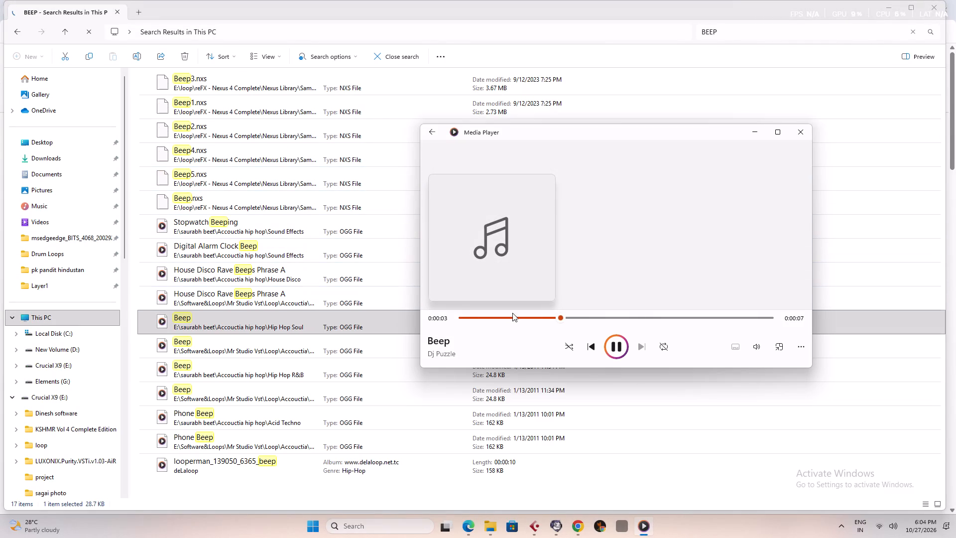
left_click(644, 315)
left_click(691, 315)
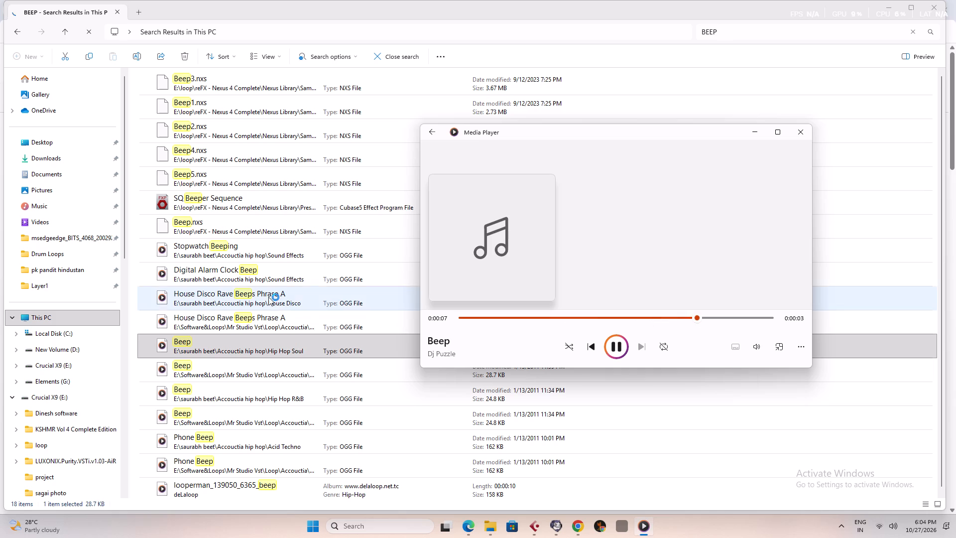
double_click(230, 251)
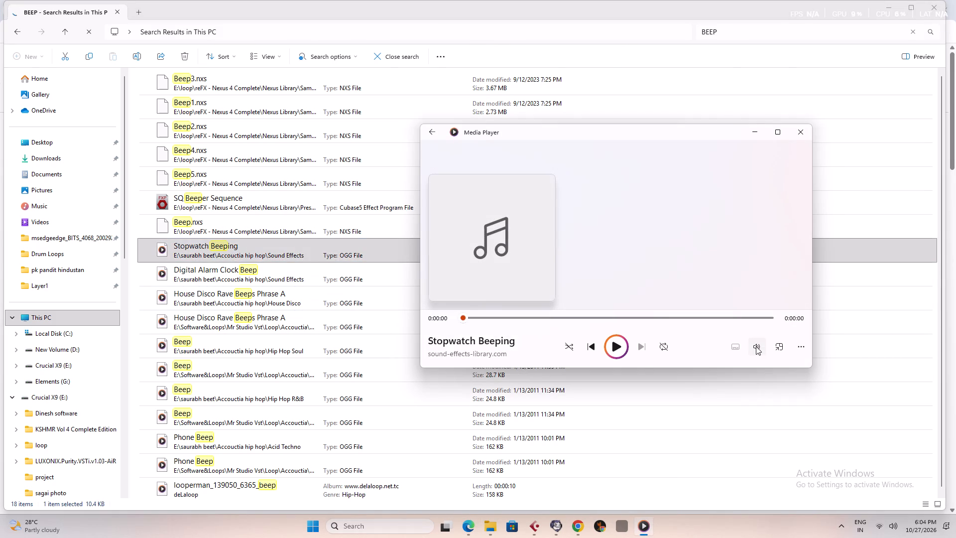
double_click(206, 278)
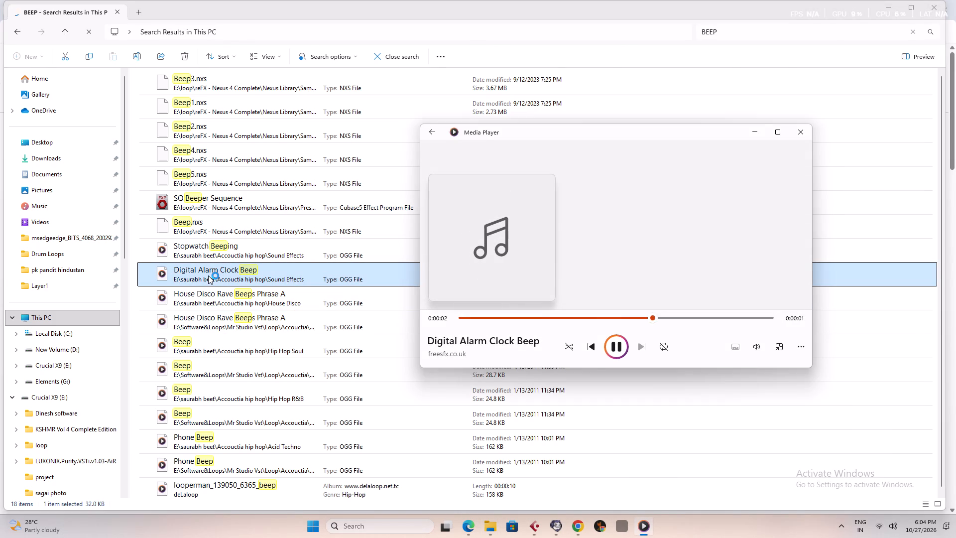
double_click(214, 294)
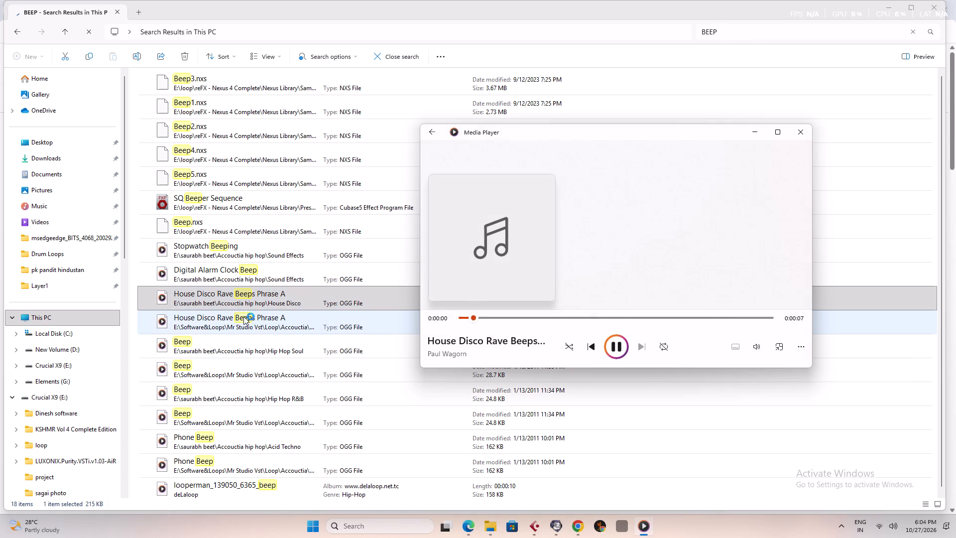
double_click(241, 325)
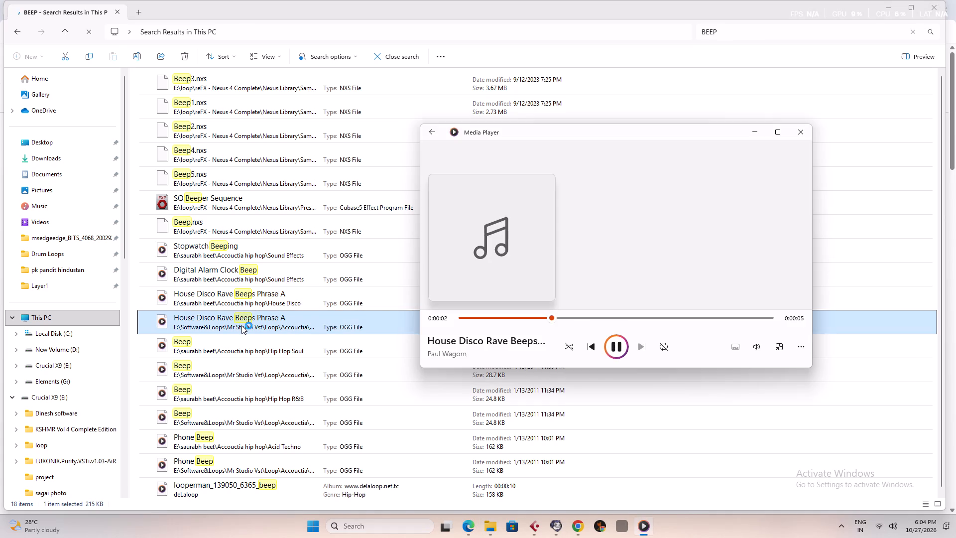
double_click(238, 351)
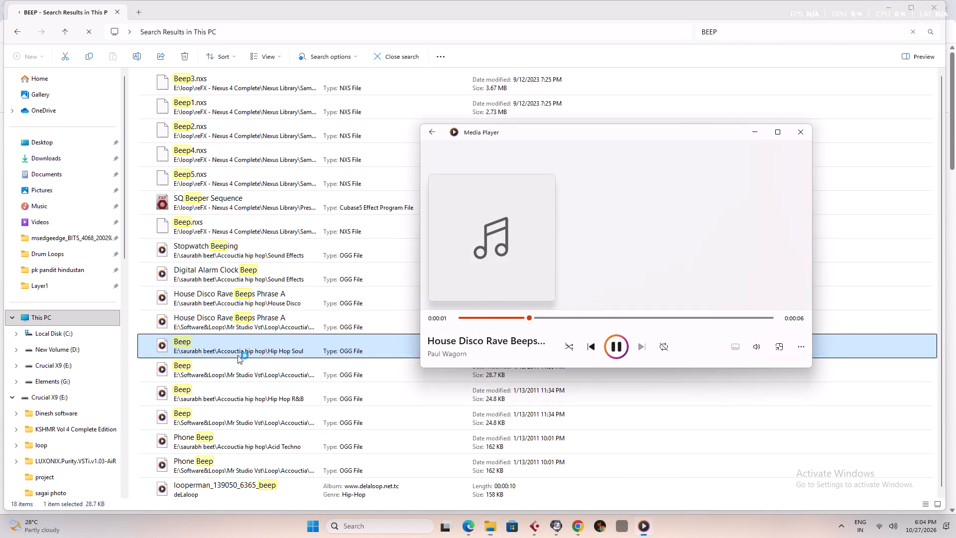
double_click(244, 467)
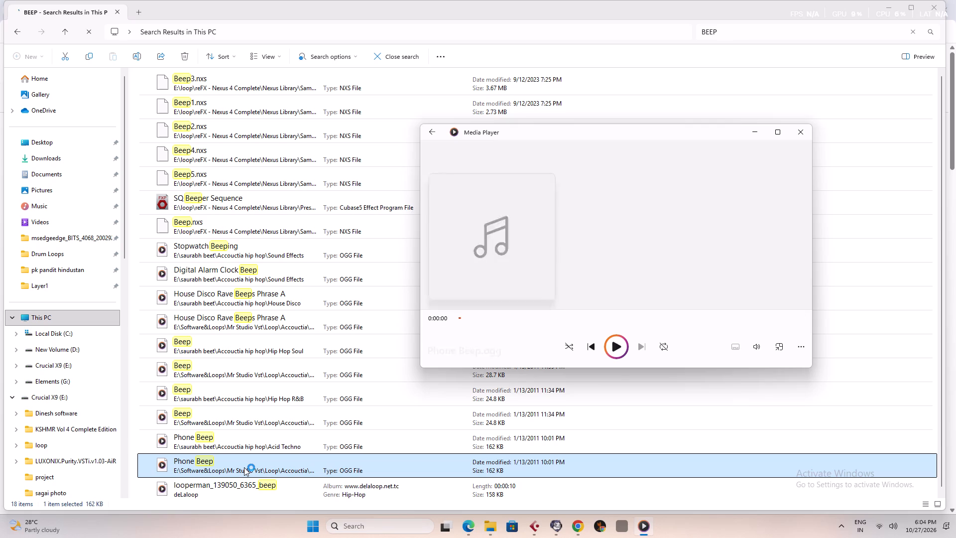
double_click(238, 443)
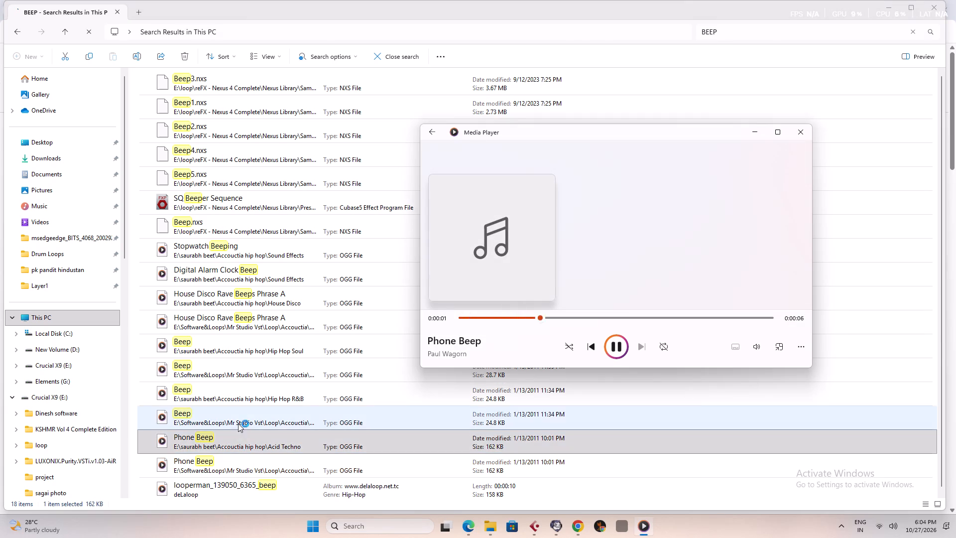
double_click(238, 414)
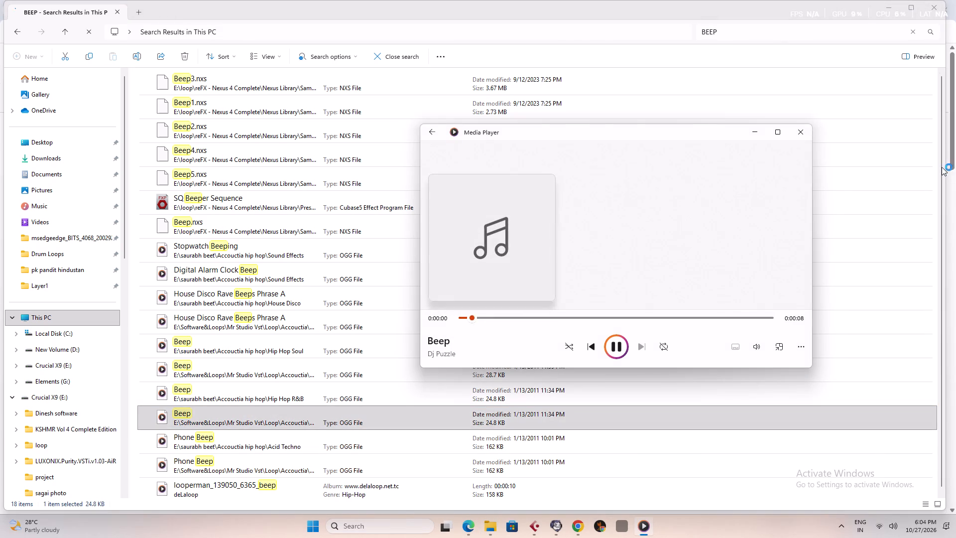
Audition looperman_139050_6365_beep and compare it with Stopwatch Beeping, Digital Alarm Clock Beep and House Disco Rave Beeps Phrase A.
left_click_drag(941, 180, 926, 301)
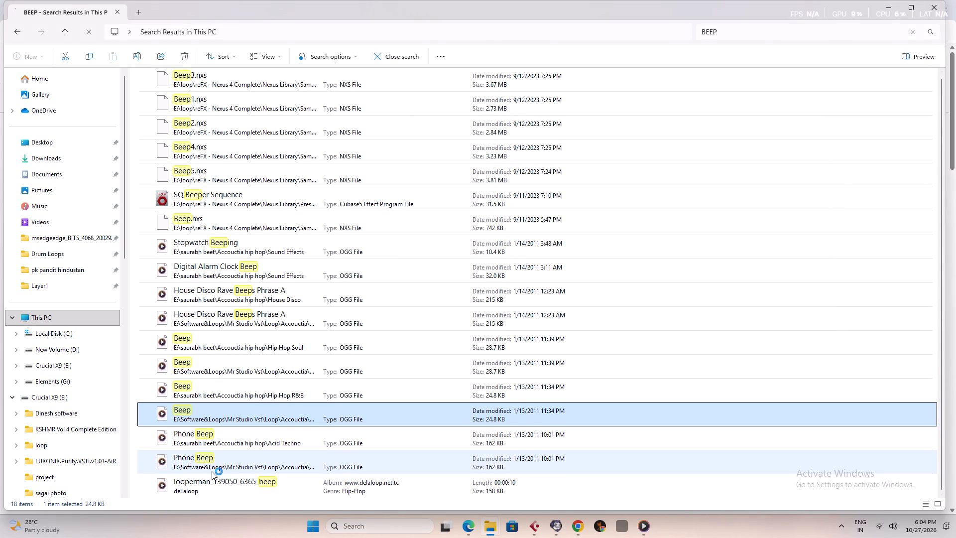
double_click(210, 487)
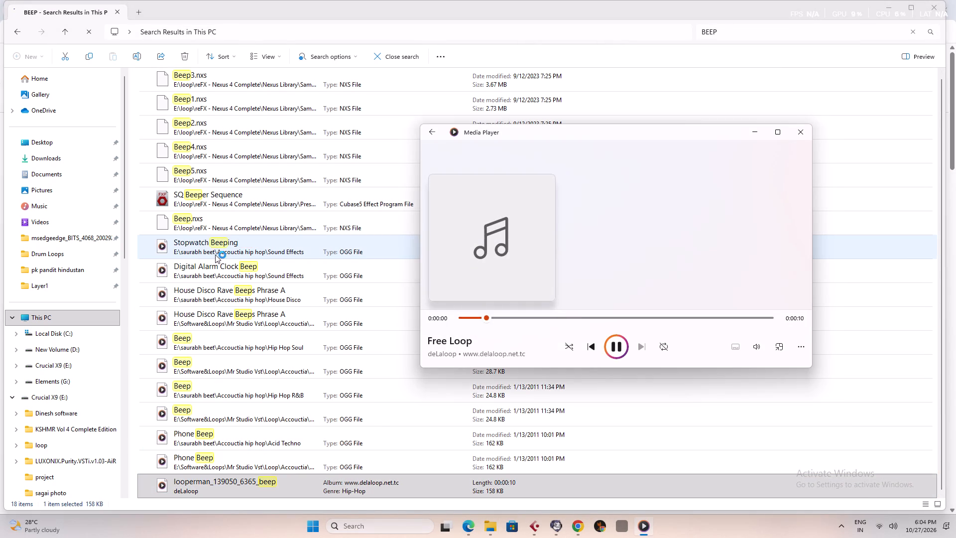
double_click(225, 250)
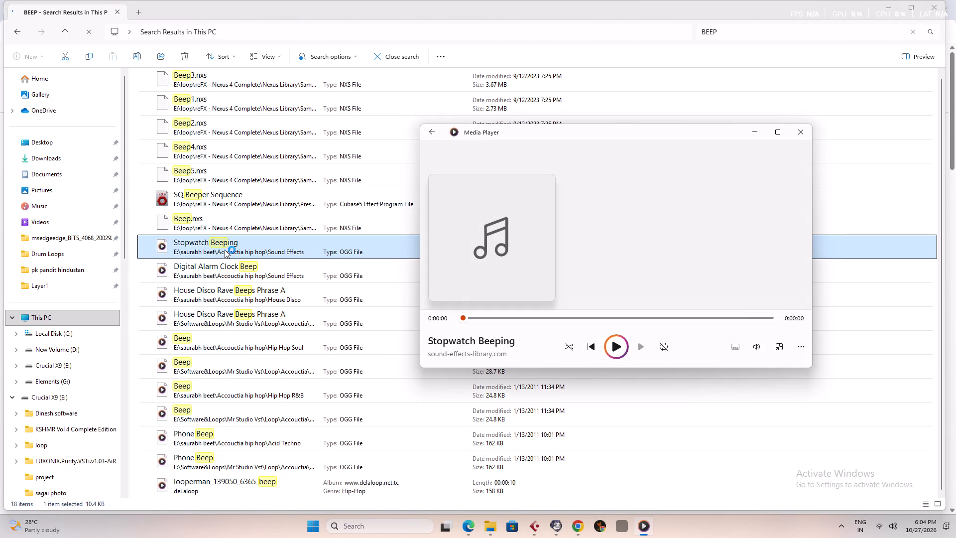
double_click(219, 271)
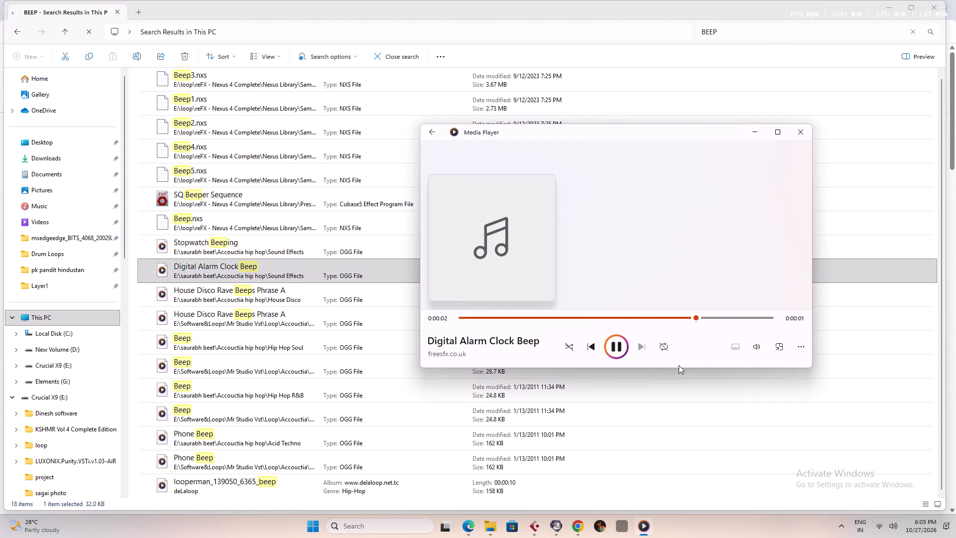
double_click(619, 349)
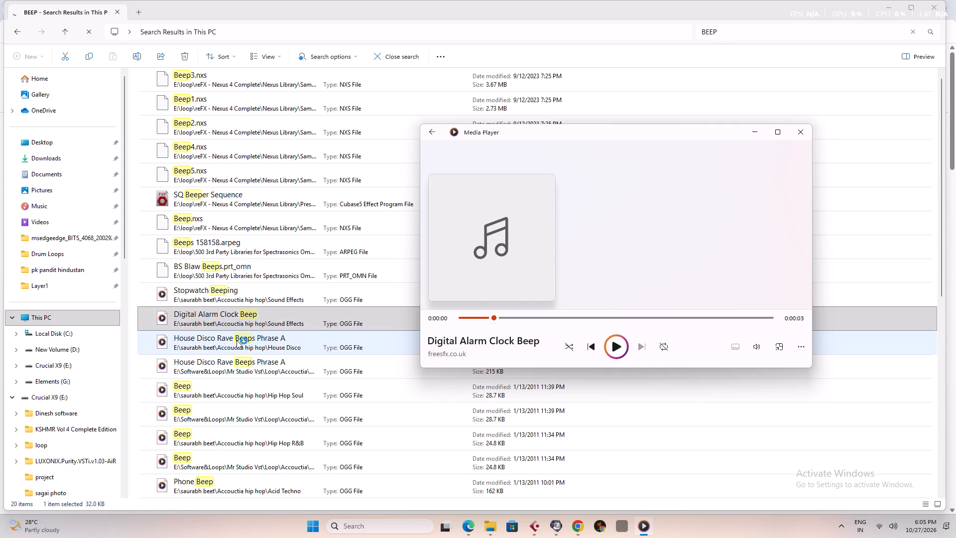
double_click(237, 340)
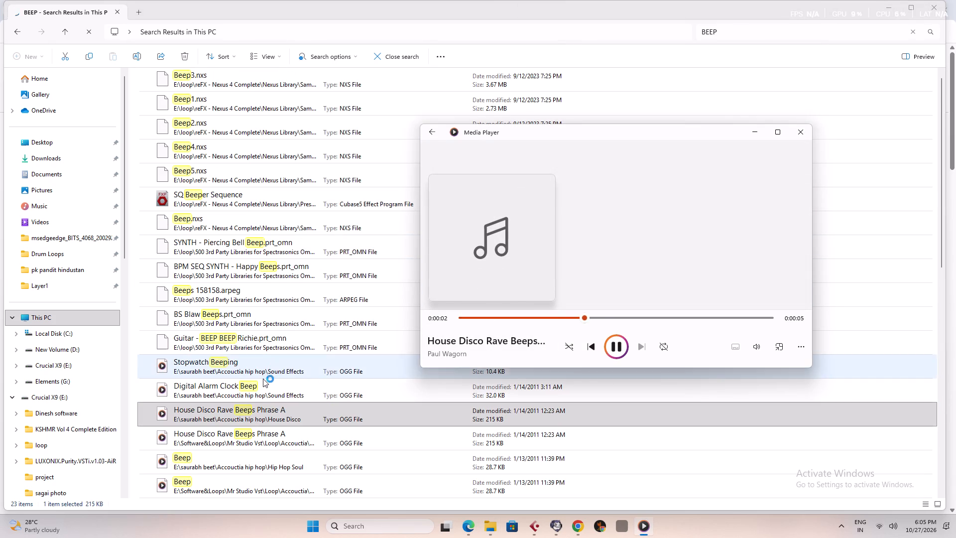
double_click(238, 372)
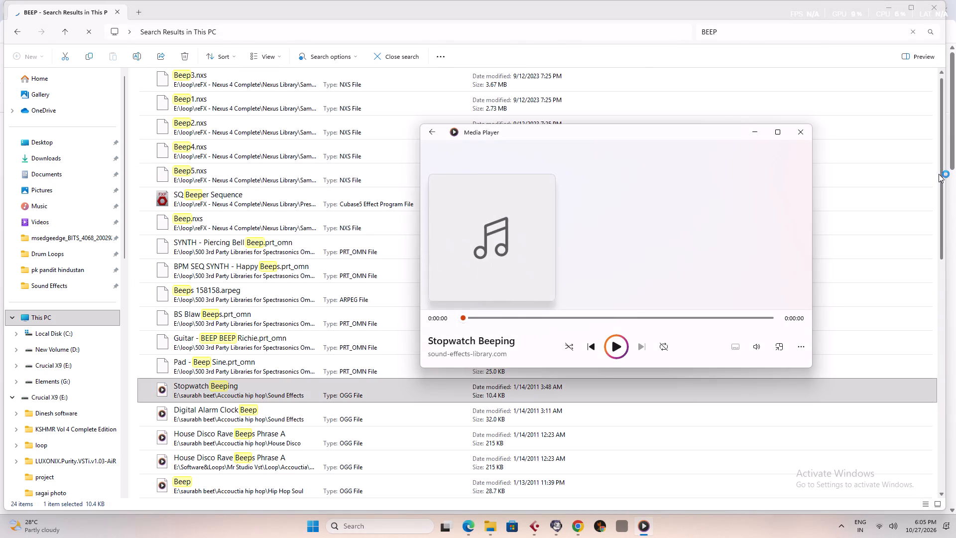
Audition the samples at the end of the growing results, plus the 74.6 KB Beep file listed with Beep.peak.
left_click_drag(939, 174, 927, 400)
double_click(191, 486)
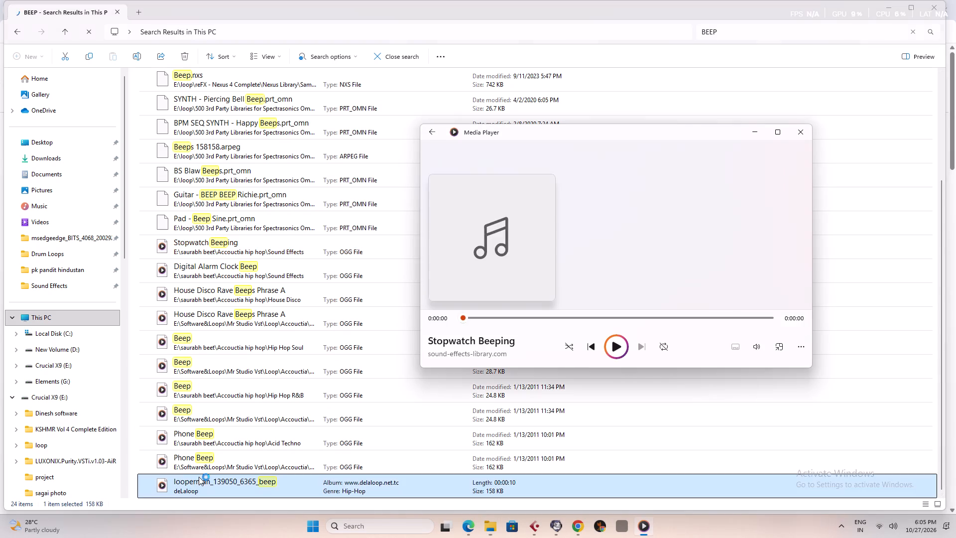
double_click(215, 483)
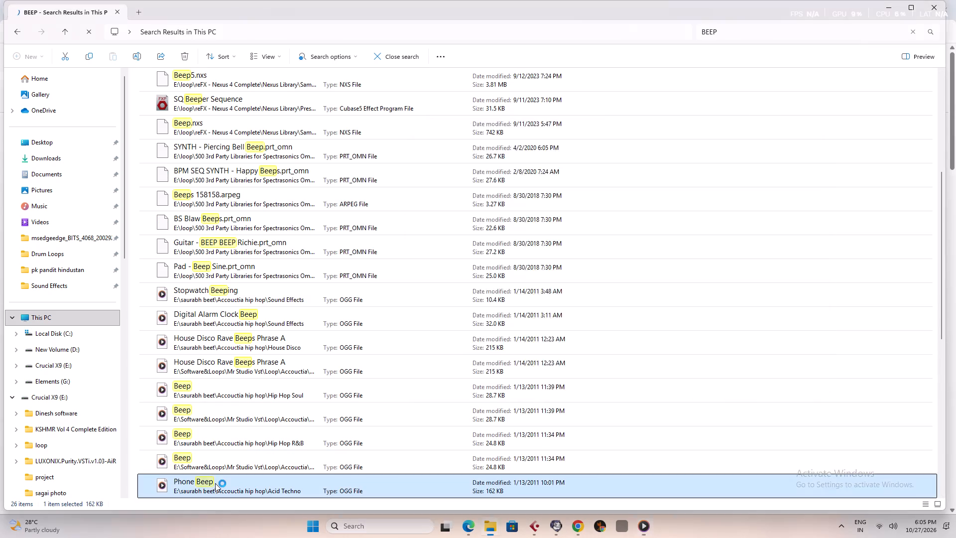
double_click(214, 487)
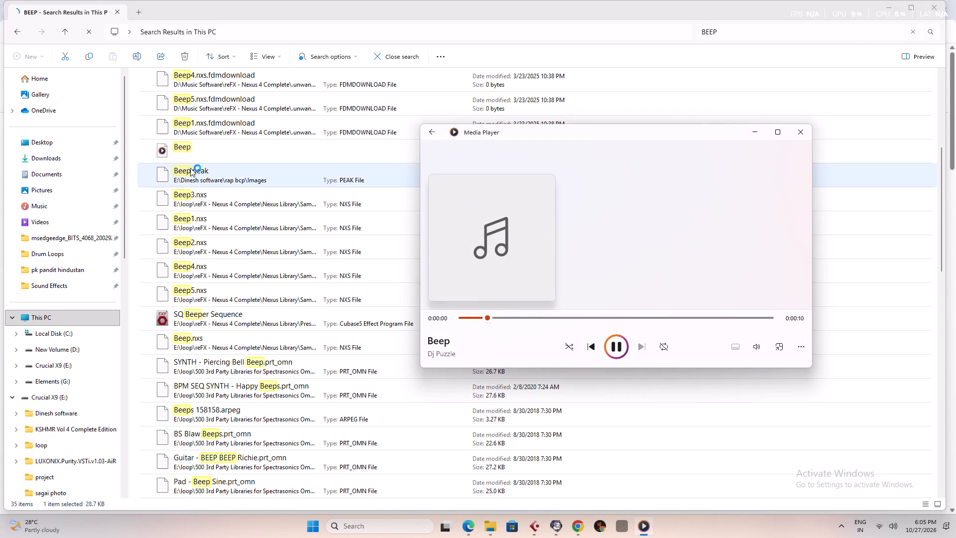
double_click(190, 154)
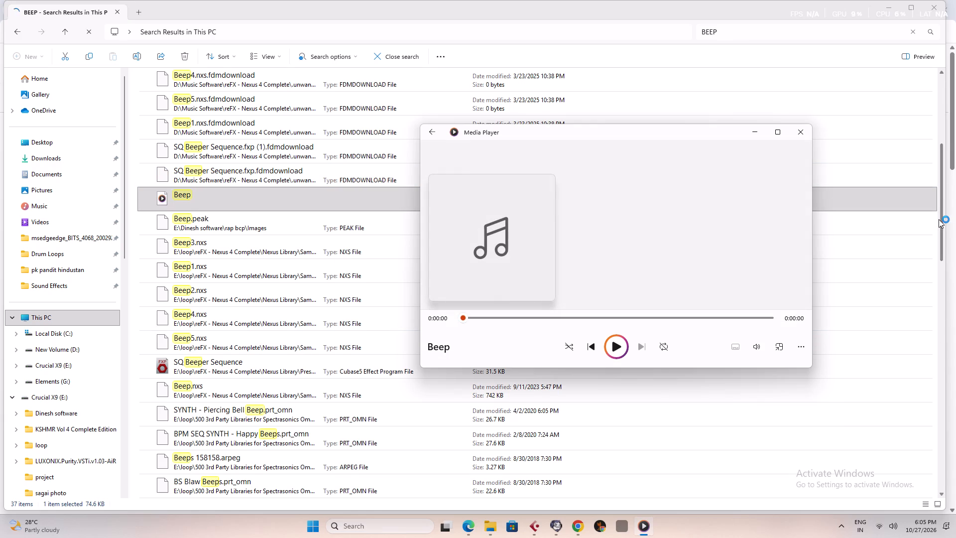
Replay Stopwatch Beeping, Digital Alarm Clock Beep and the Beep from the Hip Hop Soul folder for comparison.
left_click_drag(939, 220, 950, 382)
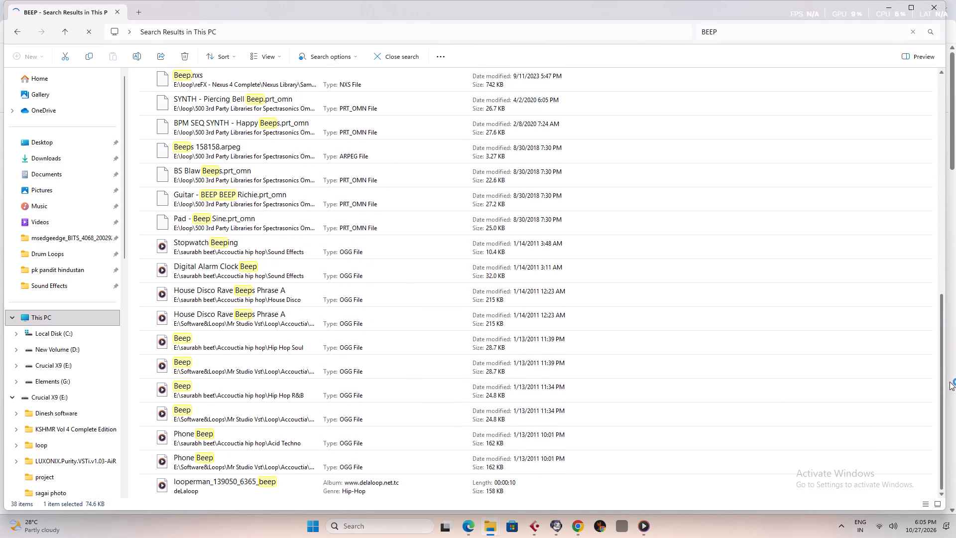
left_click_drag(950, 382, 951, 387)
double_click(279, 250)
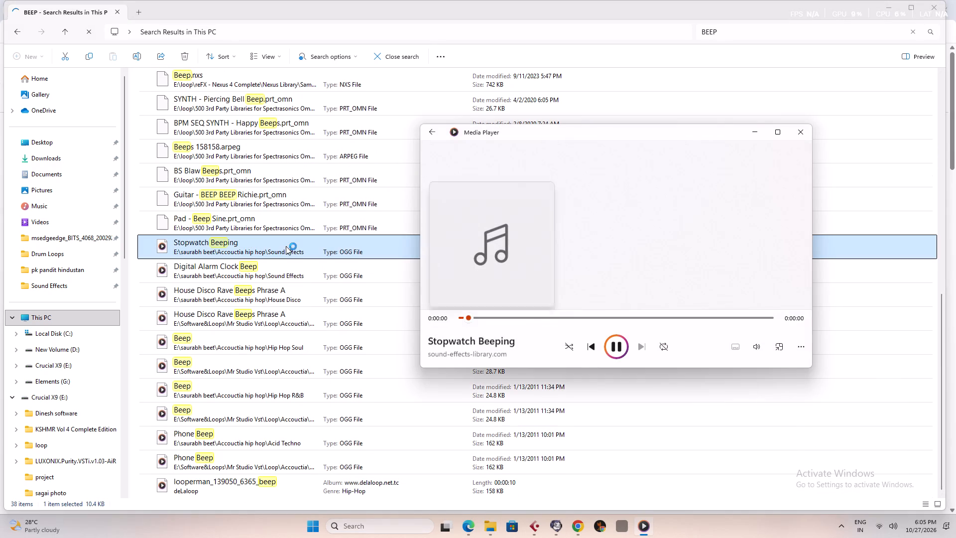
double_click(277, 271)
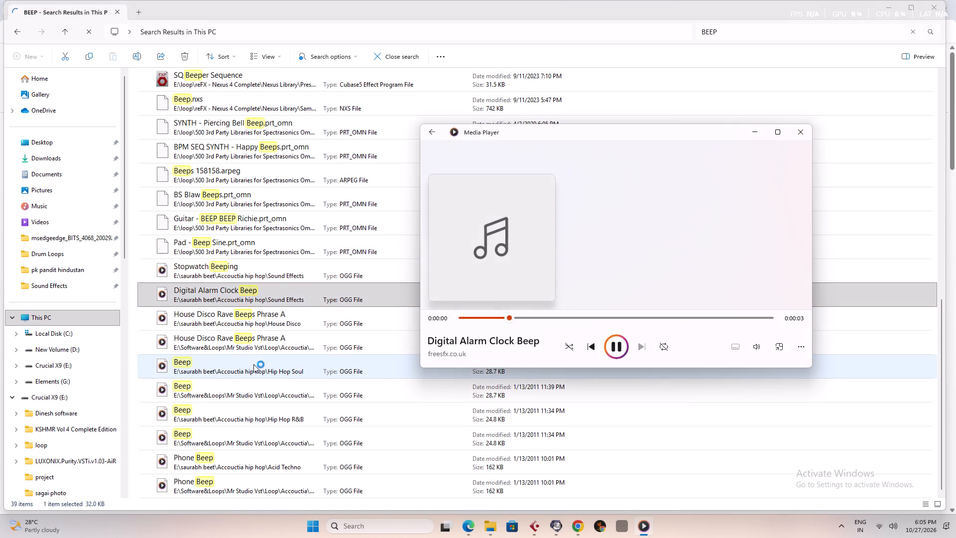
double_click(231, 369)
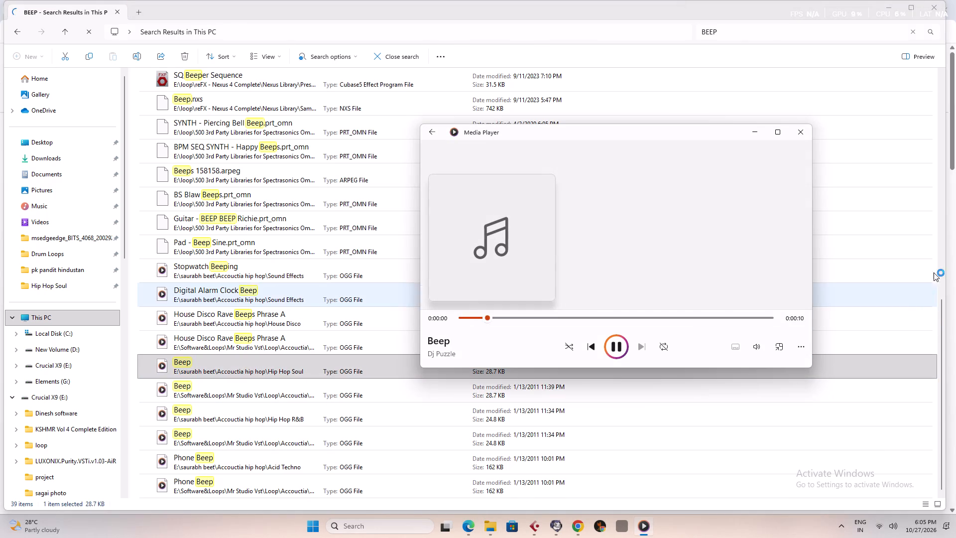
Audition DMEDNB_FX_Beep, replay the 74.6 KB Beep sample several times, and close the Media Player.
left_click_drag(938, 307, 944, 207)
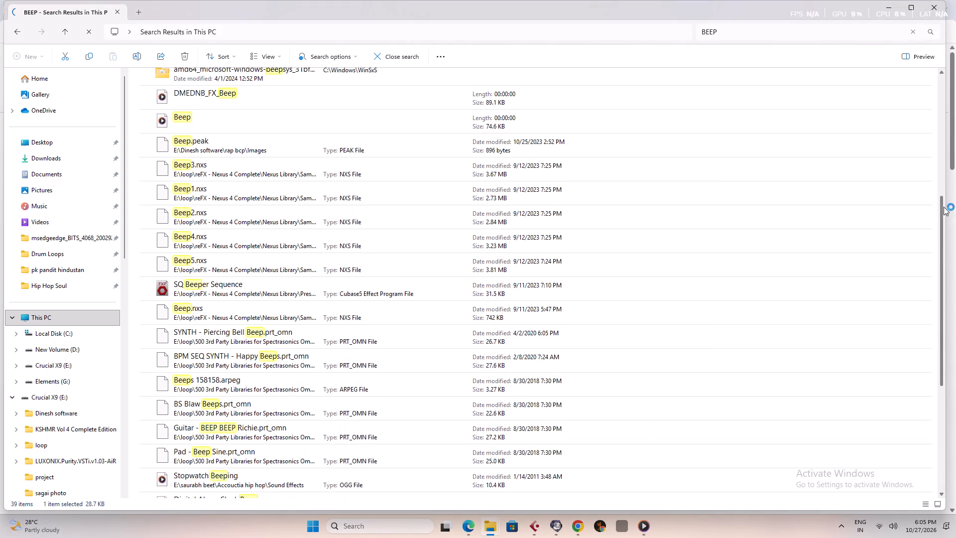
left_click_drag(944, 207, 947, 143)
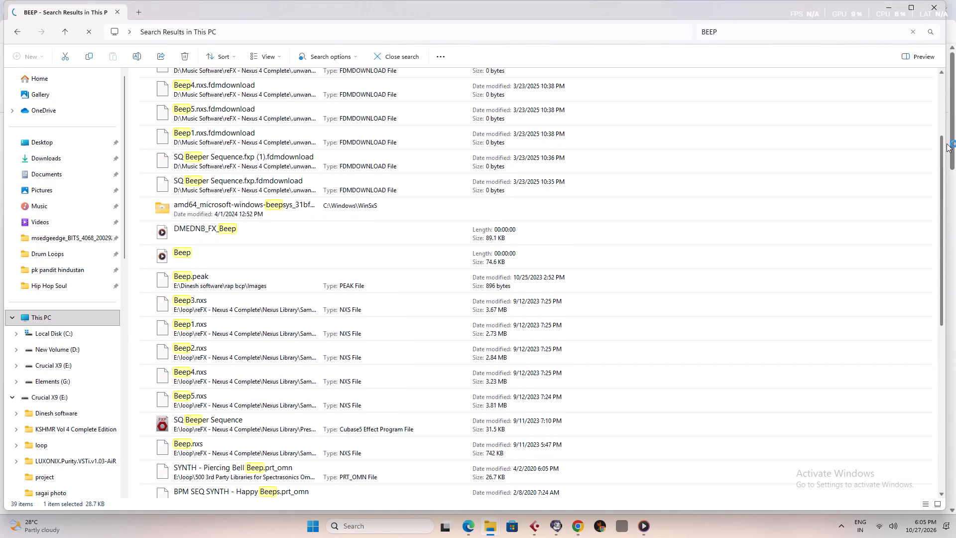
left_click_drag(947, 143, 947, 116)
double_click(217, 291)
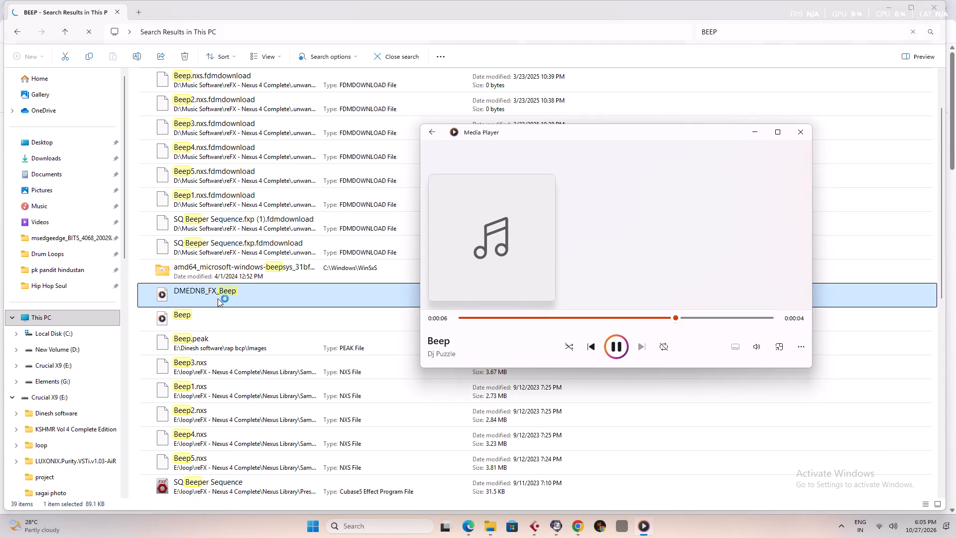
double_click(219, 311)
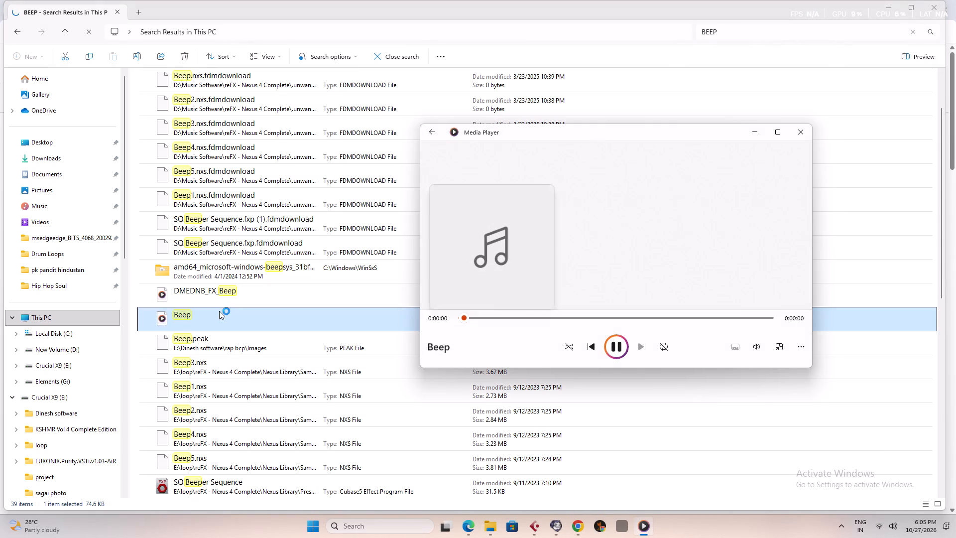
double_click(219, 311)
double_click(219, 311)
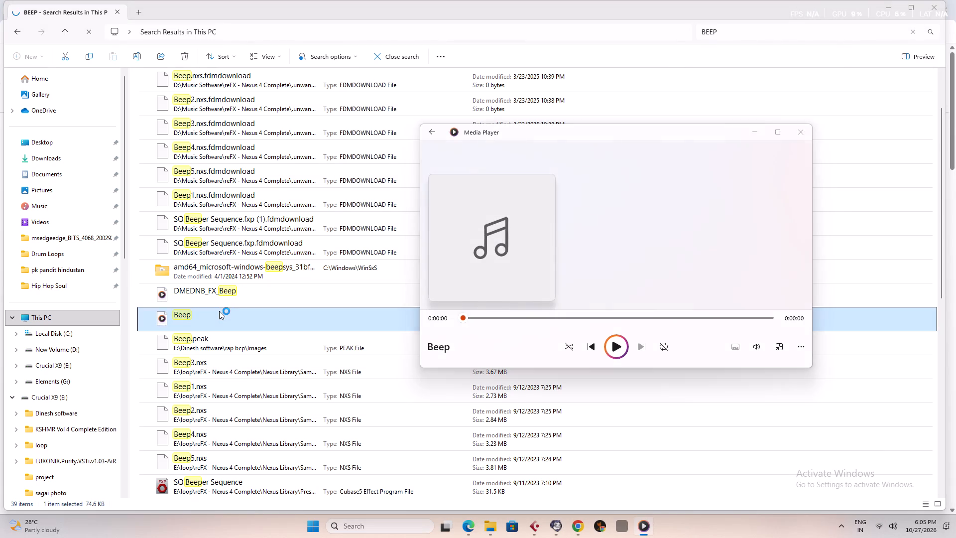
left_click(798, 137)
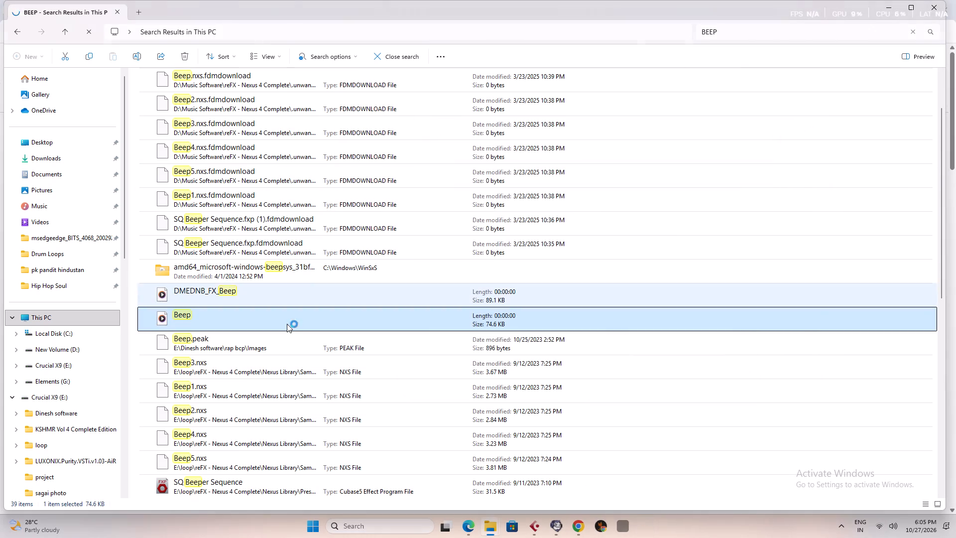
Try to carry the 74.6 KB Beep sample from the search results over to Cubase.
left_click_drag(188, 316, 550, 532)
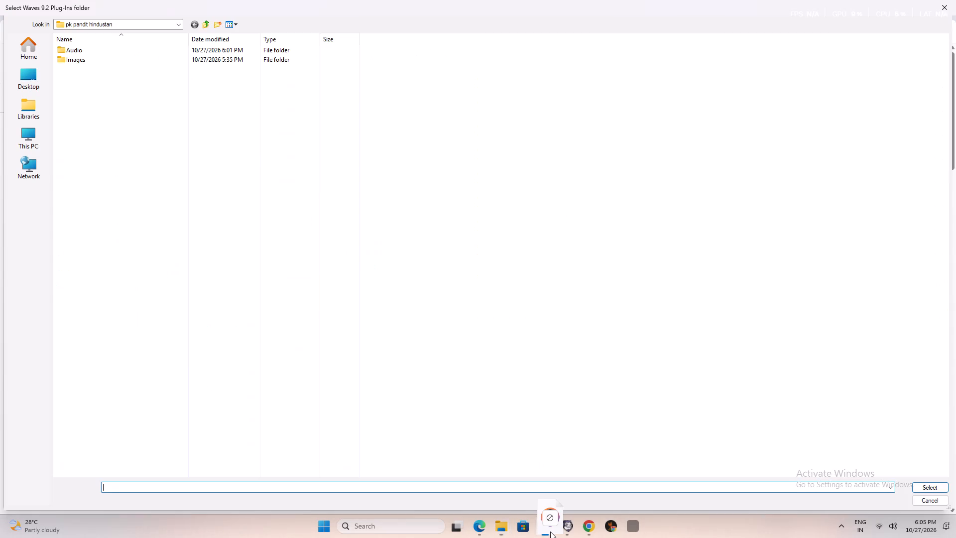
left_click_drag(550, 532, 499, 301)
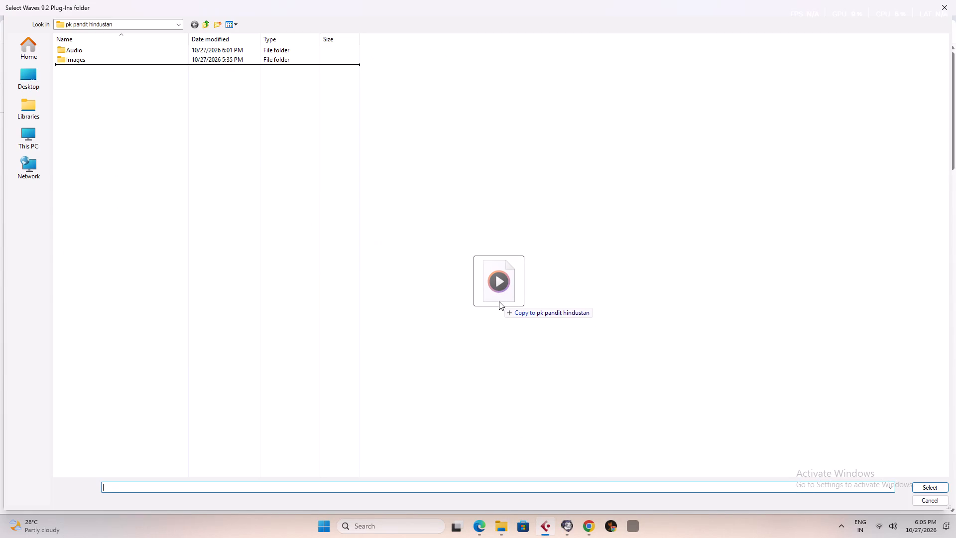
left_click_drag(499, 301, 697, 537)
Cancel the Waves 9.2 Plug-Ins folder selection in Cubase.
left_click(937, 505)
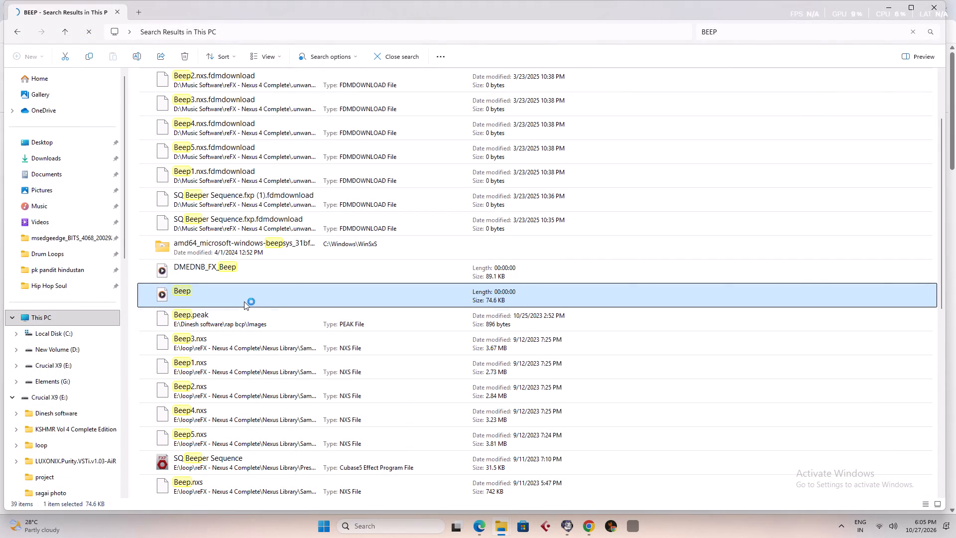
Play the 74.6 KB Beep sample from the search results again.
double_click(243, 301)
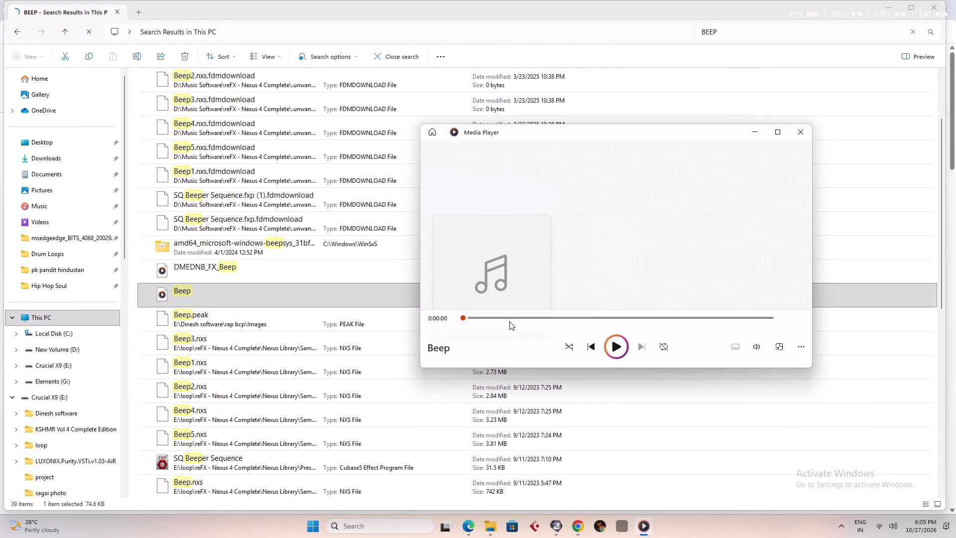
Audition Phone Beep, both House Disco Rave Beeps Phrase A files, Digital Alarm Clock Beep and Stopwatch Beeping, and close Media Player.
left_click(800, 128)
left_click_drag(939, 234, 948, 297)
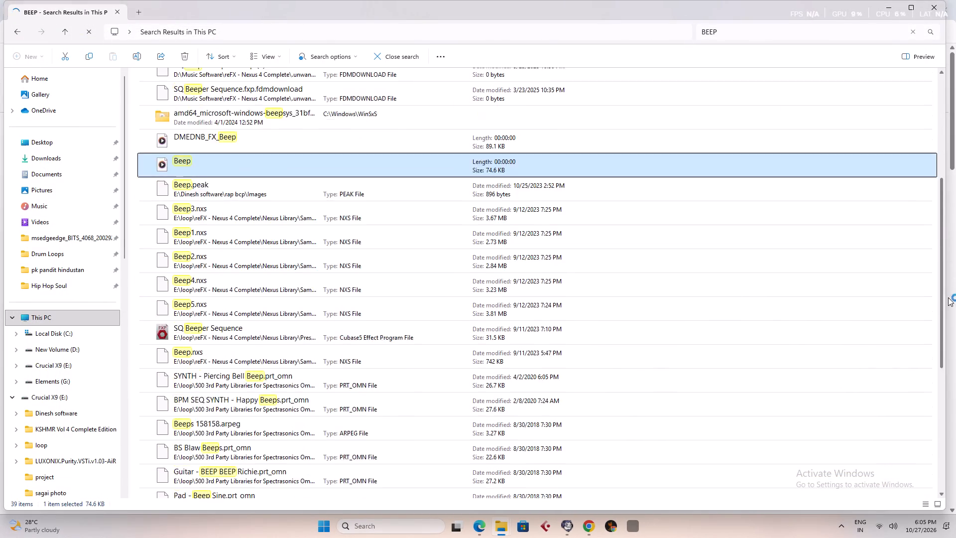
left_click_drag(948, 297, 946, 439)
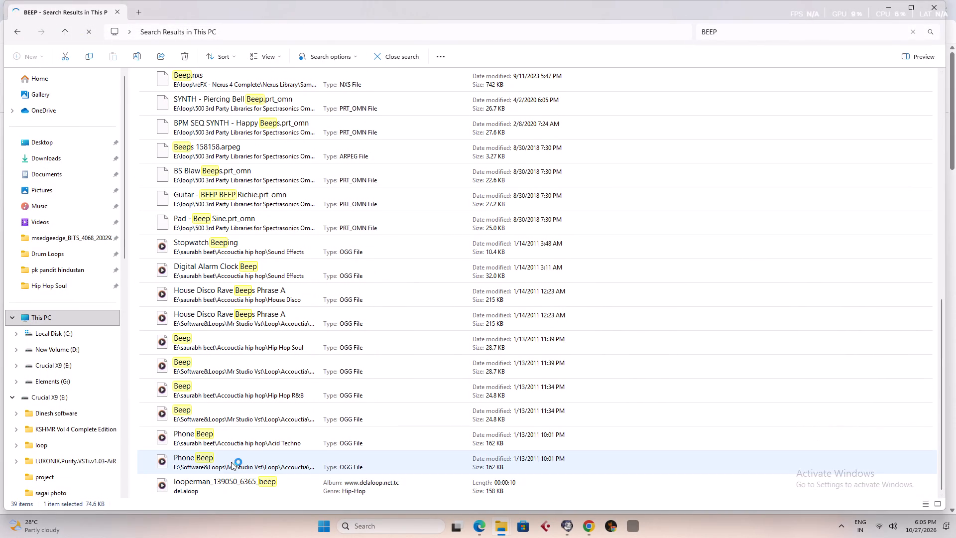
double_click(231, 462)
double_click(227, 317)
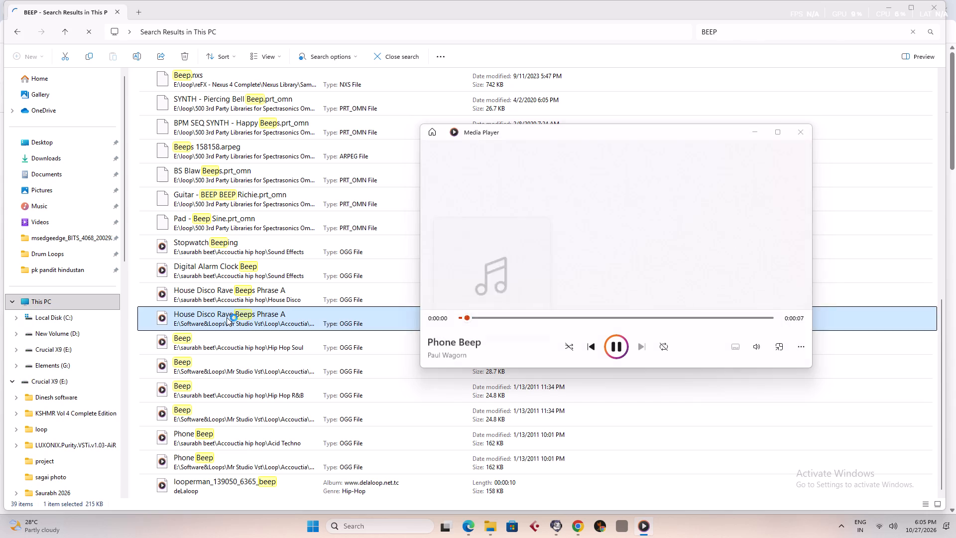
double_click(266, 292)
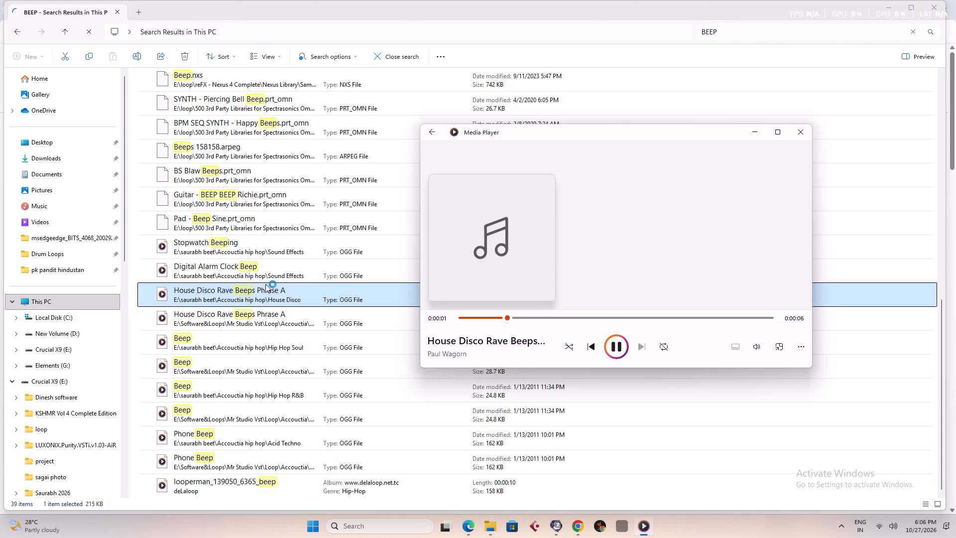
double_click(260, 267)
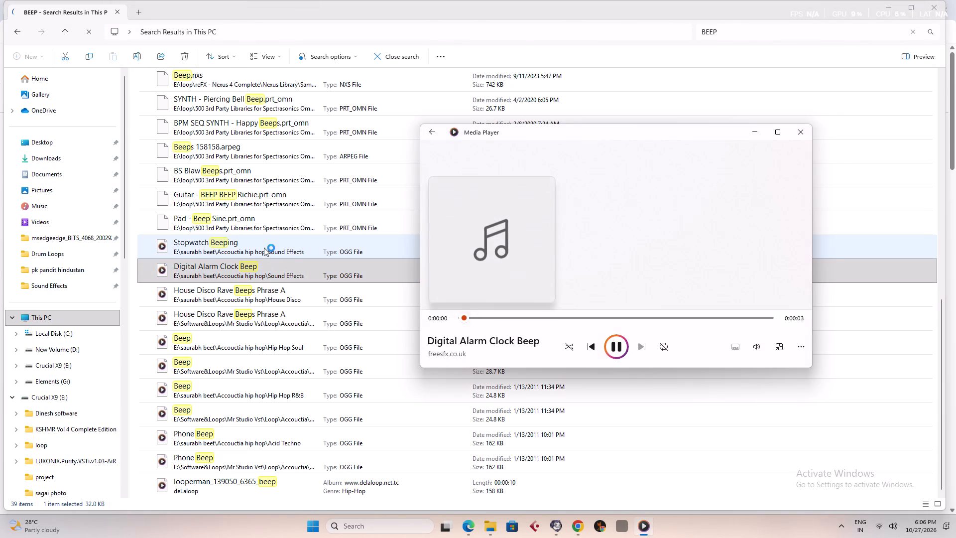
double_click(264, 248)
left_click(801, 133)
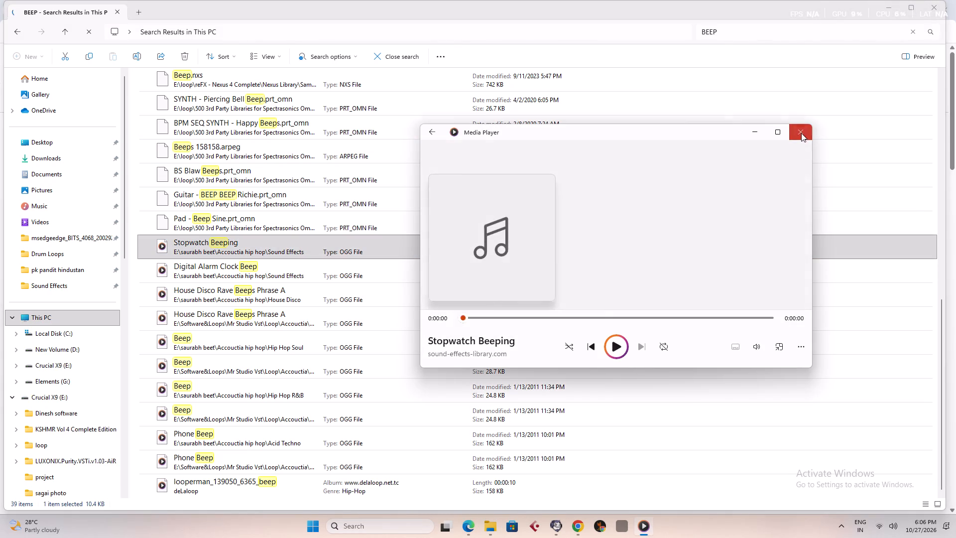
Replay the stopwatch, alarm clock and House Disco samples, audition both 28.7 KB Beep OGG files, and close Media Player.
left_click_drag(943, 334, 955, 65)
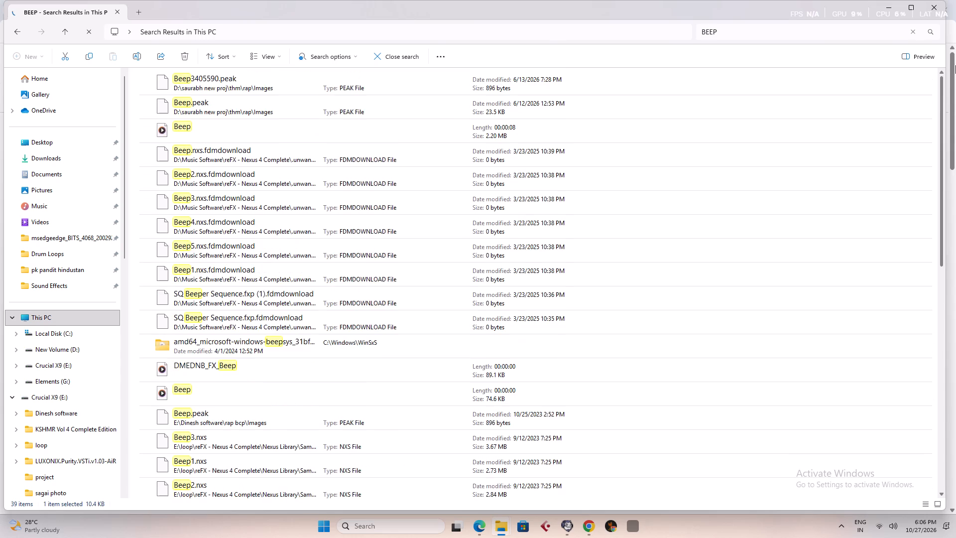
left_click_drag(955, 65, 955, 48)
double_click(218, 244)
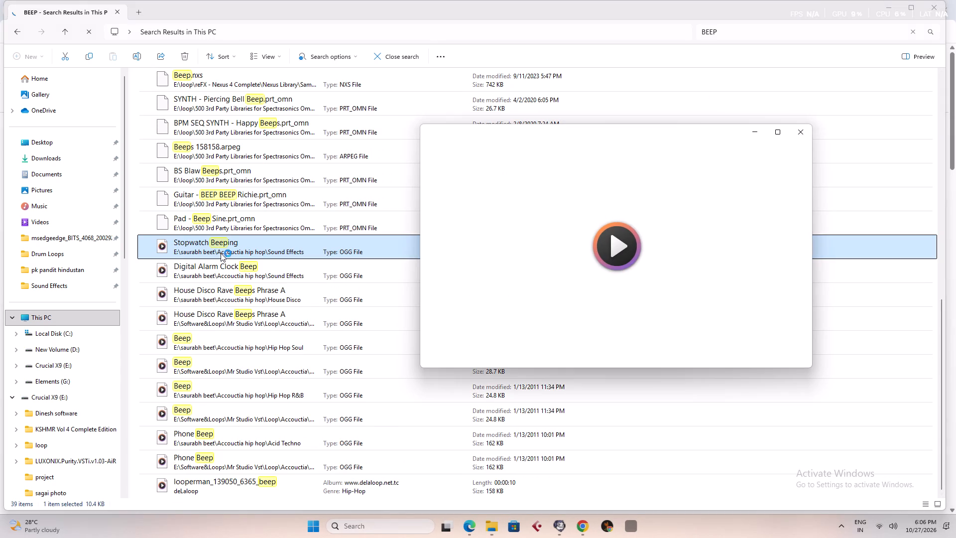
double_click(229, 274)
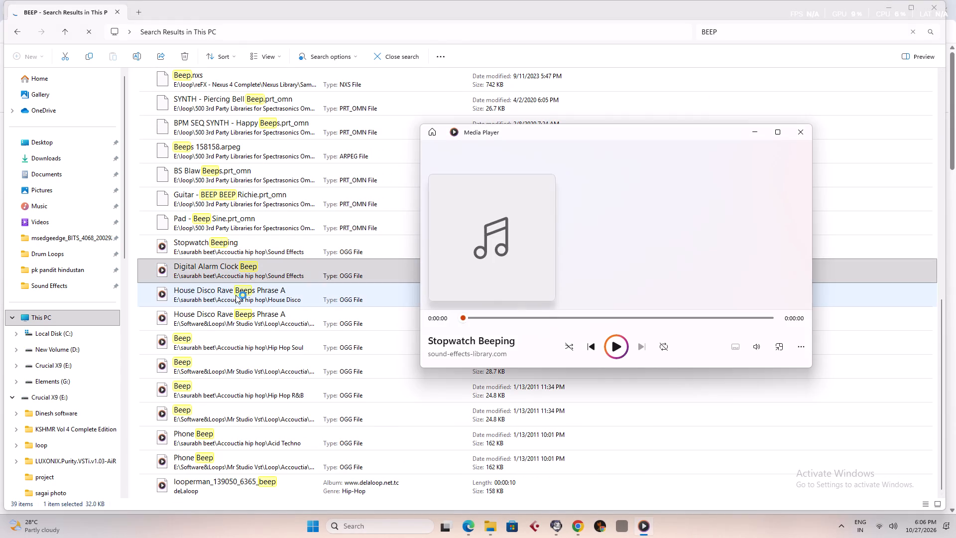
double_click(236, 296)
double_click(233, 321)
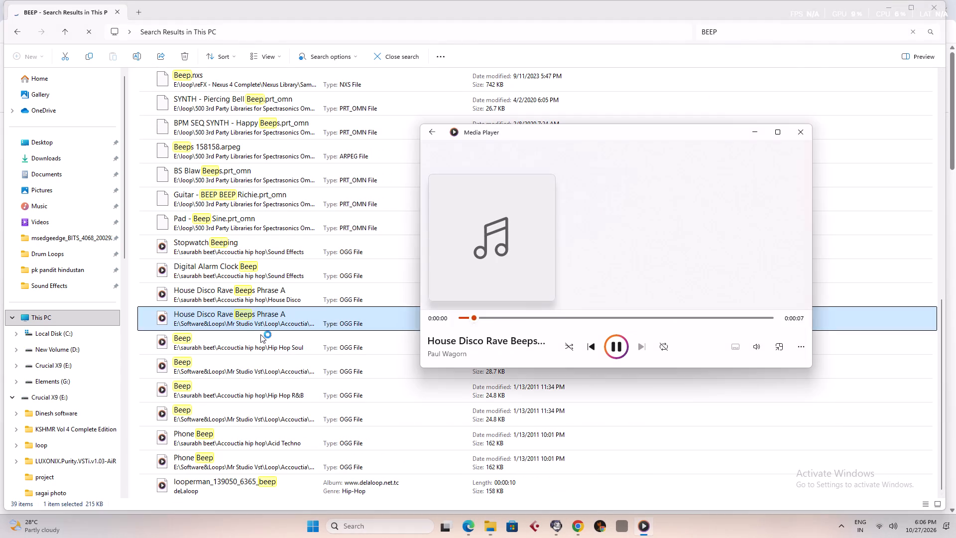
double_click(307, 348)
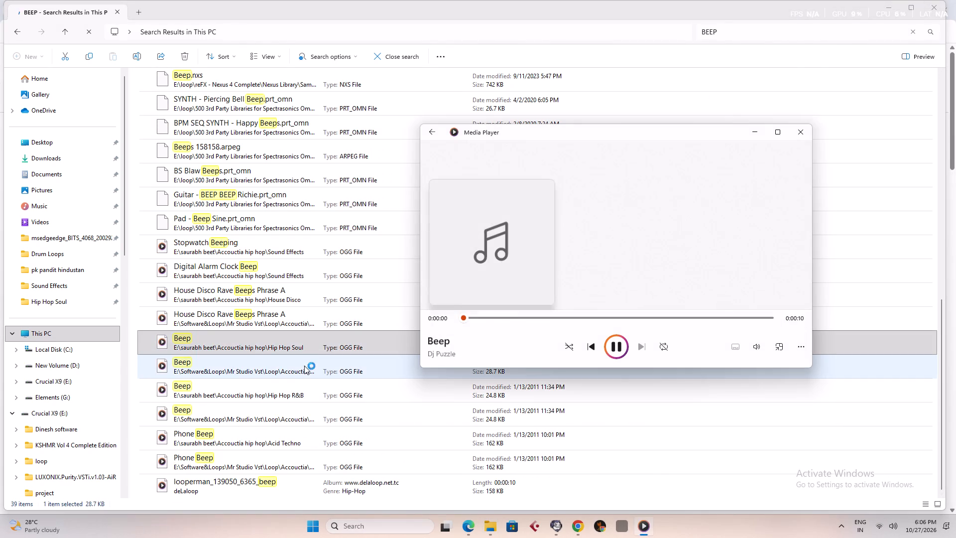
double_click(308, 374)
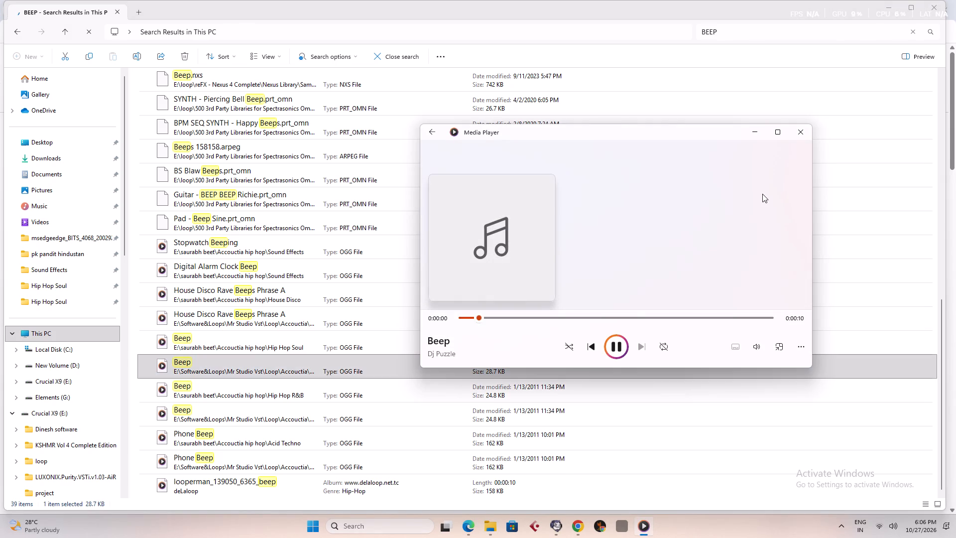
left_click_drag(807, 136, 796, 156)
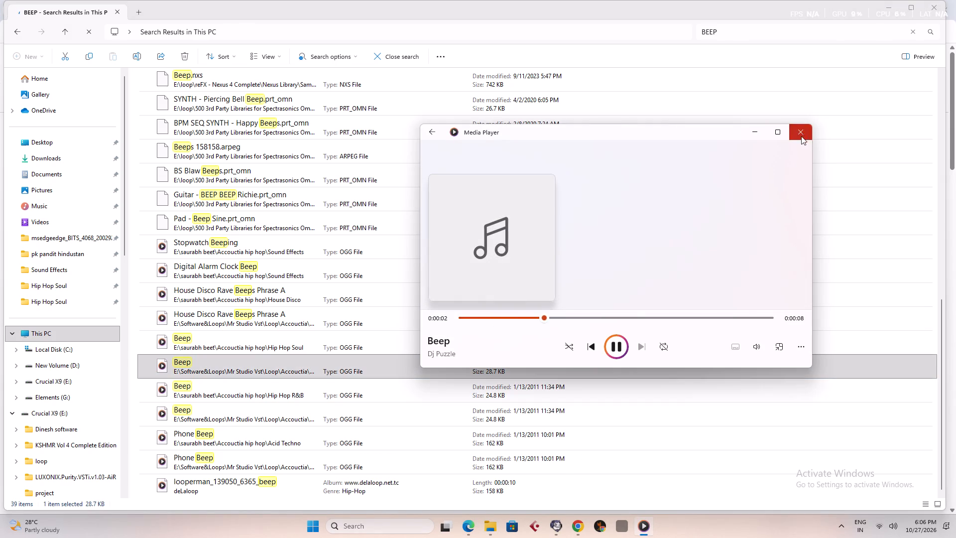
left_click(802, 133)
Copy the term "Bleep Censor" from the Google AI Overview in Chrome and search This PC for it in a separate File Explorer window.
key("alt+Tab")
key("alt+Tab")
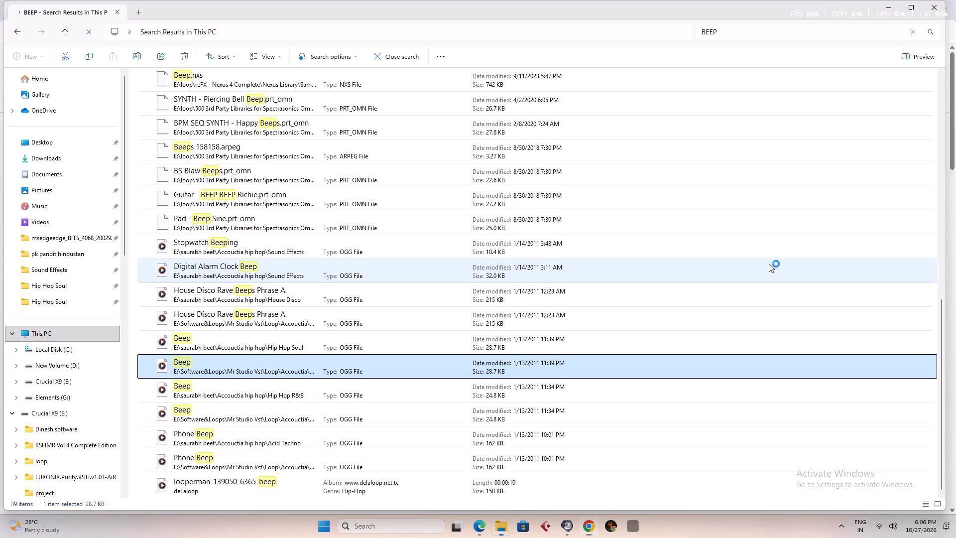
key("alt+Tab")
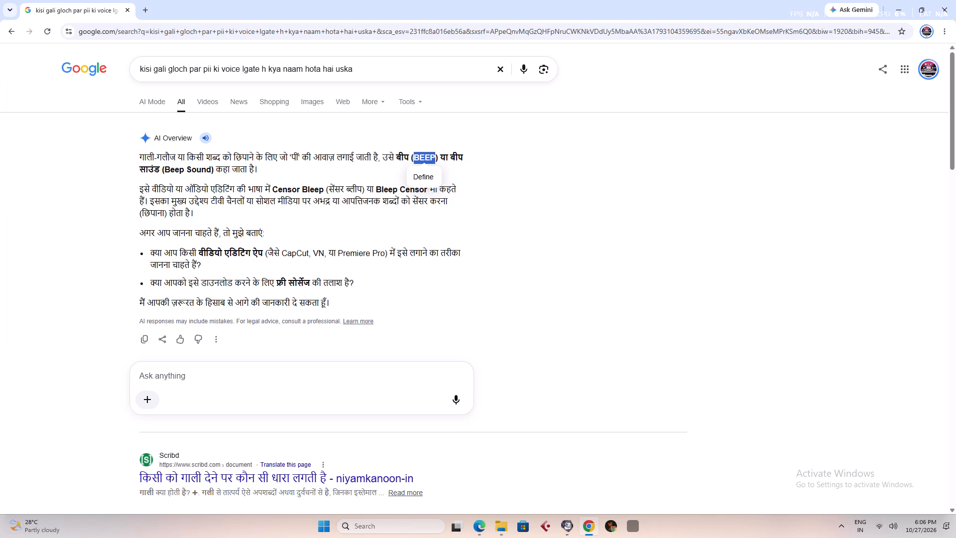
left_click_drag(375, 187, 425, 188)
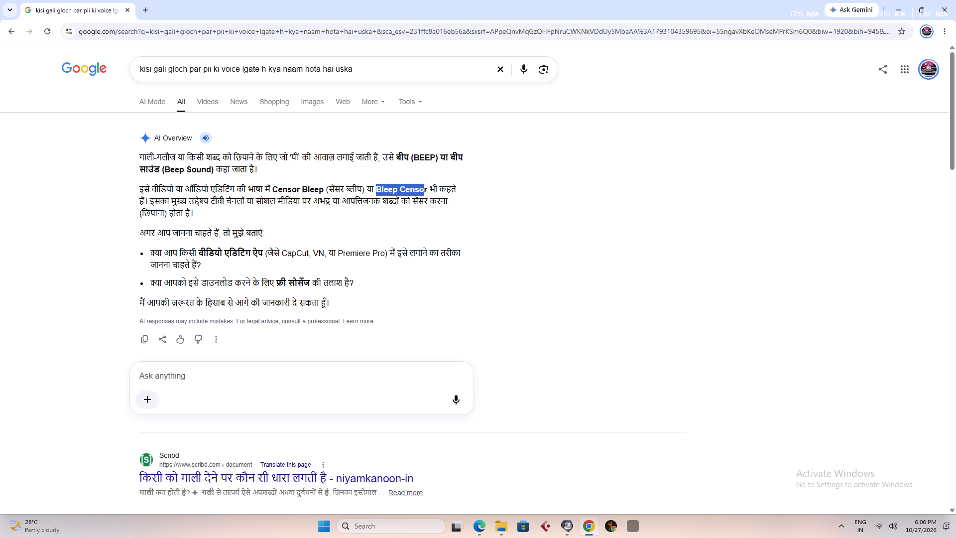
left_click_drag(425, 188, 427, 187)
key("ctrl+c")
key("alt+Tab")
left_click(881, 5)
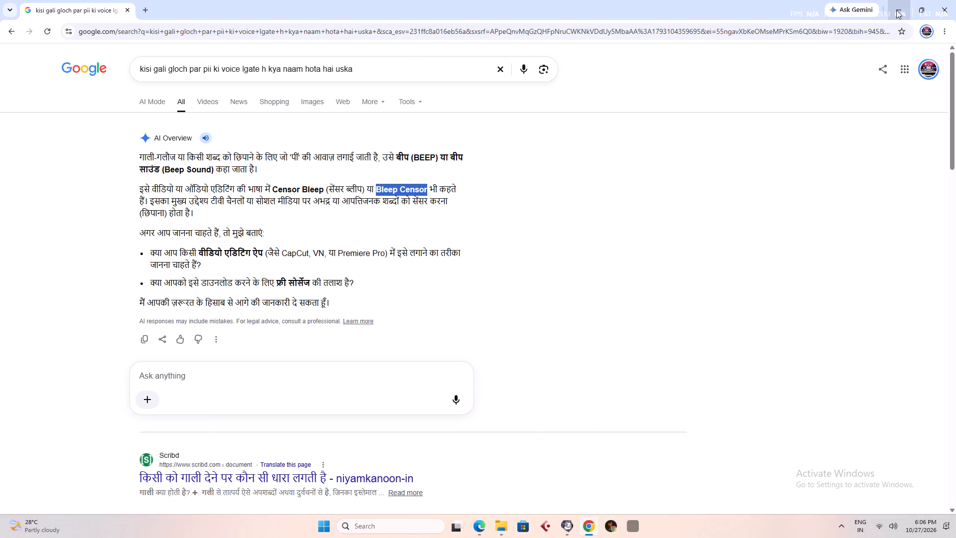
left_click(898, 9)
double_click(11, 15)
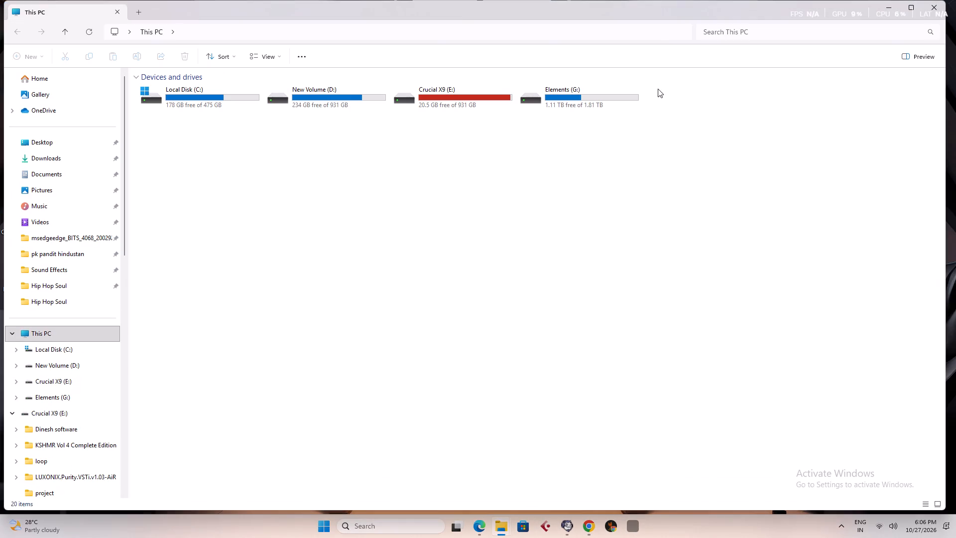
left_click(770, 31)
right_click(770, 31)
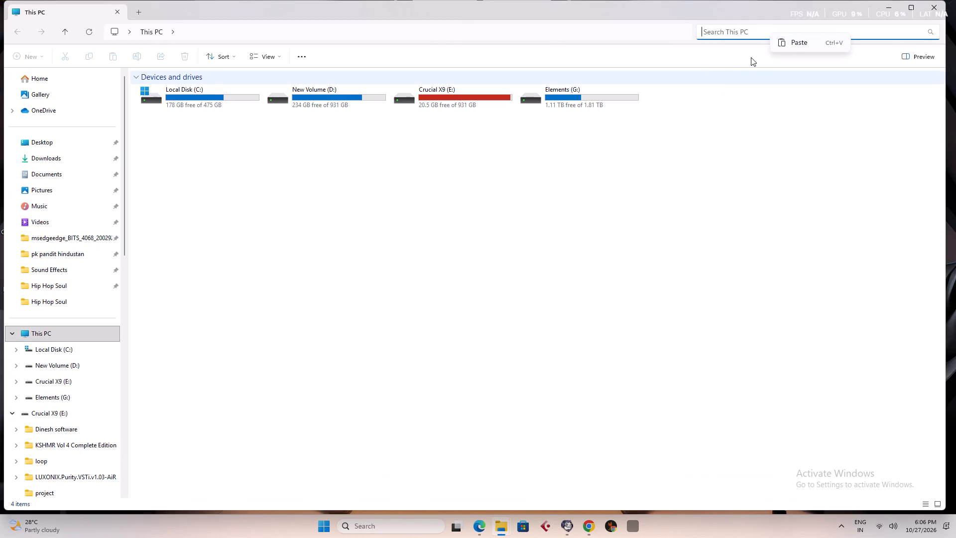
left_click(797, 47)
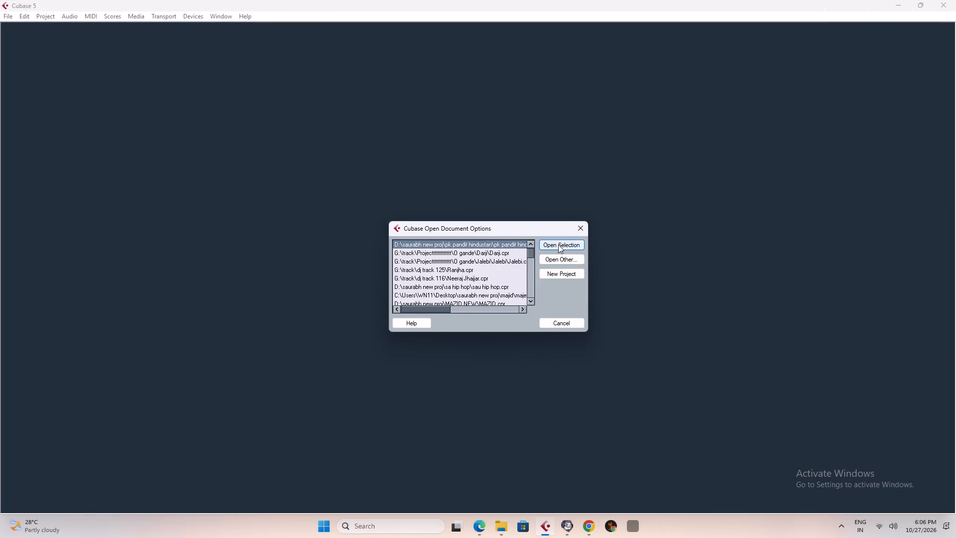
Switch to Cubase, open the pk pandit hindustan.cpr project and dismiss the missing plug-in message.
left_click_drag(431, 309, 488, 302)
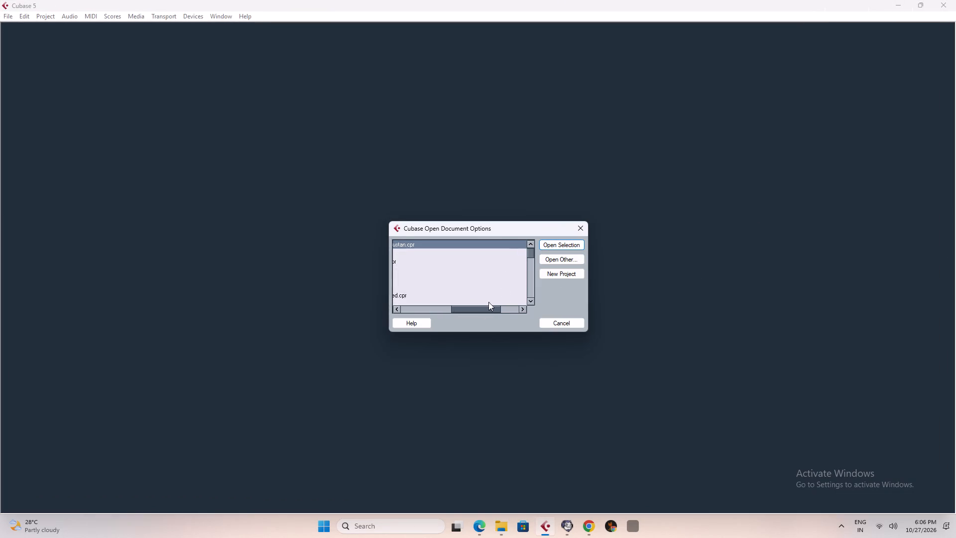
left_click_drag(488, 302, 486, 304)
left_click(556, 247)
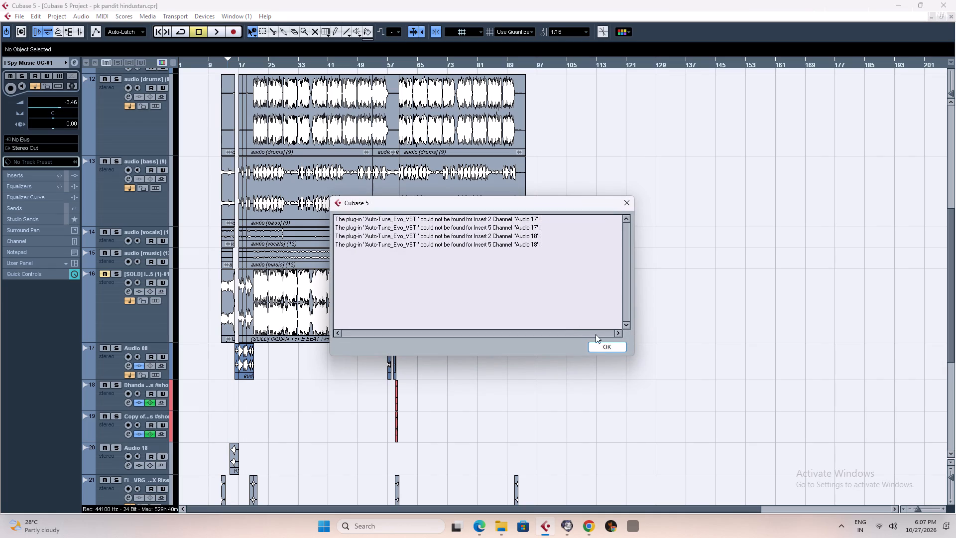
left_click(614, 346)
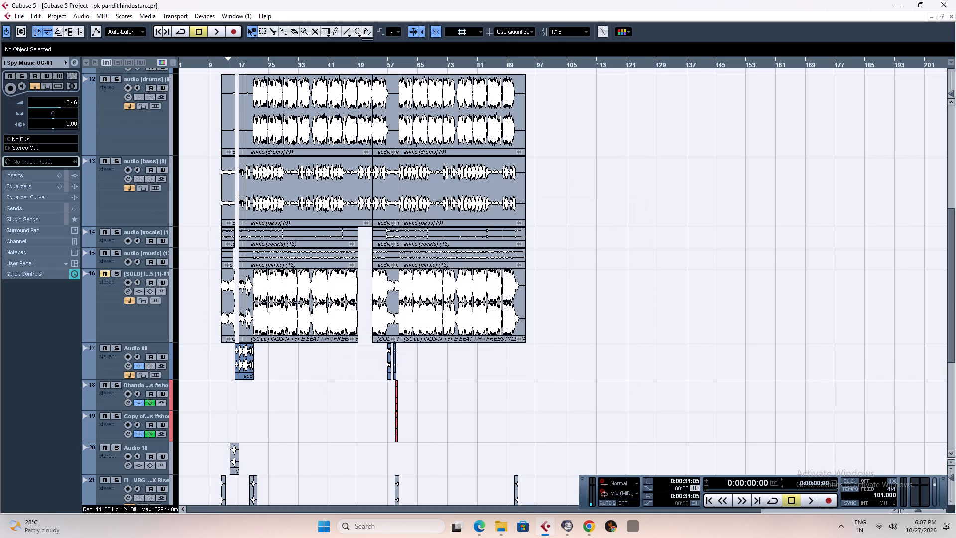
Review the project's tracks and play the song from about bar 86 to the cut in the main vocal near bar 88.
left_click_drag(949, 309, 952, 270)
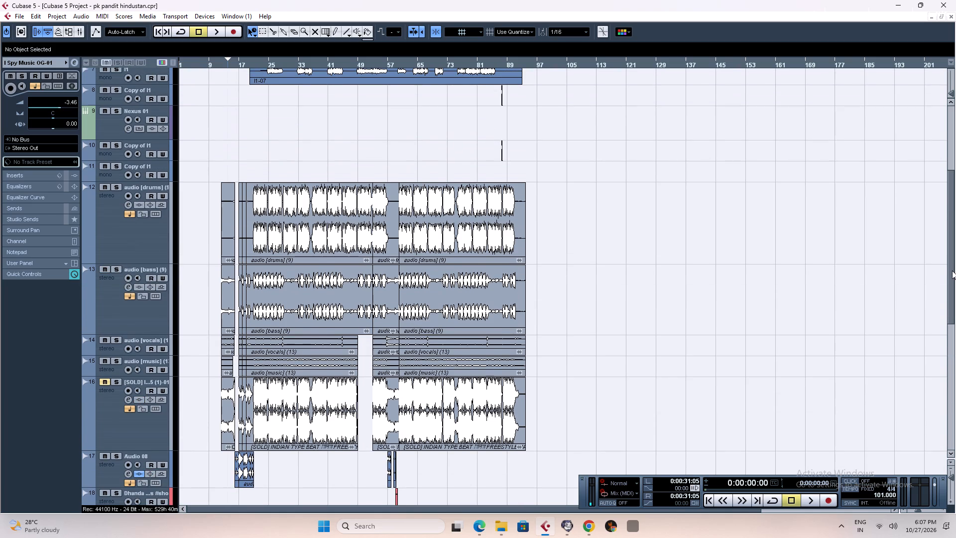
left_click_drag(952, 270, 953, 184)
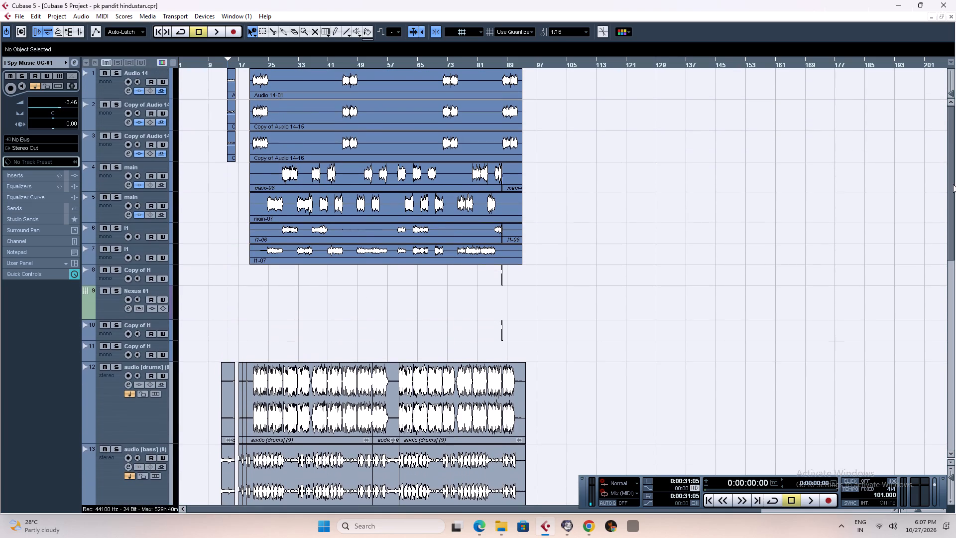
left_click_drag(953, 184, 953, 363)
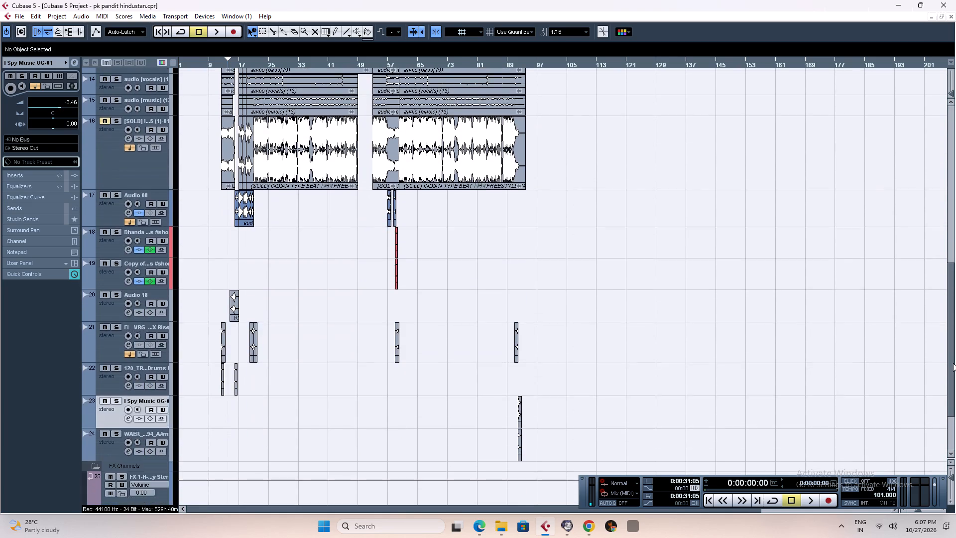
left_click_drag(953, 363, 955, 350)
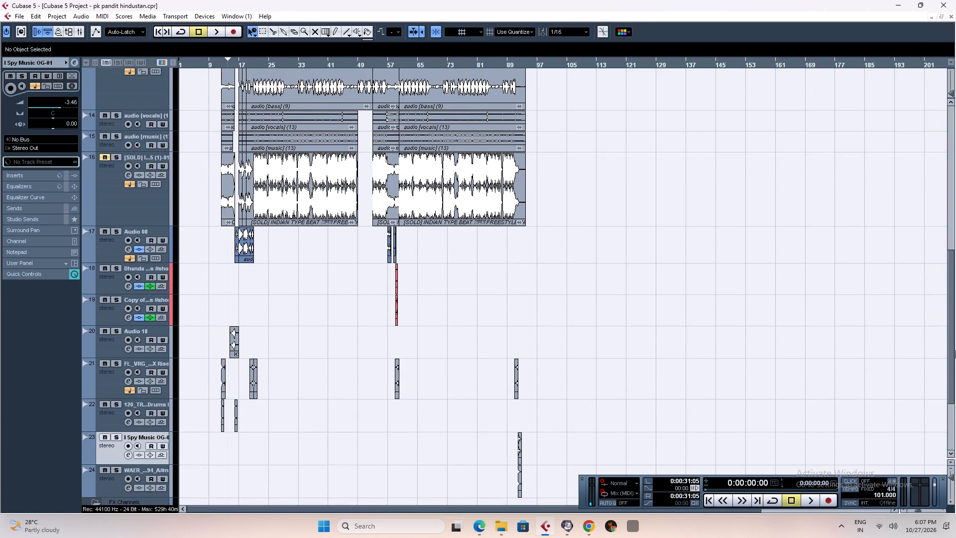
left_click_drag(955, 350, 955, 194)
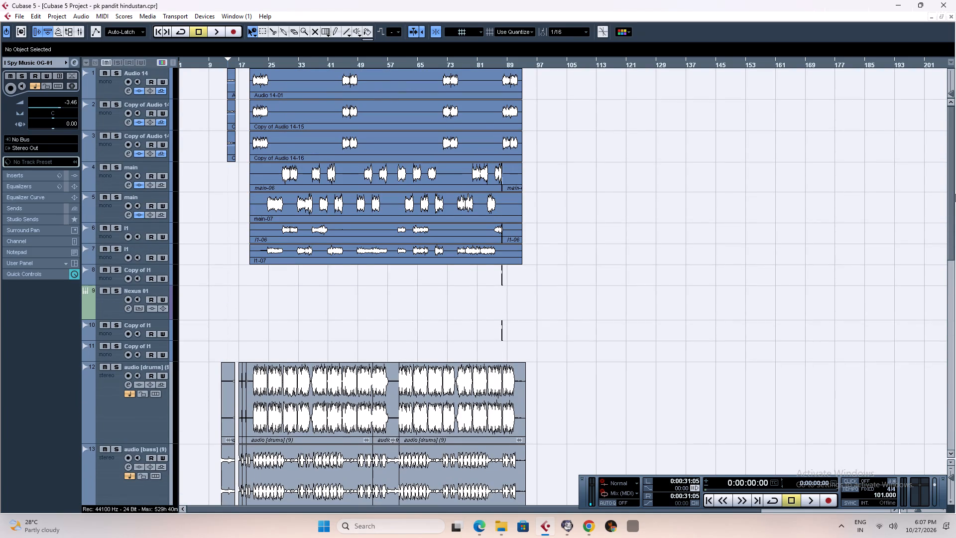
left_click(496, 64)
key("space")
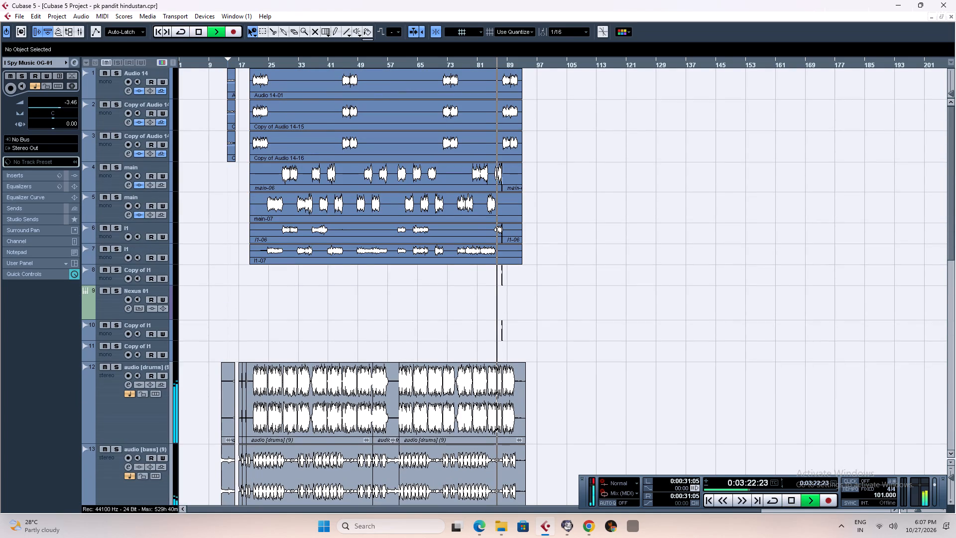
key("h")
key("h")
key("h")
key("h")
key("h")
key("h")
key("h")
key("h")
key("h")
key("h")
key("h")
key("h")
key("h")
key("h")
key("space")
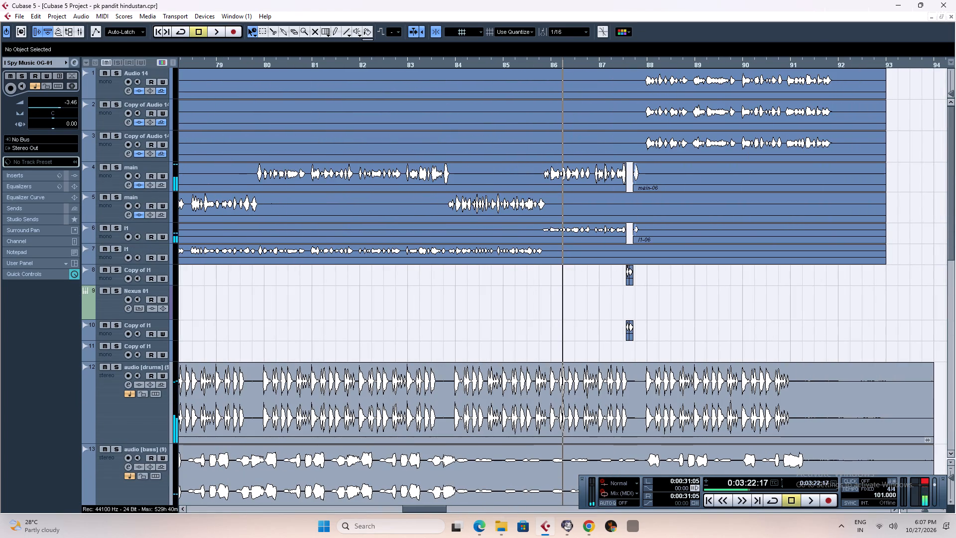
key("space")
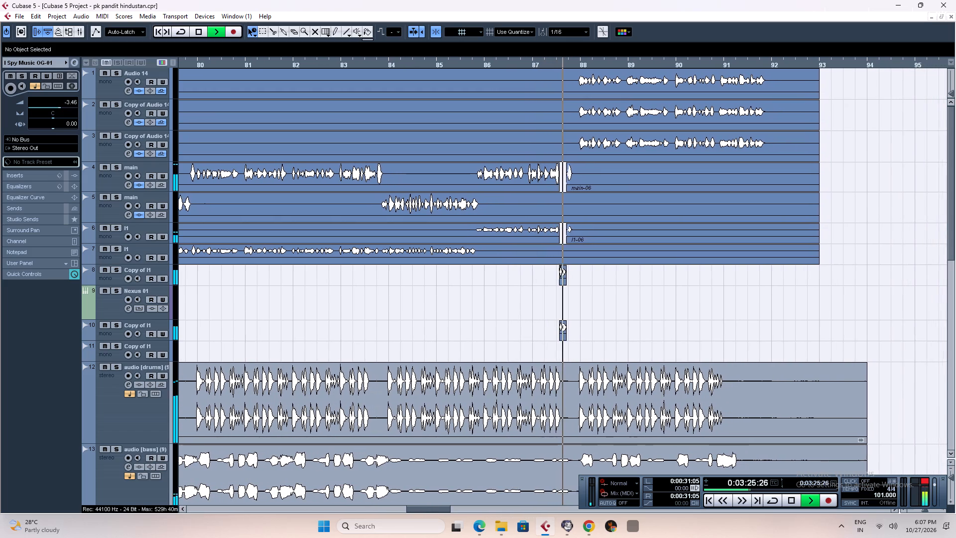
key("space")
Return to the BEEP search results in File Explorer, replay the 28.7 KB Beep from the Software&Loops folder, and close Media Player.
key("alt+Tab")
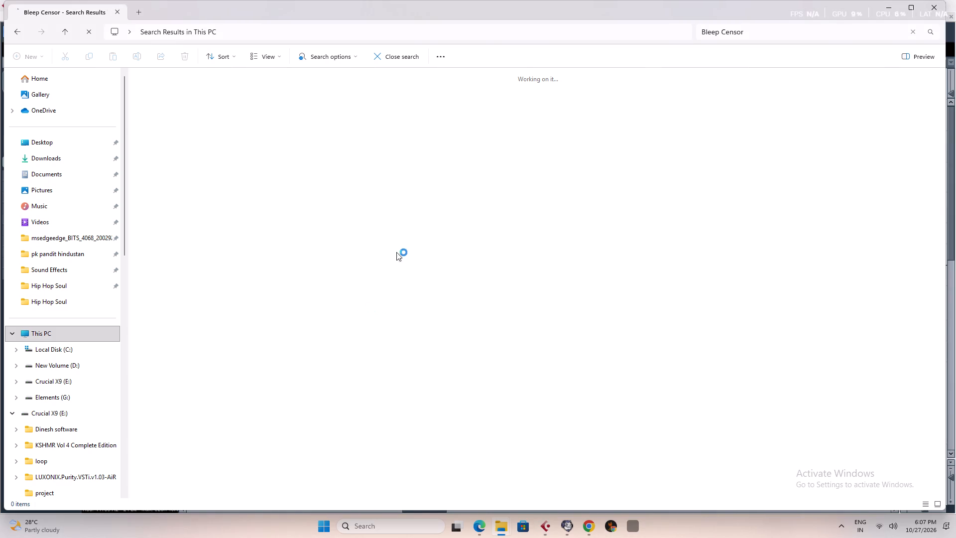
key("alt+Tab")
key("alt+Tab")
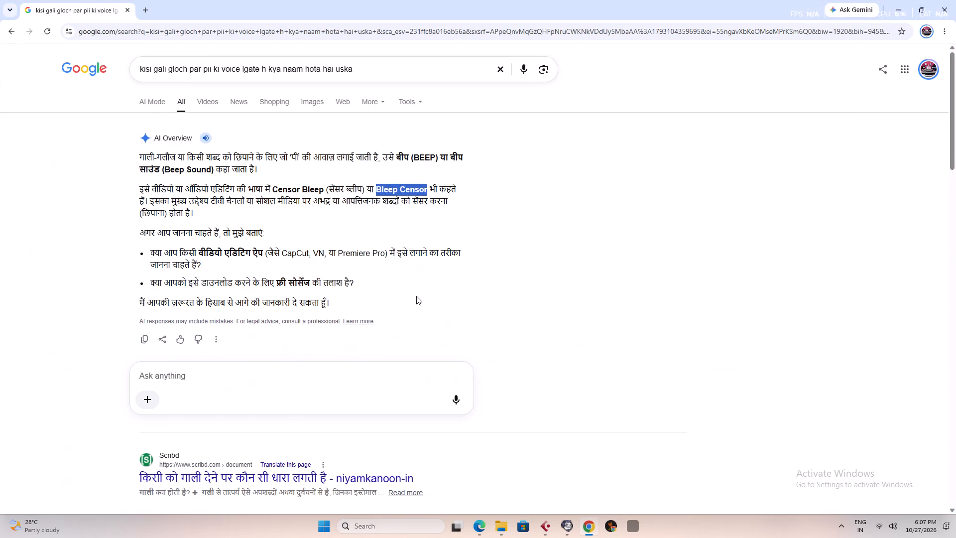
key("alt+Tab")
key("alt+Tab")
key("alt+Tab")
key("alt+Tab")
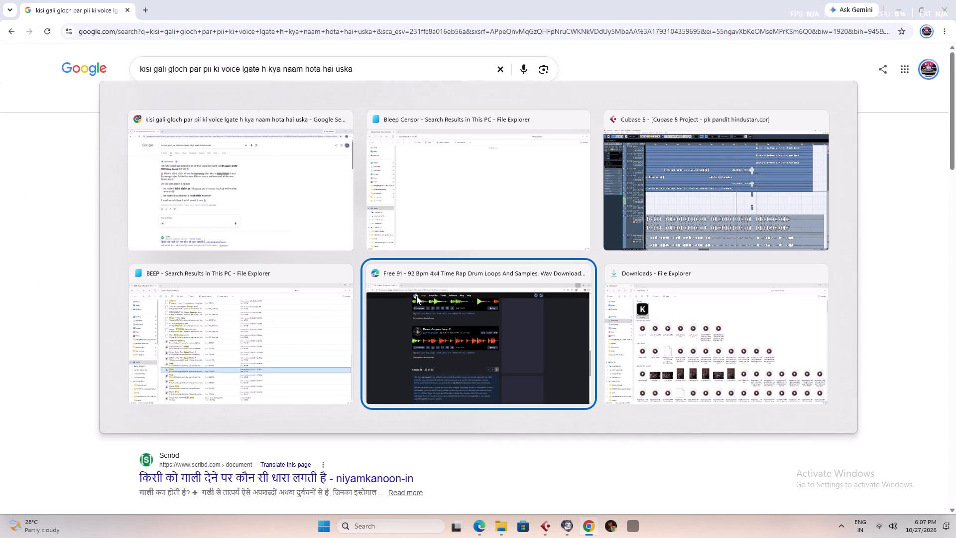
key("alt+Tab")
key("alt+Tab")
key("alt+Tab")
key("alt+Tab")
key("alt+Tab")
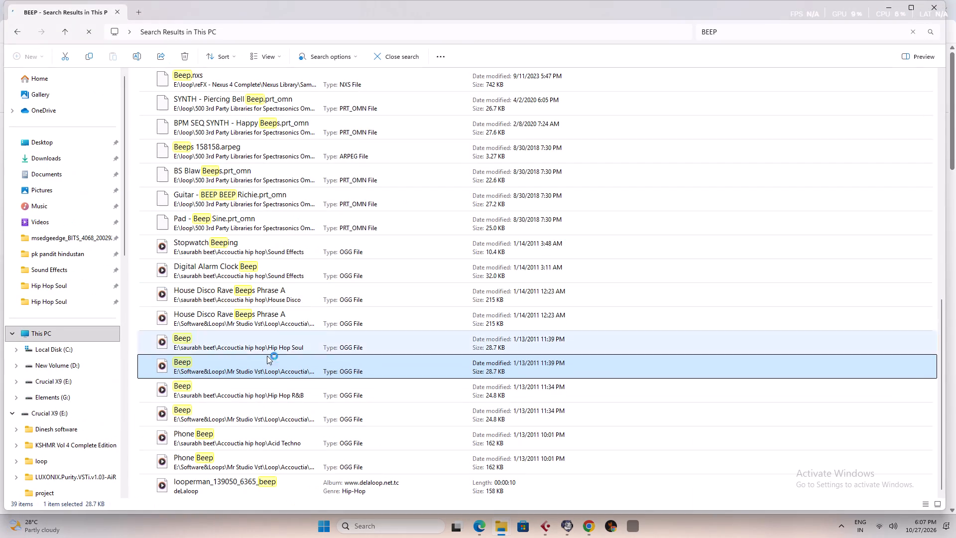
double_click(250, 359)
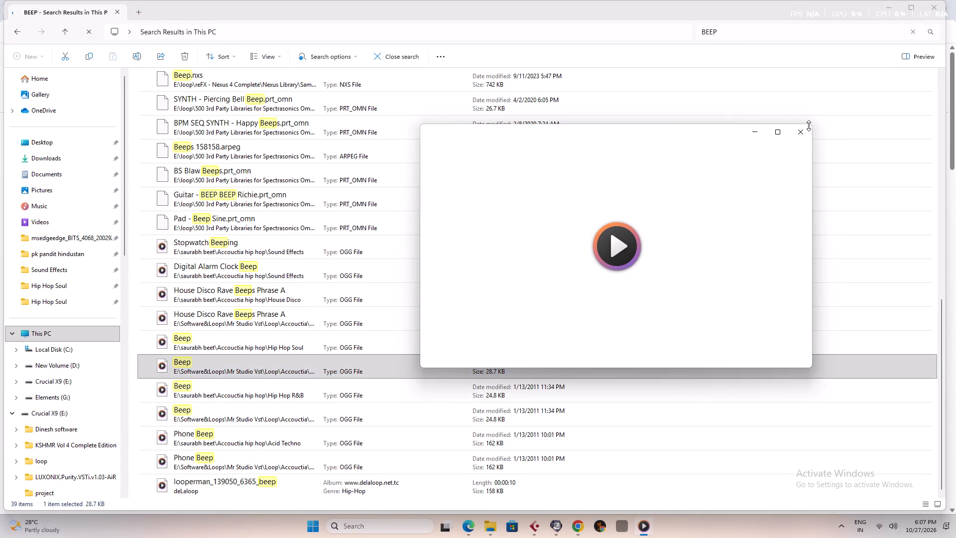
left_click(807, 134)
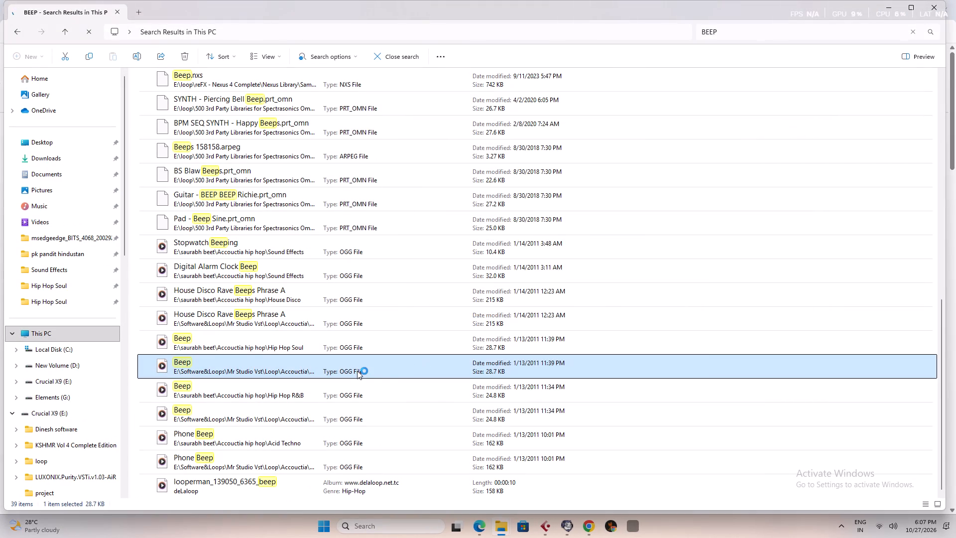
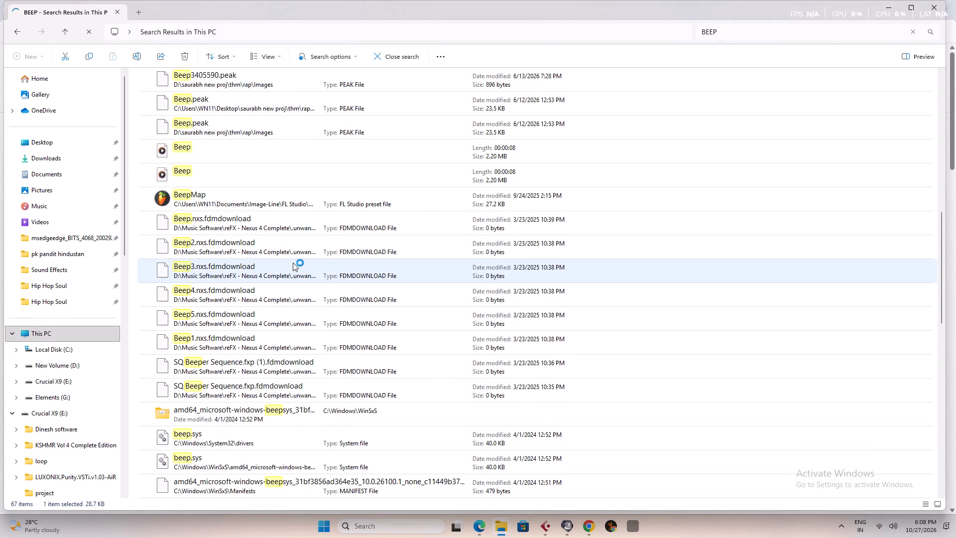
Audition the two 2.20 MB Beep audio files in the BEEP search results.
double_click(240, 172)
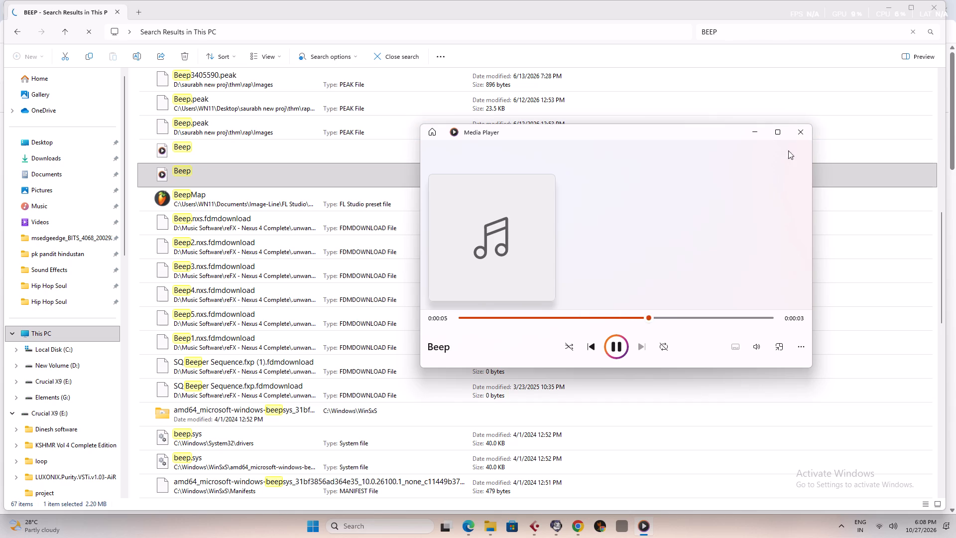
left_click(802, 135)
double_click(360, 161)
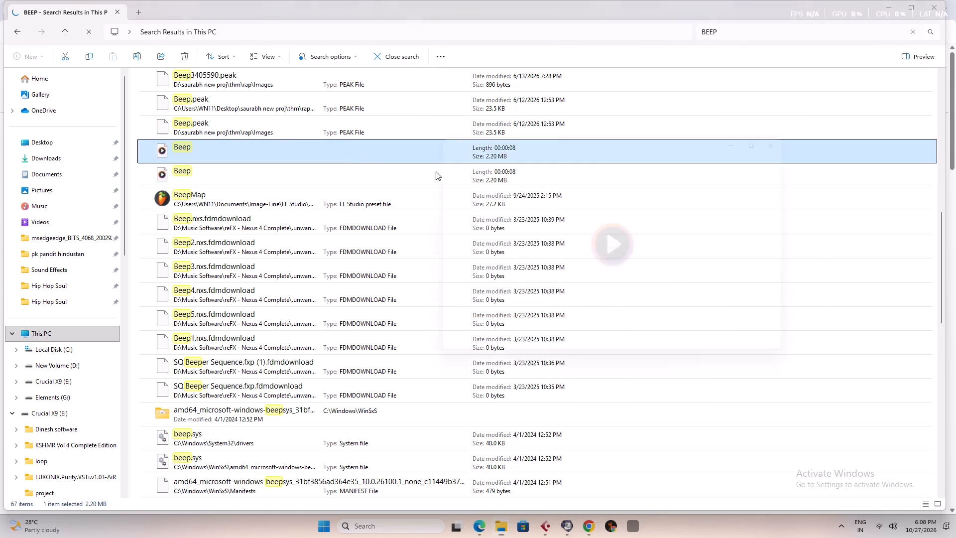
Audition the 953-byte and 1.21 KB Beep shortcuts in the search results, skipping ahead in the Dj Puzzle recording.
left_click_drag(942, 233, 929, 124)
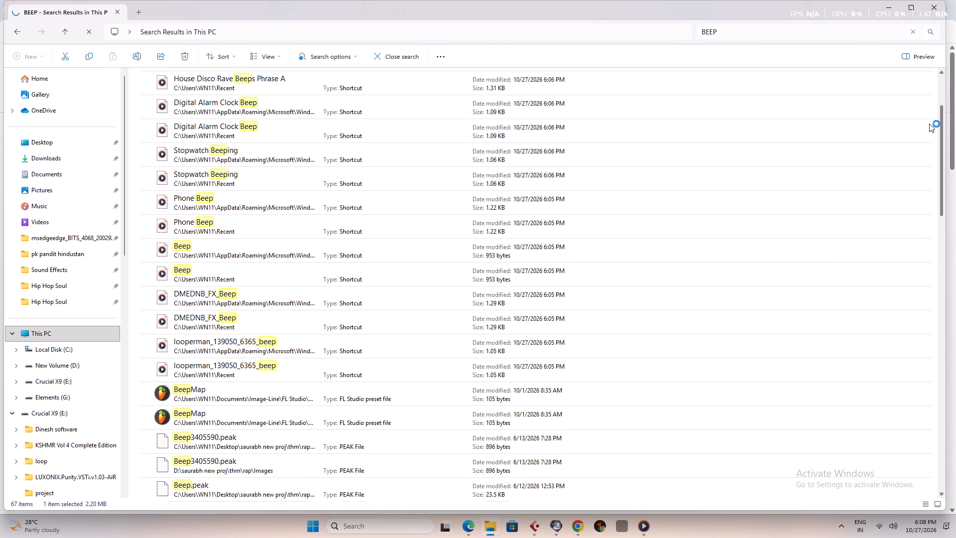
left_click_drag(929, 124, 929, 123)
double_click(261, 271)
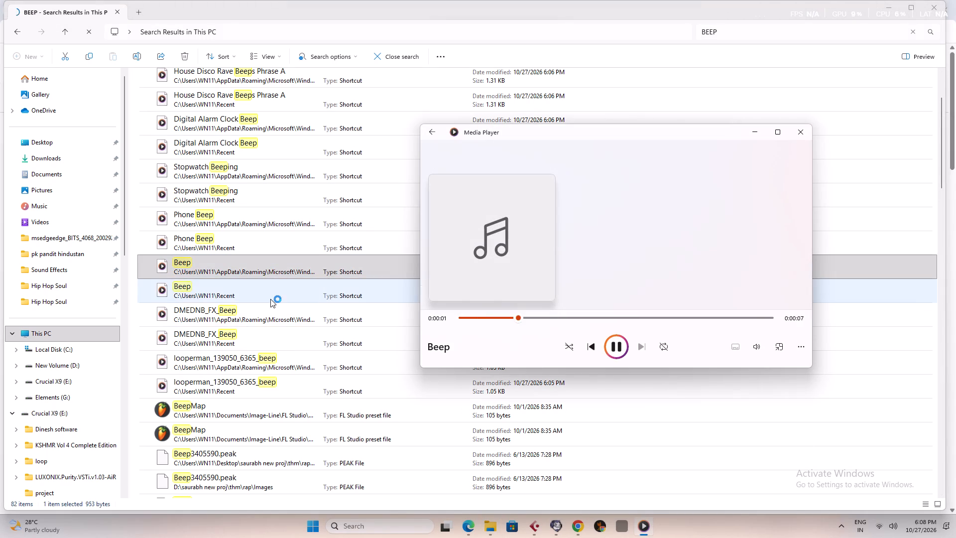
double_click(266, 294)
left_click_drag(938, 161, 941, 116)
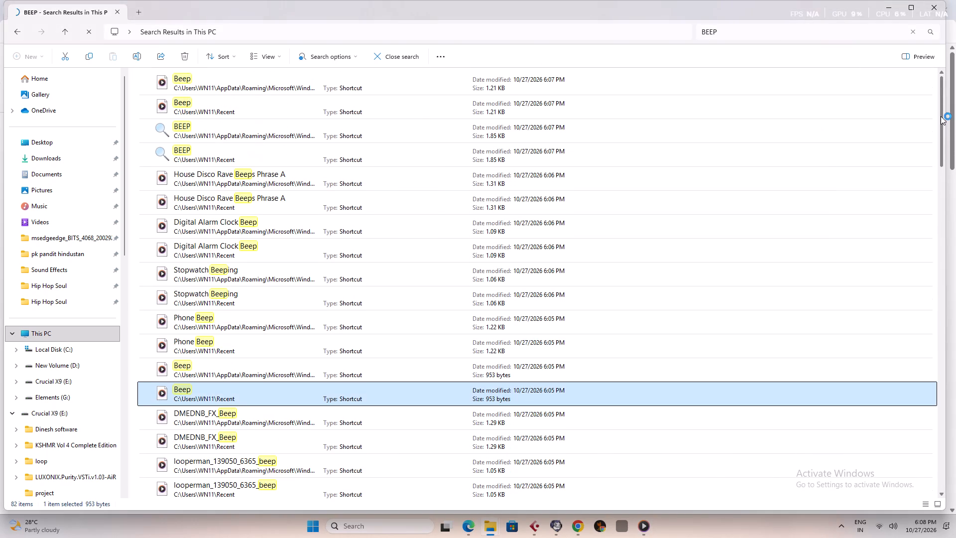
left_click_drag(941, 116, 941, 116)
double_click(195, 84)
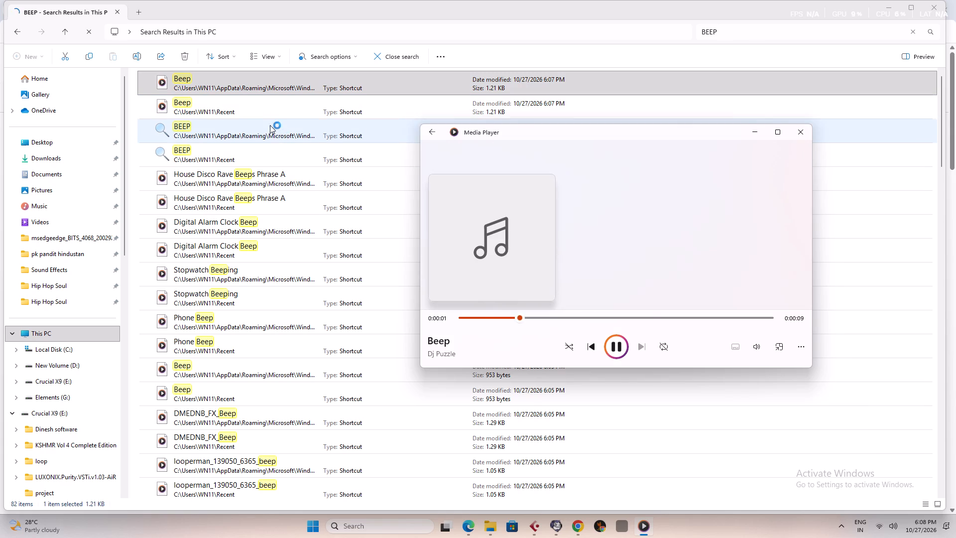
left_click(632, 316)
left_click(664, 315)
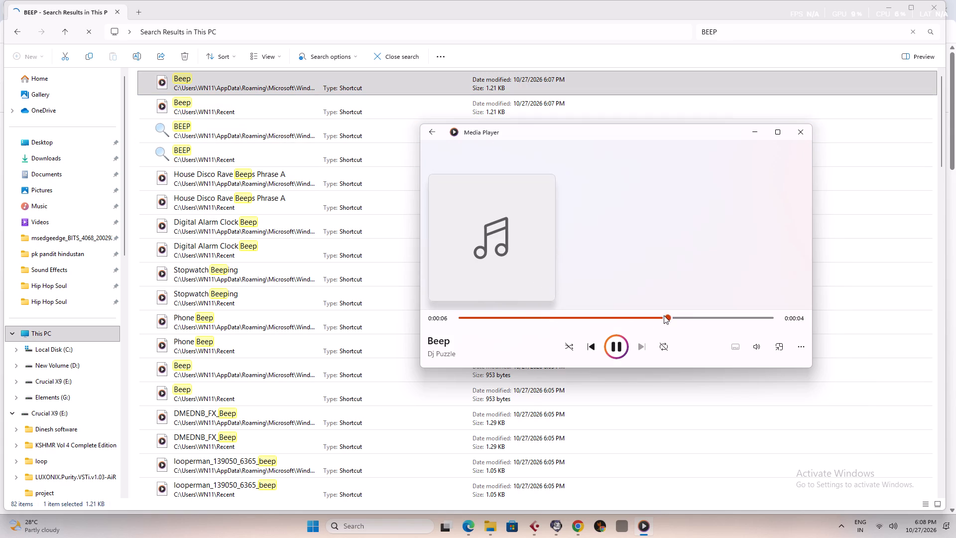
double_click(201, 110)
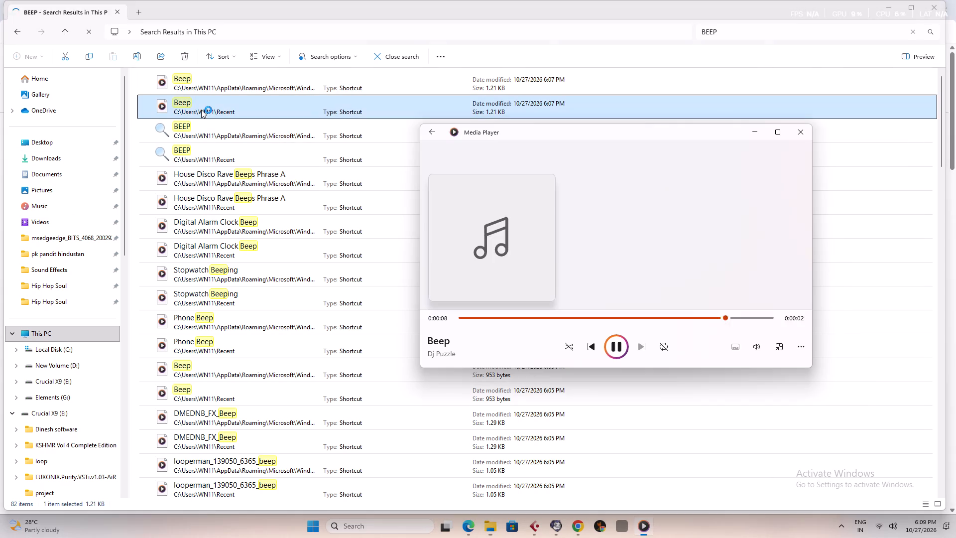
left_click(647, 317)
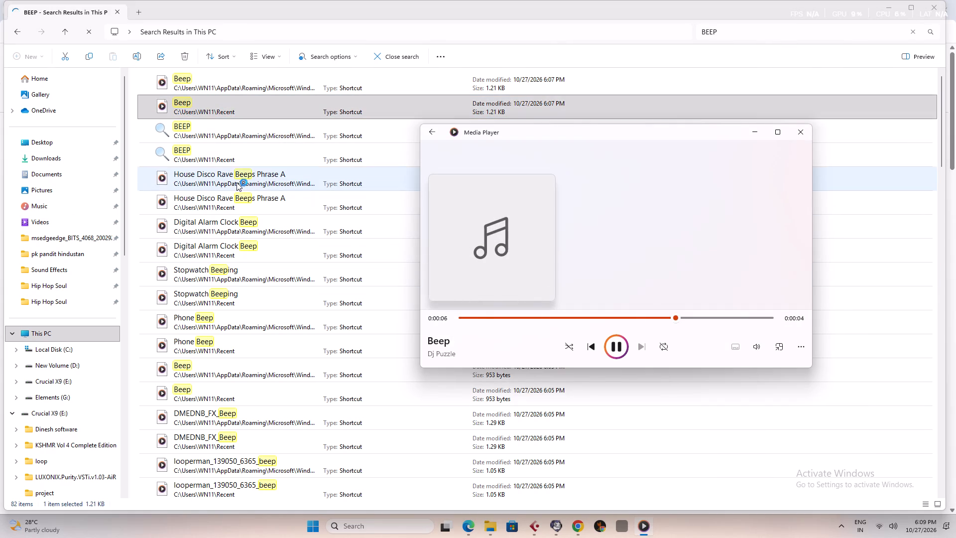
Audition House Disco Rave Beeps Phrase A and looperman_139050_6365_beep from the search results.
double_click(237, 182)
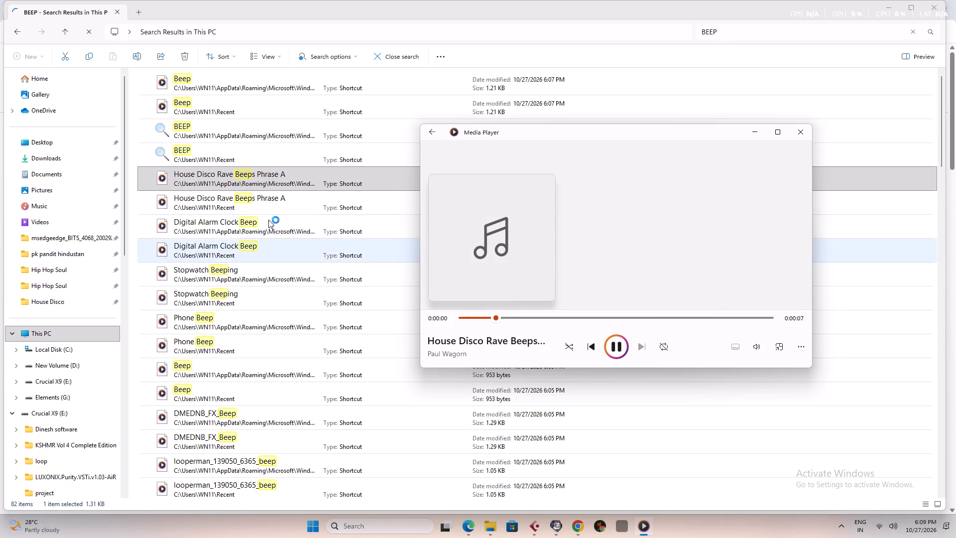
double_click(245, 202)
left_click(758, 134)
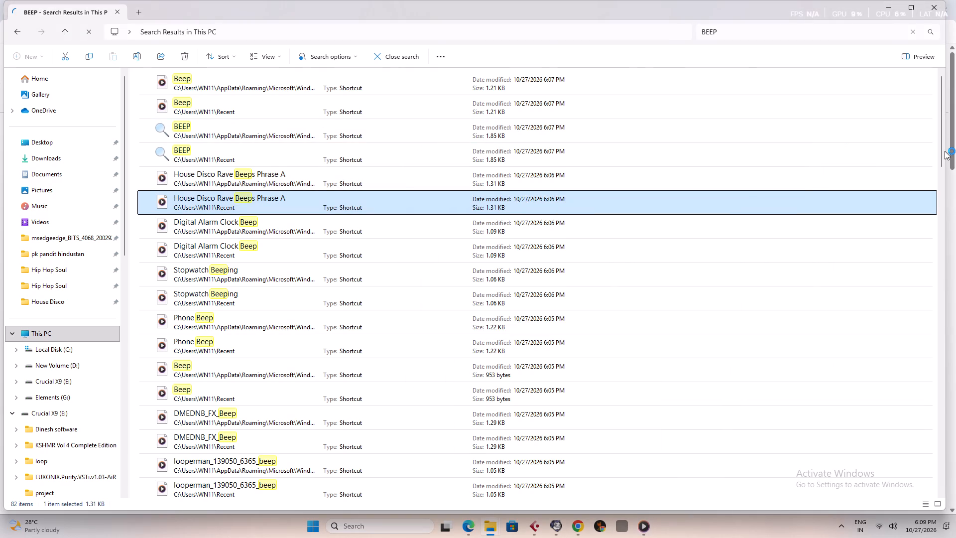
left_click_drag(944, 151, 936, 418)
double_click(269, 386)
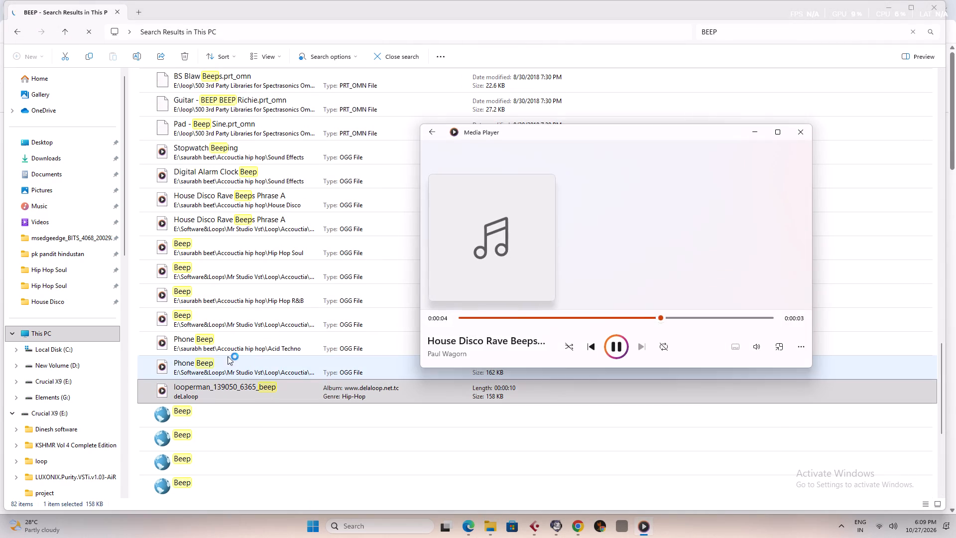
Compare the 24.8 KB and 28.7 KB Beep OGG files from both source folders and close Media Player.
left_click(219, 317)
left_click(219, 317)
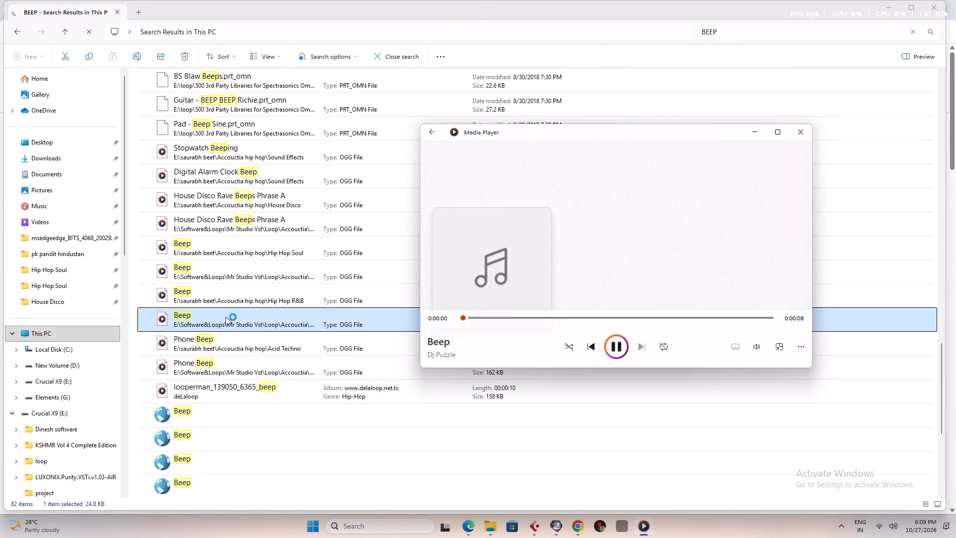
left_click(594, 316)
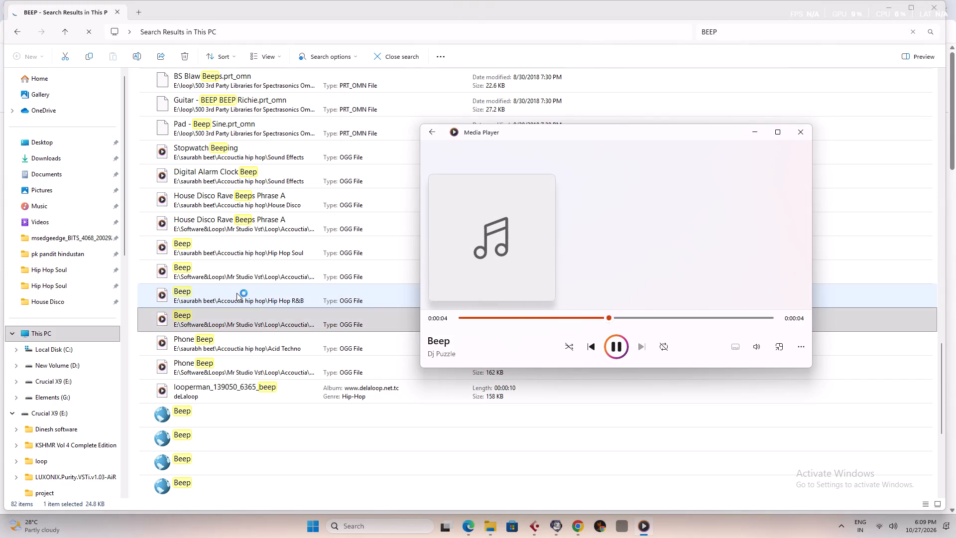
double_click(237, 293)
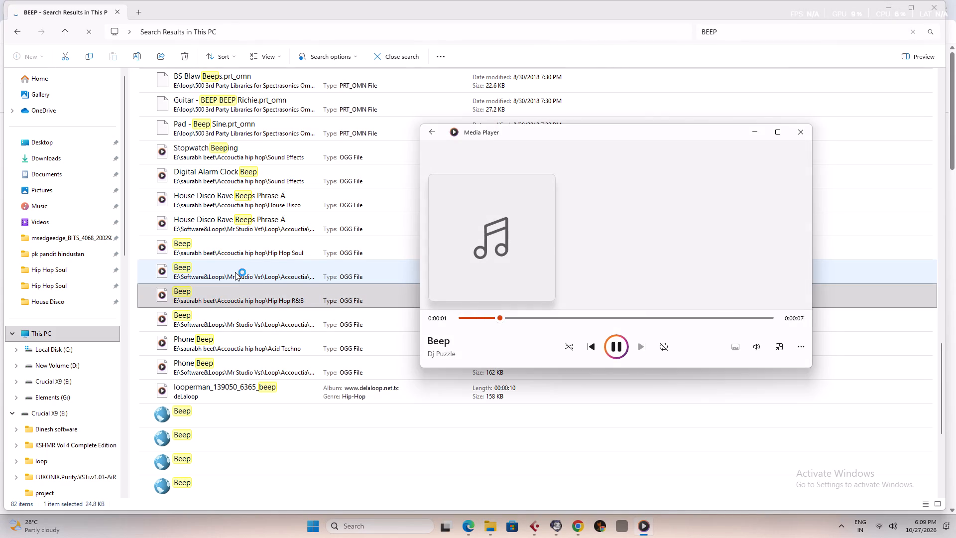
double_click(235, 272)
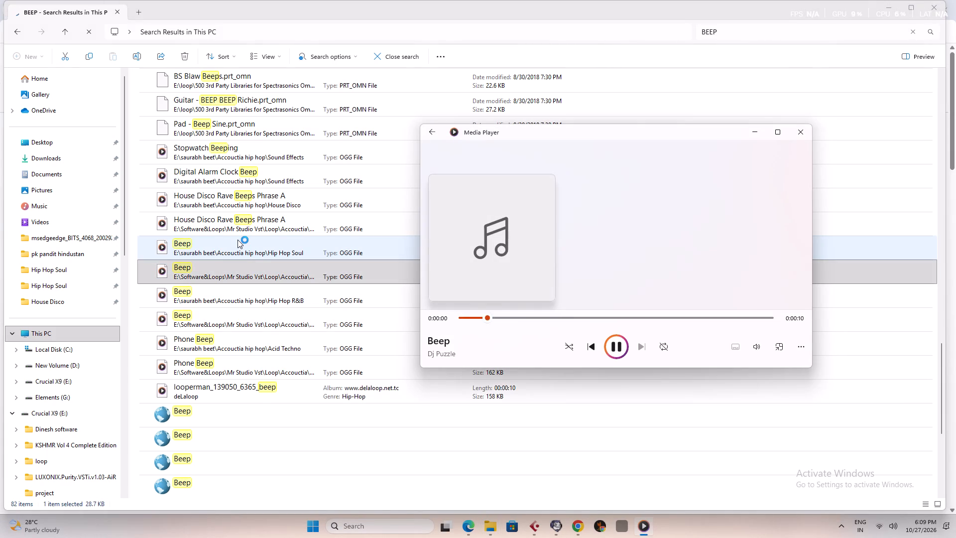
double_click(238, 240)
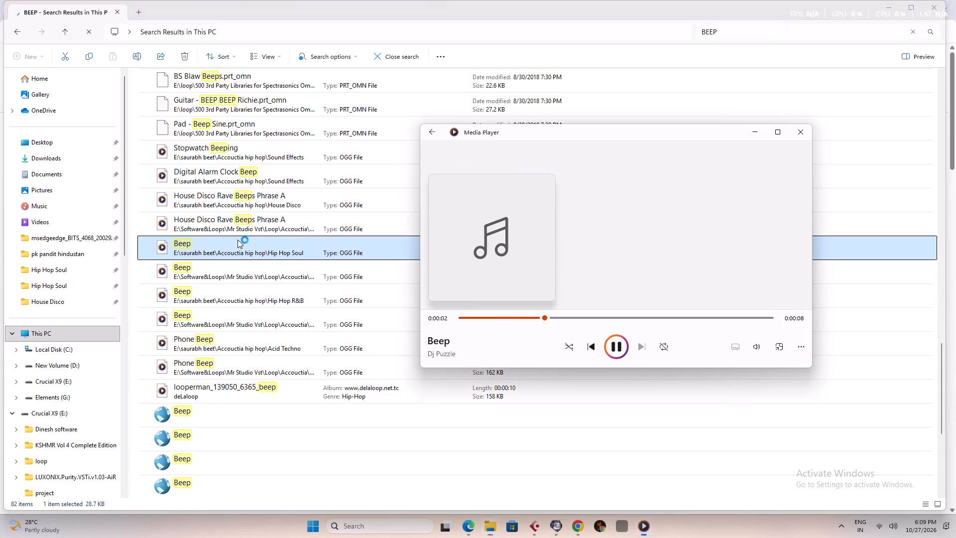
left_click(794, 133)
Check the Bleep Censor search window and return to the BEEP search results.
key("alt+Tab")
key("alt+Tab")
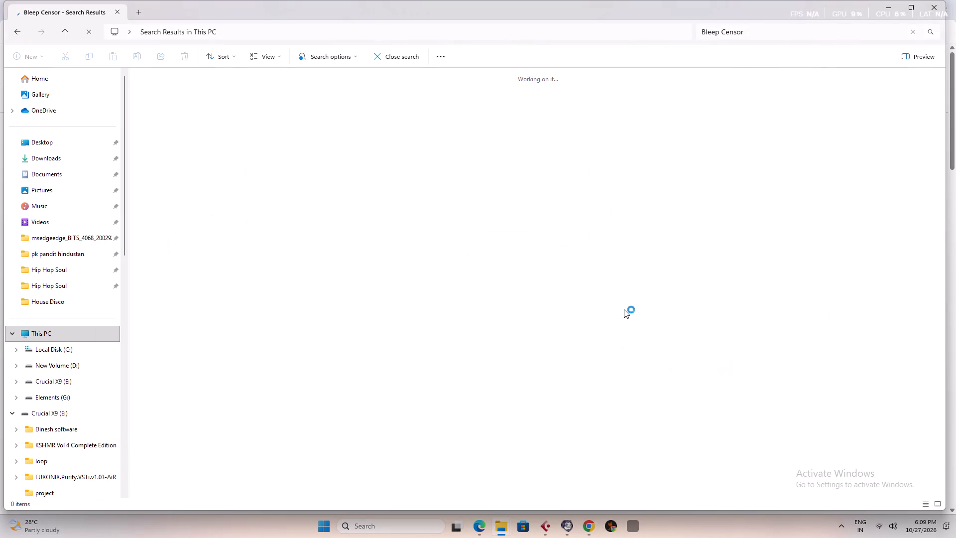
key("alt+Tab")
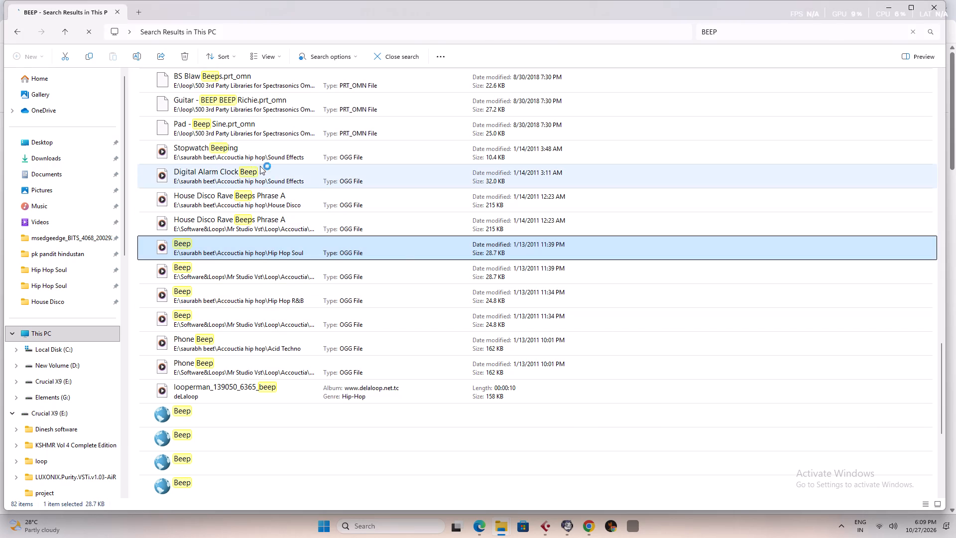
Audition Stopwatch Beeping and Digital Alarm Clock Beep from the Sound Effects folder, closing Media Player after each.
double_click(260, 154)
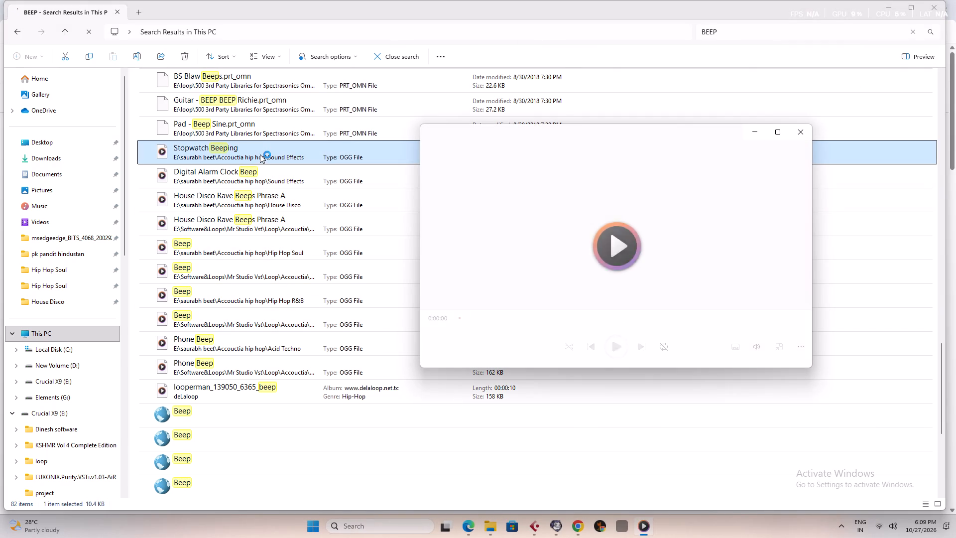
double_click(260, 154)
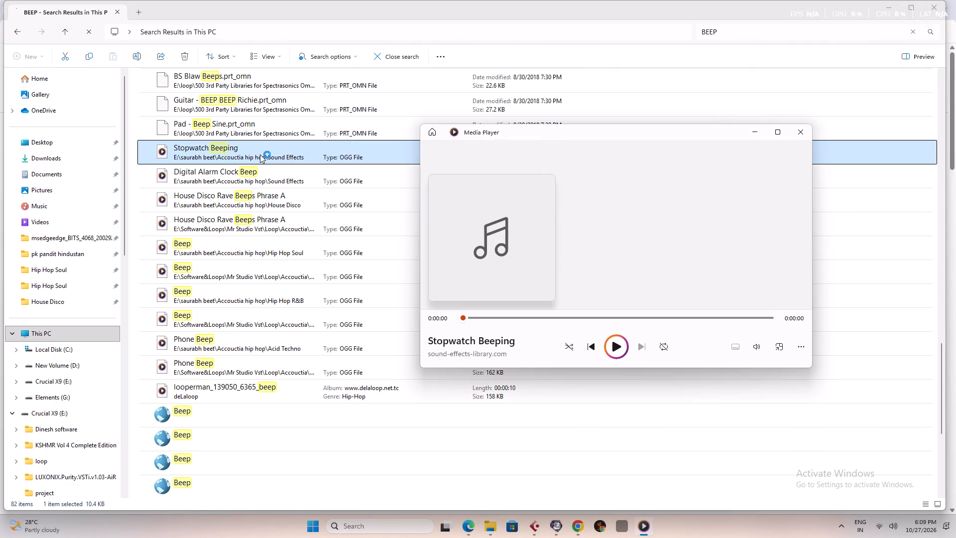
double_click(260, 154)
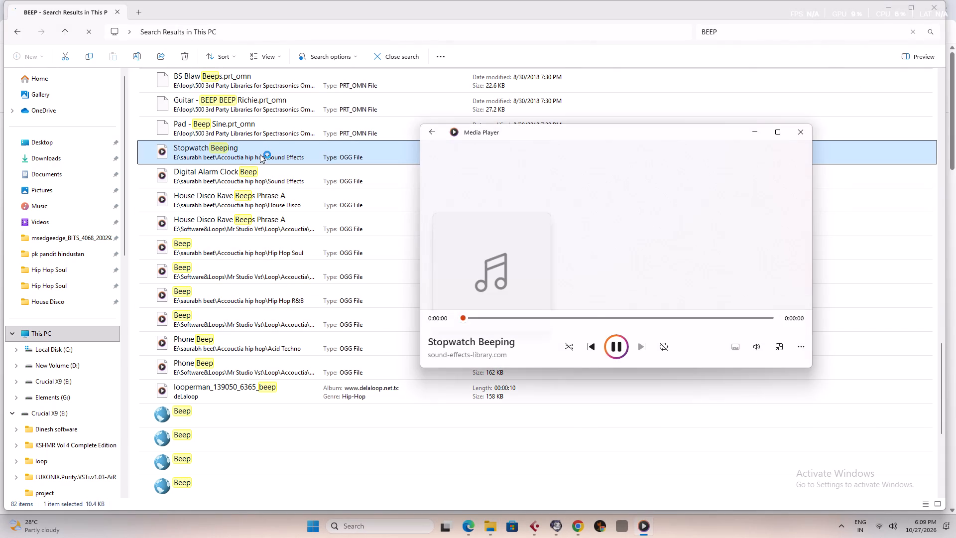
double_click(260, 154)
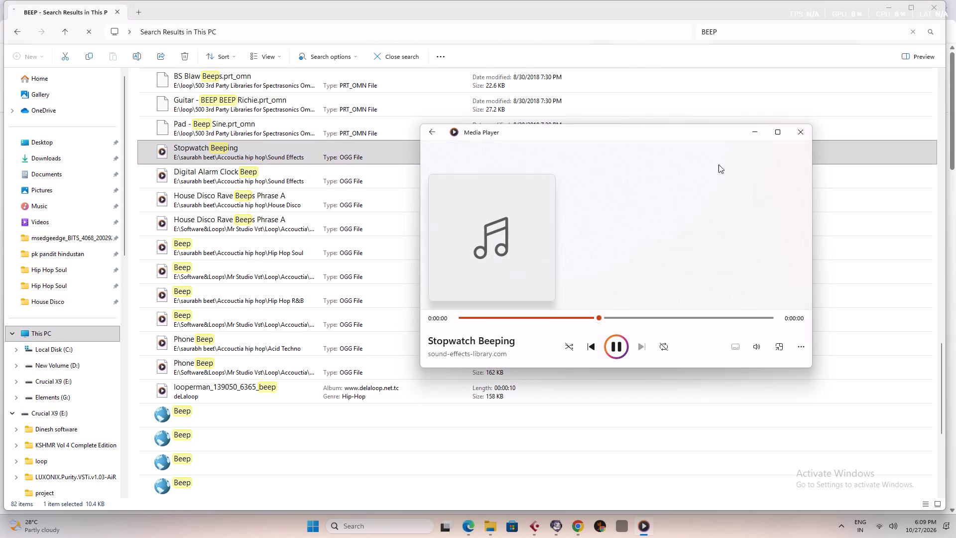
left_click(799, 133)
double_click(239, 175)
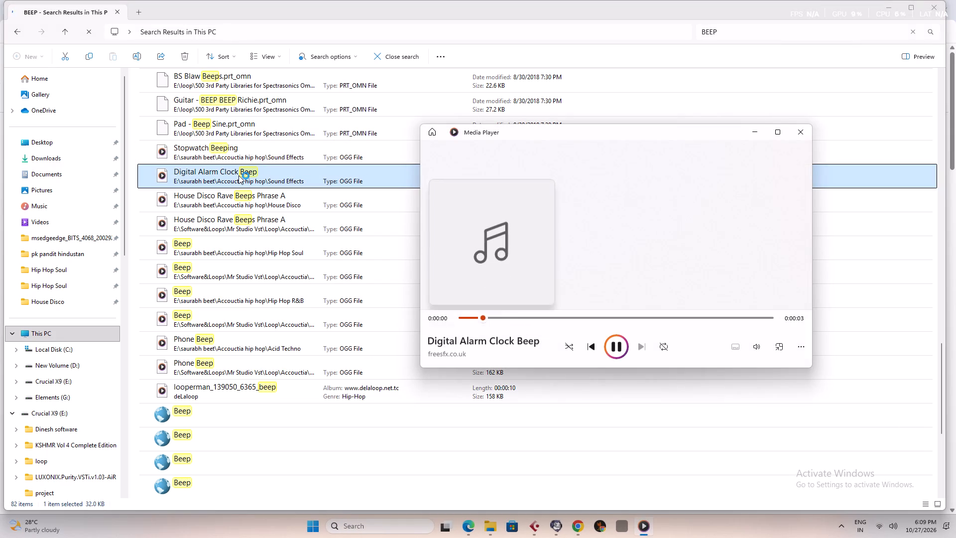
left_click(803, 135)
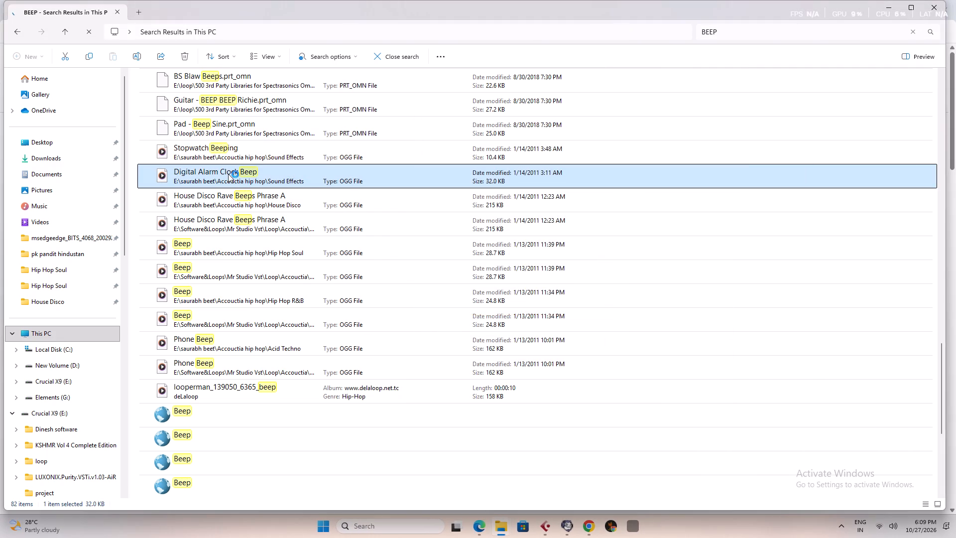
Bring the Digital Alarm Clock Beep file into the Cubase project on empty track 11 at 87.3.2.0.
left_click_drag(228, 174, 642, 408)
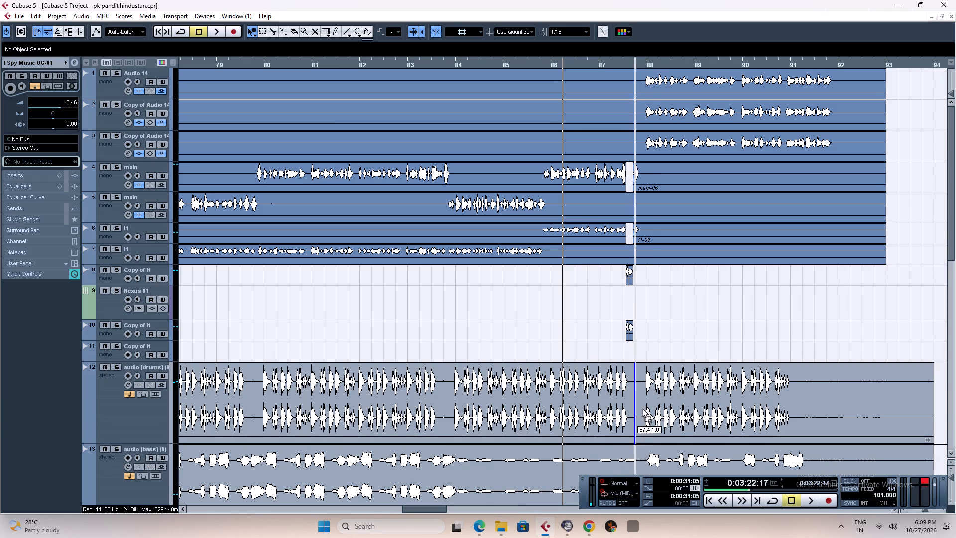
left_click_drag(642, 408, 636, 349)
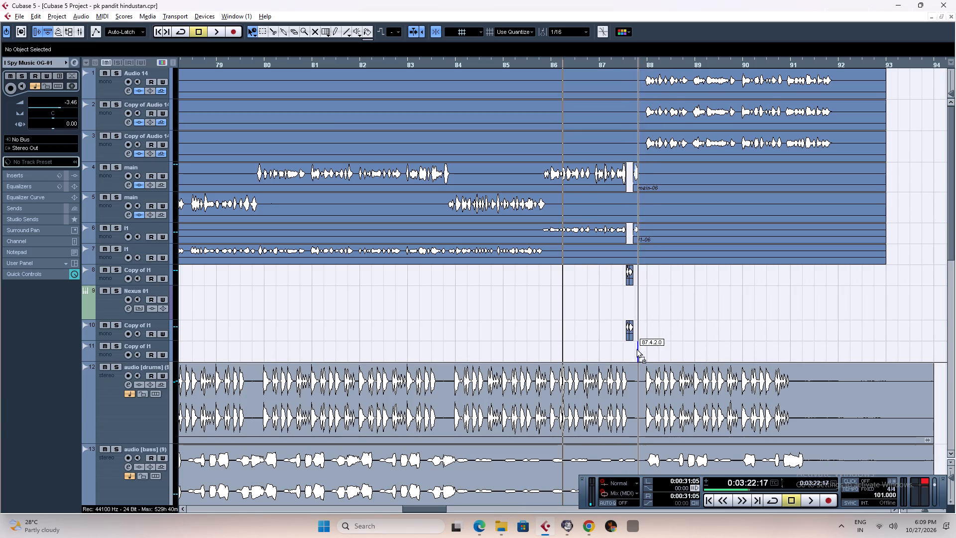
left_click_drag(636, 349, 626, 349)
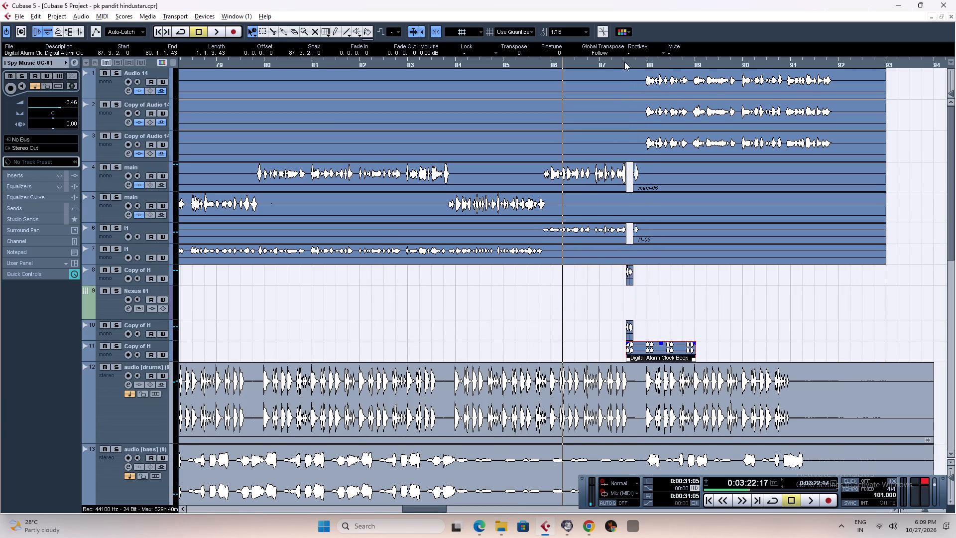
Toggle snap with the playhead at the alarm beep clip's start and split the clip after its first beep at 87.3.2.119.
left_click(625, 60)
key("j")
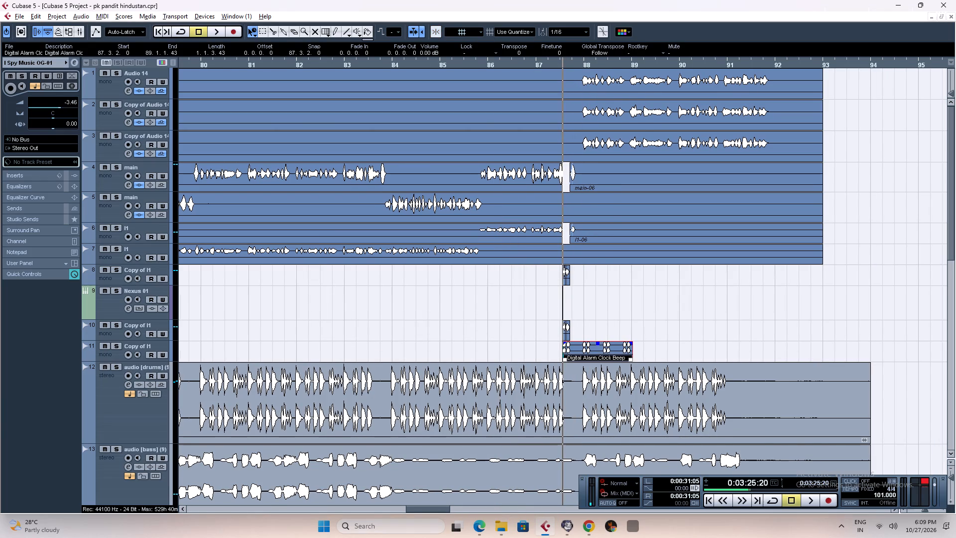
key("h")
key("h")
key("h")
key("h")
key("h")
key("h")
key("h")
key("h")
key("h")
key("h")
key("h")
key("h")
key("h")
key("h")
key("h")
key("h")
key("h")
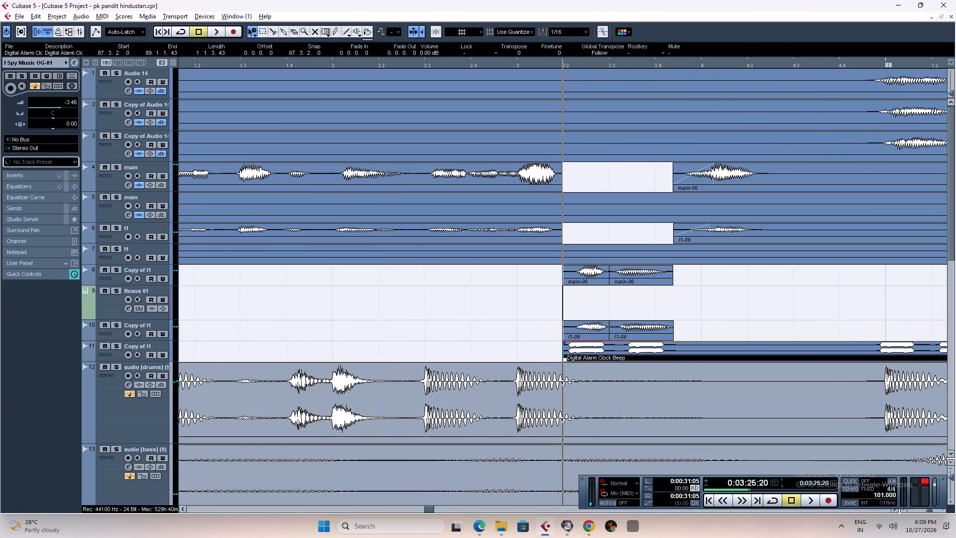
key("h")
key("h")
key("h")
key("h")
key("h")
key("h")
right_click_drag(681, 351, 703, 349)
left_click(699, 348)
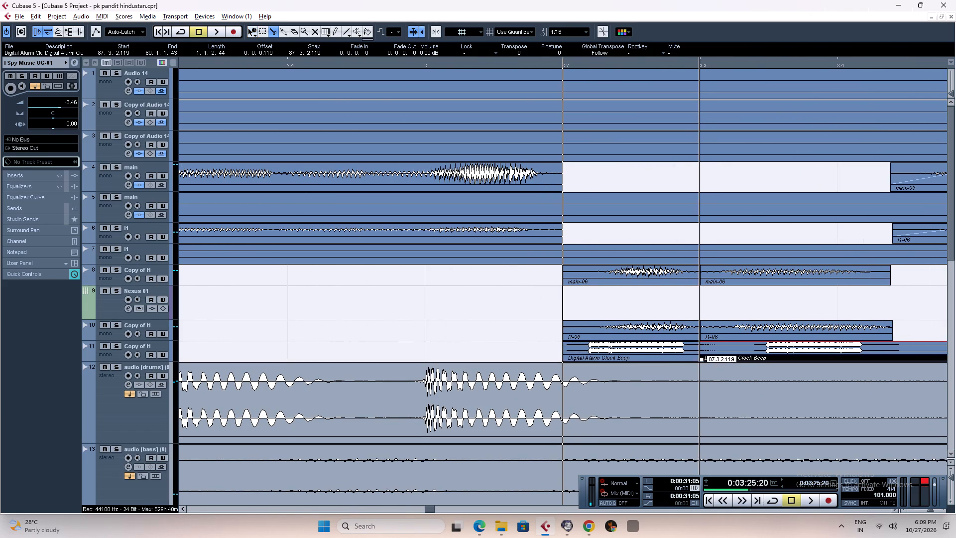
Split the alarm clip where its first beep begins, at 87.3.2.21, and delete the silent piece before it.
left_click(587, 348)
right_click(578, 348)
left_click(578, 348)
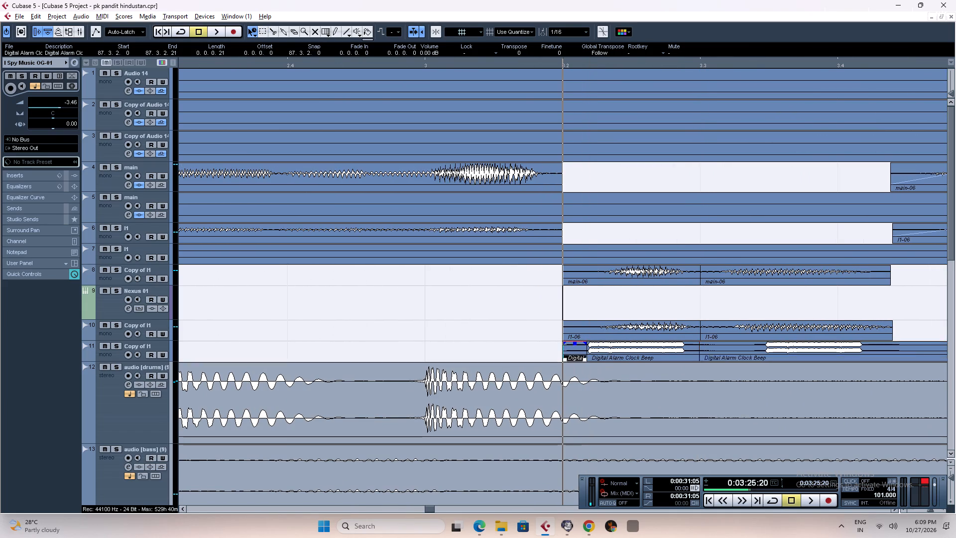
key("Delete")
Delete the rest of the alarm clip after the split at 87.3.2.119, keeping only the first beep on track 11.
key("g")
key("g")
key("g")
key("g")
key("g")
key("g")
key("g")
key("g")
key("g")
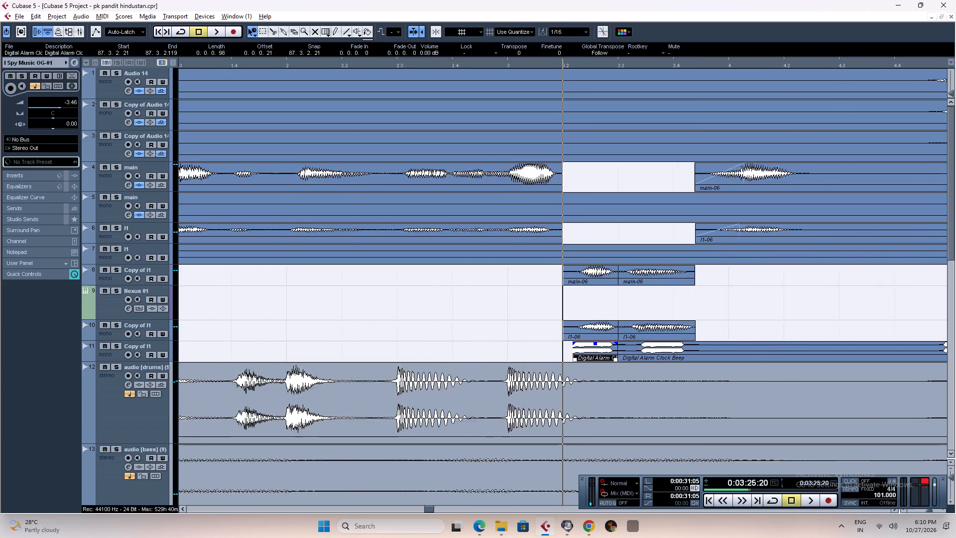
left_click(678, 351)
key("g")
key("g")
key("g")
key("g")
key("g")
key("g")
key("g")
key("g")
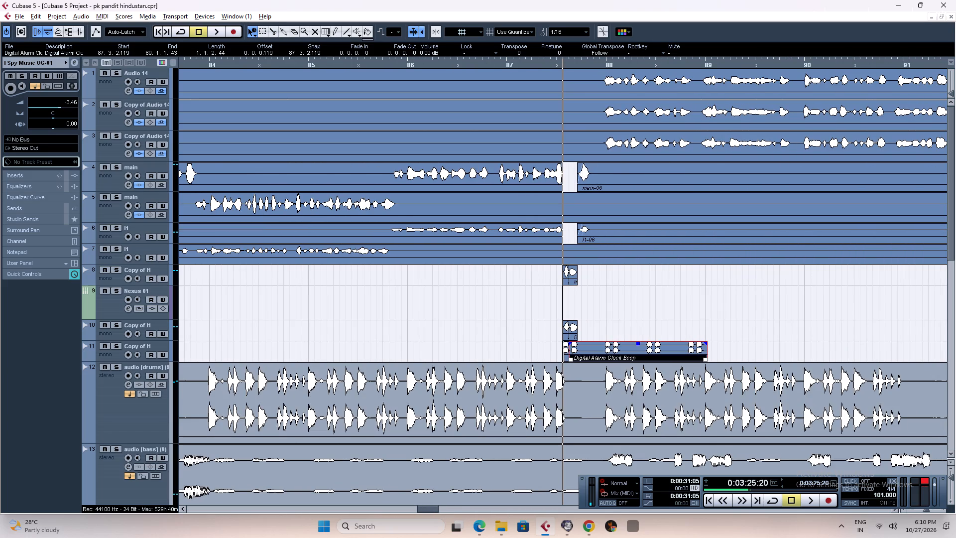
key("Delete")
Audition the trimmed beep on track 11 soloed, and play the same passage again with the full mix.
key("h")
key("h")
key("h")
key("h")
key("h")
key("h")
key("h")
key("h")
key("h")
key("h")
key("h")
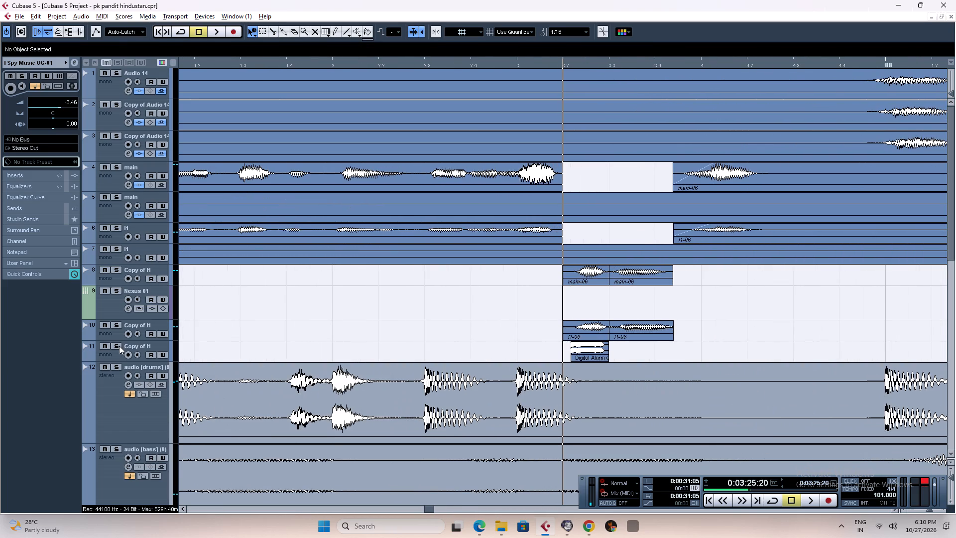
left_click(119, 346)
key("space")
key("space")
key("space")
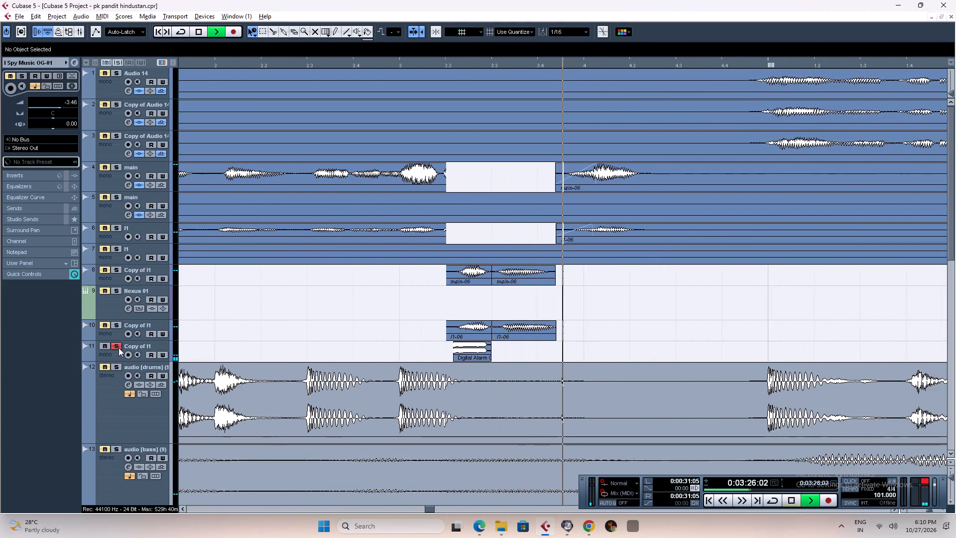
key("space")
left_click(119, 348)
left_click(114, 356)
key("space")
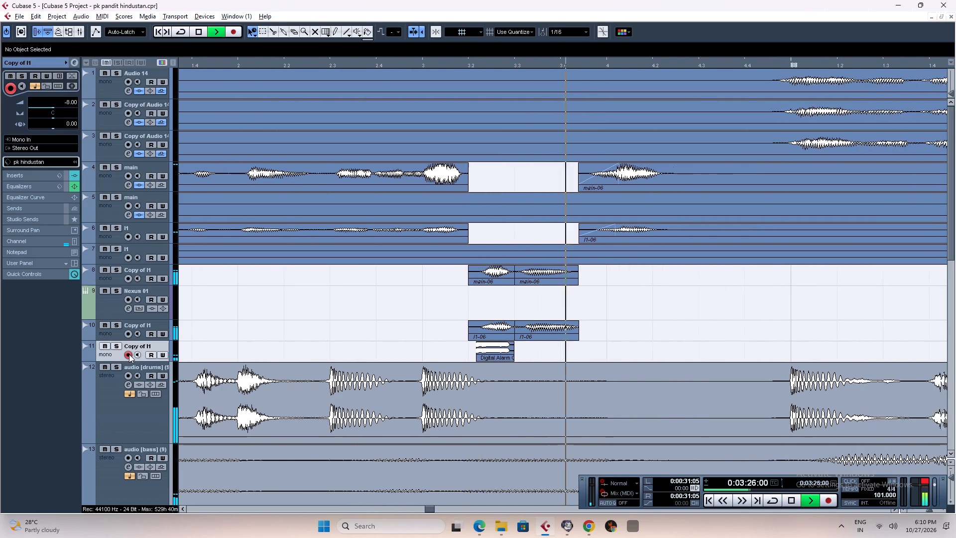
key("space")
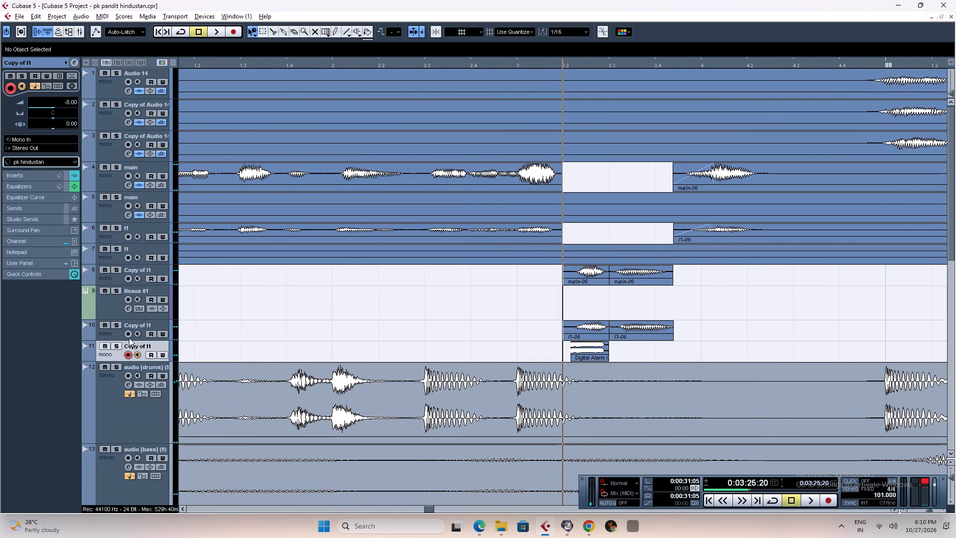
Add one stereo audio track directly below track 11.
right_click(111, 356)
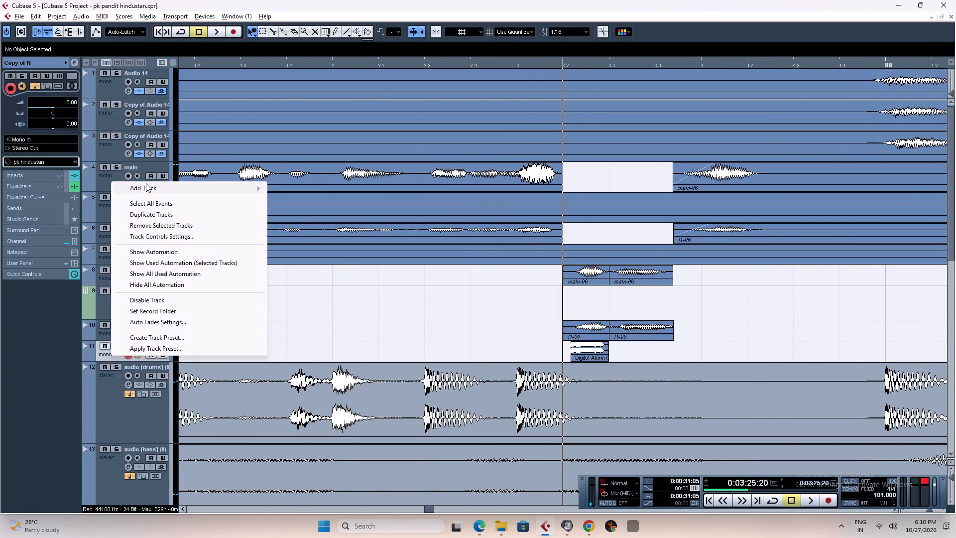
left_click(297, 188)
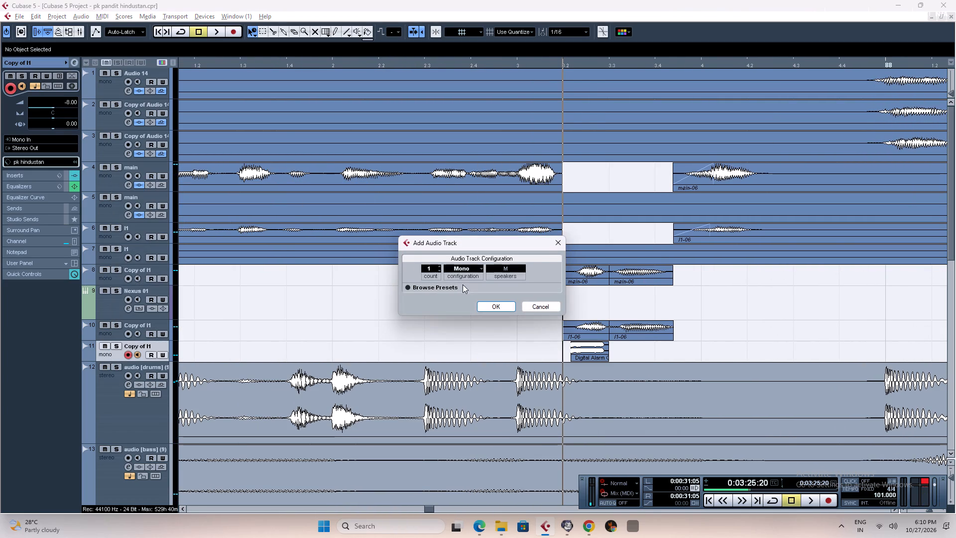
left_click(465, 269)
left_click(473, 286)
left_click(486, 306)
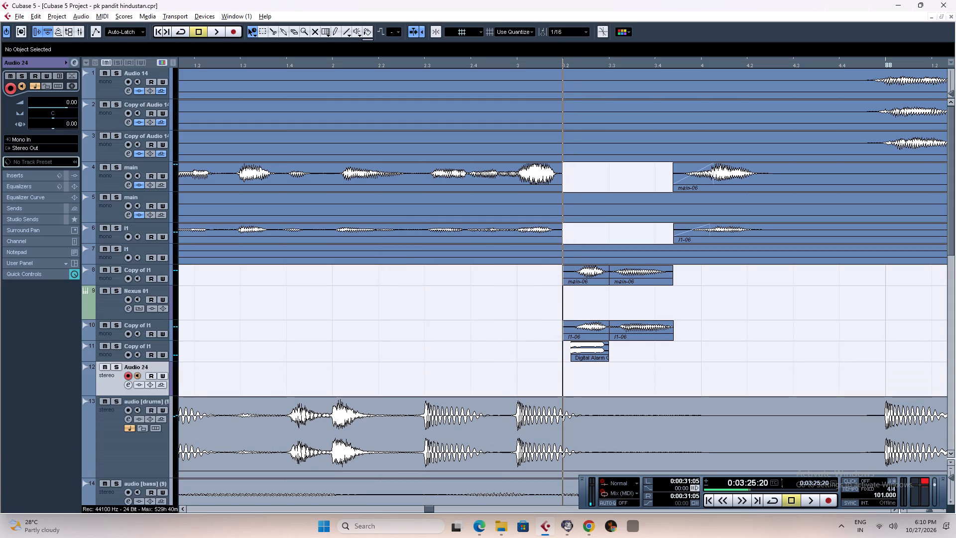
Move the alarm beep clip from track 11 to the new stereo track 12 and play it back.
left_click_drag(581, 352, 581, 370)
key("h")
key("space")
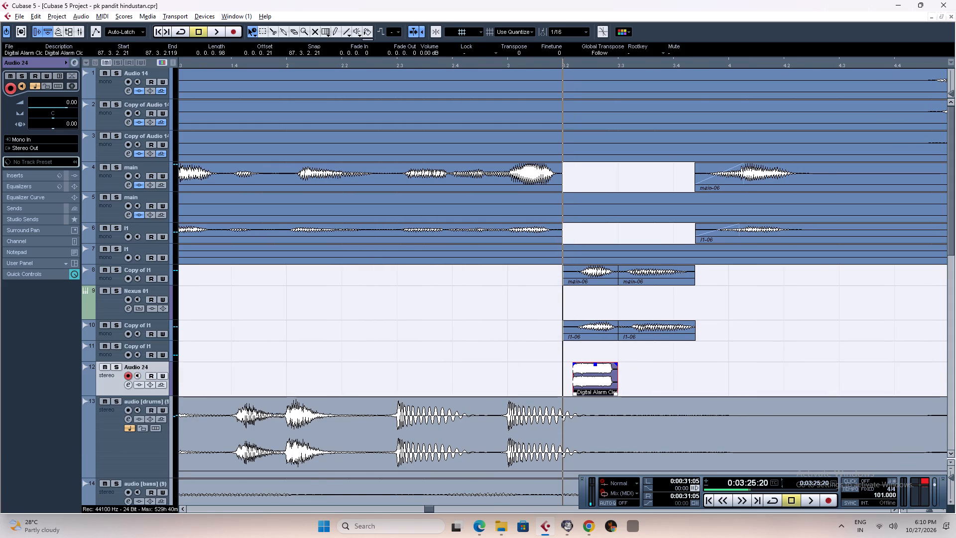
key("space")
key("space")
key("space")
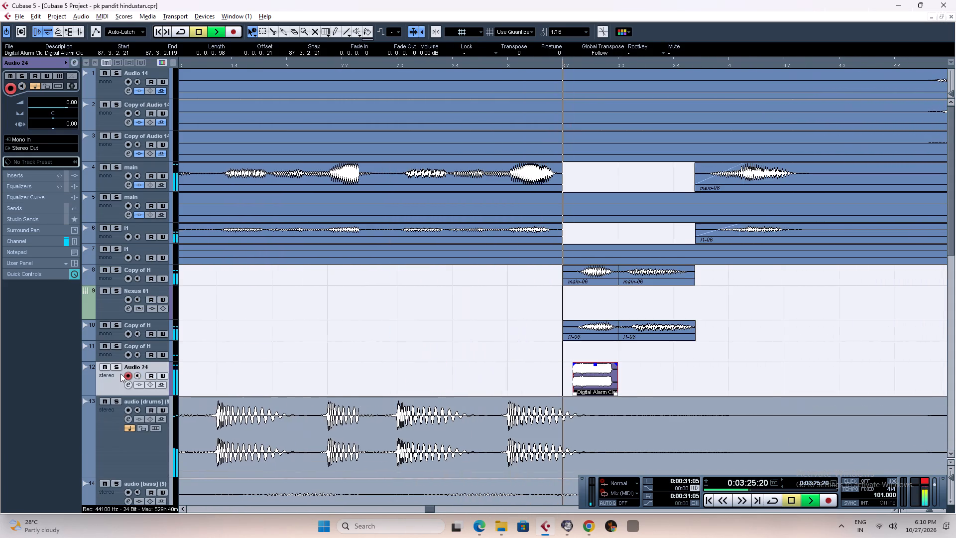
key("space")
key("space")
key("space")
key("space")
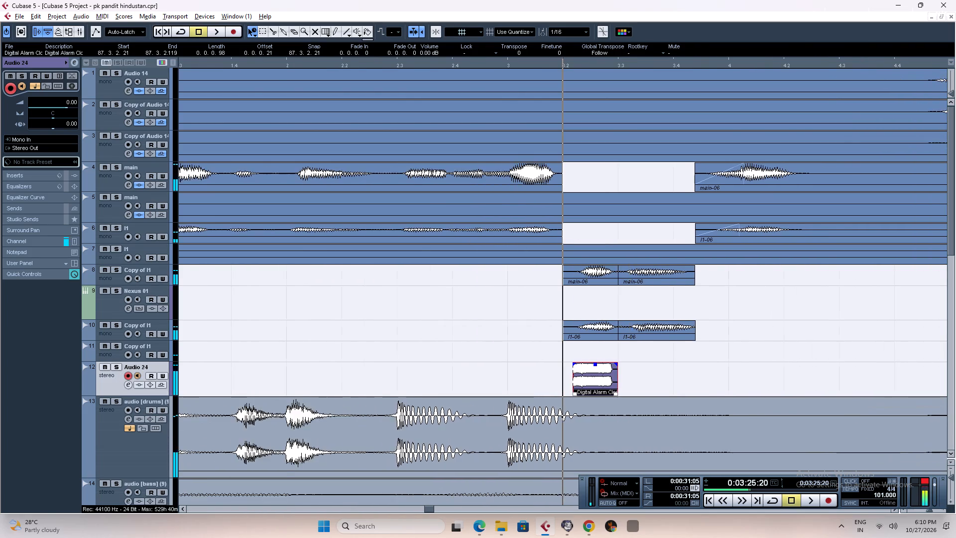
Move the beep clip earlier on track 12 and, with snap on, align its start to 87.3.2.0.
key("h")
key("h")
key("h")
key("h")
key("h")
key("h")
key("h")
key("h")
left_click_drag(624, 381, 607, 375)
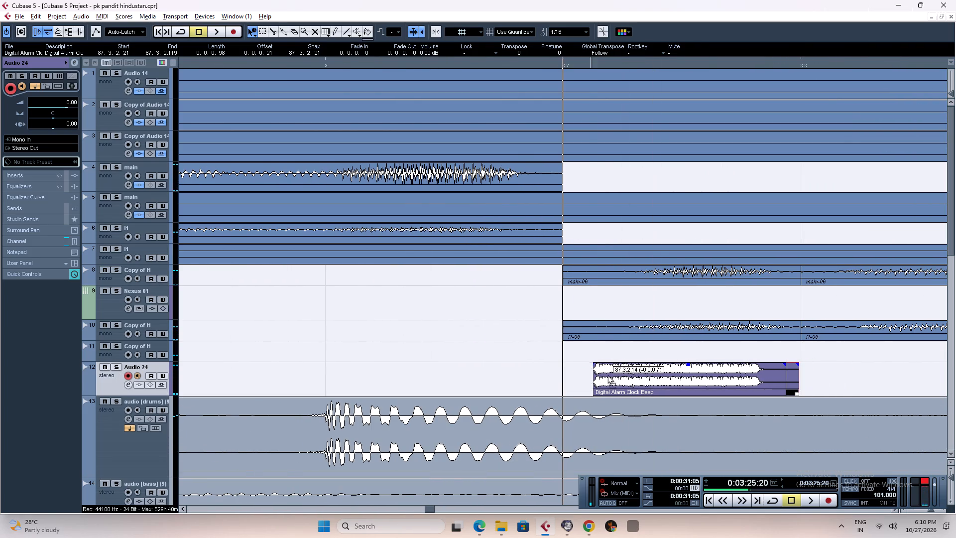
left_click_drag(607, 375, 595, 375)
left_click(430, 32)
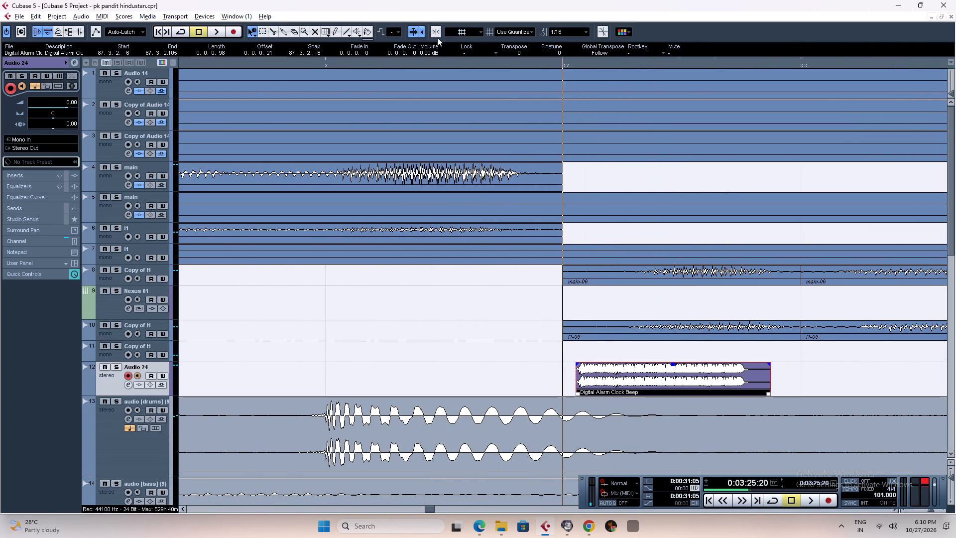
left_click(436, 37)
left_click_drag(624, 372, 598, 371)
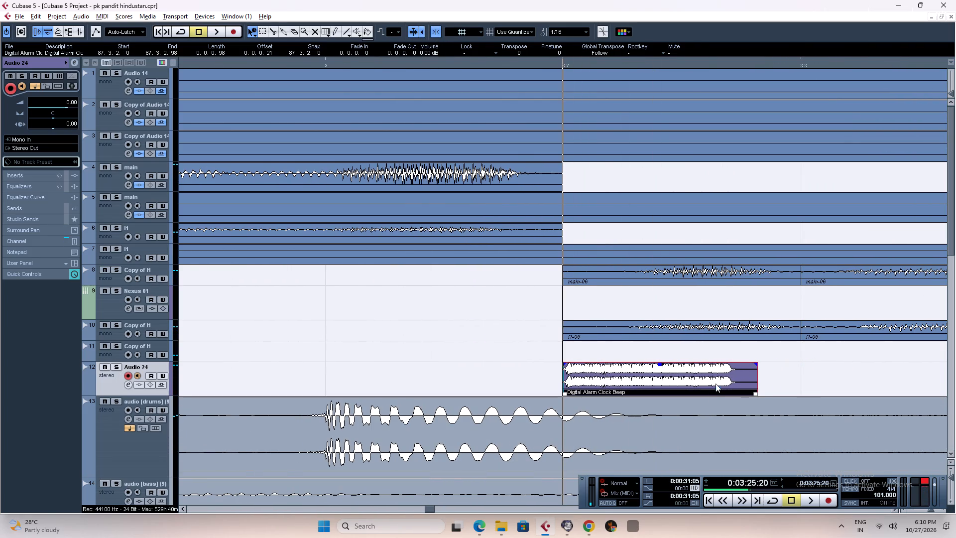
Time-stretch the beep clip's end to 87.3.3.0 and play the result.
right_click(716, 384)
left_click(716, 384)
left_click(733, 418)
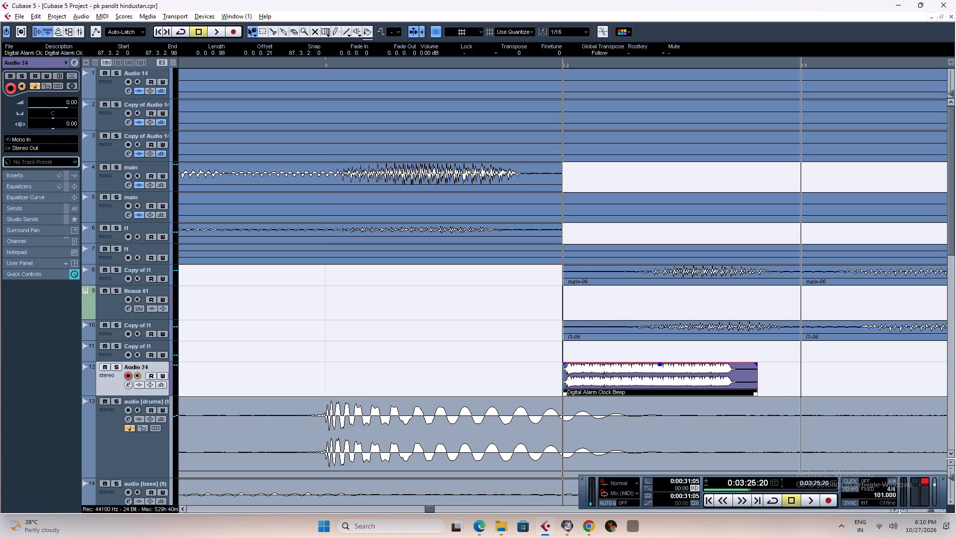
left_click_drag(754, 394, 797, 391)
key("space")
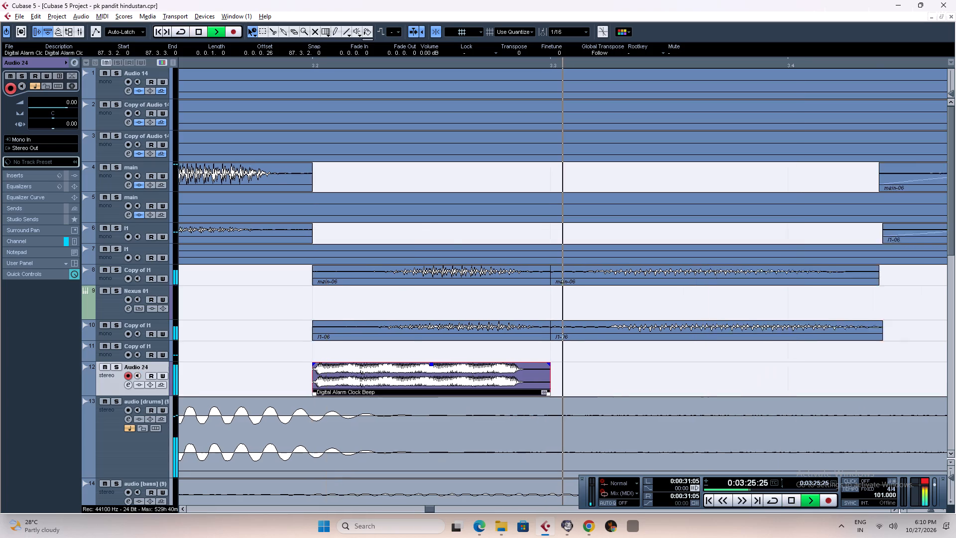
key("space")
key("space")
key("space")
Turn snap off and shift the stretched beep clip so it starts at 87.3.2.35.
left_click_drag(617, 373, 649, 374)
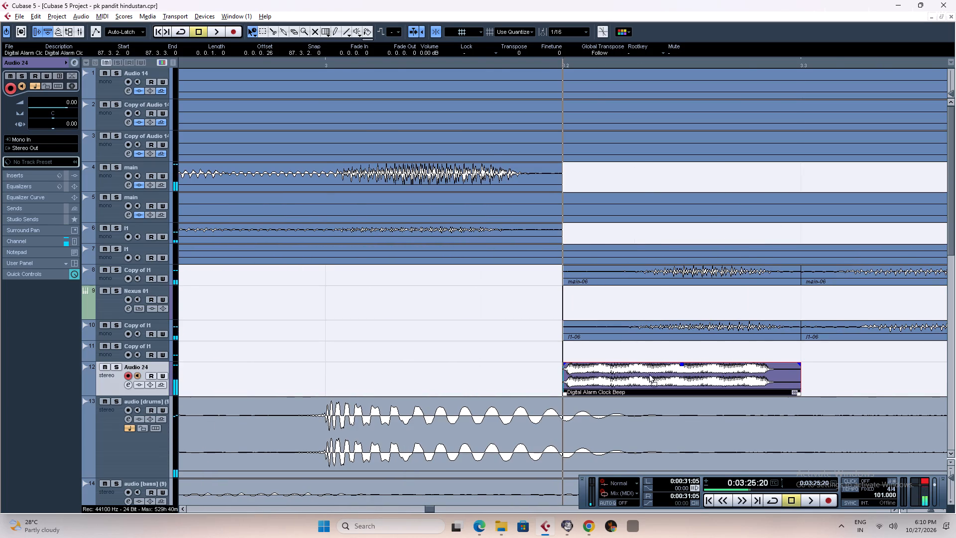
left_click_drag(649, 374, 707, 369)
left_click(434, 34)
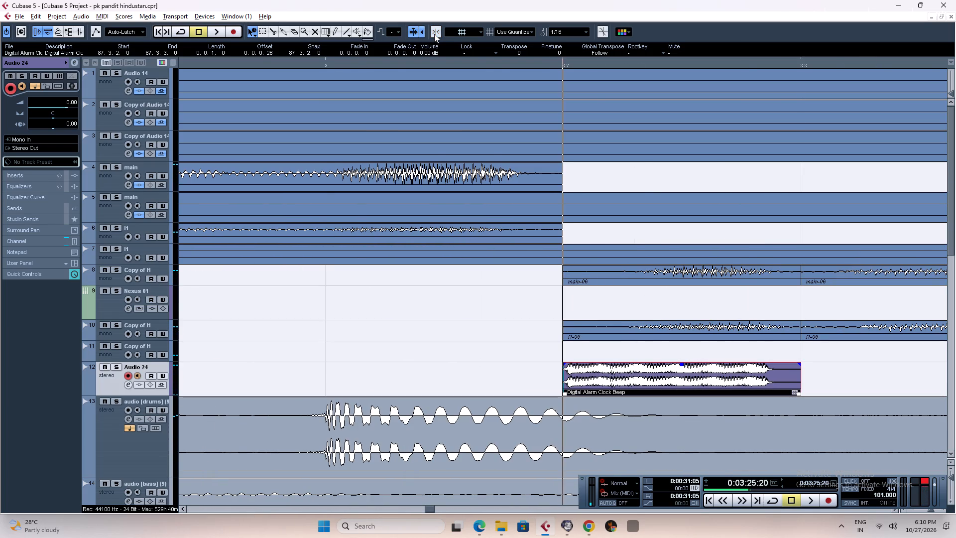
left_click_drag(594, 380, 662, 378)
Play the passage from 87.3.2.0 repeatedly to judge the shifted beep against the full mix.
key("space")
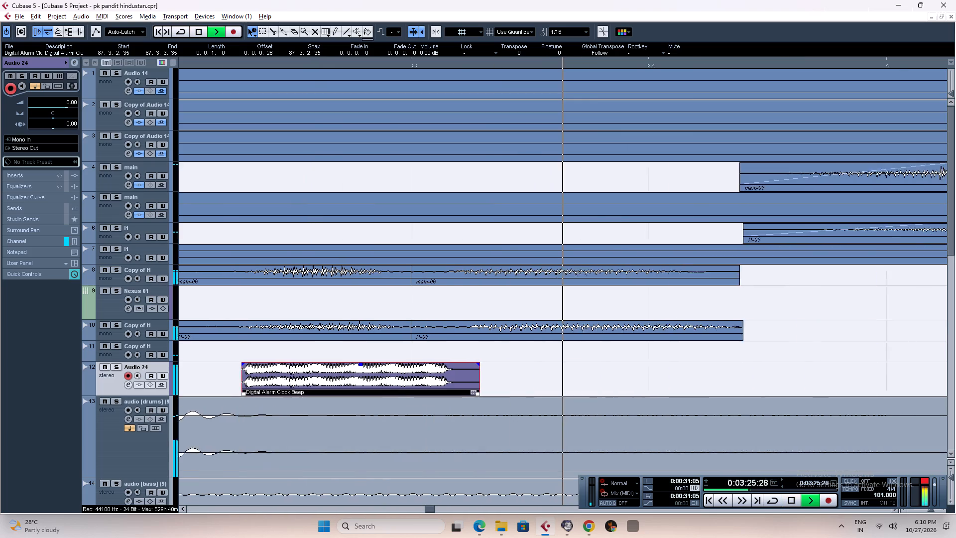
key("space")
key("space")
type("g")
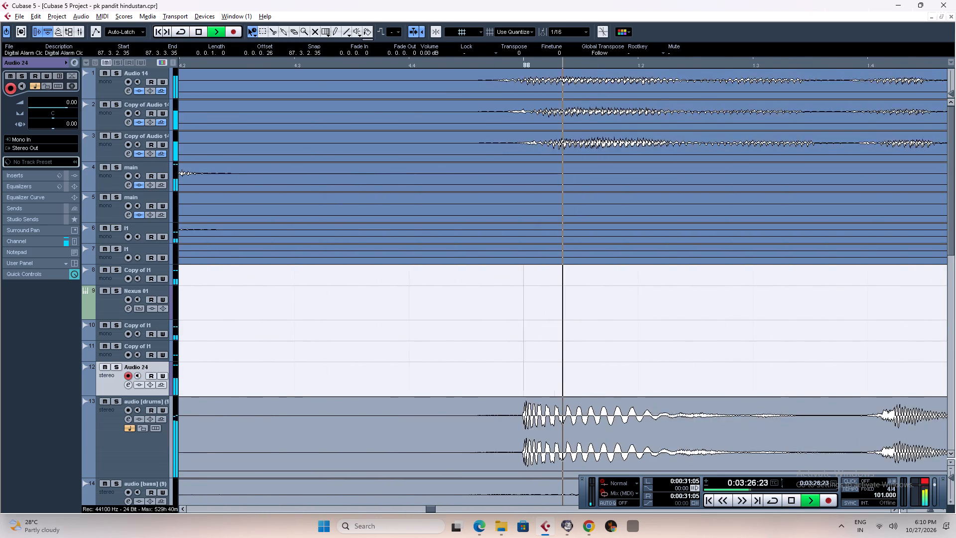
key("space")
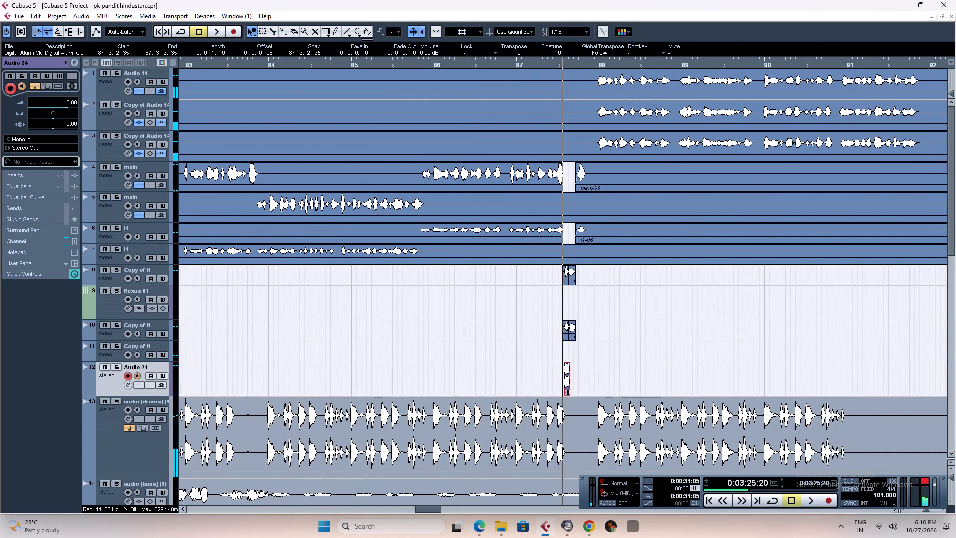
key("space")
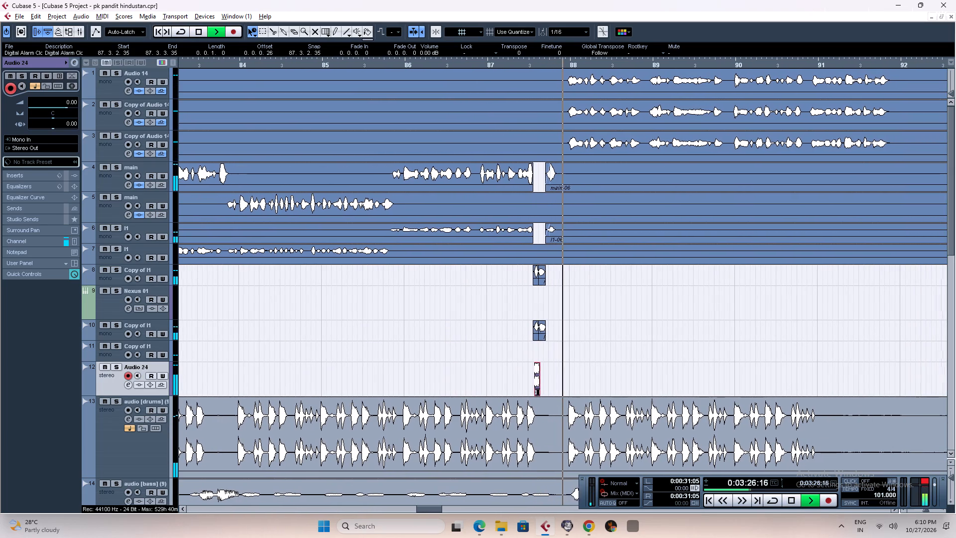
key("space")
key("space")
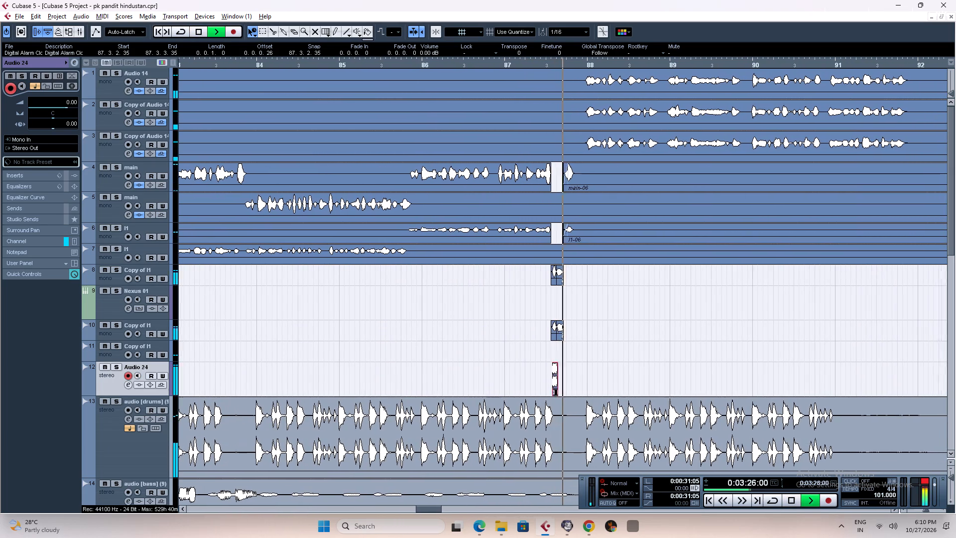
key("space")
Switch to File Explorer and copy the search term Bleep Censor from the running file search.
key("alt+Tab")
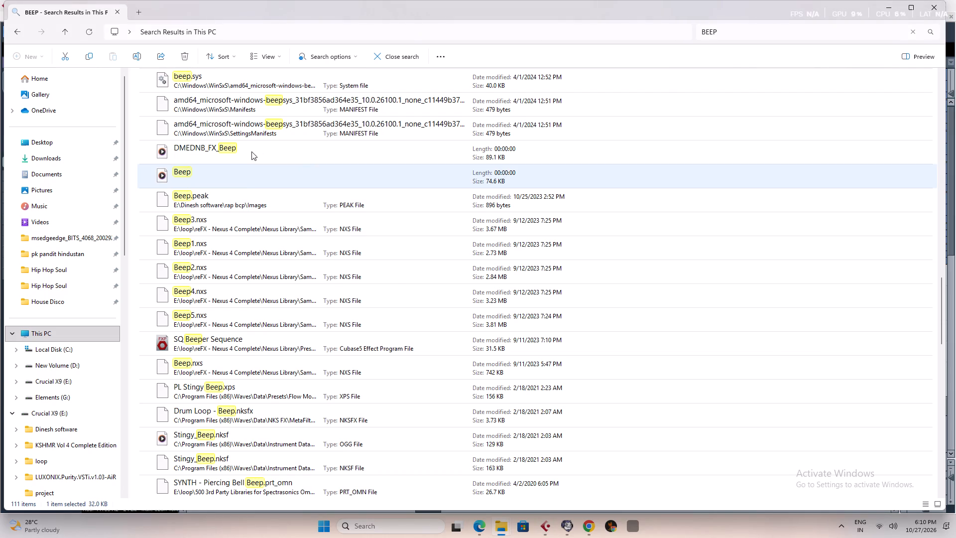
key("alt+Tab")
key("alt+Tab")
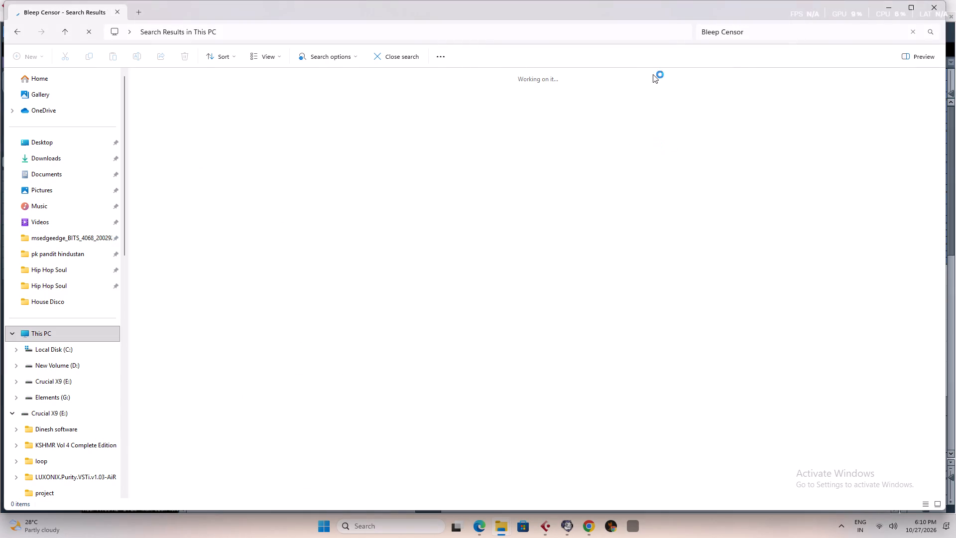
double_click(711, 33)
left_click(711, 33)
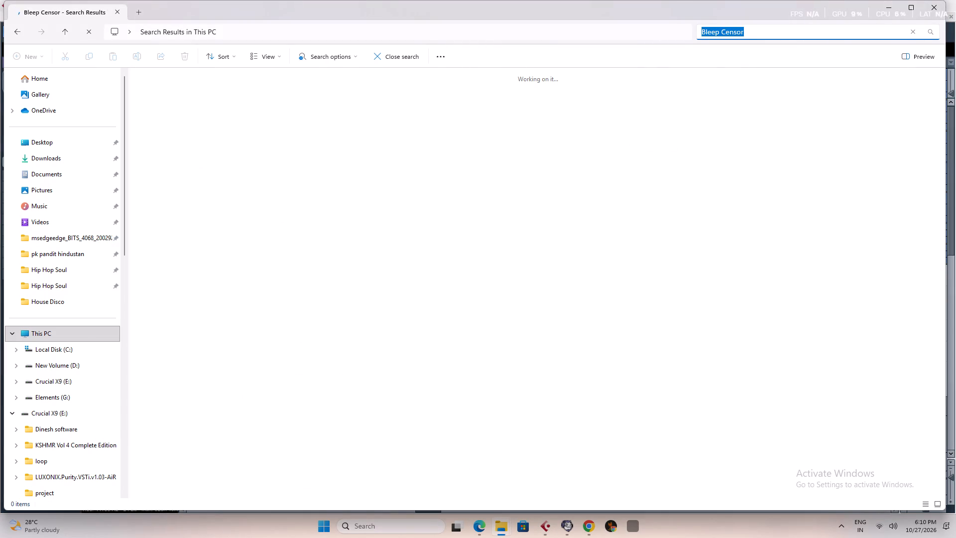
key("ctrl+c")
Switch to Chrome, open YouTube in a second tab and search for Bleep Censor.
key("alt+Tab")
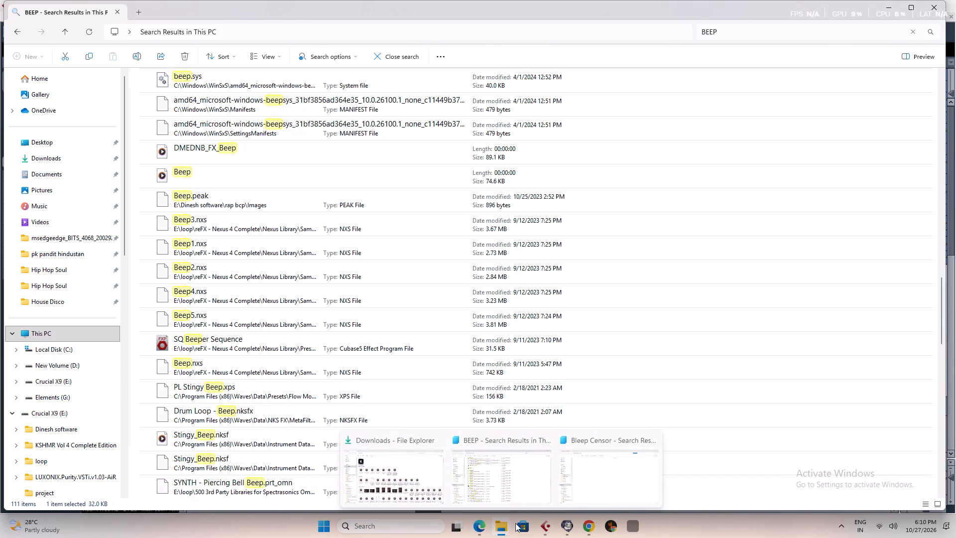
left_click(592, 530)
left_click(144, 7)
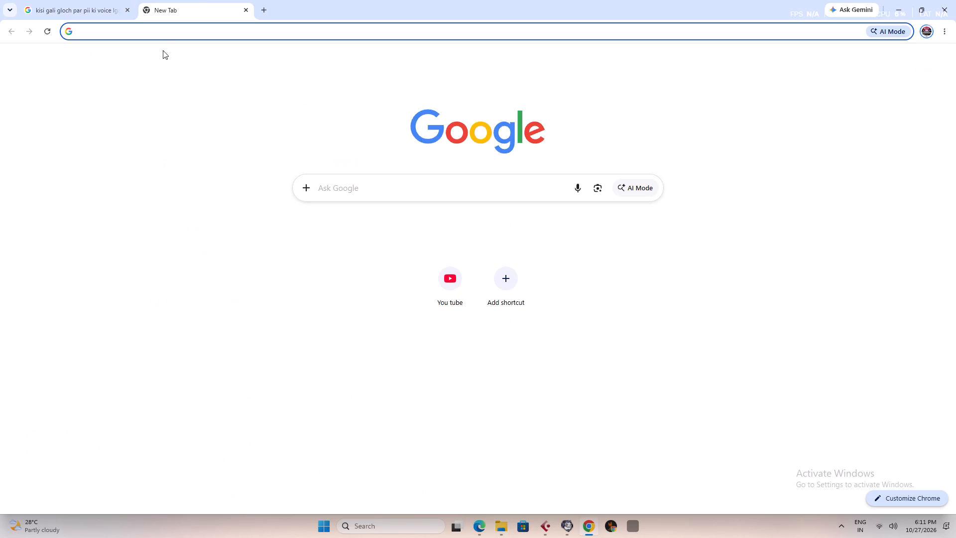
left_click(451, 288)
left_click(33, 0)
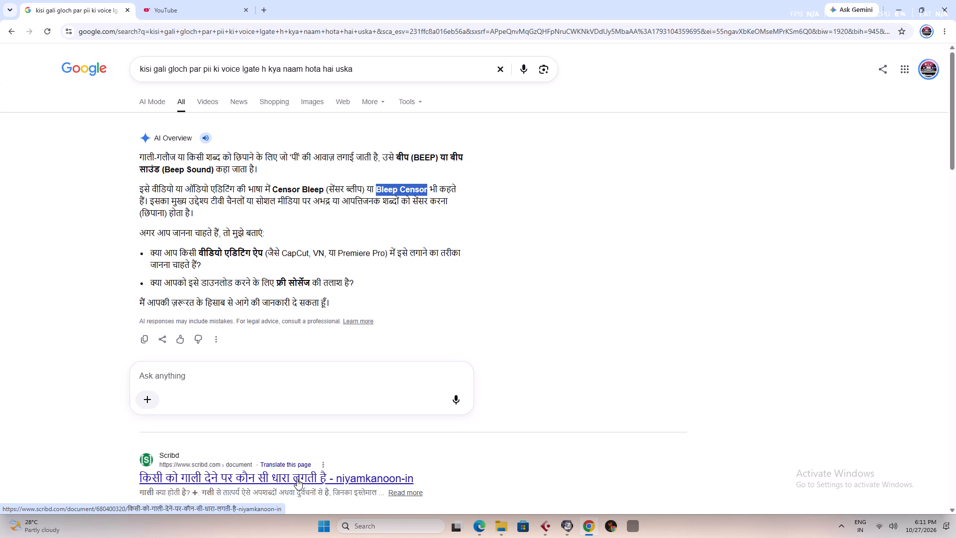
left_click(191, 0)
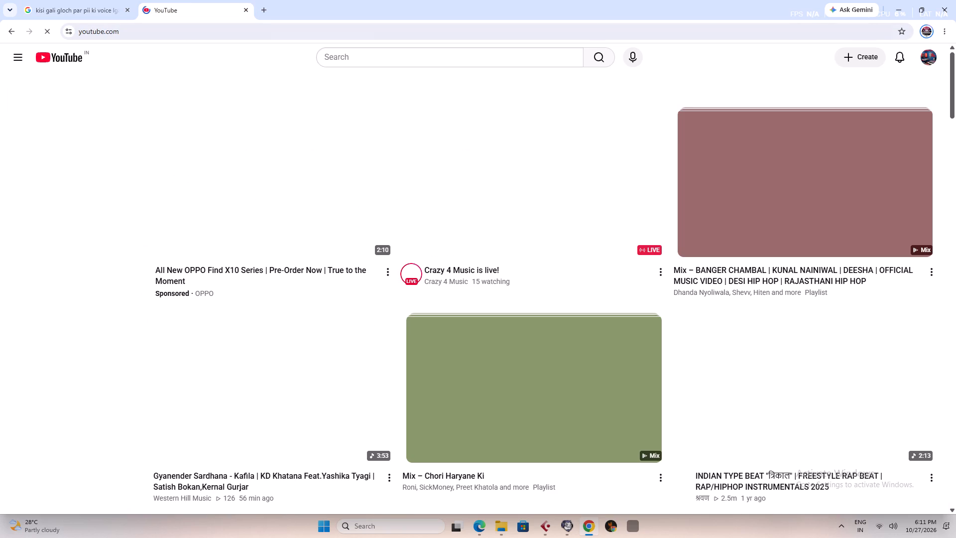
right_click(367, 50)
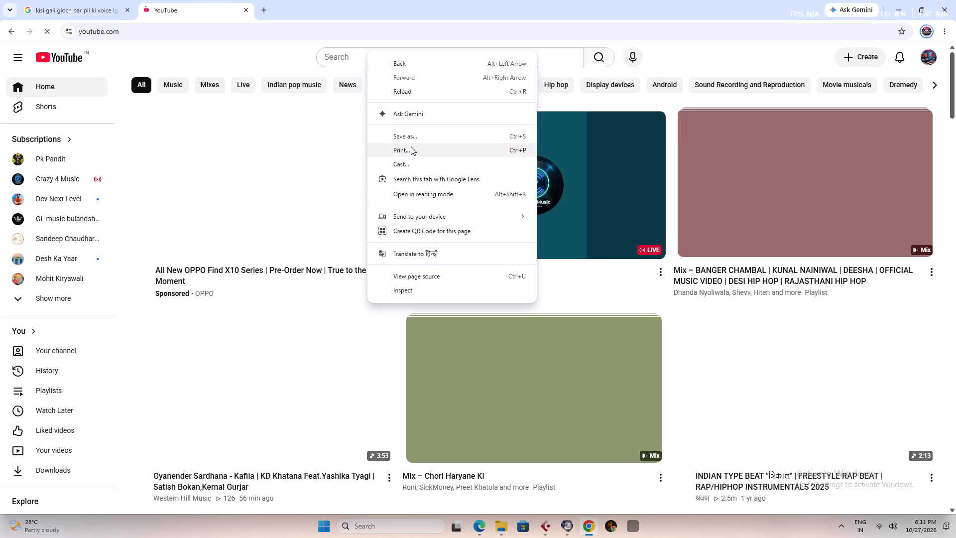
right_click(338, 56)
left_click(371, 176)
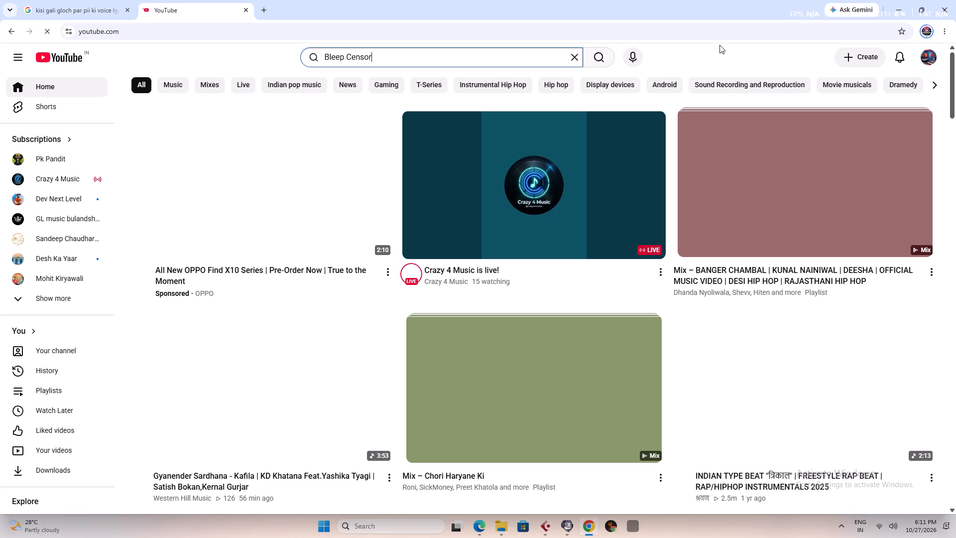
key("Return")
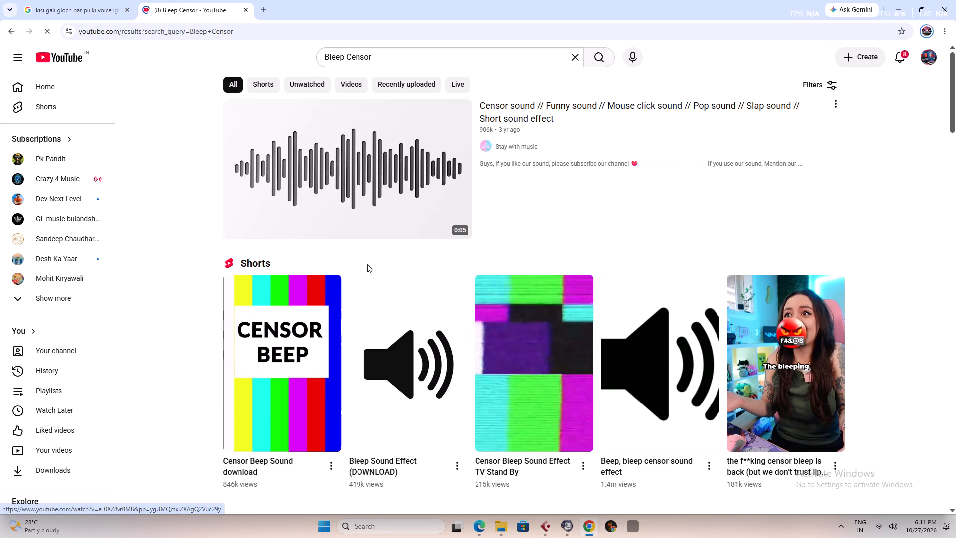
Open the Short about the censor bleep being back from the search results.
left_click(761, 388)
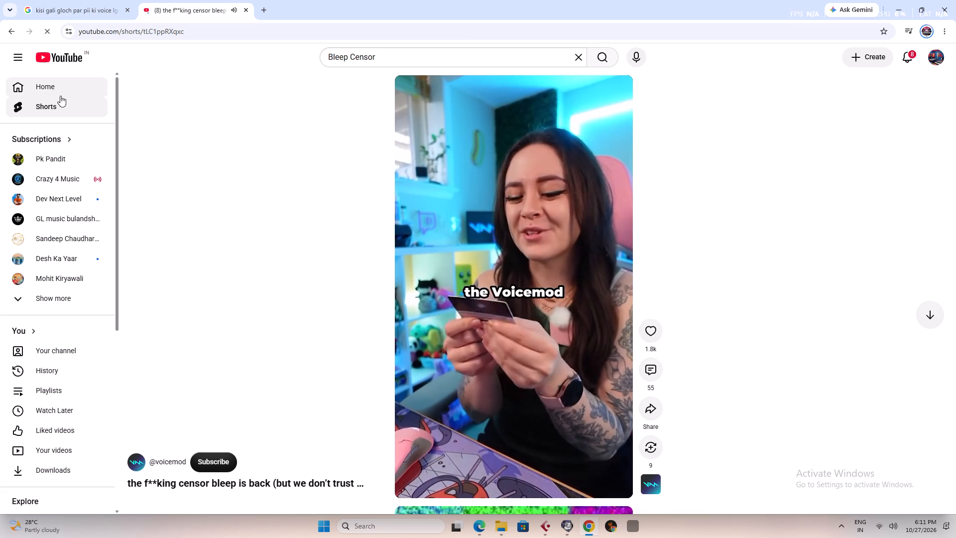
Switch to Cubase and delete the beep clip on the Audio 24 track near bar 87.
left_click(546, 529)
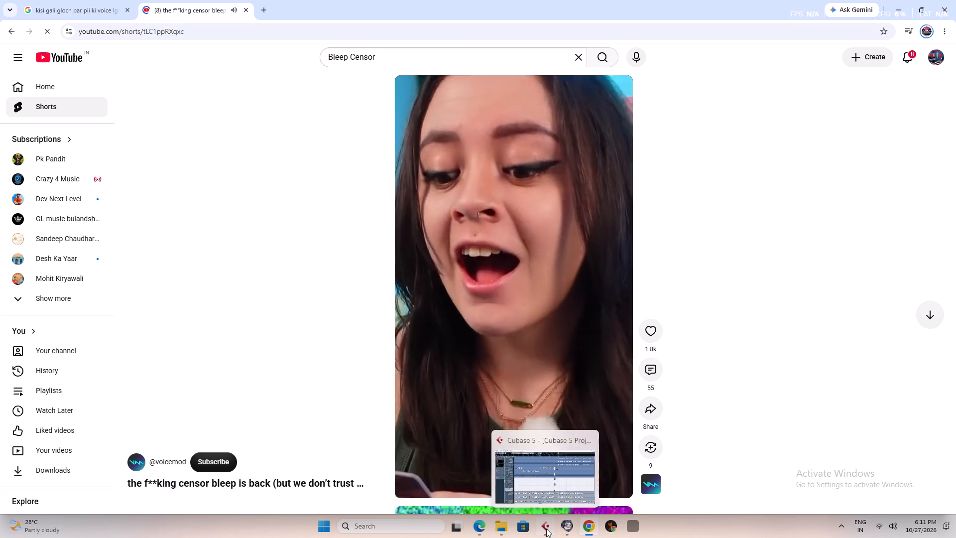
right_click(599, 372)
left_click_drag(614, 374, 533, 380)
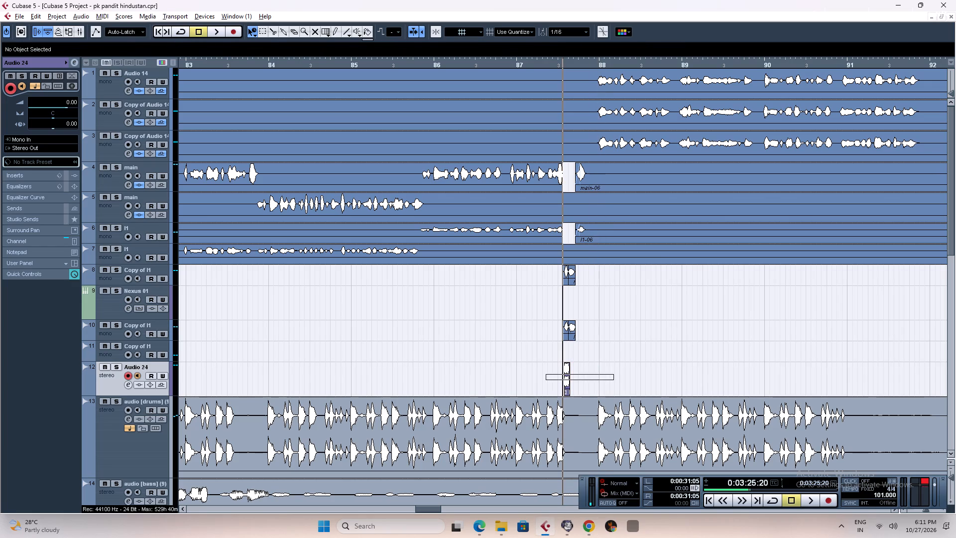
left_click_drag(533, 380, 530, 380)
key("Delete")
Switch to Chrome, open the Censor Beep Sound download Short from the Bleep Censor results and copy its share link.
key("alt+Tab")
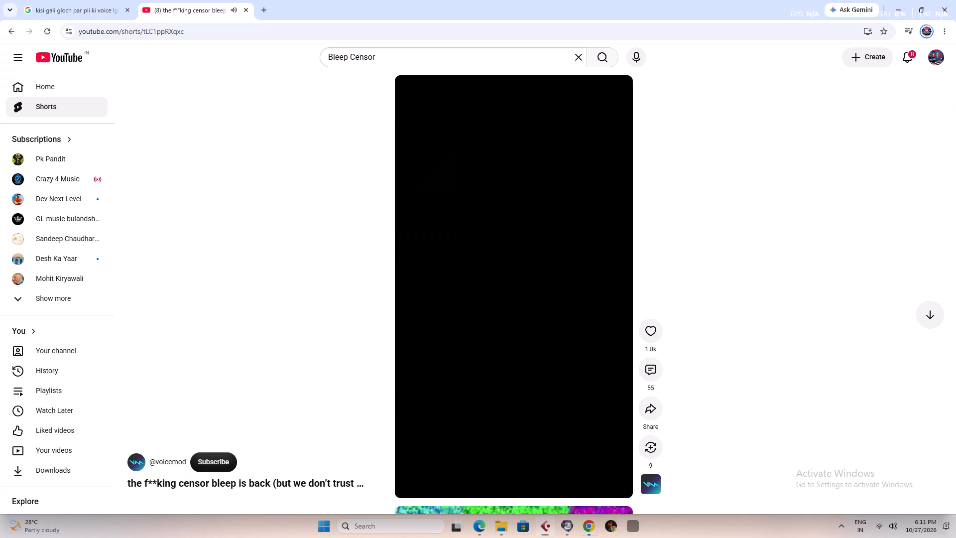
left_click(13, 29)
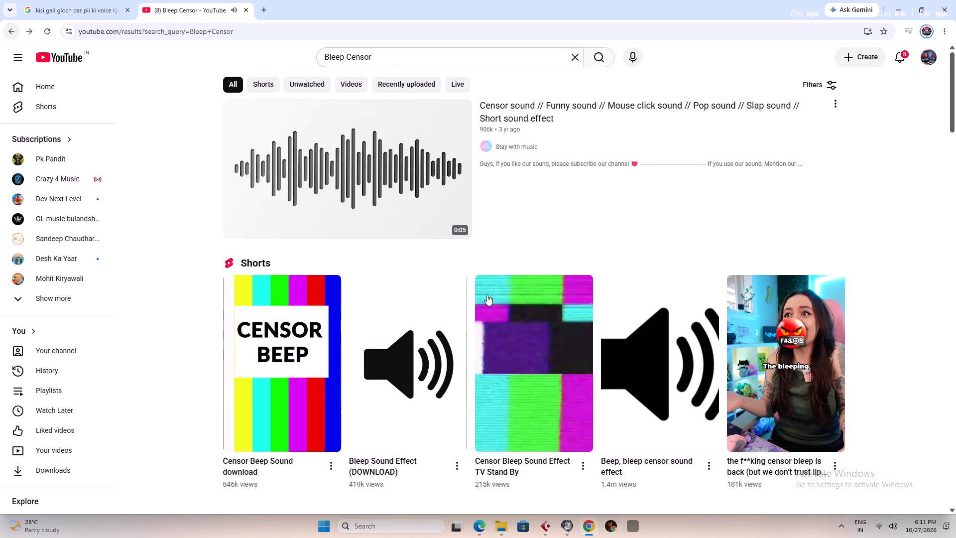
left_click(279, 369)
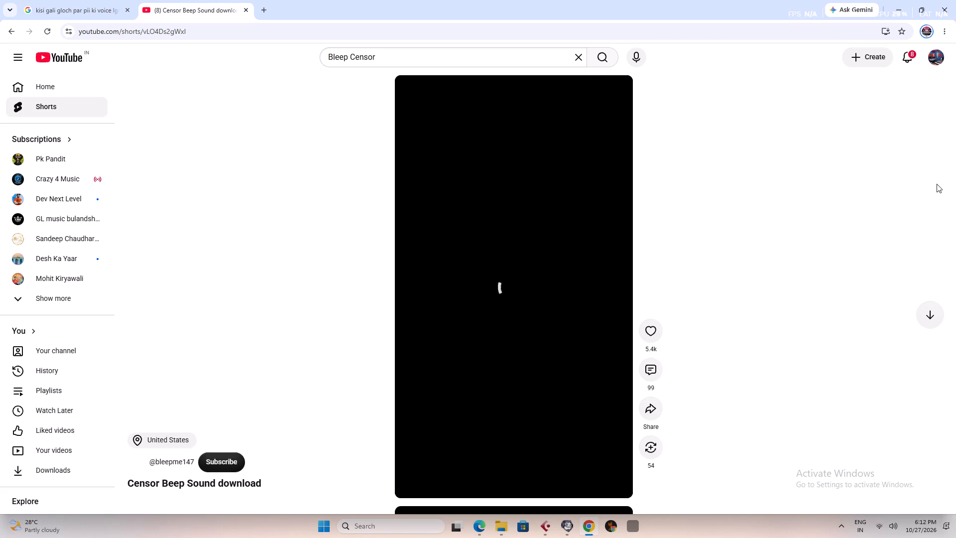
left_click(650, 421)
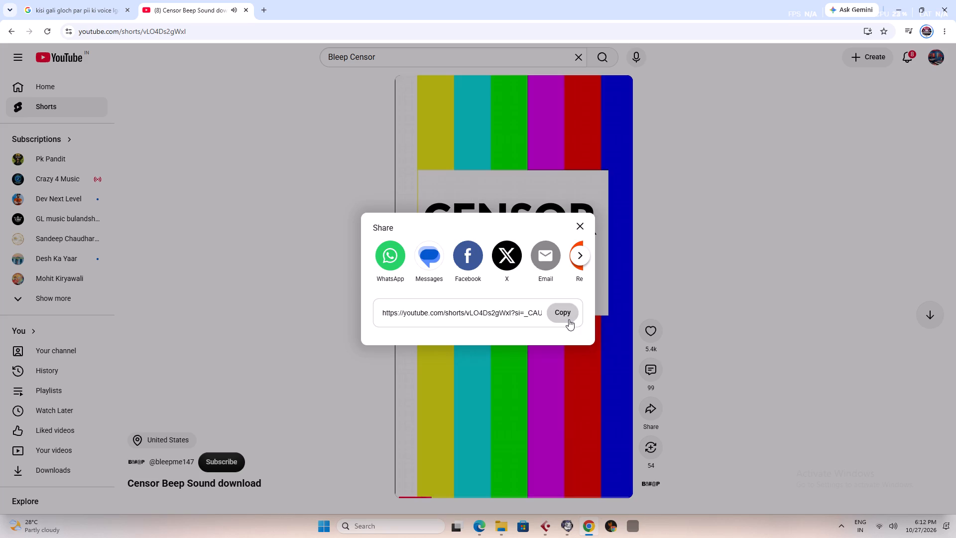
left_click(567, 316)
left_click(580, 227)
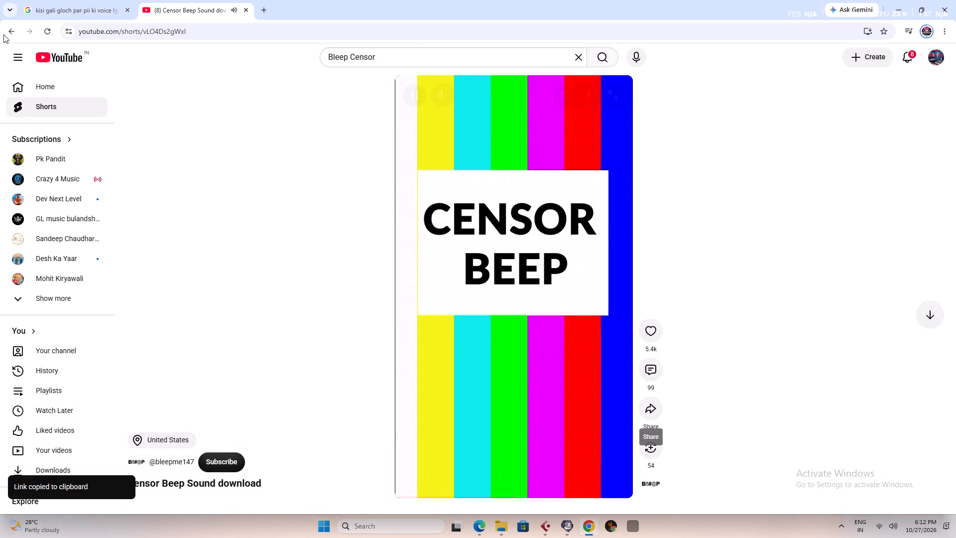
Return to the Bleep Censor results and open the Bleep Sound Effect (DOWNLOAD) Short.
left_click(12, 31)
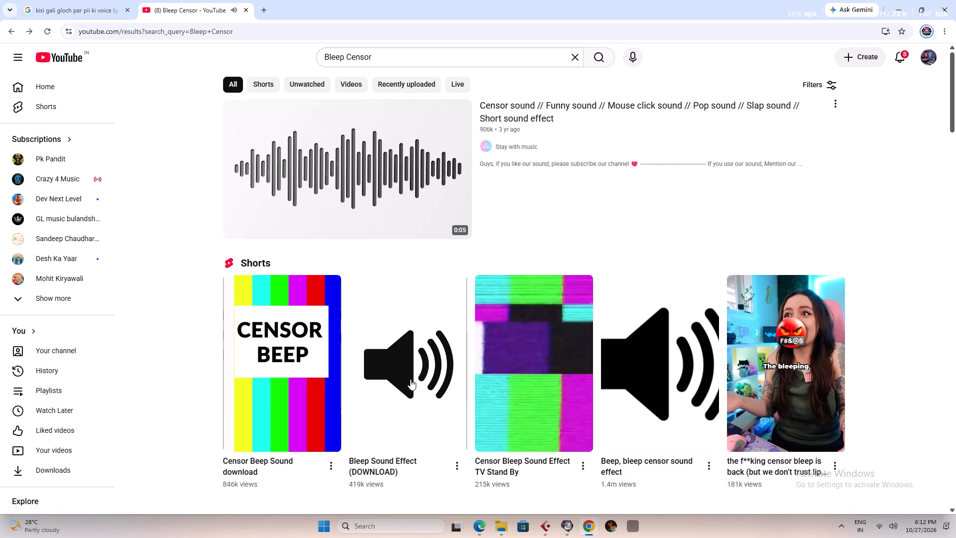
left_click(410, 379)
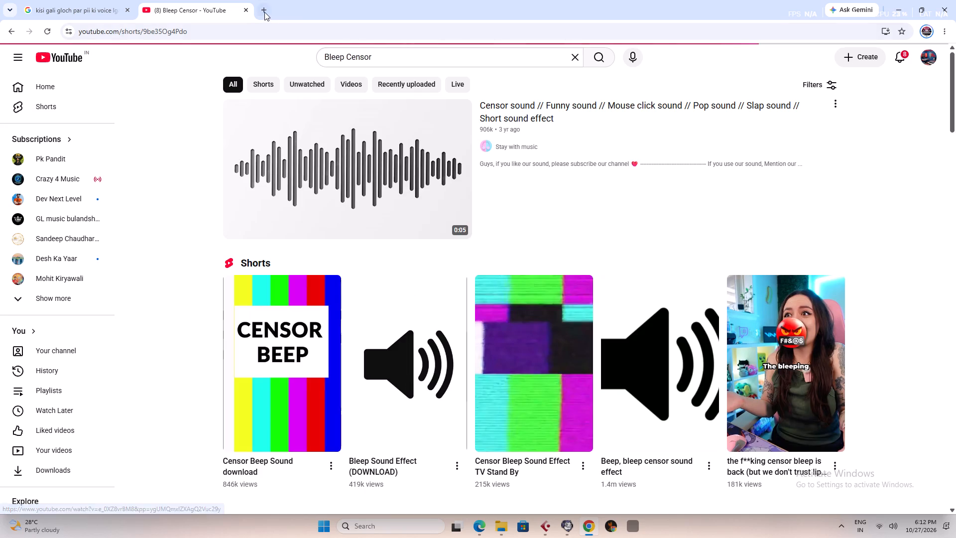
Search for youtube video mp3 downloader in a new tab.
left_click(264, 12)
left_click(243, 29)
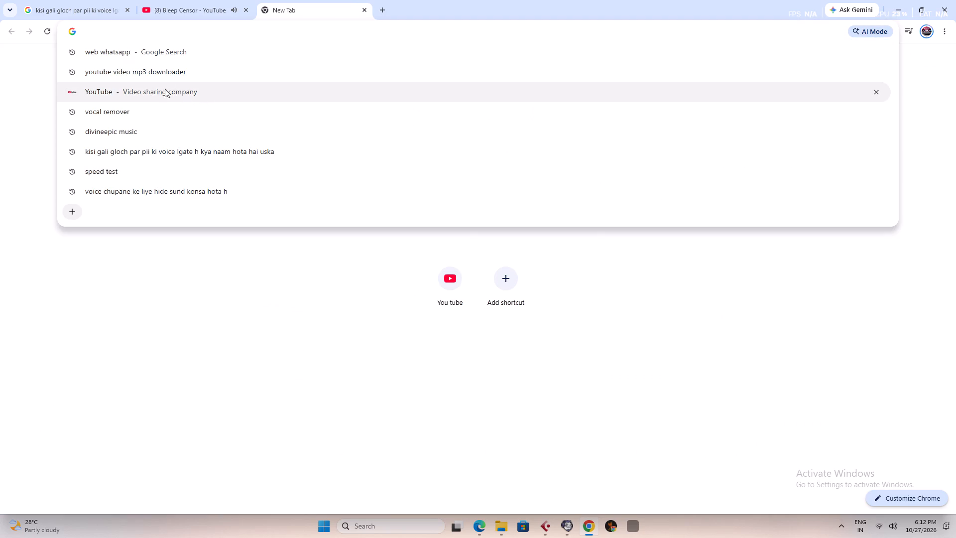
left_click(161, 74)
Copy the share link of the Bleep Sound Effect (DOWNLOAD) Short.
left_click(181, 3)
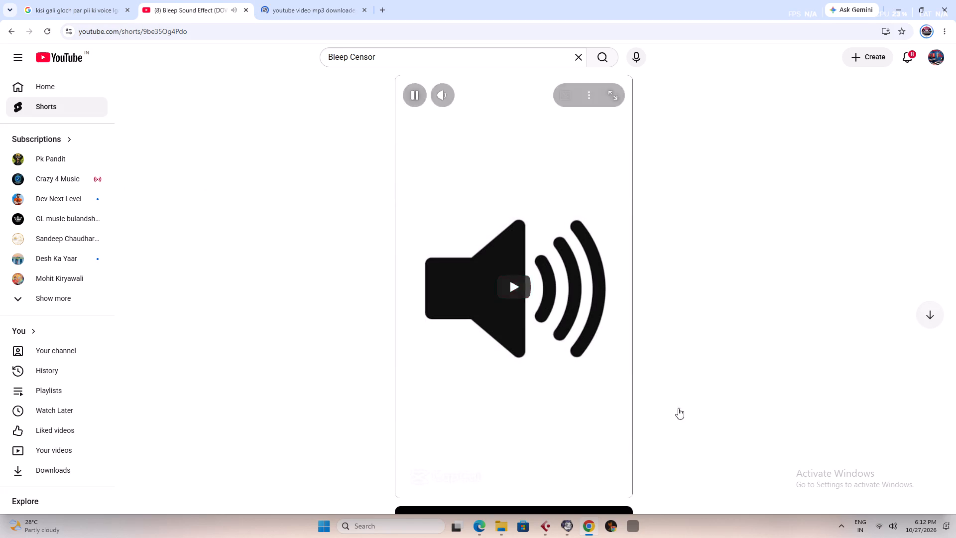
left_click(646, 422)
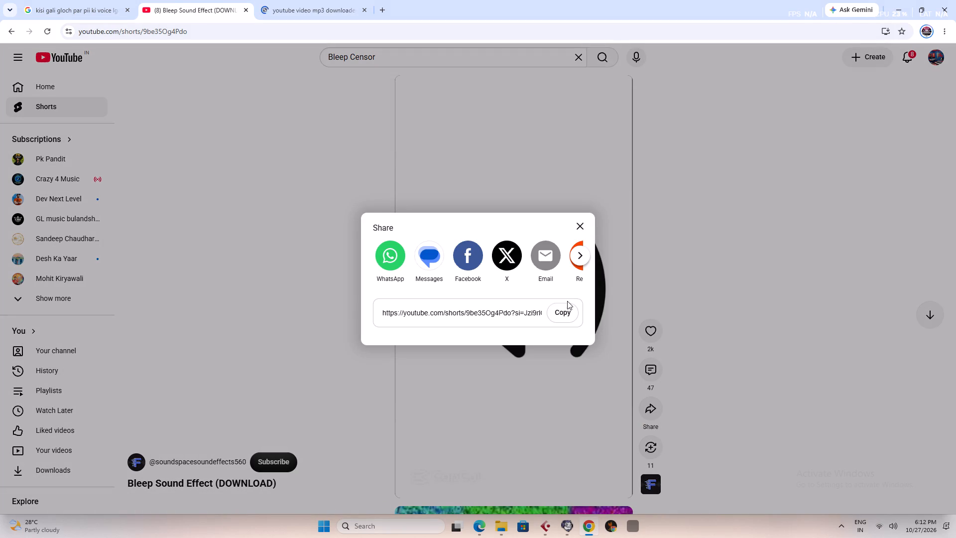
left_click(566, 314)
Open the Y2Mate converter from the downloader search results and convert the copied link to MP3.
left_click(340, 0)
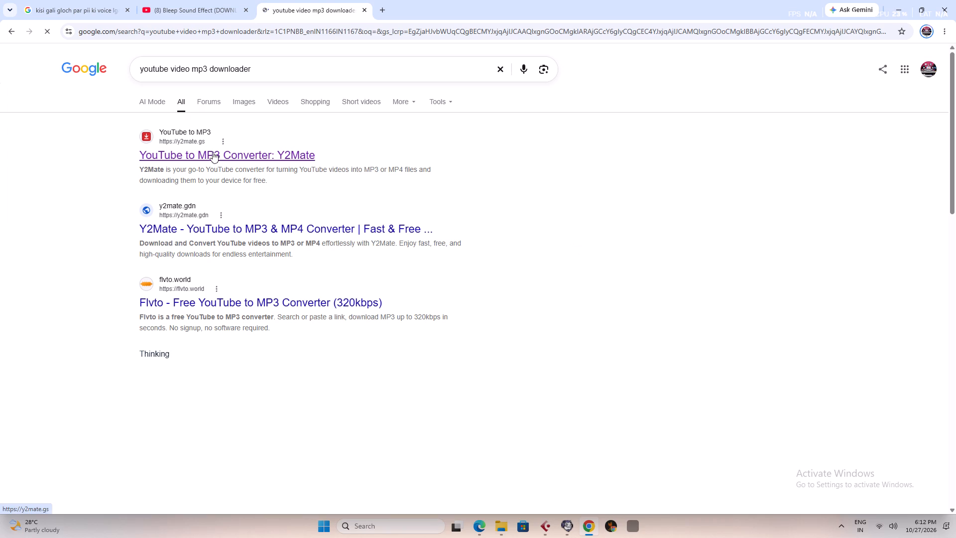
left_click(214, 155)
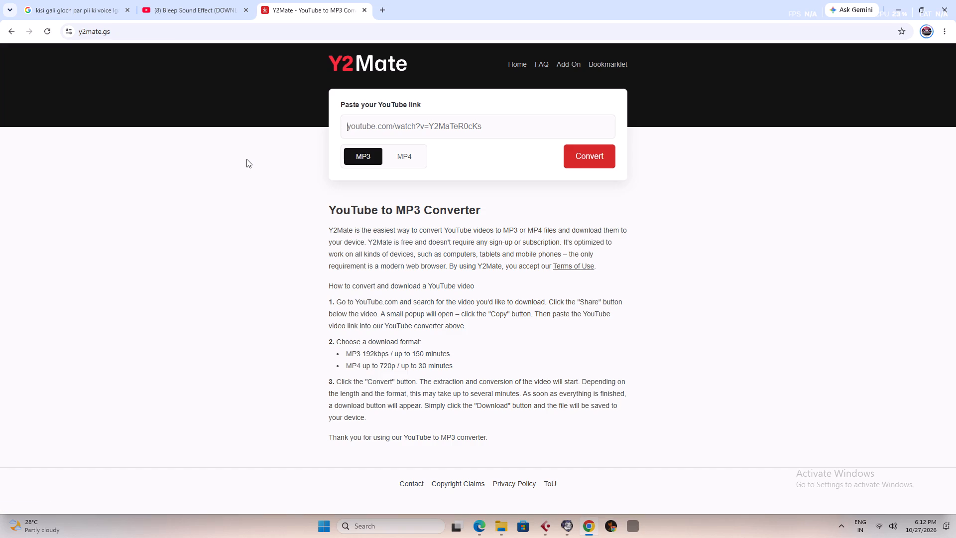
right_click(383, 128)
left_click(416, 248)
left_click(595, 160)
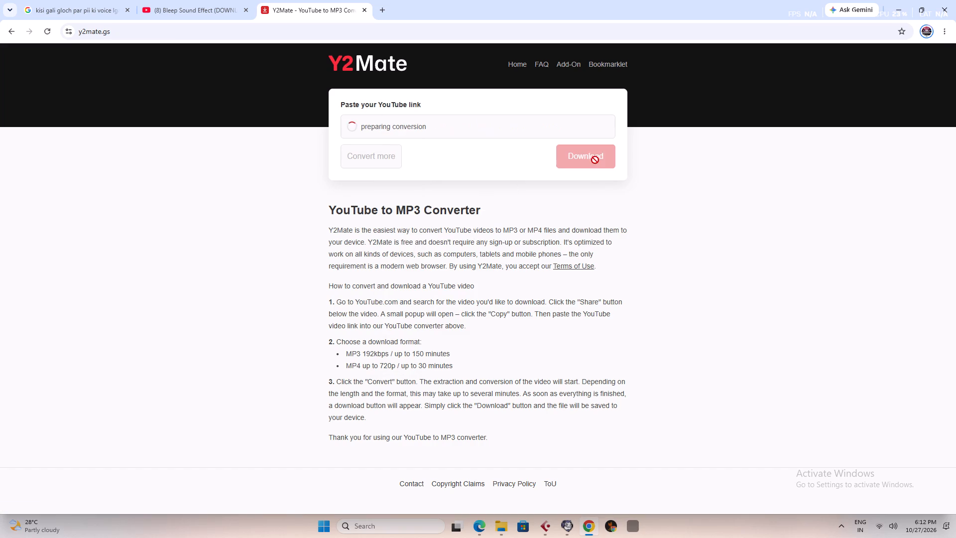
Switch to Cubase, play the passage across the vocal gap and save the project.
key("alt+Tab")
key("space")
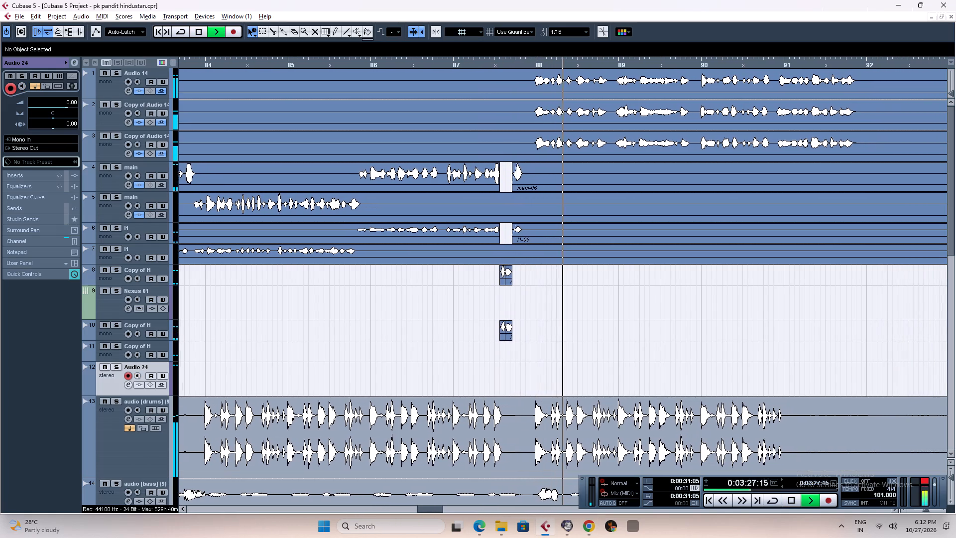
key("ctrl+s")
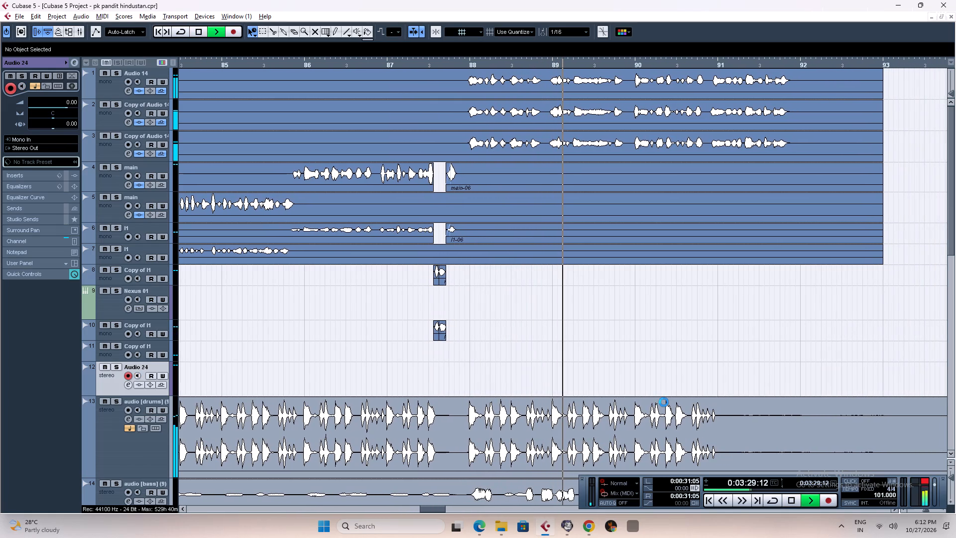
Play the arrangement around bar 87 from several positions to hear how the vocal gap sits in the mix.
key("g")
key("g")
key("g")
key("g")
key("g")
key("g")
key("g")
key("g")
key("g")
key("g")
key("g")
key("g")
key("g")
key("g")
key("g")
key("g")
key("g")
key("g")
key("g")
key("g")
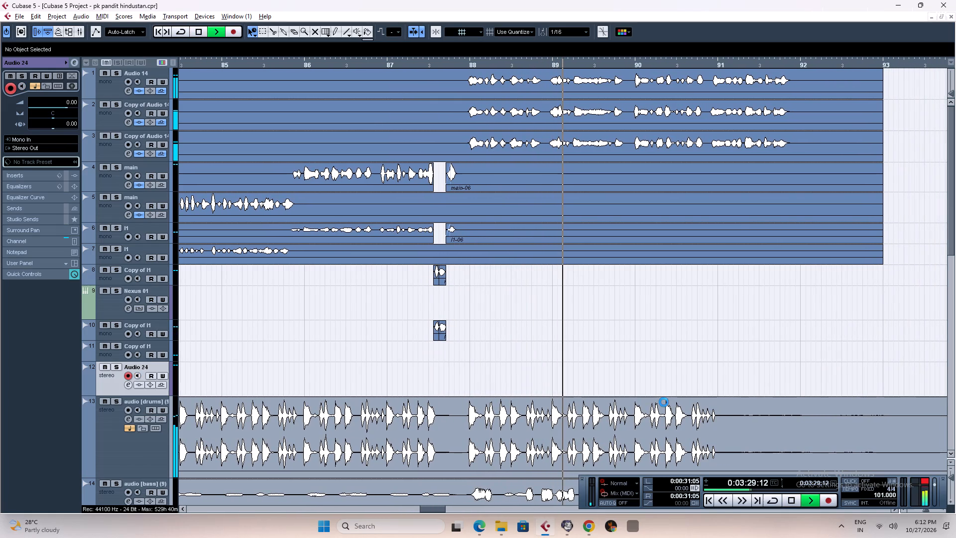
key("g")
key("g")
key("g")
key("g")
key("g")
key("g")
key("g")
key("g")
key("g")
key("g")
key("g")
key("g")
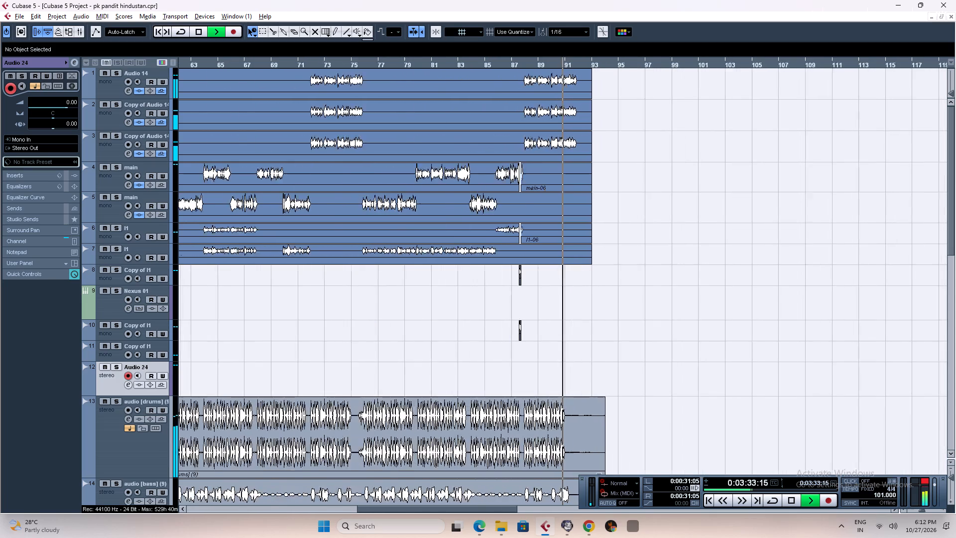
key("g")
key("g")
key("g")
key("g")
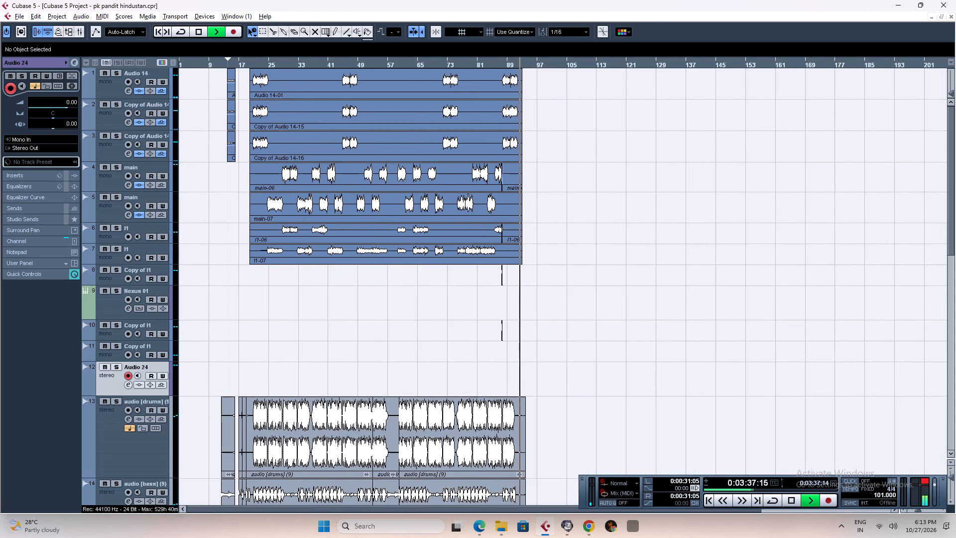
left_click(501, 61)
key("h")
key("h")
key("h")
key("h")
key("h")
key("h")
key("h")
key("h")
key("h")
key("h")
key("h")
key("h")
key("h")
key("h")
key("h")
key("h")
key("h")
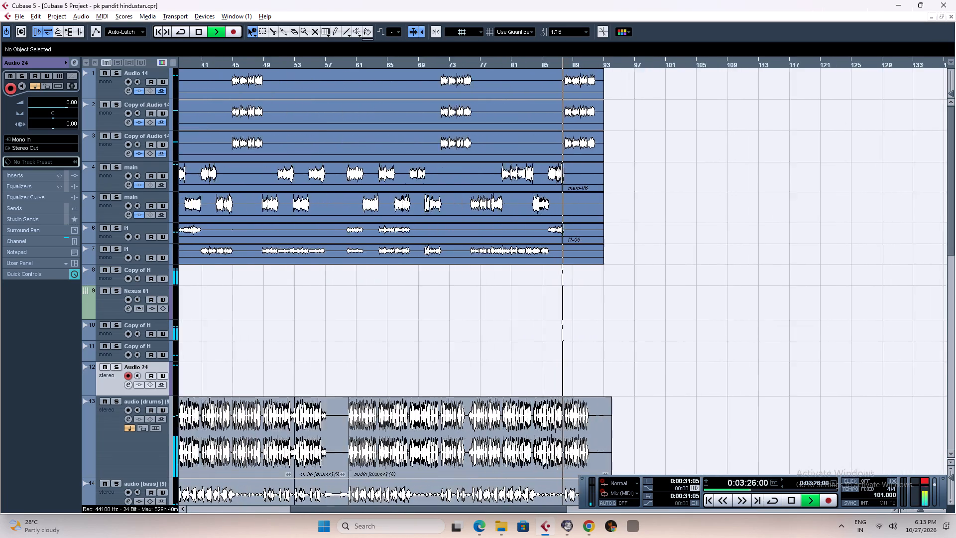
left_click(465, 66)
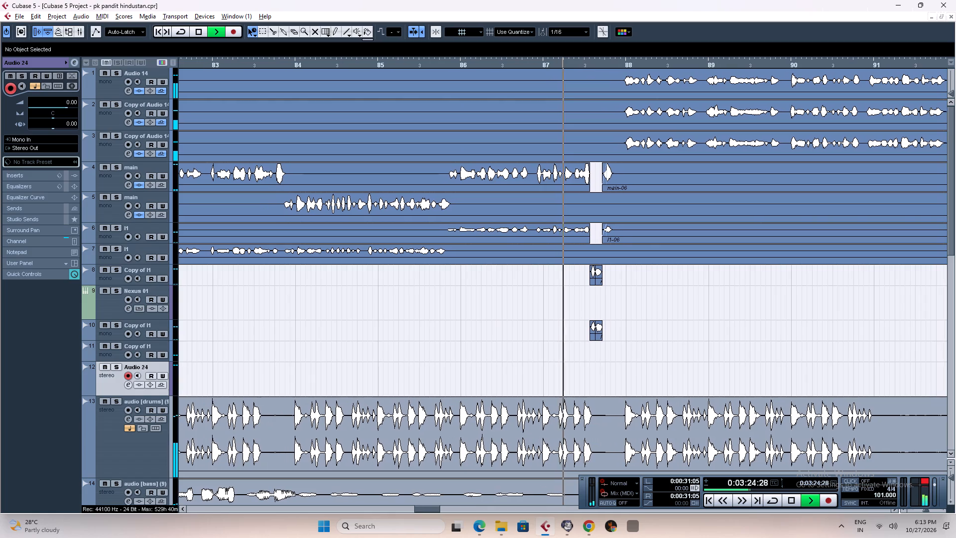
left_click(532, 65)
key("space")
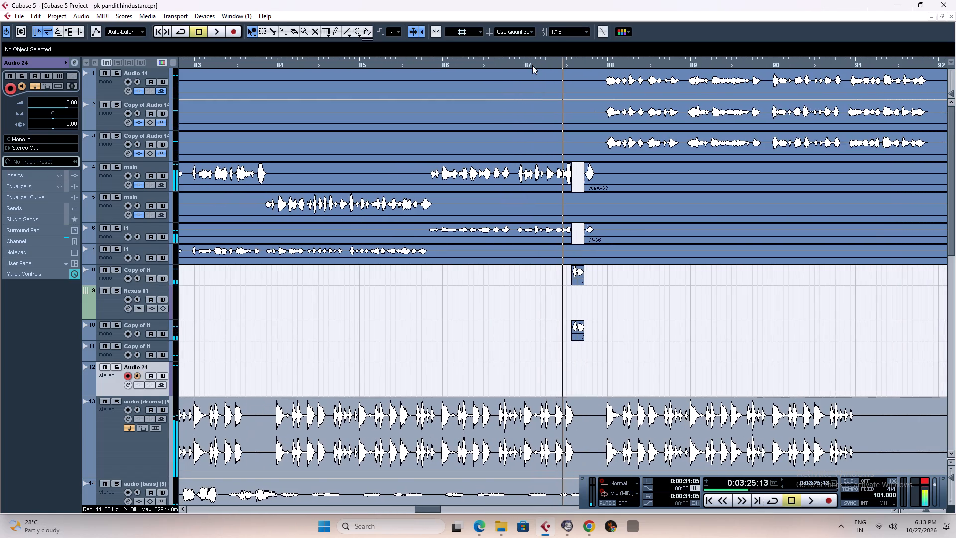
Play the short passage from just before the bar 87 vocal gap repeatedly, starting at 0:03:25:07 and 0:03:25:16.
type("h")
left_click(521, 60)
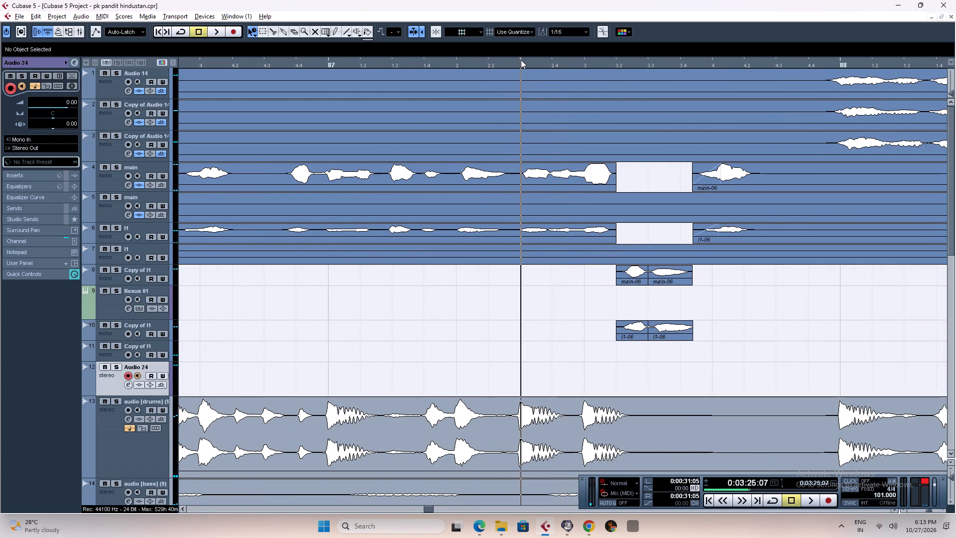
key("space")
key("space")
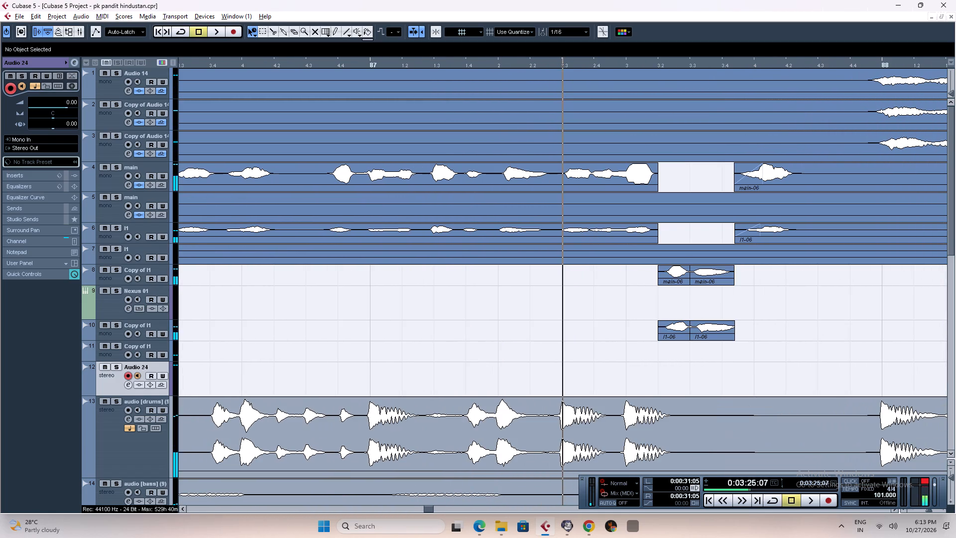
left_click(595, 64)
key("space")
key("space")
key("space")
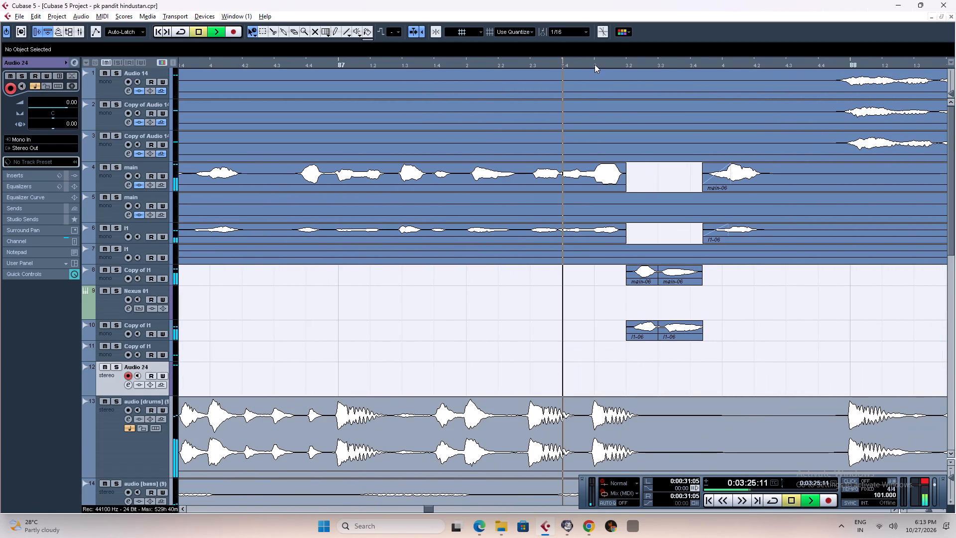
key("space")
left_click(593, 64)
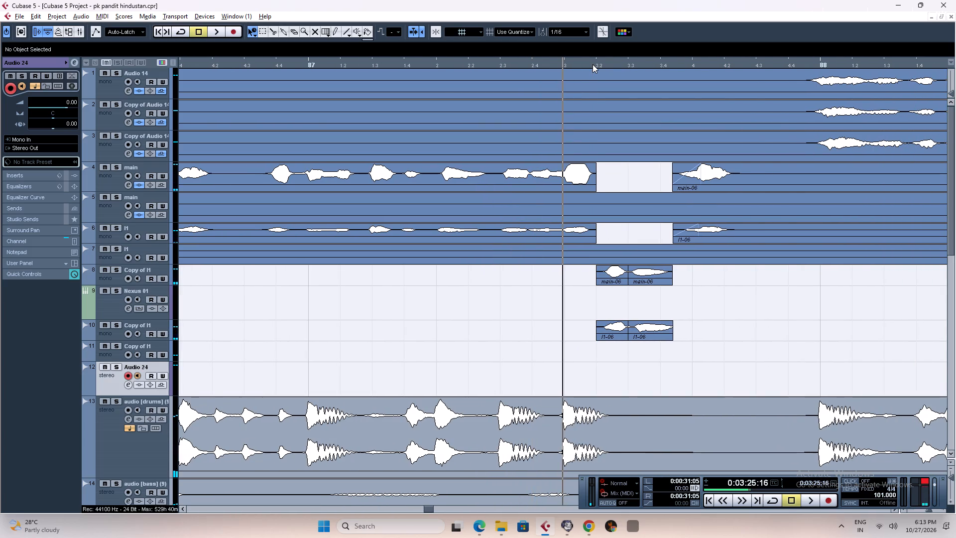
key("space")
key("space")
key("space")
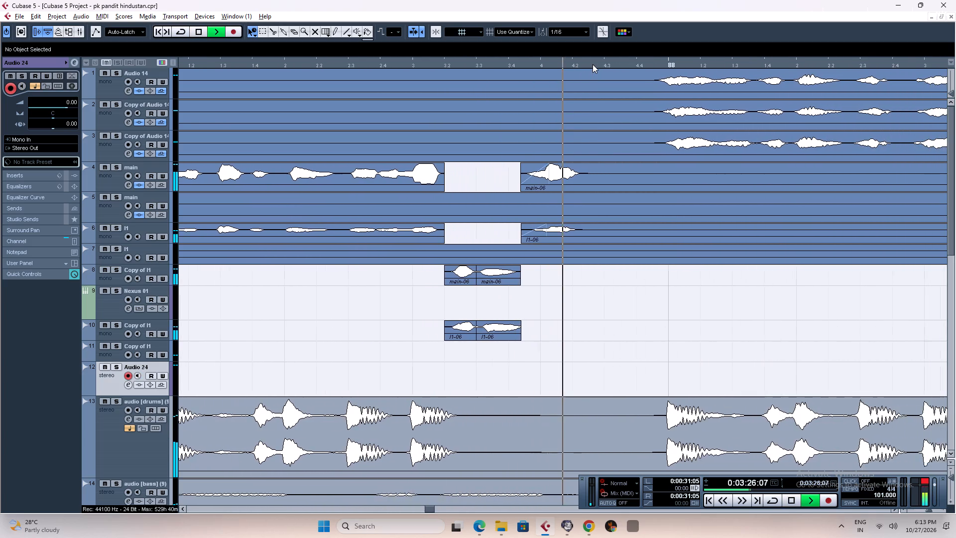
key("space")
key("space")
key("space")
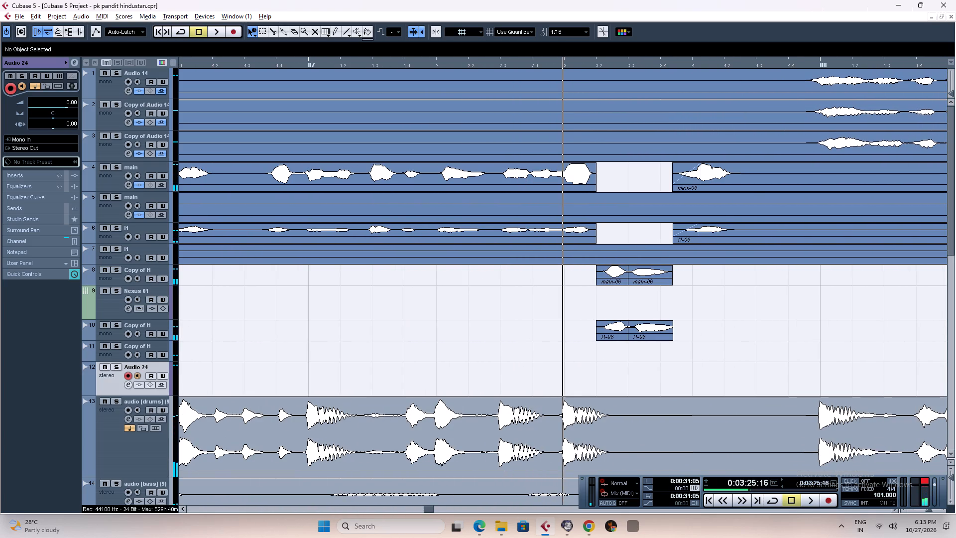
key("space")
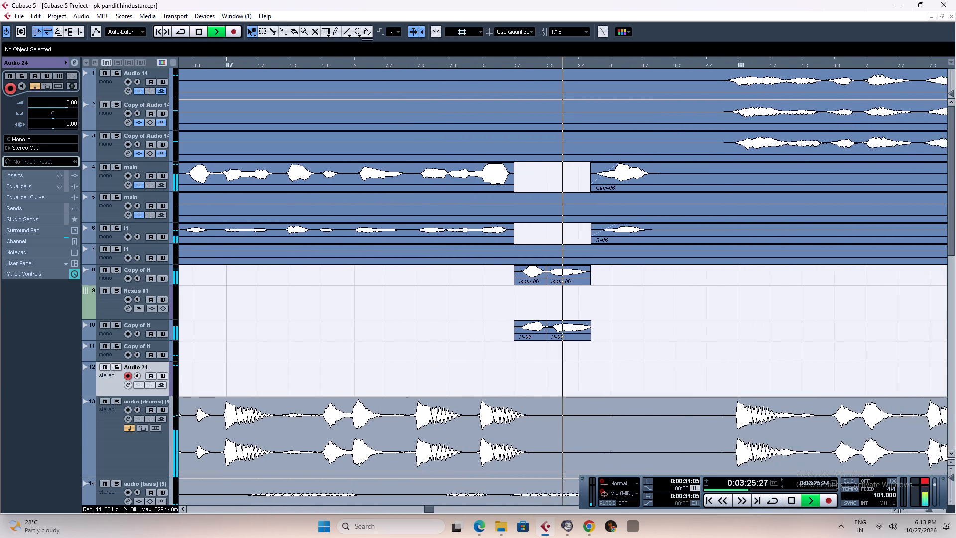
key("space")
Switch to Chrome and download the converted Bleep Sound Effect (DOWNLOAD) file from Y2Mate.
key("alt+Tab")
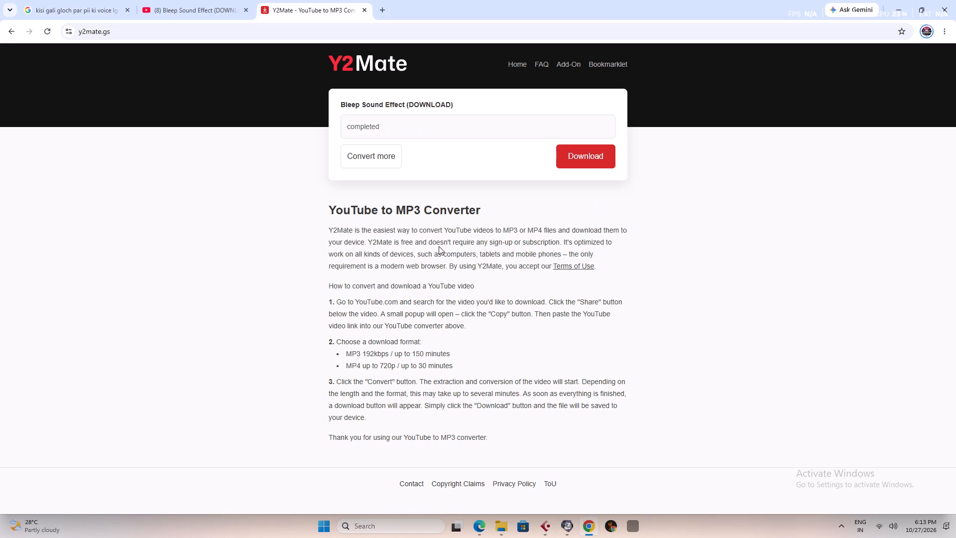
left_click(593, 156)
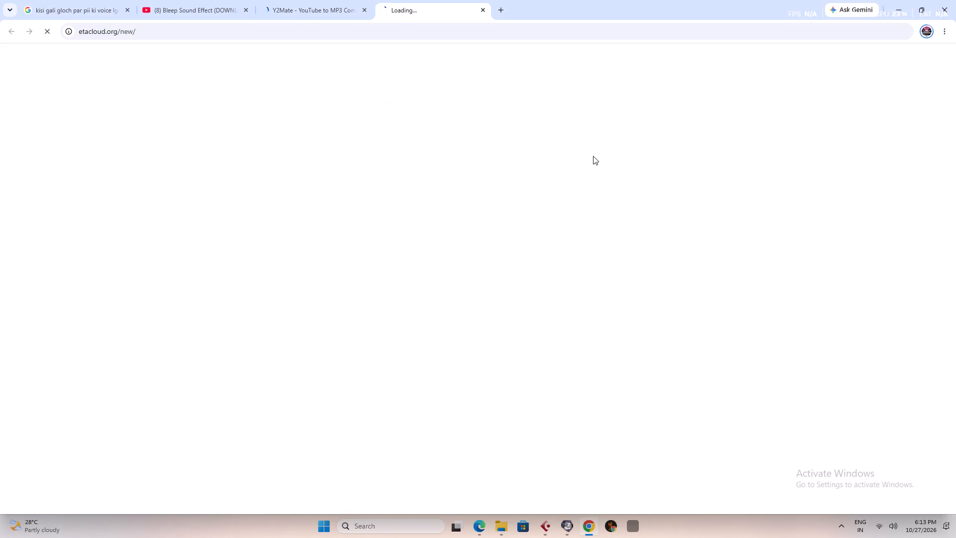
Switch to Cubase and replay the passage across the bar 87 vocal gap from 0:03:25:16.
key("alt+Tab")
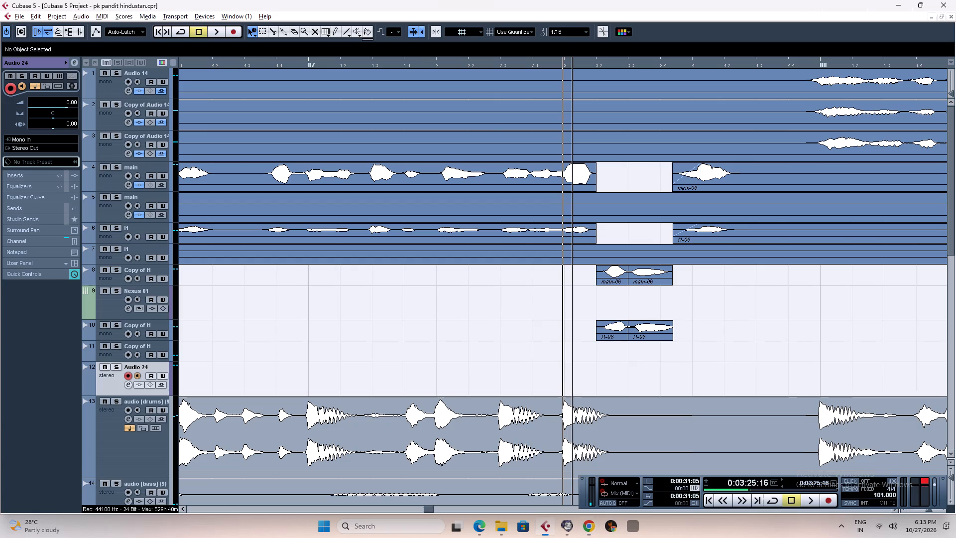
key("space")
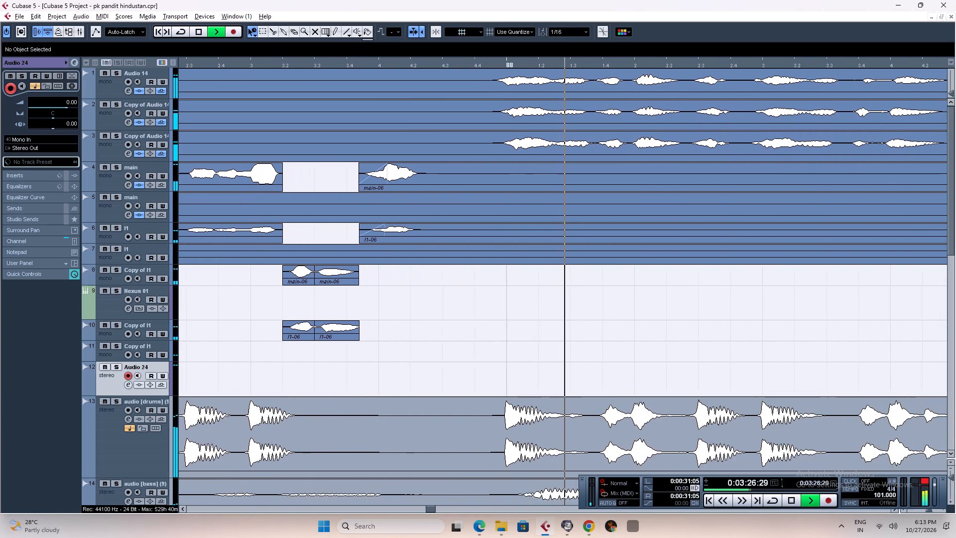
key("space")
key("space")
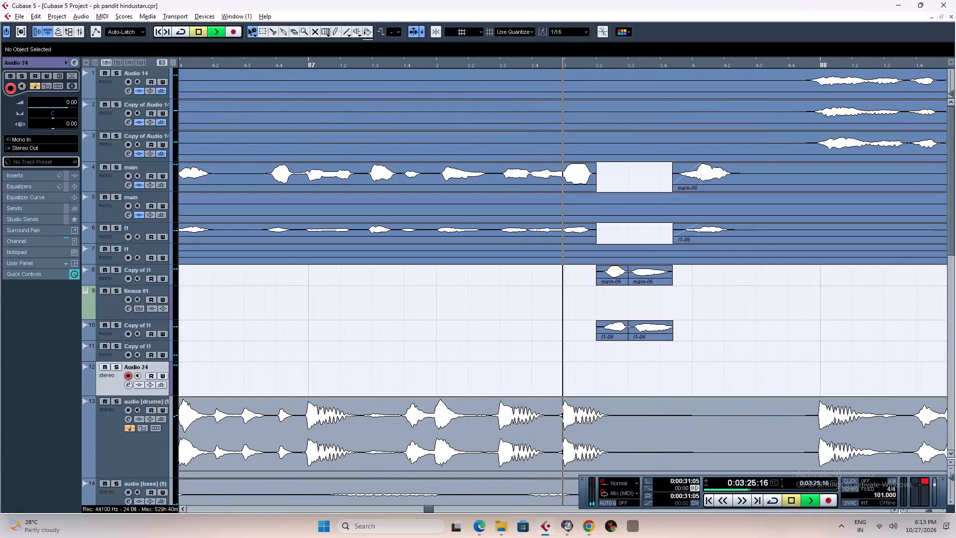
key("space")
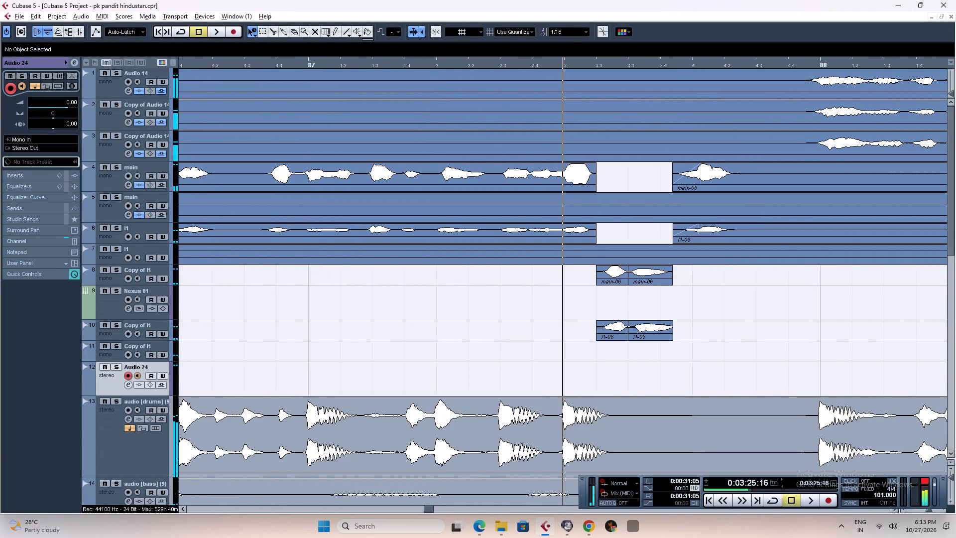
key("space")
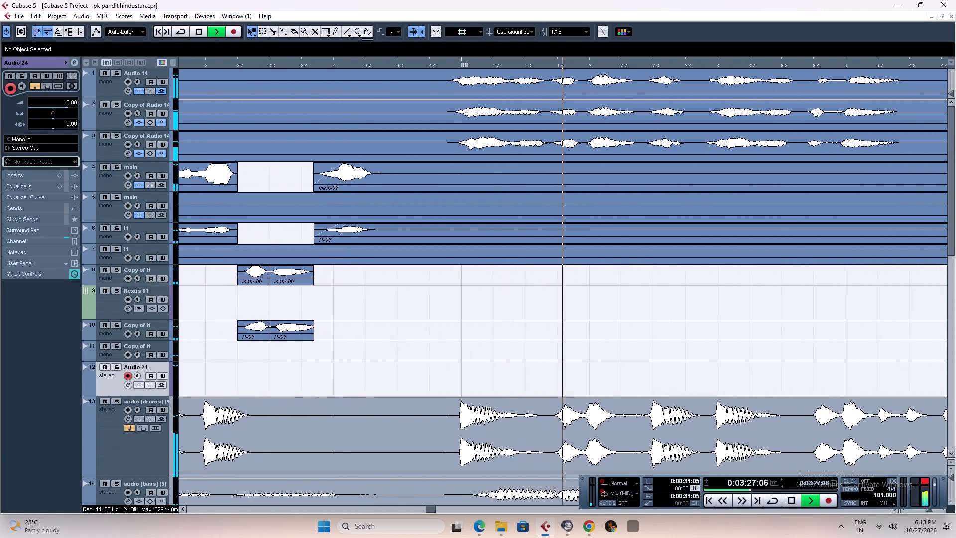
key("space")
key("space")
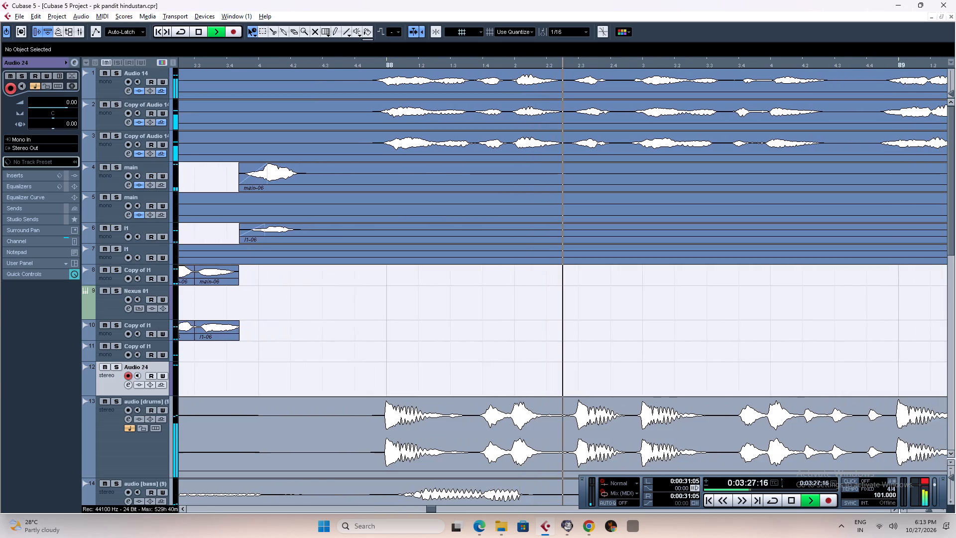
key("space")
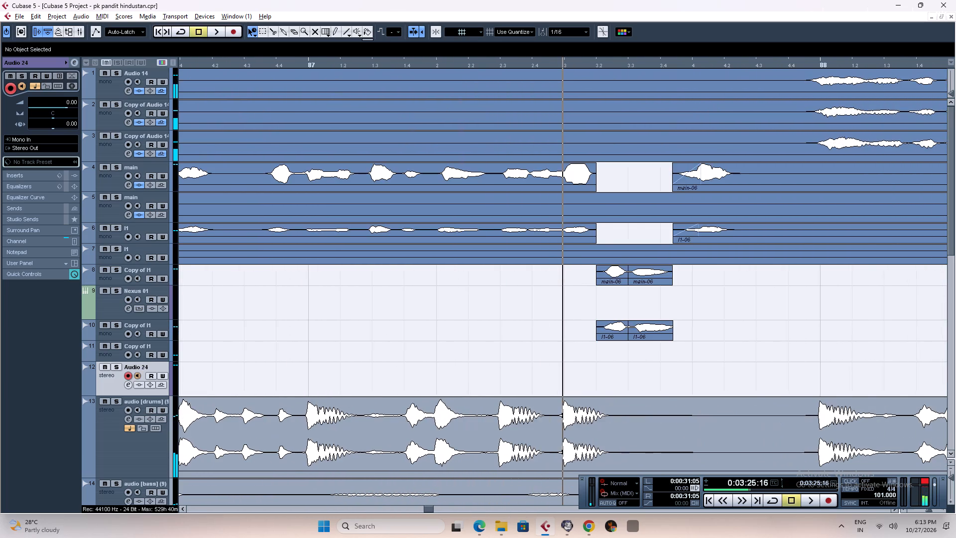
Bring the downloaded Bleep Sound Effect (DOWNLOAD).mp3 from Chrome onto Cubase's Audio 24 track, starting at 87.2.4.115.
key("alt+Tab")
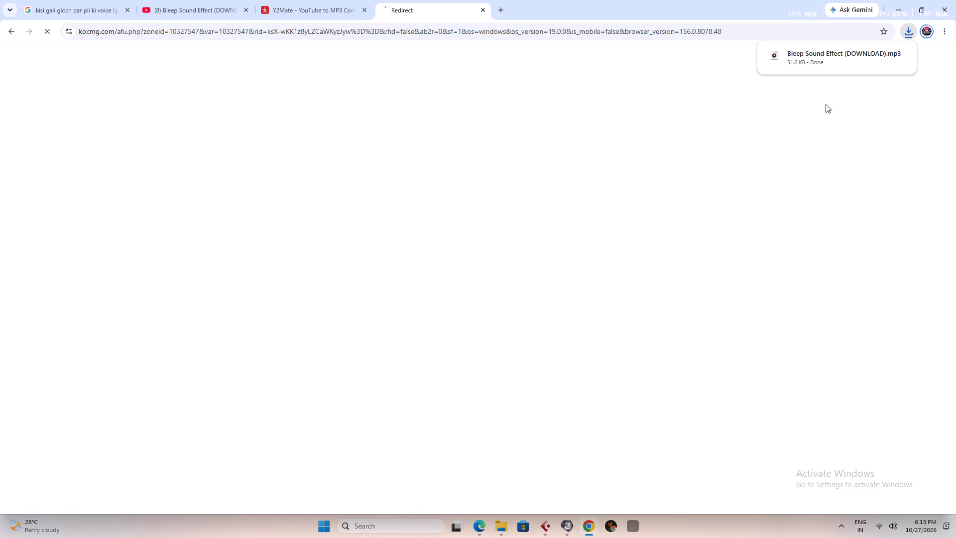
left_click_drag(826, 56, 548, 528)
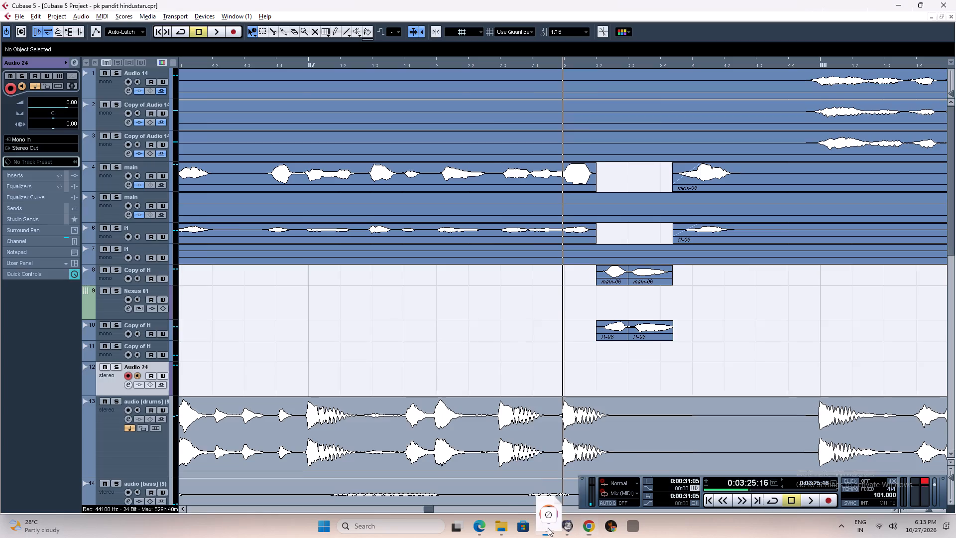
left_click_drag(548, 528, 565, 351)
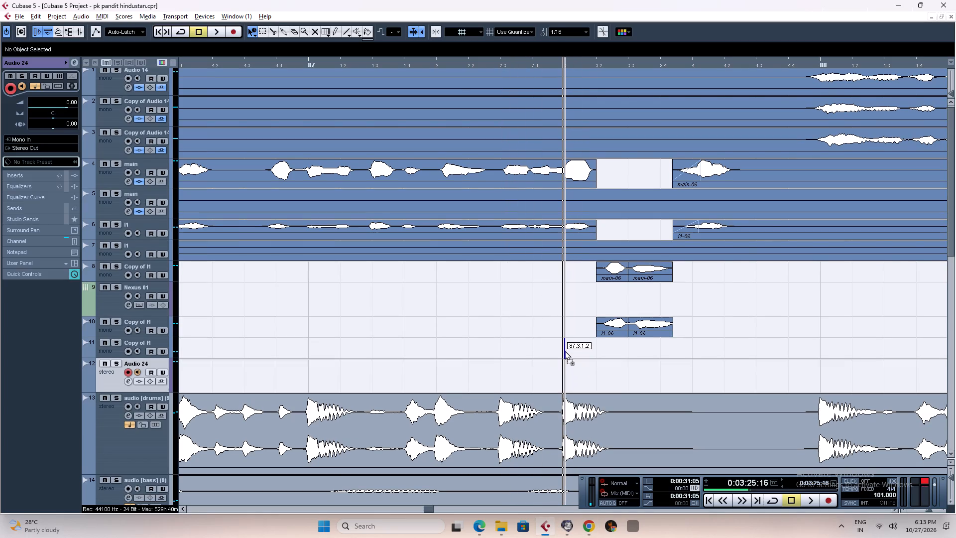
left_click_drag(565, 351, 563, 371)
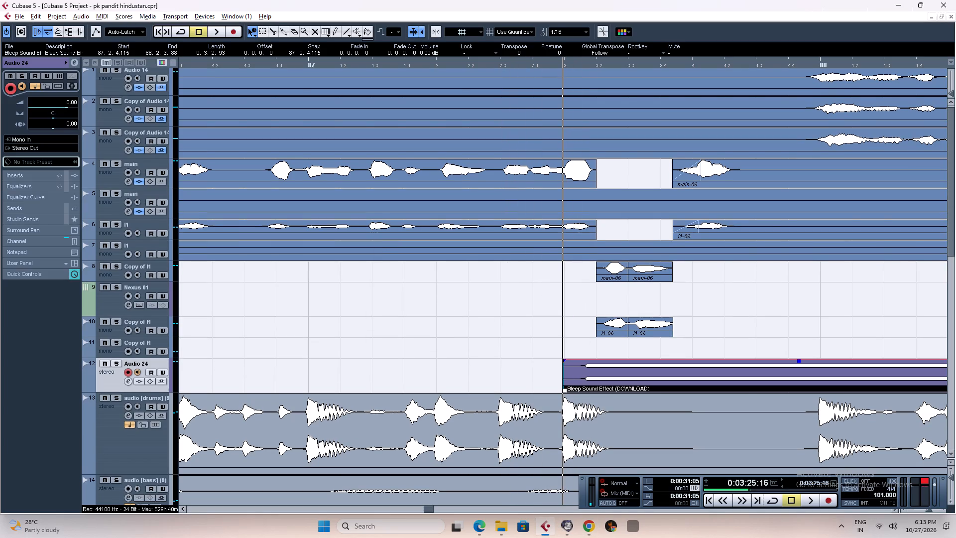
Solo the Audio 24 track and play the imported bleep on its own from 0:03:25:16.
key("f")
key("f")
key("f")
key("f")
key("f")
key("f")
key("g")
key("g")
key("g")
key("g")
key("g")
key("g")
key("g")
key("g")
key("g")
key("g")
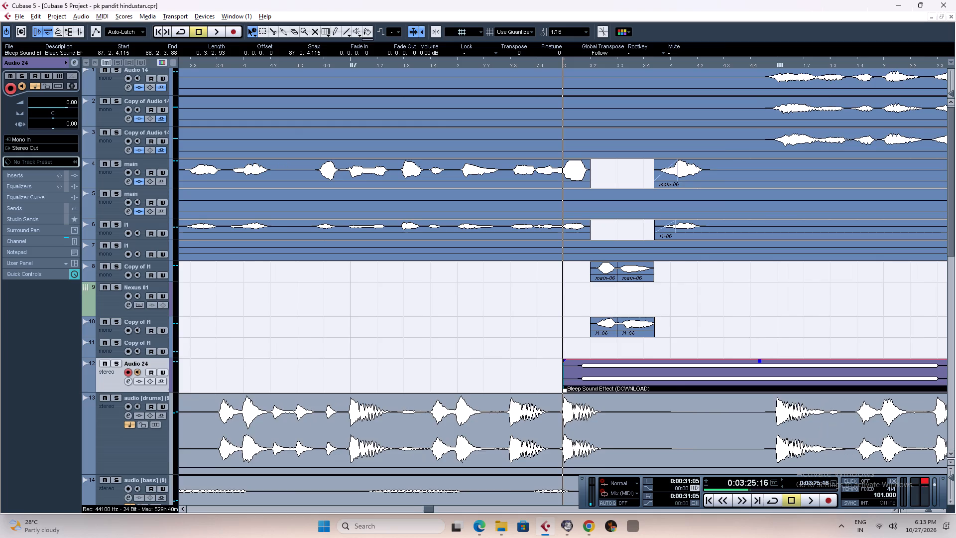
left_click(116, 363)
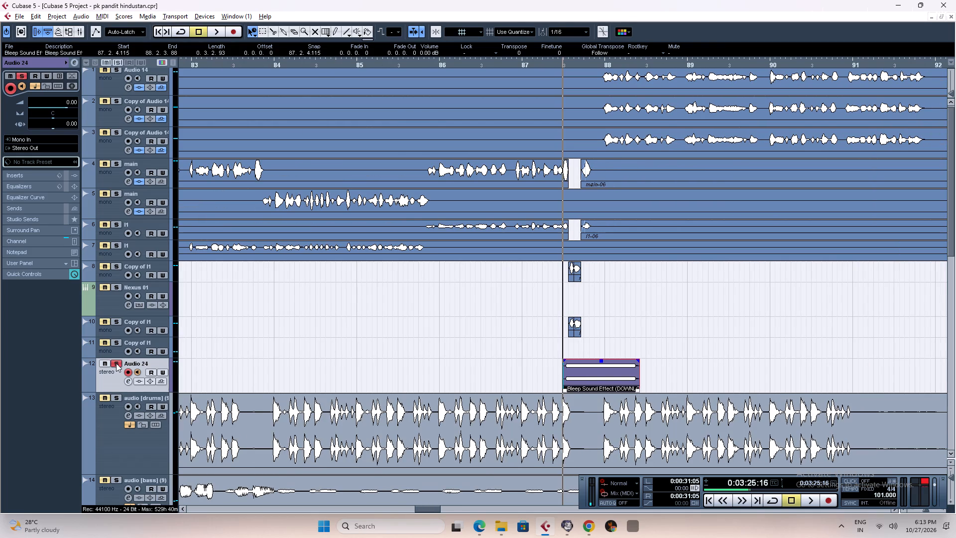
key("space")
key("space")
key("space")
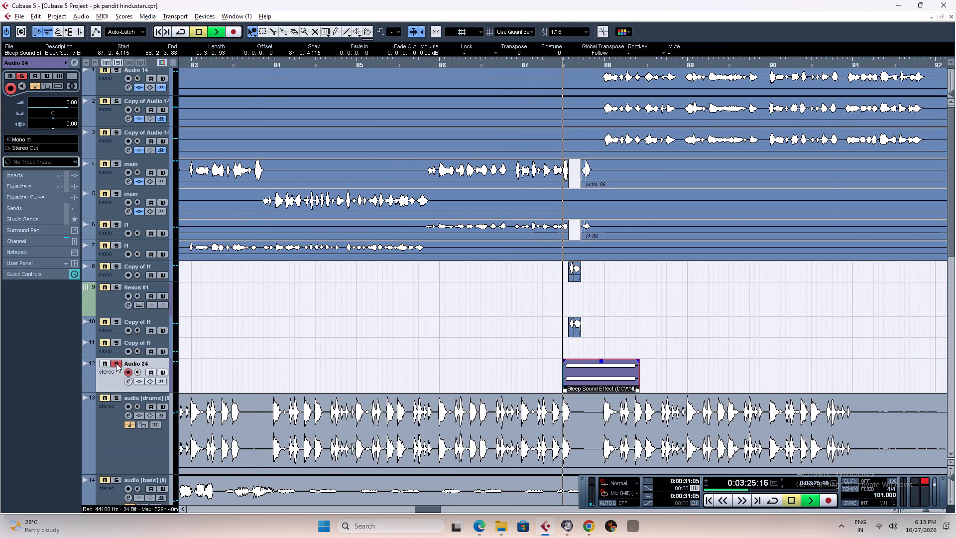
type("g")
type("g h")
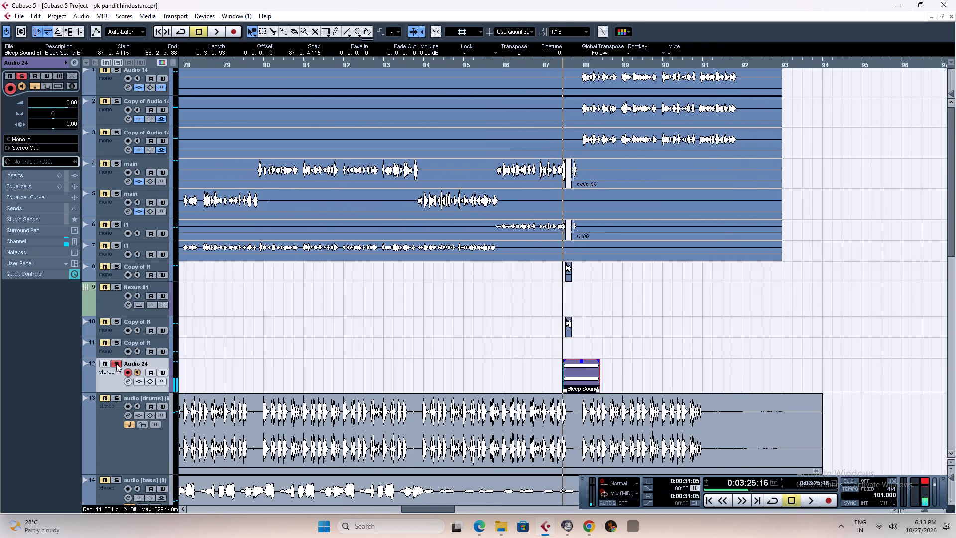
Move the bleep event on Audio 24 slightly earlier to start at 87.2.4.40.
key("h")
key("h")
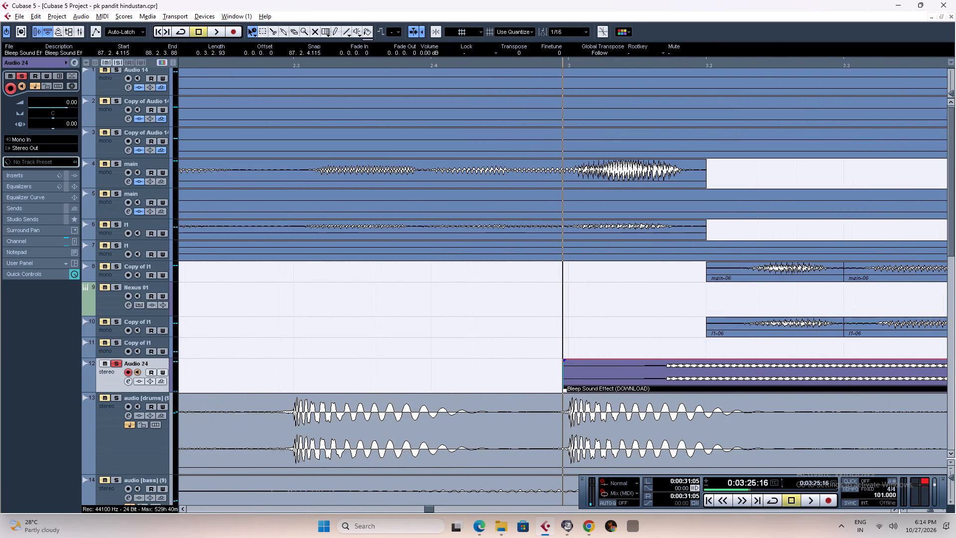
key("h")
left_click_drag(748, 375, 653, 374)
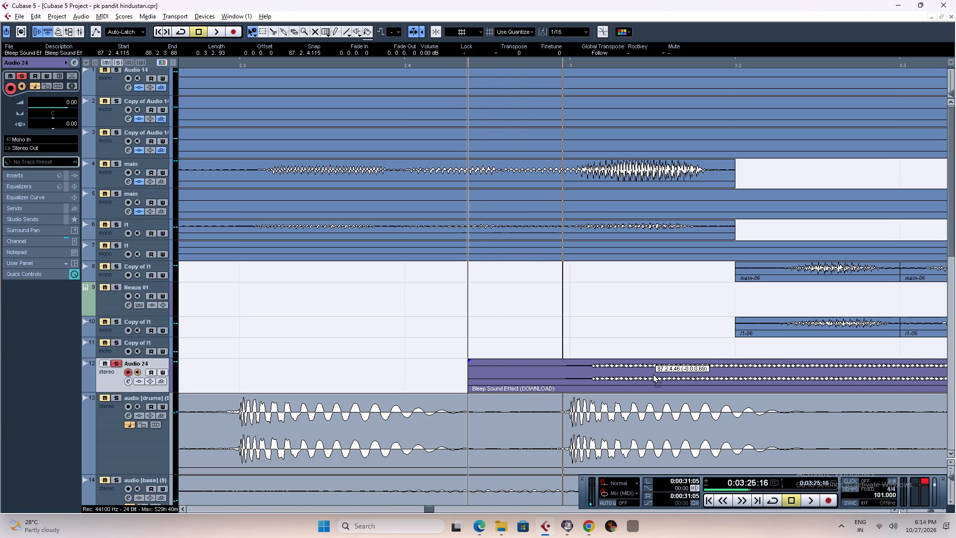
left_click_drag(653, 374, 645, 372)
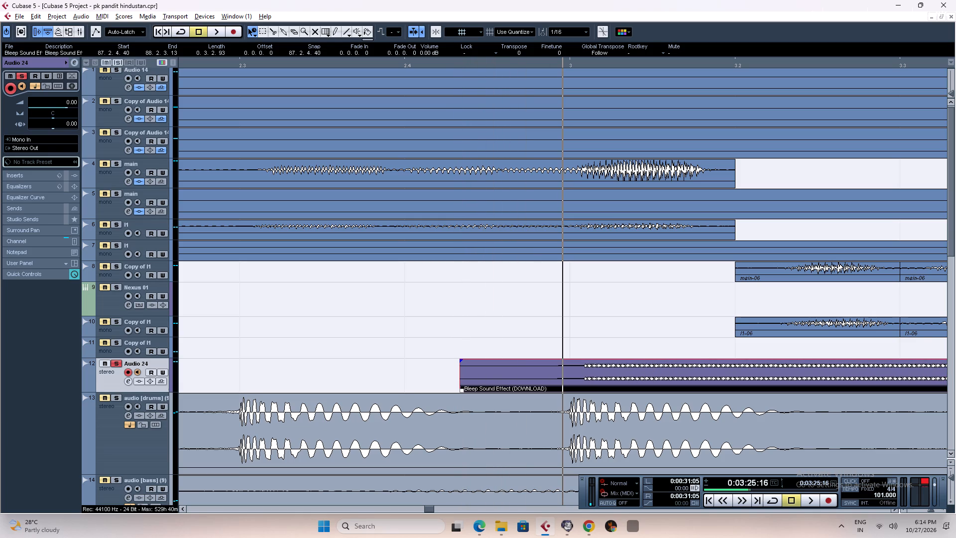
Split the bleep event at 87.3.1.11, delete the silent lead-in before it and play the trimmed bleep.
right_click_drag(527, 365, 549, 369)
left_click(584, 371)
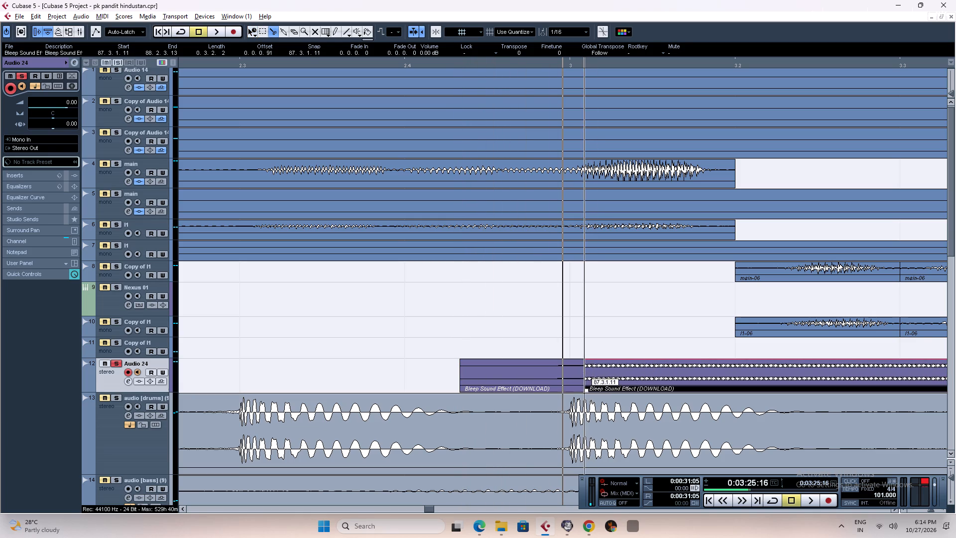
right_click(550, 371)
left_click(550, 371)
key("Delete")
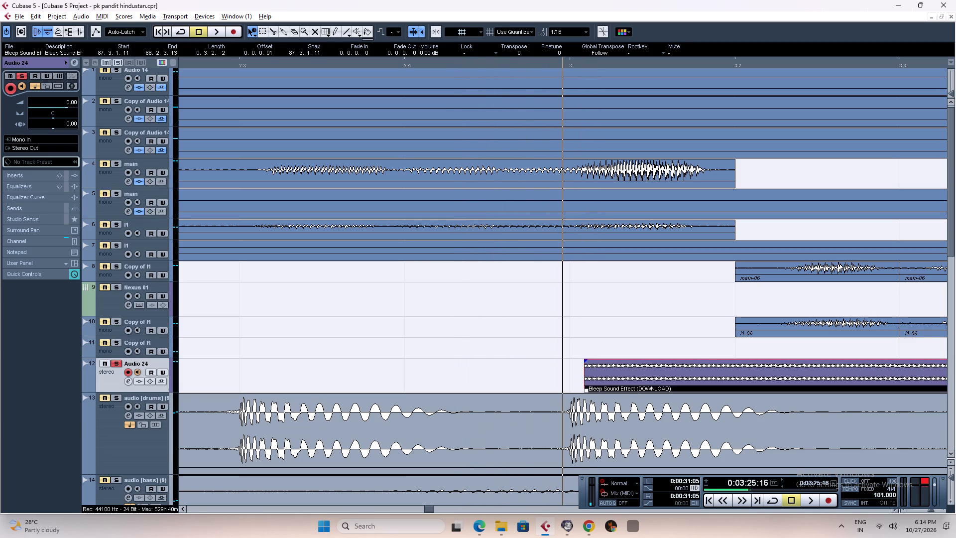
key("space")
key("space")
key("space")
key("space")
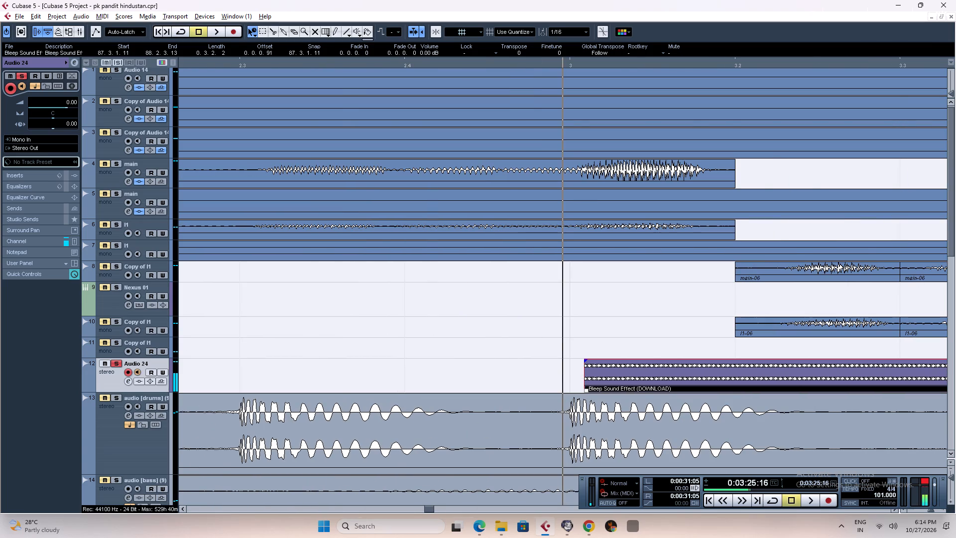
Split the bleep at 87.3.1.96 and 87.3.2.37, where the main vocal word ends, and delete the section between.
left_click(701, 63)
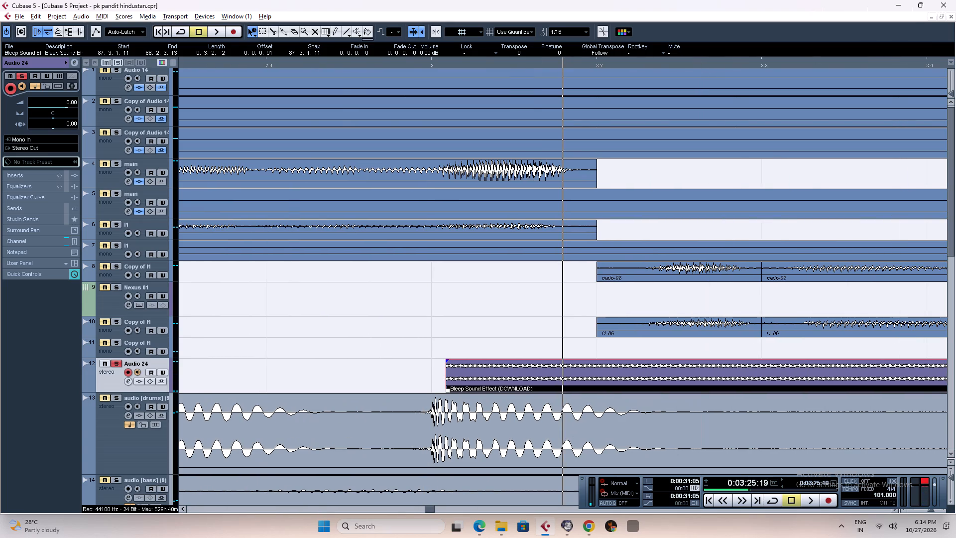
right_click_drag(555, 366, 577, 363)
left_click(563, 371)
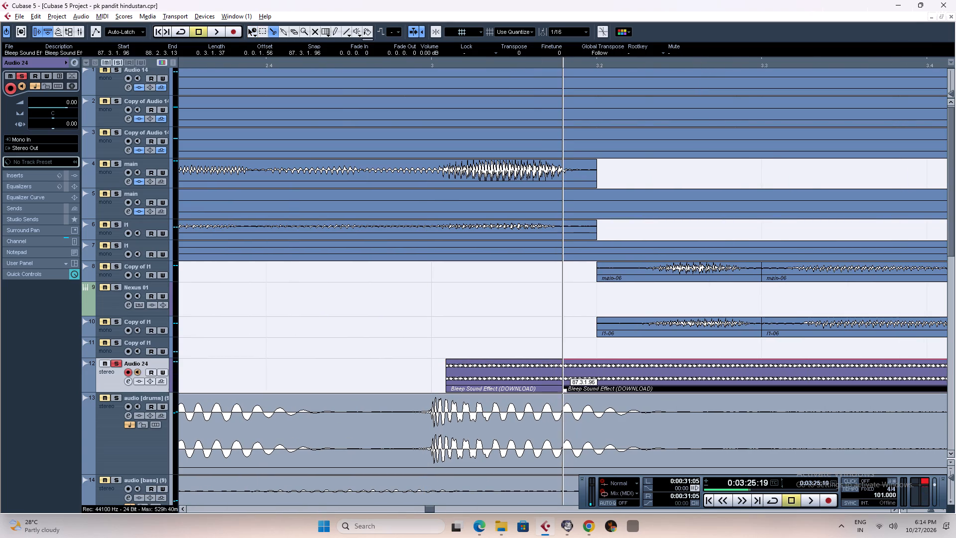
left_click(647, 372)
right_click(621, 376)
left_click(621, 376)
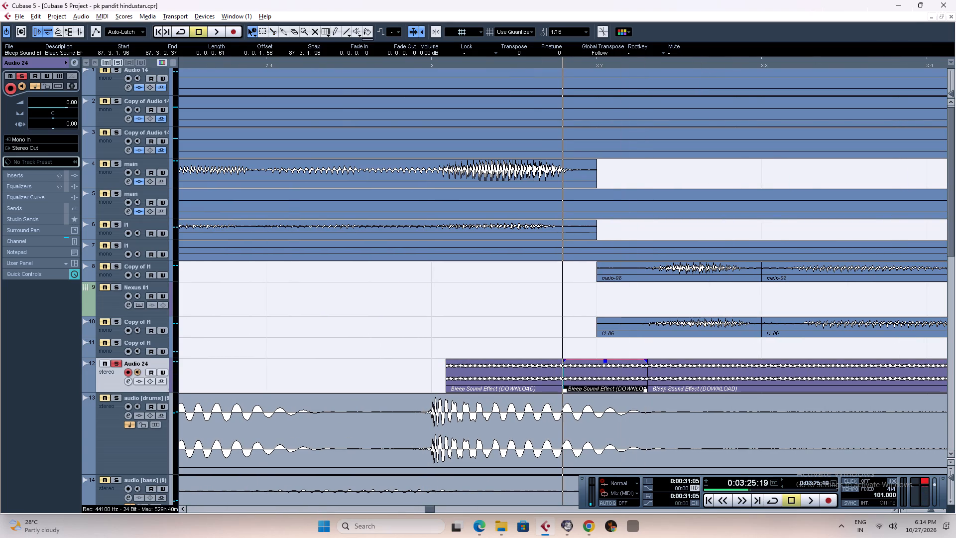
key("Delete")
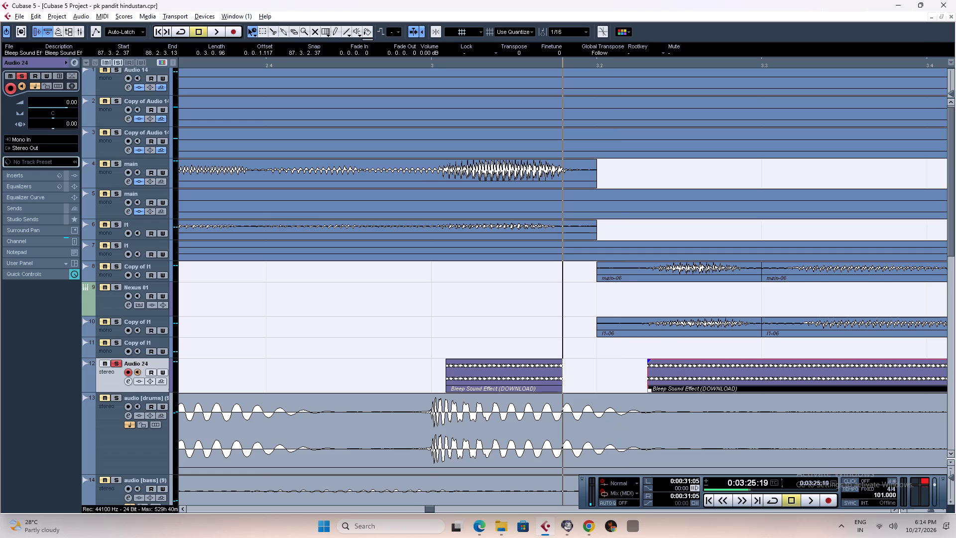
Cut a second short gap in the bleep, splitting it twice and removing the section just before 87.3.3.31.
right_click_drag(736, 372, 756, 367)
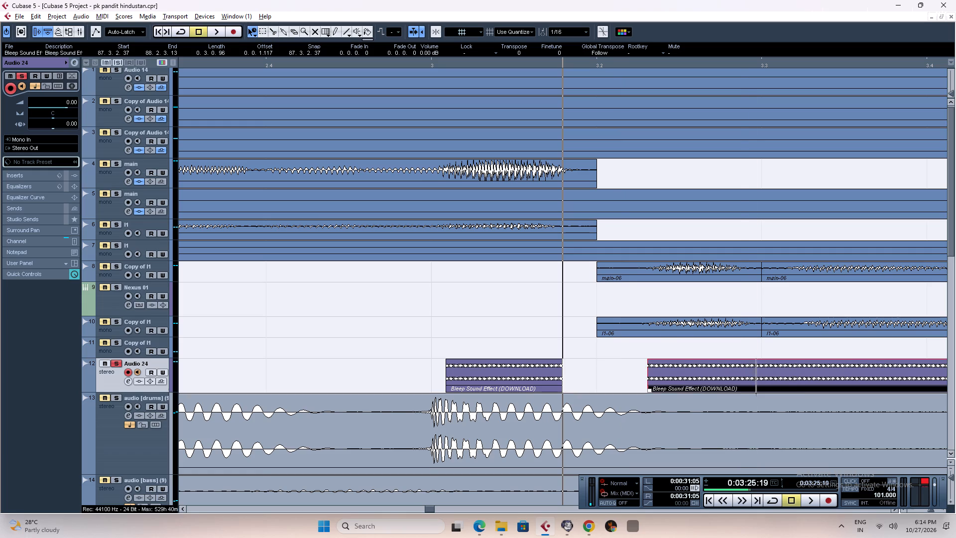
left_click(750, 367)
left_click(804, 365)
right_click(779, 366)
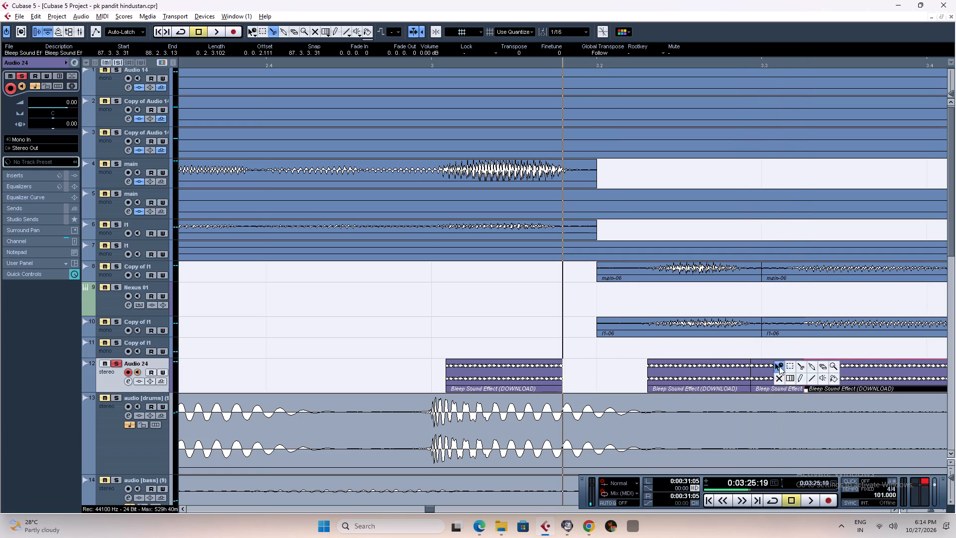
left_click(779, 366)
Split the last bleep piece at 87.3.4.46, where the vocal gap ends, and delete the remainder.
key("g")
key("g")
key("g")
key("g")
key("g")
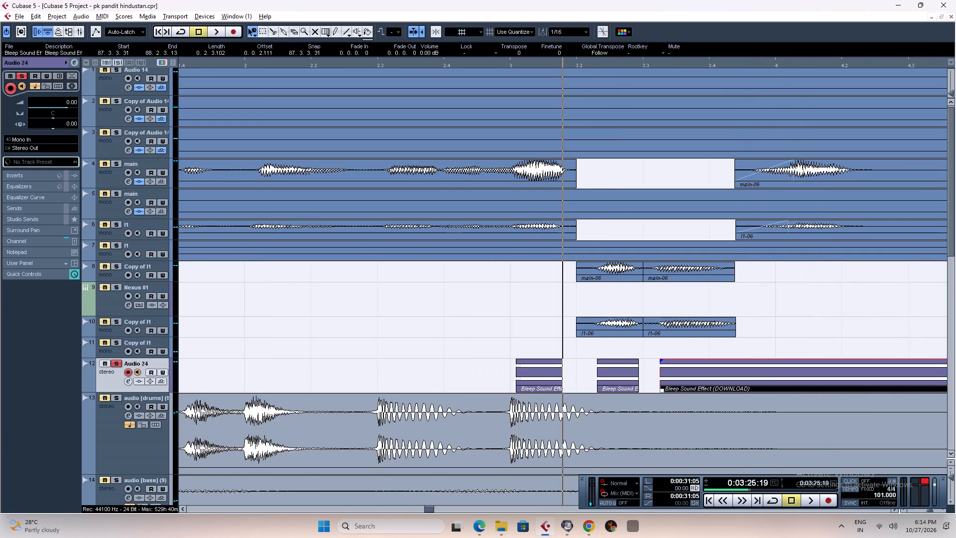
right_click_drag(715, 372, 734, 372)
left_click(734, 372)
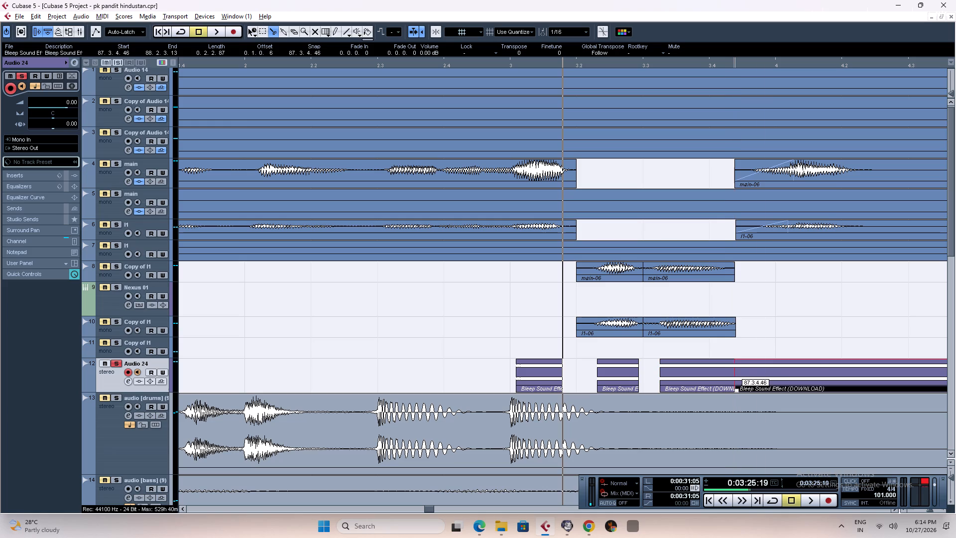
right_click(760, 371)
left_click(760, 371)
key("Delete")
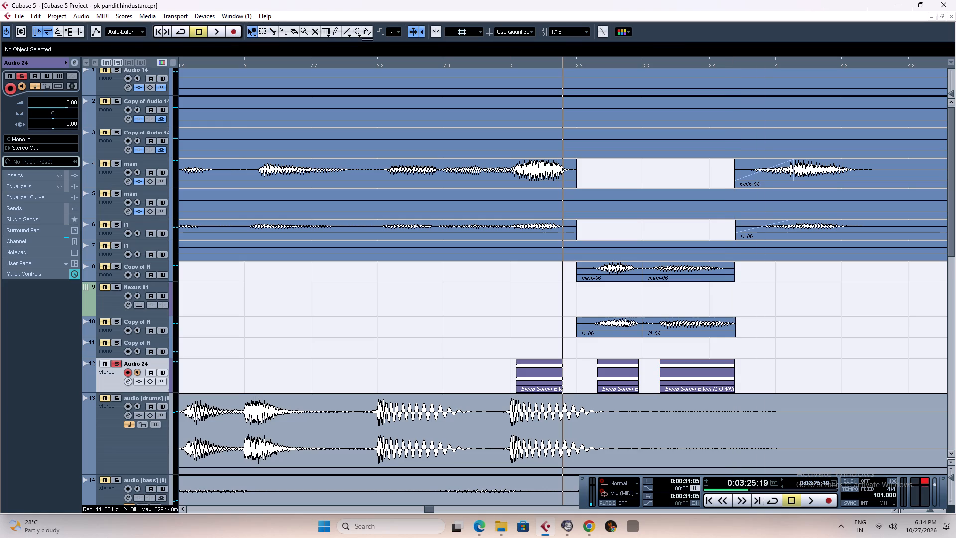
Unsolo Audio 24 and play the full mix from 0:03:25:10 to hear the three bleep pieces against the vocals.
left_click(443, 58)
left_click(443, 61)
left_click(426, 64)
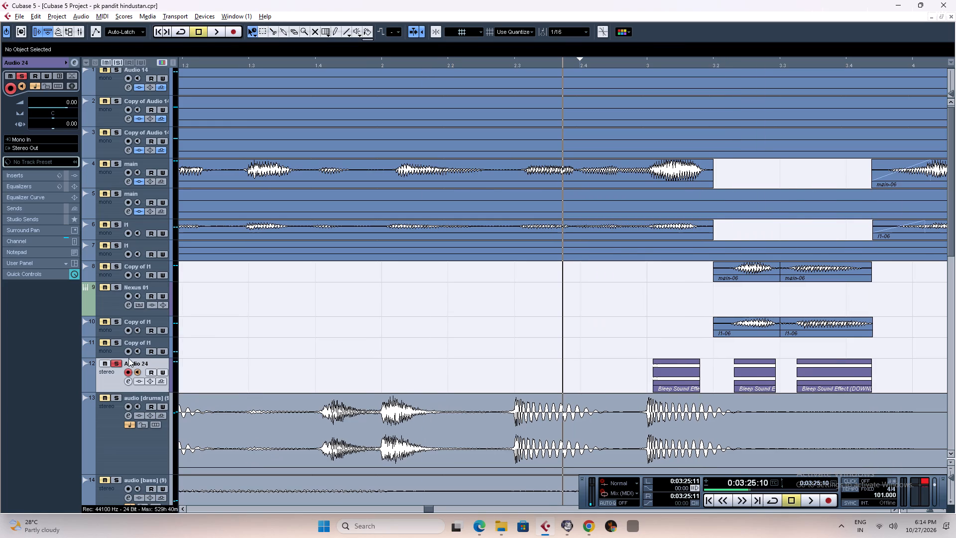
left_click(118, 365)
key("space")
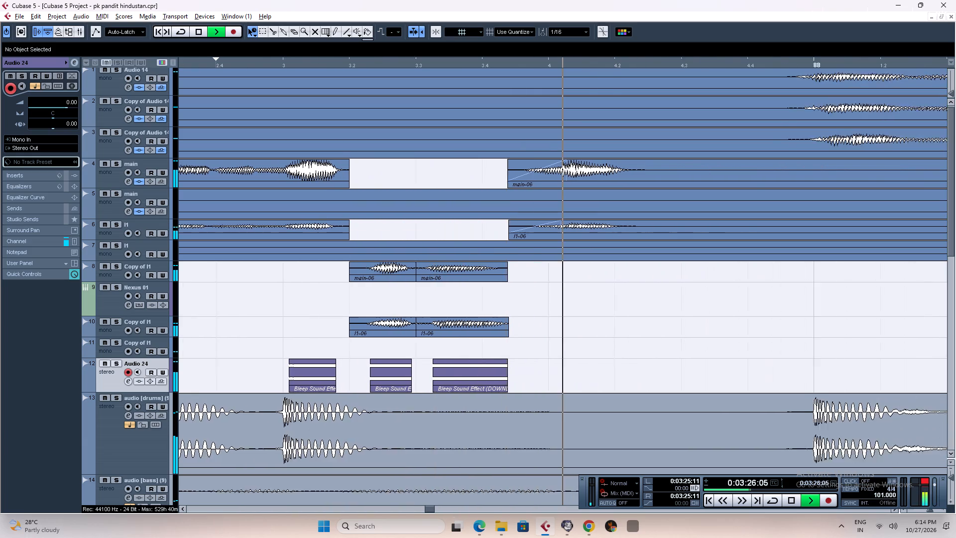
key("g")
key("g")
key("g")
key("g")
key("g")
key("g")
key("g")
key("g")
key("space")
key("space")
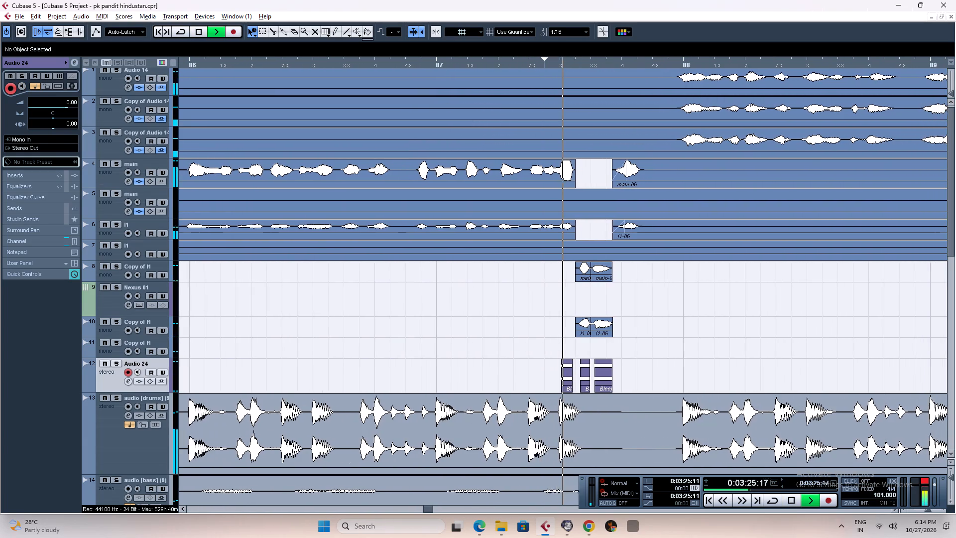
key("space")
right_click(609, 342)
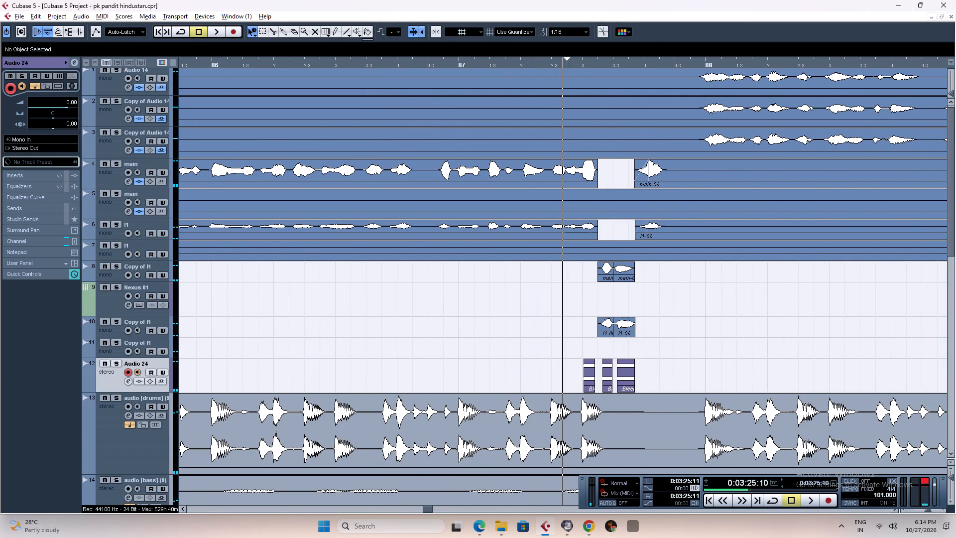
Delete the middle of the three bleep pieces on the Audio 24 track.
left_click_drag(606, 353, 609, 372)
key("Delete")
Play the mix repeatedly from 0:03:25:10 to hear the two remaining bleep pieces against the vocals.
key("space")
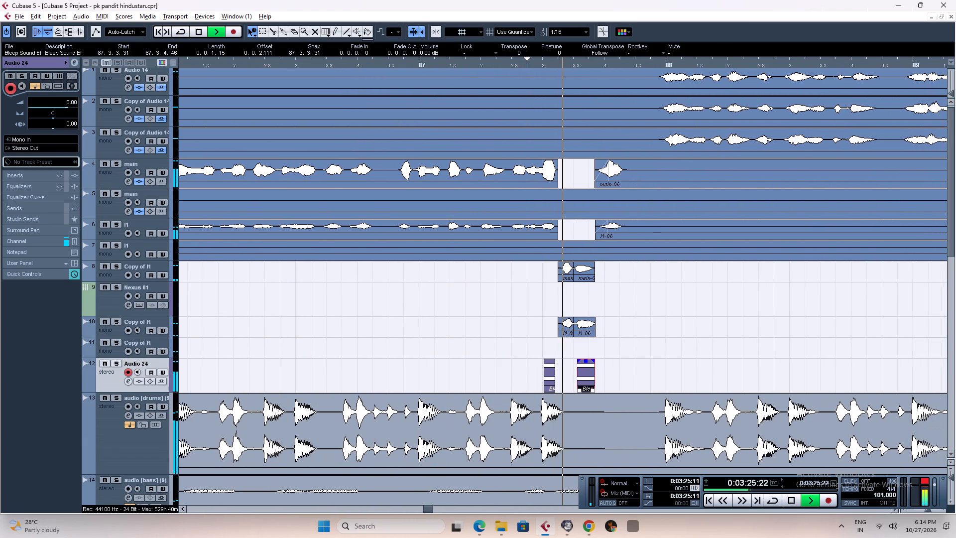
key("space")
key("space")
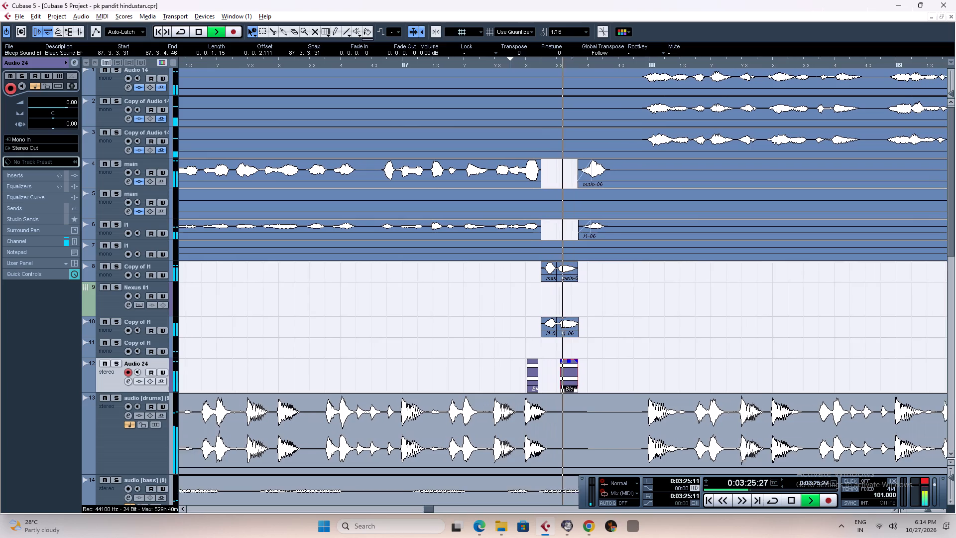
key("space")
key("space")
key("space")
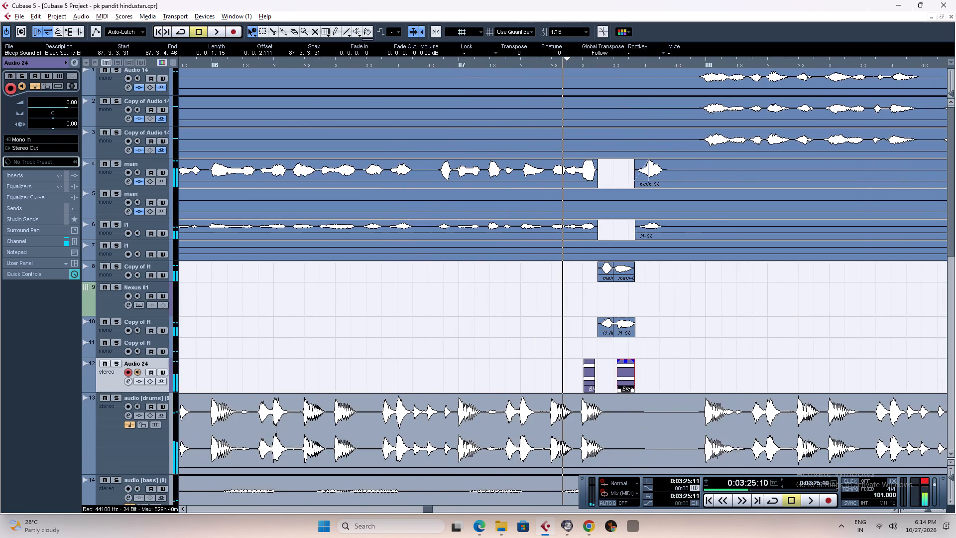
key("h")
key("h")
key("h")
key("h")
key("h")
key("h")
key("h")
key("h")
key("h")
key("space")
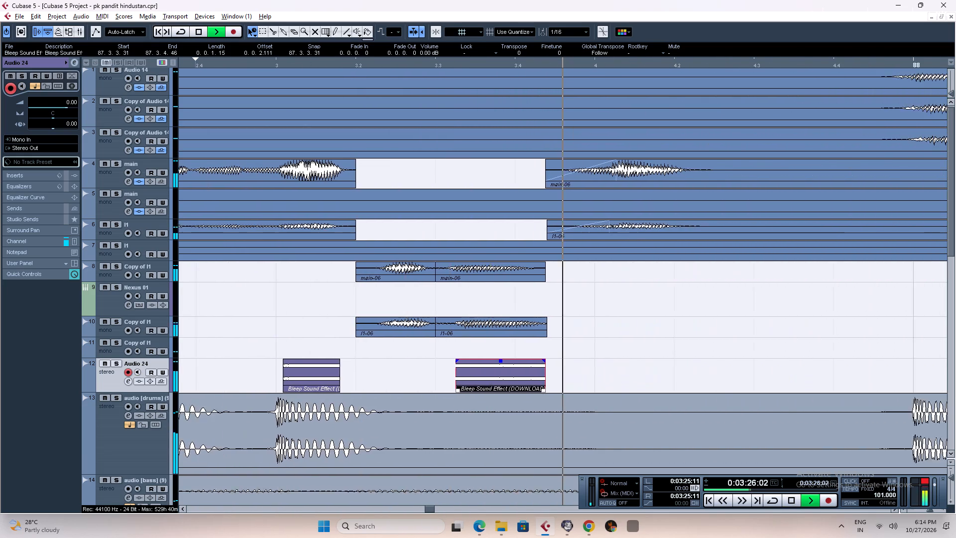
key("space")
Switch to Normal Sizing, turn snap on and resize the first bleep piece to span 87.3.1.0 to 87.3.2.0.
right_click(703, 375)
left_click(703, 375)
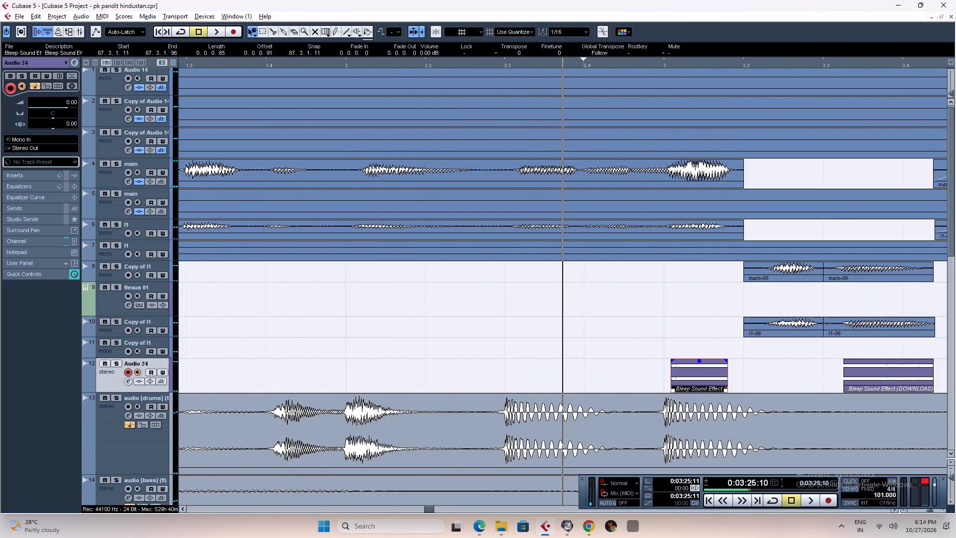
right_click(710, 382)
left_click(710, 382)
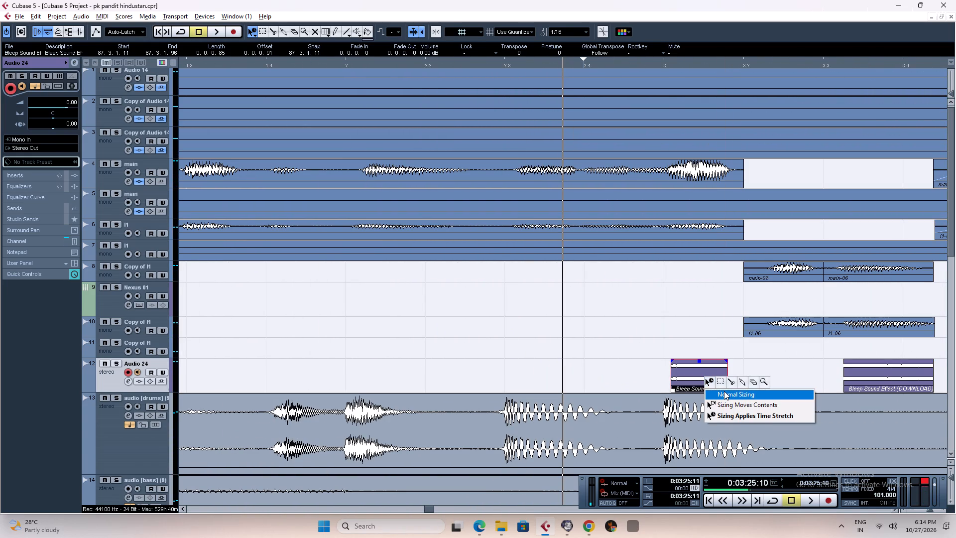
left_click(724, 391)
left_click_drag(727, 389, 740, 389)
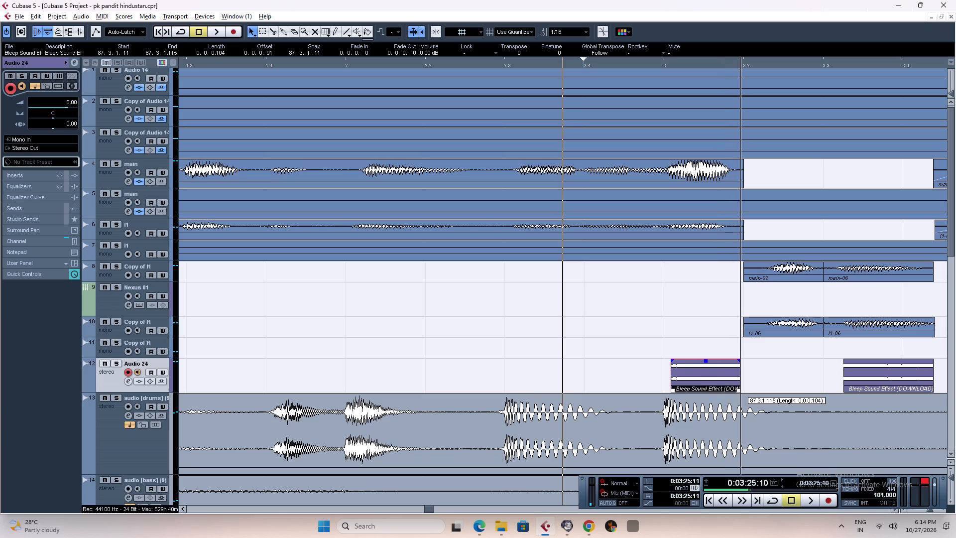
left_click_drag(740, 389, 744, 389)
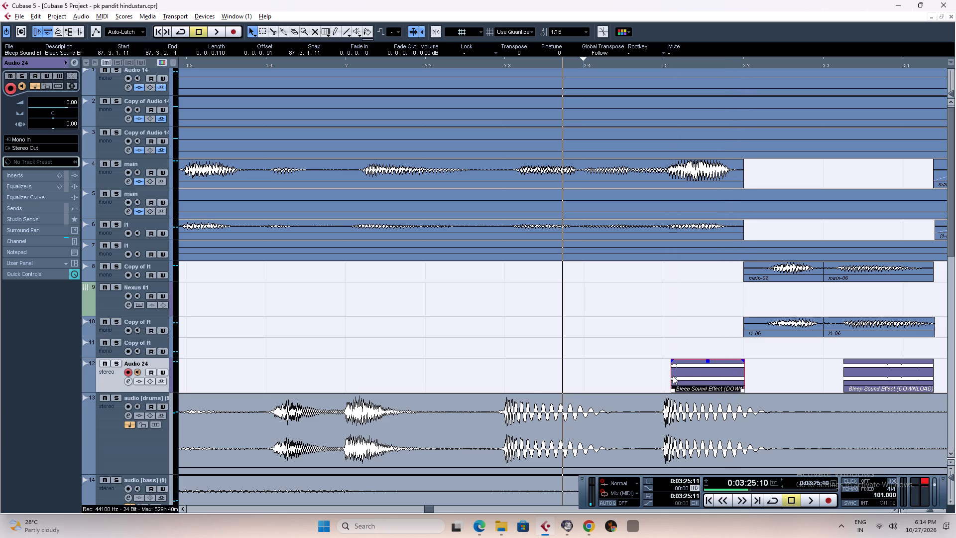
left_click(438, 33)
left_click_drag(673, 390, 669, 389)
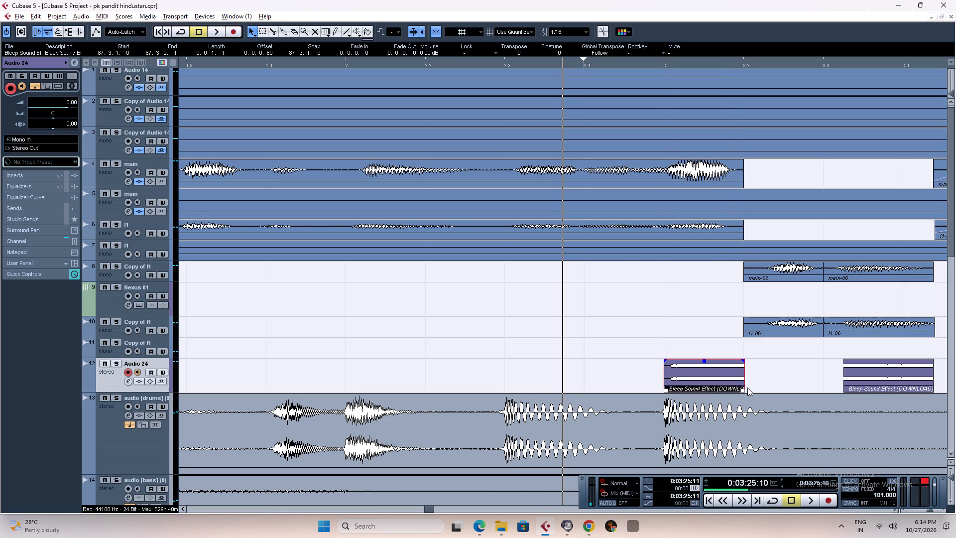
left_click_drag(742, 391, 749, 391)
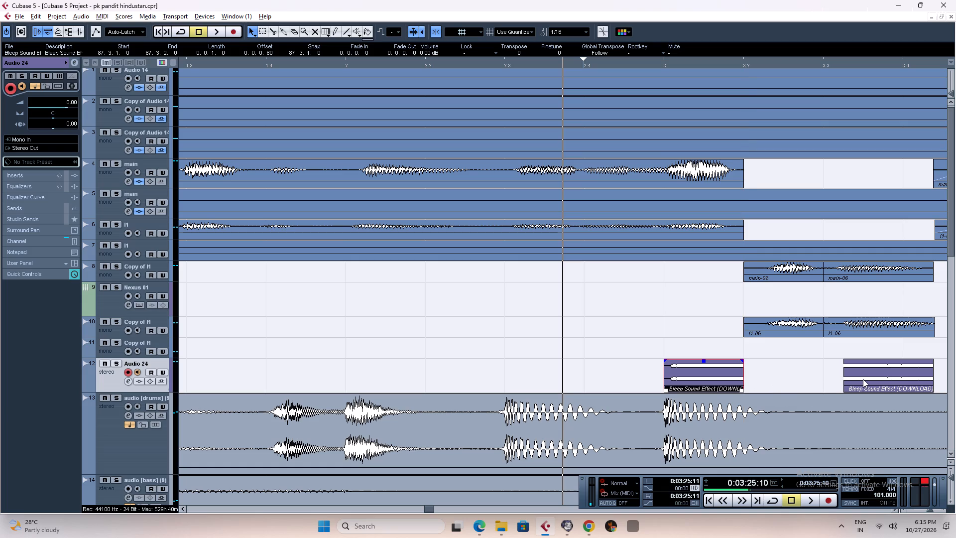
Play the mix from 0:03:25:10 to check the lengthened first bleep against the vocals.
key("g")
key("g")
key("g")
key("g")
key("g")
key("g")
key("g")
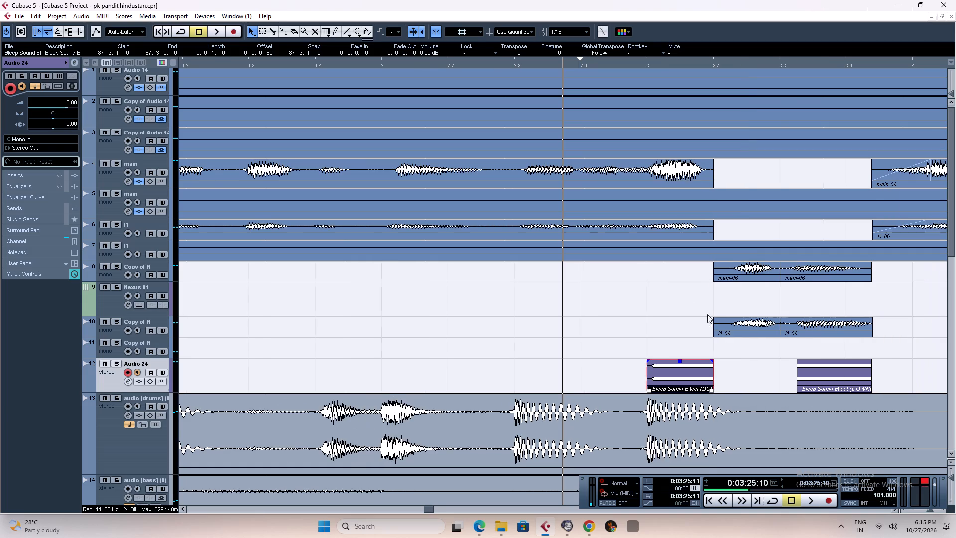
key("space")
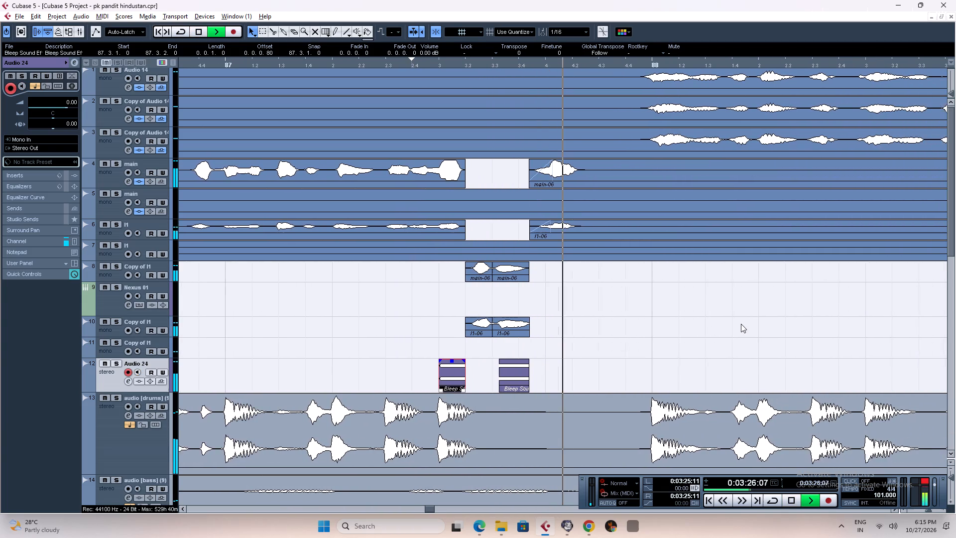
key("space")
key("space")
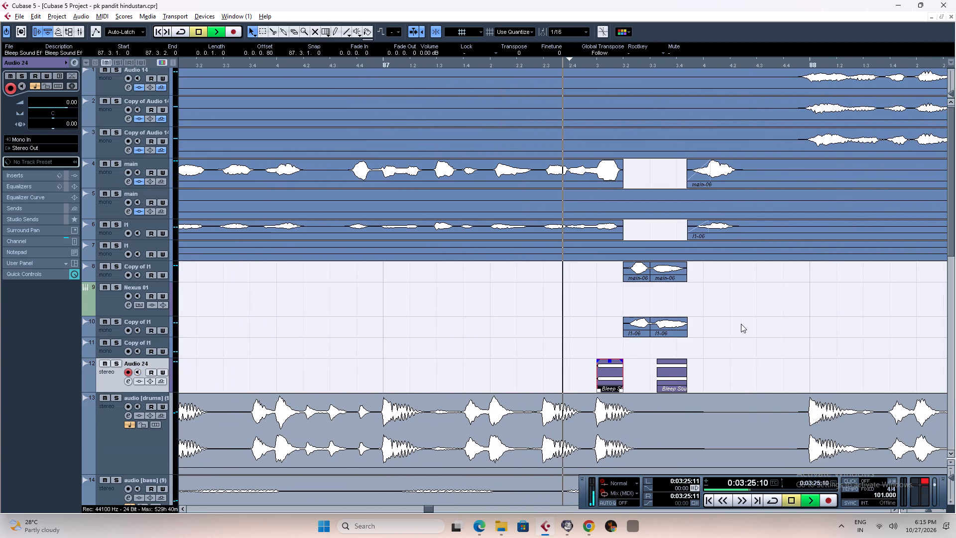
key("space")
key("space")
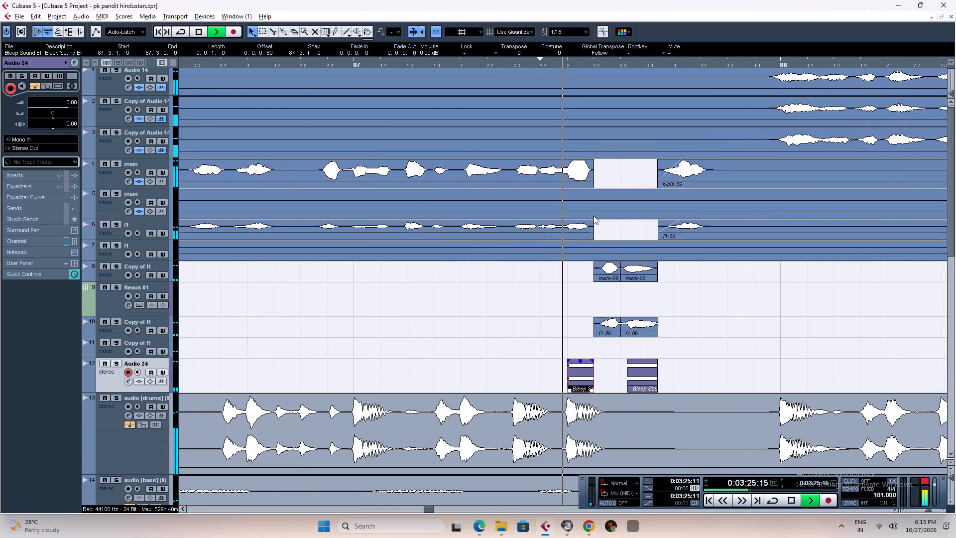
key("space")
Move the second bleep piece on Audio 24 so that it starts at 87.3.3.0.
left_click(651, 65)
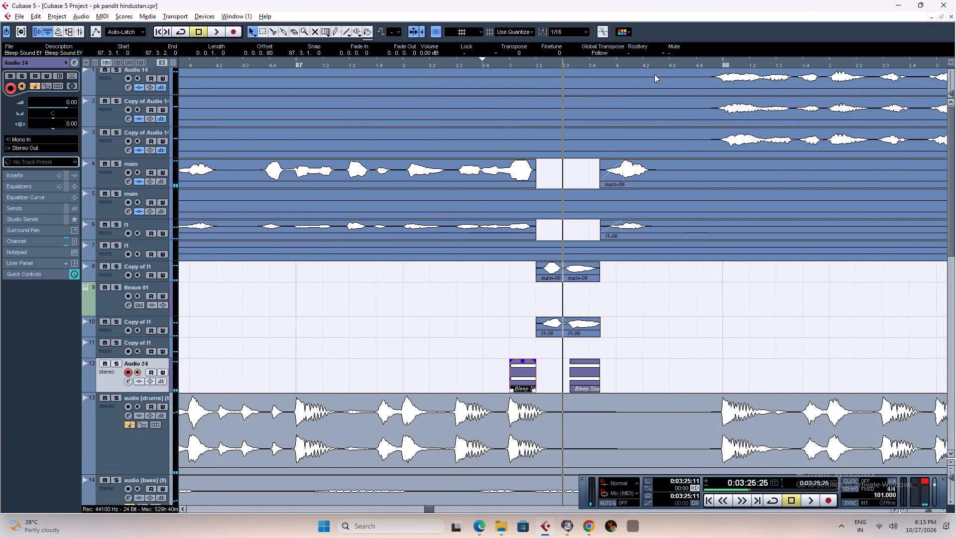
key("h")
key("h")
key("h")
key("h")
key("h")
key("h")
key("h")
key("h")
key("h")
key("h")
key("h")
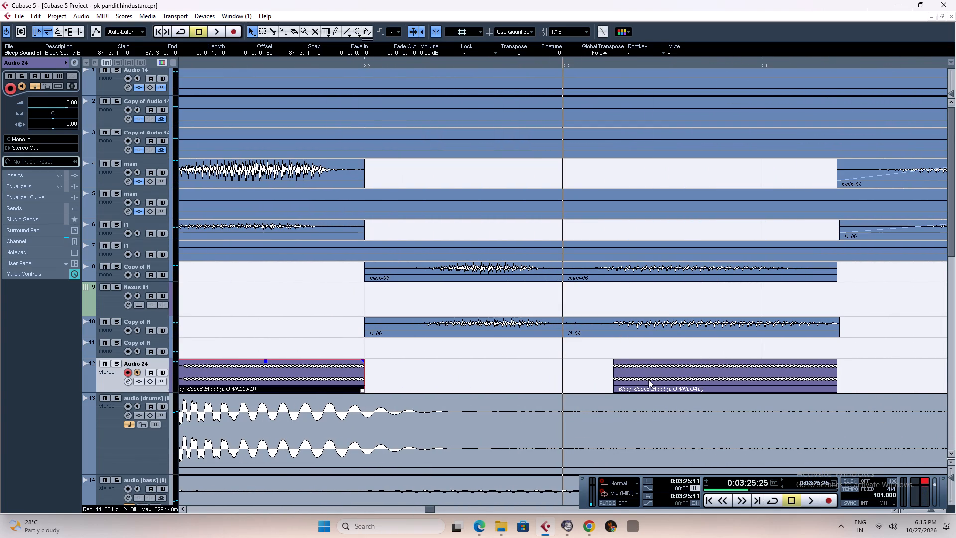
left_click_drag(655, 376, 625, 376)
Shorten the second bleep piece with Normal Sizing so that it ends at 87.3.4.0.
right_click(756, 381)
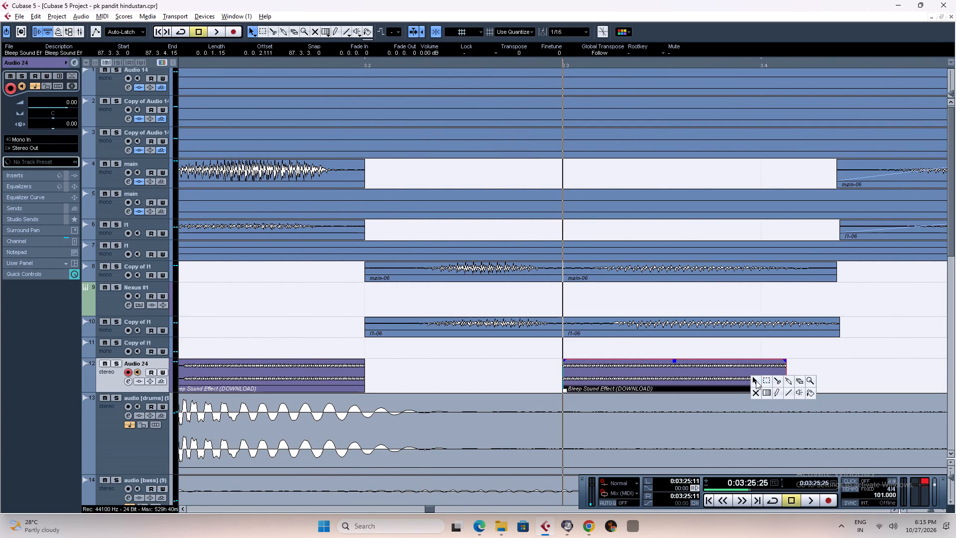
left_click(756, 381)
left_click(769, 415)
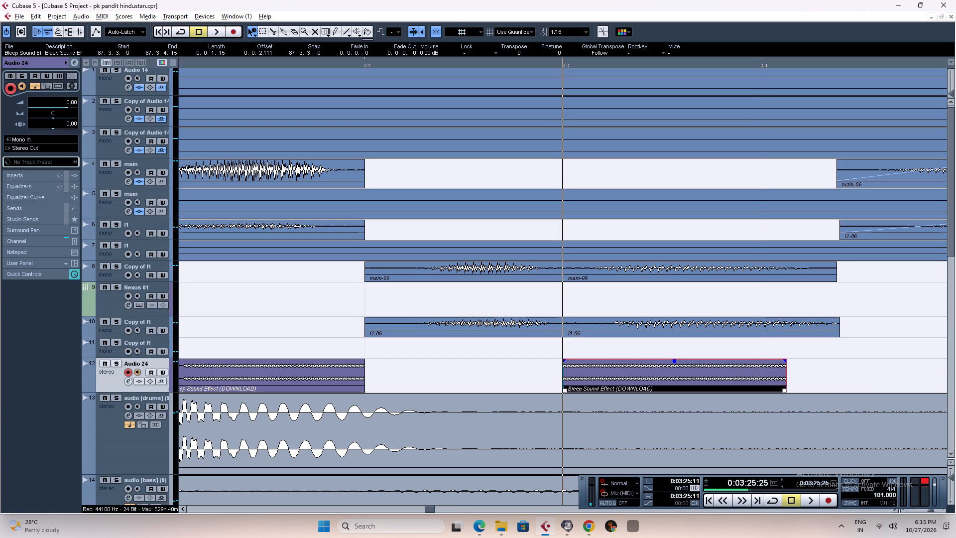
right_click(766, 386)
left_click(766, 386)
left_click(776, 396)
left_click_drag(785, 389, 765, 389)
Play the mix from before the vocal gap to hear the timing of both resized bleep pieces.
key("g")
key("g")
key("g")
key("g")
key("g")
key("g")
key("g")
key("g")
key("g")
key("g")
key("g")
key("g")
key("g")
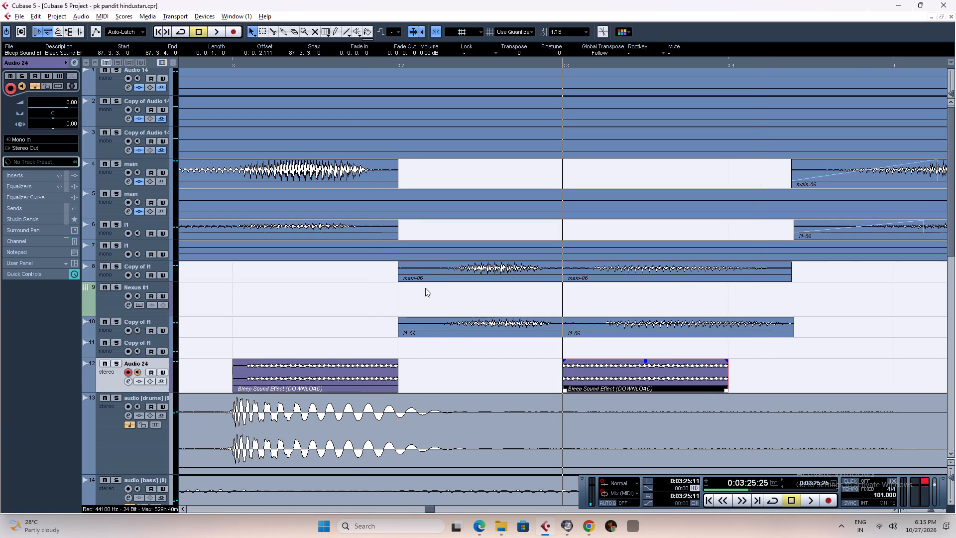
left_click(459, 56)
left_click(459, 62)
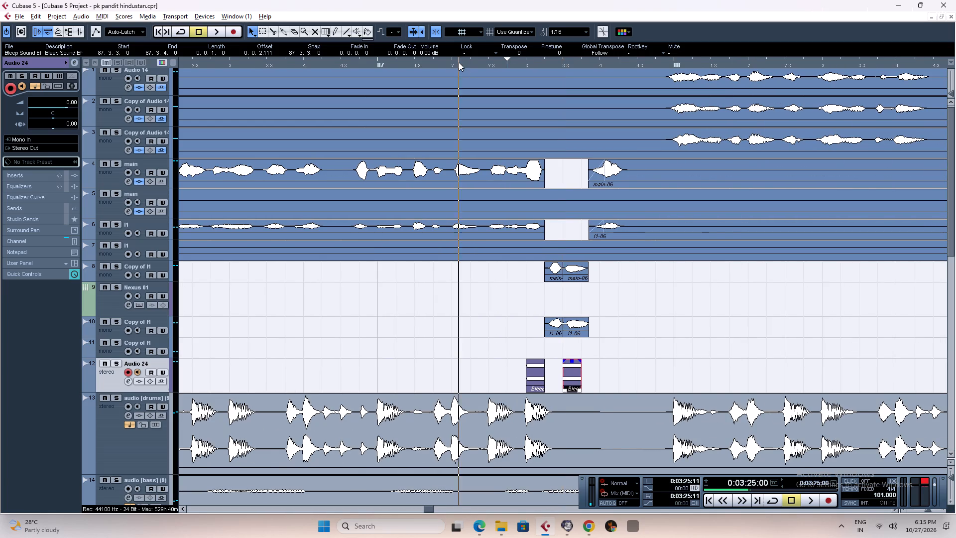
key("space")
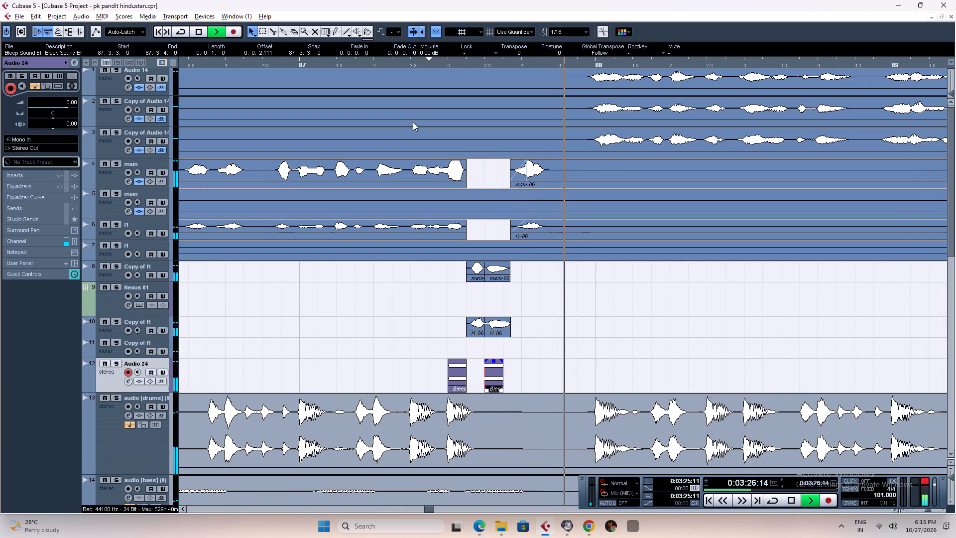
key("space")
key("space")
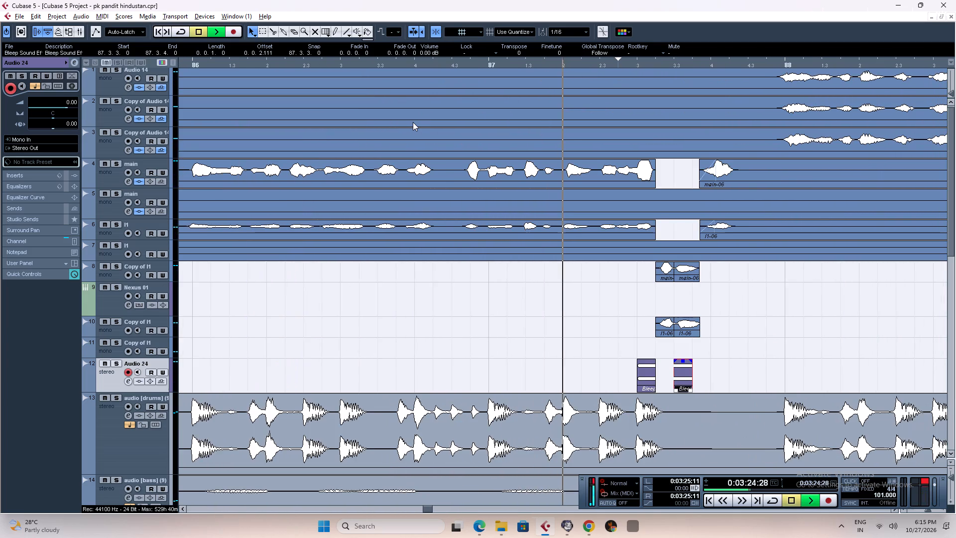
key("space")
Turn snap off and resize the second bleep piece with Normal Sizing to run from 87.3.3.29 to 87.3.4.46.
key("h")
key("h")
key("h")
key("h")
key("h")
key("h")
key("h")
key("h")
key("h")
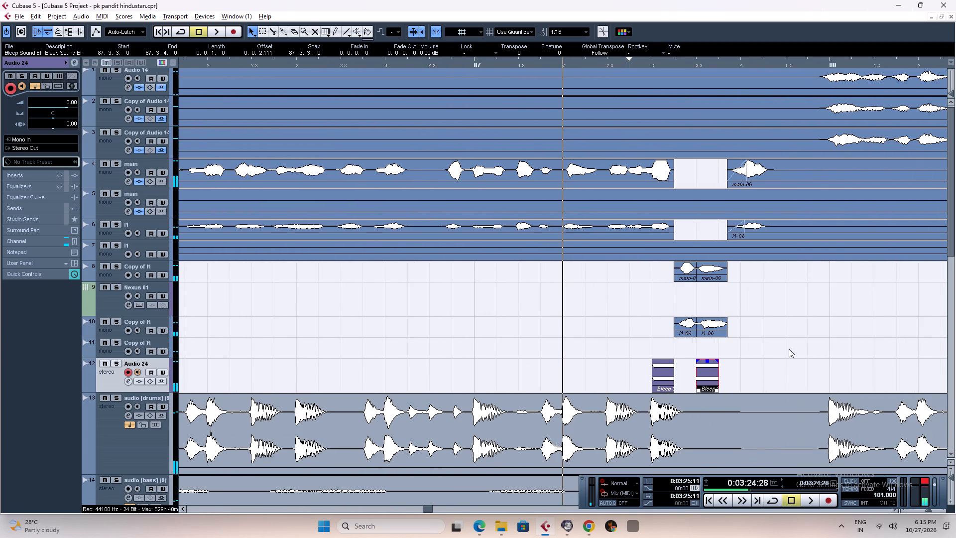
key("g")
key("g")
key("g")
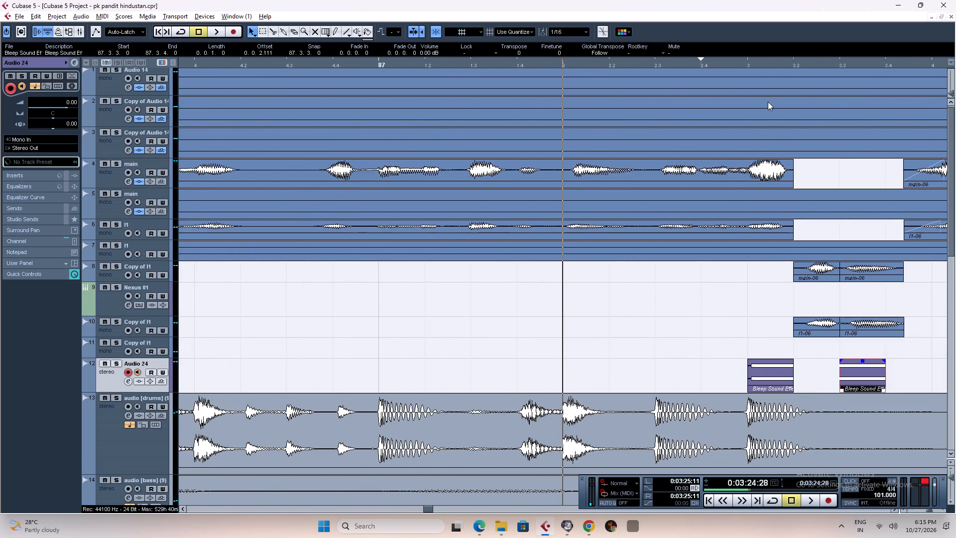
left_click(765, 64)
key("h")
key("h")
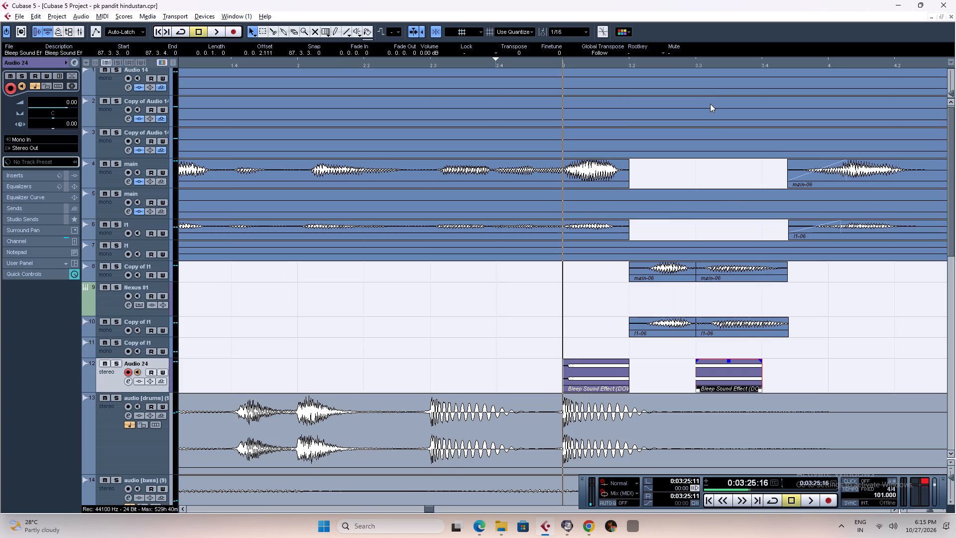
left_click(715, 63)
key("h")
key("h")
right_click(607, 349)
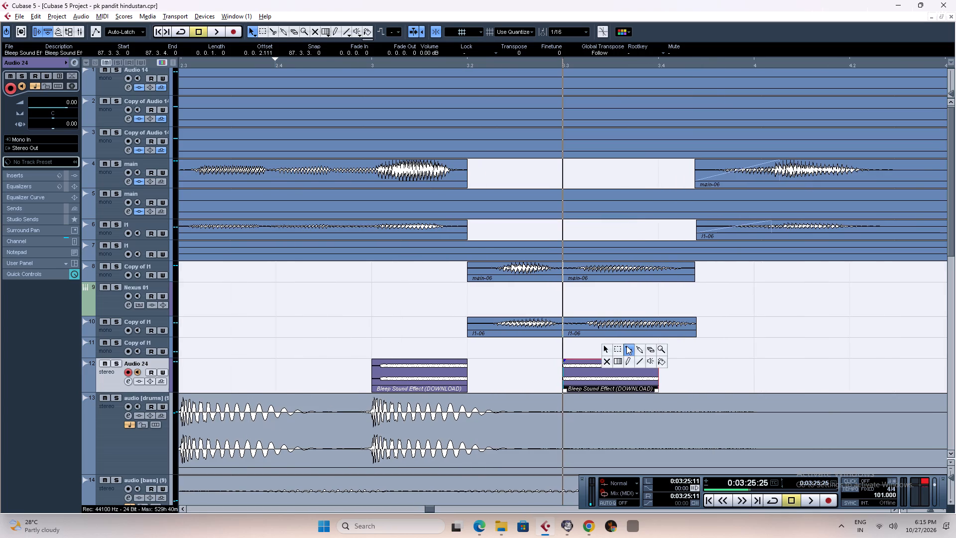
right_click(566, 375)
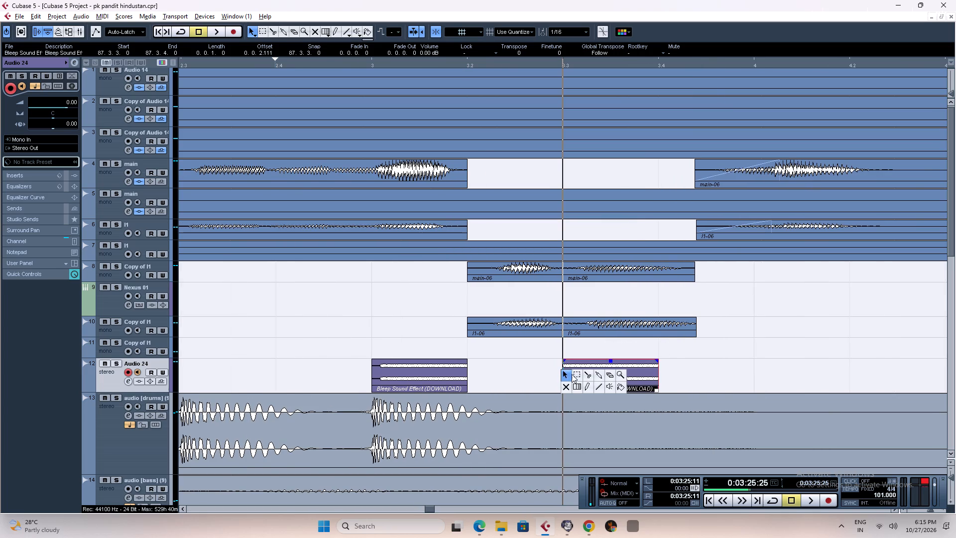
left_click(567, 374)
left_click(575, 386)
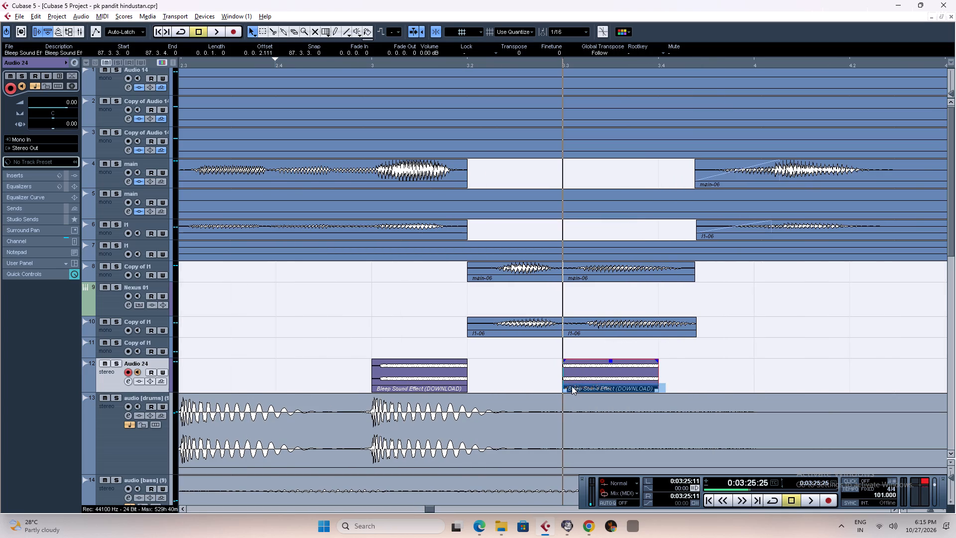
left_click(438, 33)
left_click_drag(564, 391, 584, 390)
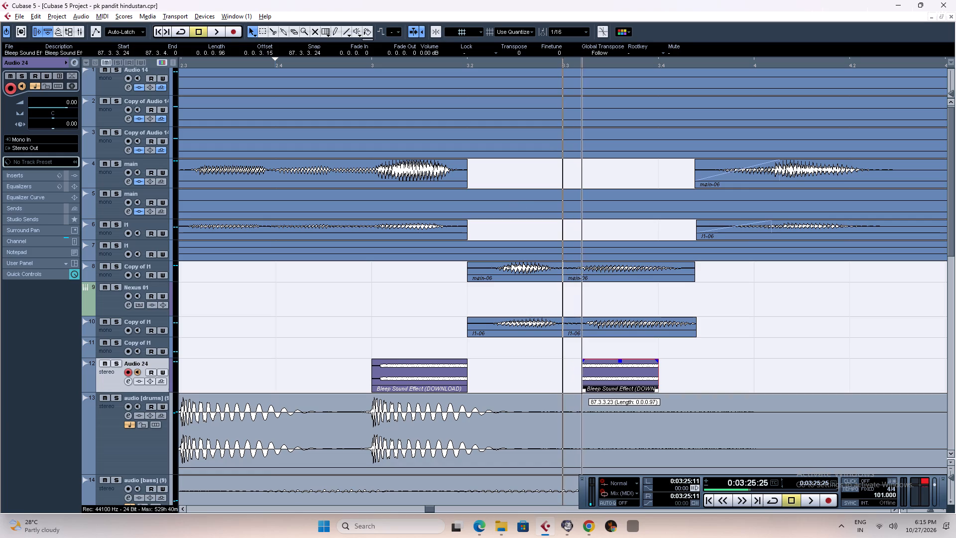
left_click_drag(584, 390, 588, 390)
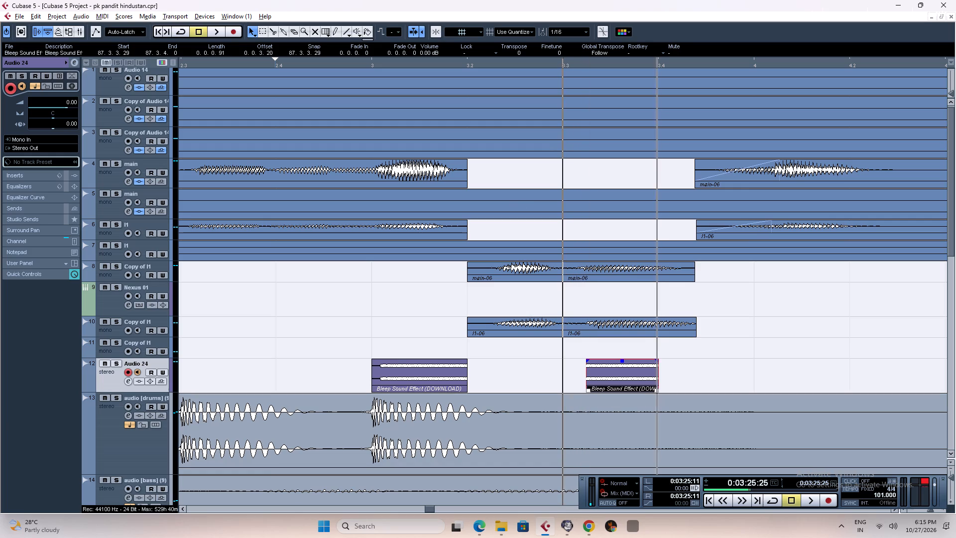
left_click_drag(656, 392, 693, 387)
Place the cursor at 0:03:25:19, where the main vocal word ends, and trim the first bleep piece's end to 87.3.1.101.
left_click(450, 64)
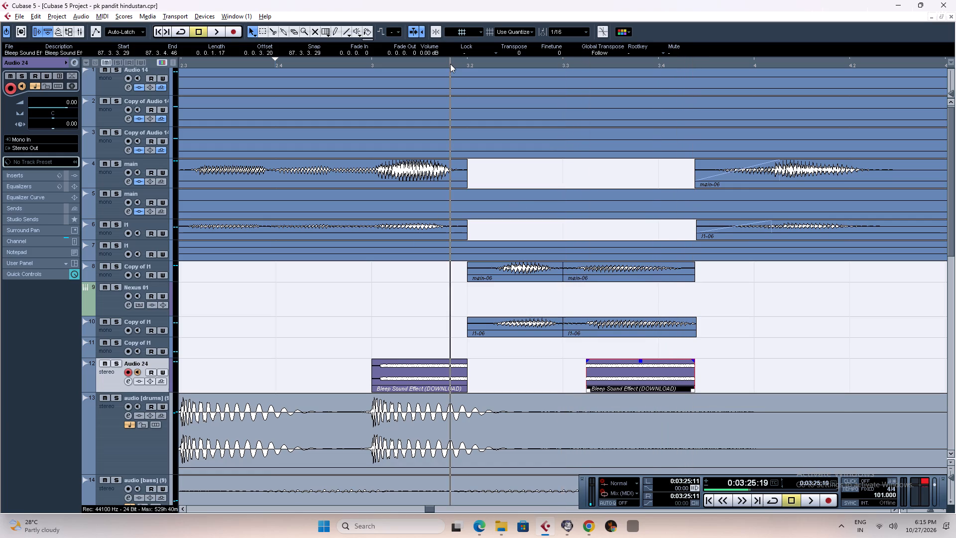
left_click(573, 386)
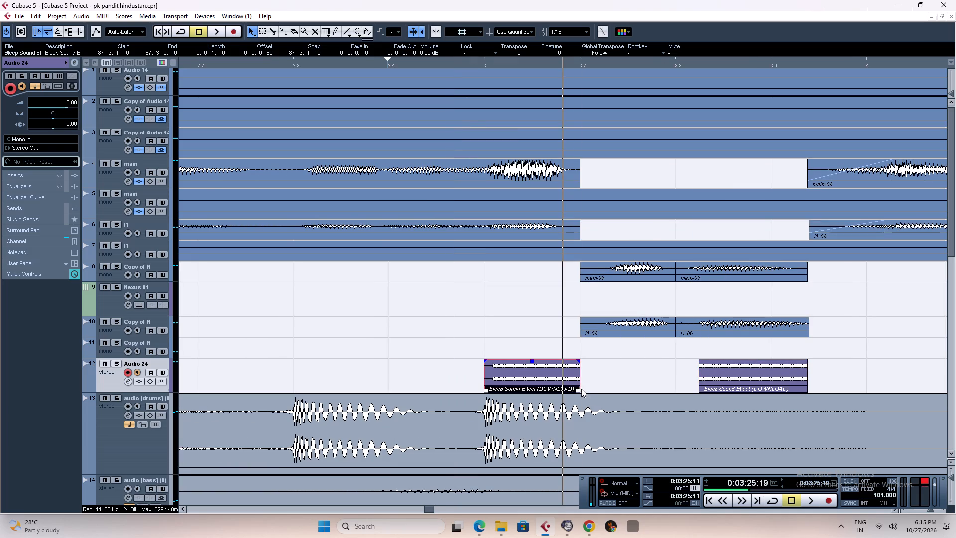
left_click_drag(578, 391, 563, 389)
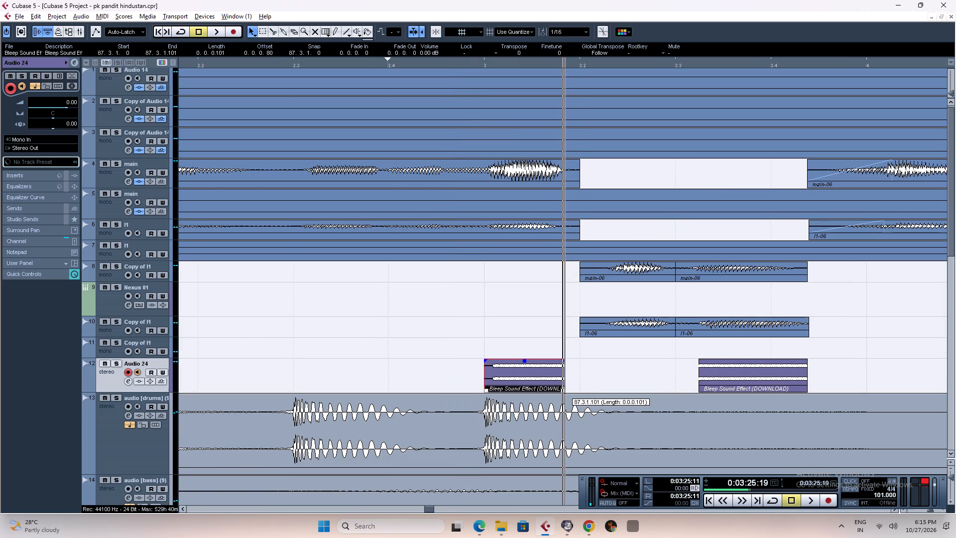
Reposition the first bleep piece on Audio 24 to start at 87.2.4.114 and adjust its end to 87.3.1.106.
left_click_drag(563, 389, 566, 390)
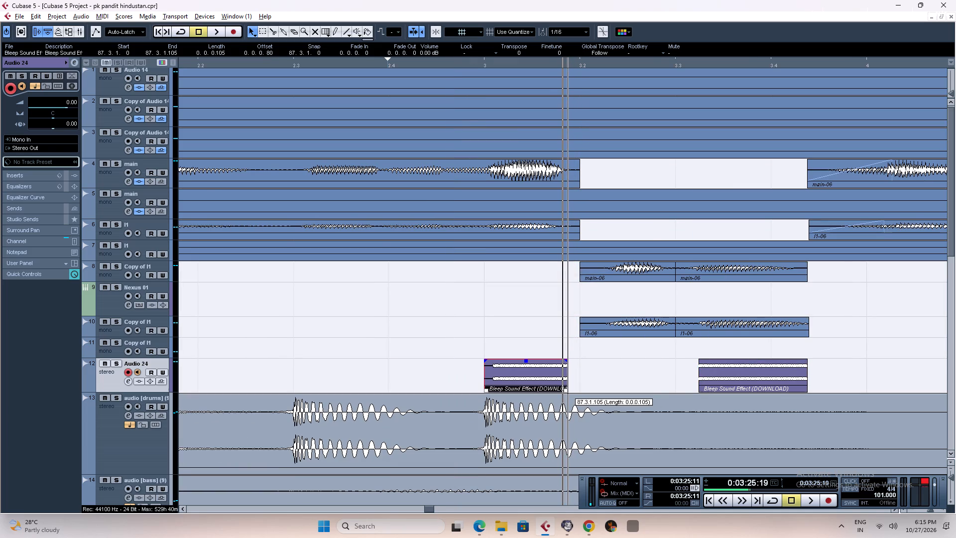
left_click_drag(566, 390, 568, 391)
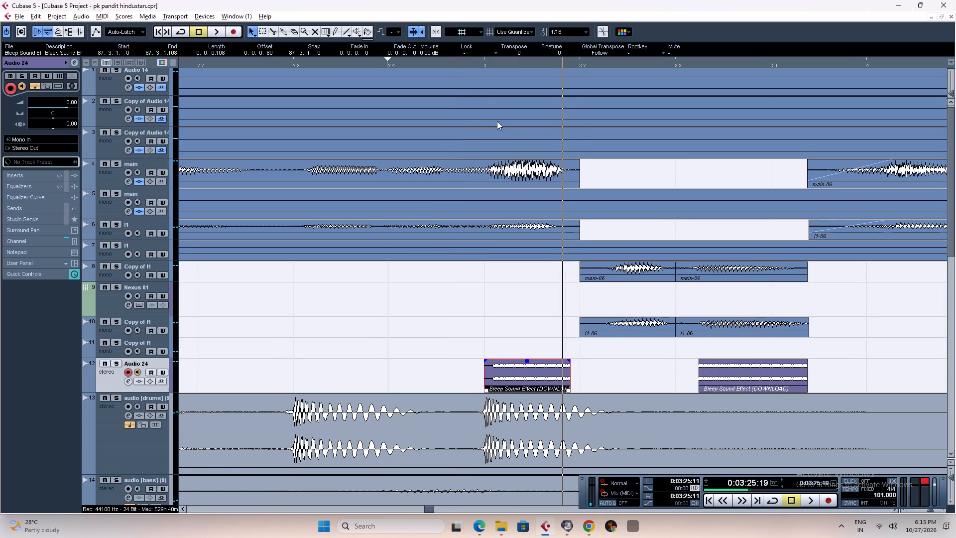
left_click(484, 63)
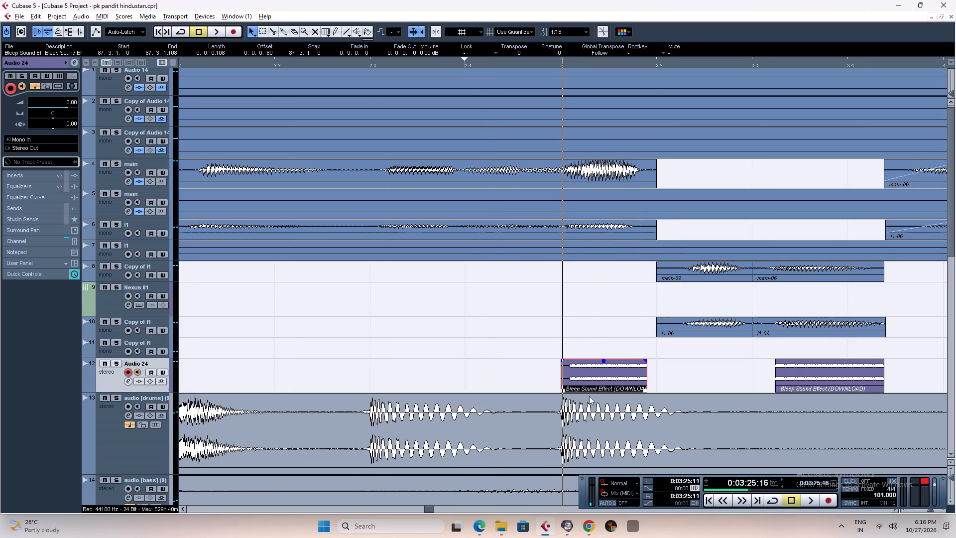
left_click_drag(580, 377, 576, 377)
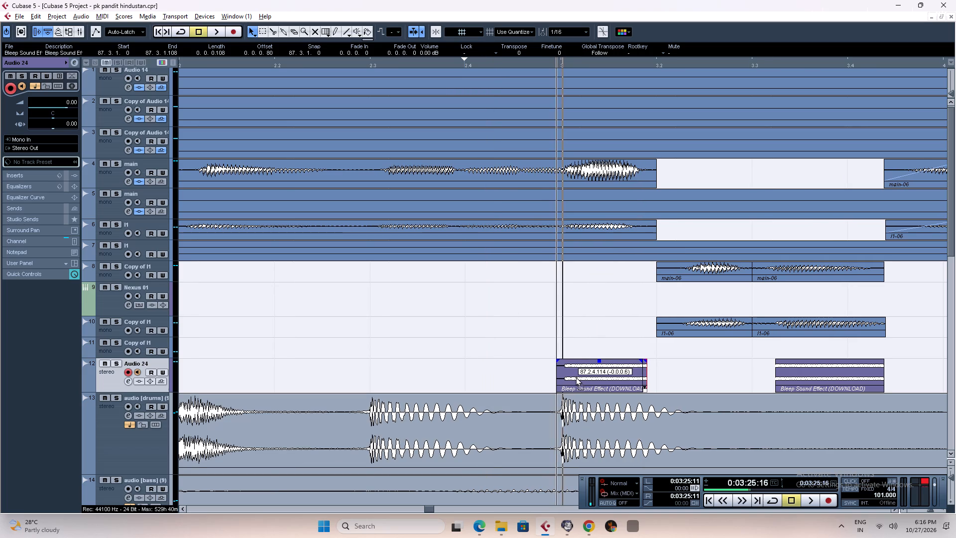
left_click_drag(576, 377, 575, 377)
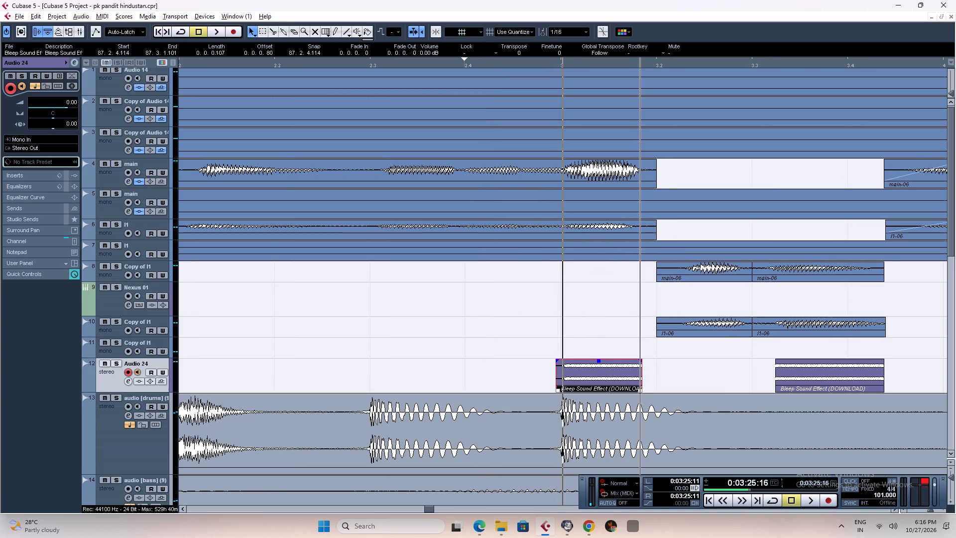
left_click(640, 390)
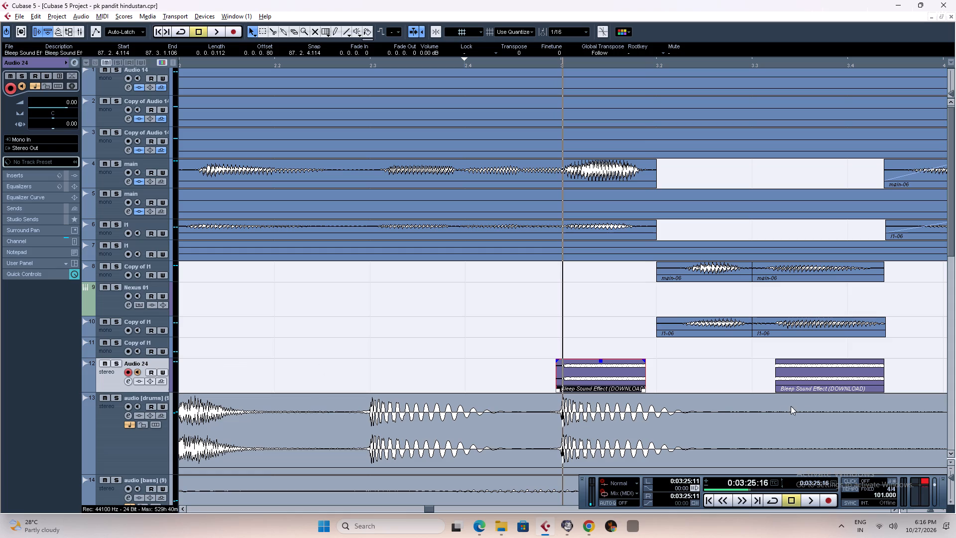
Select both bleep pieces on Audio 24 and raise their event volume to 3.52 dB.
left_click_drag(904, 364, 502, 382)
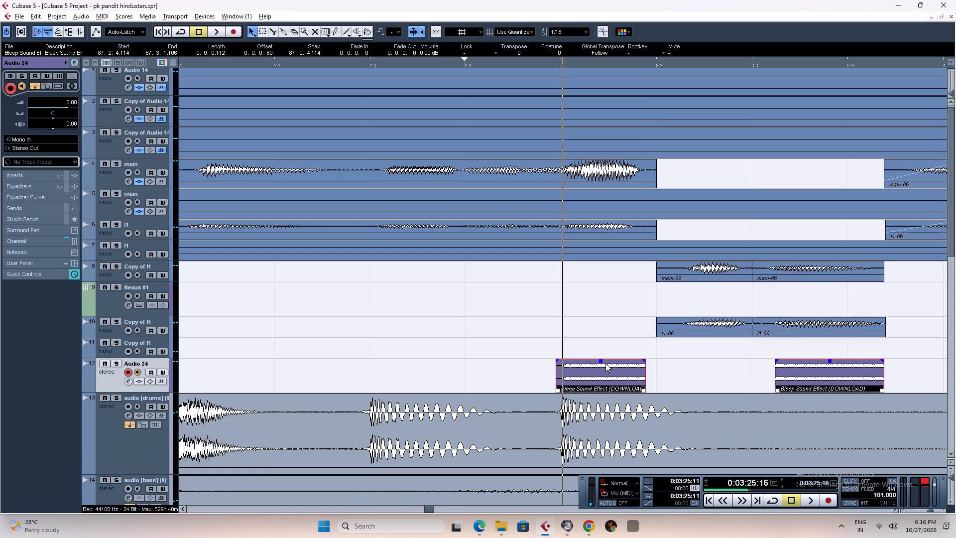
left_click_drag(601, 360, 601, 355)
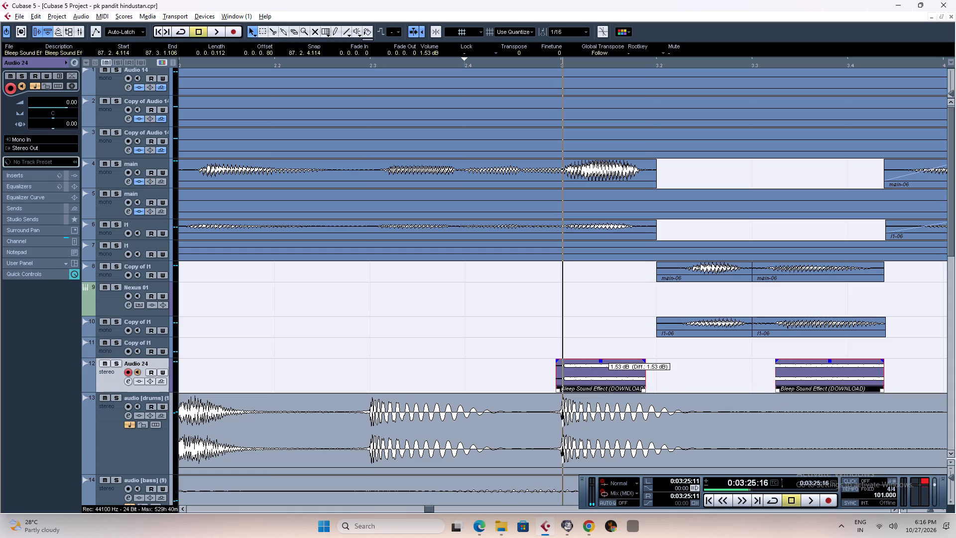
left_click_drag(601, 355, 601, 347)
Play the mix twice from before the vocal gap to hear the two louder bleep pieces.
left_click(461, 63)
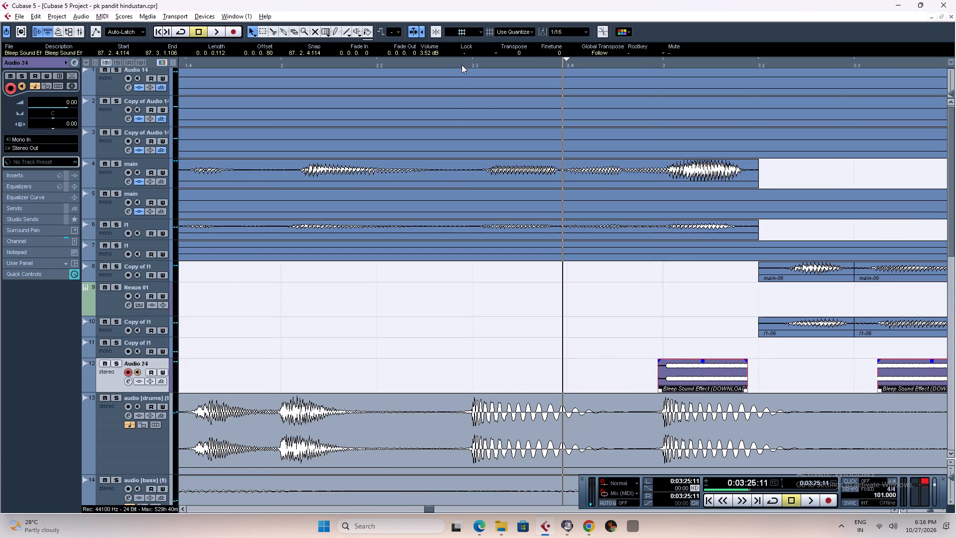
key("space")
key("g")
key("g")
key("g")
key("g")
key("g")
key("g")
key("g")
key("g")
key("g")
key("g")
key("g")
key("g")
key("g")
key("g")
key("g")
key("g")
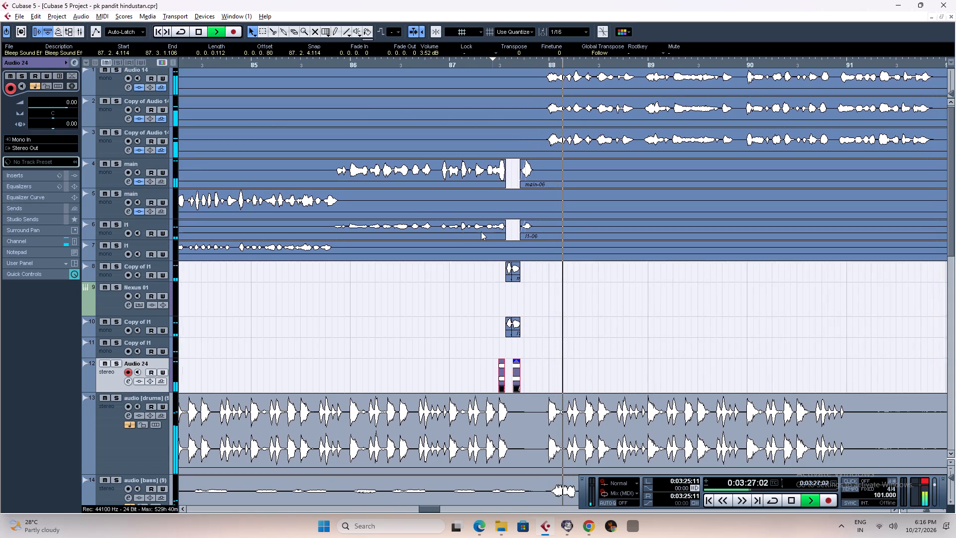
right_click(661, 323)
left_click(661, 323)
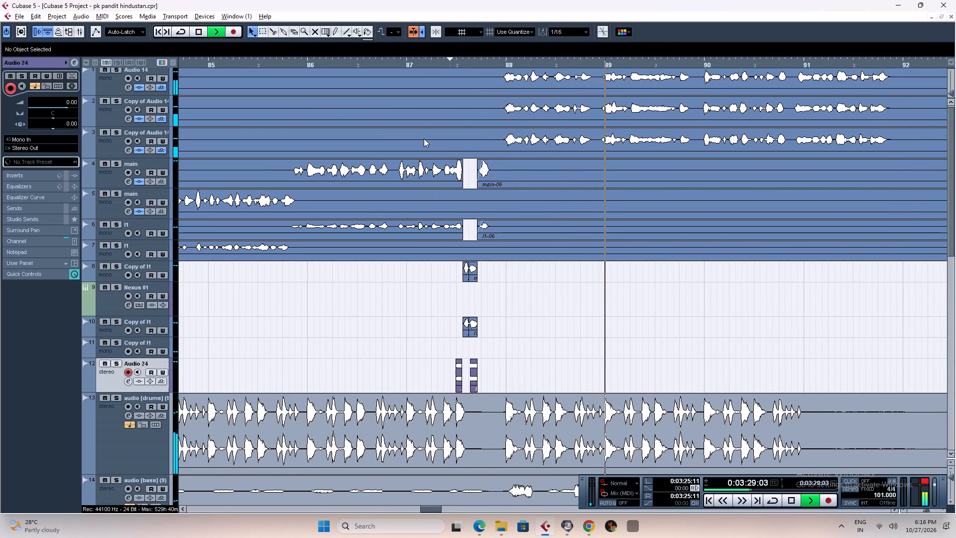
left_click(424, 62)
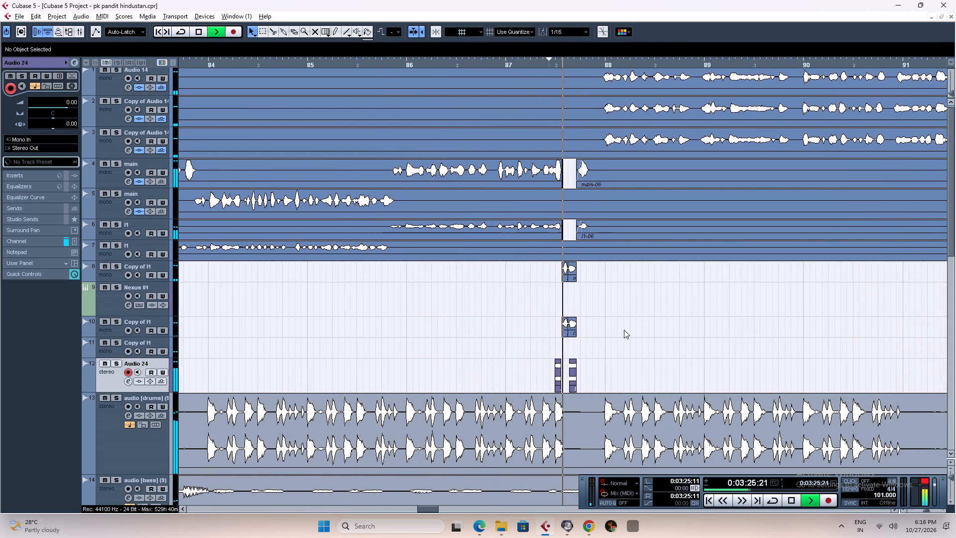
key("h")
key("h")
key("h")
key("h")
key("h")
key("h")
key("h")
key("space")
Delete the second bleep piece on Audio 24.
key("h")
key("h")
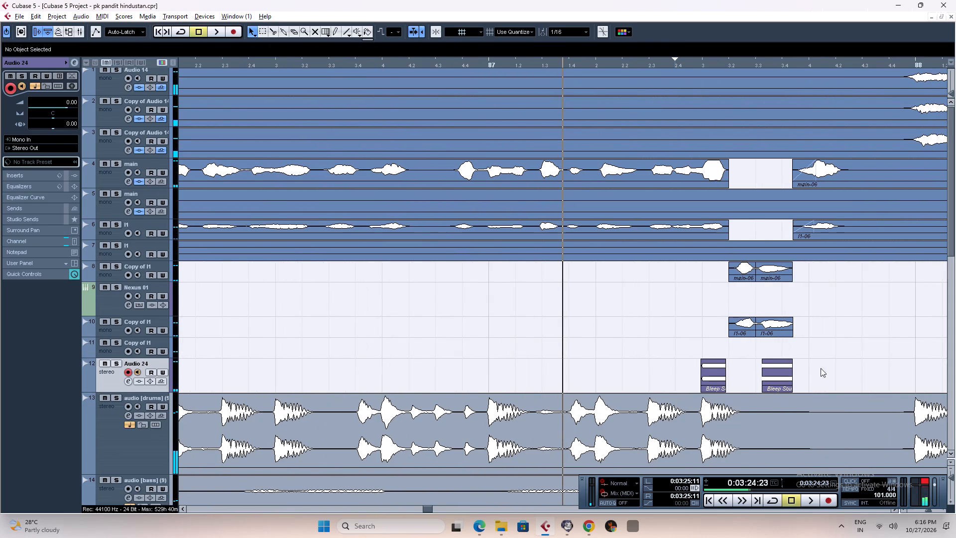
left_click_drag(900, 376, 809, 376)
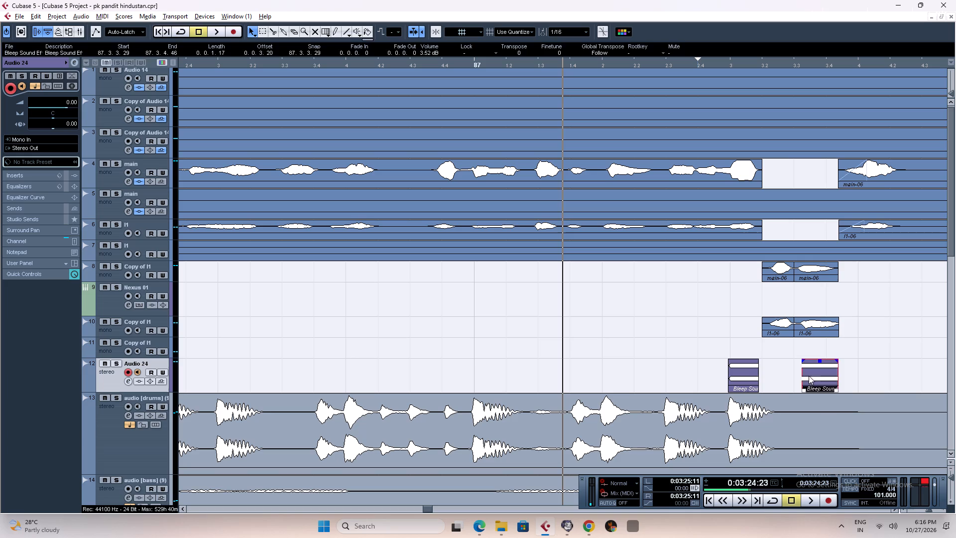
key("Delete")
Extend the end of the remaining bleep piece across the vocal gap to 87.3.4.46.
left_click(741, 378)
right_click(741, 378)
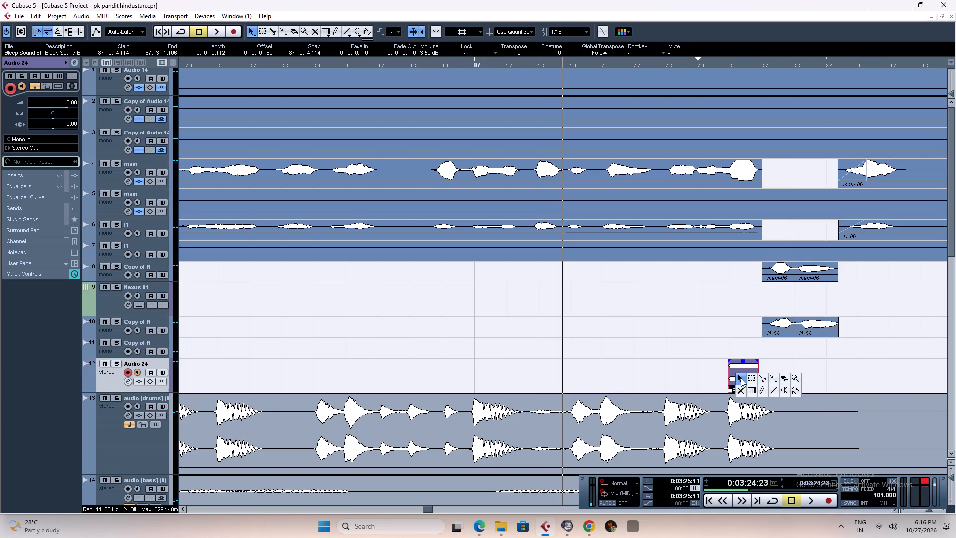
left_click(741, 378)
left_click(755, 393)
left_click(743, 370)
left_click_drag(757, 392, 836, 384)
Play the mix from before the vocal gap to hear the single long bleep over the censored words.
left_click(467, 65)
key("space")
key("g")
key("g")
key("g")
key("g")
key("g")
key("g")
key("g")
key("g")
key("g")
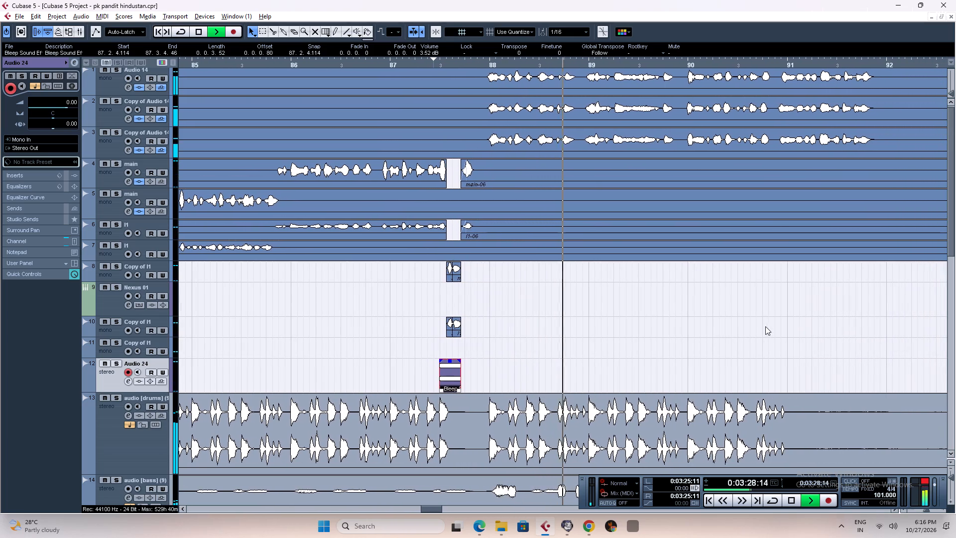
key("space")
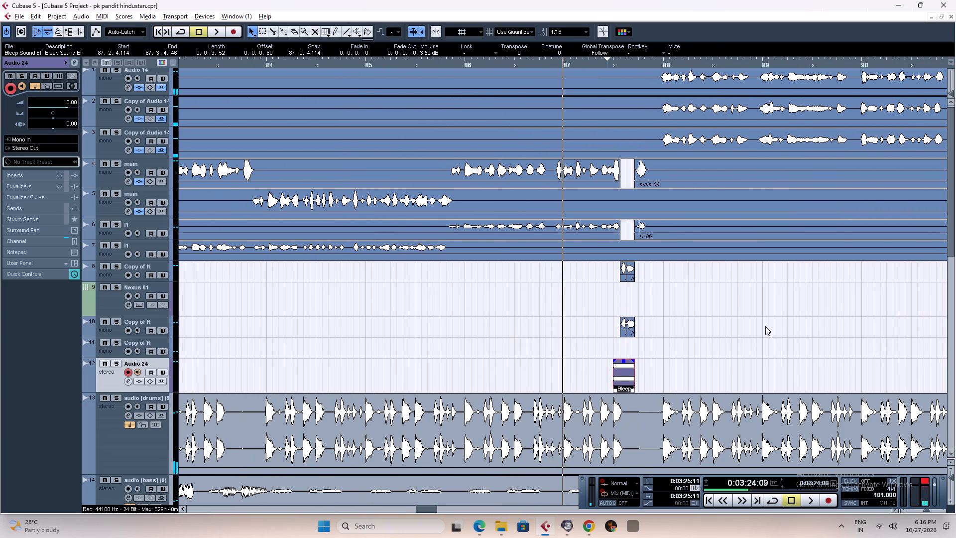
Place the cursor at 0:03:20:27, deselect the bleep and save the project.
key("h")
key("h")
key("h")
key("h")
key("h")
key("h")
key("h")
key("h")
key("h")
key("h")
key("h")
key("h")
key("h")
key("h")
key("g")
key("g")
key("g")
key("g")
key("g")
key("g")
key("g")
key("g")
key("g")
key("g")
key("g")
key("g")
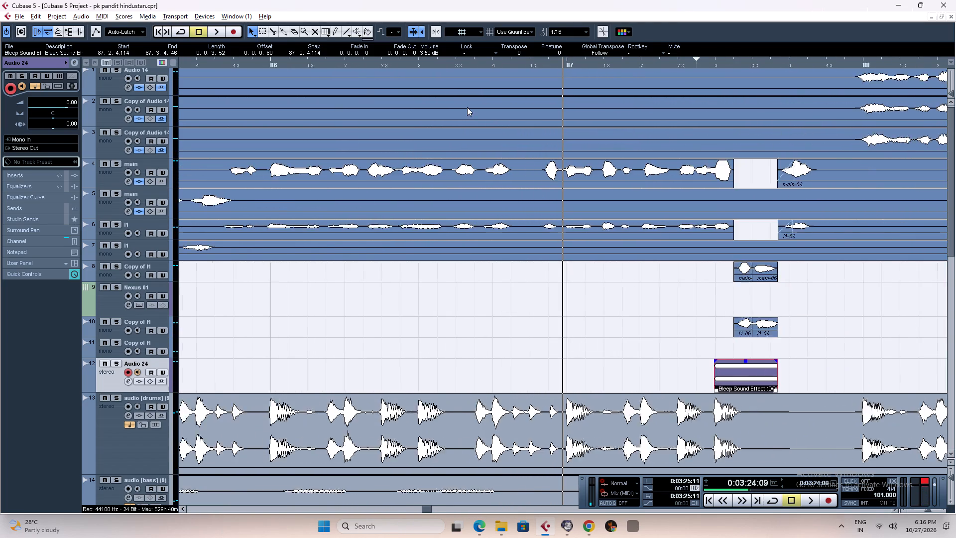
left_click(444, 62)
right_click(791, 315)
left_click(791, 315)
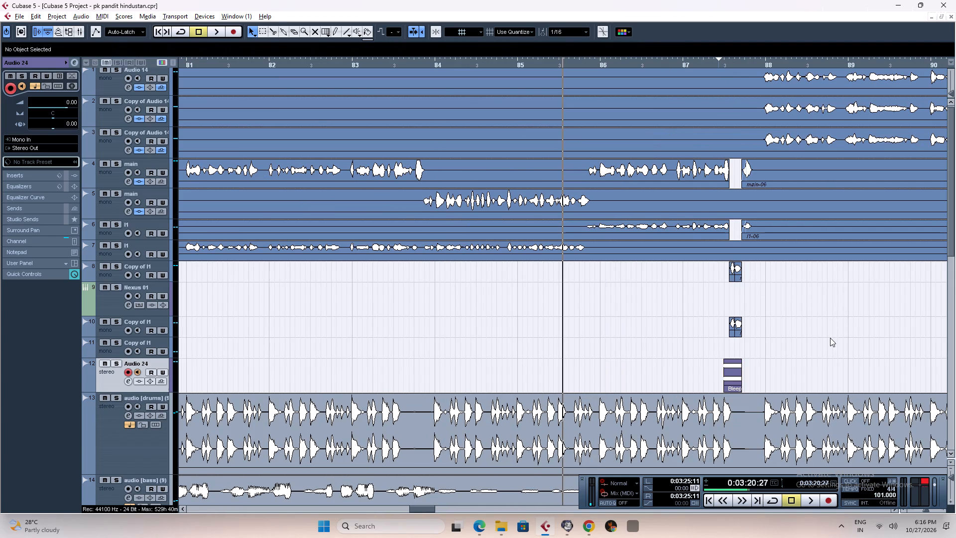
key("ctrl+s")
Play the passage from 0:03:20:27 through the bleep and restart it from the same point.
key("space")
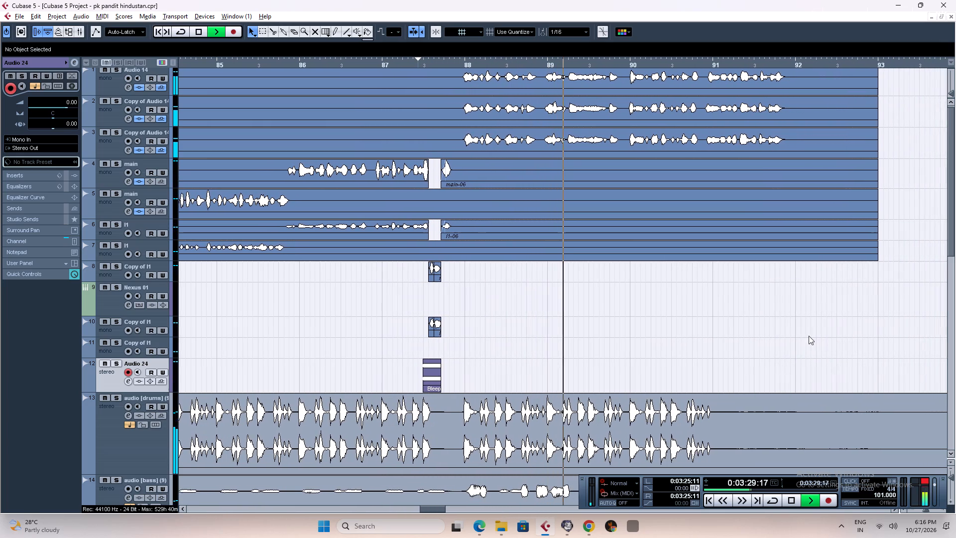
key("space")
key("space")
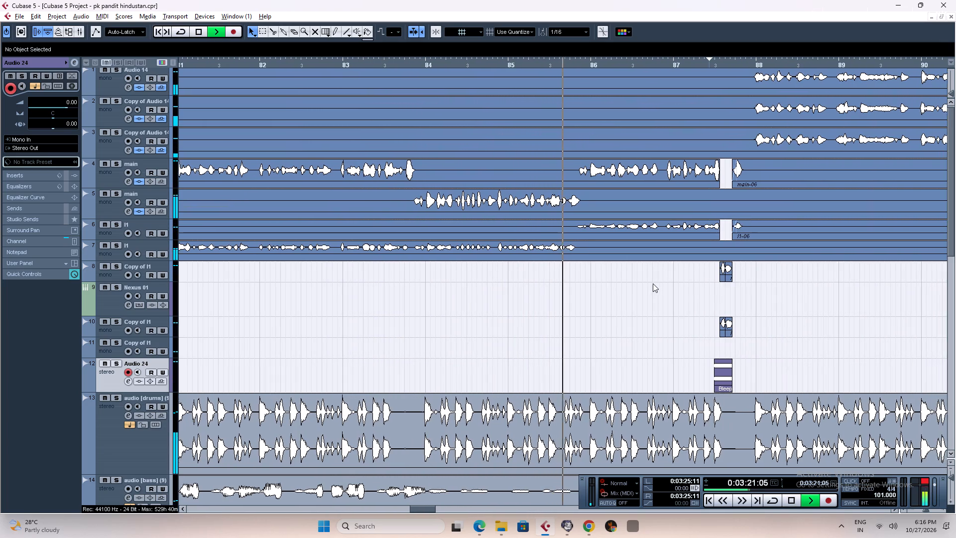
key("space")
Save the project.
key("ctrl+s")
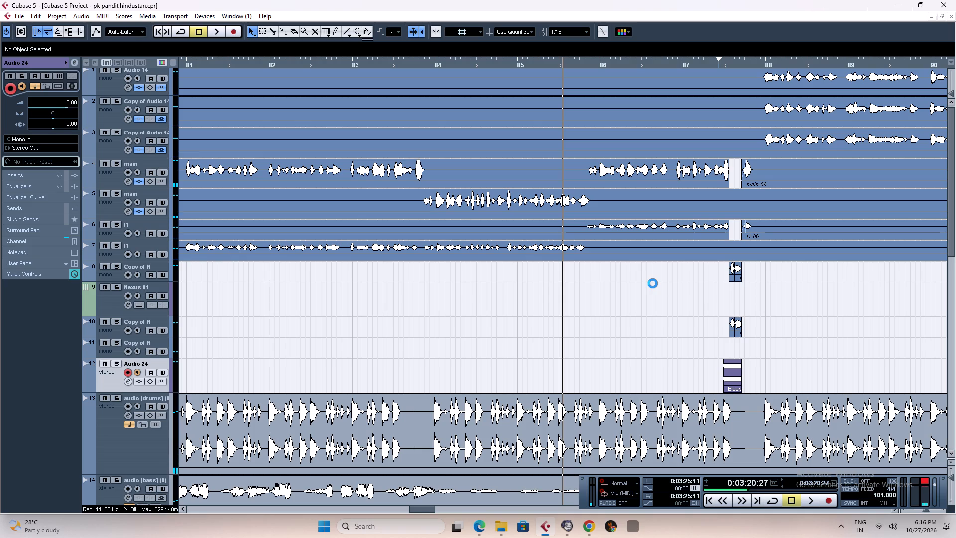
Play the passage from 0:03:20:27 past the bleep while looking over the whole arrangement and the lower tracks.
key("space")
key("h")
key("h")
key("h")
key("h")
key("h")
key("h")
key("h")
key("h")
key("h")
key("h")
key("h")
key("h")
key("h")
key("h")
key("h")
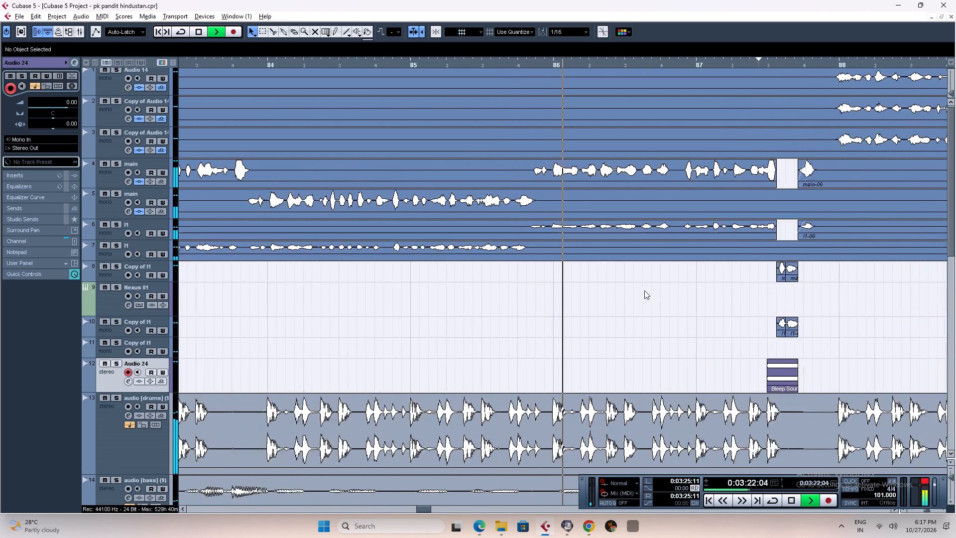
key("g")
key("g")
key("g")
key("g")
key("g")
key("g")
key("g")
key("g")
key("g")
key("g")
key("g")
key("g")
key("g")
key("g")
key("g")
key("g")
key("g")
key("g")
key("g")
key("g")
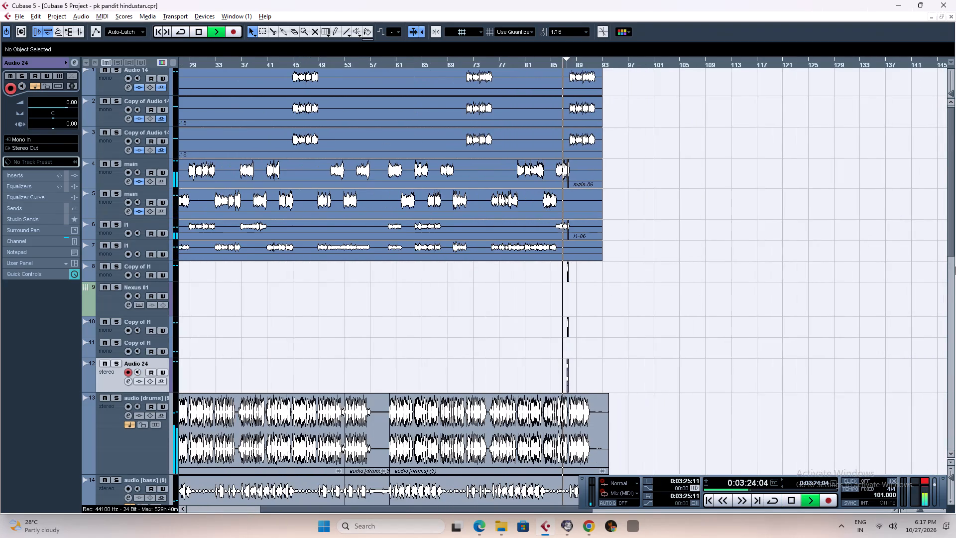
left_click_drag(951, 232, 953, 423)
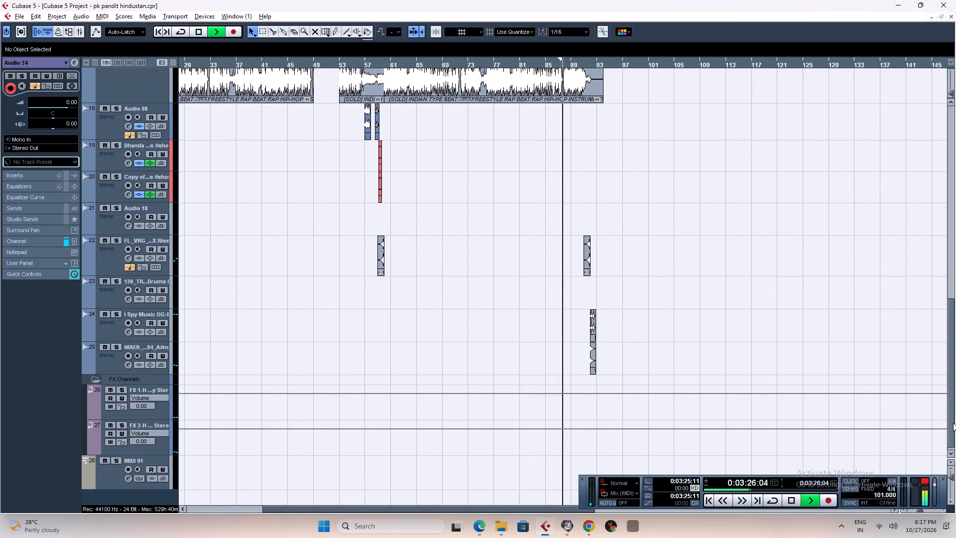
left_click_drag(953, 423, 955, 373)
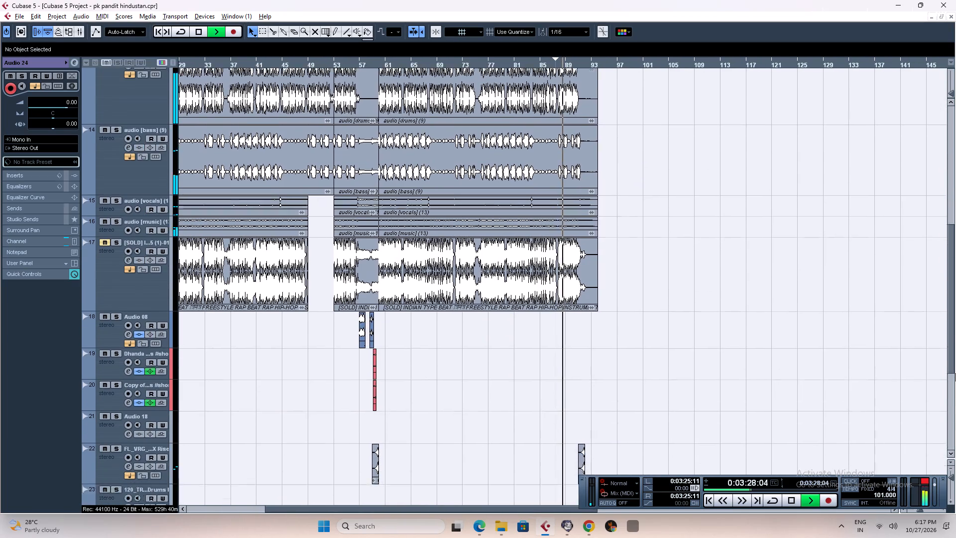
left_click_drag(955, 373, 955, 385)
key("g")
key("g")
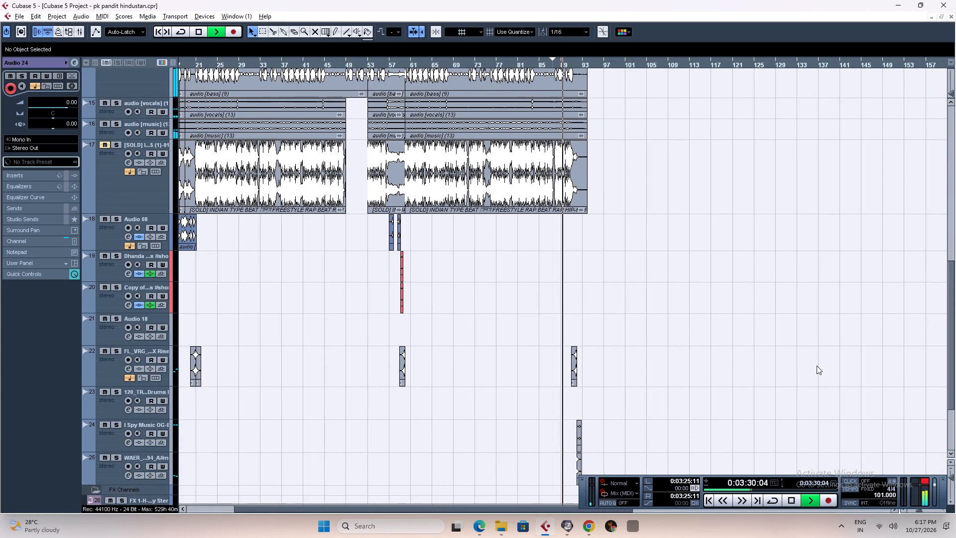
key("space")
Save the project again.
key("ctrl+s")
Minimise the Chrome and Cubase windows to switch to File Explorer.
key("alt+Tab")
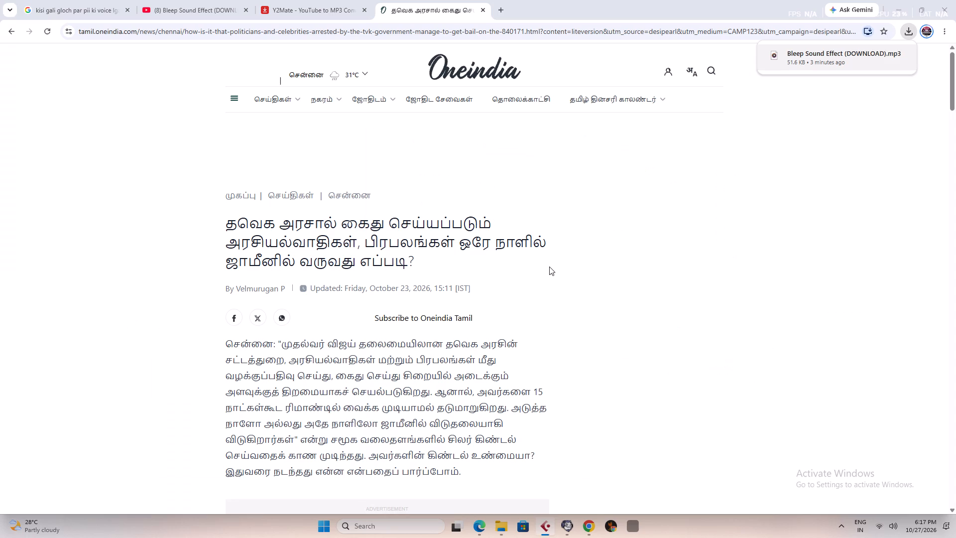
left_click(893, 0)
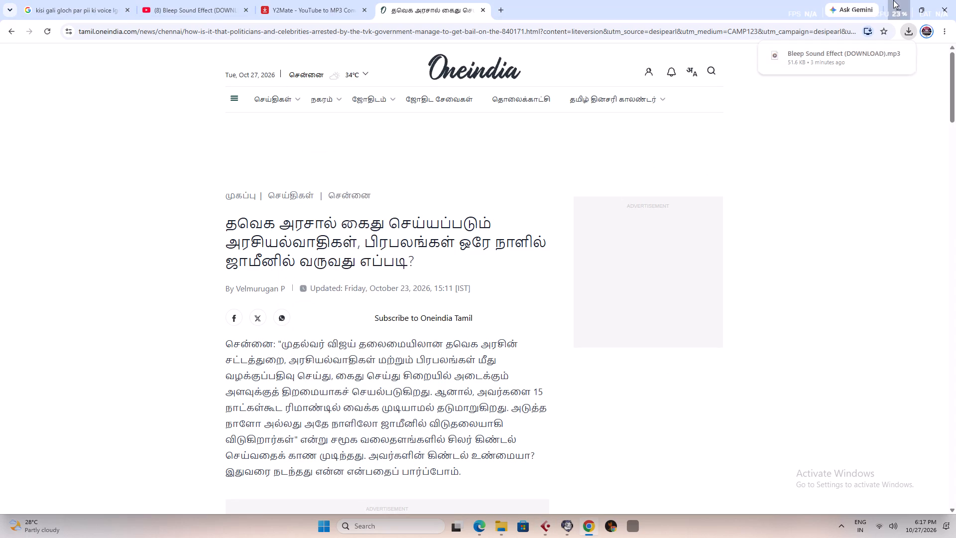
left_click(547, 527)
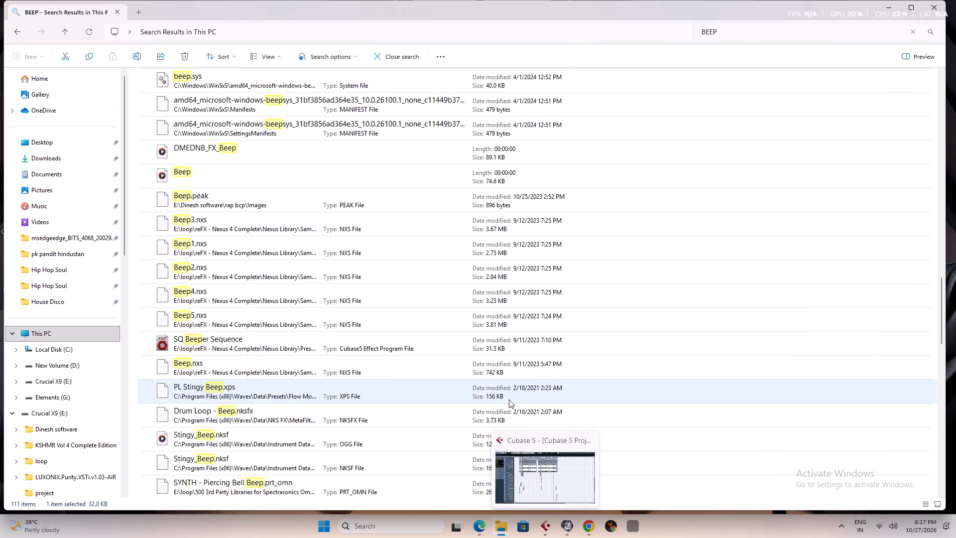
Leave the BEEP search, look into the Crucial X9 (E:) drive, and close both File Explorer windows.
left_click(917, 33)
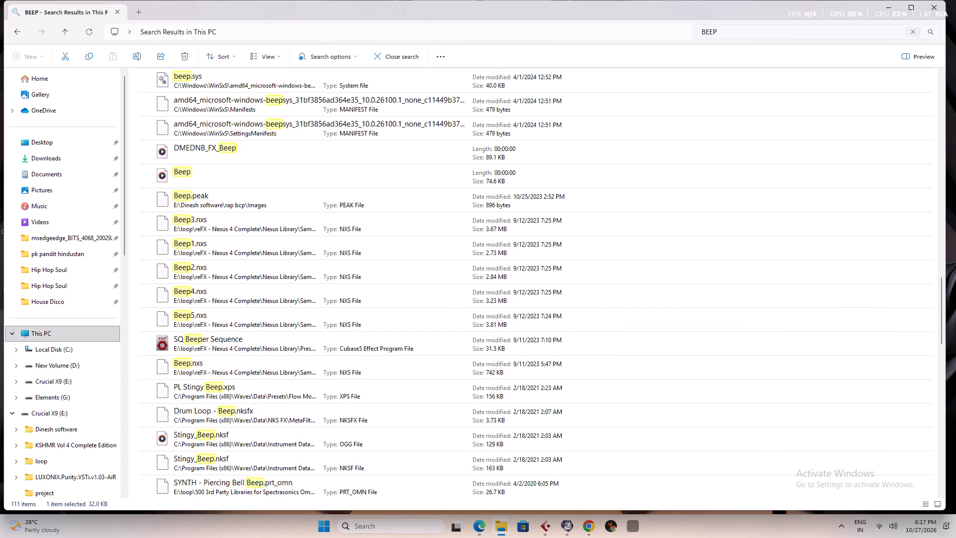
left_click(51, 163)
left_click_drag(121, 191, 133, 135)
left_click(23, 31)
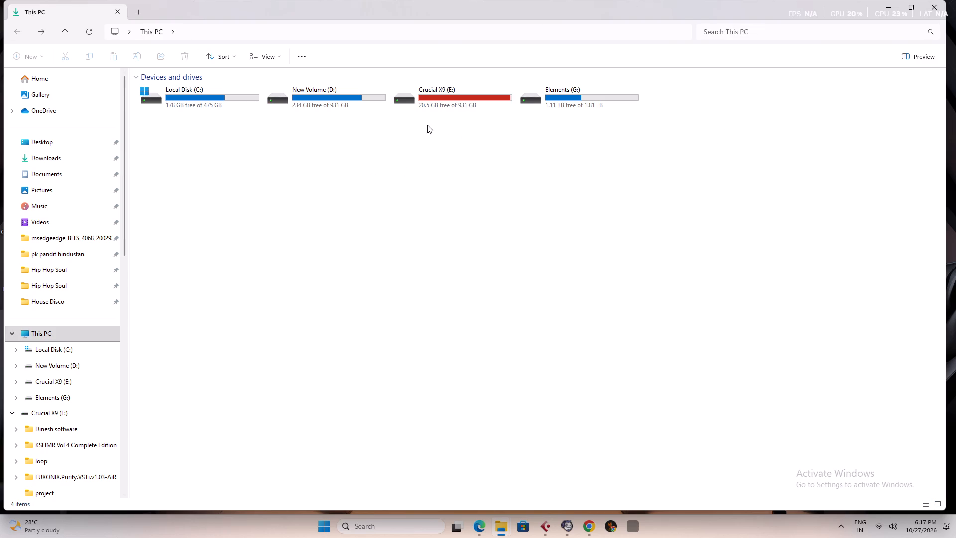
double_click(439, 95)
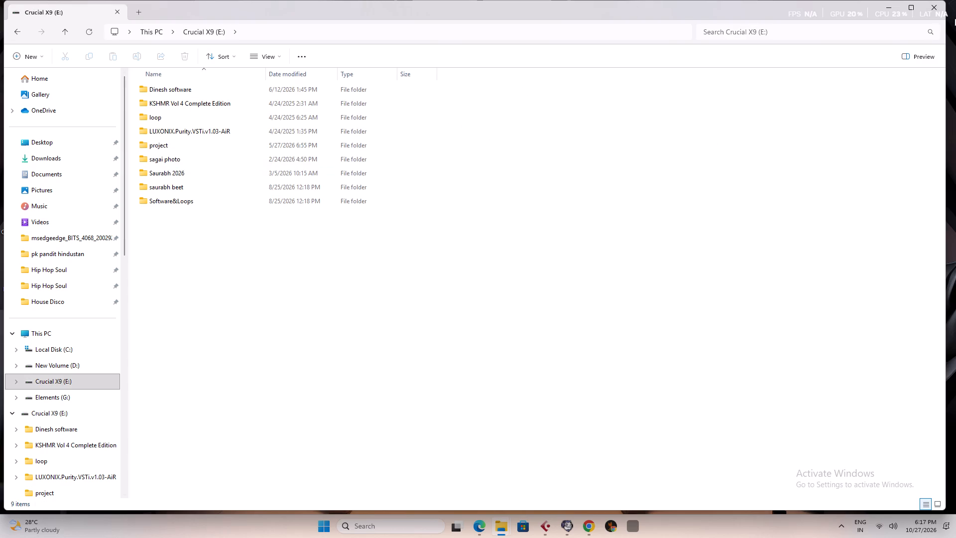
left_click(934, 11)
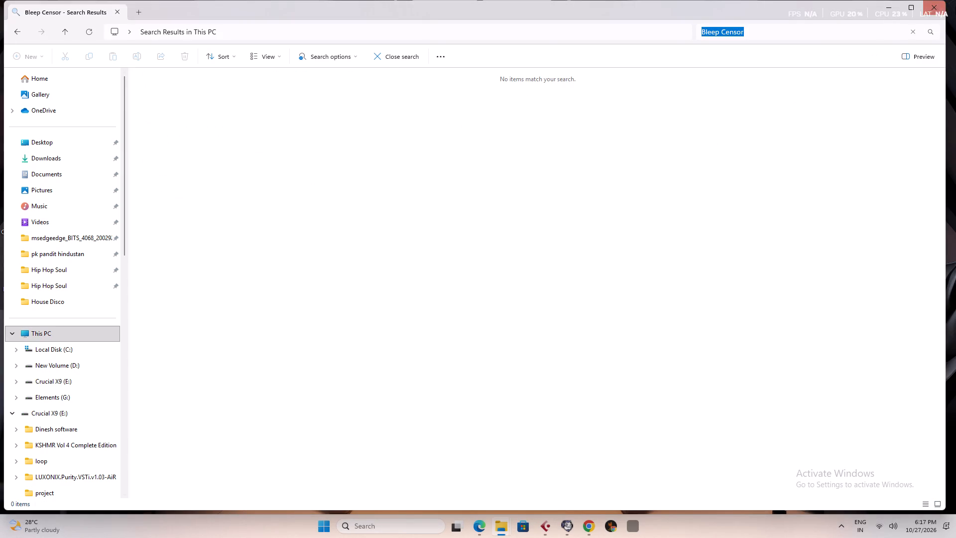
left_click(942, 10)
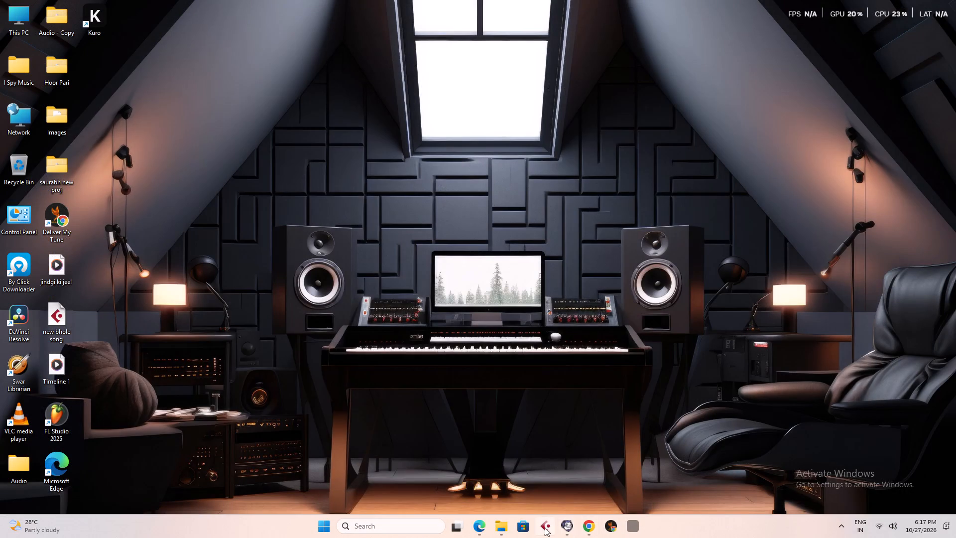
Switch to Cubase, save the pk pandit hindustan project and close it.
left_click(545, 527)
key("ctrl+s")
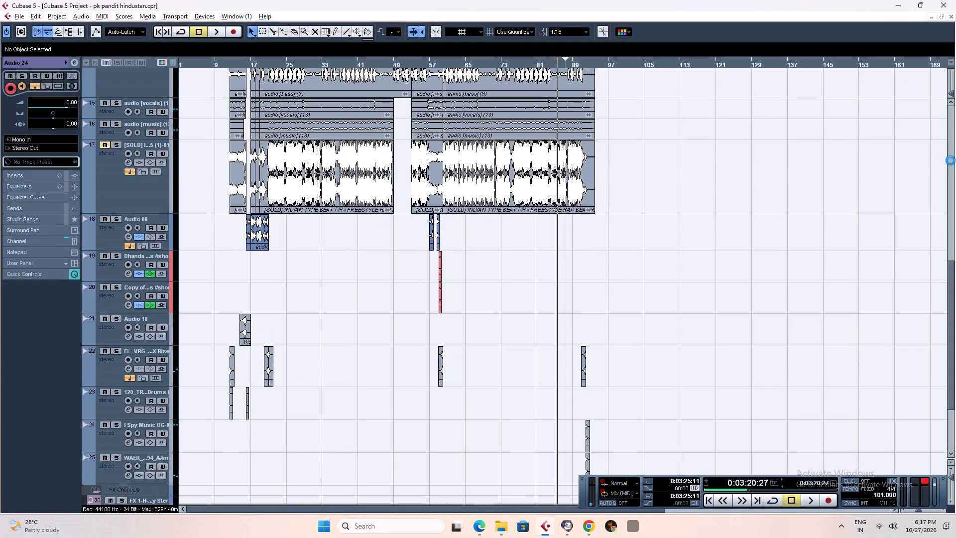
left_click(952, 19)
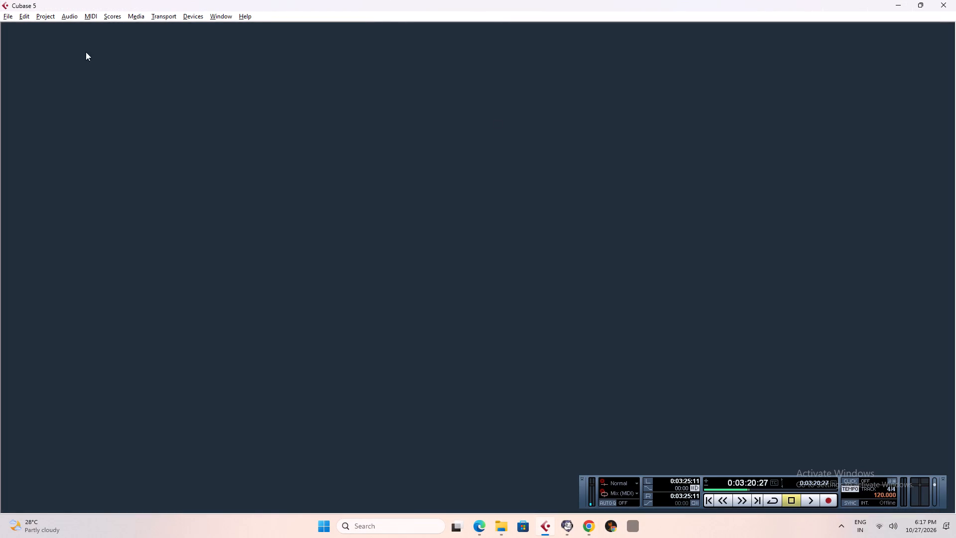
Open the recent project pk new-01.cpr without resolving its missing files.
left_click(11, 18)
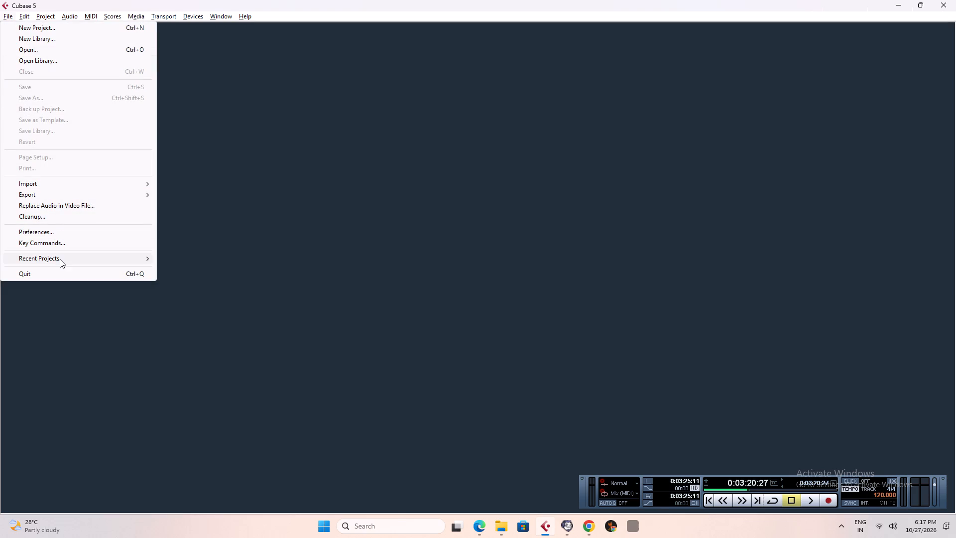
left_click(60, 259)
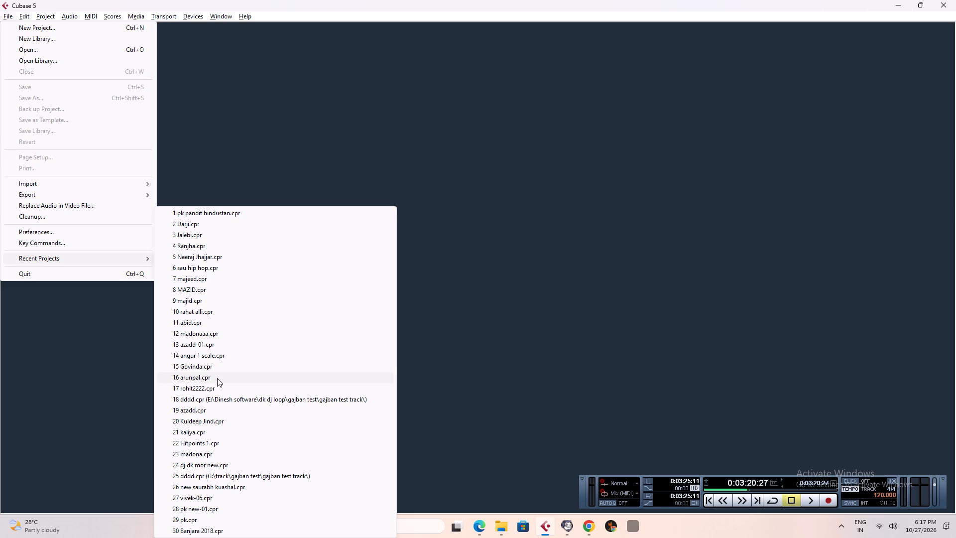
scroll(224, 462, "down", 4)
left_click(206, 511)
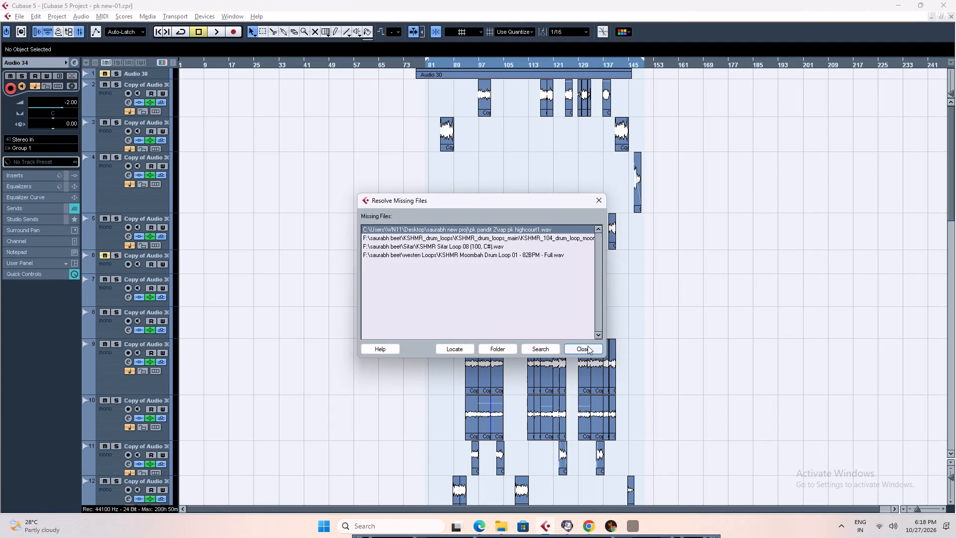
left_click(589, 349)
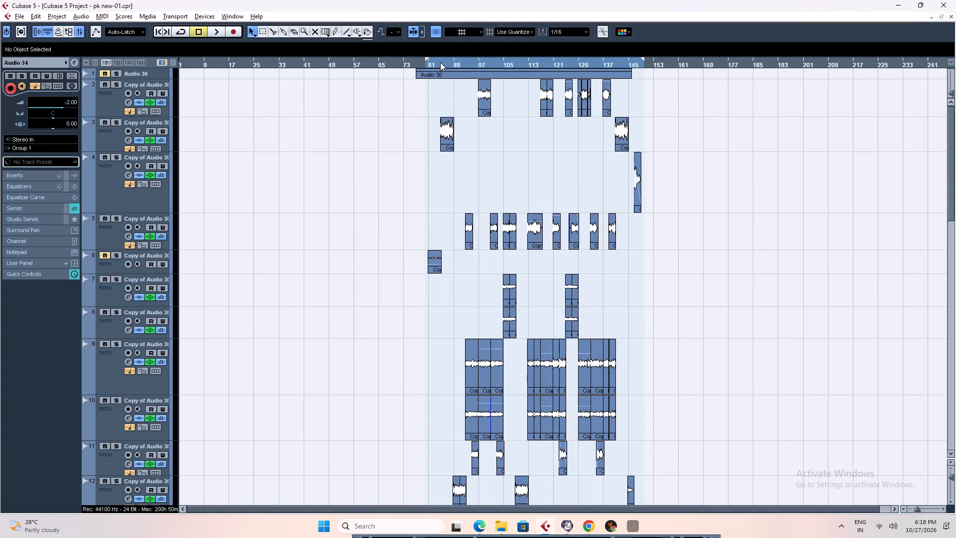
Play the song from about bar 85 while looking over the effect and percussion tracks lower in the arrangement.
left_click(440, 62)
key("space")
key("space")
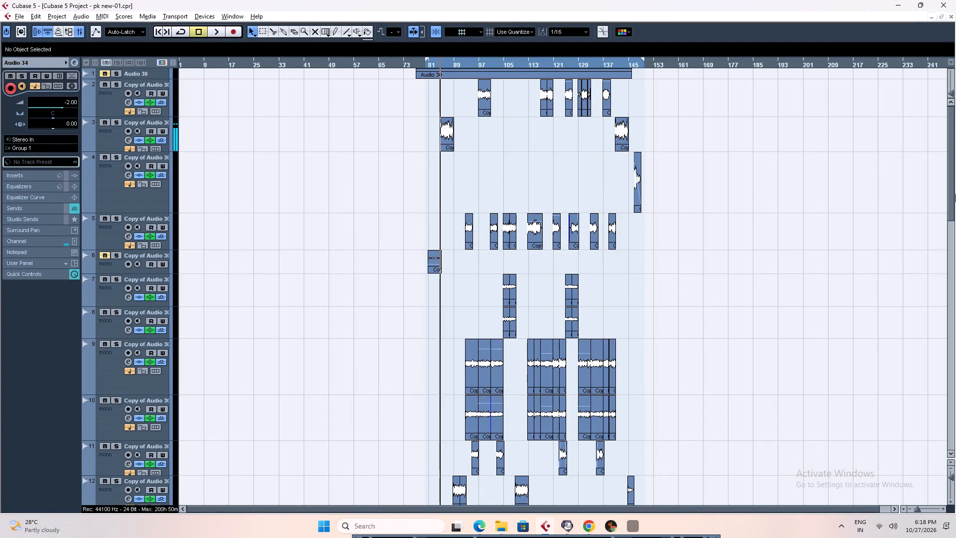
left_click_drag(952, 186, 954, 334)
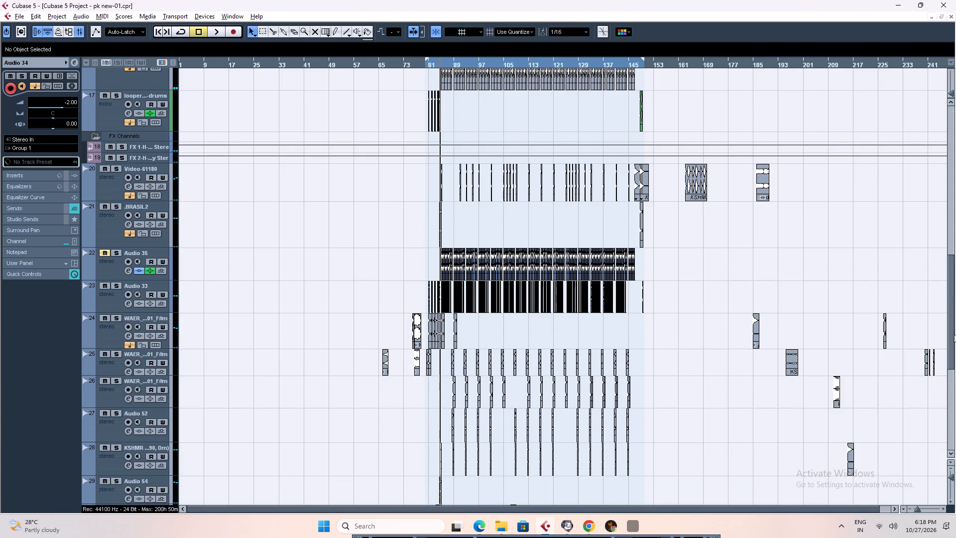
left_click_drag(954, 334, 954, 429)
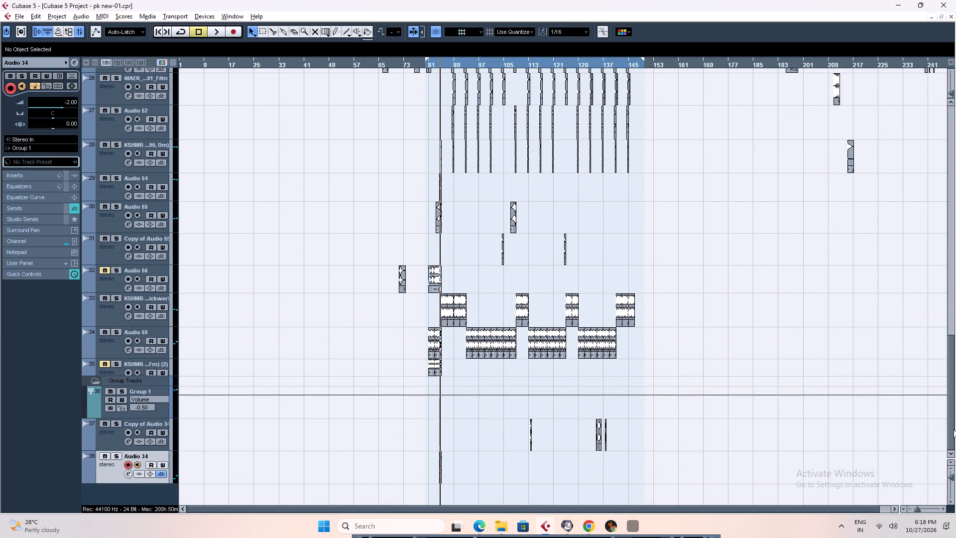
key("space")
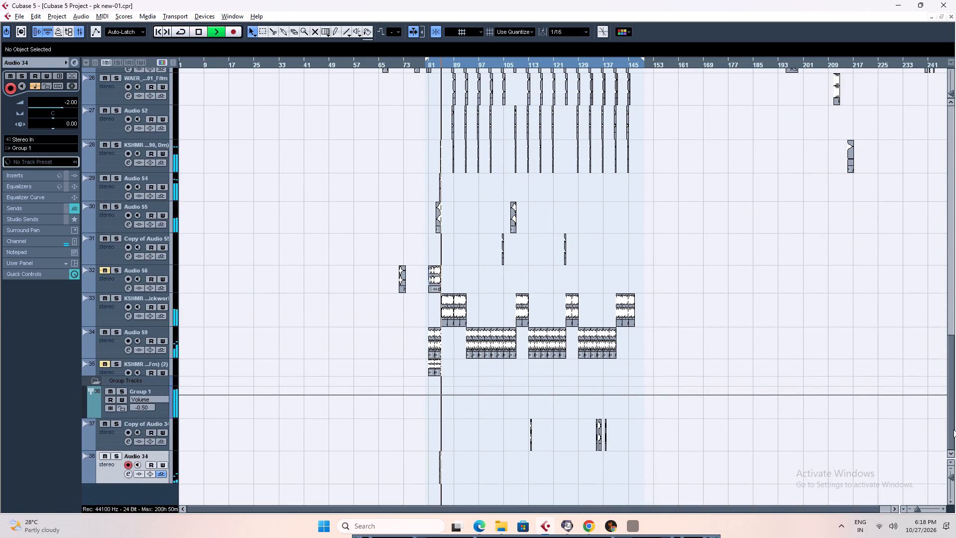
key("h")
key("h")
key("h")
key("h")
key("h")
key("h")
key("h")
key("h")
key("h")
key("h")
key("h")
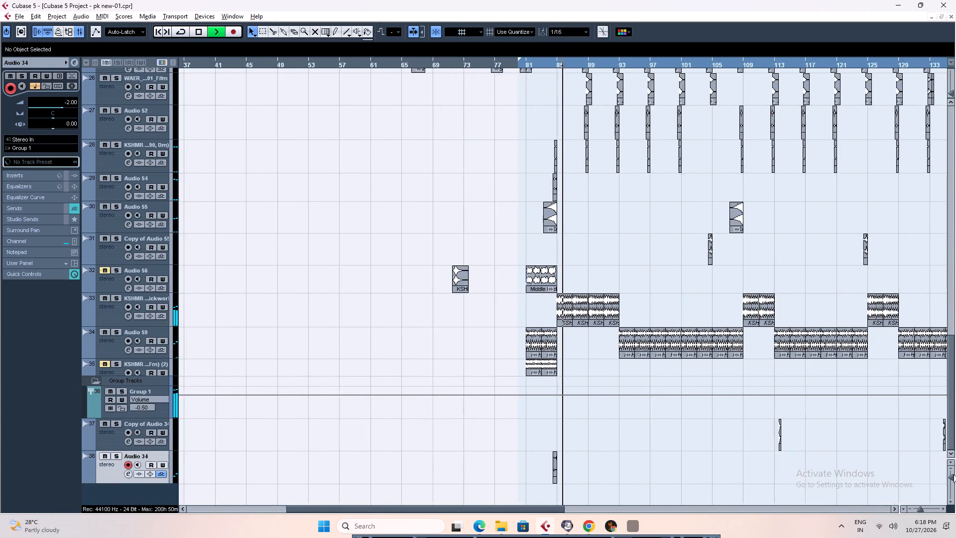
left_click_drag(952, 365, 955, 298)
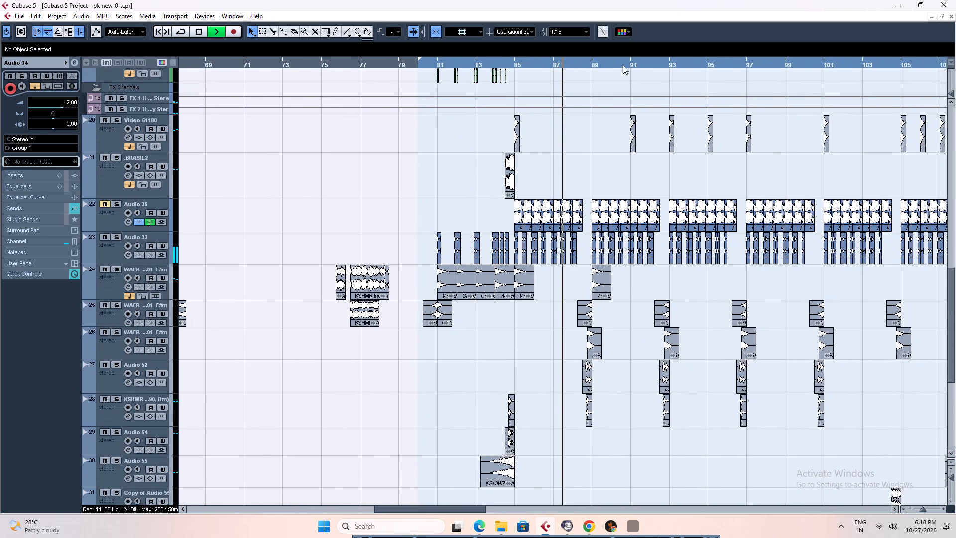
Solo the Video-61180 track and audition its KSHMR stab by replaying from just before bar 91.
left_click(623, 63)
left_click(118, 120)
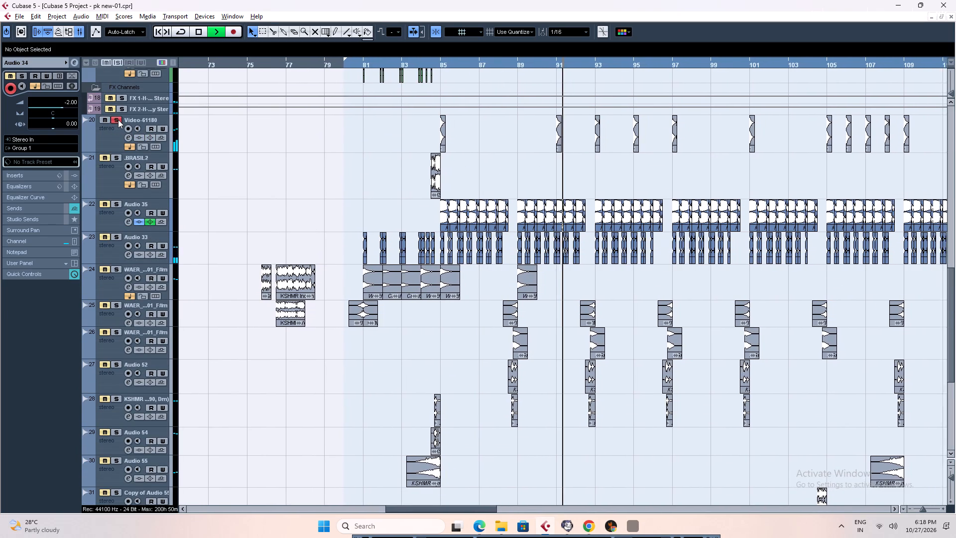
key("space")
key("space")
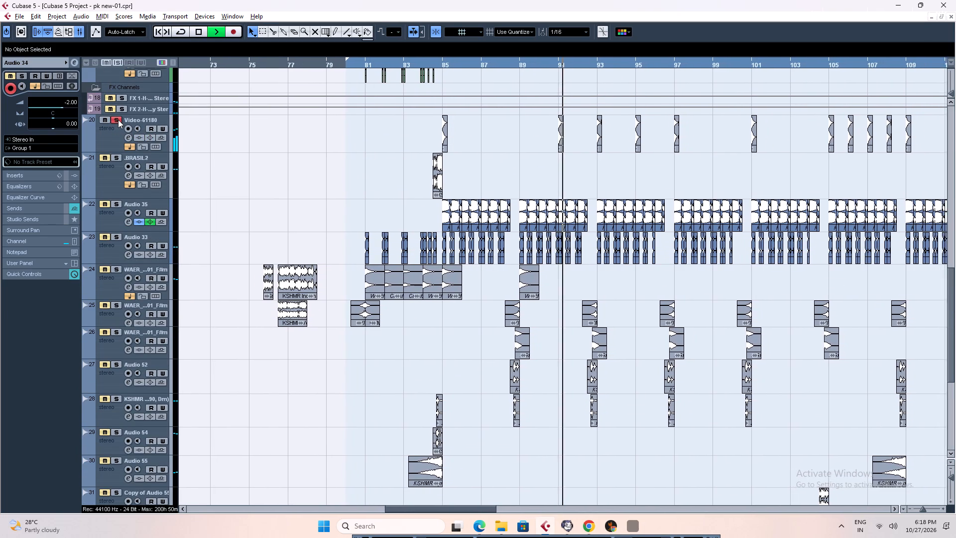
key("space")
key("space")
key("h")
key("h")
key("h")
key("h")
key("h")
key("h")
key("h")
key("h")
key("h")
key("h")
key("h")
key("h")
key("h")
key("h")
key("h")
key("h")
key("h")
key("h")
key("h")
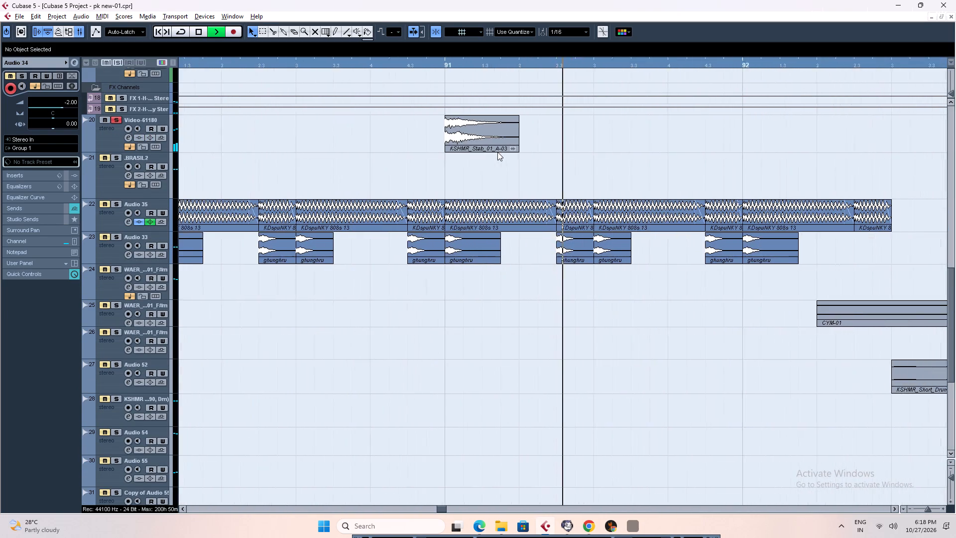
key("space")
key("space")
key("g")
key("g")
key("g")
key("g")
key("g")
key("g")
key("g")
key("g")
key("g")
key("g")
key("g")
key("g")
key("g")
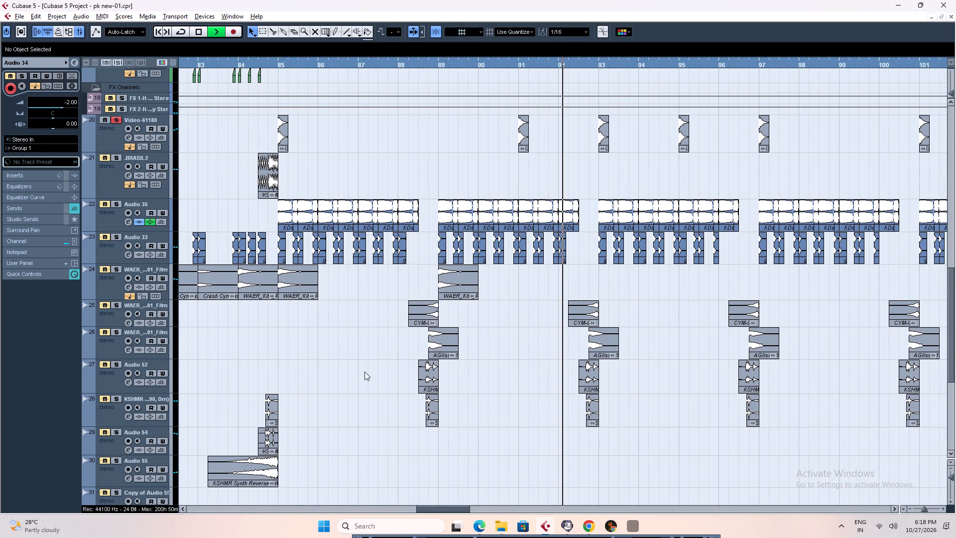
key("space")
key("space")
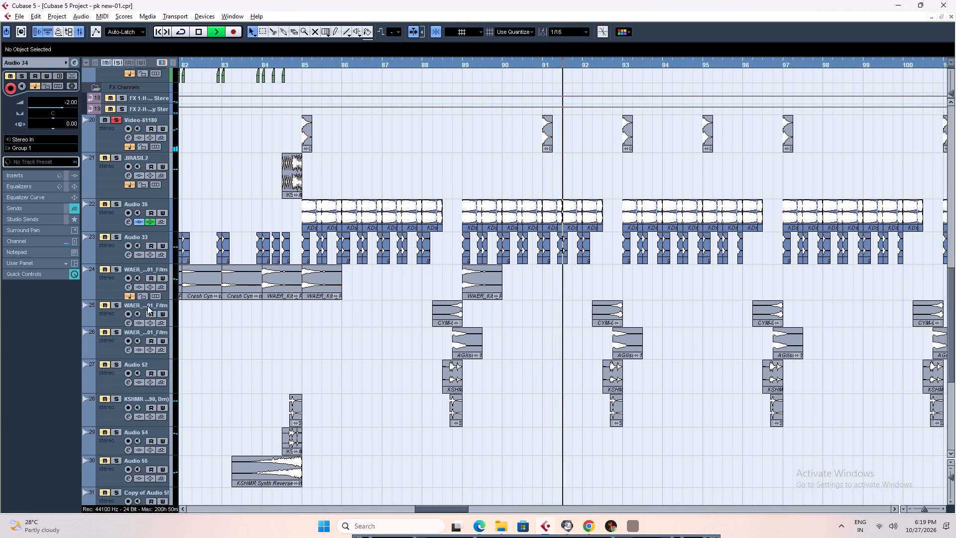
Solo track 25 as well, replay from just before bar 91, and clear the solos on both tracks.
left_click(119, 307)
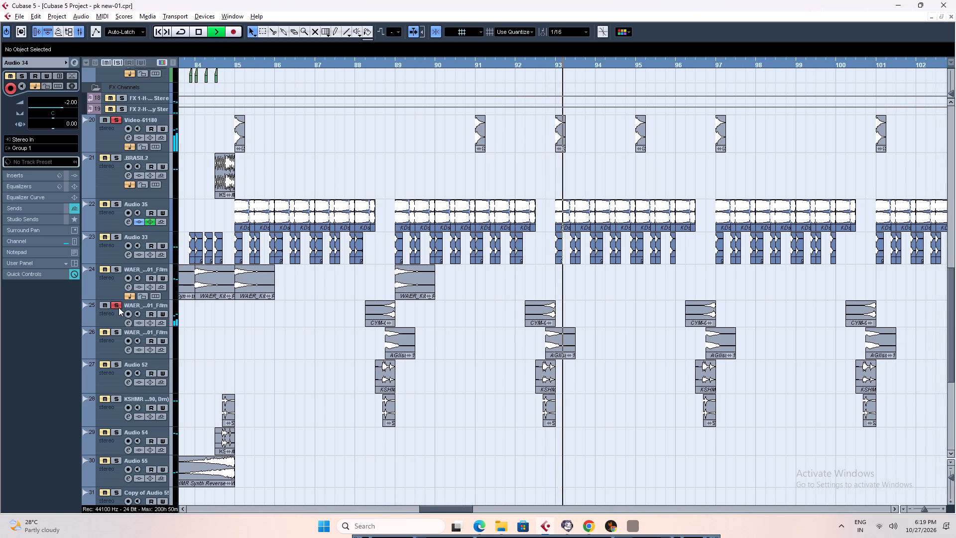
key("space")
key("space")
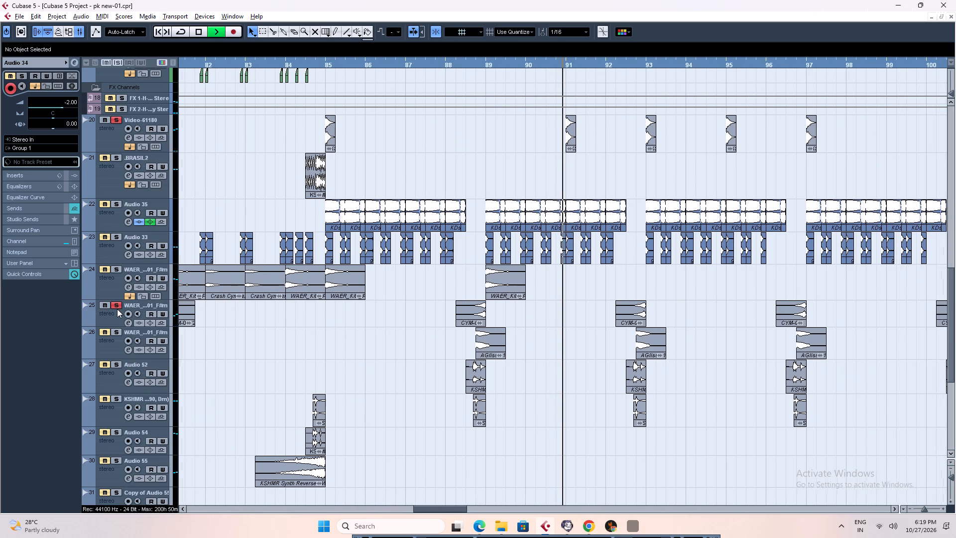
left_click(117, 309)
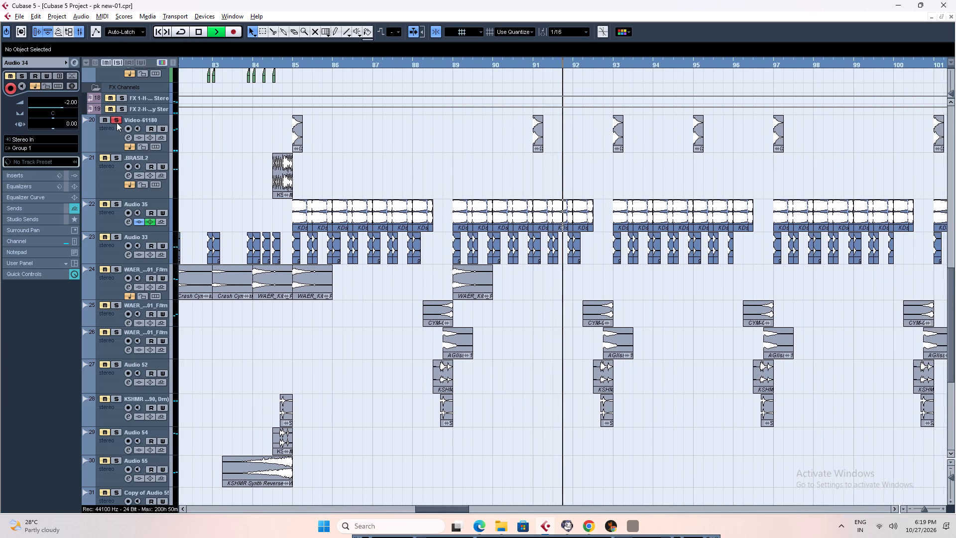
key("space")
left_click(117, 123)
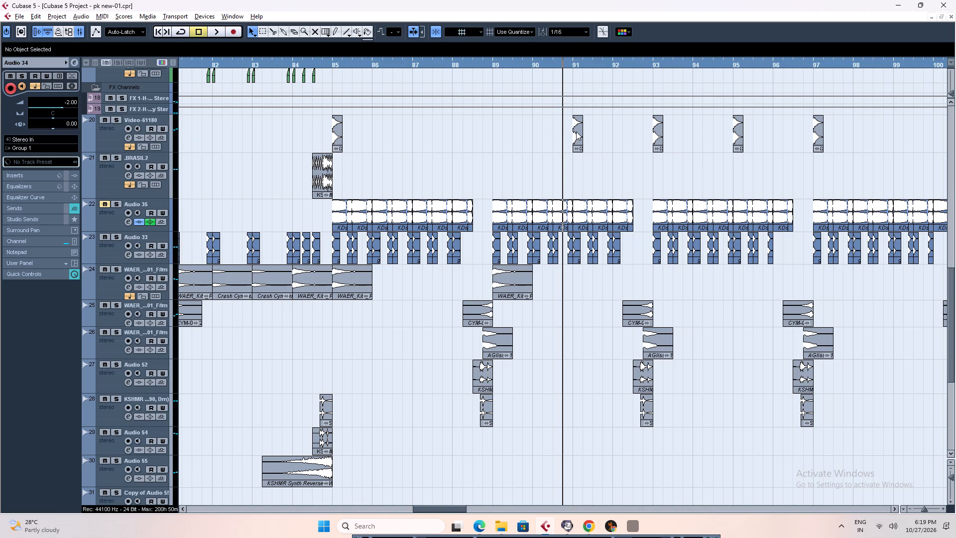
Copy the stab event at bar 91 on Video-61180 together with the effect events around bar 89 on tracks 24 to 28.
left_click(576, 132)
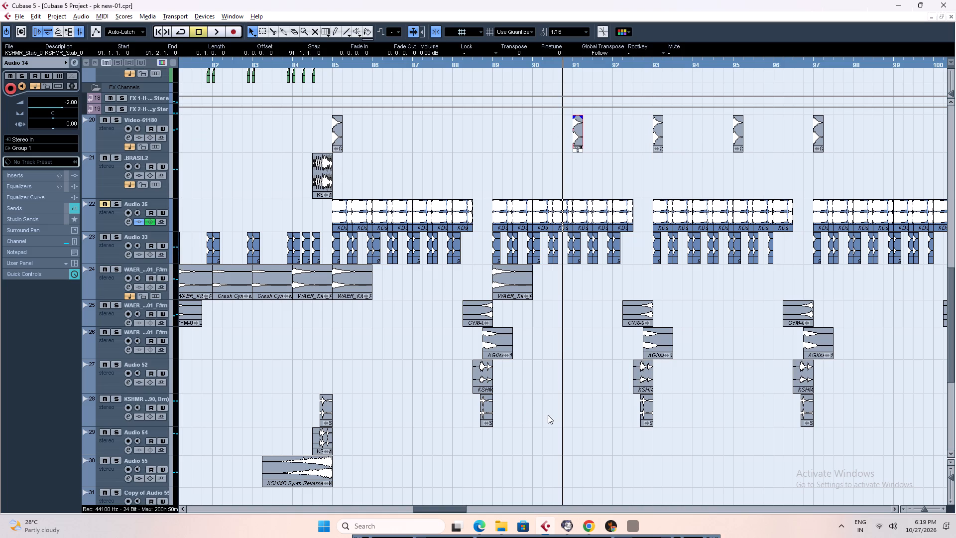
left_click_drag(553, 418, 476, 278, "ctrl")
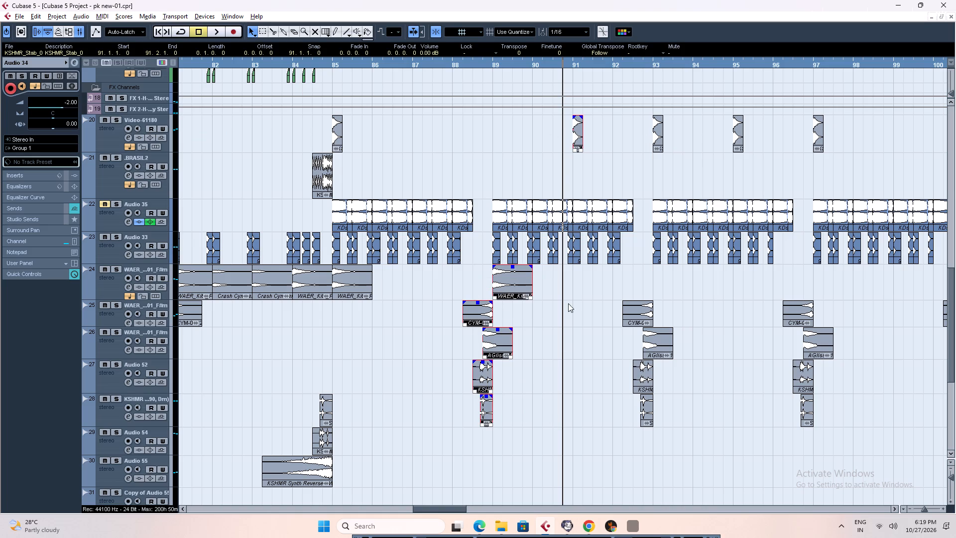
key("ctrl+c")
Close the pk new-01 project and the leftover Mixer window.
left_click_drag(949, 288, 955, 63)
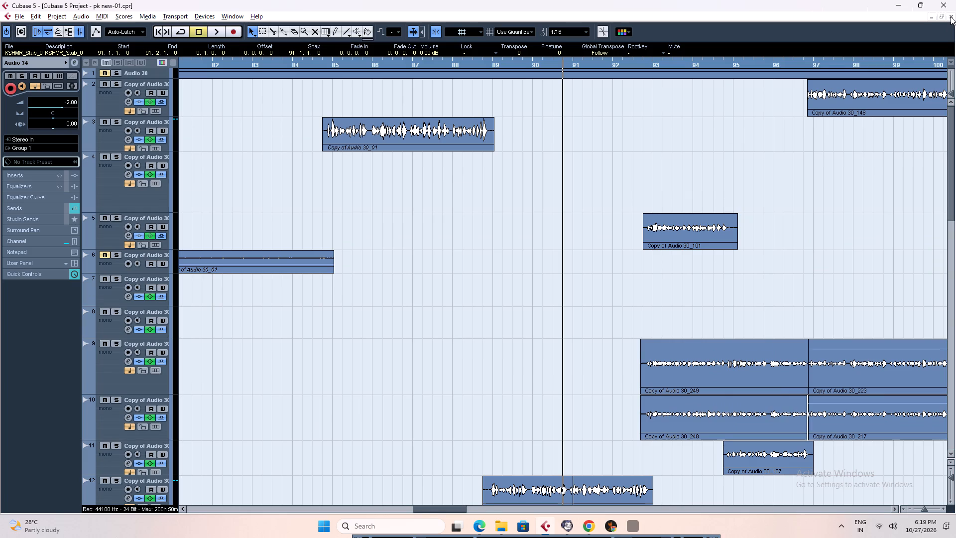
left_click(951, 16)
left_click(472, 299)
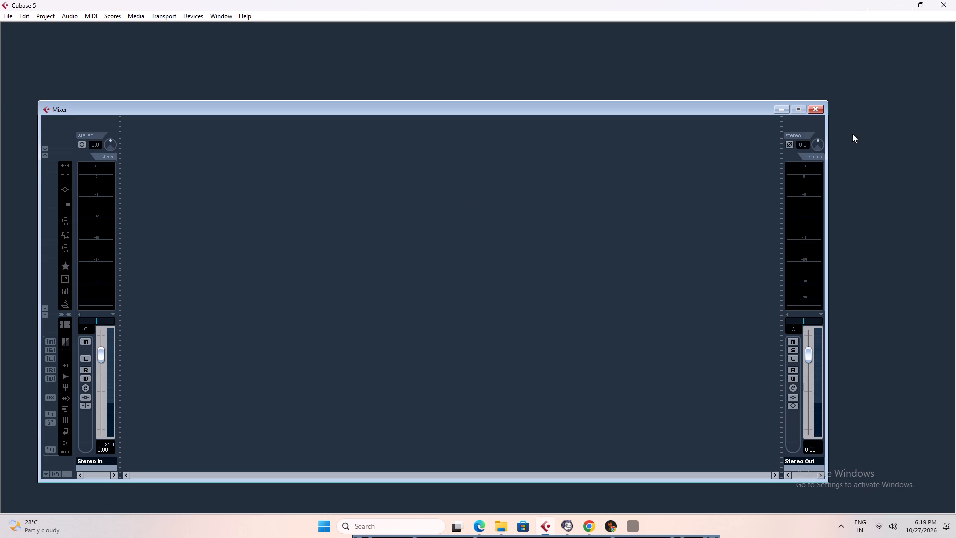
left_click(807, 109)
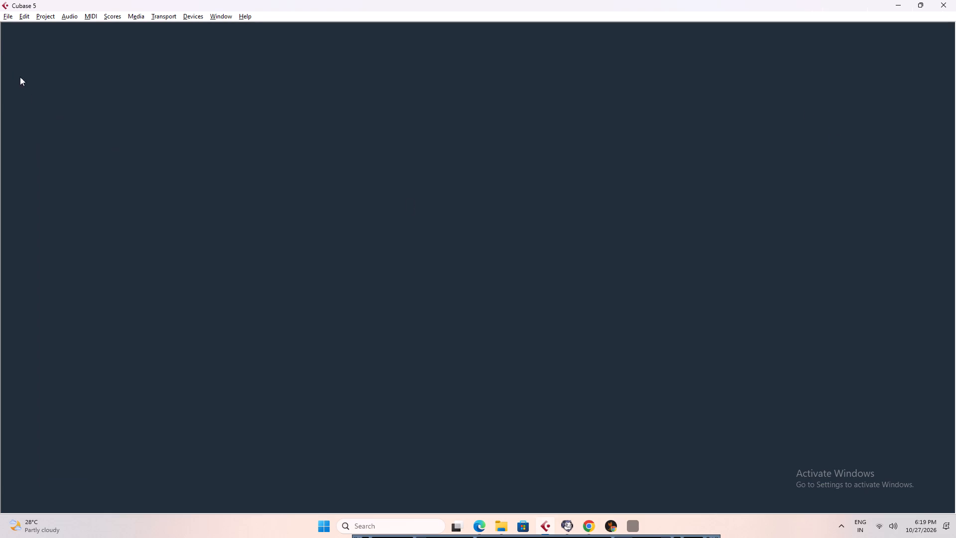
Reopen the recent project pk pandit hindustan.cpr.
left_click(0, 21)
left_click(3, 19)
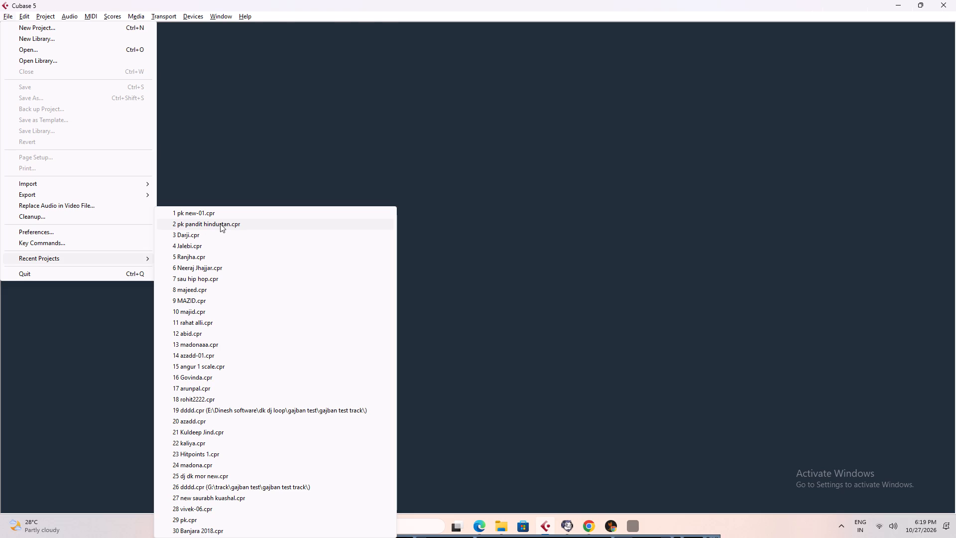
left_click(220, 224)
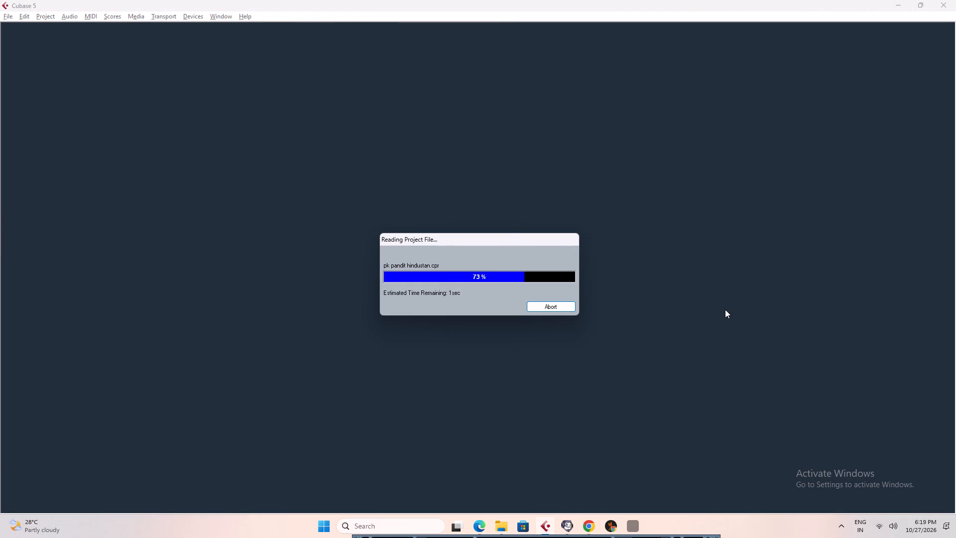
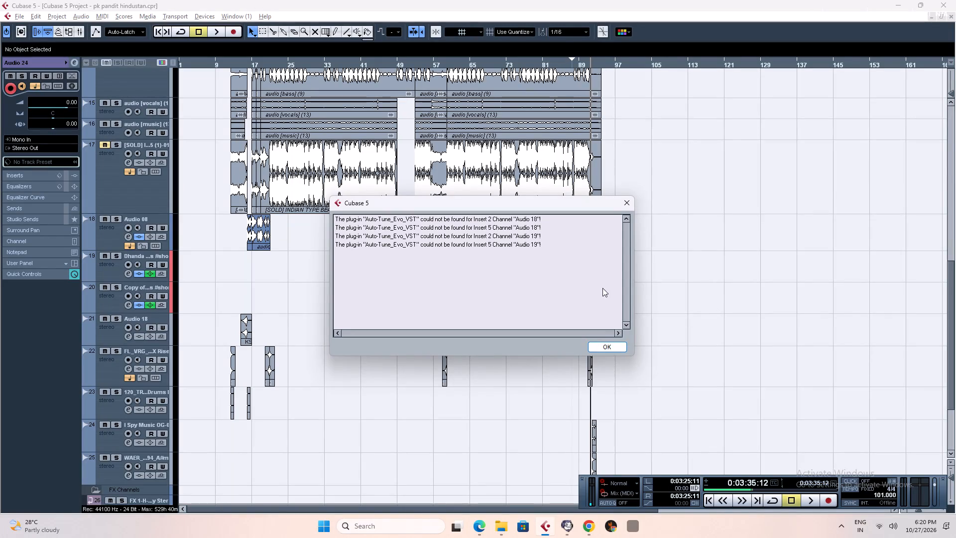
Dismiss the missing plug-in message and paste the copied effect clips at 0:03:55:14, around bar 100.
left_click(627, 204)
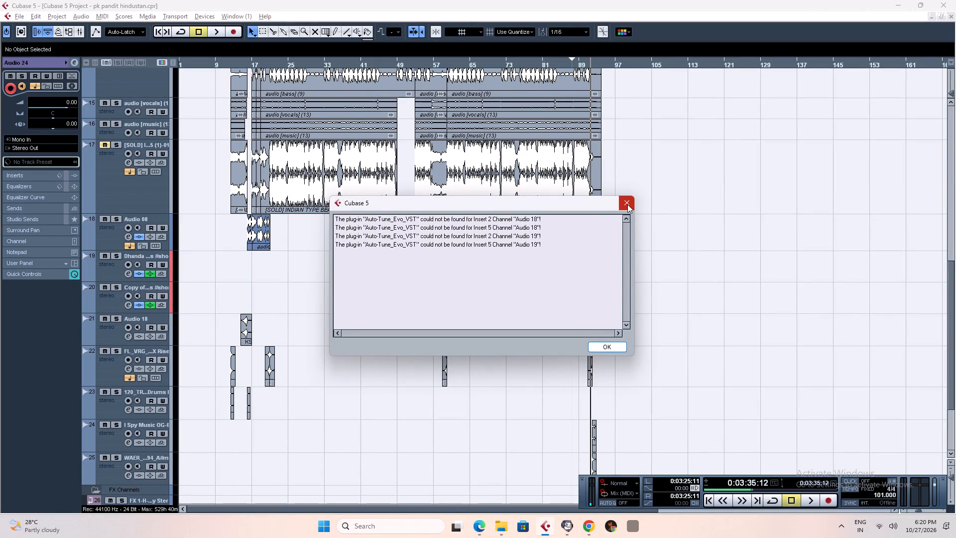
left_click(629, 64)
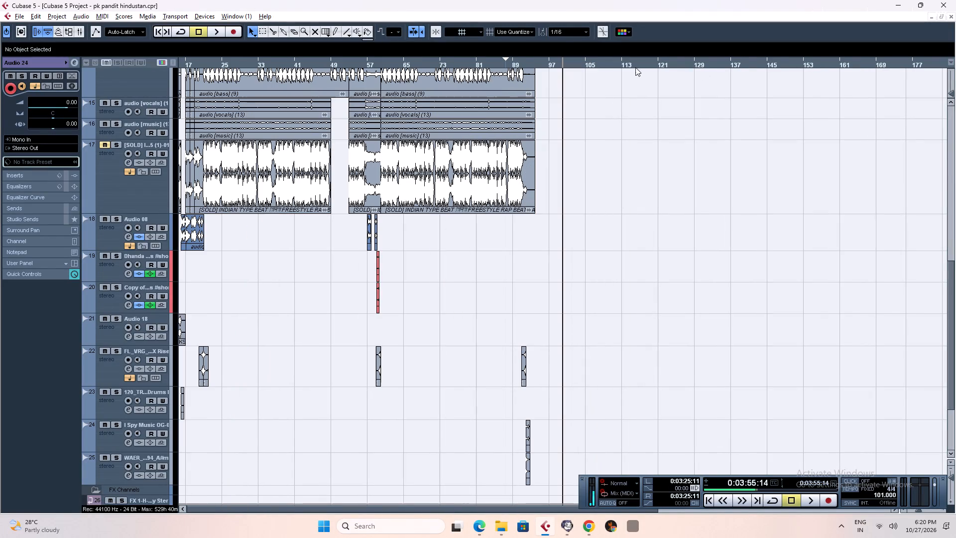
key("ctrl+v")
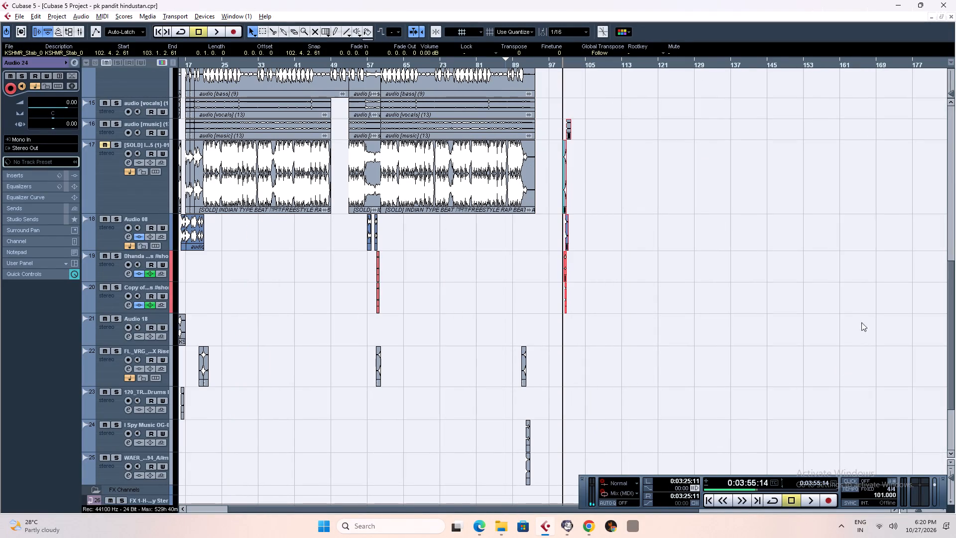
Move the pasted crash, cymbal, AGliss and KSHMR clips together to about bars 108–109, two tracks further down.
key("h")
key("h")
key("h")
key("h")
key("h")
key("h")
key("h")
key("h")
key("h")
key("h")
key("h")
key("h")
key("h")
key("h")
key("h")
key("h")
key("h")
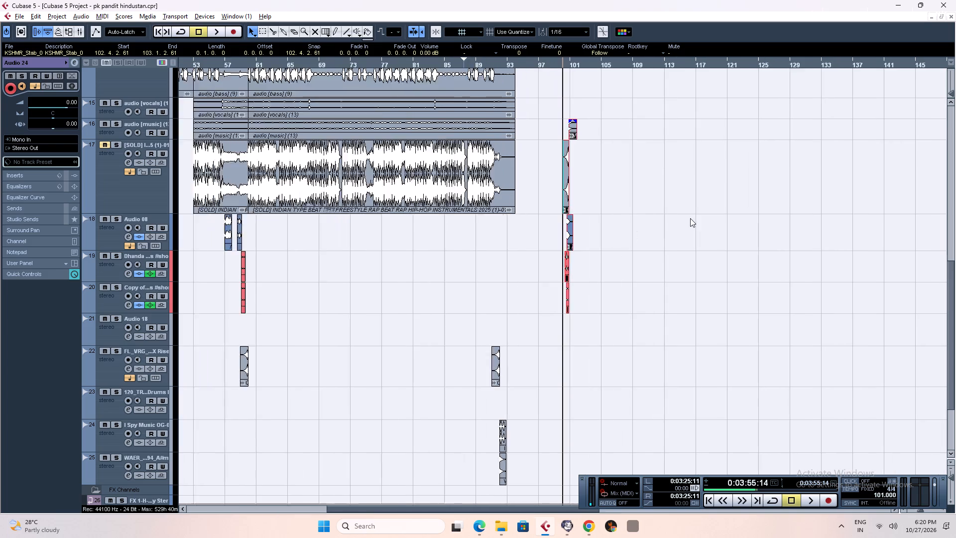
left_click_drag(785, 118, 448, 318)
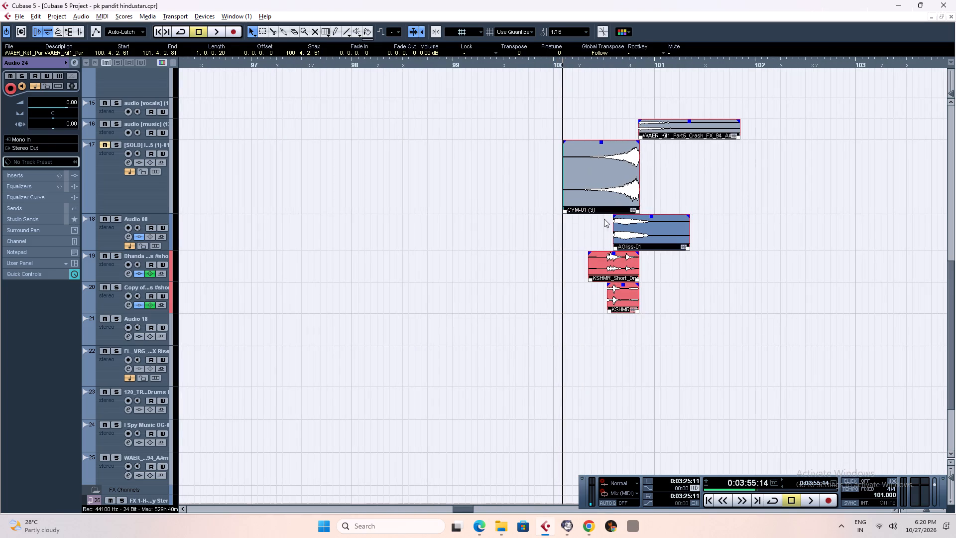
left_click_drag(950, 314, 955, 296)
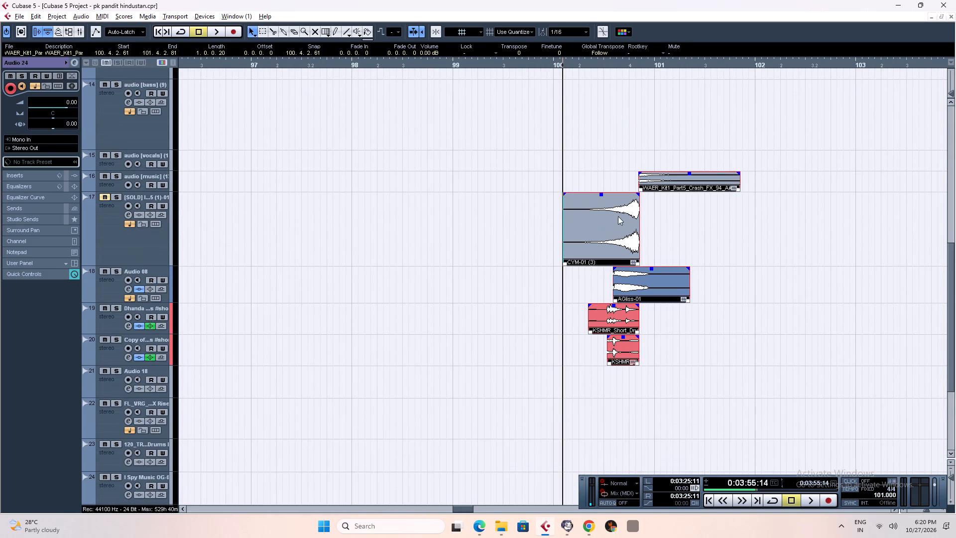
key("g")
key("g")
key("g")
key("g")
key("g")
key("g")
key("g")
key("g")
key("g")
left_click_drag(569, 218, 734, 312)
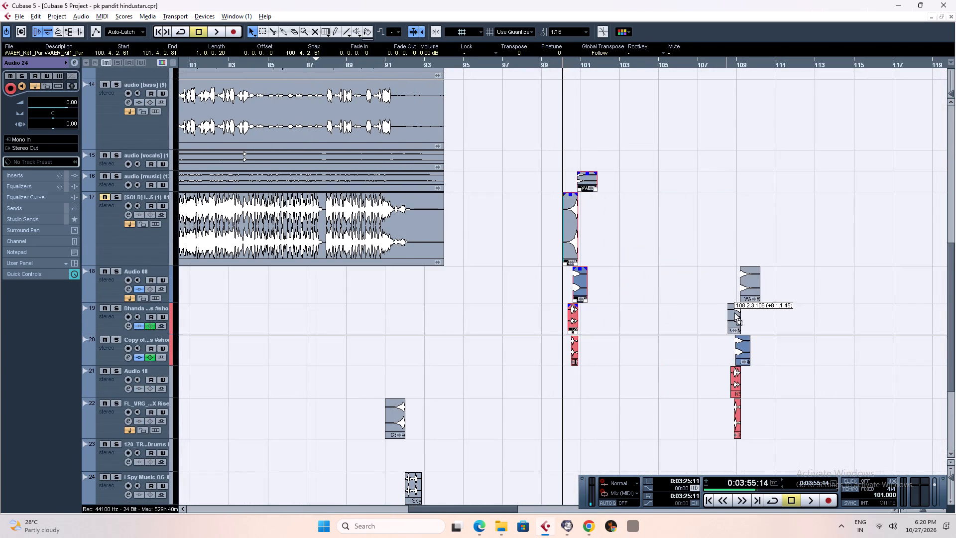
left_click_drag(734, 312, 736, 312)
Move the pasted KSHMR_Stab clip from the Audio 24 track into the empty area below the last track, at about bar 25.
left_click_drag(951, 288, 952, 179)
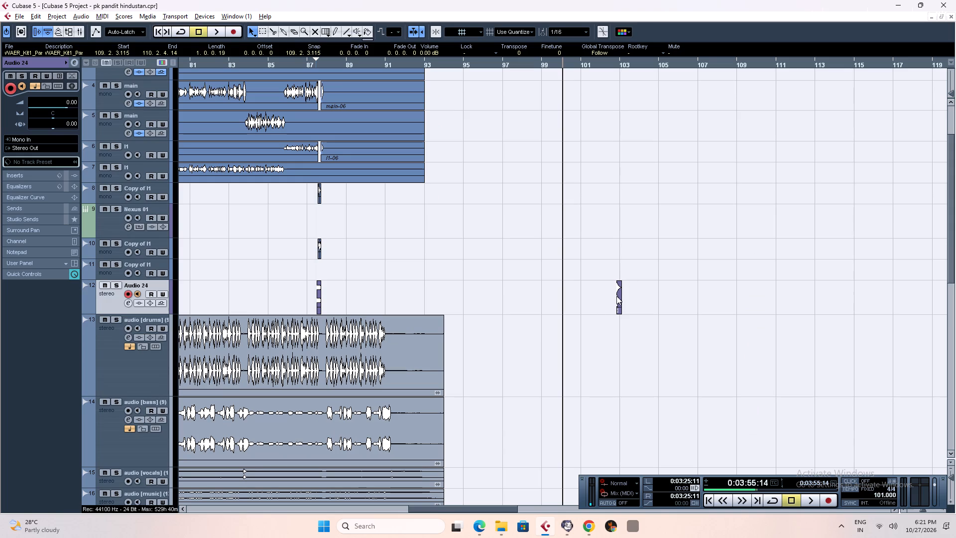
left_click(618, 292)
left_click_drag(618, 292, 509, 505)
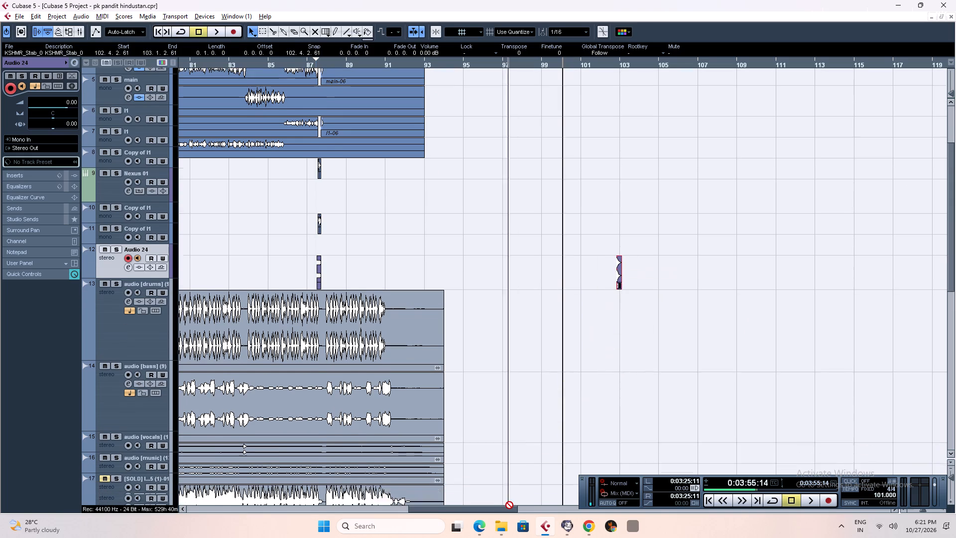
left_click_drag(509, 505, 506, 502)
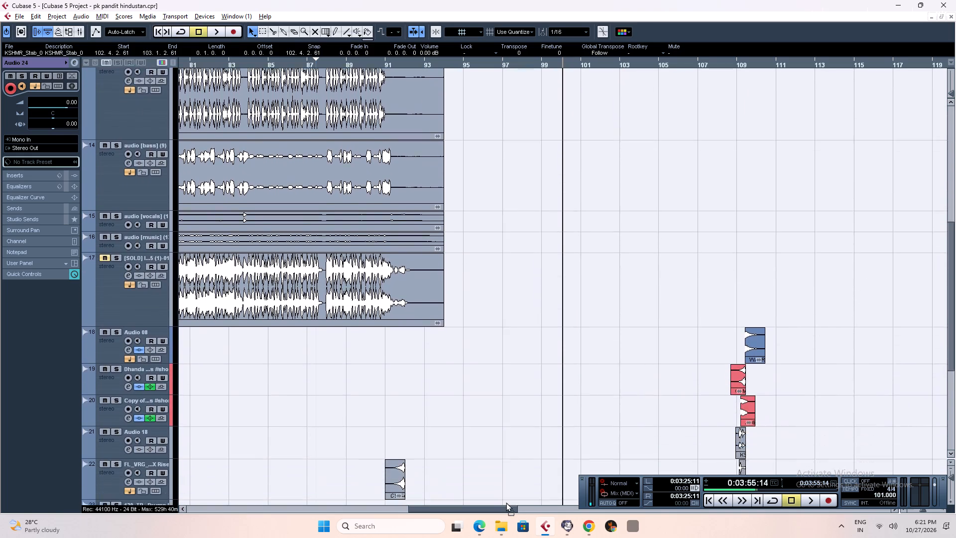
left_click_drag(506, 502, 167, 456)
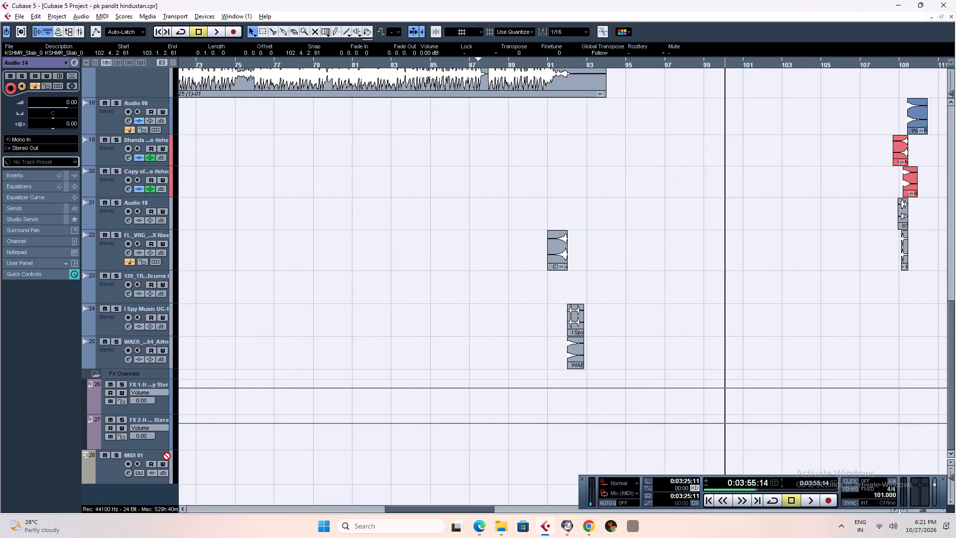
left_click_drag(167, 456, 189, 485)
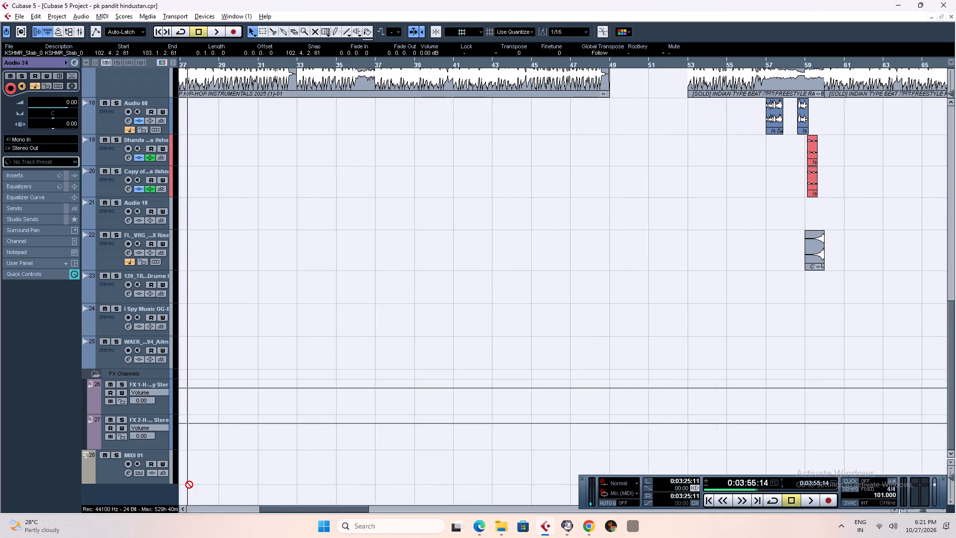
left_click_drag(189, 485, 190, 494)
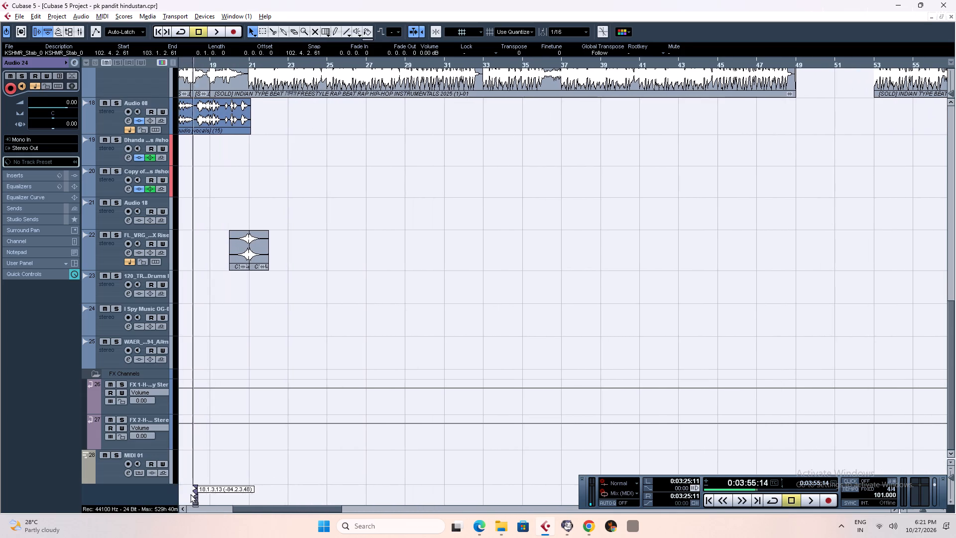
left_click_drag(190, 494, 387, 503)
Remove the empty tracks from the project.
key("g")
key("g")
key("g")
key("g")
key("g")
key("g")
key("g")
key("g")
key("g")
key("g")
key("g")
key("g")
key("g")
key("g")
key("g")
key("g")
key("g")
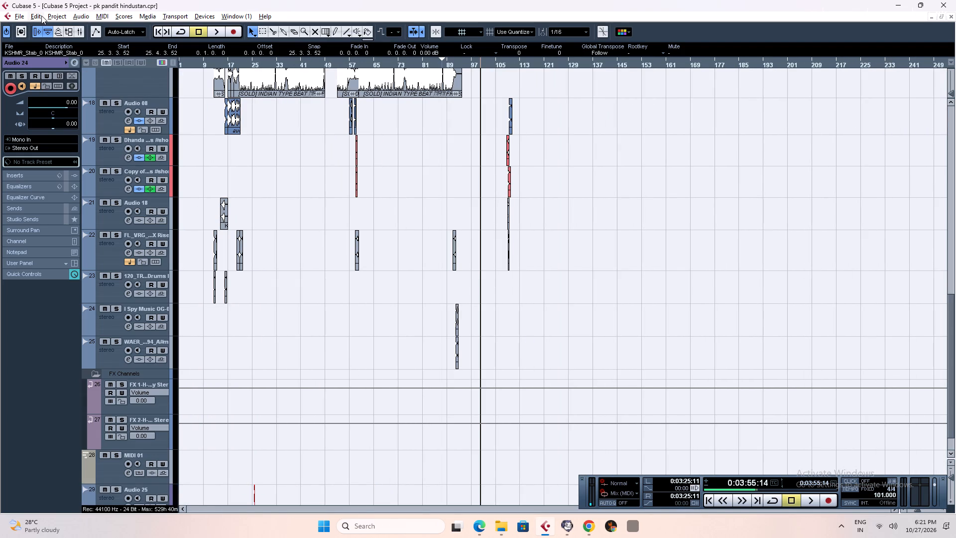
left_click(55, 17)
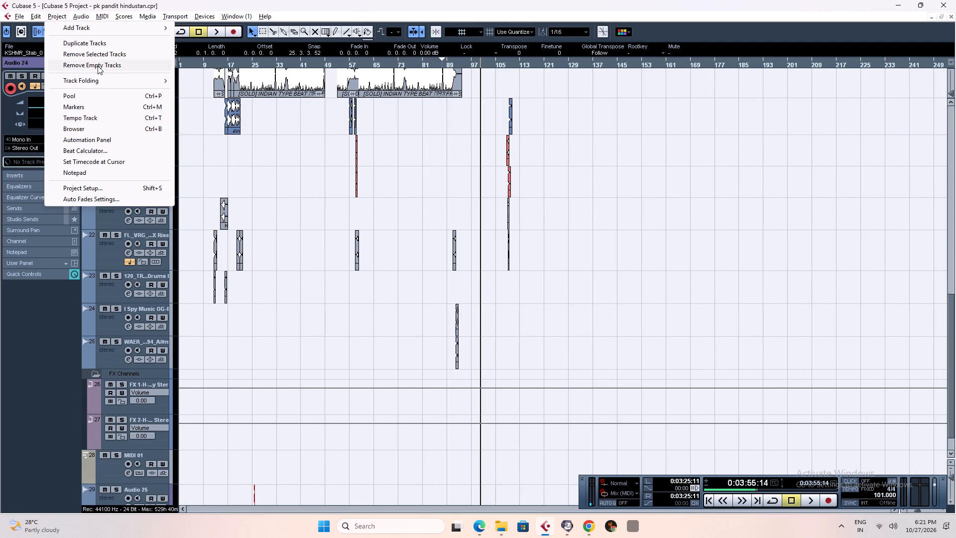
left_click(98, 66)
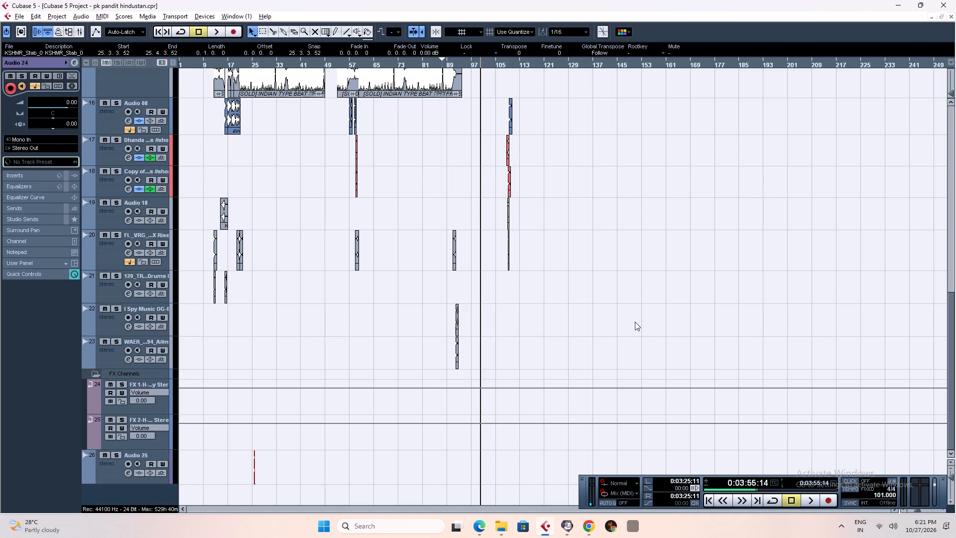
Listen to the beat from about bars 22 and 29, and move the stab clip on Audio 25 to about bar 29.
left_click(242, 65)
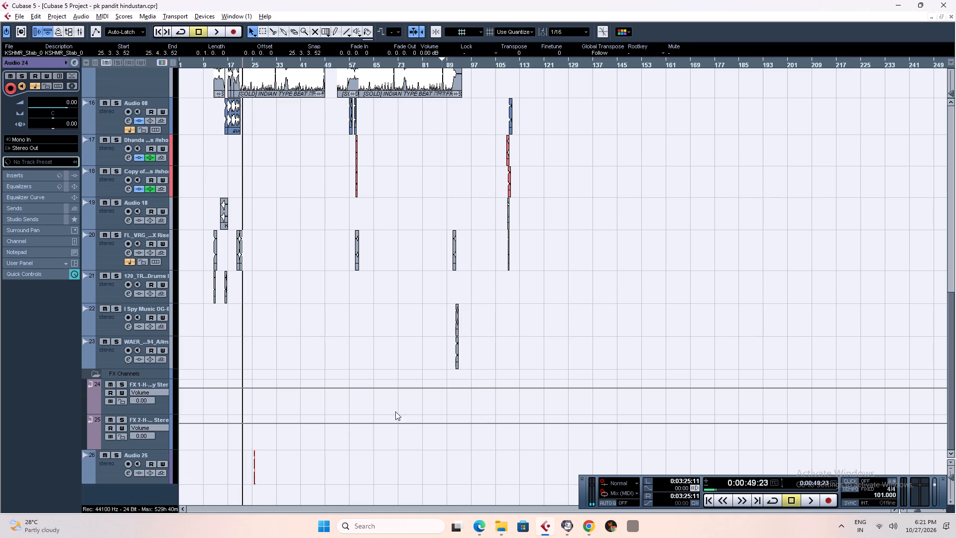
key("h")
key("h")
key("h")
key("h")
key("h")
key("h")
key("h")
key("h")
key("h")
key("h")
key("h")
key("space")
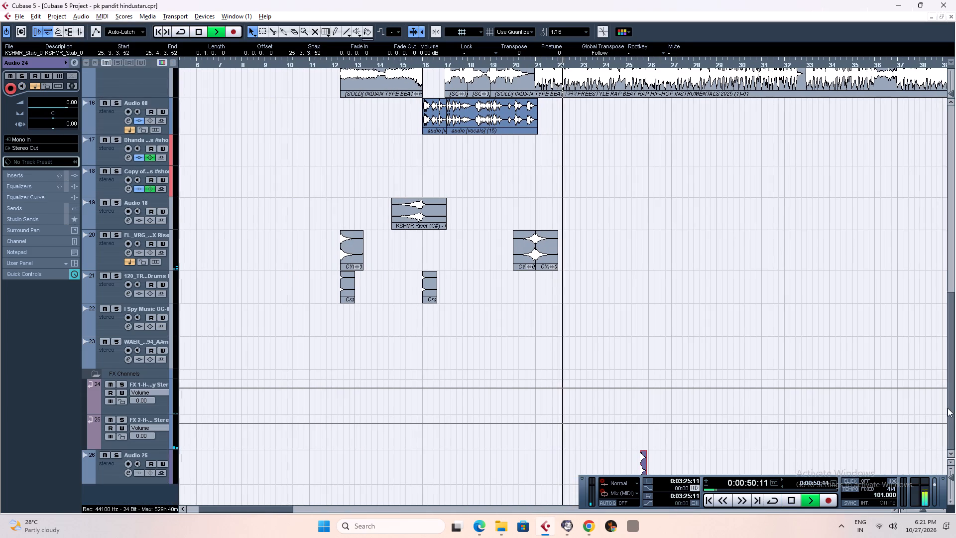
left_click_drag(948, 405, 955, 490)
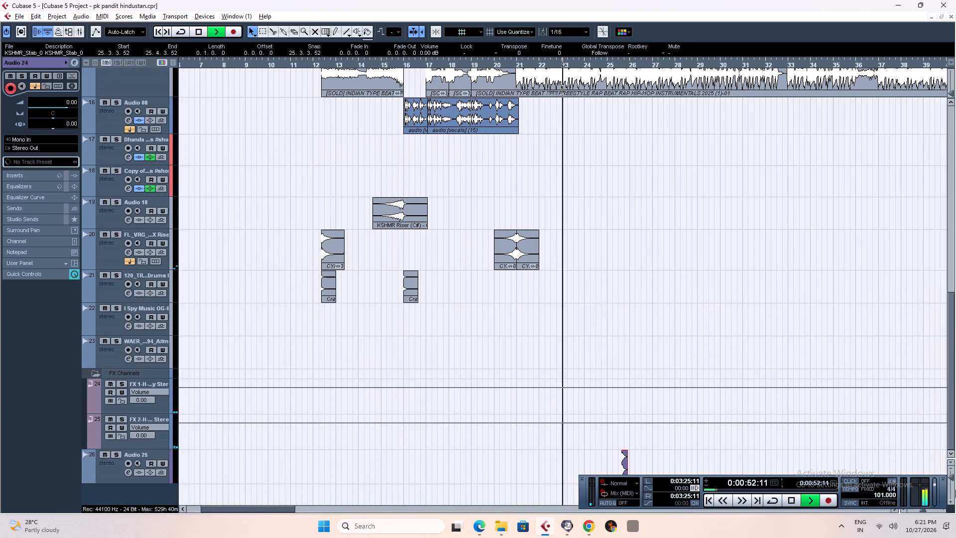
left_click_drag(955, 490, 955, 319)
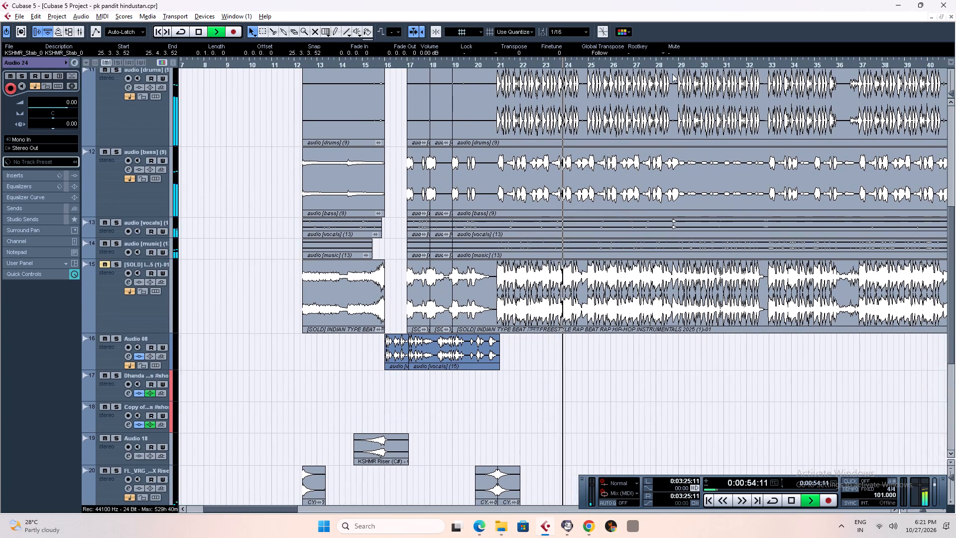
left_click(668, 63)
key("h")
key("h")
key("h")
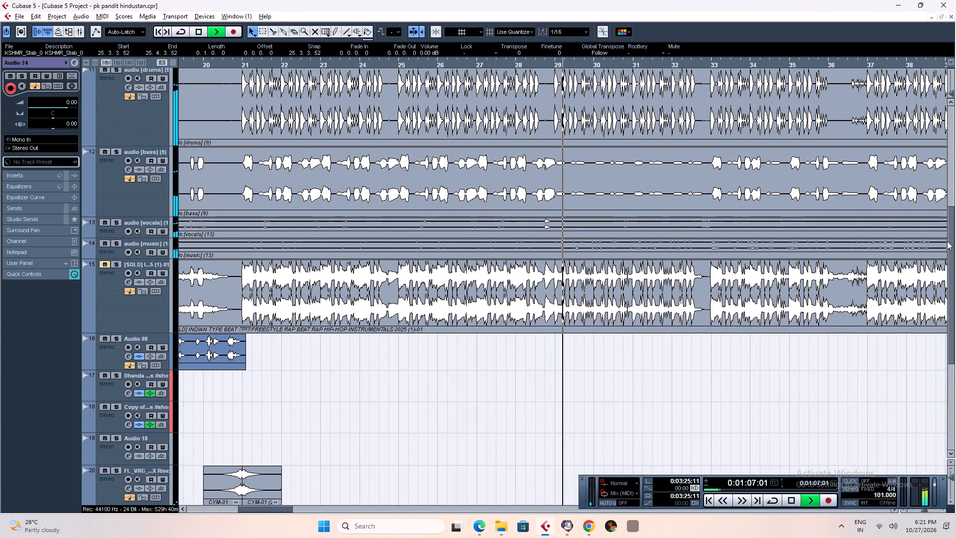
left_click_drag(947, 241, 949, 259)
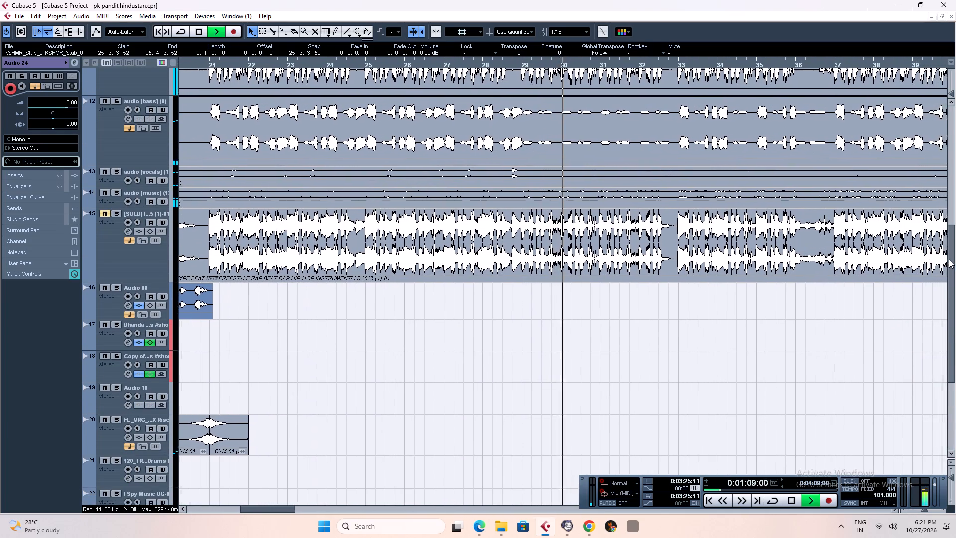
left_click_drag(949, 259, 955, 412)
key("space")
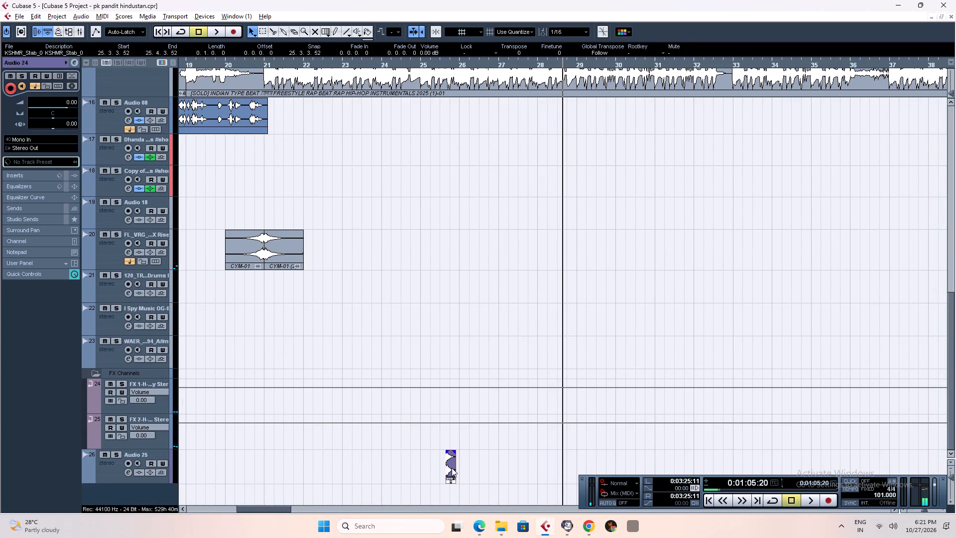
left_click_drag(450, 466, 582, 457)
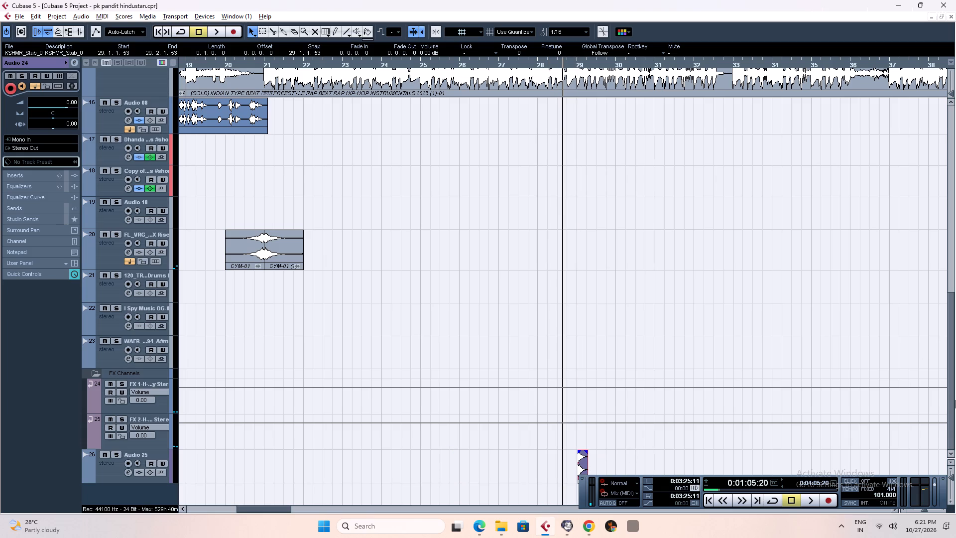
Place the project cursor on the bar 29 downbeat at 0:01:06:16 and align the stab clip's start with it.
left_click_drag(950, 395, 953, 262)
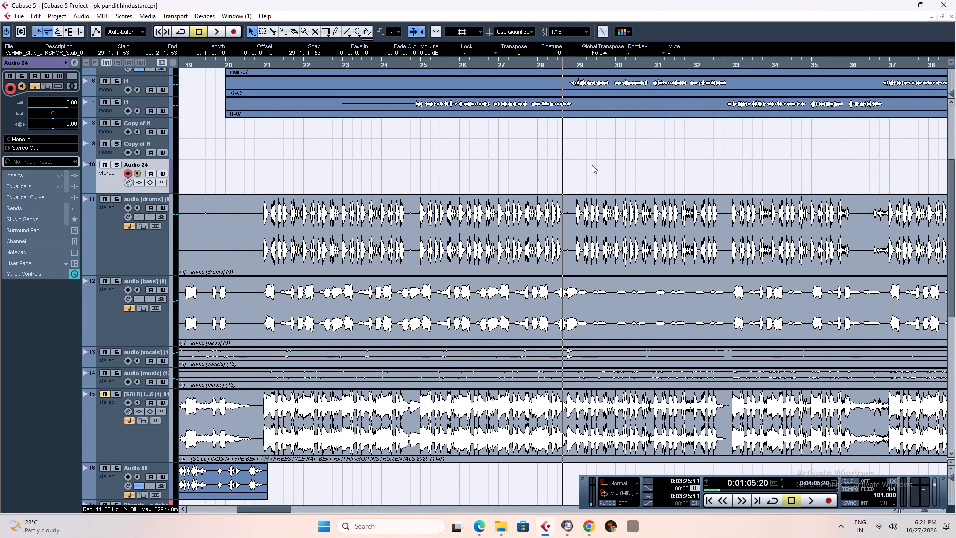
key("h")
key("h")
key("h")
key("h")
key("h")
key("h")
key("h")
key("h")
key("h")
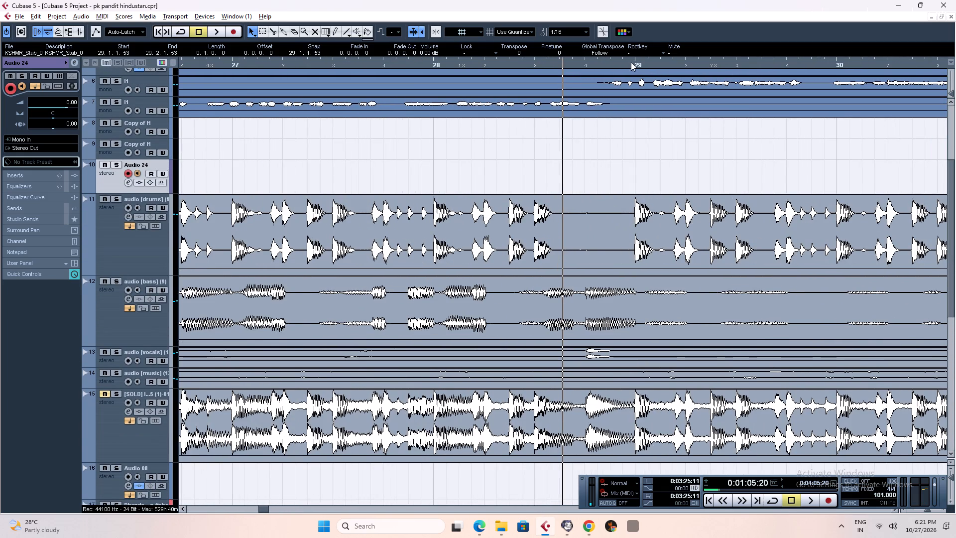
left_click(635, 60)
left_click_drag(947, 229, 947, 327)
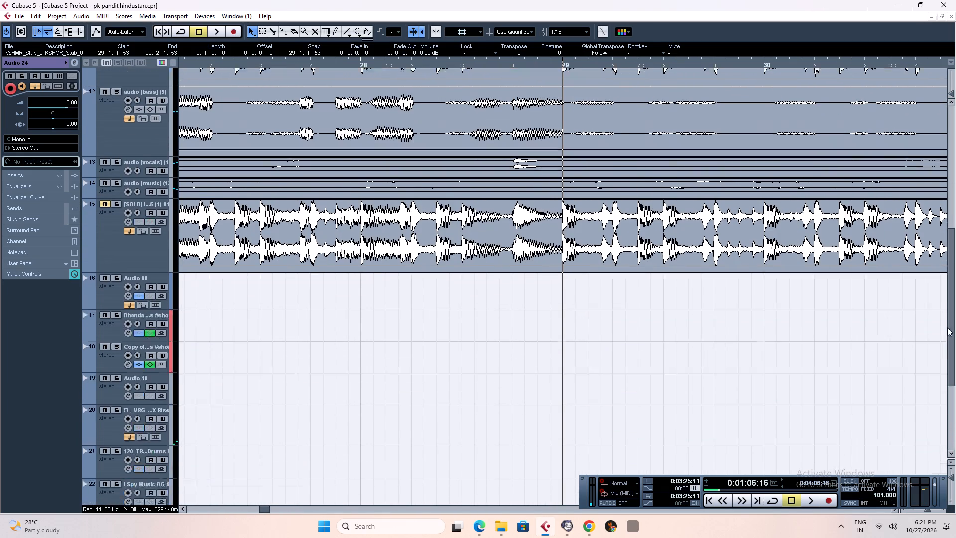
left_click_drag(947, 327, 955, 492)
key("h")
key("h")
key("h")
key("h")
key("h")
key("h")
key("h")
key("h")
key("h")
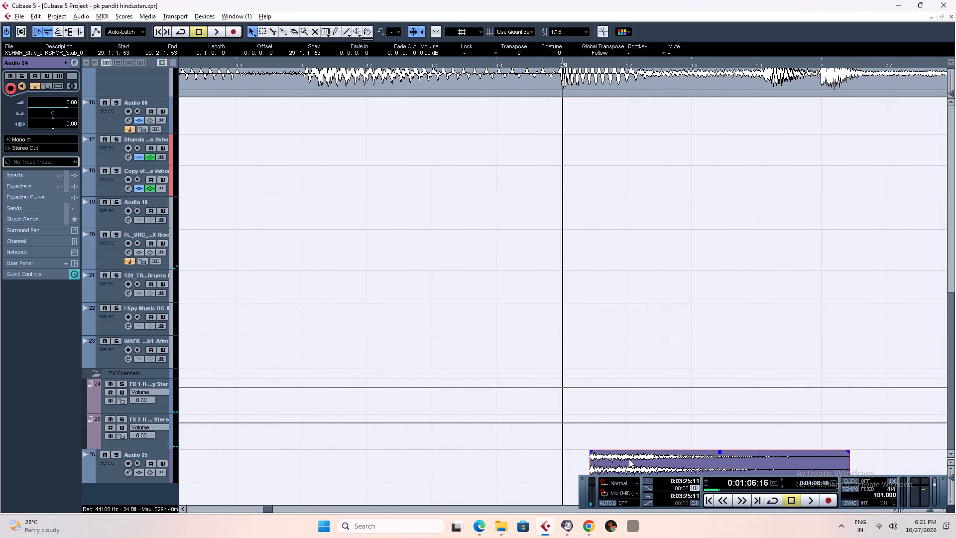
left_click_drag(629, 459, 602, 460)
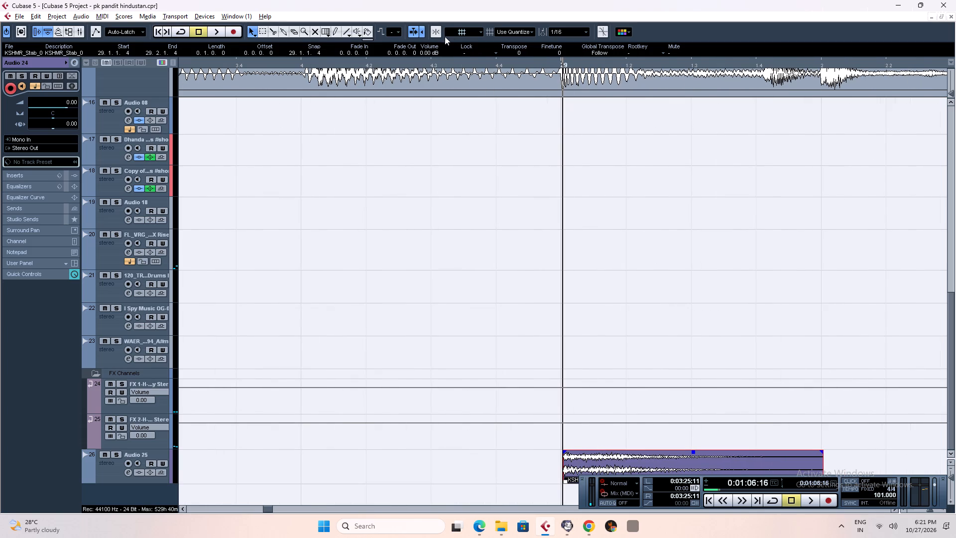
Turn on Snap and lock the stab clip's start exactly to 29.1.1.0.
left_click(438, 32)
left_click_drag(654, 459, 705, 461)
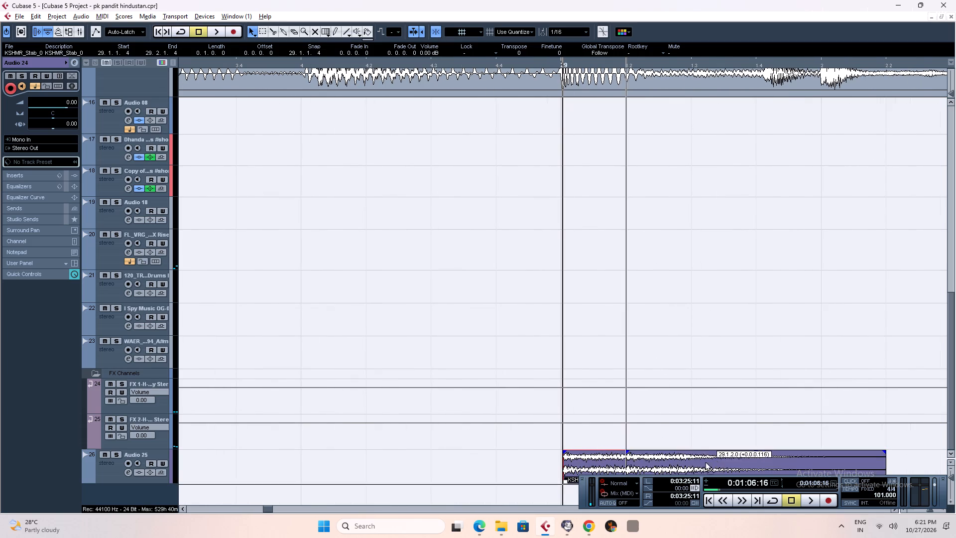
left_click_drag(705, 461, 662, 465)
Play the song from just before bar 29 to check the stab against the beat.
key("g")
key("g")
key("g")
key("g")
key("g")
key("g")
key("g")
key("g")
key("g")
key("g")
key("g")
key("g")
key("g")
key("g")
key("g")
key("g")
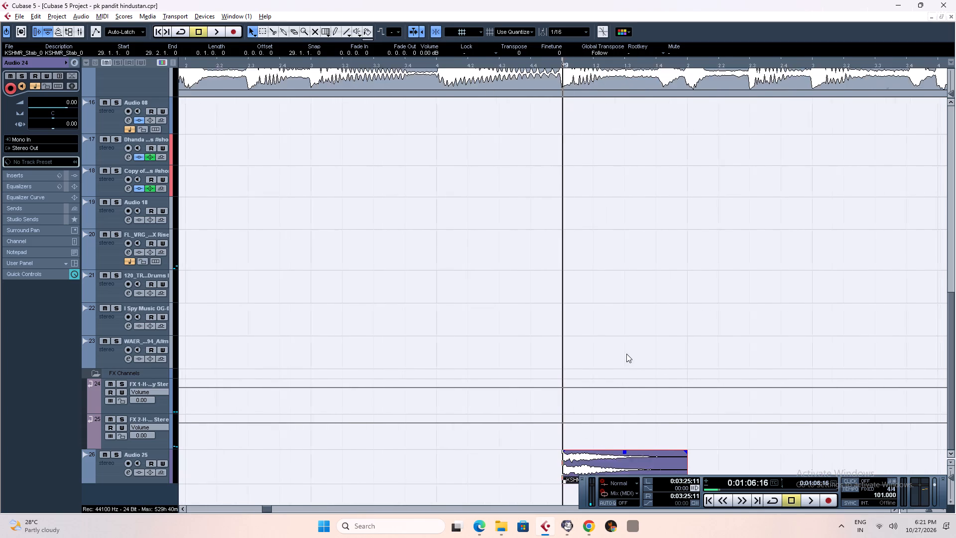
left_click(545, 60)
key("space")
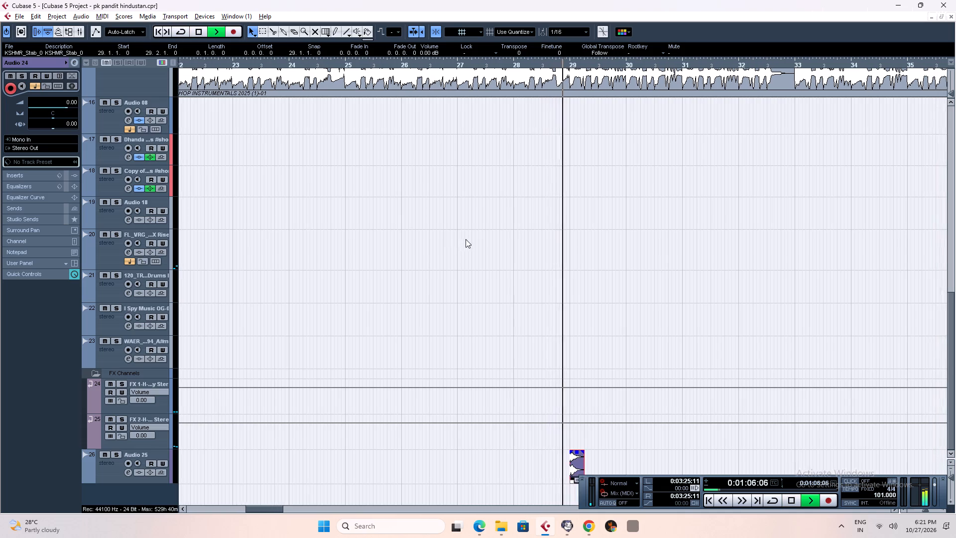
key("g")
key("g")
key("g")
key("g")
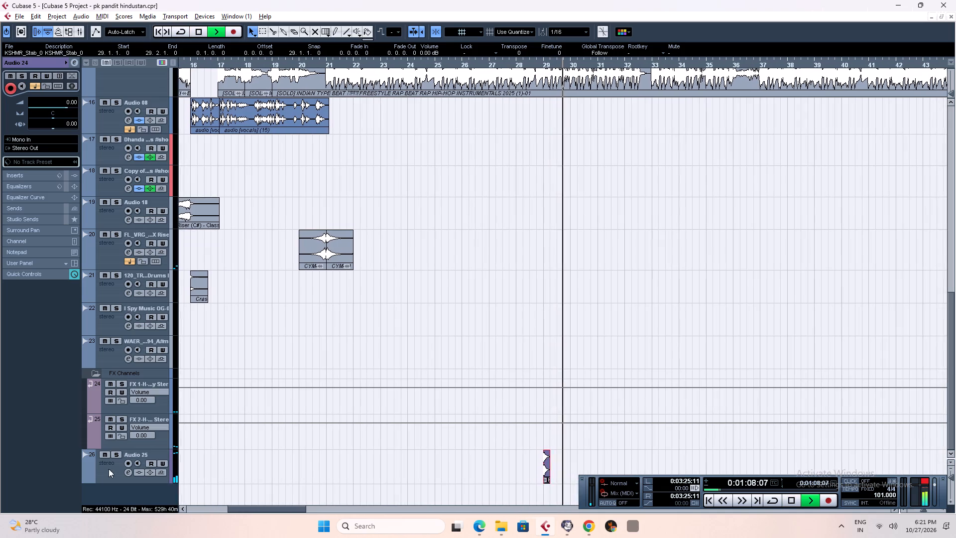
Lower the Audio 25 track's volume to -9.06 and replay the stab at bar 29.
left_click(109, 469)
key("space")
left_click(49, 109)
key("space")
left_click(51, 107)
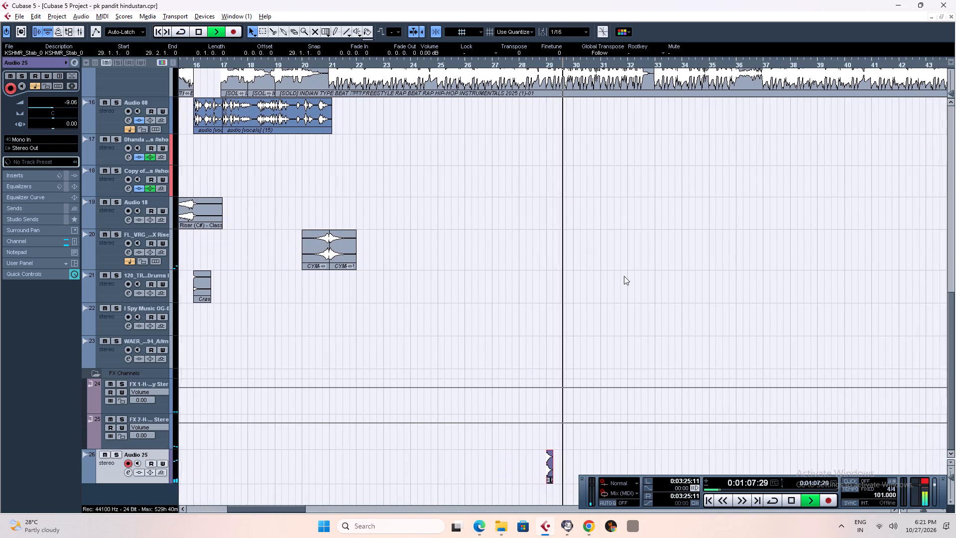
key("space")
key("space")
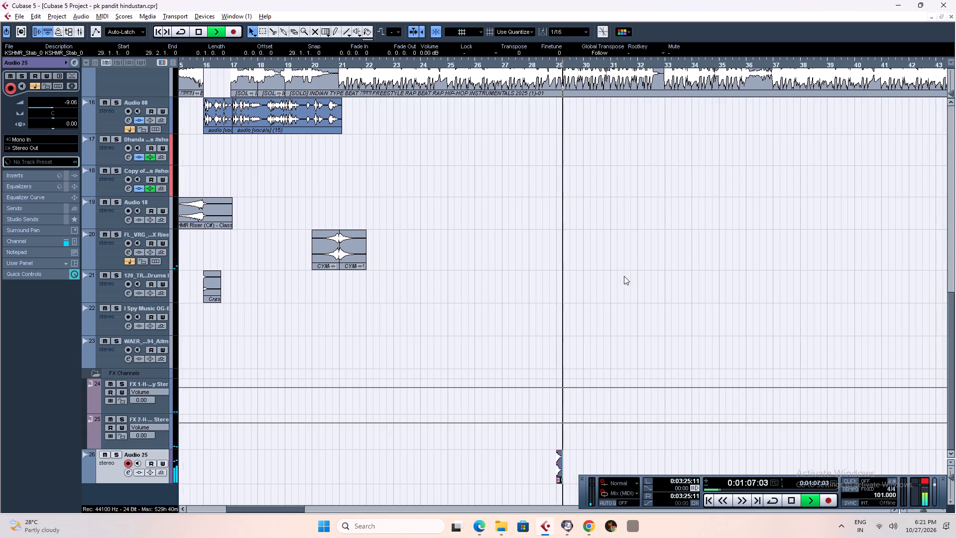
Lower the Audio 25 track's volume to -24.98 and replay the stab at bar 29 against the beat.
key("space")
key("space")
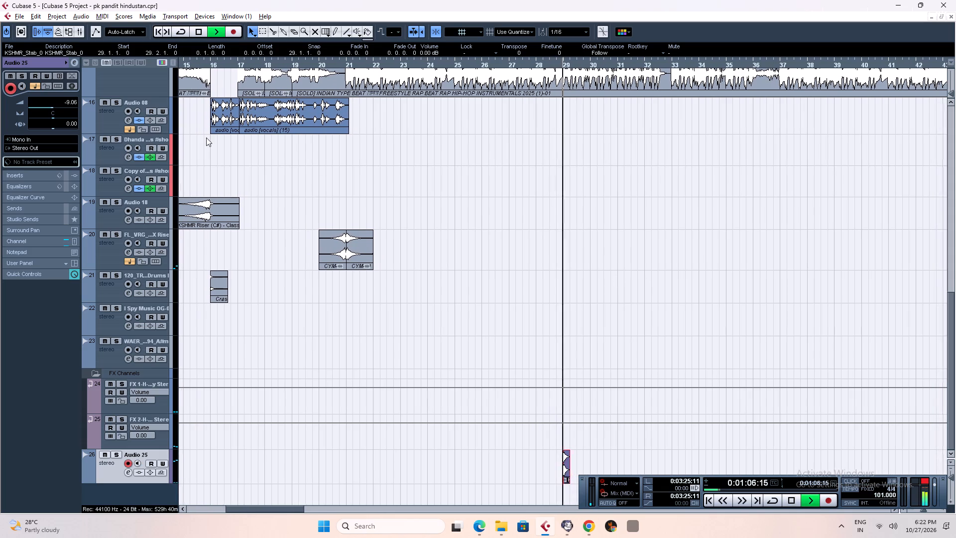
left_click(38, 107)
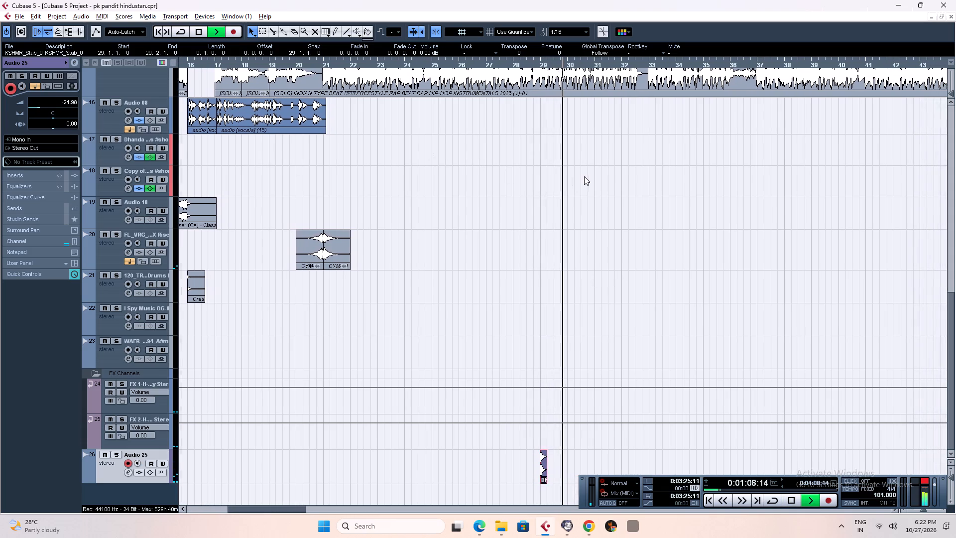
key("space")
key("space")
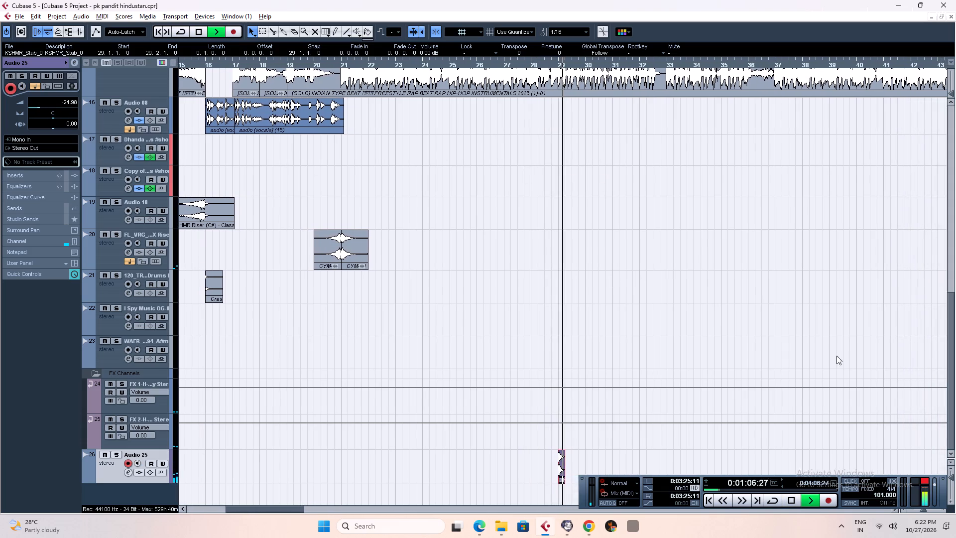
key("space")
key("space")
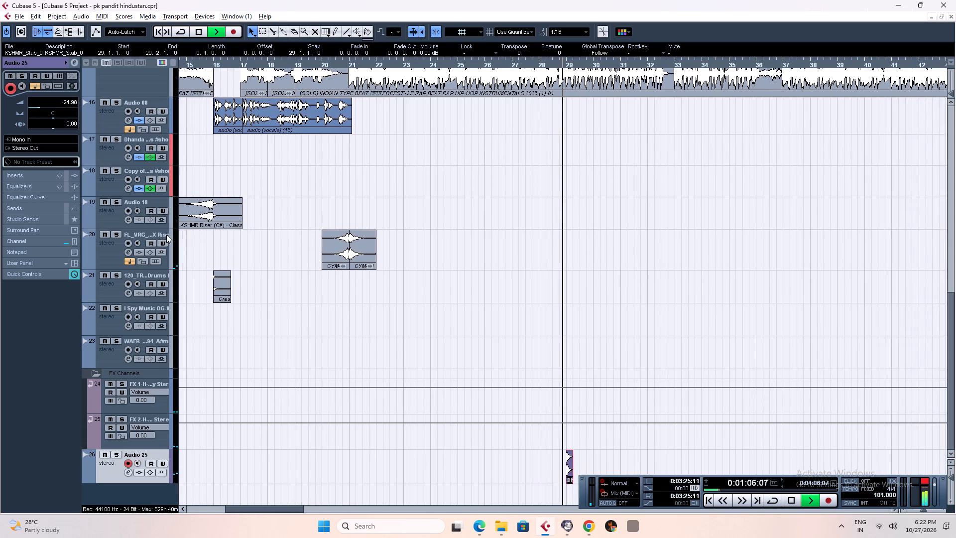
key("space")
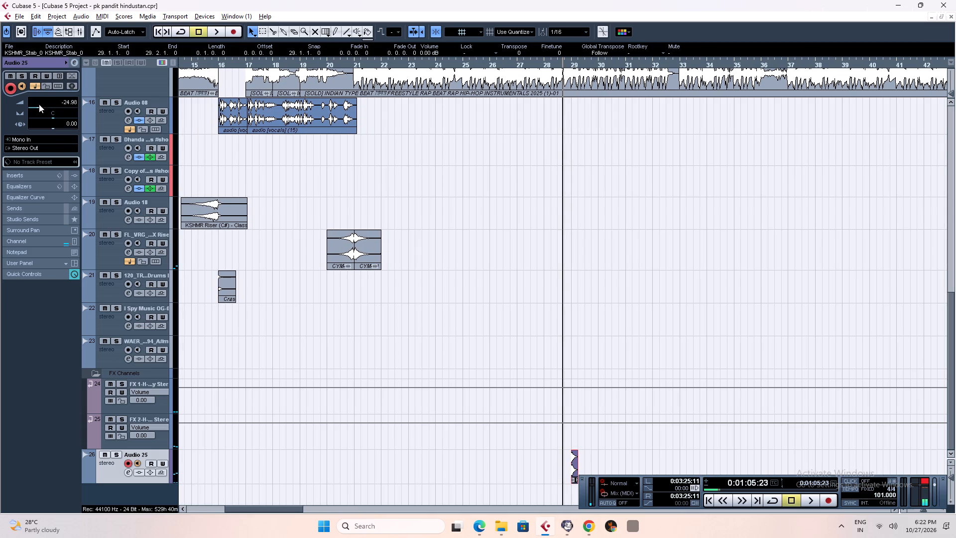
Set the Audio 25 track's volume to -16.11 while the stab at bar 29 plays.
key("space")
left_click(44, 109)
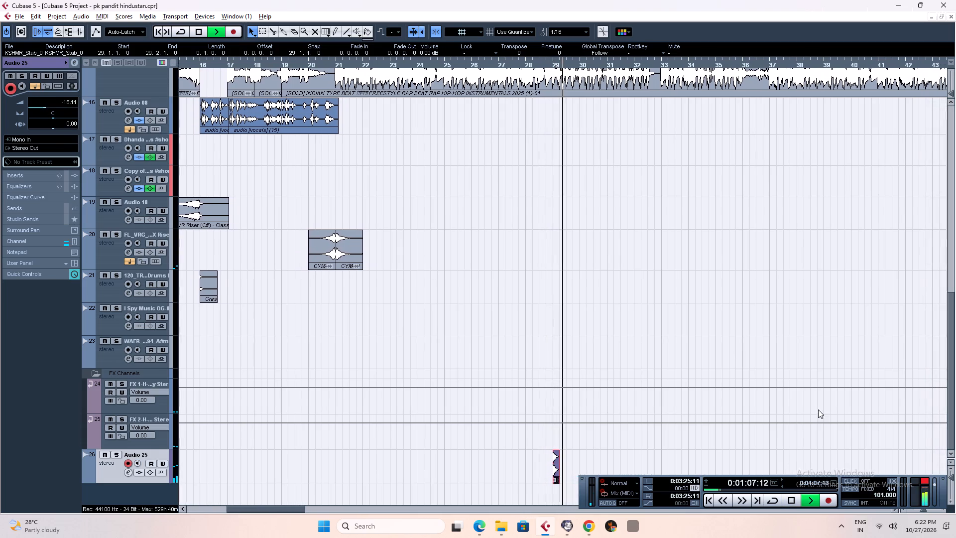
Close the floating Transport panel.
left_click(941, 479)
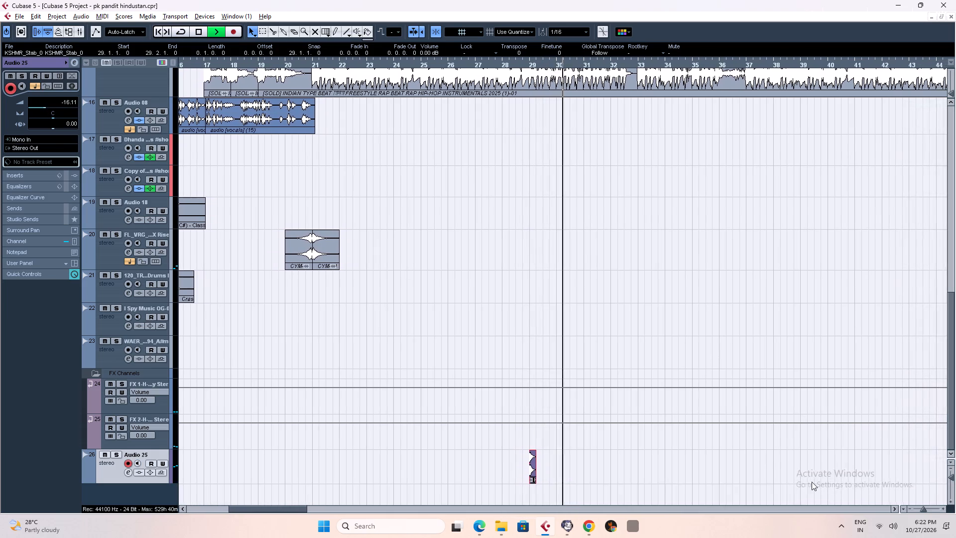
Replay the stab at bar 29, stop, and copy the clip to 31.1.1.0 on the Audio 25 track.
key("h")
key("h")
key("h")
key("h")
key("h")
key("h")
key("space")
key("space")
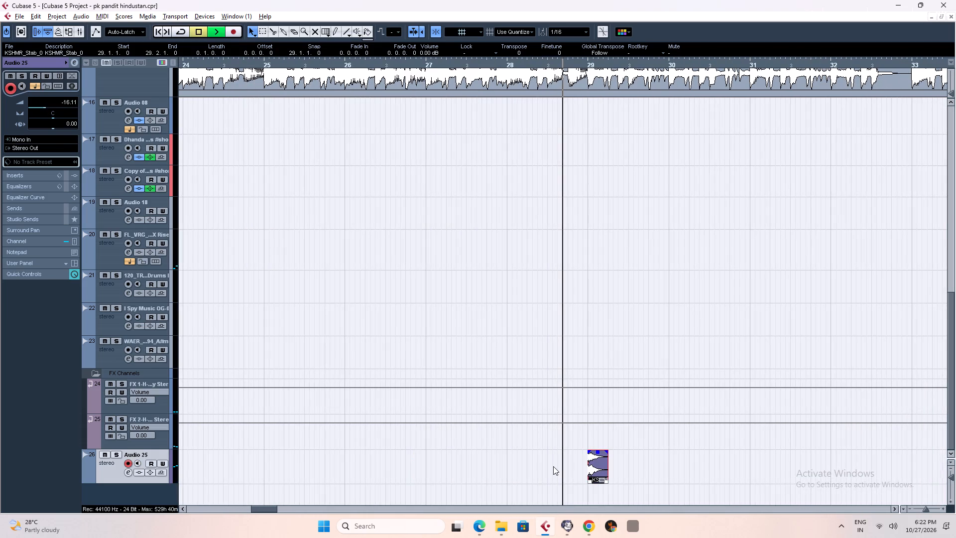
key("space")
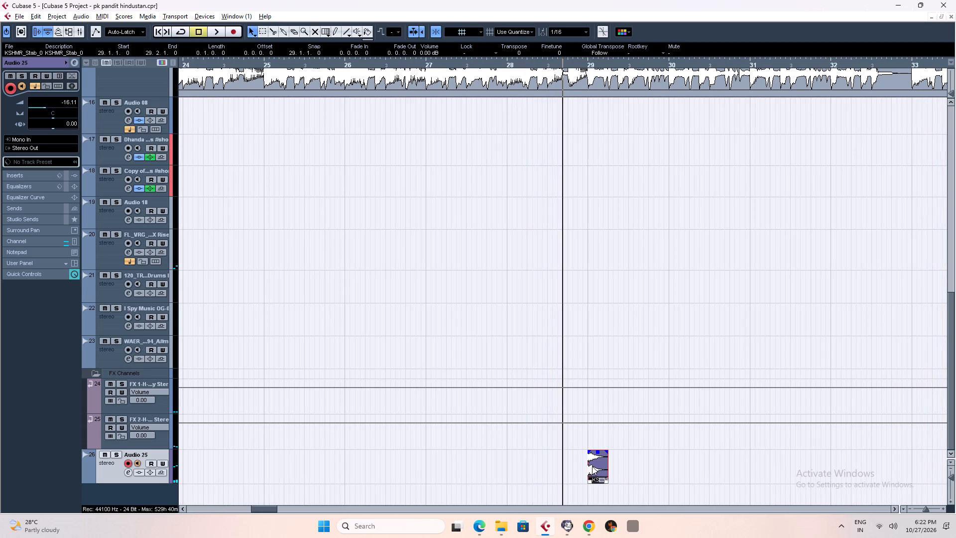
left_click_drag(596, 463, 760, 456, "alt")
Play from just before bar 29 through bar 31 to check both stabs against the beat.
key("space")
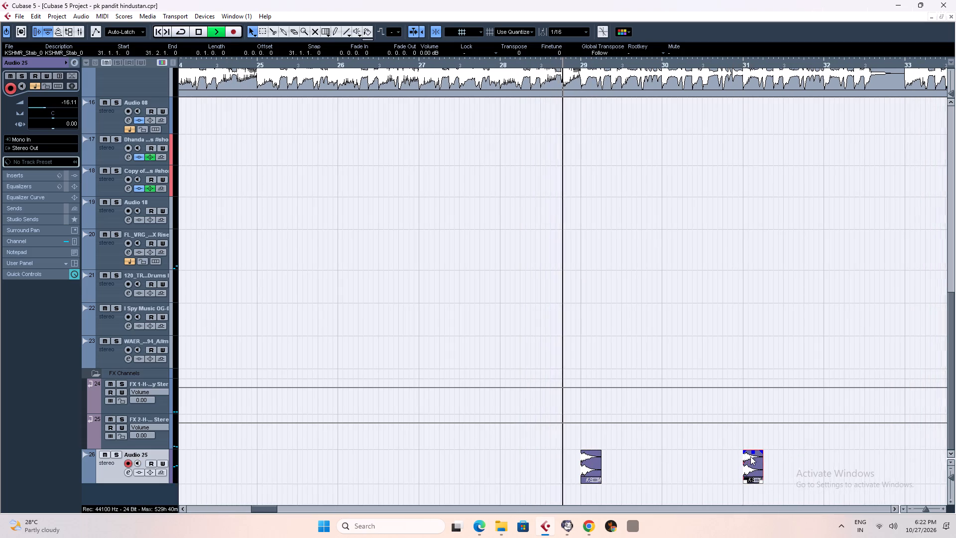
key("g")
key("g")
key("g")
key("g")
key("g")
key("g")
key("g")
key("g")
key("g")
key("h")
key("h")
key("h")
key("h")
key("h")
key("h")
key("h")
key("h")
key("h")
key("h")
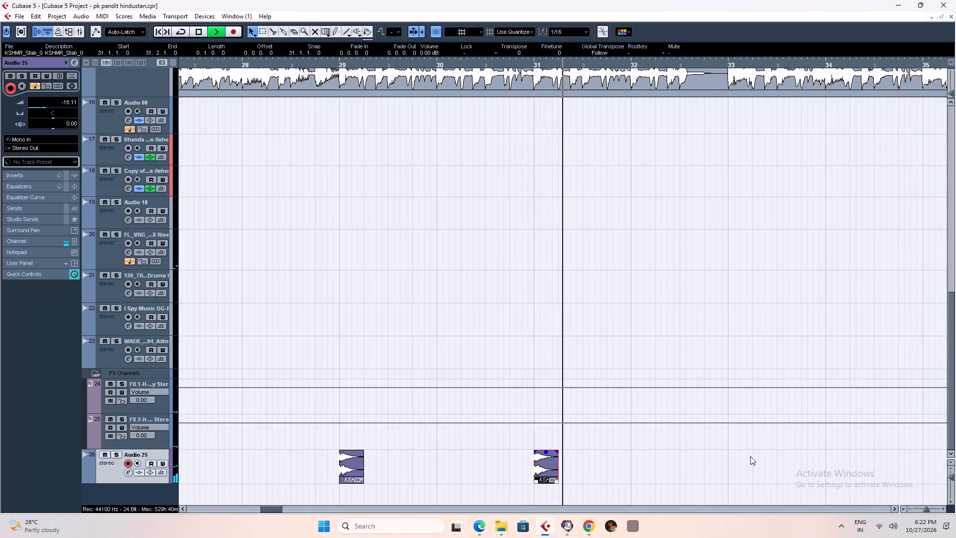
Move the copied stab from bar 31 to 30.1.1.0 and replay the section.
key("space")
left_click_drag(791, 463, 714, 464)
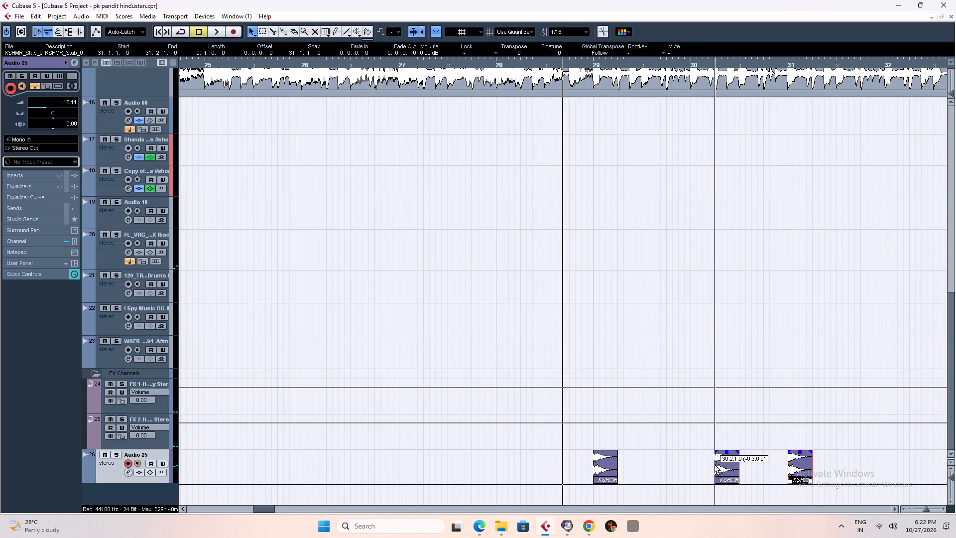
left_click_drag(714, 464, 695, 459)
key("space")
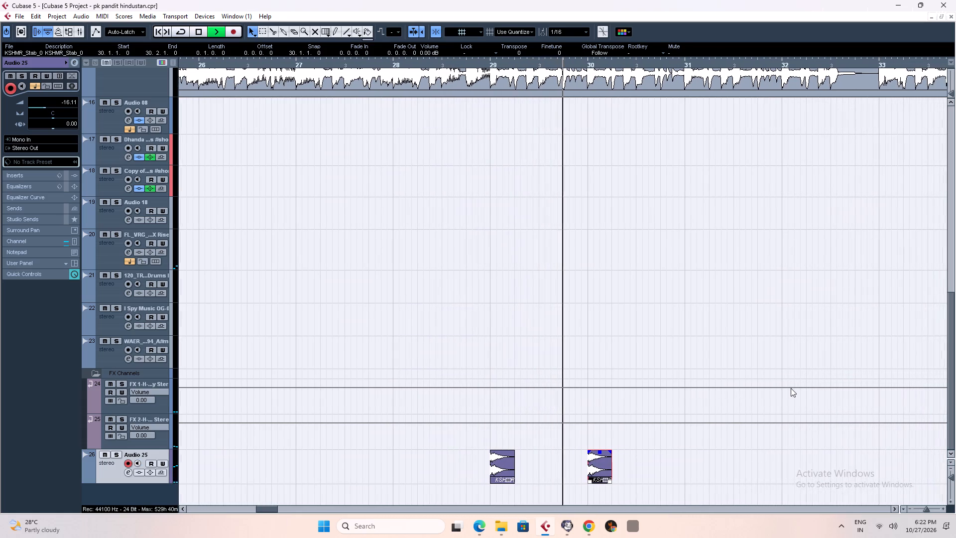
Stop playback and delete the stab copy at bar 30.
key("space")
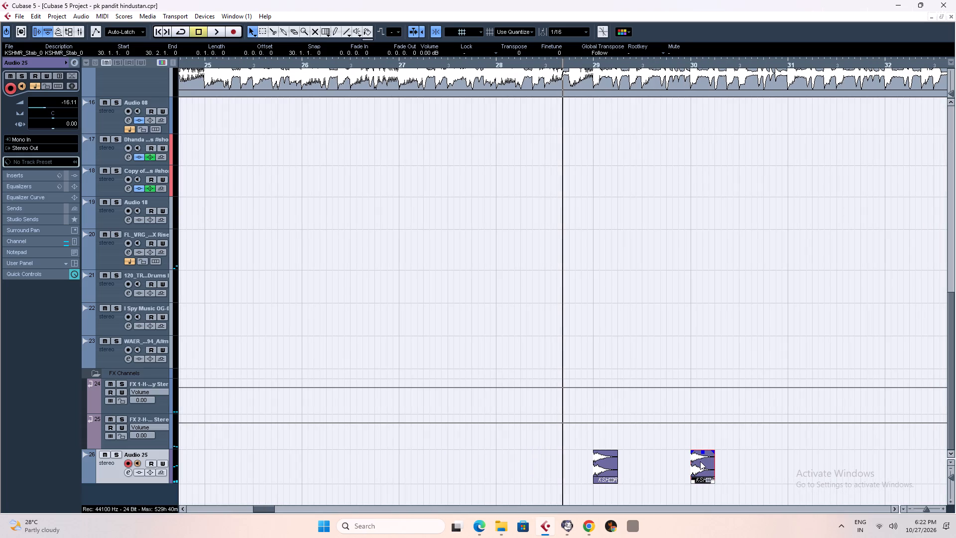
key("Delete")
Play on from before bar 29 and copy its stab clip to 32.2.3.0 on the Audio 25 track.
key("space")
type("g")
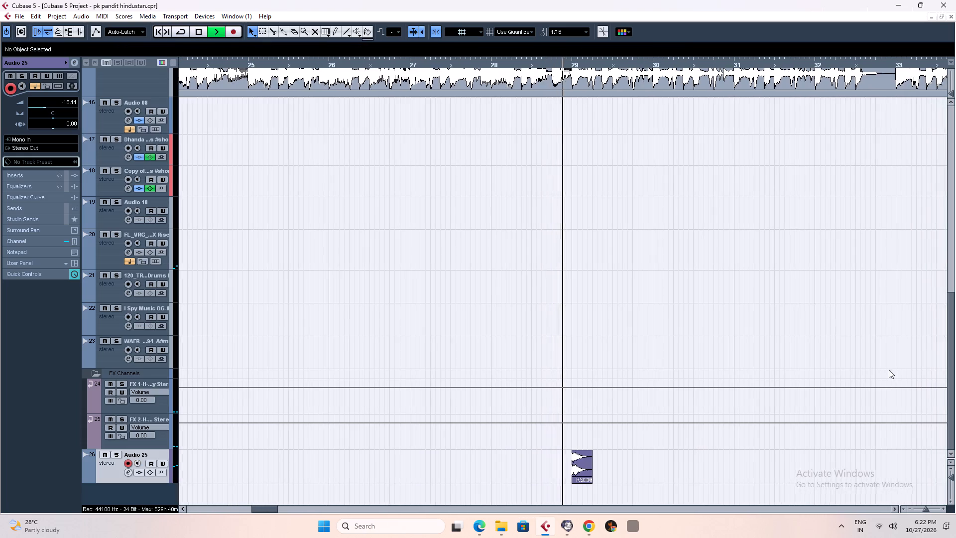
key("h")
key("h")
key("h")
key("h")
key("h")
key("h")
key("h")
key("h")
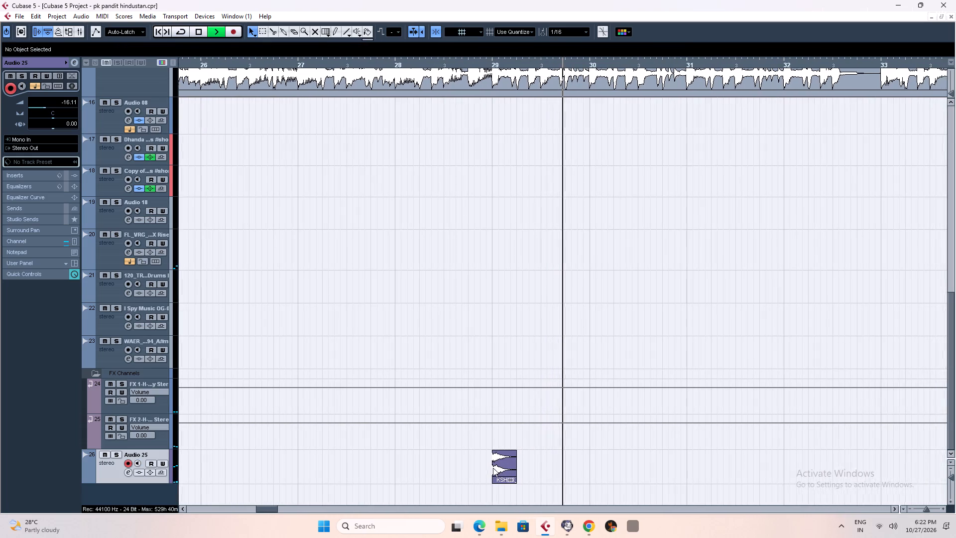
left_click_drag(421, 464, 747, 464, "alt")
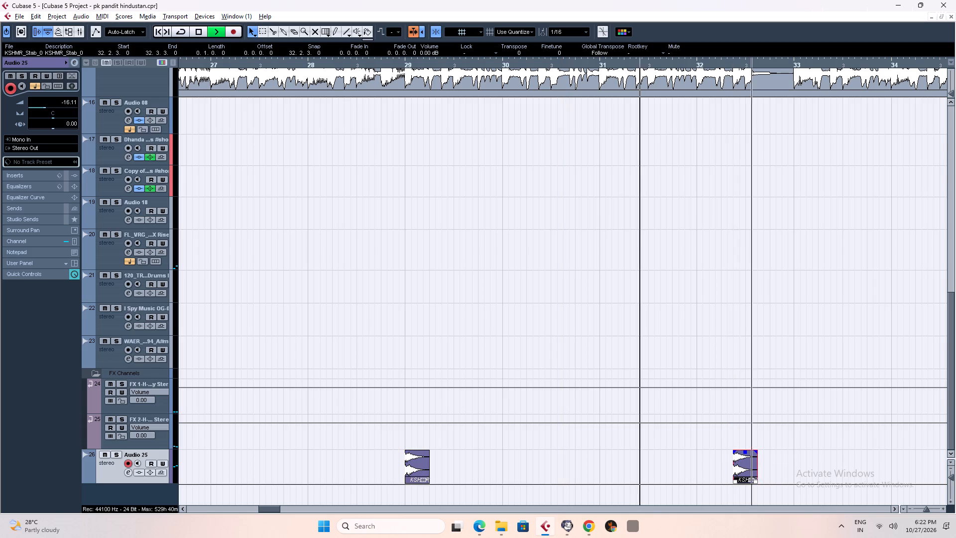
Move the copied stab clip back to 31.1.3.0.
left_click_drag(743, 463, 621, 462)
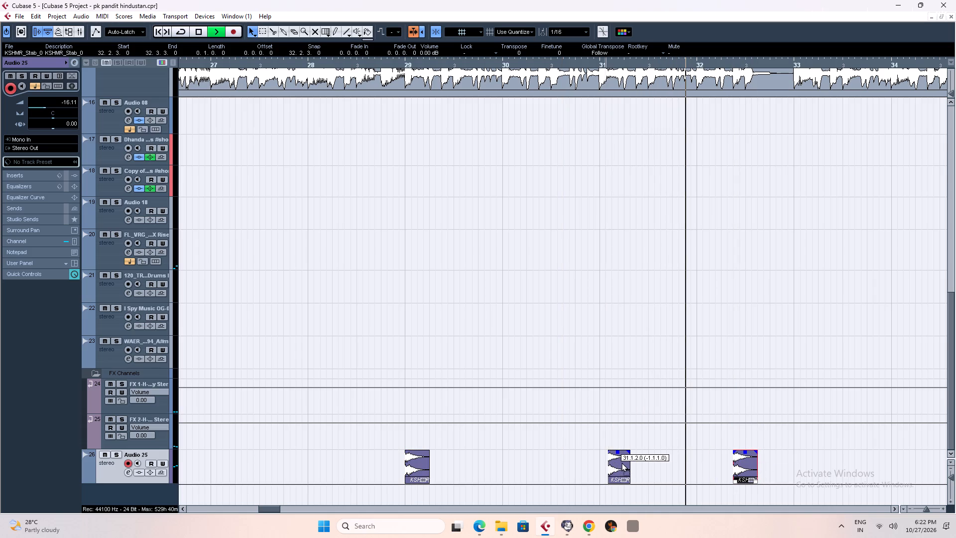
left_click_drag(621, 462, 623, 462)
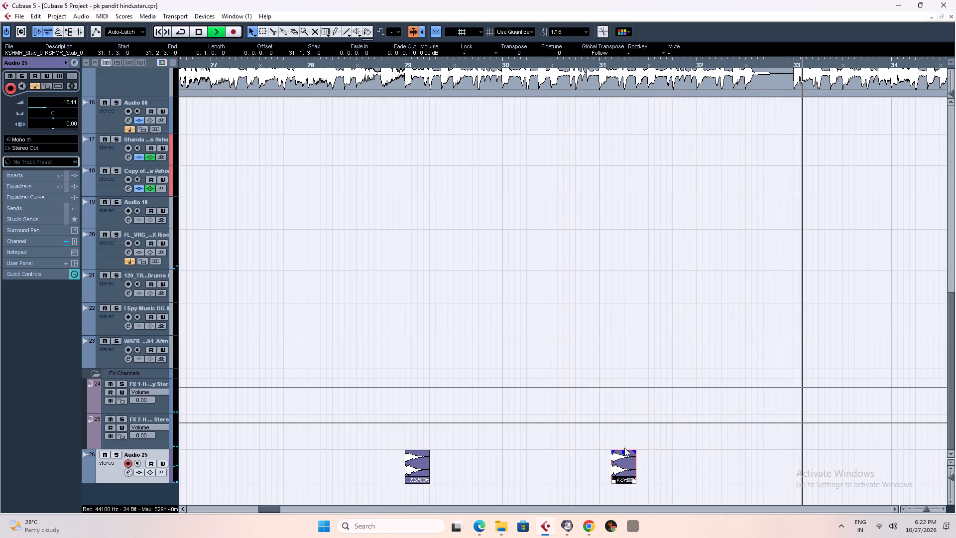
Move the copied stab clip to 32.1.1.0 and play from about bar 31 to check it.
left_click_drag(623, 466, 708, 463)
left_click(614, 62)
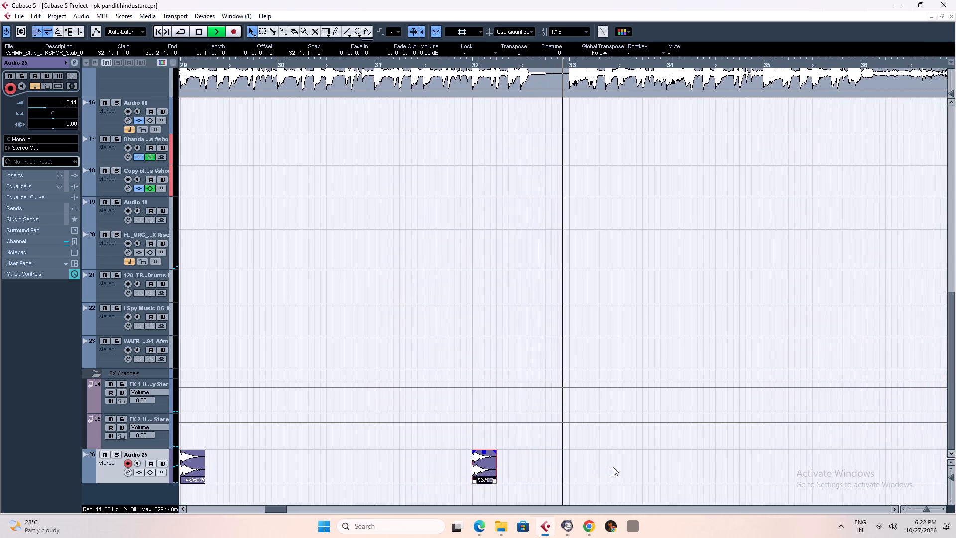
Stop playback and move the copied stab clip from bar 32 to 33.1.1.0.
key("space")
left_click(664, 461)
left_click_drag(657, 461, 750, 453)
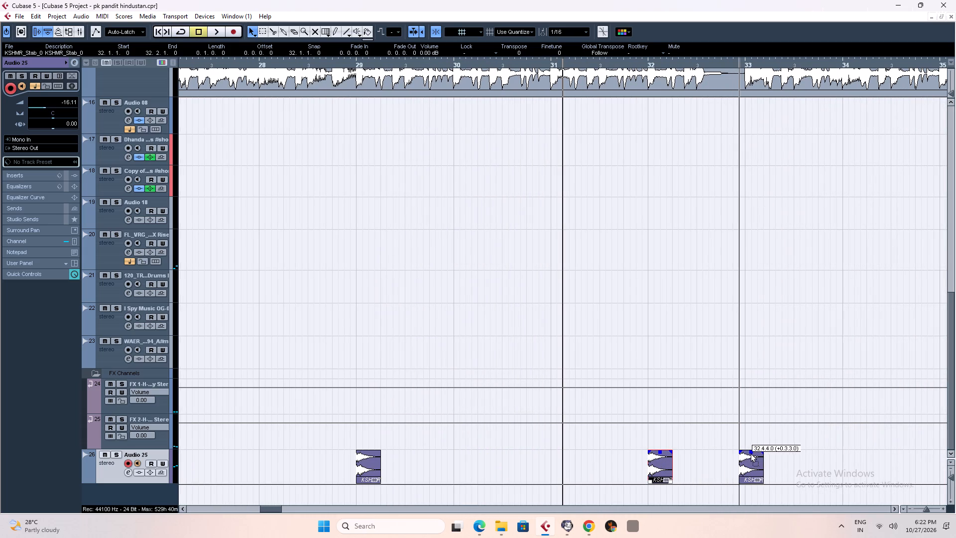
left_click_drag(750, 453, 755, 452)
Play from about bar 31 into bar 33 to check the copied stab against the beat.
key("space")
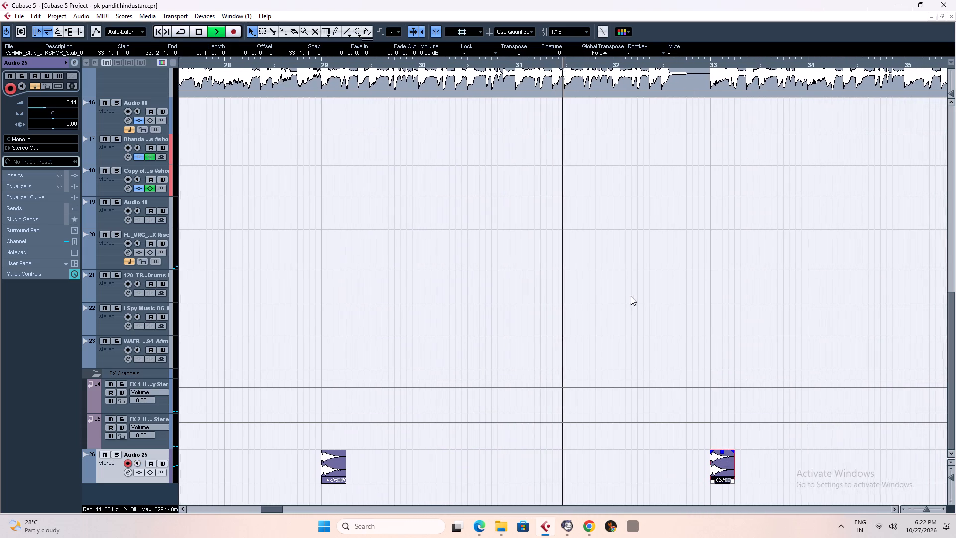
key("g")
key("g")
key("g")
key("g")
key("g")
key("g")
key("g")
key("g")
key("g")
key("g")
key("g")
key("h")
key("h")
key("h")
key("h")
key("h")
key("h")
key("h")
key("h")
key("h")
key("h")
key("h")
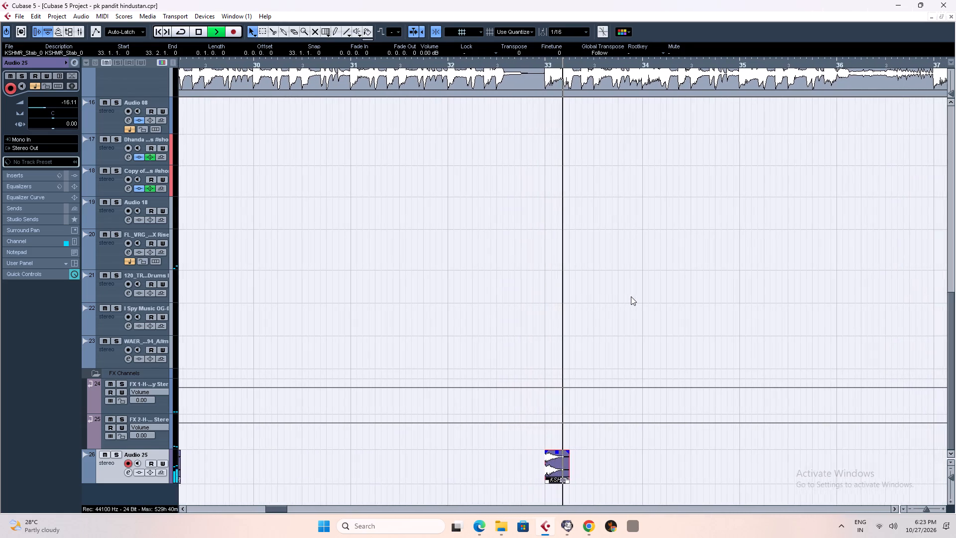
Keep listening from bar 33 to bar 37 to find where the next stab belongs.
key("g")
key("g")
key("g")
key("g")
key("g")
key("h")
key("h")
key("h")
key("h")
key("h")
key("h")
key("h")
key("h")
key("h")
key("h")
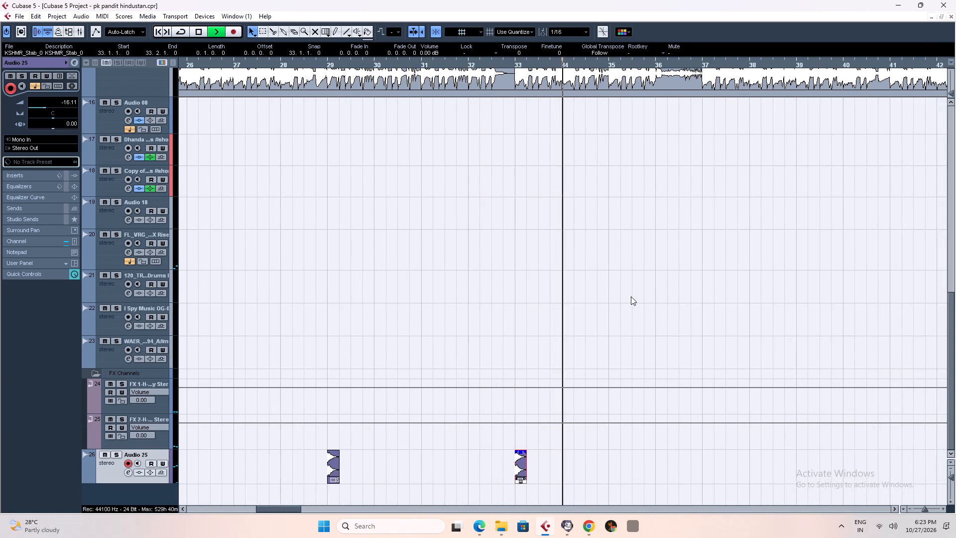
key("g")
key("g")
key("g")
key("g")
key("g")
key("g")
key("g")
key("g")
key("g")
key("g")
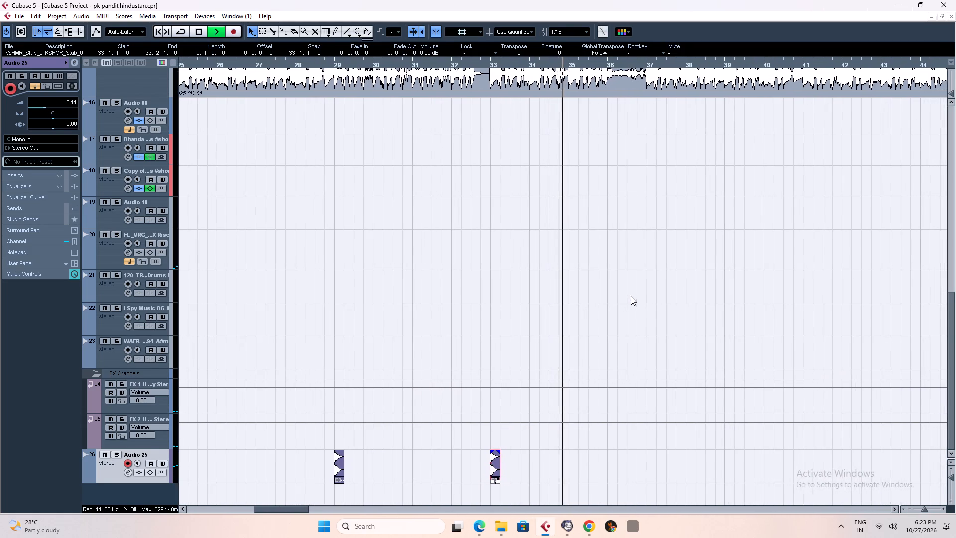
type("gg")
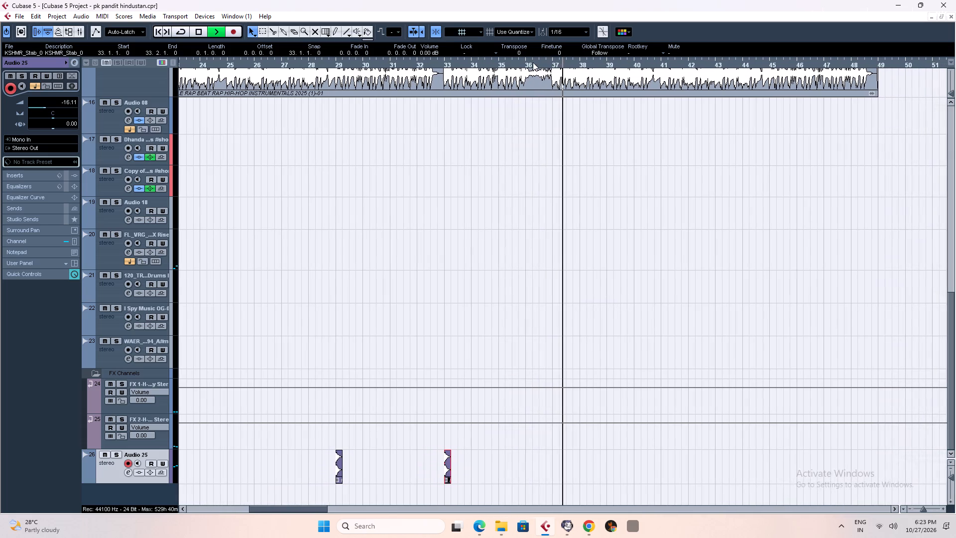
Stop just before bar 37 and copy the bar 33 stab clip to 37.1.1.0.
left_click(540, 61)
key("space")
key("h")
key("h")
key("h")
key("h")
key("h")
key("h")
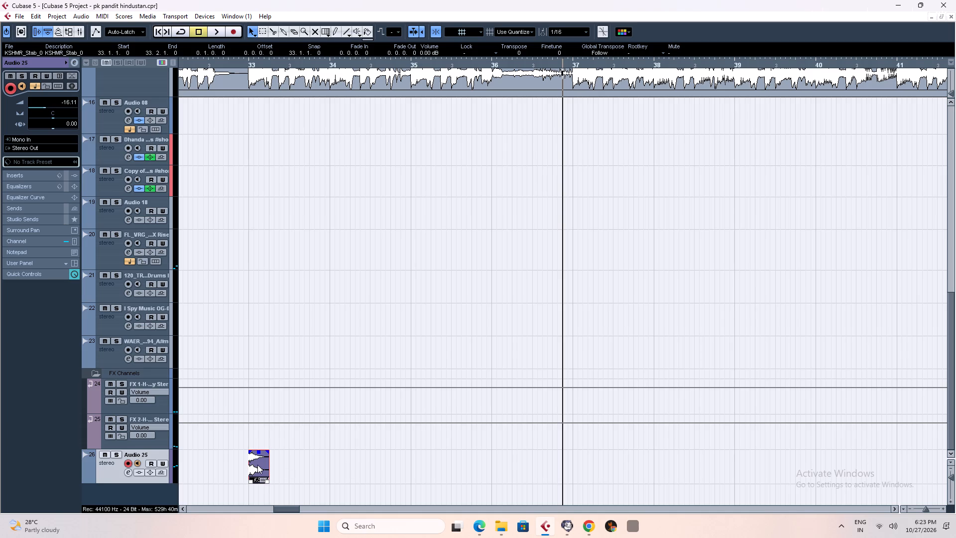
left_click_drag(257, 464, 583, 458, "alt")
Play from before bar 37 to check the new stab, and look over the vocal, drum and bass tracks.
left_click(479, 63)
key("space")
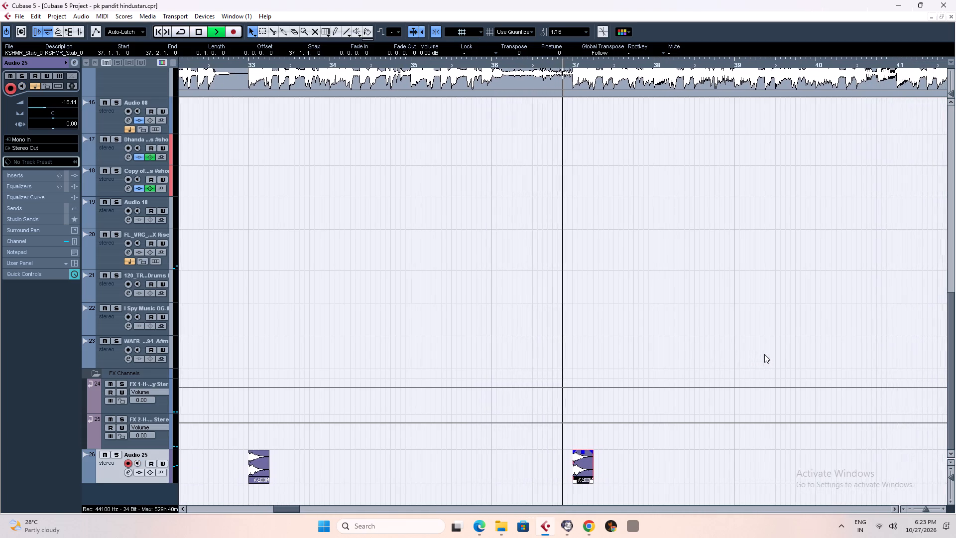
key("g")
key("g")
key("g")
key("g")
key("g")
key("g")
key("g")
key("g")
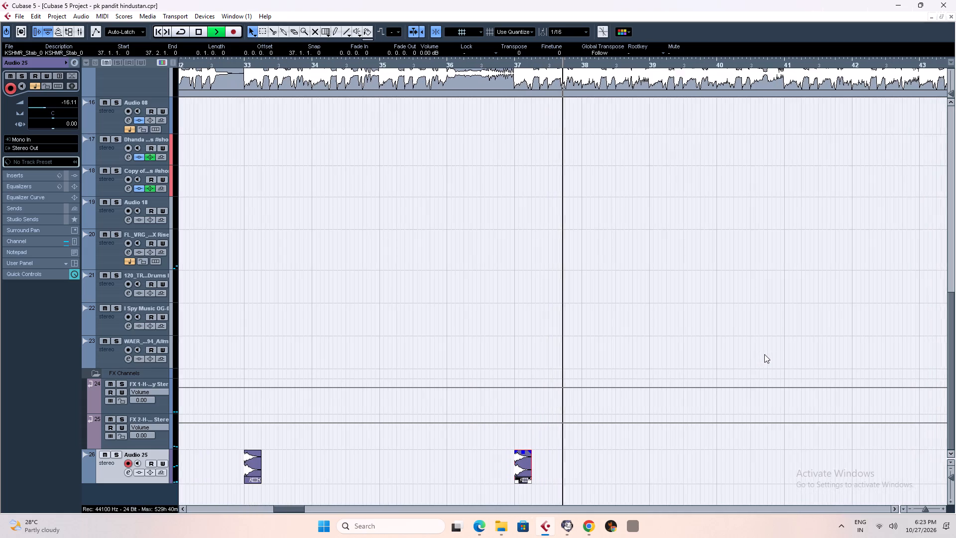
type("ggg")
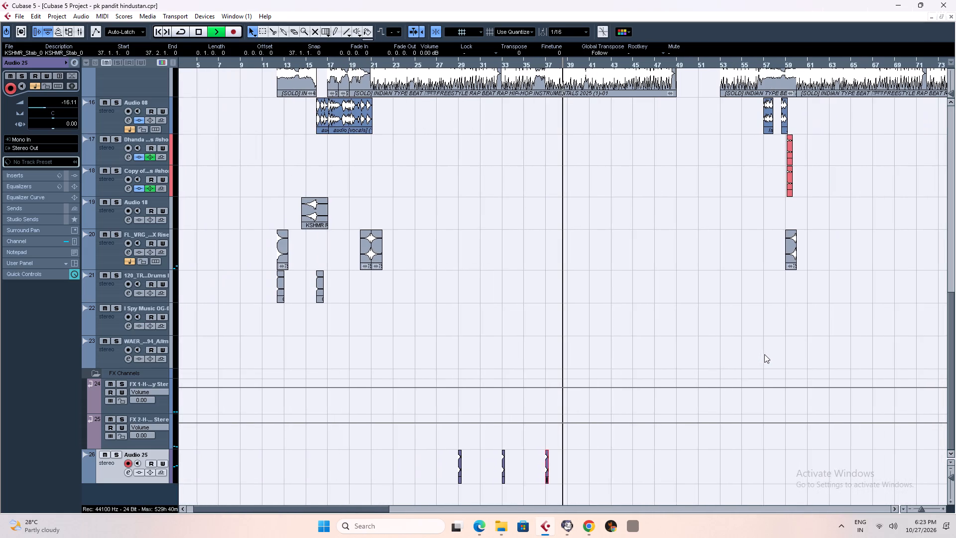
left_click_drag(948, 400, 955, 202)
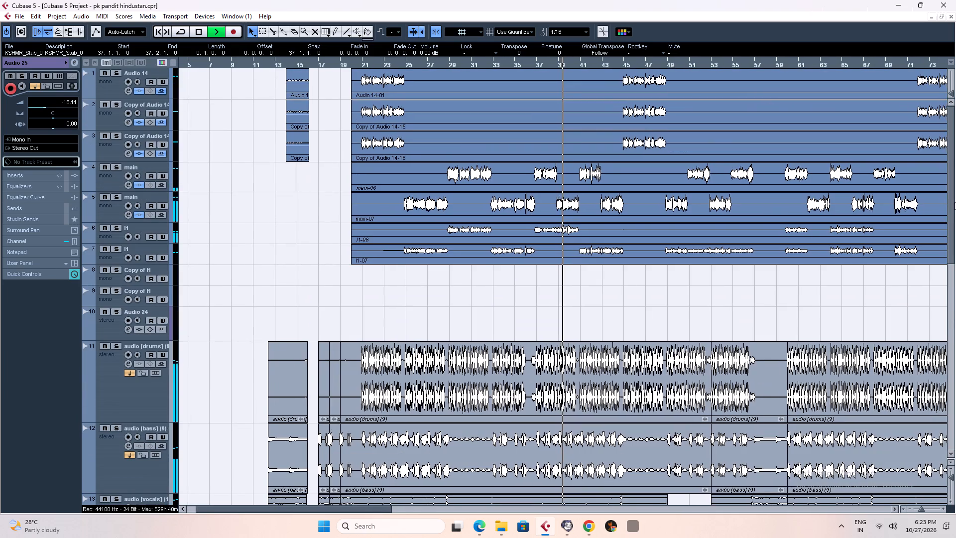
left_click_drag(955, 202, 955, 218)
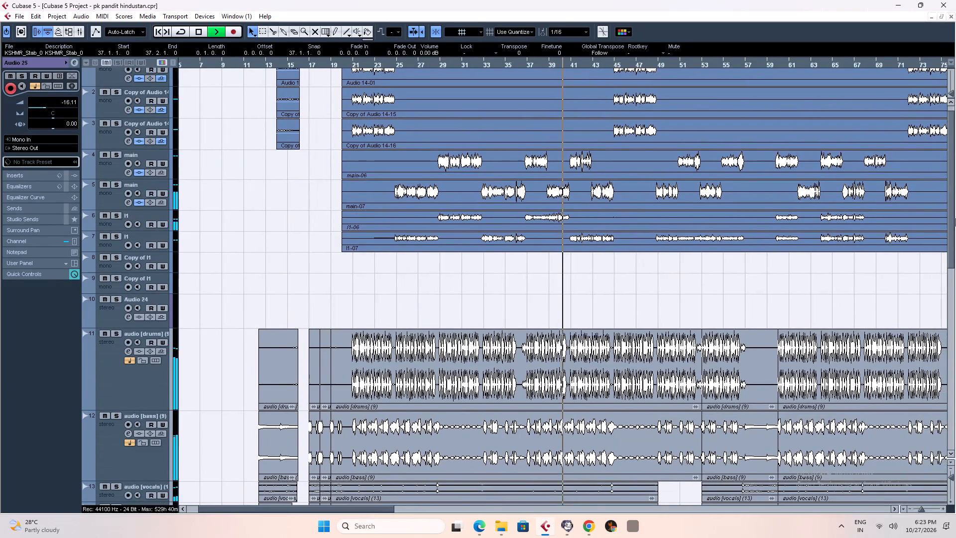
left_click_drag(955, 218, 955, 438)
Copy the bar 37 stab clip to 41.1.1.0 on the Audio 25 track and replay from just before it.
key("h")
key("h")
key("h")
key("h")
key("h")
key("h")
key("h")
key("h")
key("h")
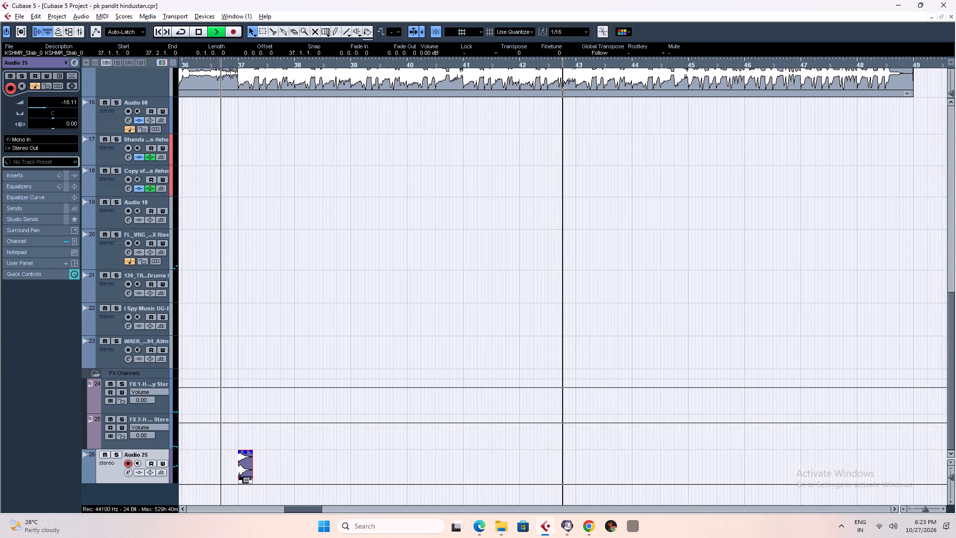
left_click_drag(221, 466, 446, 460, "alt")
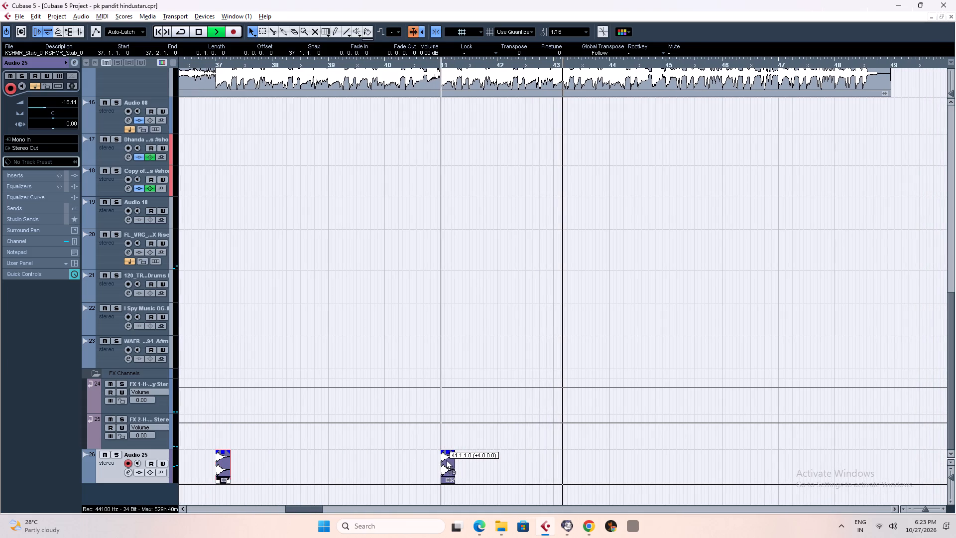
left_click_drag(446, 460, 445, 459, "alt")
left_click(403, 65)
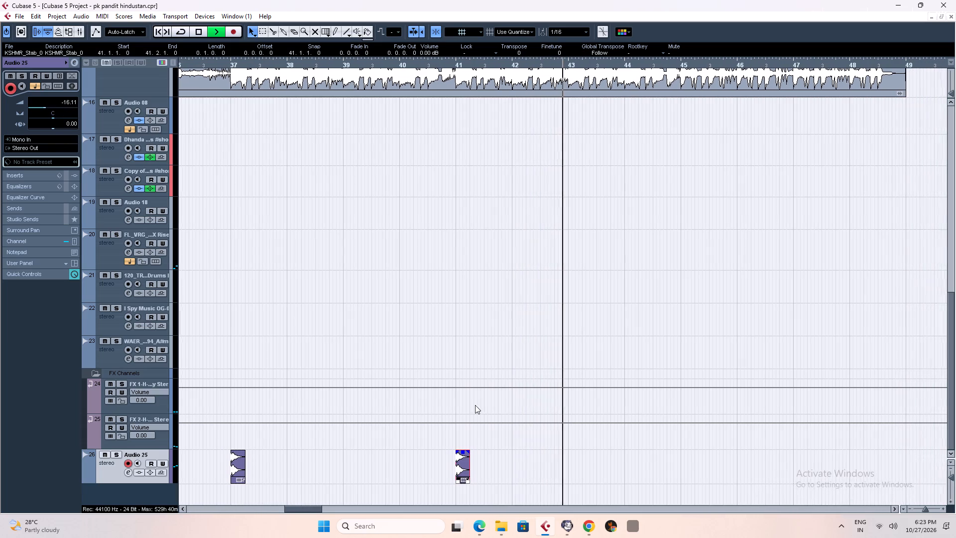
Replay the passage around bar 41 to check the timing of the new stab.
key("space")
key("space")
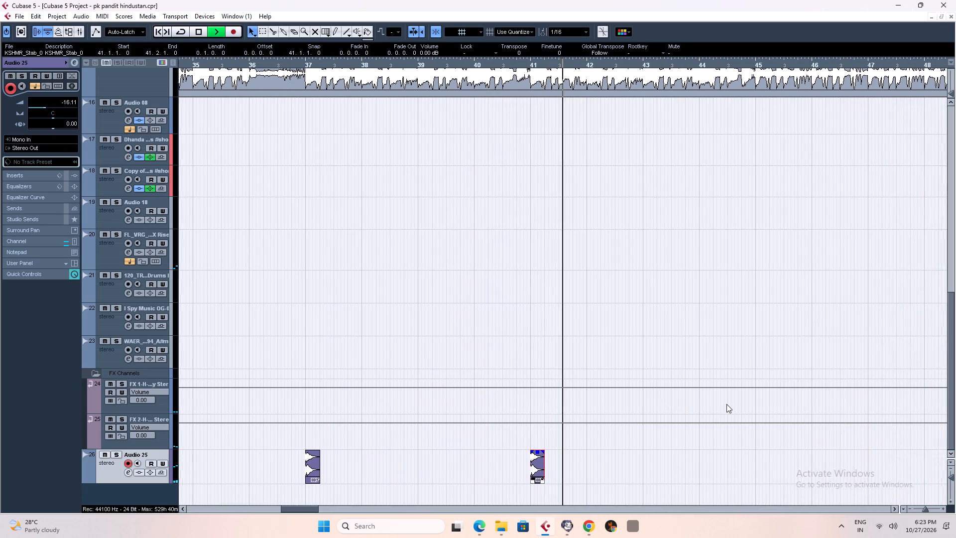
key("space")
key("space")
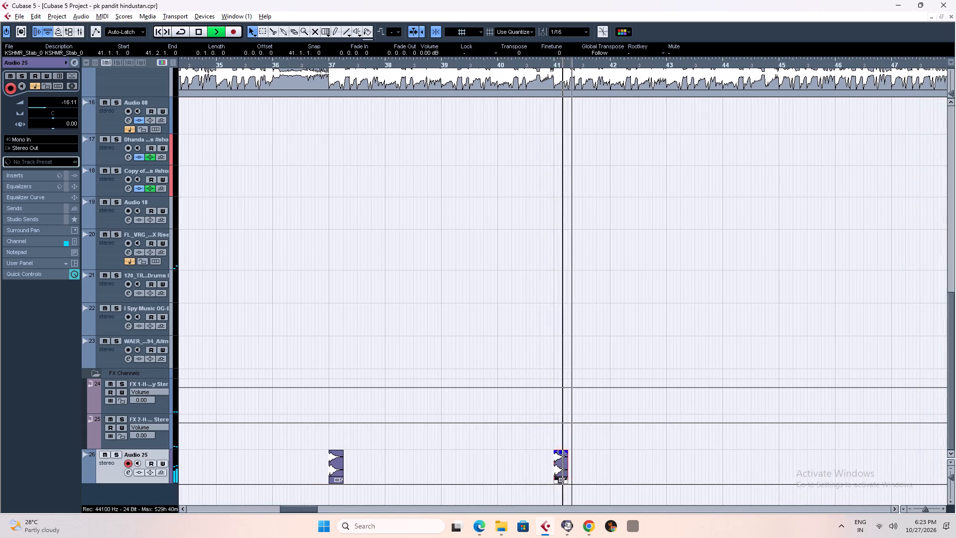
Copy the bar 41 stab clip further along the Audio 25 track and bring the copy back to just before bar 45.
left_click_drag(515, 462, 955, 453, "alt")
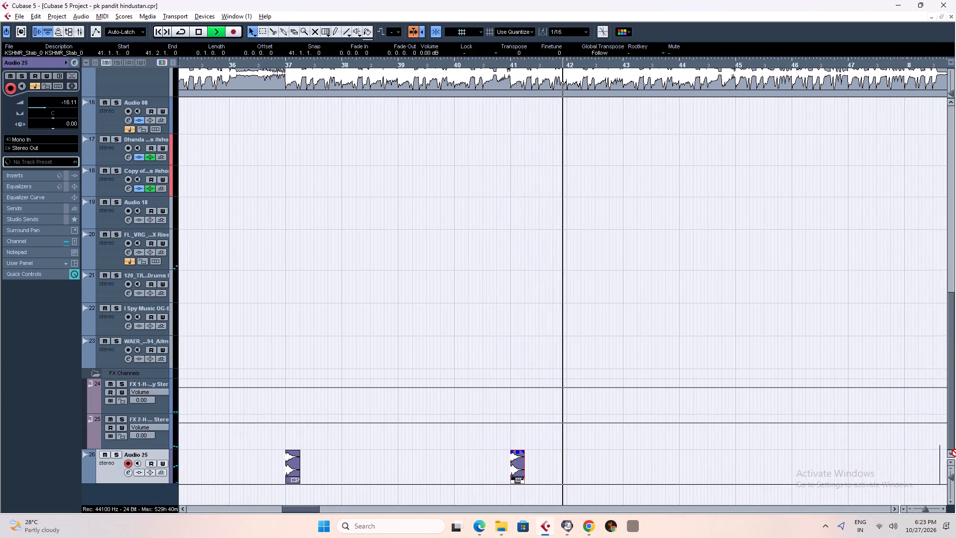
left_click_drag(955, 453, 902, 462, "alt")
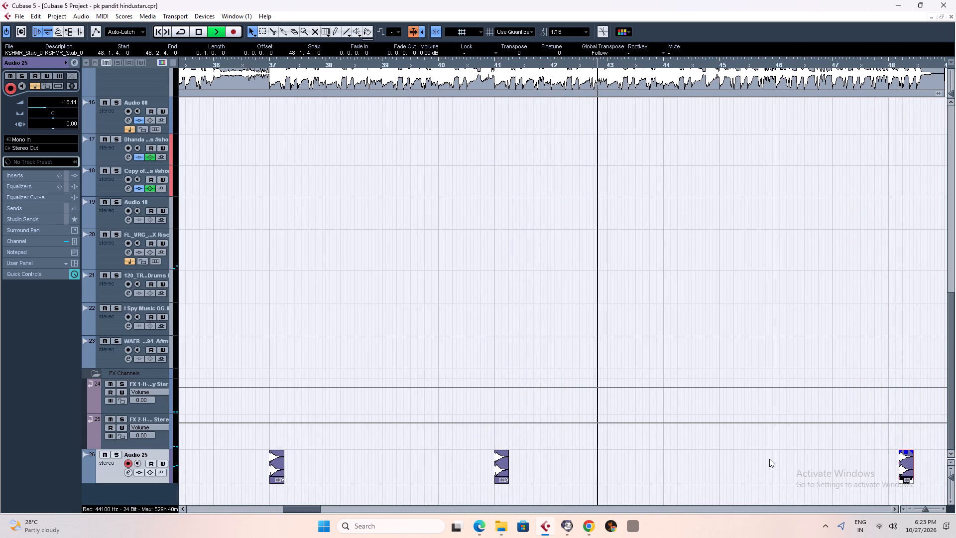
key("g")
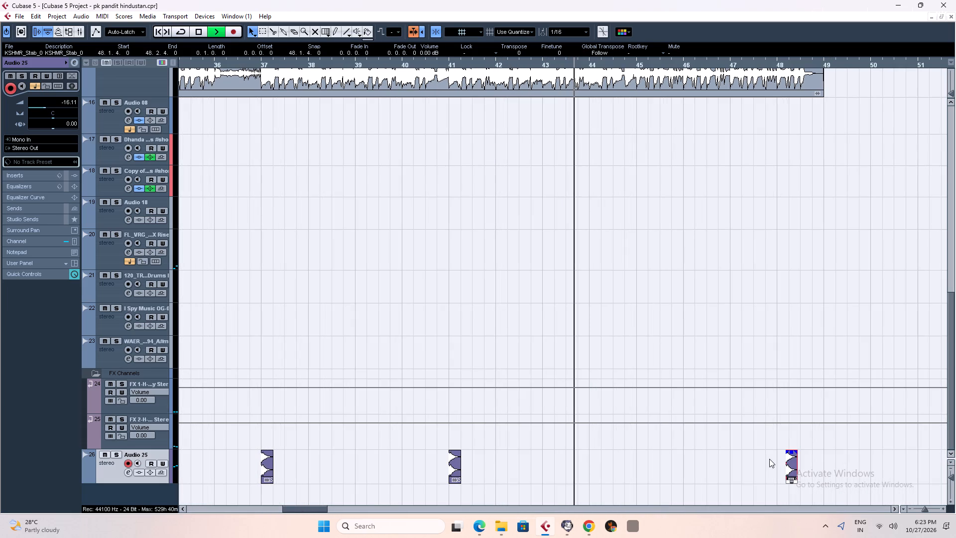
key("g")
key("h")
key("h")
key("h")
key("h")
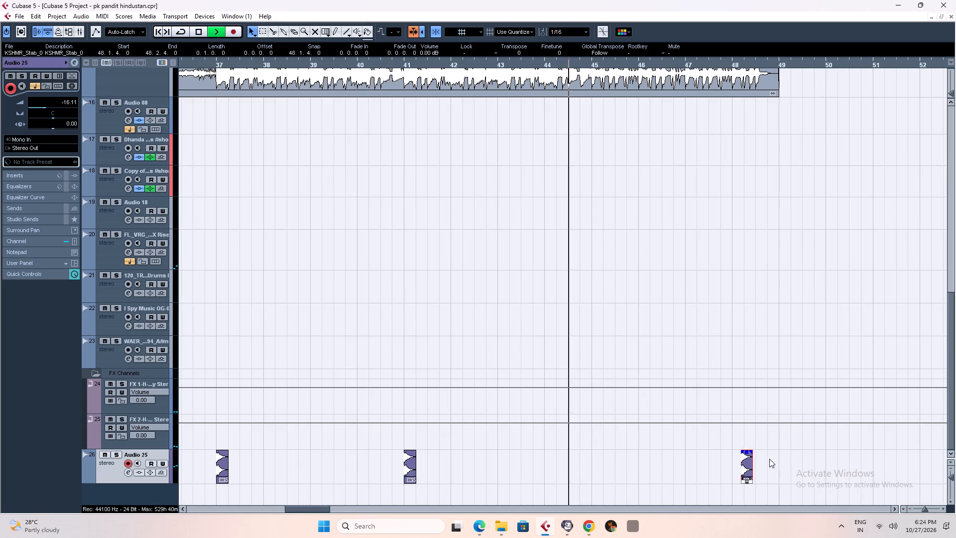
left_click(589, 62)
key("space")
left_click_drag(837, 462, 816, 462)
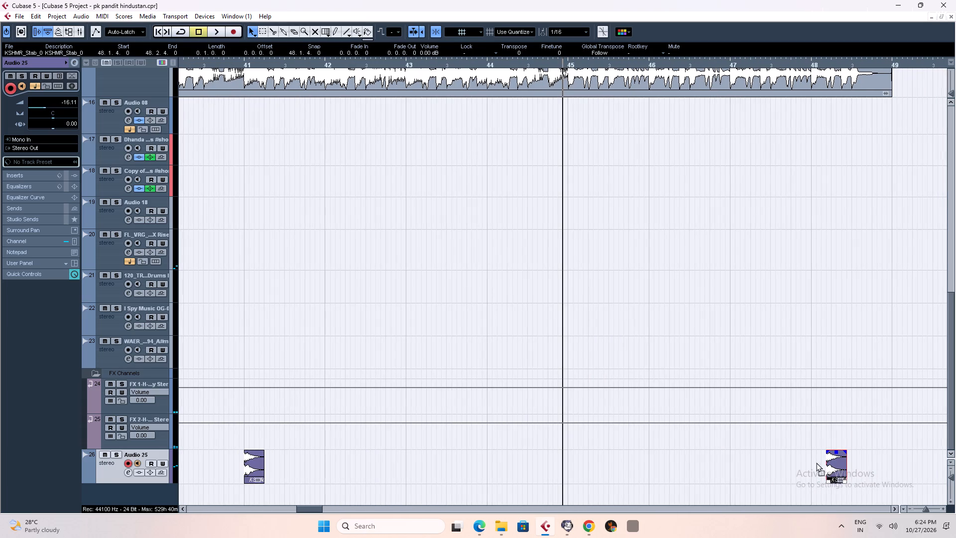
left_click_drag(816, 462, 576, 462)
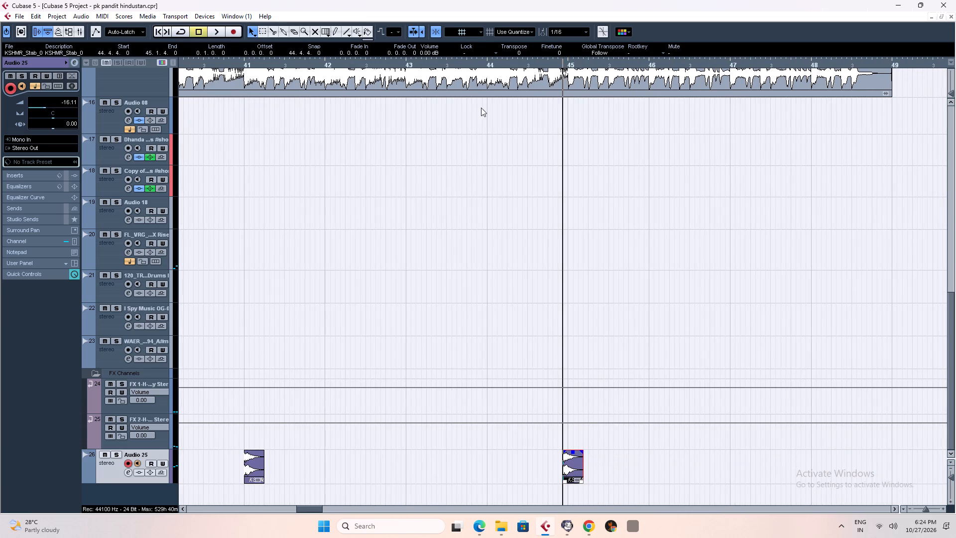
Nudge the newly copied stab clip onto the bar line at 45.1.1.0.
key("h")
key("h")
key("h")
key("h")
key("h")
key("h")
key("h")
key("h")
key("h")
left_click_drag(583, 463, 618, 463)
Play from just before bar 45 to check the new stab, and keep listening to about bar 49.
key("g")
key("g")
key("g")
key("g")
key("g")
key("g")
key("g")
key("g")
key("g")
key("g")
key("g")
key("g")
key("g")
left_click(511, 63)
key("space")
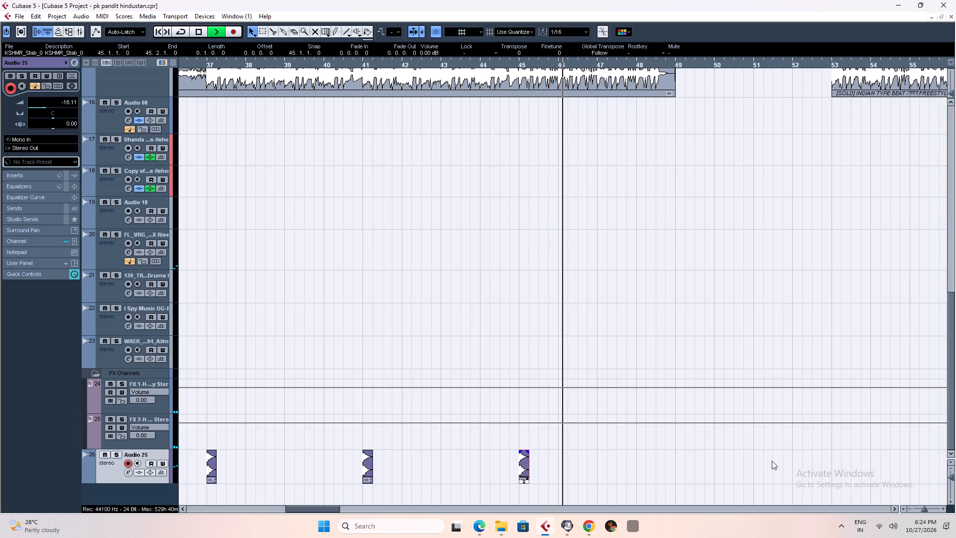
key("g")
key("g")
key("g")
key("g")
key("g")
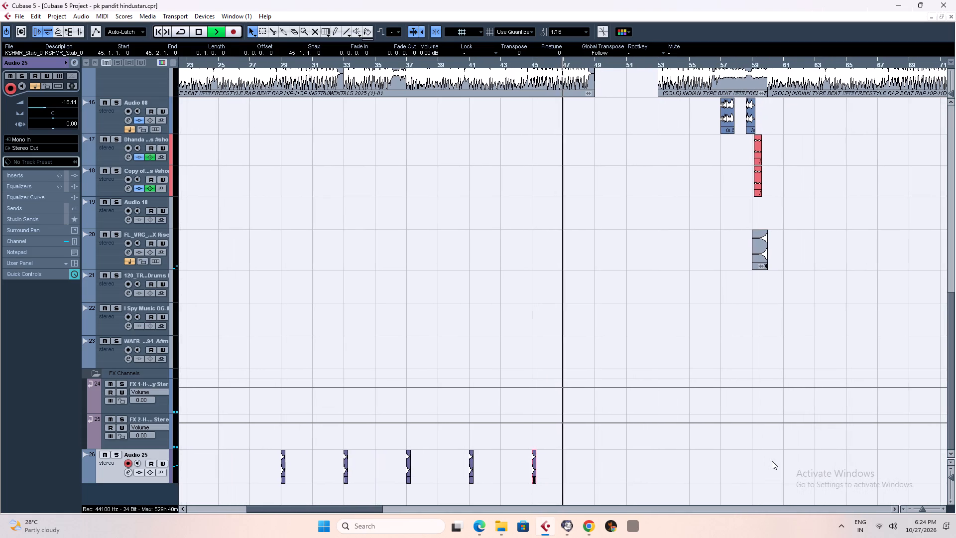
key("h")
key("h")
key("h")
key("h")
key("h")
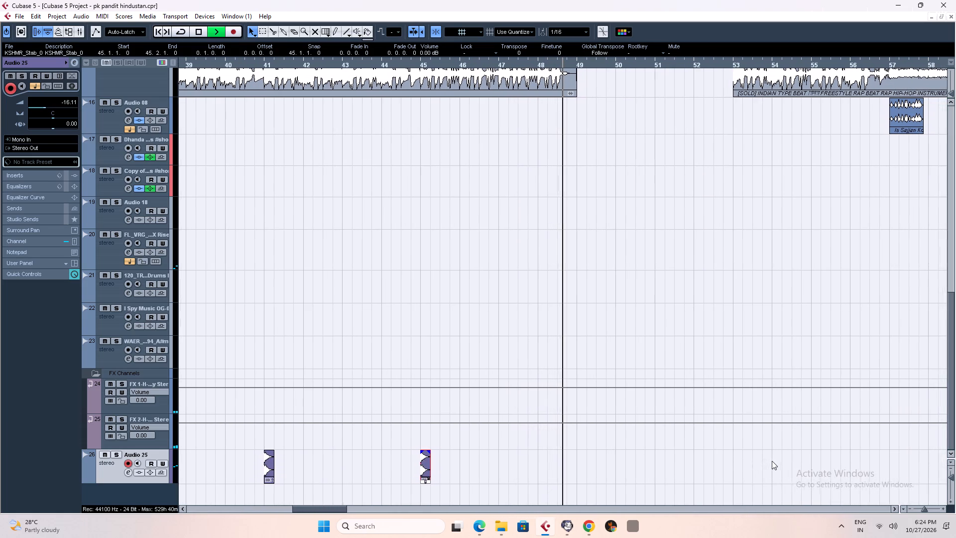
Stop at bar 49, copy the bar 45 stab clip to 49.1.1.0 and play it.
left_click(538, 65)
key("space")
left_click(409, 470)
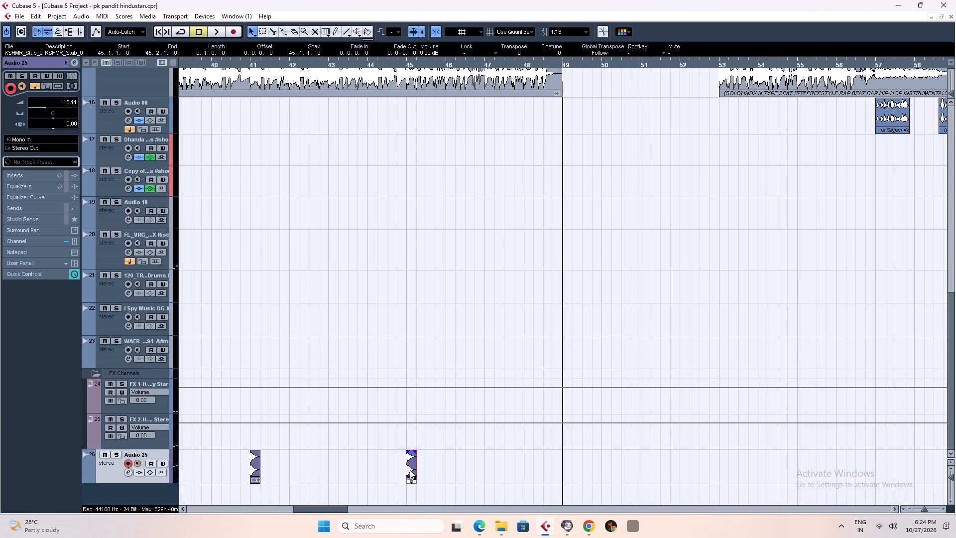
left_click_drag(410, 465, 566, 459, "alt")
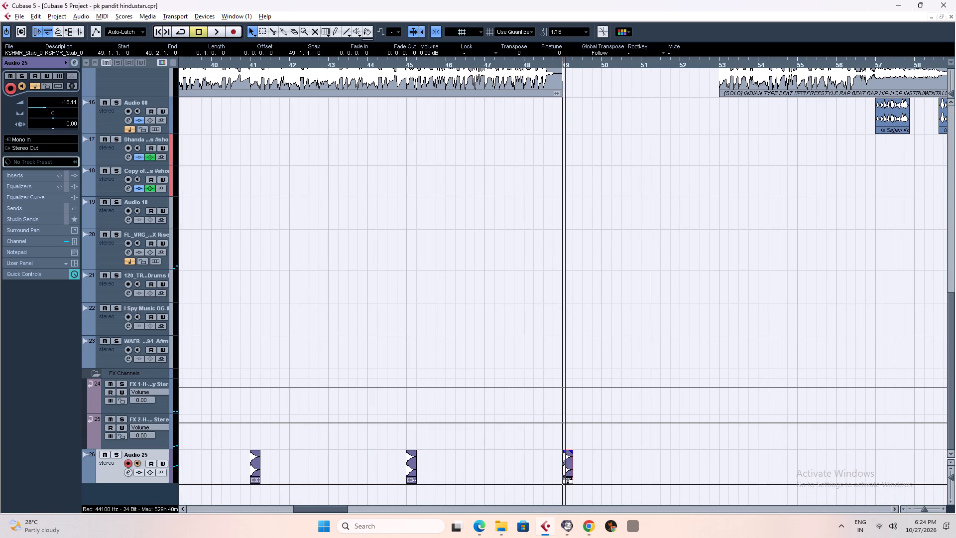
key("space")
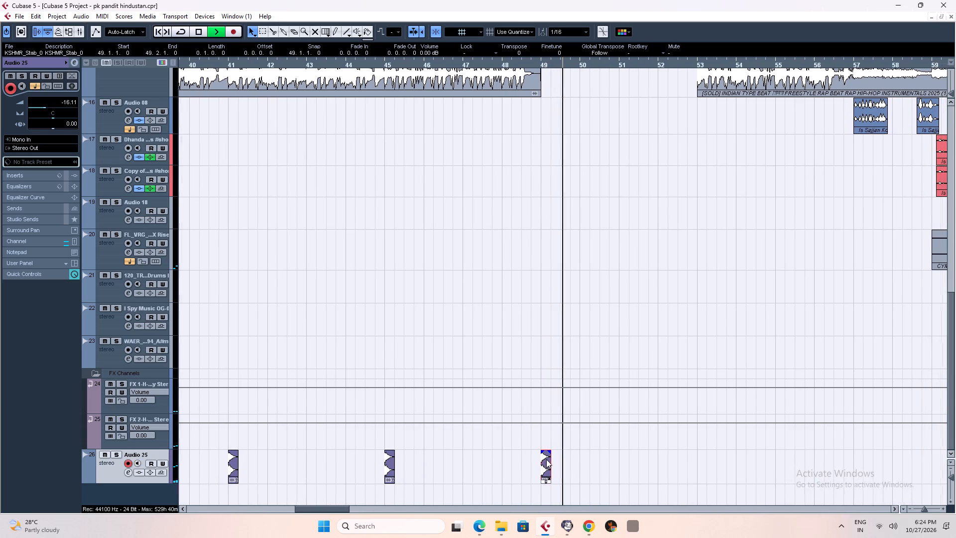
key("space")
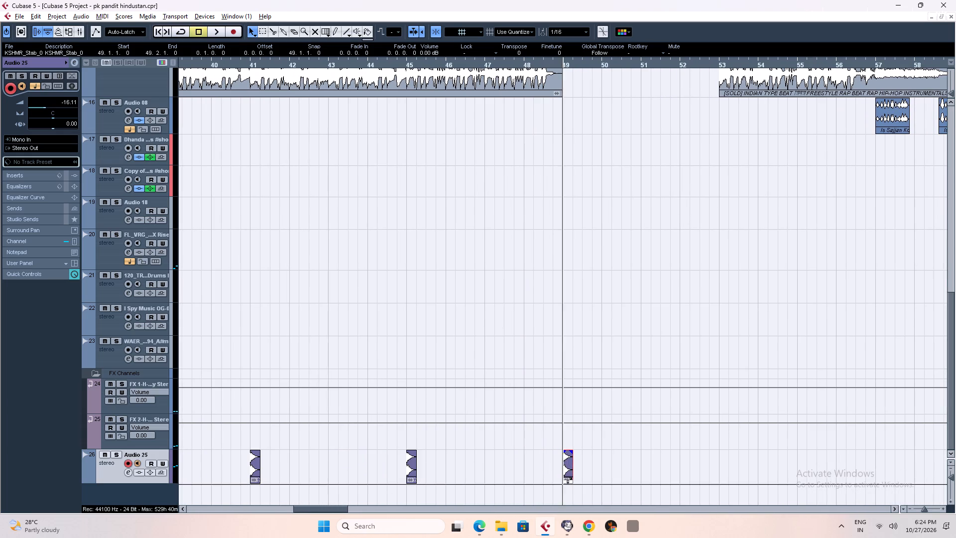
Copy the stab clip to the starts of bars 50, 51, 52 and 53 on the Audio 25 track.
left_click_drag(564, 459, 602, 455, "alt")
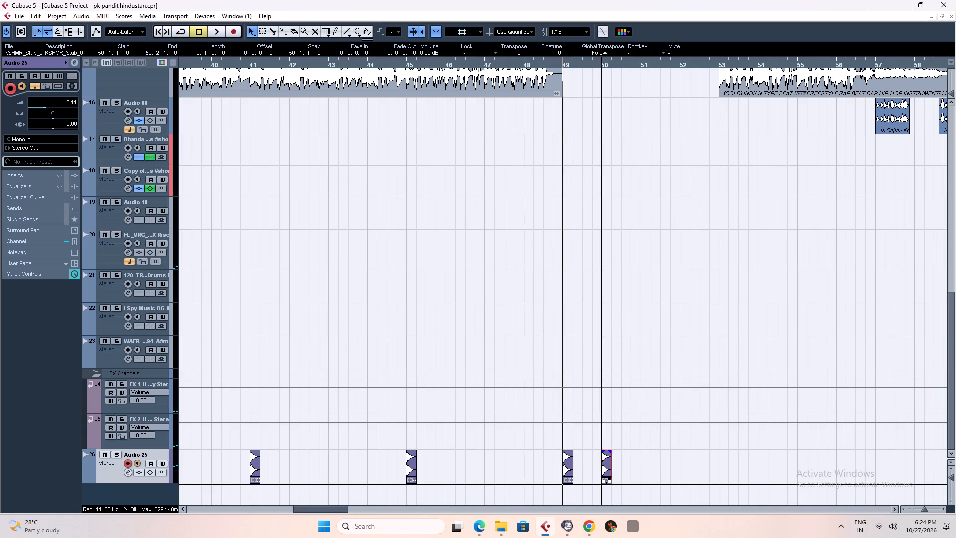
key("space")
left_click_drag(592, 460, 630, 456, "alt")
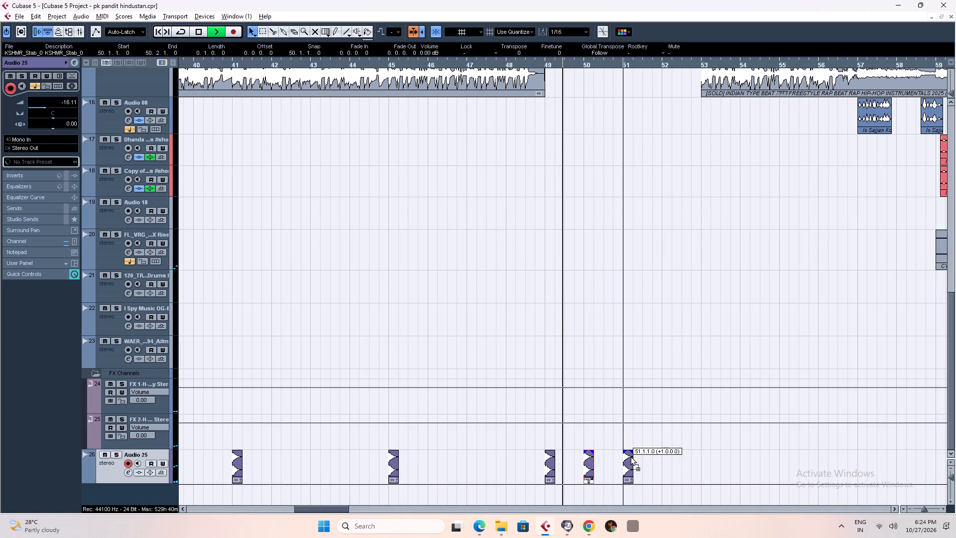
left_click_drag(630, 456, 631, 456, "alt")
left_click_drag(625, 459, 661, 456, "alt")
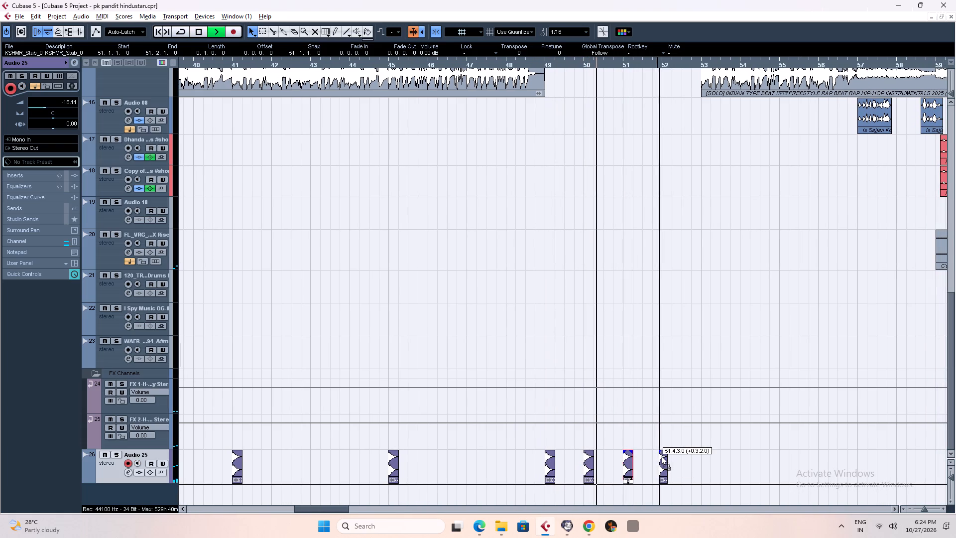
left_click_drag(661, 456, 664, 455, "alt")
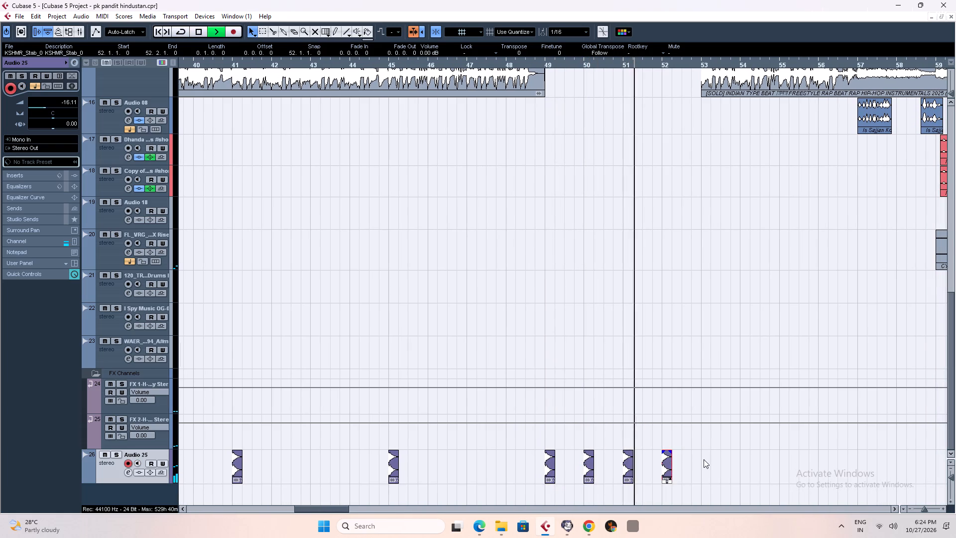
right_click(726, 459)
left_click(726, 459)
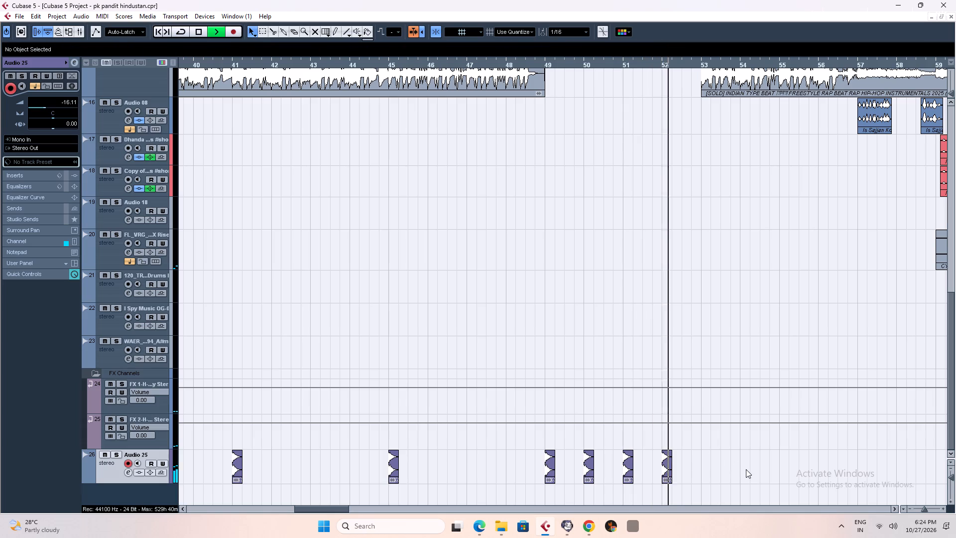
left_click_drag(664, 464, 705, 459, "alt")
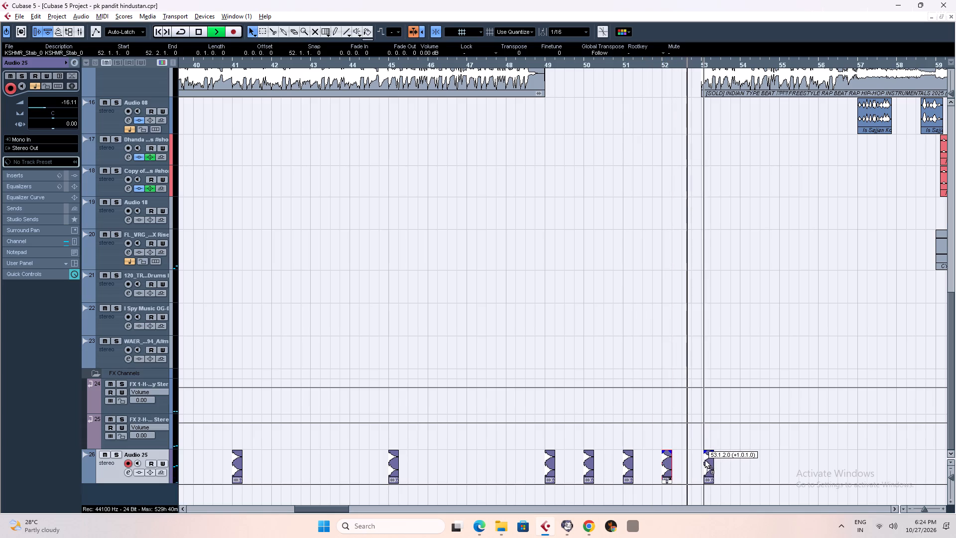
left_click_drag(705, 459, 704, 459, "alt")
Replay from bar 49 through bar 53 to judge the one-bar stab repeats against the whole arrangement.
key("space")
key("space")
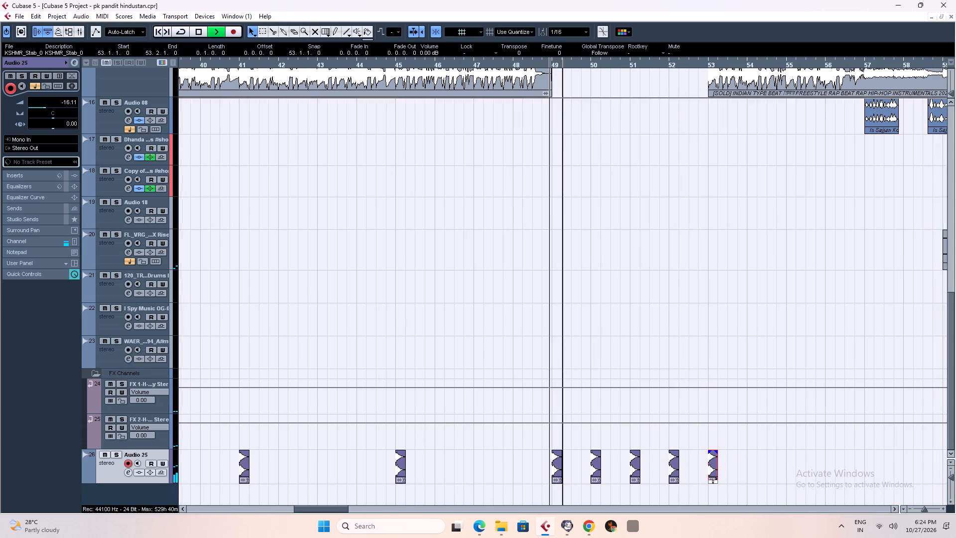
key("g")
key("g")
key("g")
key("g")
key("g")
key("g")
key("g")
key("g")
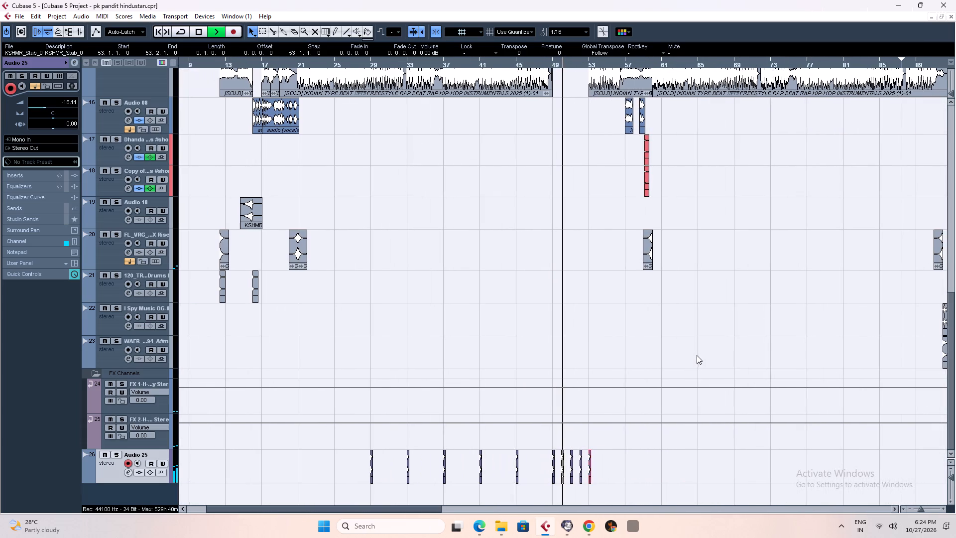
right_click(705, 438)
left_click(705, 438)
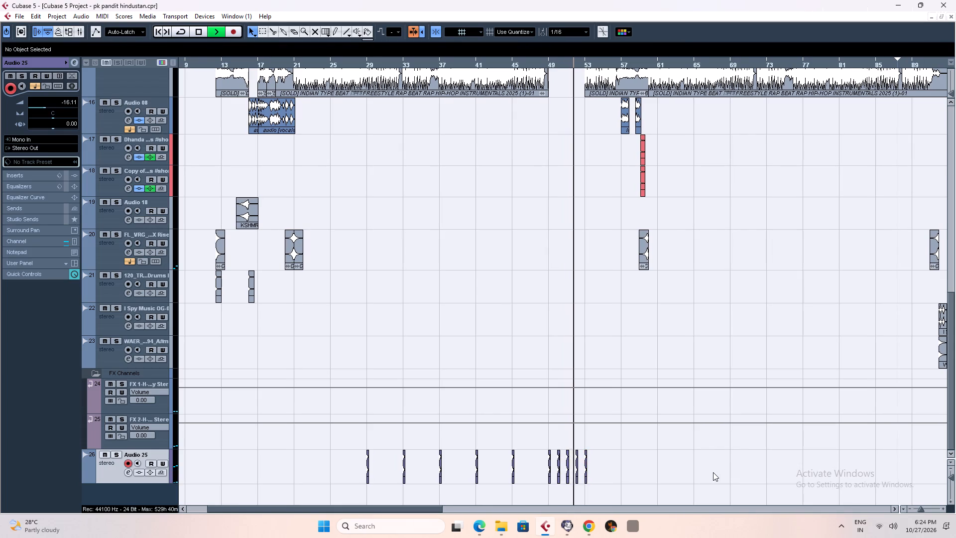
key("h")
key("h")
key("h")
key("h")
key("h")
key("h")
key("h")
key("h")
key("h")
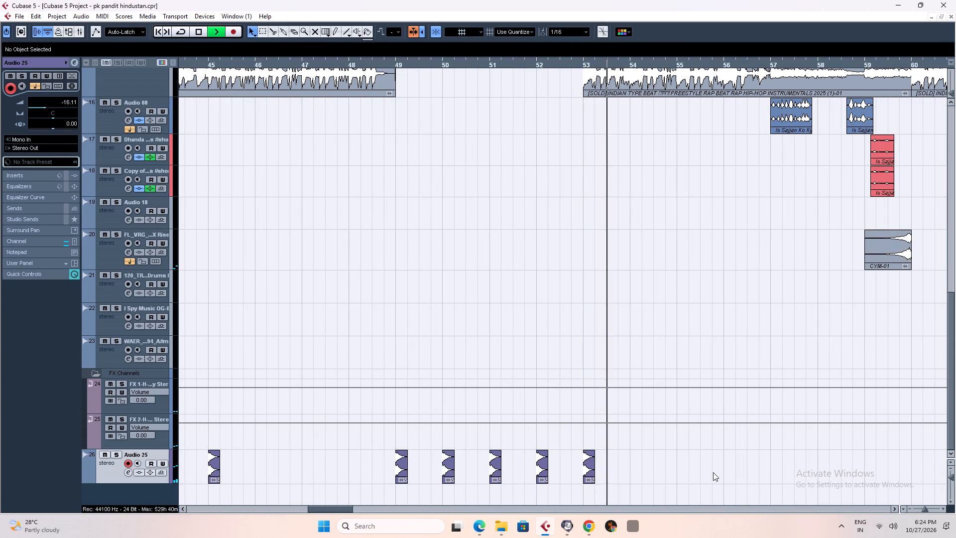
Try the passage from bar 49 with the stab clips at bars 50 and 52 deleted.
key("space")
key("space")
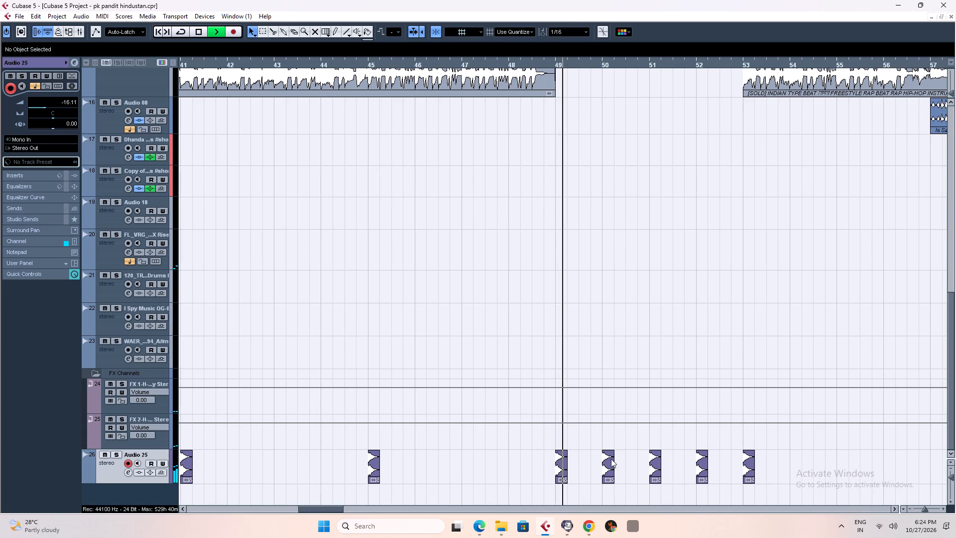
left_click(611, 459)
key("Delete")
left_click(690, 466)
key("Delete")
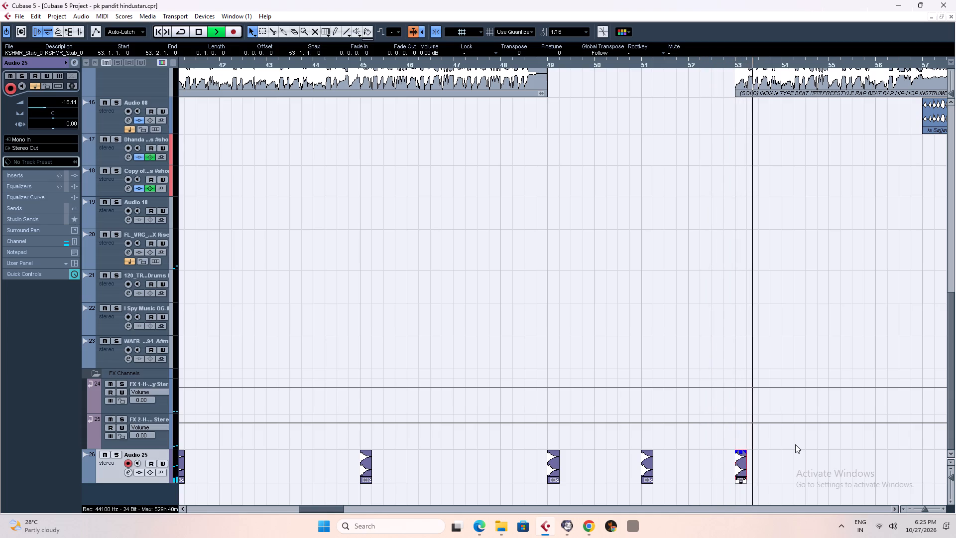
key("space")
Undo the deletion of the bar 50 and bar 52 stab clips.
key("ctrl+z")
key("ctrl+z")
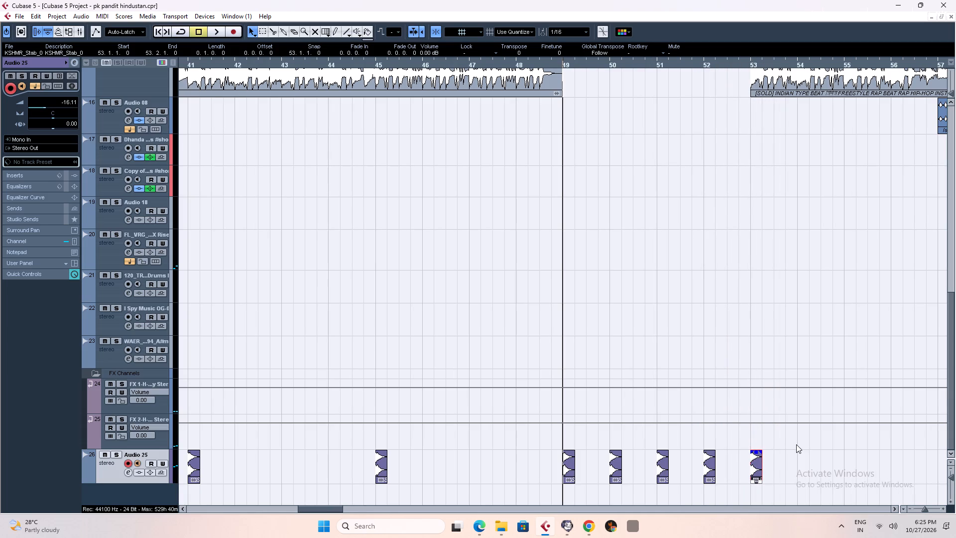
Play again from bar 49 and look over the drum, bass and music tracks across the whole arrangement.
key("space")
key("g")
key("g")
key("g")
key("g")
key("g")
key("g")
key("g")
key("g")
key("g")
key("g")
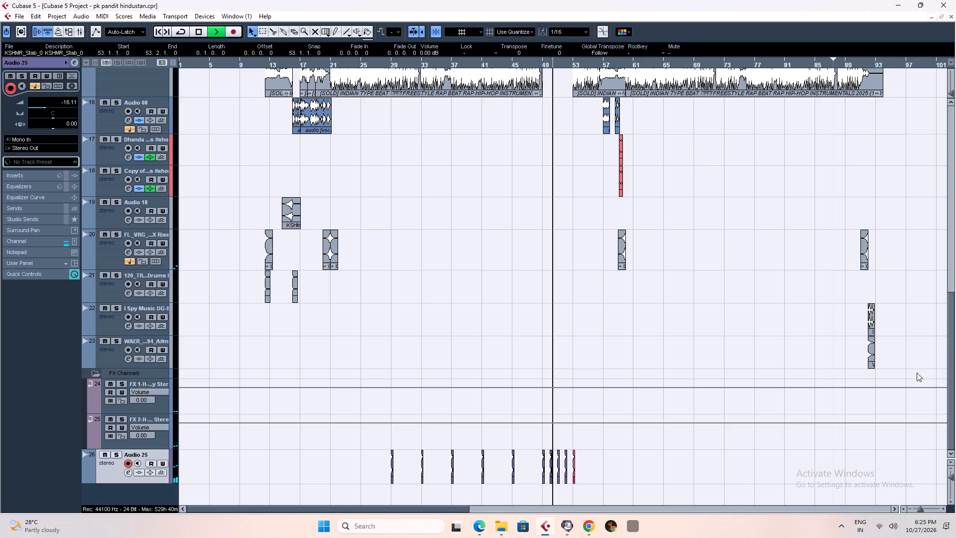
left_click_drag(948, 342, 955, 210)
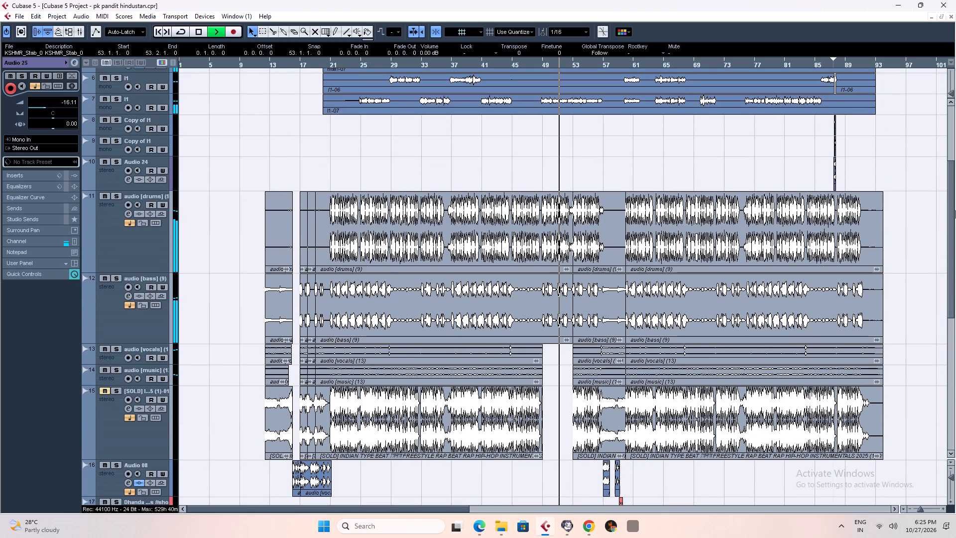
left_click_drag(955, 210, 952, 237)
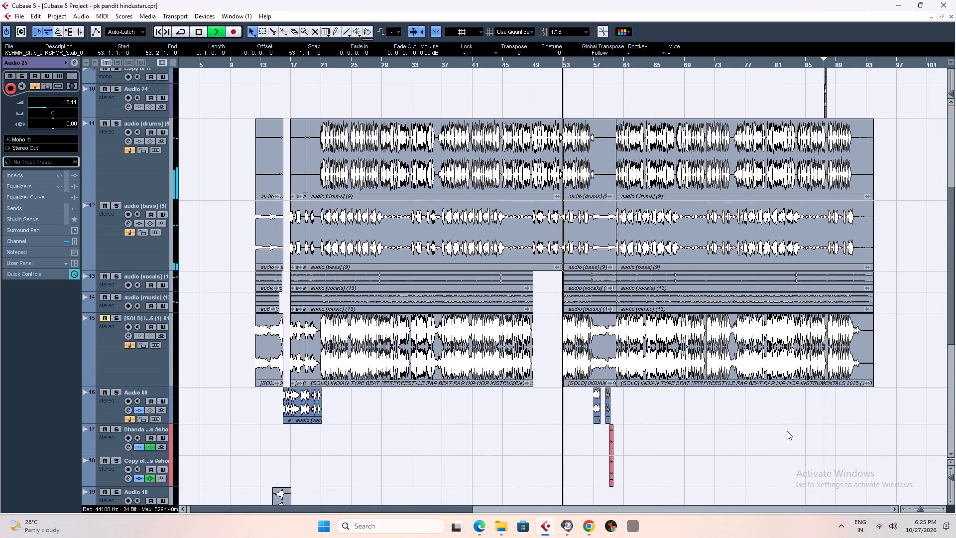
Listen from bar 53 to bar 58 while looking over the vocal, beat and effect tracks down to the stab track.
key("g")
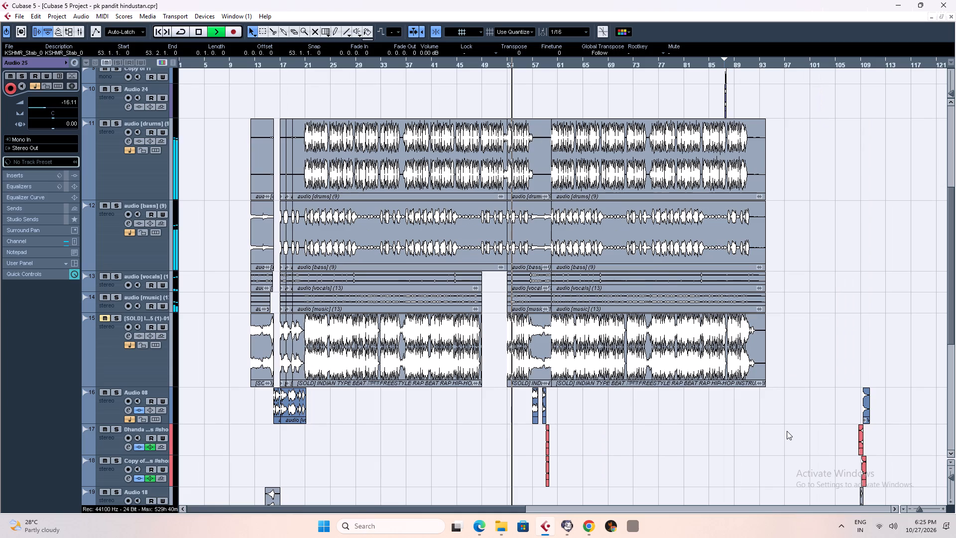
key("h")
key("h")
key("h")
key("h")
key("h")
key("h")
key("h")
key("h")
key("h")
key("h")
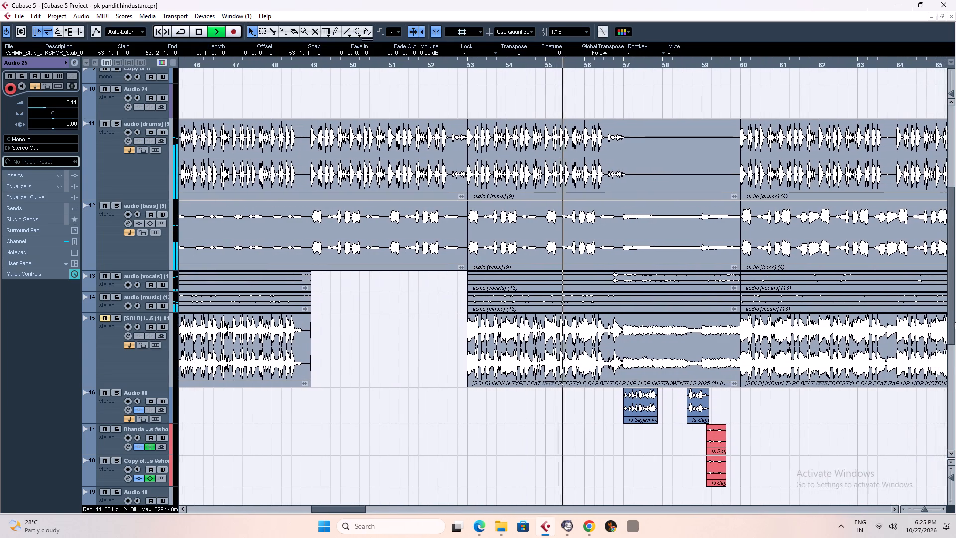
left_click_drag(952, 315, 955, 206)
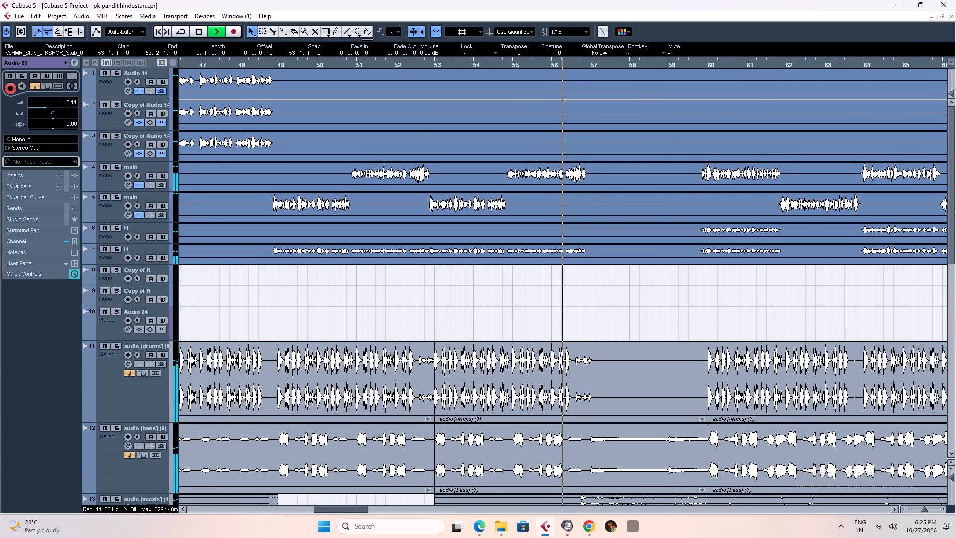
left_click_drag(955, 206, 955, 390)
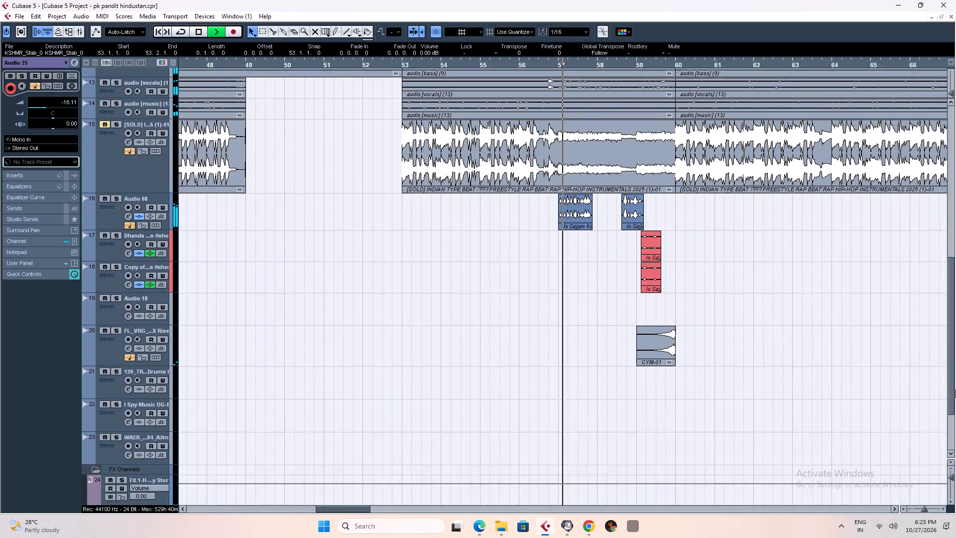
left_click_drag(955, 390, 955, 436)
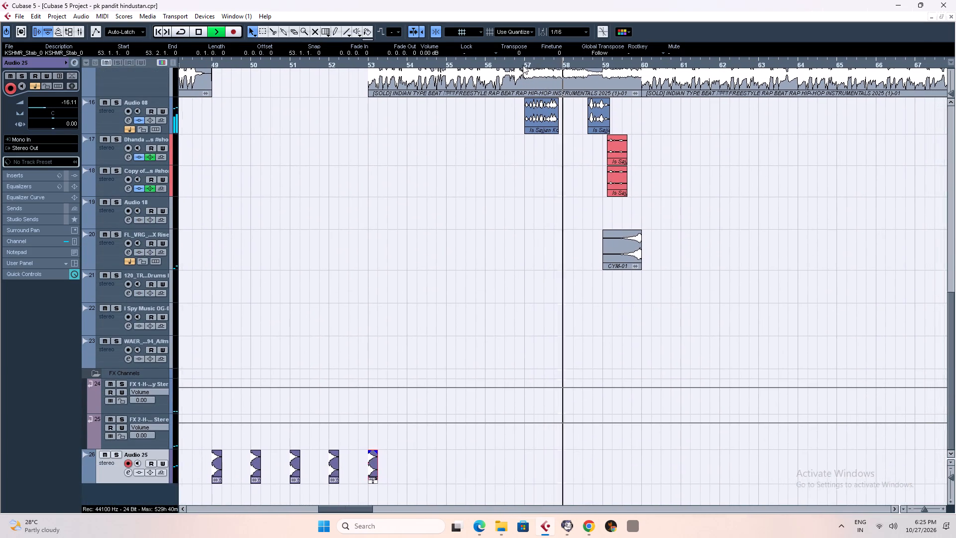
left_click(509, 62)
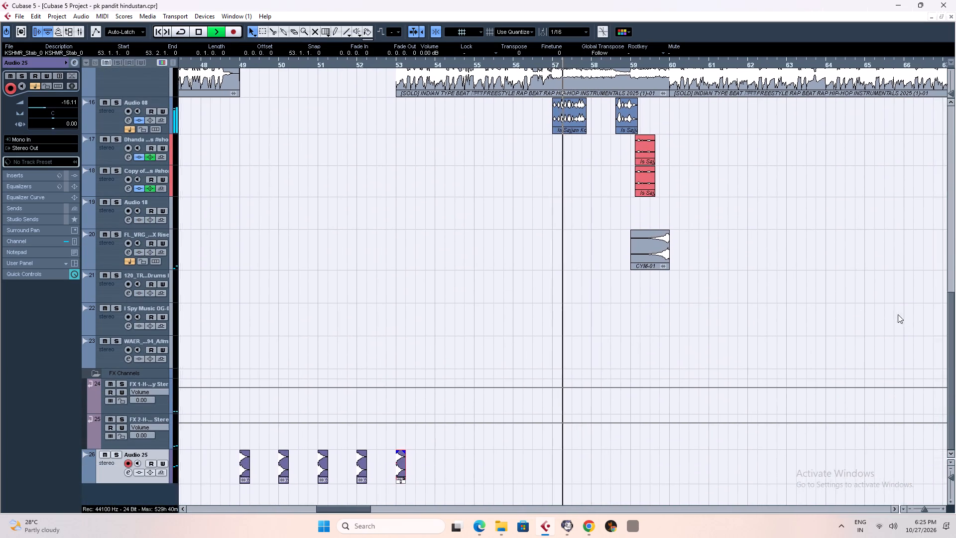
Play the spare effect clips parked at bar 109 and examine them close up.
key("g")
key("g")
key("g")
key("g")
key("g")
key("g")
key("g")
key("g")
key("g")
key("g")
key("g")
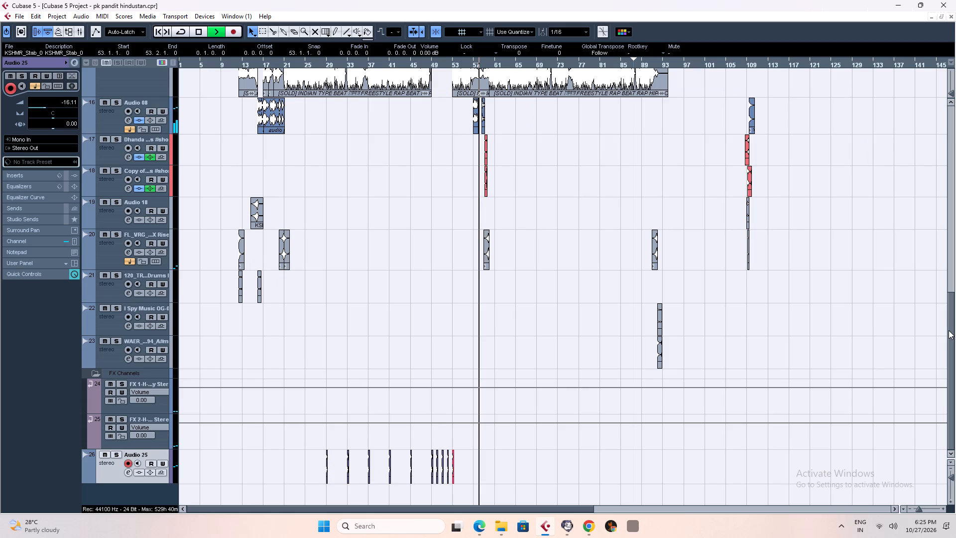
left_click(747, 65)
key("space")
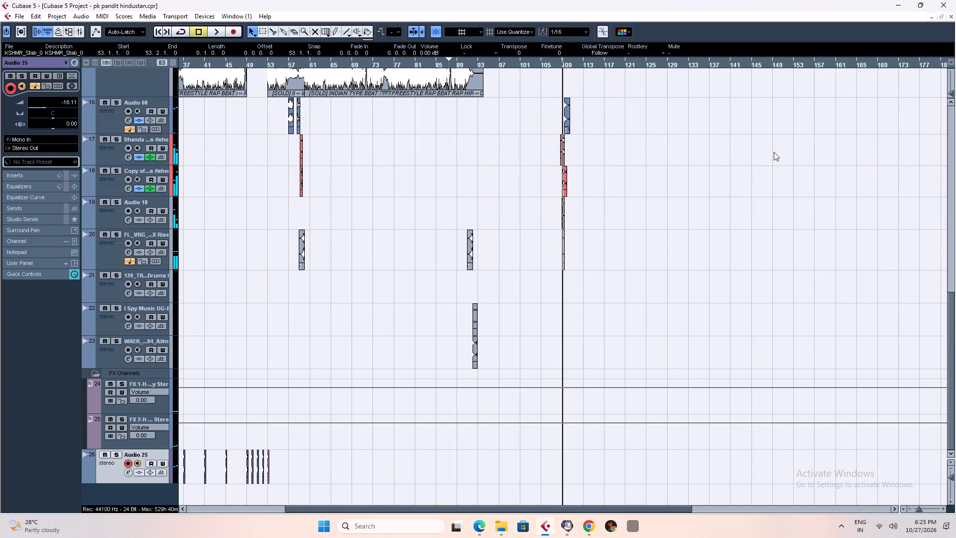
key("space")
key("h")
key("h")
key("h")
key("h")
key("h")
key("h")
key("h")
key("h")
key("h")
key("h")
key("h")
key("h")
key("h")
key("h")
key("h")
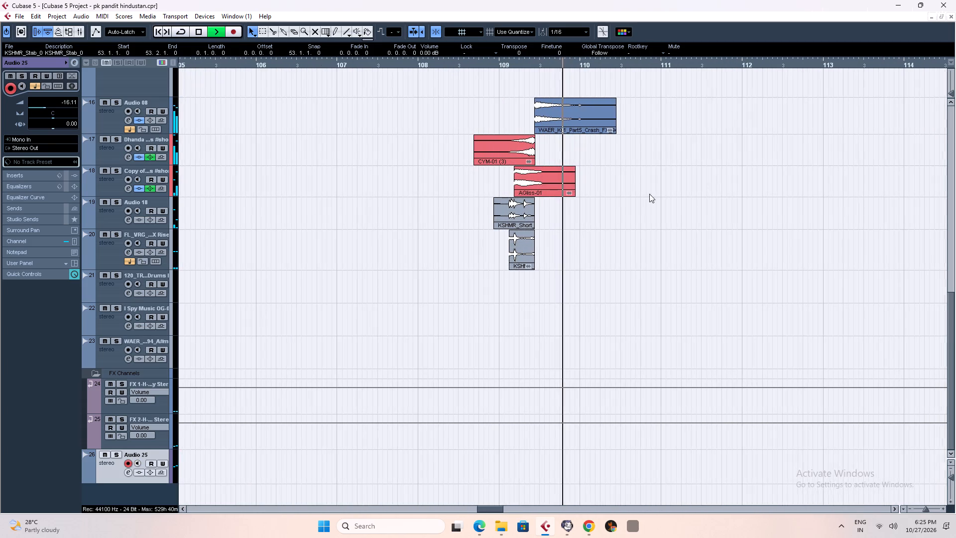
key("space")
key("space")
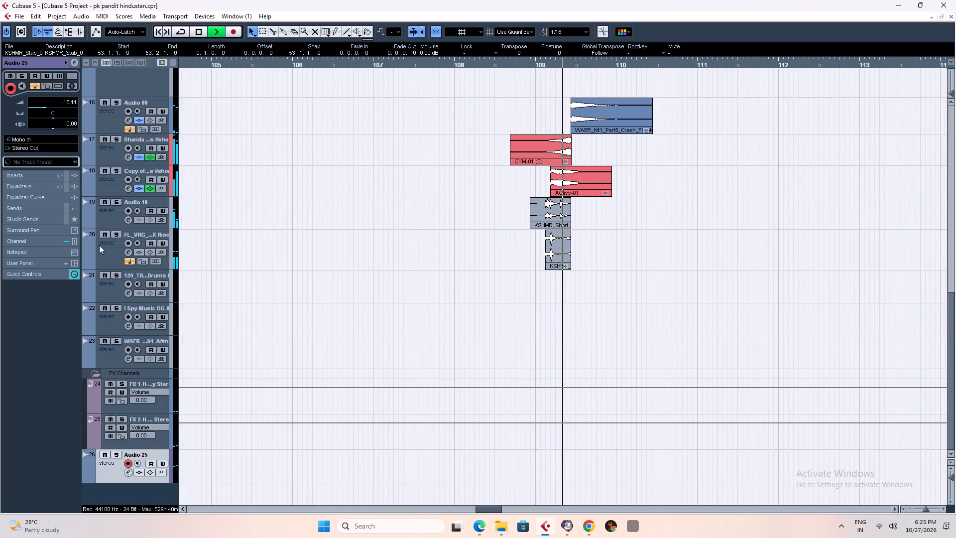
key("space")
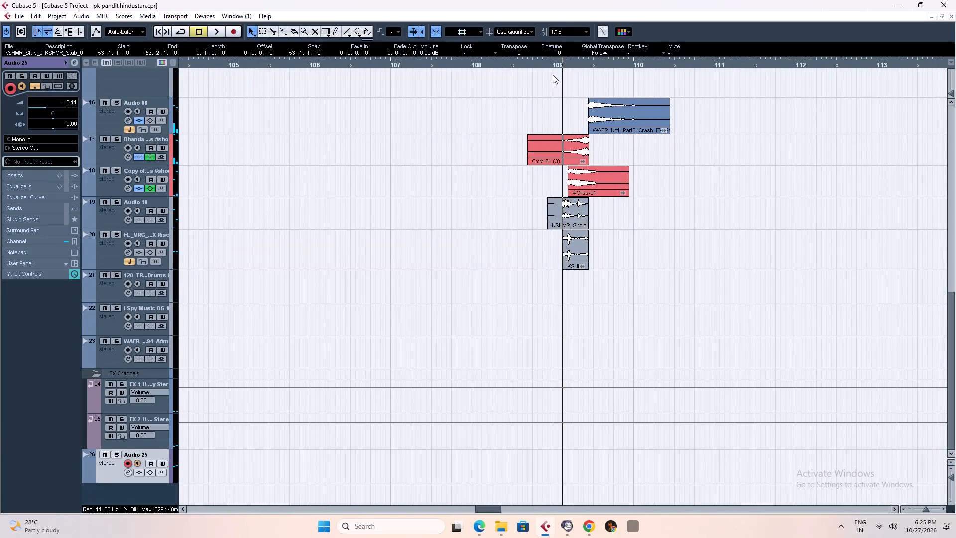
Audition the bar 109 effect clips one at a time by soloing track 17, Audio 08 and track 18.
left_click(114, 139)
key("space")
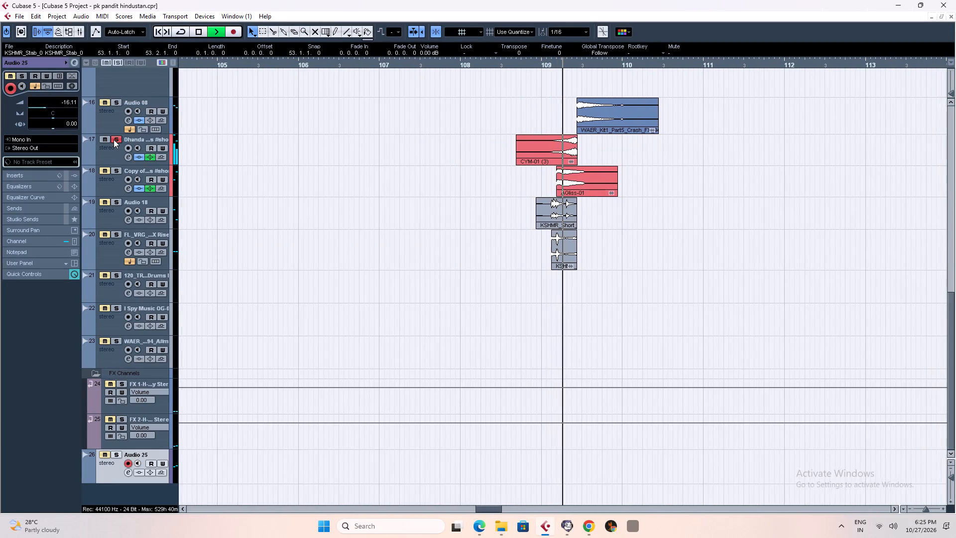
left_click(114, 105)
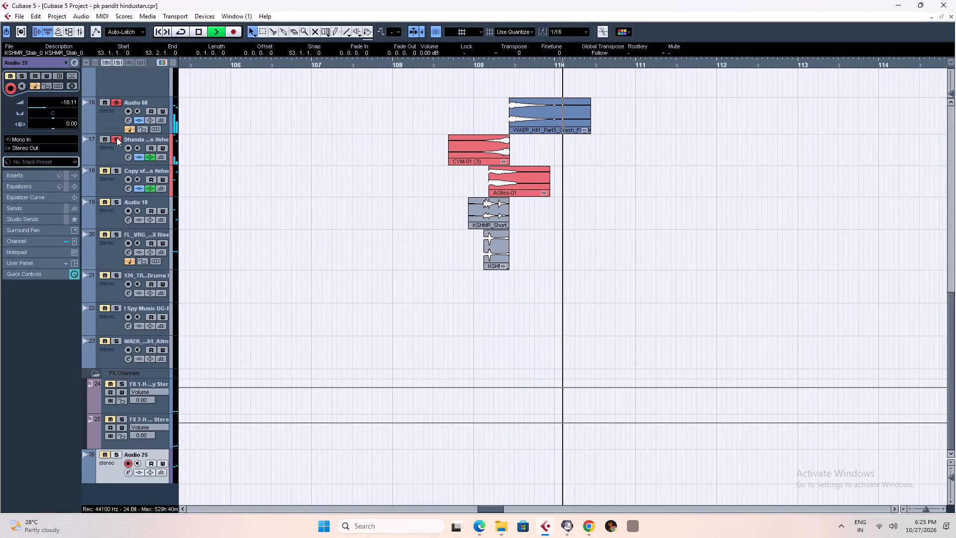
left_click(117, 140)
key("space")
key("space")
key("space")
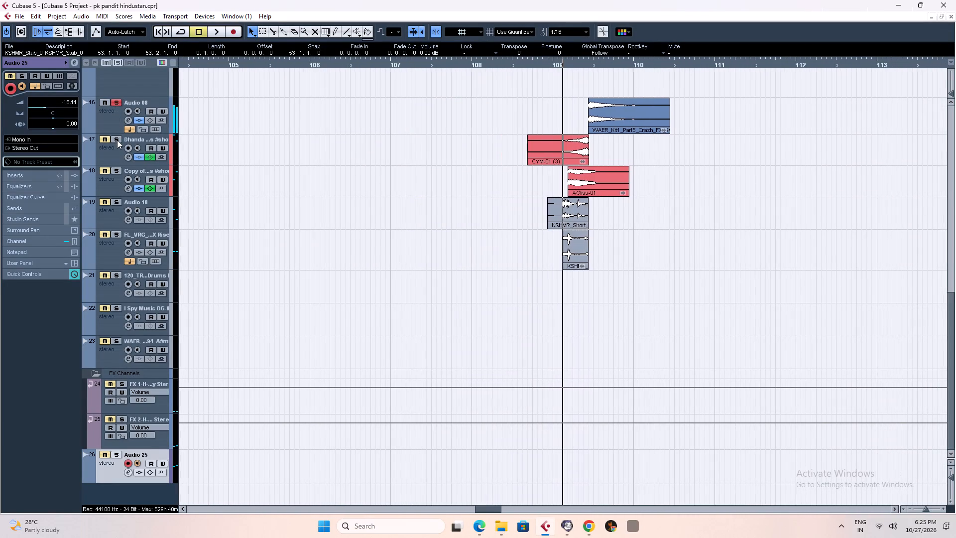
left_click(115, 102)
left_click(117, 171)
key("space")
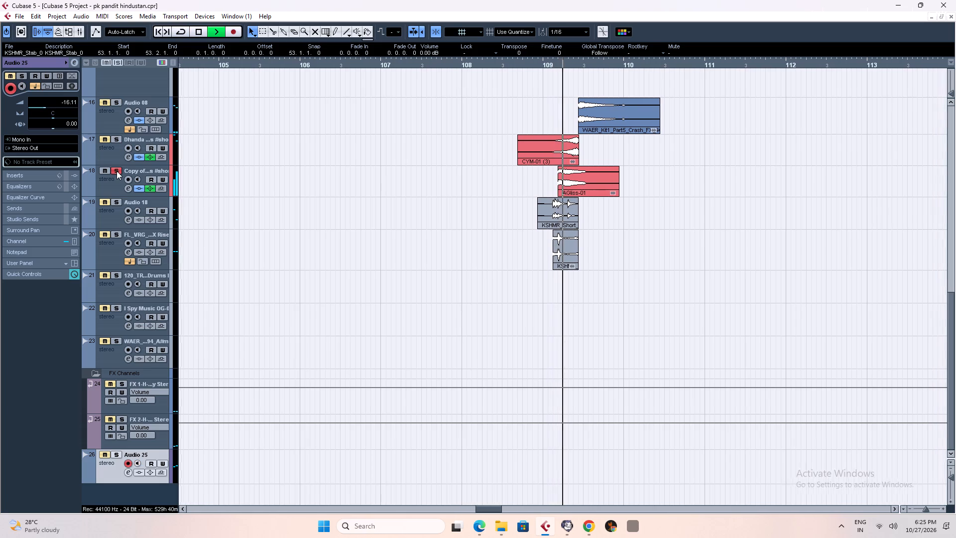
key("space")
left_click(117, 171)
Play the transition from about bar 58 into bar 60 and examine the beat, vocal sample and riser clips there.
key("g")
key("g")
key("g")
key("g")
key("g")
key("g")
key("g")
key("g")
key("g")
key("g")
key("g")
key("g")
key("g")
key("g")
key("g")
key("g")
key("g")
key("g")
key("g")
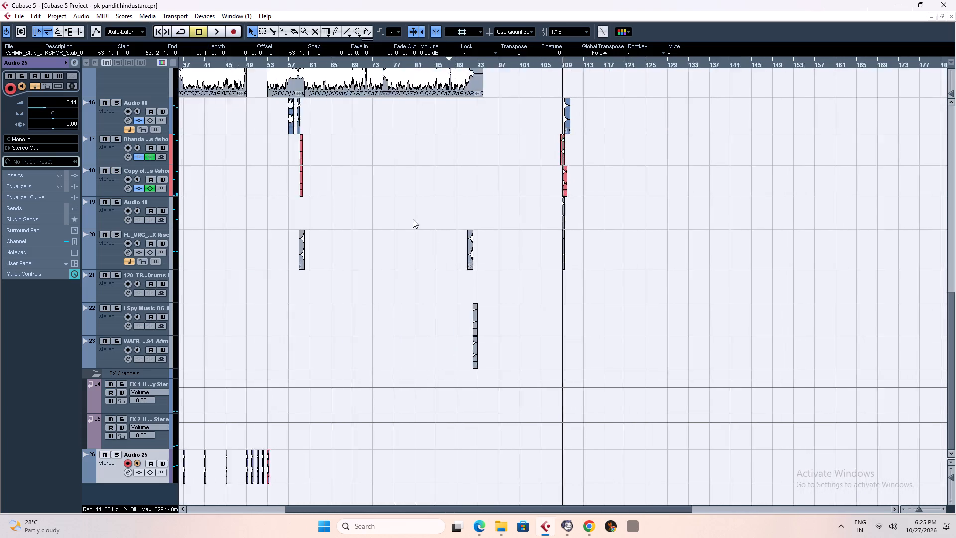
left_click(353, 62)
key("space")
key("h")
key("h")
key("h")
key("h")
key("h")
key("h")
key("h")
key("h")
key("h")
key("h")
key("h")
key("h")
key("h")
key("h")
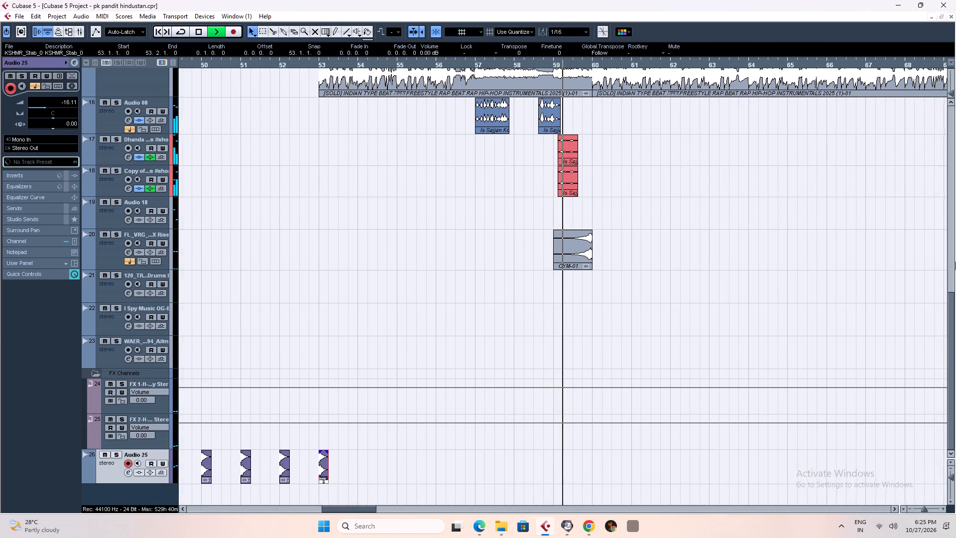
left_click_drag(952, 314, 955, 228)
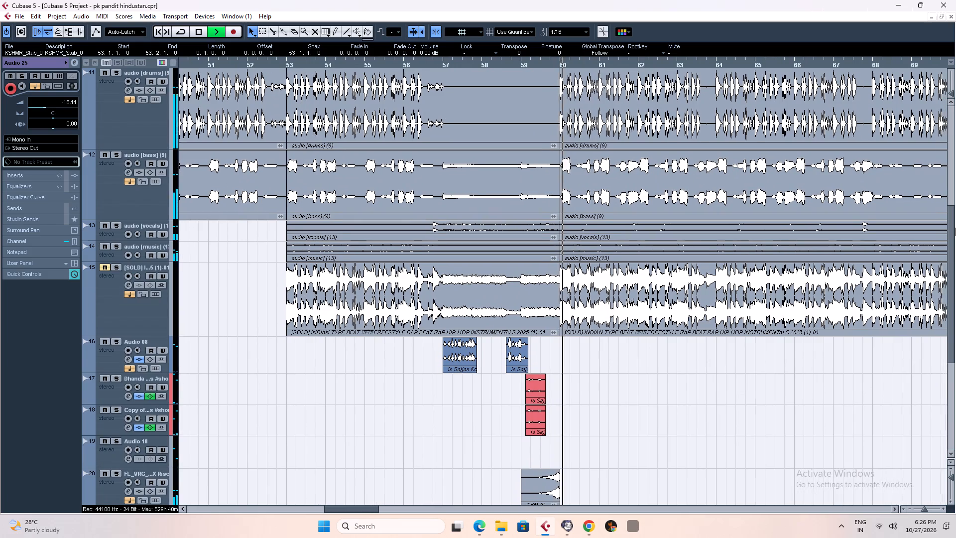
left_click_drag(955, 228, 955, 278)
Move the AGliss-01 clip from bar 109 onto a new track below Audio 25, at about bar 102.
key("g")
key("g")
key("g")
key("g")
key("g")
key("g")
key("g")
key("g")
key("g")
key("g")
key("g")
key("g")
key("g")
key("g")
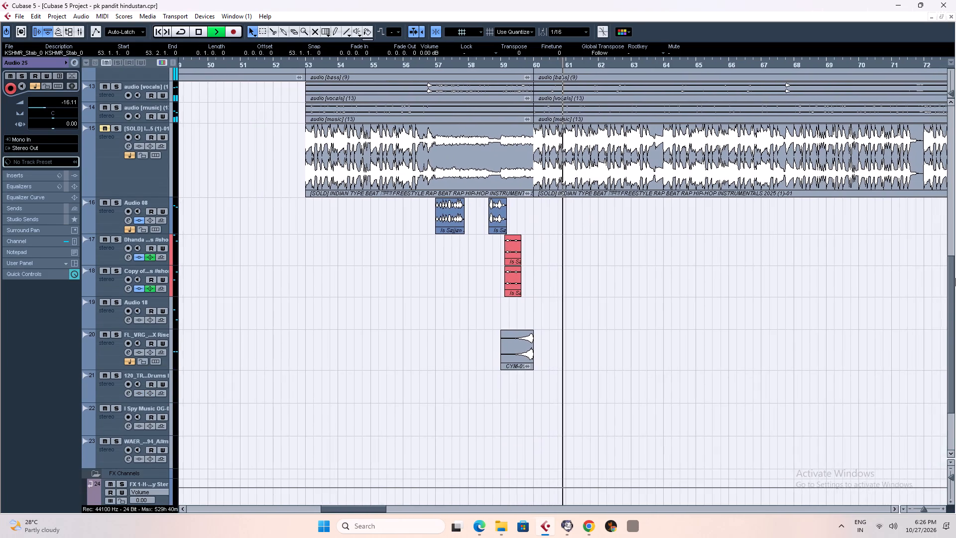
key("space")
left_click(513, 64)
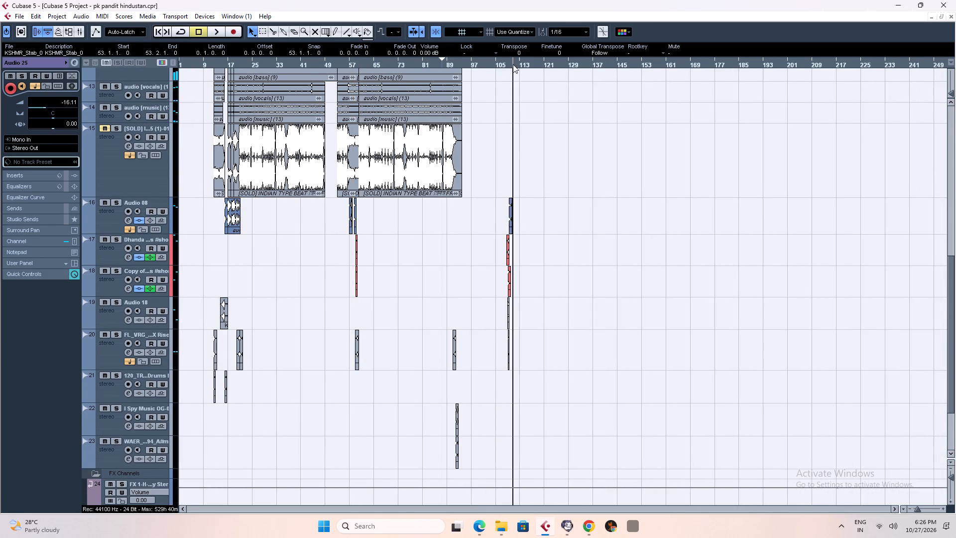
key("h")
key("h")
key("h")
key("h")
key("h")
key("h")
key("h")
key("h")
key("h")
key("h")
key("h")
key("h")
key("h")
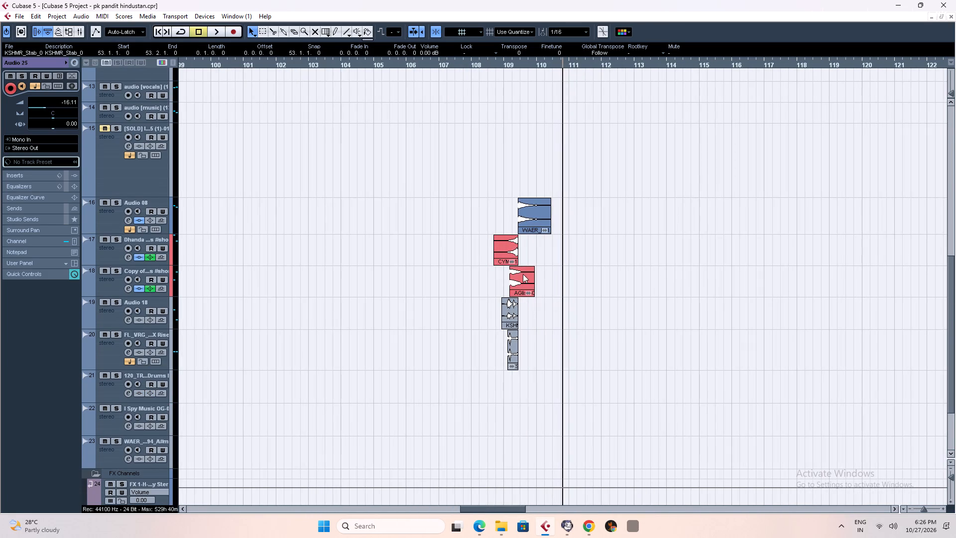
key("g")
left_click_drag(526, 278, 494, 519)
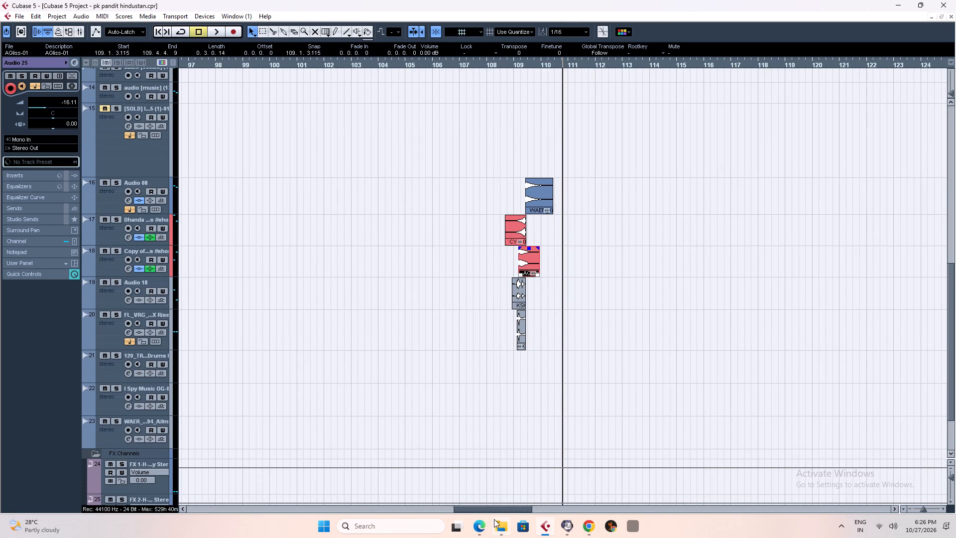
left_click_drag(494, 519, 554, 492)
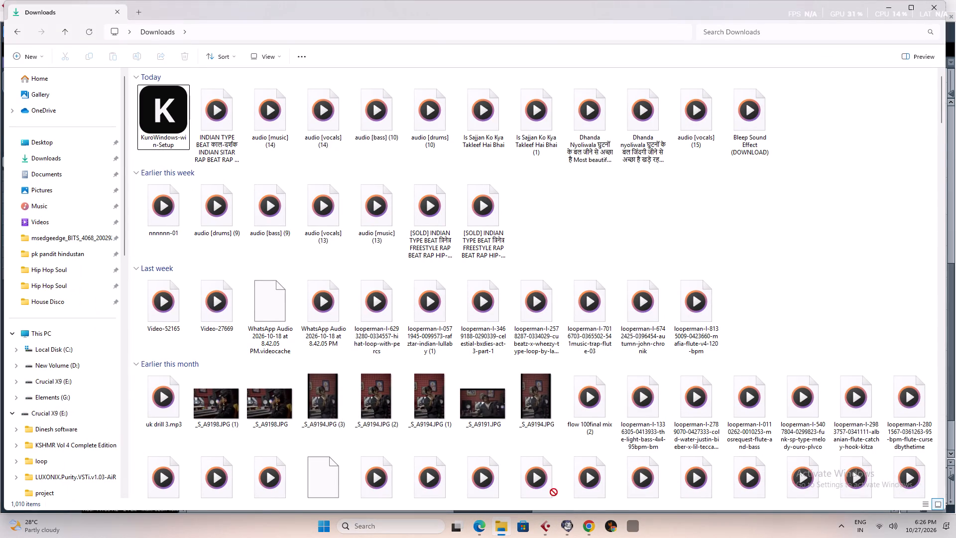
left_click_drag(554, 492, 574, 500)
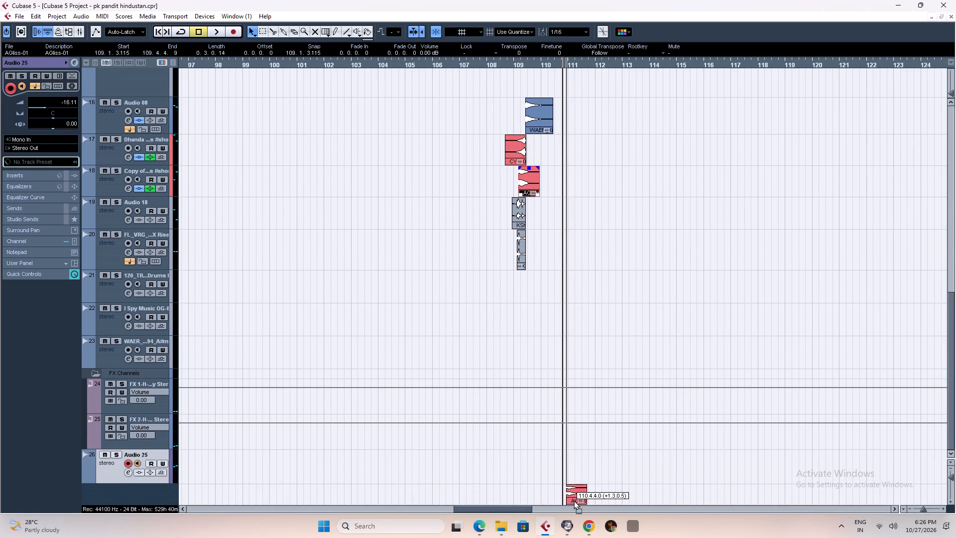
left_click_drag(574, 500, 340, 491)
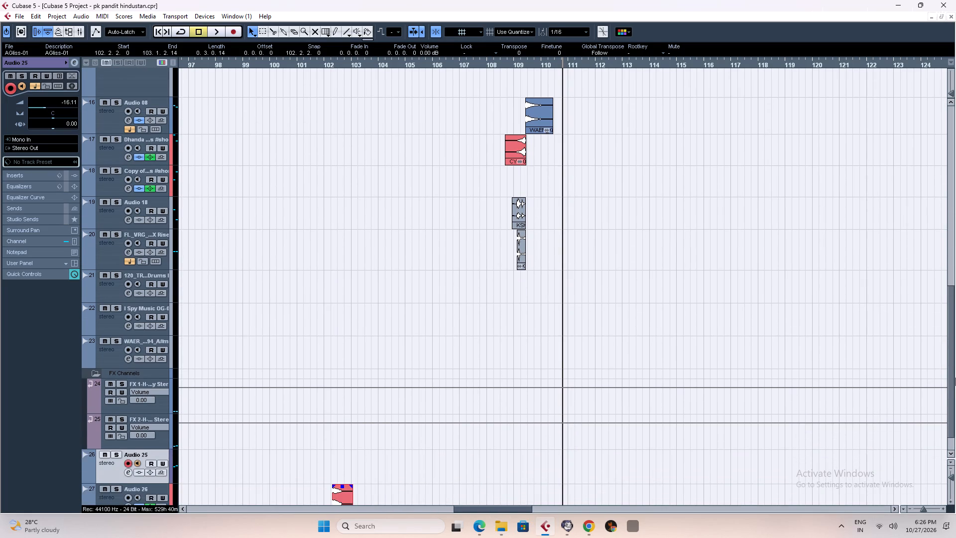
Move the AGliss-01 clip along its track below the stabs to about bar 63.
left_click_drag(951, 378, 955, 270)
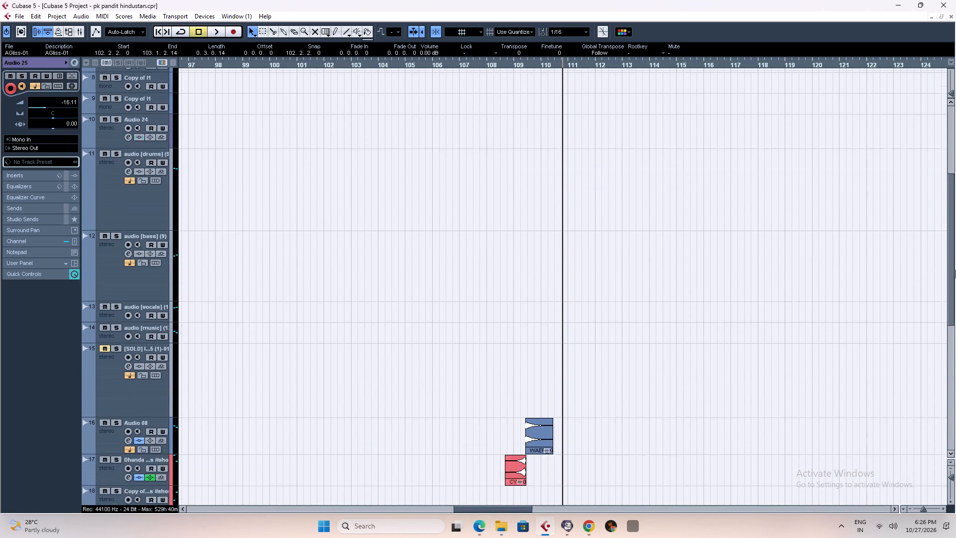
left_click_drag(955, 270, 955, 301)
key("g")
key("g")
key("g")
key("g")
key("g")
key("g")
key("g")
key("g")
key("g")
key("g")
left_click_drag(952, 282, 952, 422)
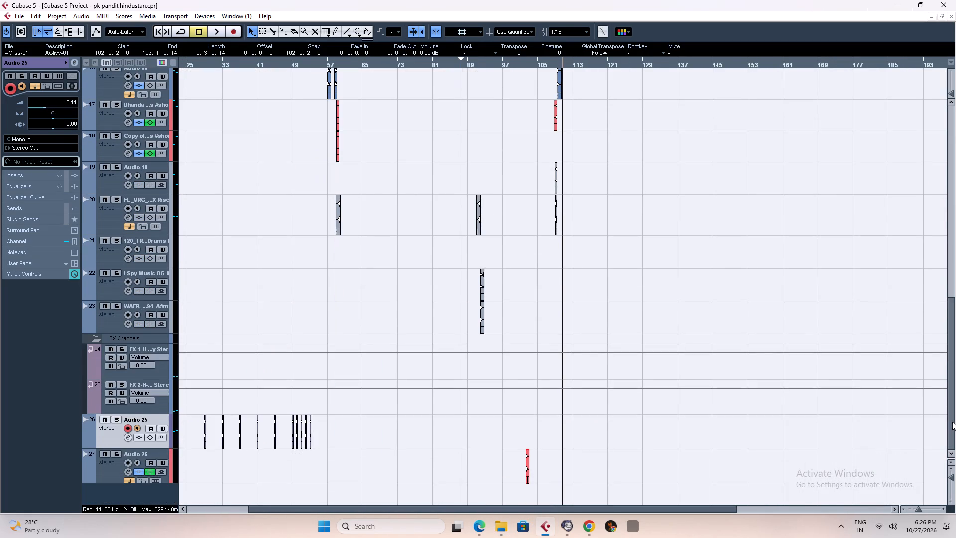
left_click_drag(952, 422, 952, 432)
left_click_drag(527, 462, 389, 464)
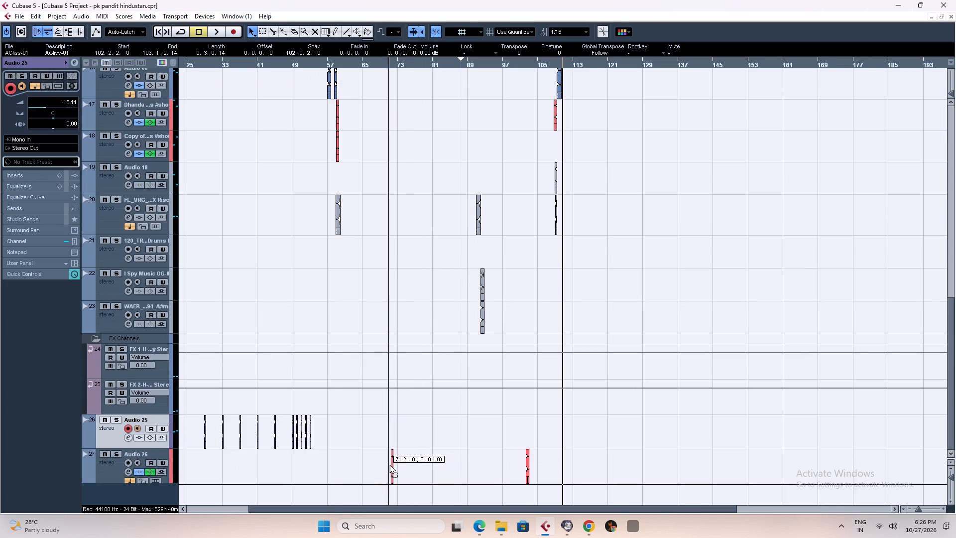
left_click_drag(389, 464, 357, 469)
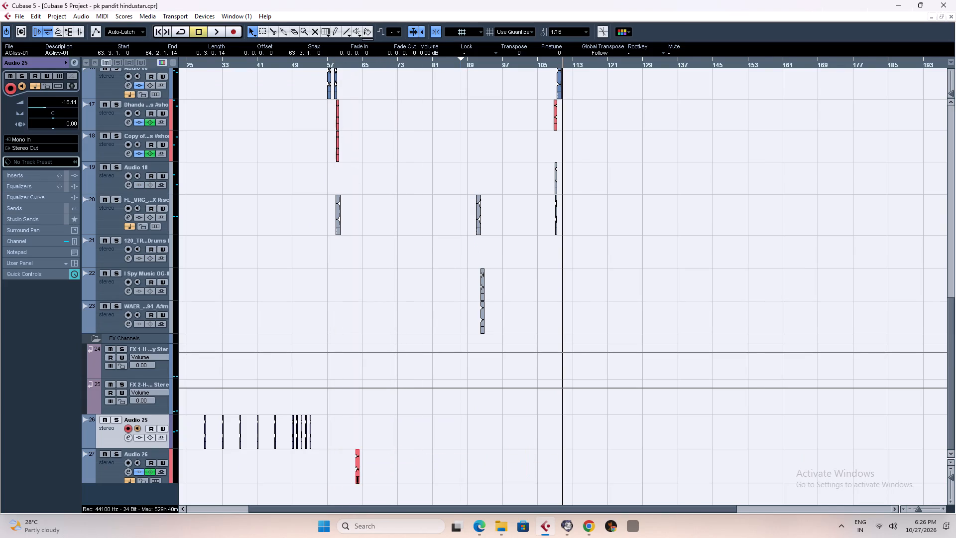
Move the AGliss-01 clip along the Audio 26 track from bar 63 to start at 59.3.3, just before the bar 60 drum entry.
left_click(346, 64)
left_click_drag(950, 377, 955, 169)
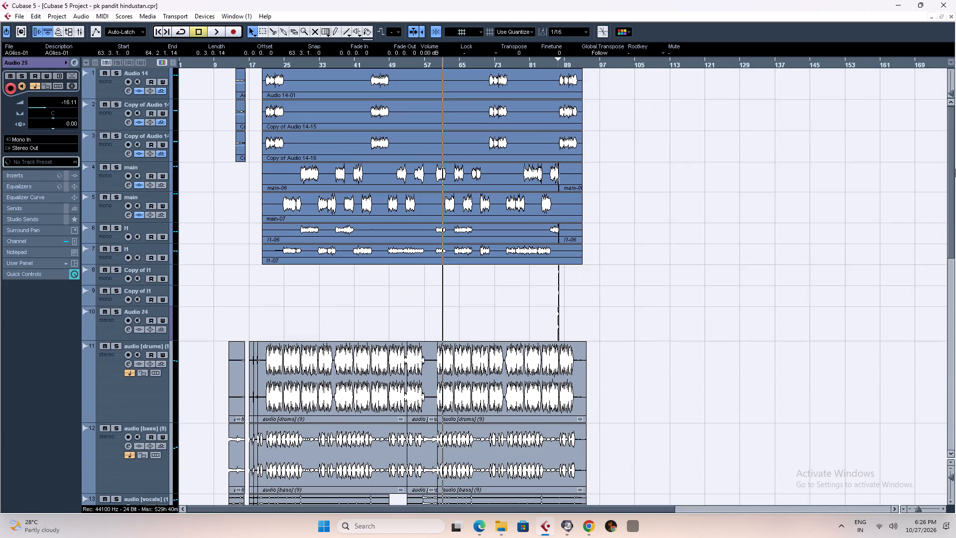
left_click_drag(955, 169, 955, 258)
key("h")
key("h")
key("h")
key("h")
key("h")
key("h")
key("h")
key("h")
key("h")
key("h")
key("h")
key("h")
key("h")
key("h")
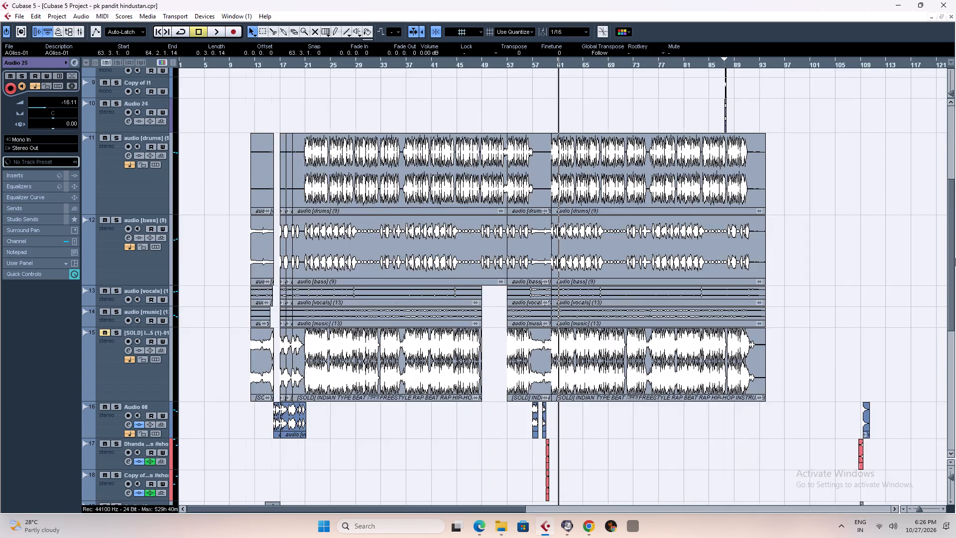
left_click(441, 62)
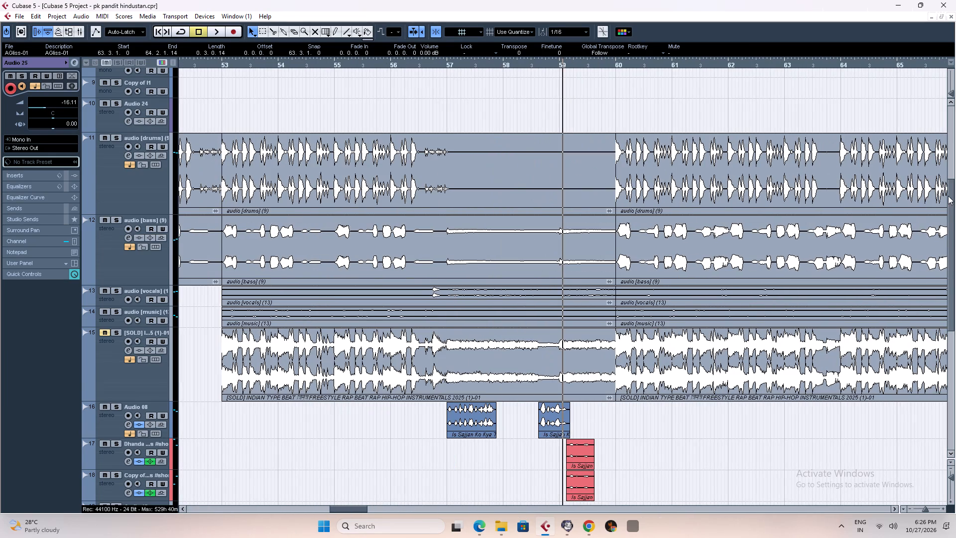
left_click_drag(952, 215, 955, 441)
key("space")
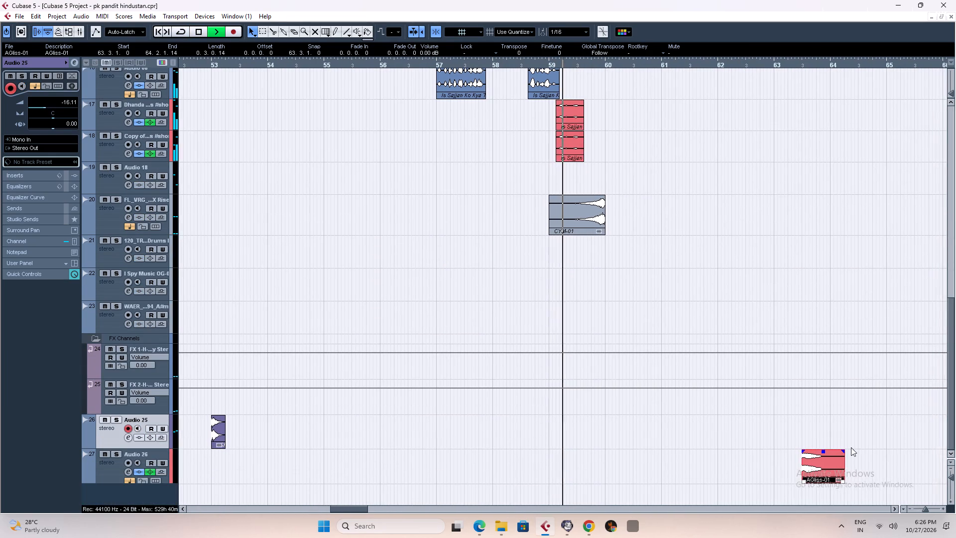
key("space")
left_click_drag(825, 461, 697, 476)
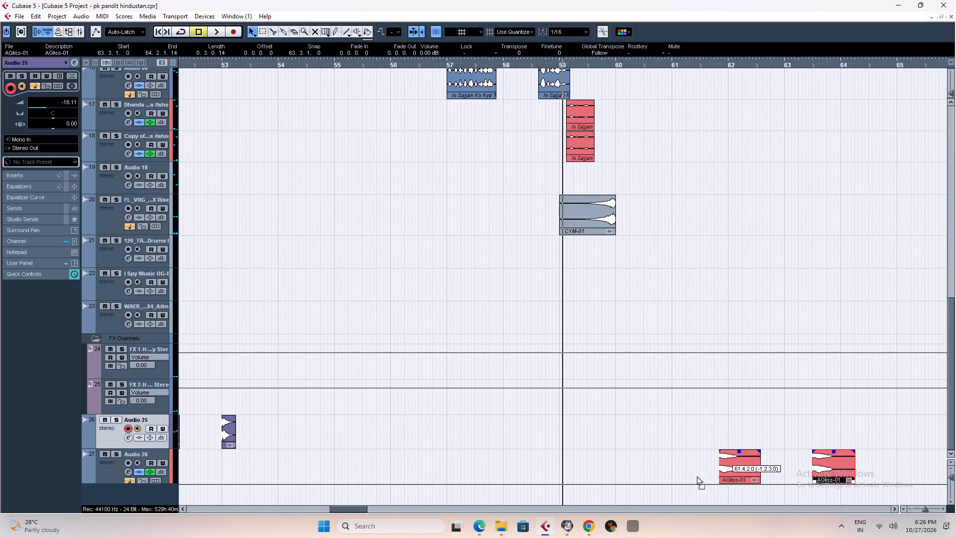
left_click_drag(697, 476, 608, 475)
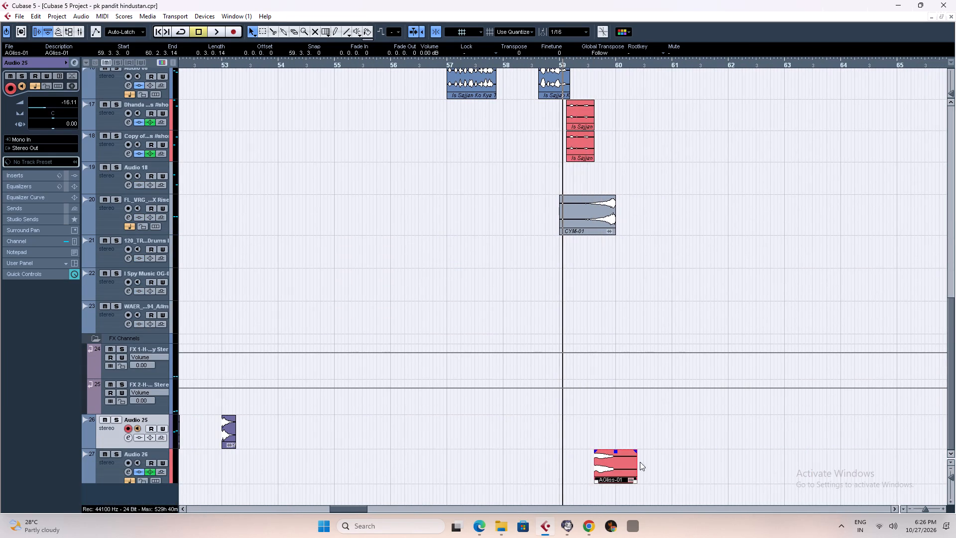
Nudge the AGliss-01 clip to start at 59.3.4, select its Audio 26 track and play the transition into bar 60.
key("h")
key("h")
key("h")
key("h")
key("h")
key("h")
key("h")
key("h")
key("h")
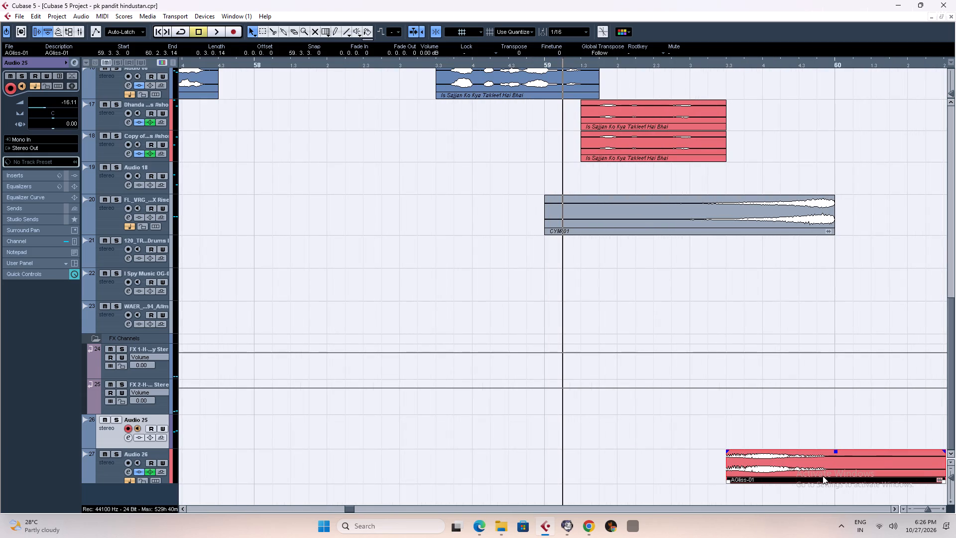
left_click_drag(766, 465, 777, 464)
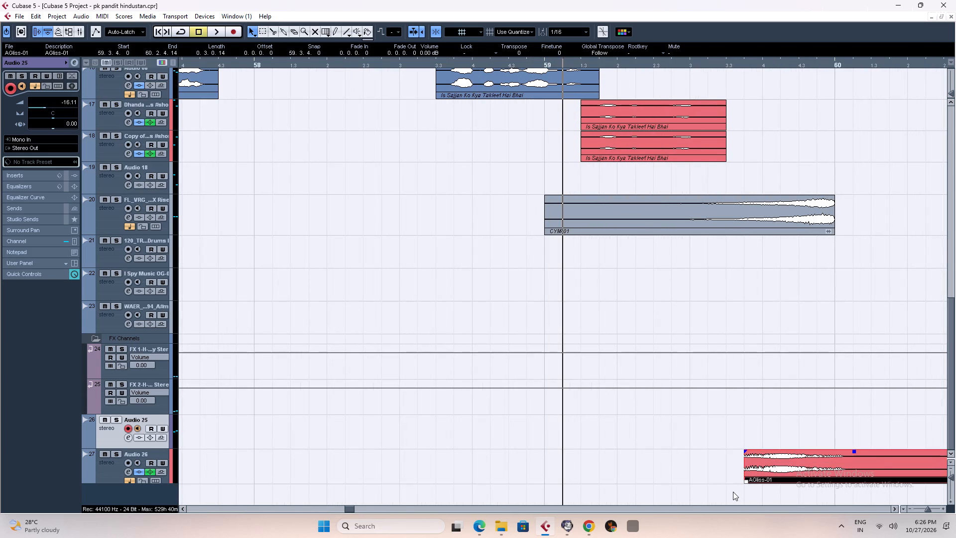
key("space")
type("g")
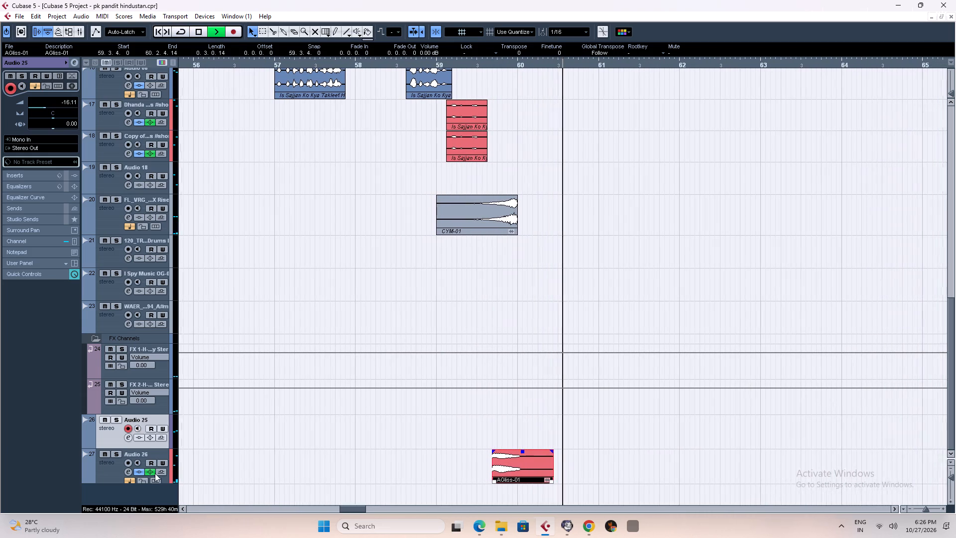
left_click(112, 471)
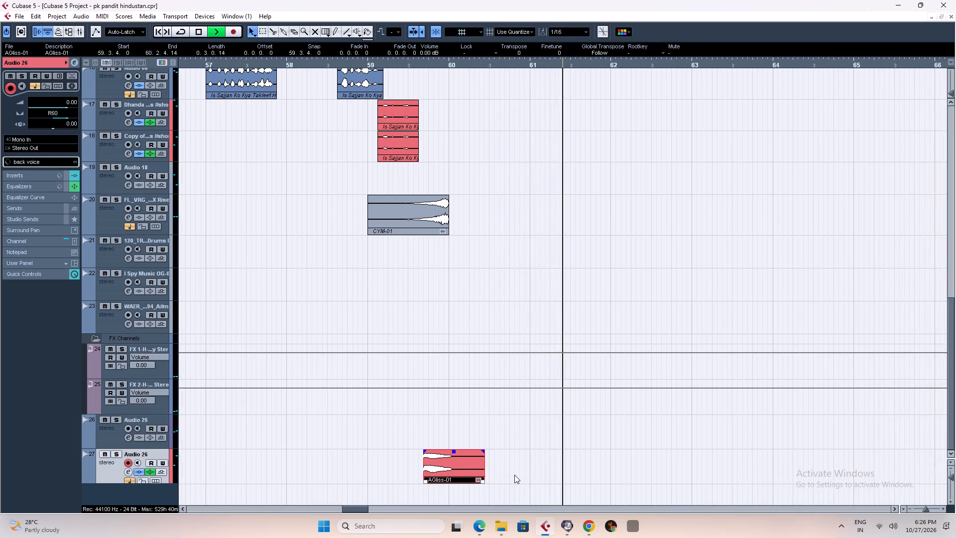
key("space")
key("space")
key("h")
key("space")
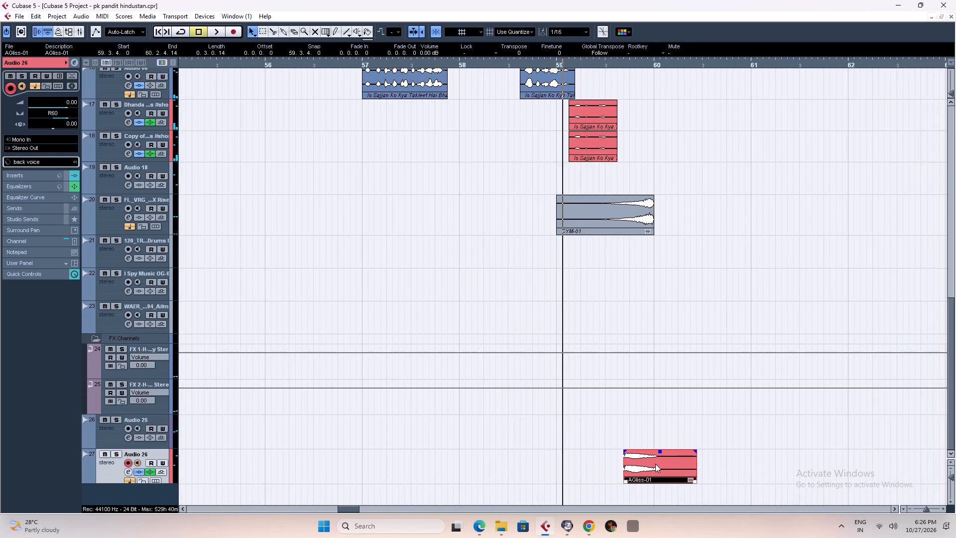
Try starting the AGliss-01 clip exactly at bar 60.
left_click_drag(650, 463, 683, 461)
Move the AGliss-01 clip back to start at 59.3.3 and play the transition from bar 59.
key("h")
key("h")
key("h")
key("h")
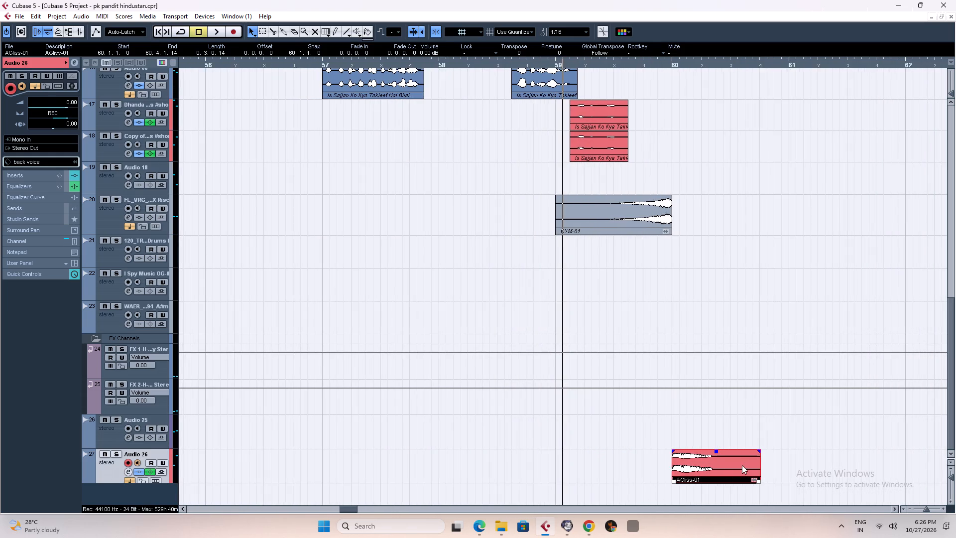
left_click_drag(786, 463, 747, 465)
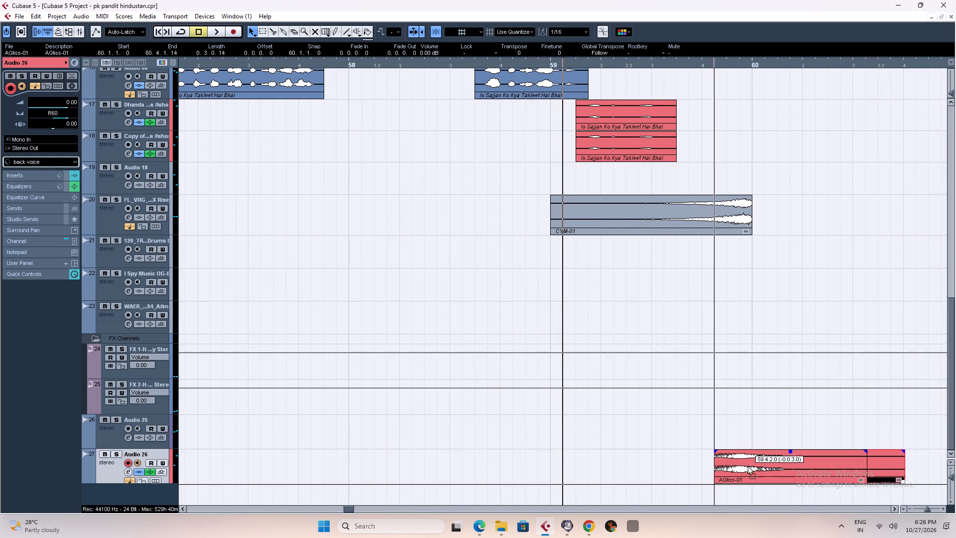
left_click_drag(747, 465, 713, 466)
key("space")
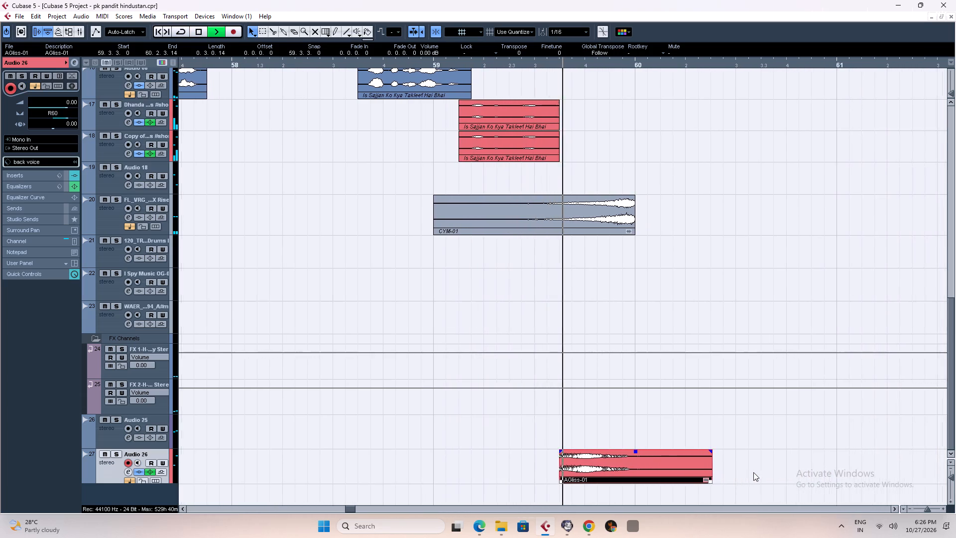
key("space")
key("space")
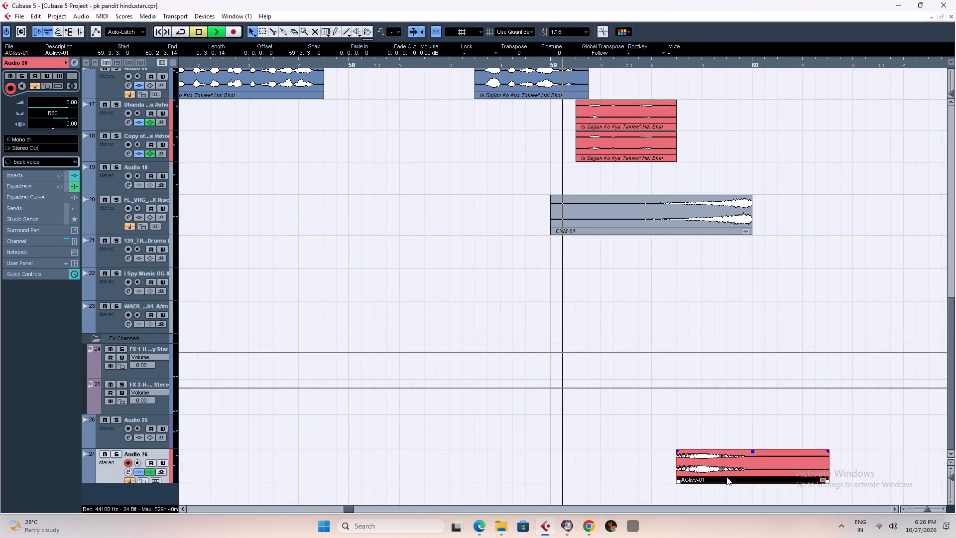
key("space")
Shift the AGliss-01 clip to start at 59.3.4 and play from bar 59 past the bar 60 drum entry.
left_click_drag(702, 461, 714, 460)
key("space")
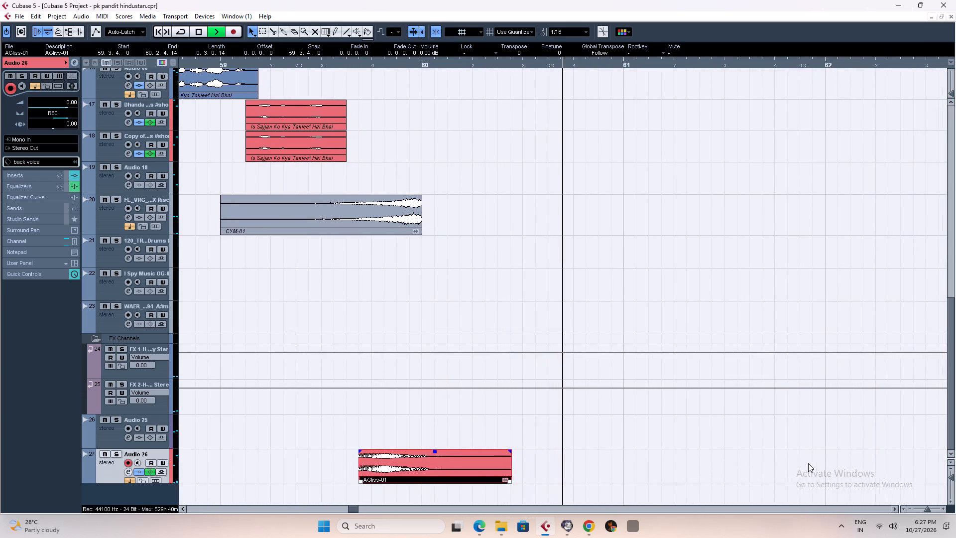
key("g")
key("g")
key("g")
key("g")
key("g")
key("g")
key("g")
key("g")
key("g")
key("g")
key("g")
key("g")
key("g")
key("g")
key("g")
key("g")
key("g")
key("g")
key("g")
key("g")
key("g")
key("g")
key("g")
key("g")
key("g")
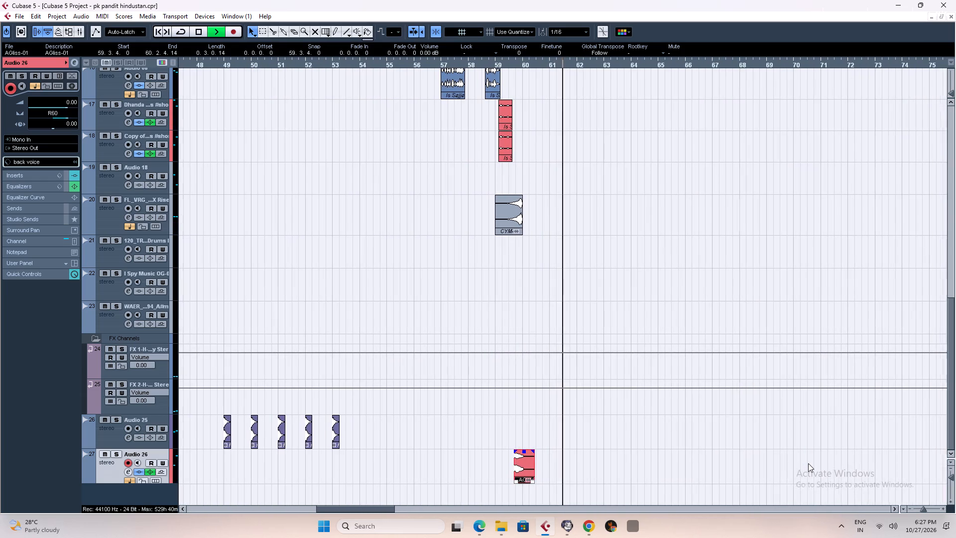
key("h")
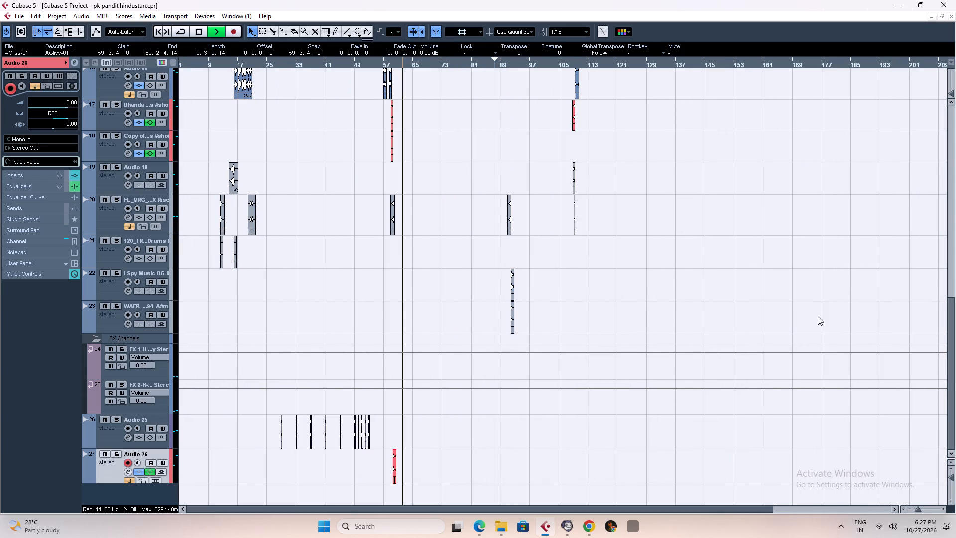
key("space")
Play the effect clips around bar 109, then play them again with track 20 muted.
left_click(574, 66)
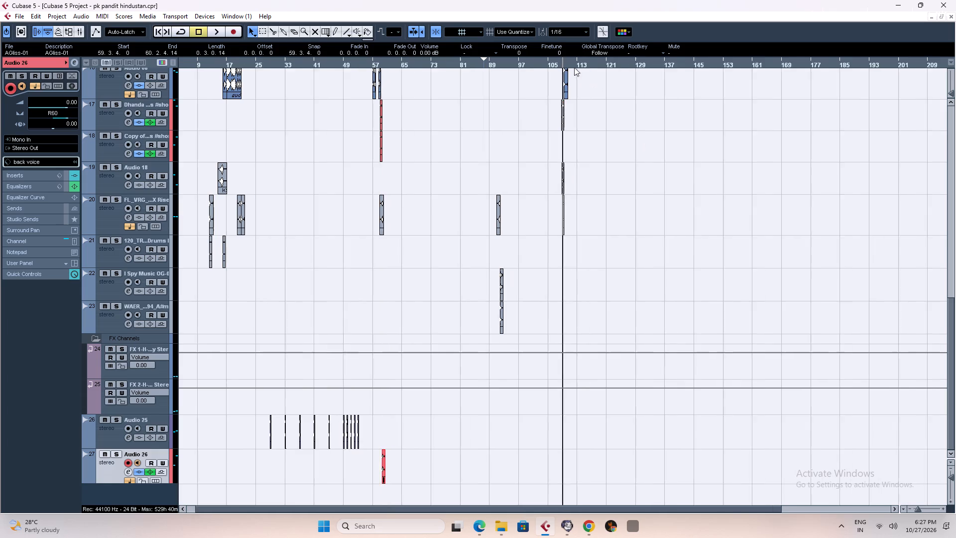
key("h")
key("h")
key("h")
key("h")
key("h")
key("h")
key("h")
key("h")
key("h")
key("h")
key("h")
key("h")
key("h")
key("h")
key("h")
key("h")
key("h")
key("h")
key("h")
key("h")
key("space")
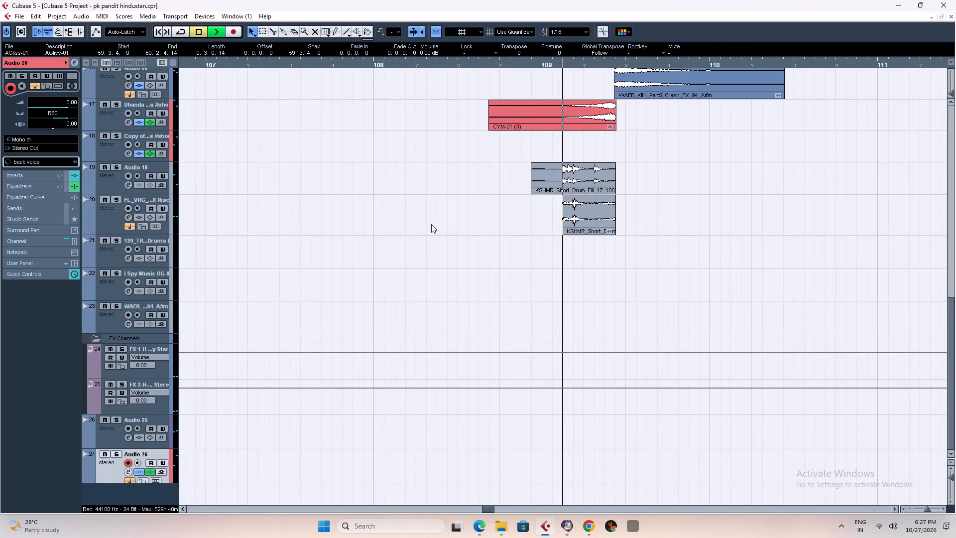
key("space")
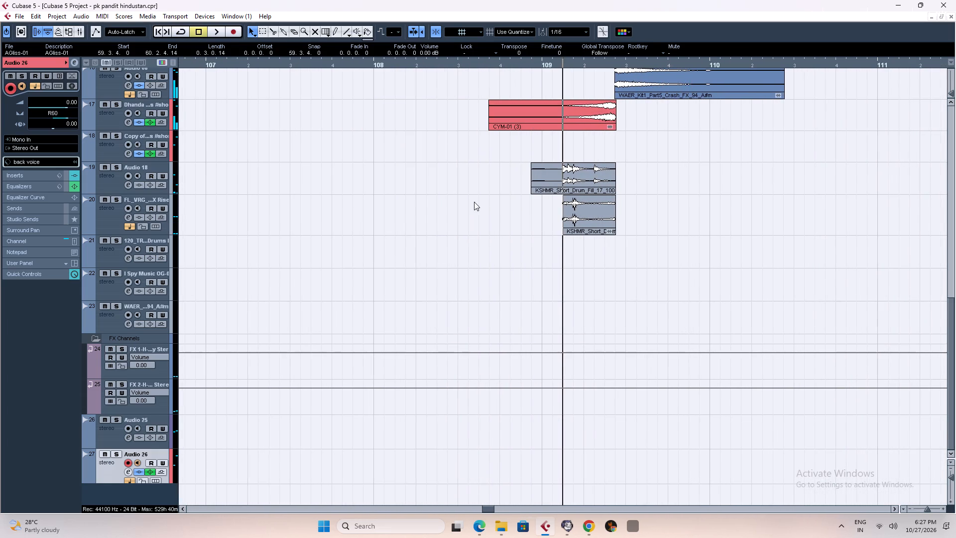
left_click(110, 200)
key("space")
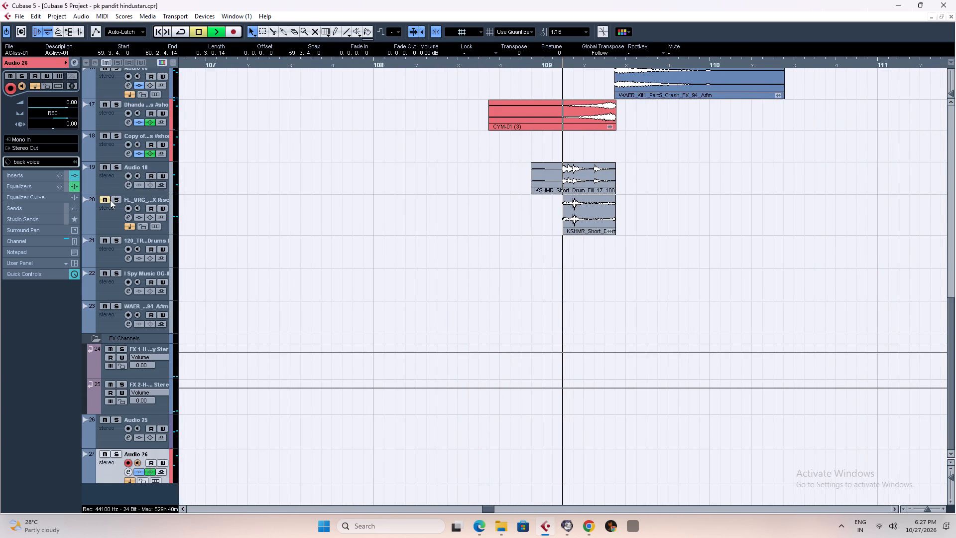
key("space")
Audition the bar 109 effect clips one at a time by soloing track 20, Audio 18, track 17 and Audio 08.
left_click(114, 200)
key("space")
key("space")
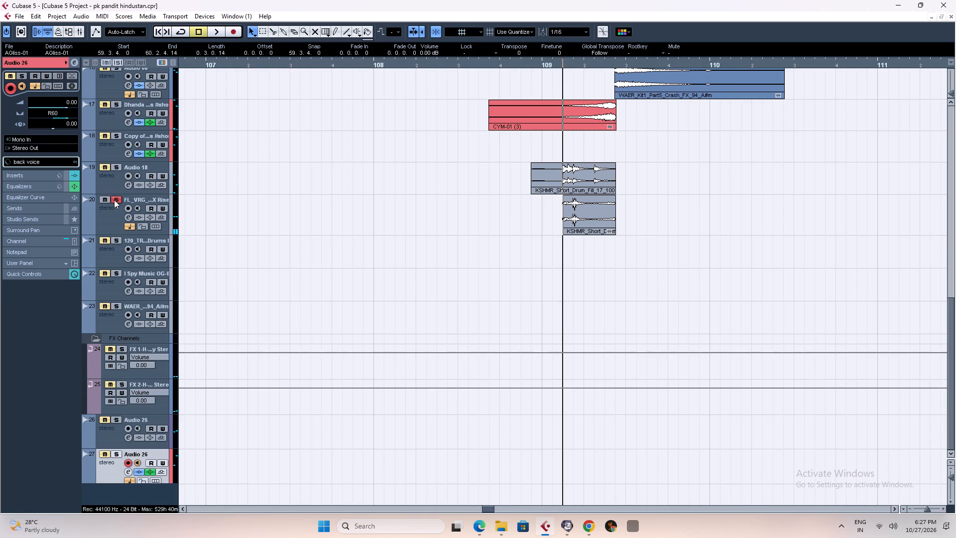
left_click(114, 200)
left_click(117, 172)
key("space")
key("space")
left_click(116, 168)
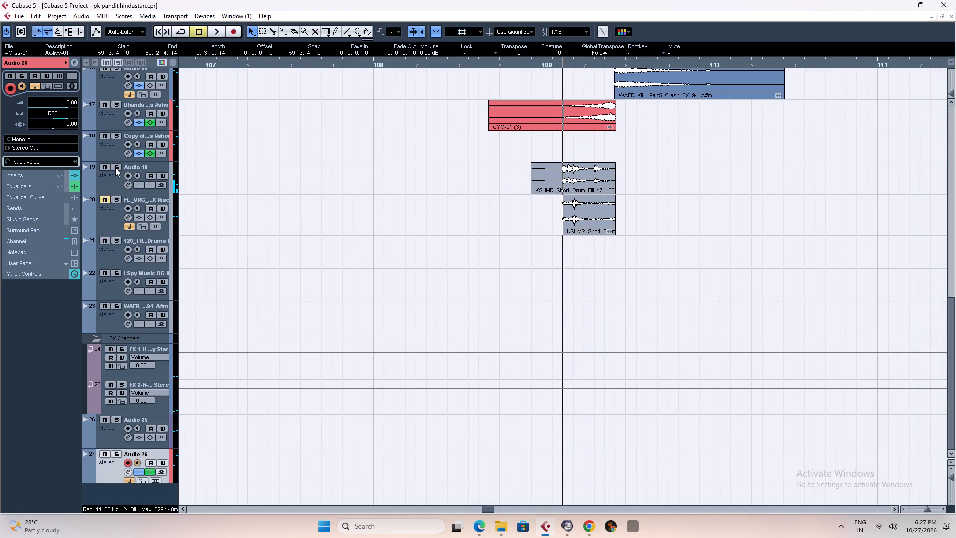
left_click(113, 105)
key("space")
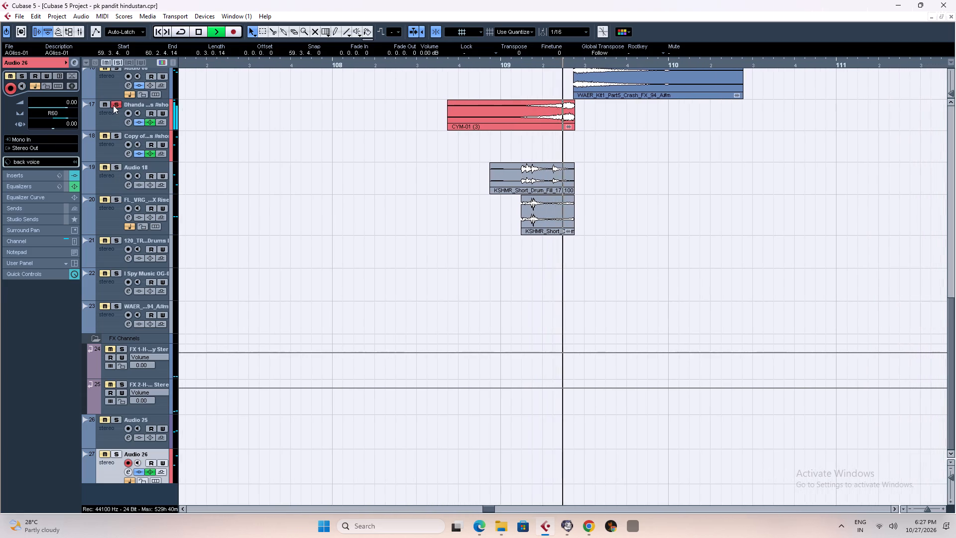
key("space")
left_click(113, 105)
left_click(118, 69)
key("space")
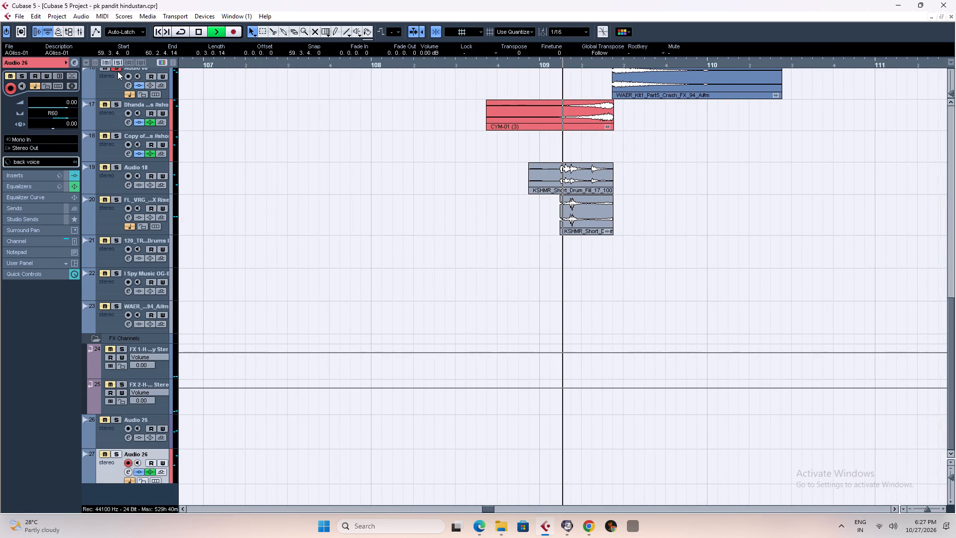
key("space")
left_click(118, 71)
Move the WAER_Kit1_Part5_Crash_FX_94 clip from bar 109 on Audio 08 to a new track below Audio 26, starting at 60.2.4.
key("g")
key("g")
key("g")
key("g")
key("g")
key("g")
key("g")
key("g")
key("g")
key("g")
key("g")
key("g")
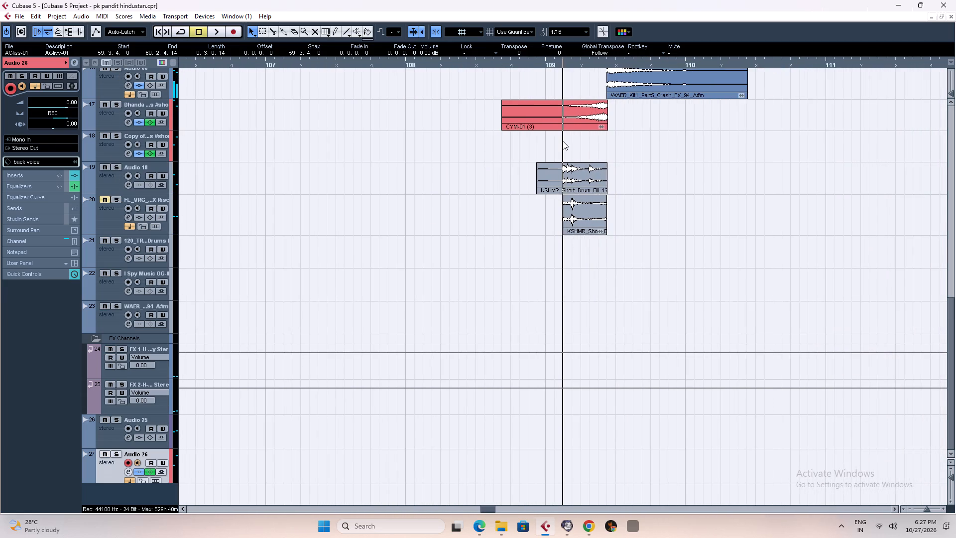
left_click_drag(575, 81, 537, 492)
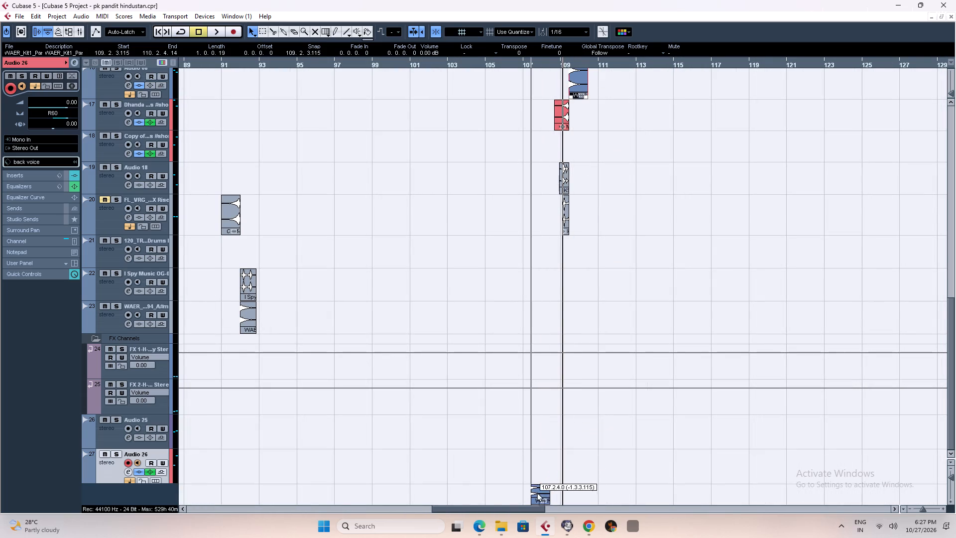
left_click_drag(537, 492, 185, 500)
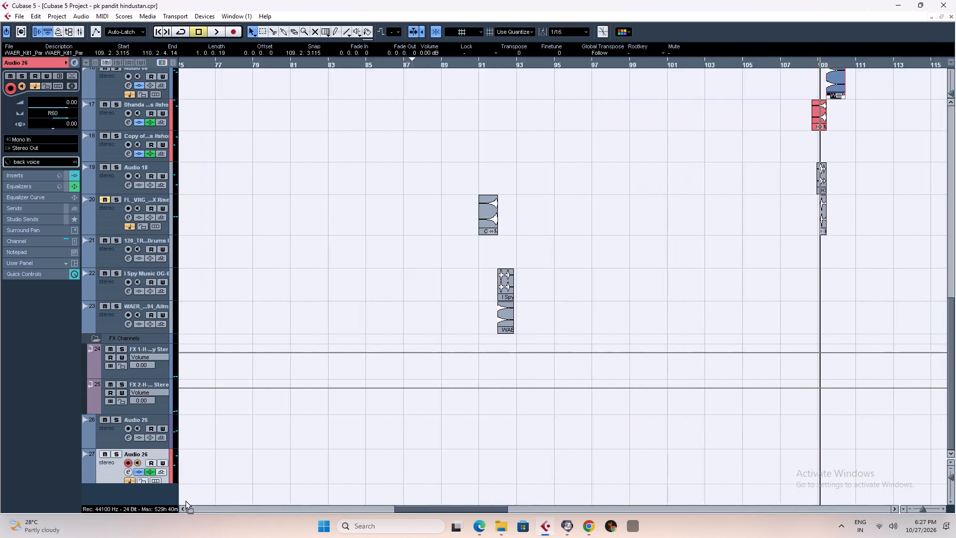
left_click_drag(185, 500, 420, 500)
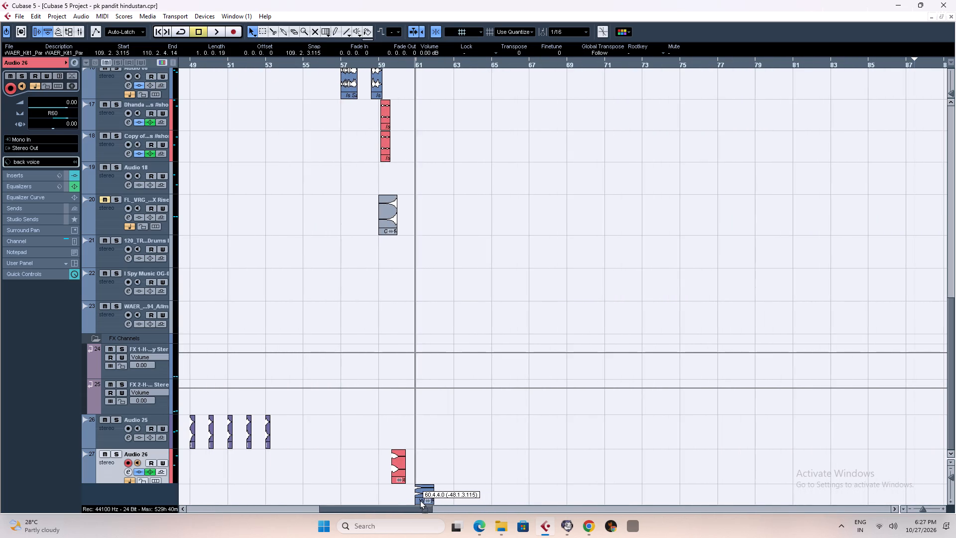
left_click_drag(420, 500, 411, 498)
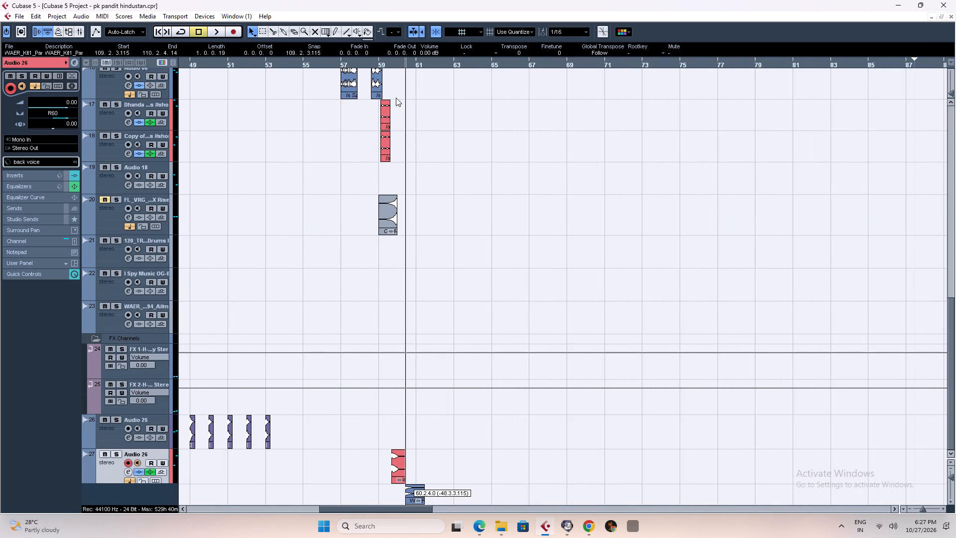
Move the WAER_Kit1_Part5_Crash_FX_94 clip on Audio 27 to start at 60.1.1.0, on the bar 60 drum entry.
left_click(399, 62)
key("h")
key("h")
key("h")
key("h")
key("h")
key("h")
key("h")
key("h")
key("h")
key("h")
key("h")
key("h")
key("h")
key("h")
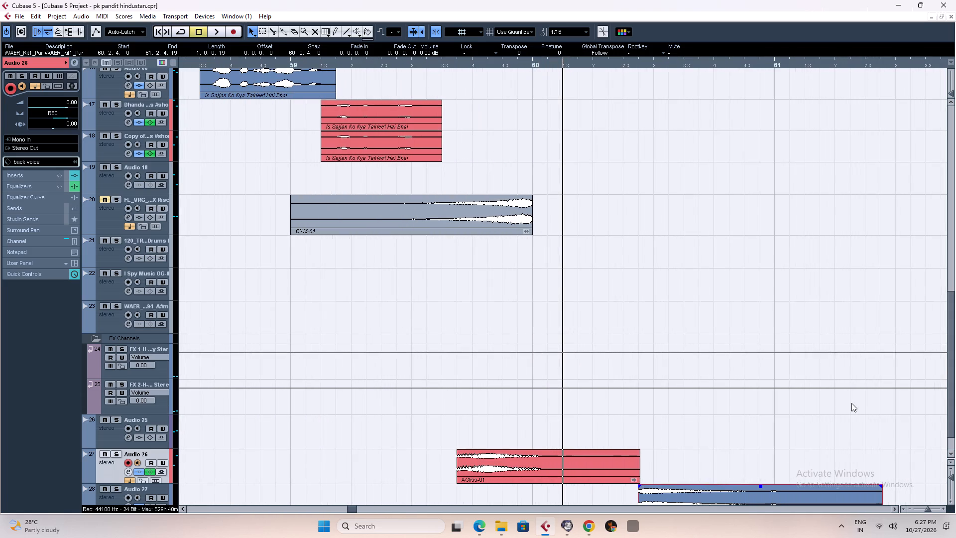
left_click_drag(944, 383, 940, 287)
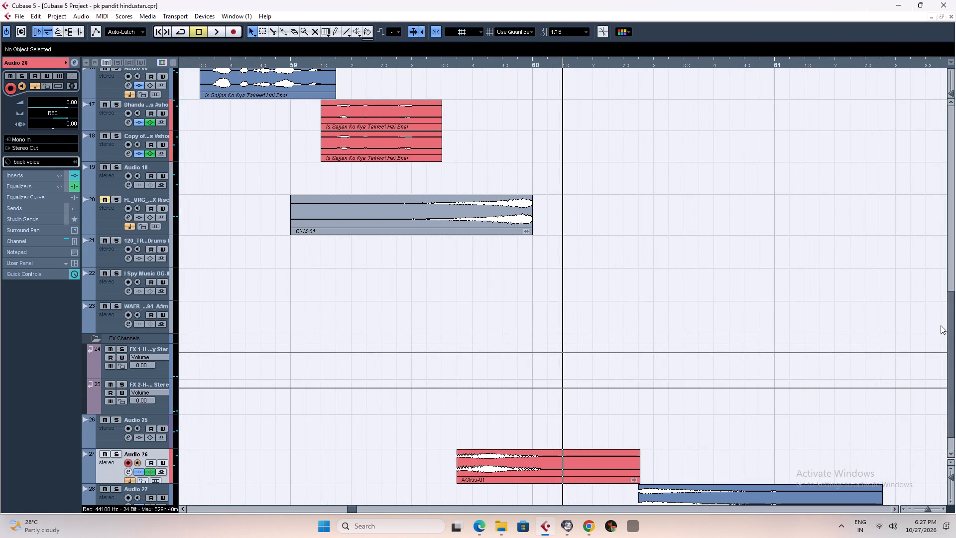
left_click_drag(949, 326, 951, 158)
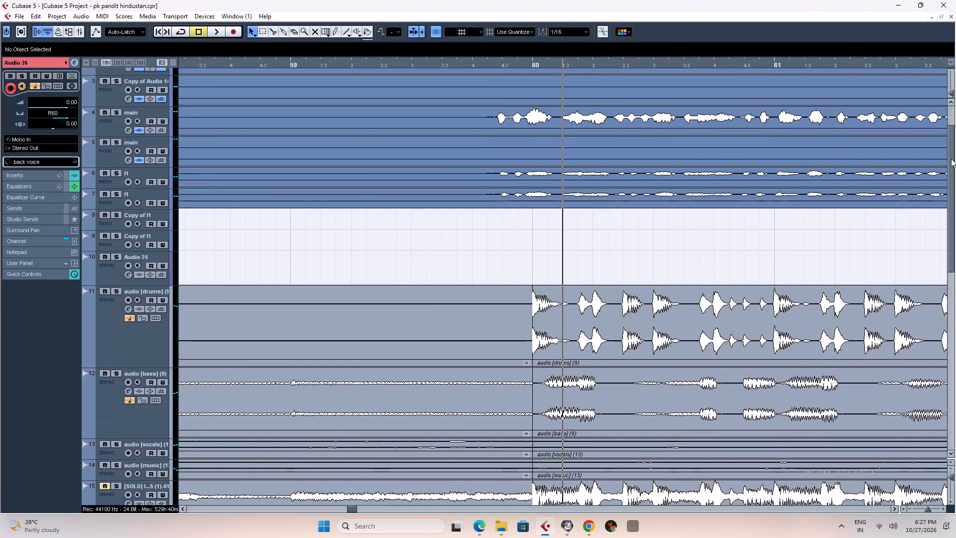
left_click_drag(951, 158, 955, 397)
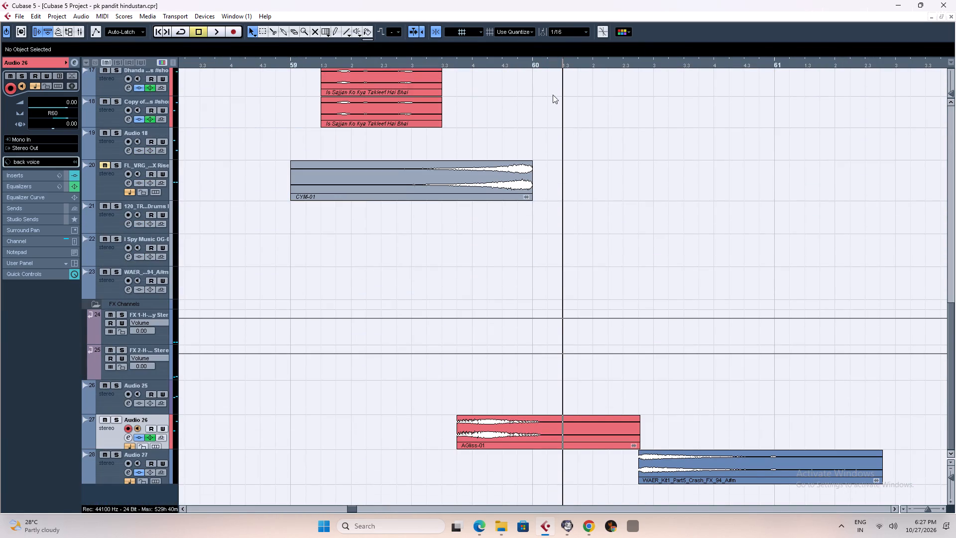
left_click(534, 65)
left_click_drag(743, 462, 691, 465)
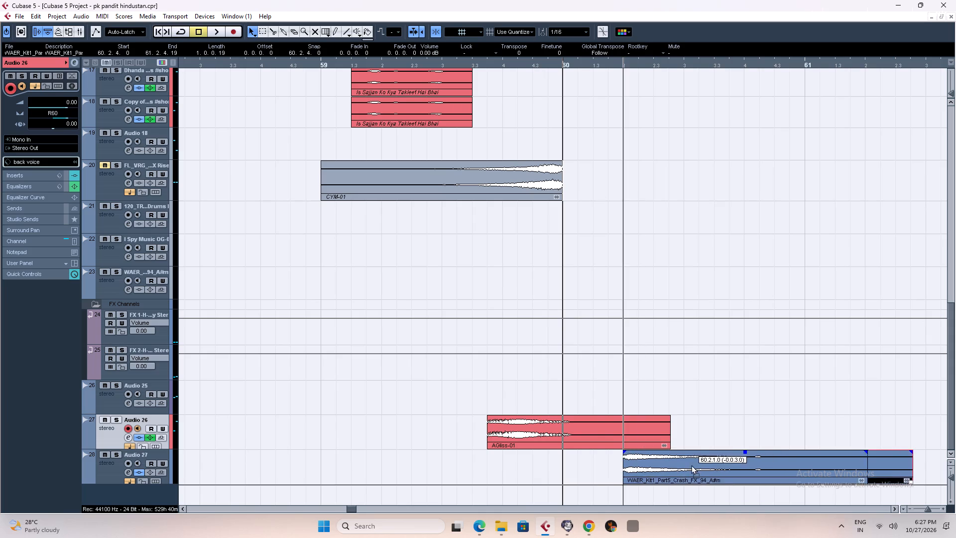
left_click_drag(691, 465, 634, 473)
Lower the Audio 27 crash track's volume to -11.11.
left_click(108, 475)
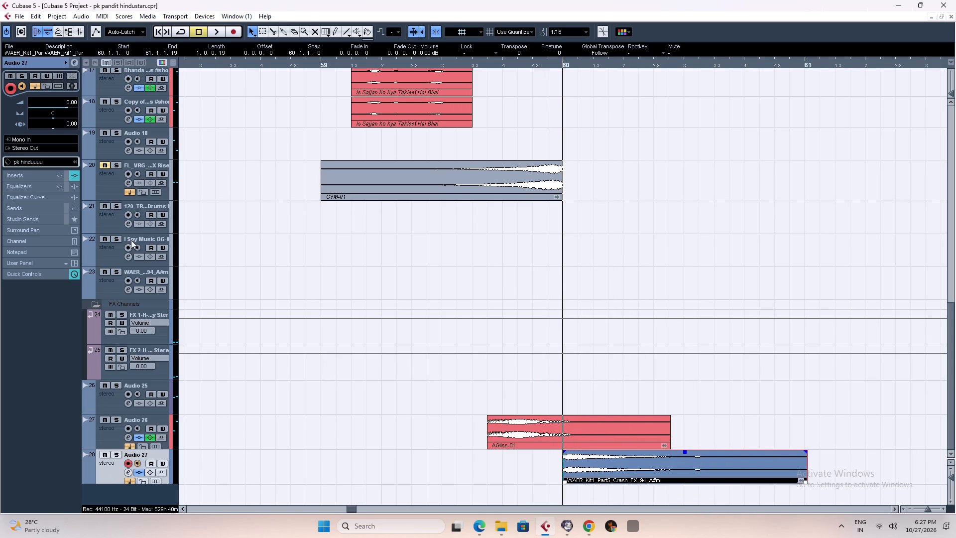
left_click(44, 109)
left_click(50, 110)
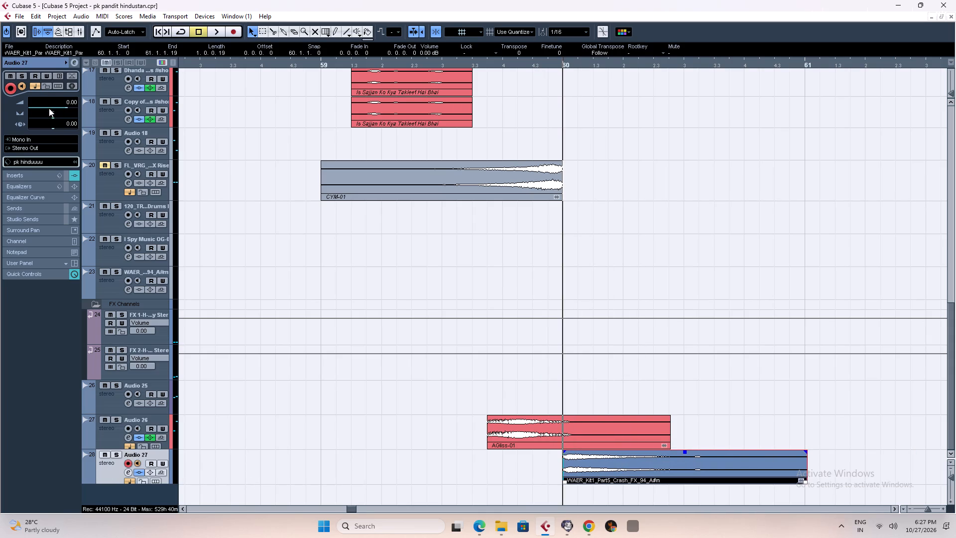
left_click(49, 108)
Audition the crash with Audio 27 soloed, play it together with the soloed AGliss clip on Audio 26, and clear both solos.
left_click(116, 457)
key("space")
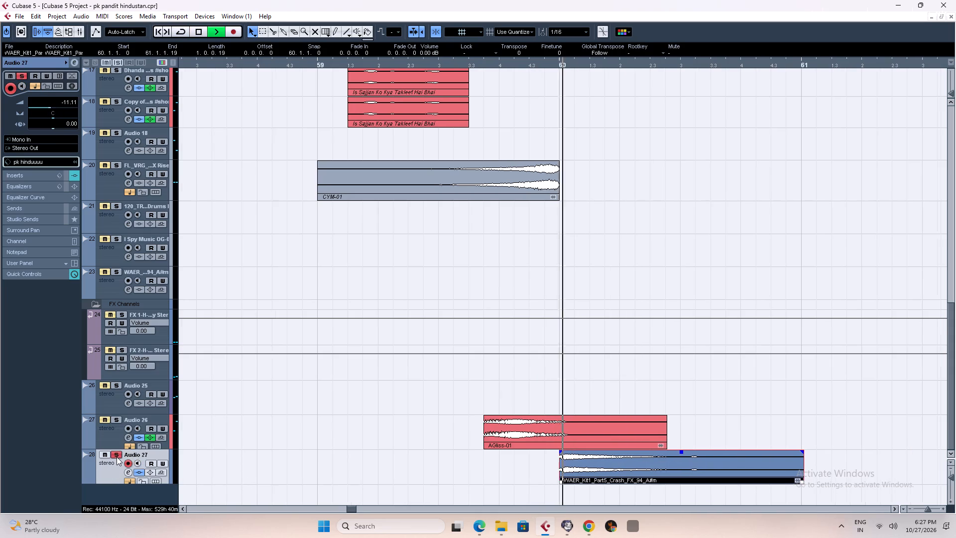
key("space")
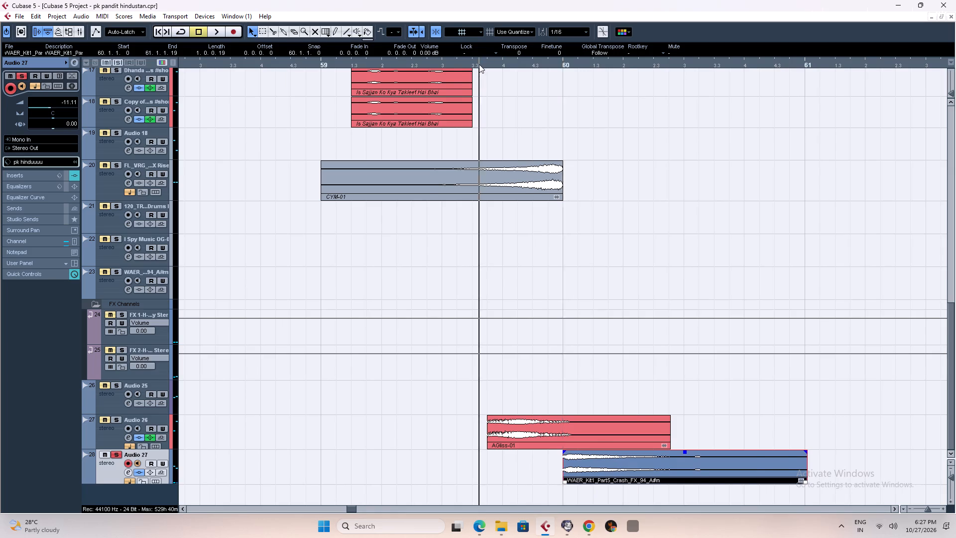
left_click(479, 64)
left_click(120, 420)
key("space")
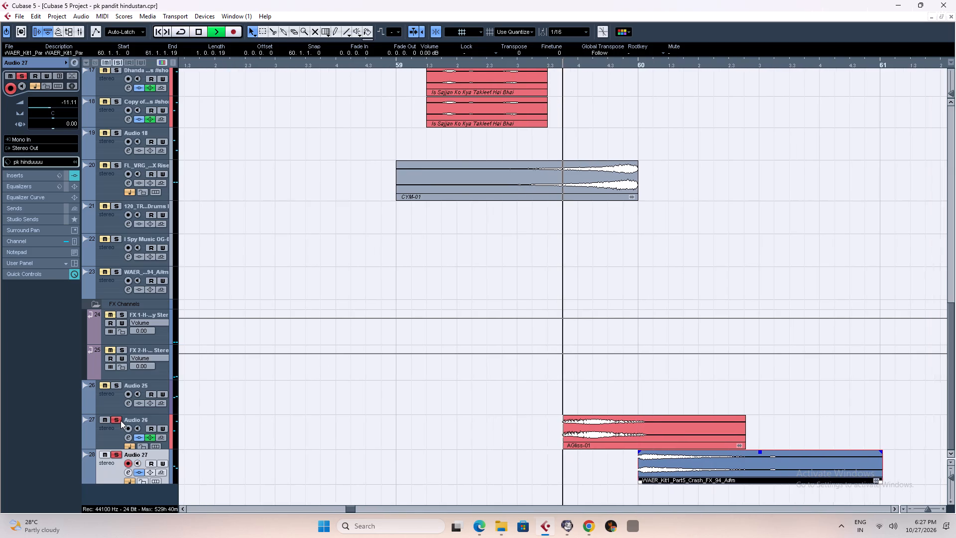
key("space")
key("space")
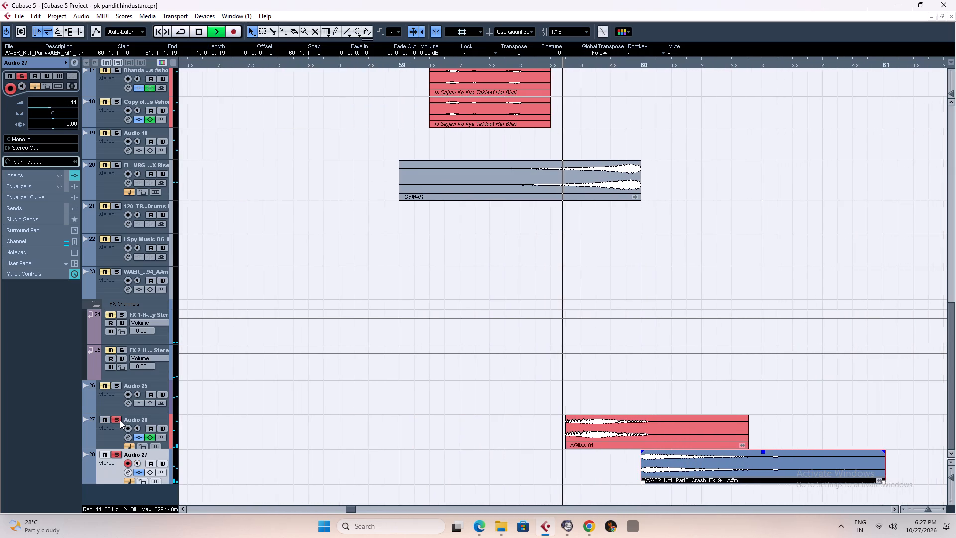
key("space")
left_click(120, 420)
left_click(117, 455)
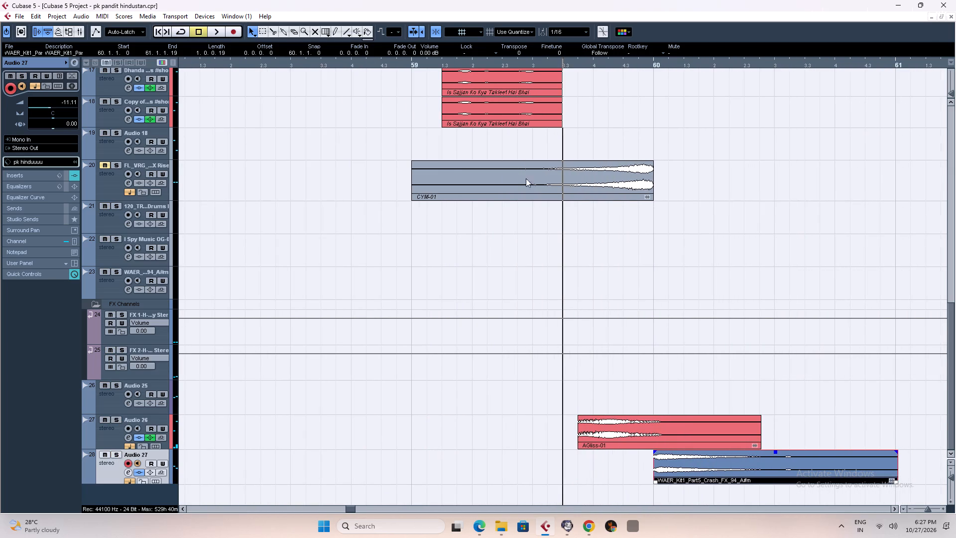
Play the full mix from bar 59 through the AGliss and crash effects at the bar 60 entry.
key("g")
key("g")
key("g")
key("g")
key("g")
key("g")
key("g")
key("g")
key("g")
key("g")
key("g")
left_click(546, 64)
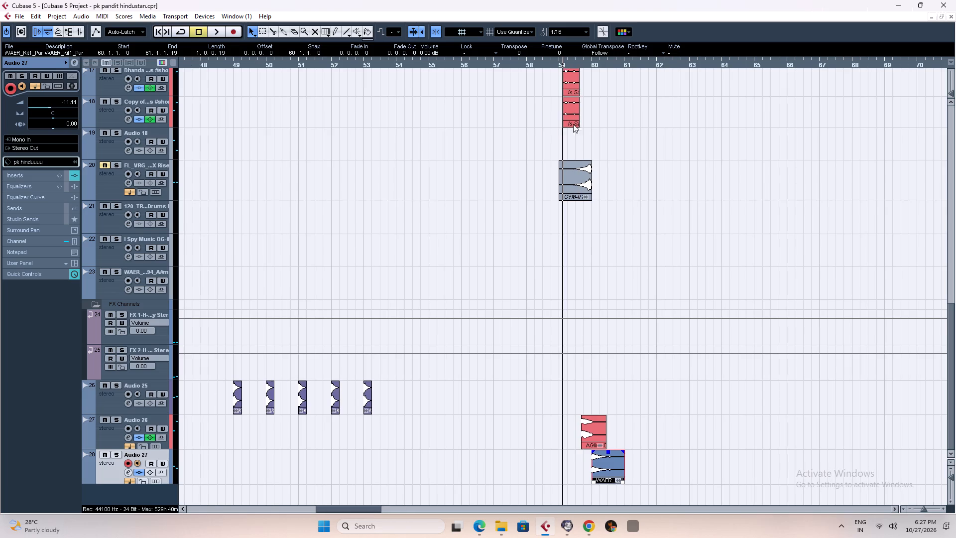
key("space")
key("h")
key("h")
key("h")
key("h")
key("h")
key("h")
key("h")
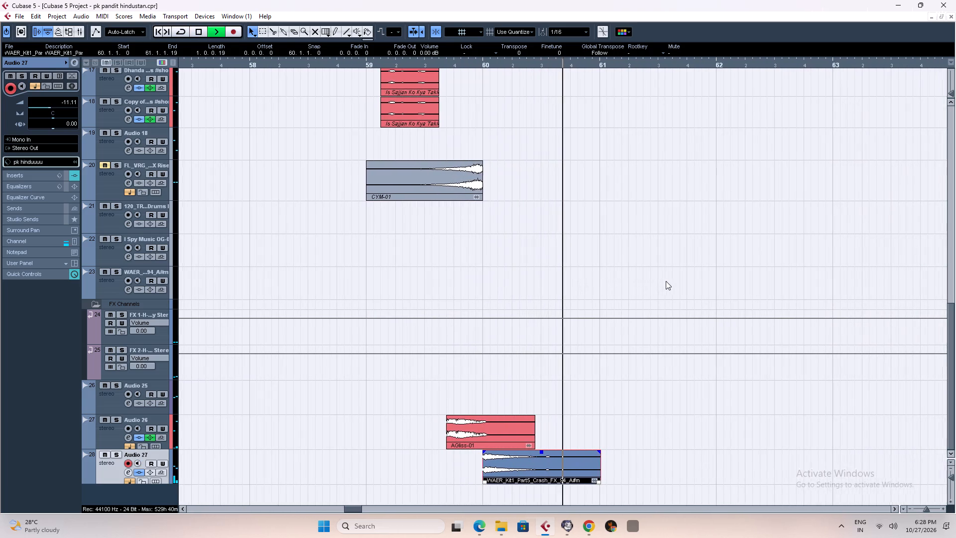
key("space")
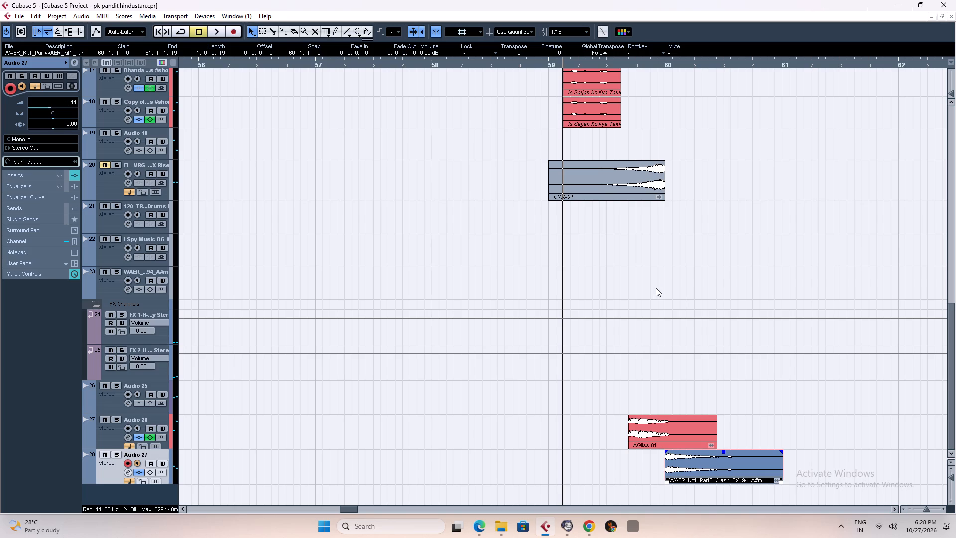
Save the project.
key("ctrl+s")
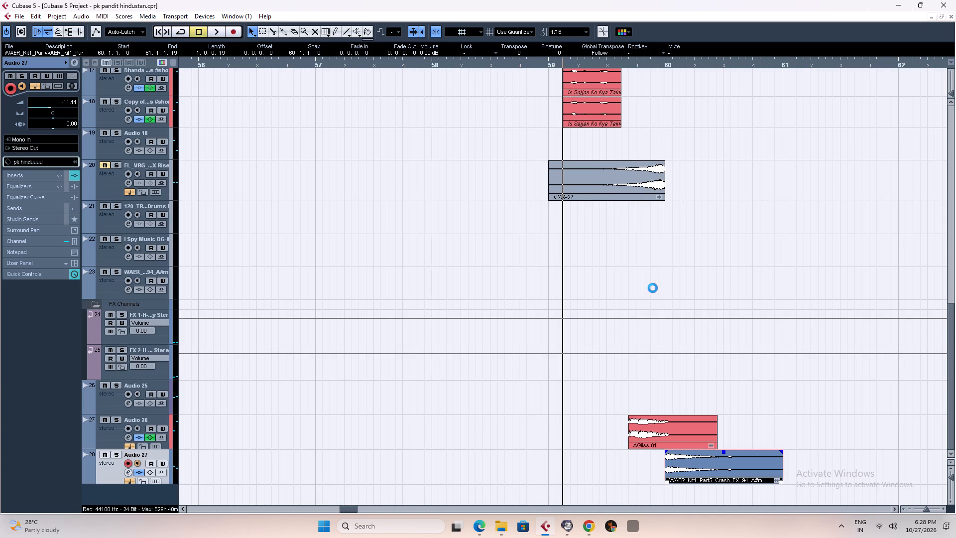
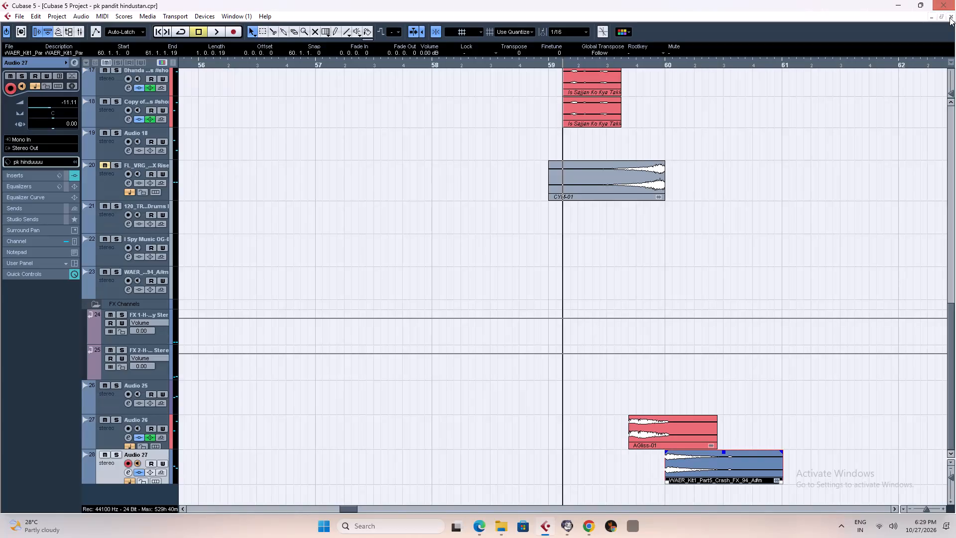
Play the full mix through the AGliss and crash entry at bar 60, restarting from just before bar 59.
key("space")
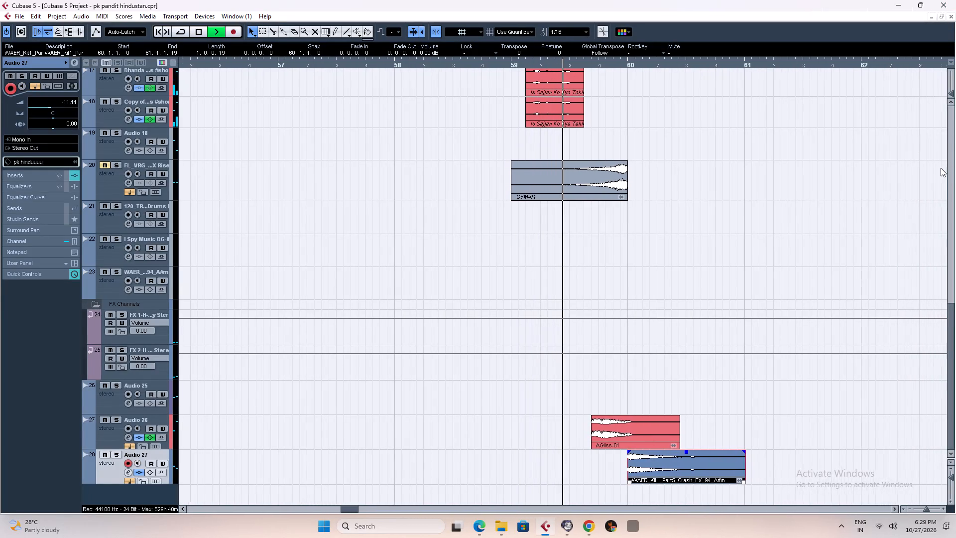
key("g")
key("g")
key("g")
key("g")
key("g")
key("g")
key("g")
key("g")
key("g")
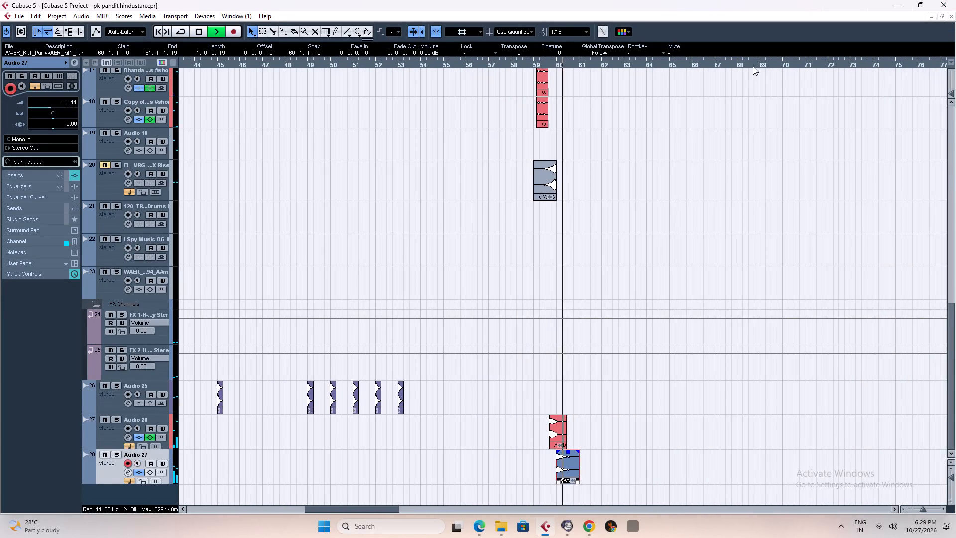
left_click(534, 65)
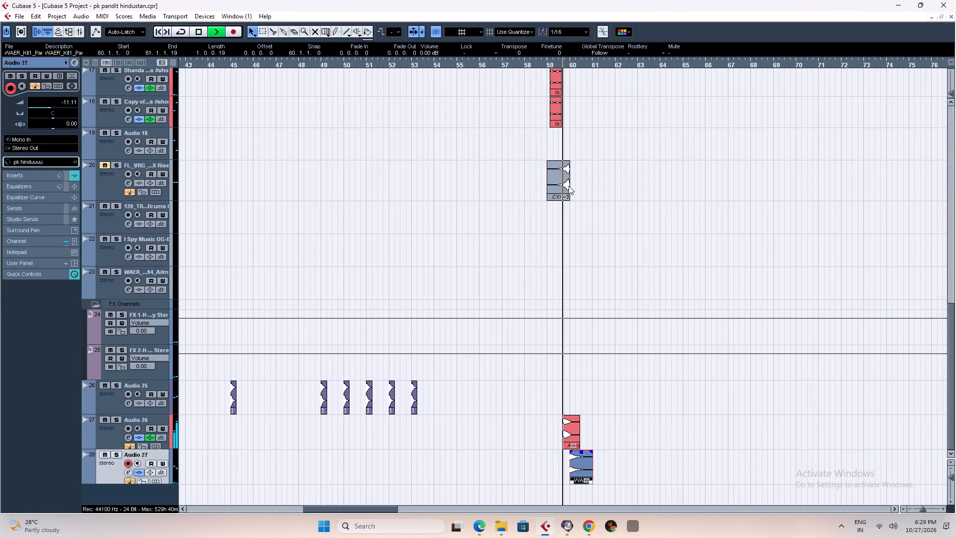
Move the AGliss clip on Audio 26 slightly later so it starts at 59.4.1.0.
key("h")
key("h")
key("h")
key("h")
key("h")
key("h")
key("h")
key("h")
key("h")
key("h")
key("h")
key("h")
key("h")
key("space")
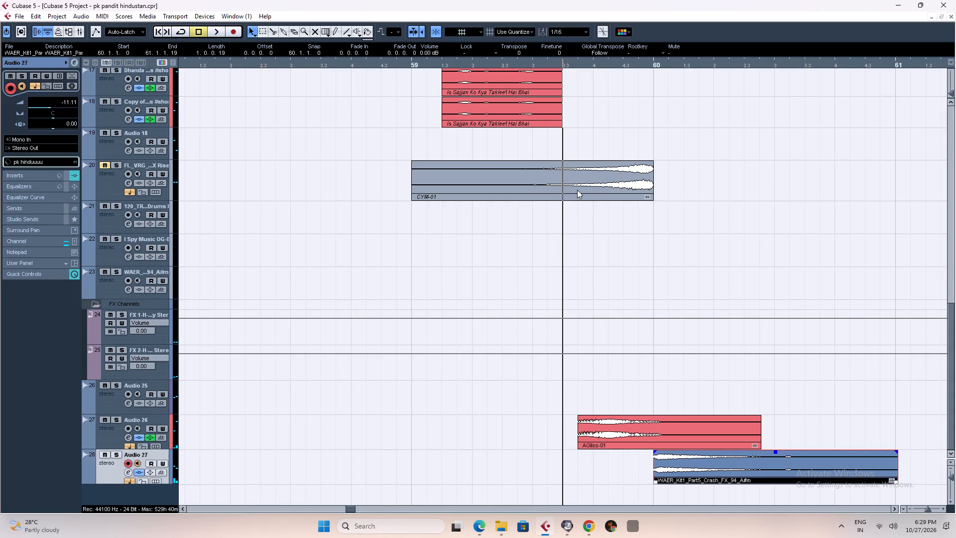
left_click(601, 175)
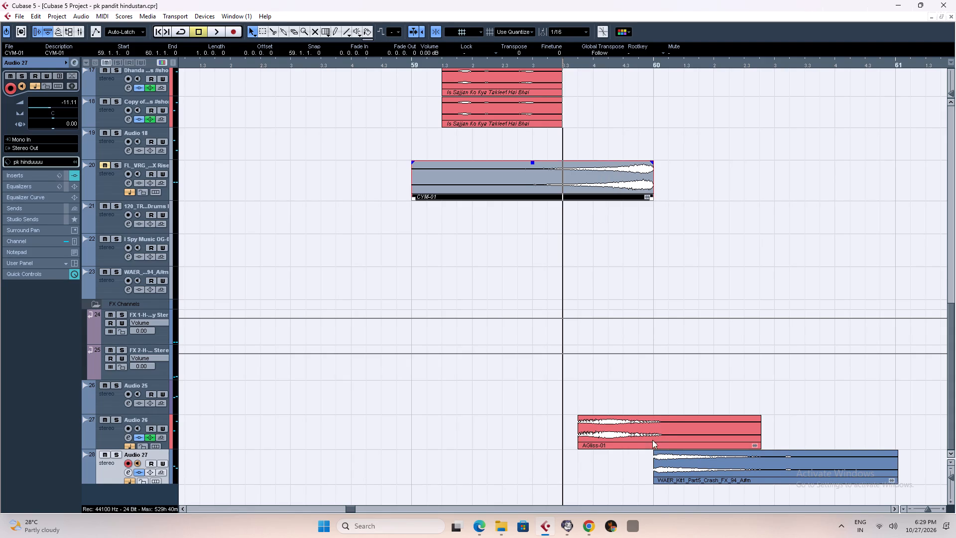
left_click(634, 434)
left_click_drag(617, 432, 630, 431)
Play the mix through the bar 60 entry with the moved AGliss clip, restarting from about bar 58.
key("space")
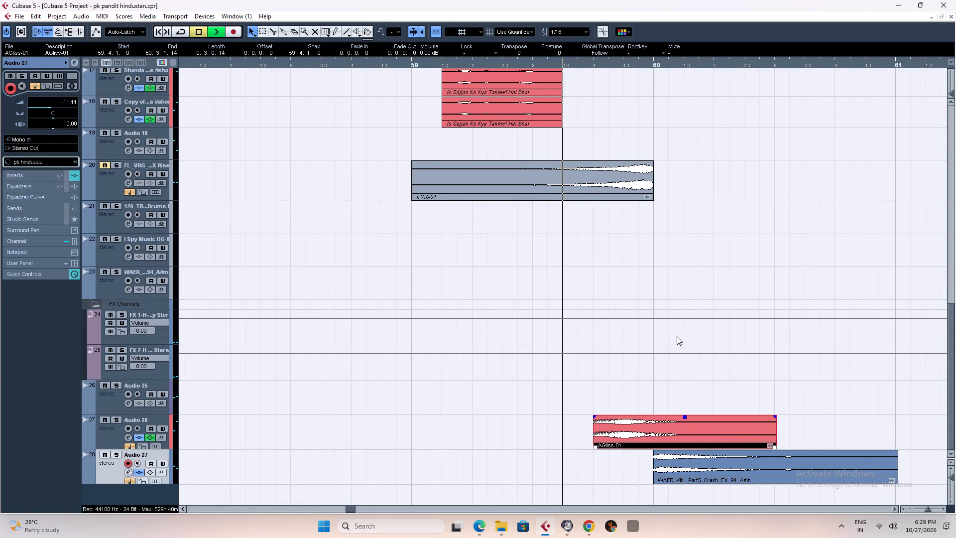
key("g")
key("g")
key("g")
key("g")
key("g")
key("g")
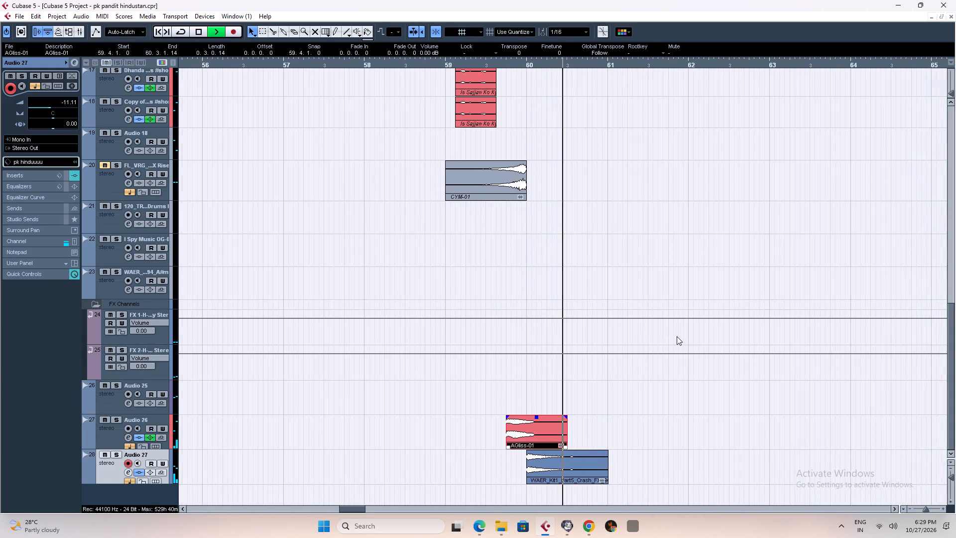
key("g")
key("g")
key("g")
key("g")
key("g")
key("g")
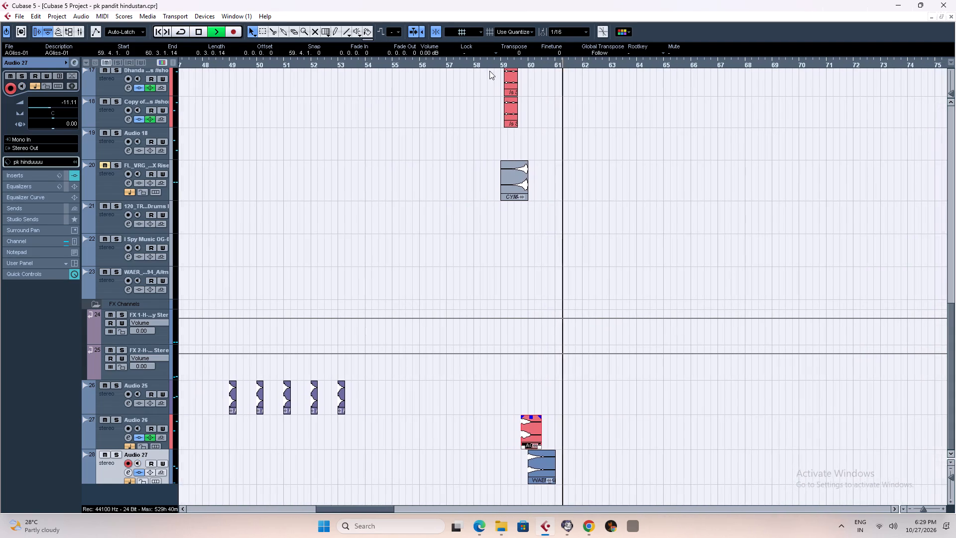
left_click(477, 64)
left_click_drag(951, 317, 946, 382)
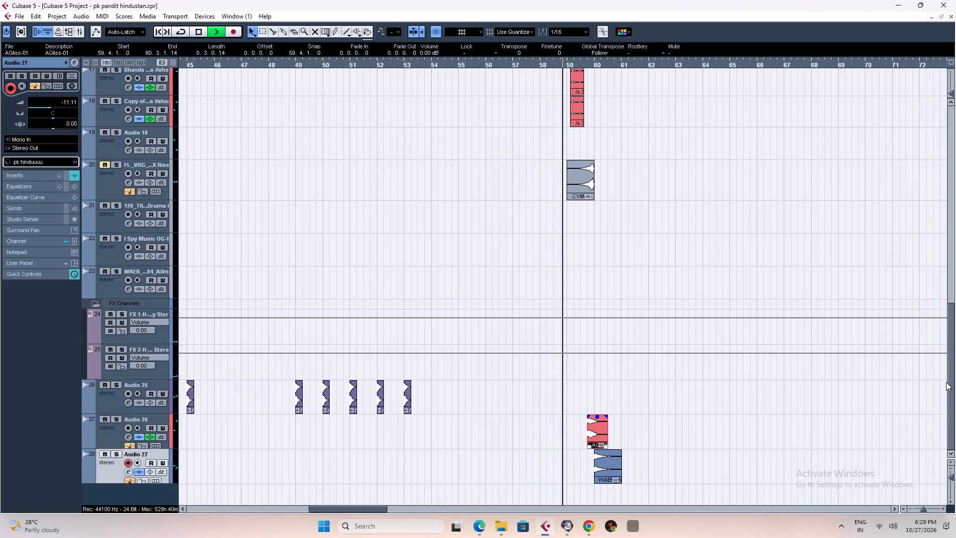
left_click_drag(946, 382, 932, 114)
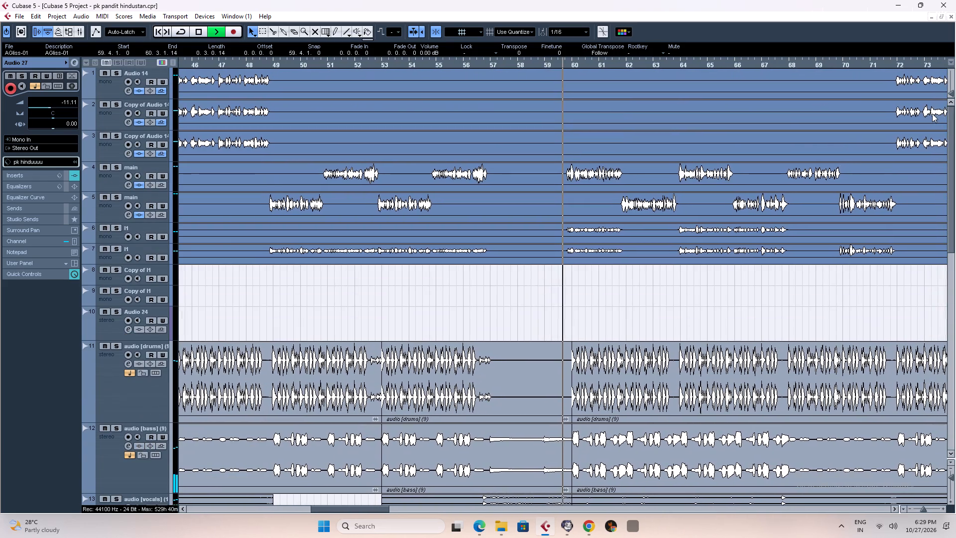
left_click_drag(932, 114, 955, 372)
Let playback run past bar 60 while examining the effect clips and beat stems across the whole arrangement.
key("g")
key("g")
key("g")
key("g")
key("g")
key("g")
key("g")
key("g")
key("g")
key("g")
key("g")
key("g")
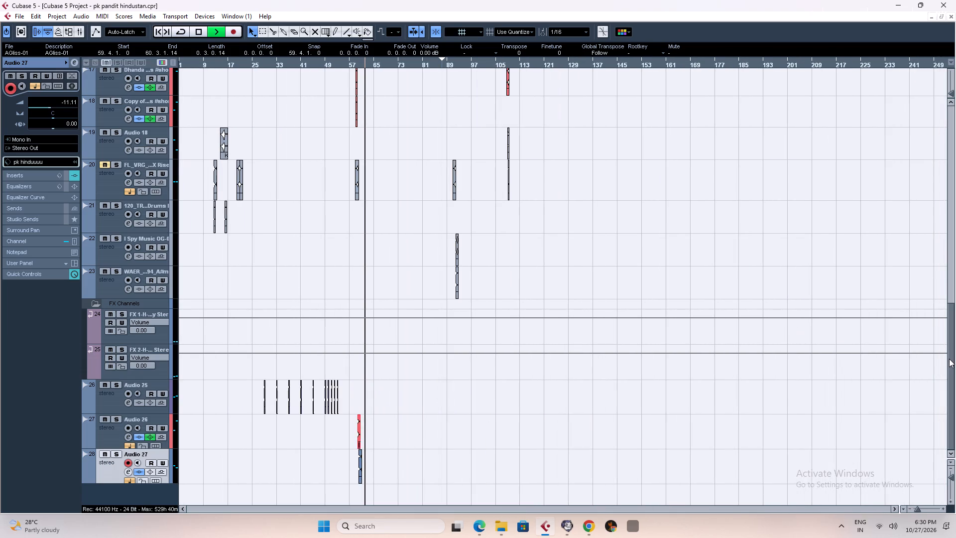
key("g")
key("g")
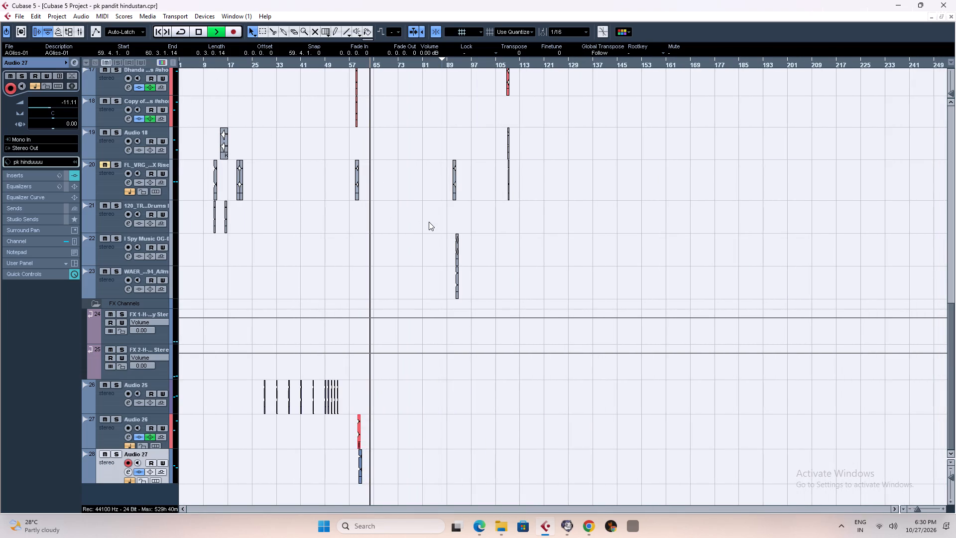
left_click_drag(953, 313, 948, 258)
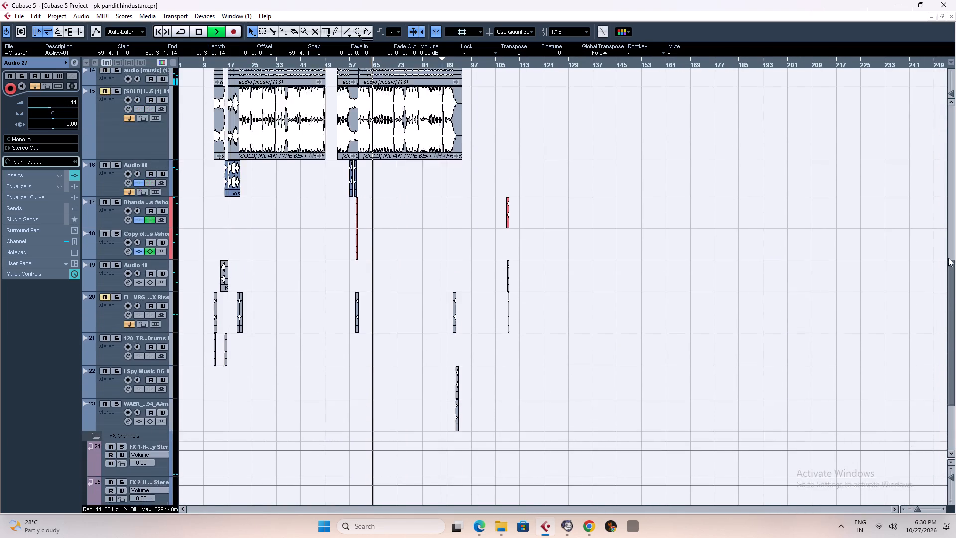
left_click_drag(948, 258, 948, 197)
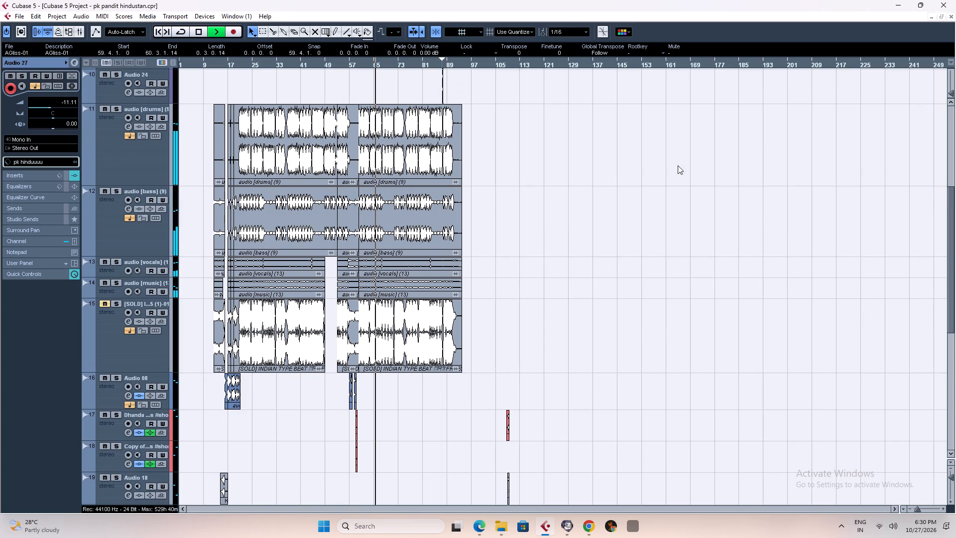
Play from about bar 55 into the drum drop-out at bar 57 and examine that section closely.
left_click(344, 65)
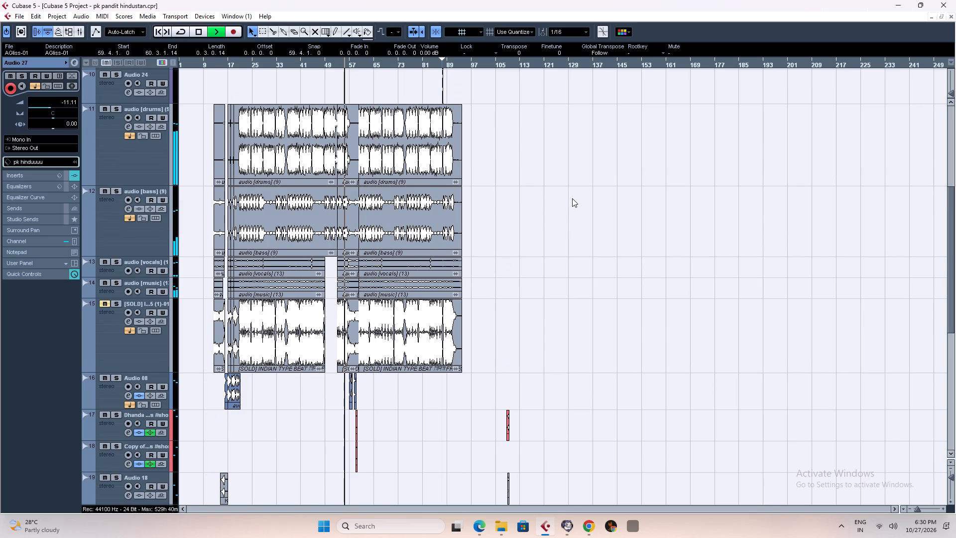
key("h")
key("h")
key("h")
key("h")
key("h")
key("h")
key("h")
key("h")
key("h")
key("h")
key("h")
key("h")
key("h")
key("h")
key("h")
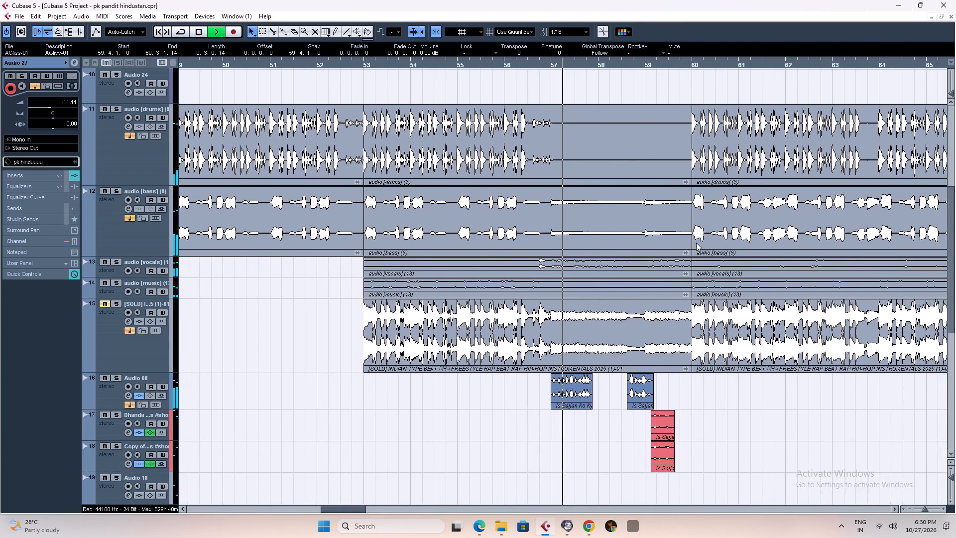
Place a copy of the bar 60 crash clip on Audio 27 at bar 57, where the drums drop out.
left_click(526, 65)
key("space")
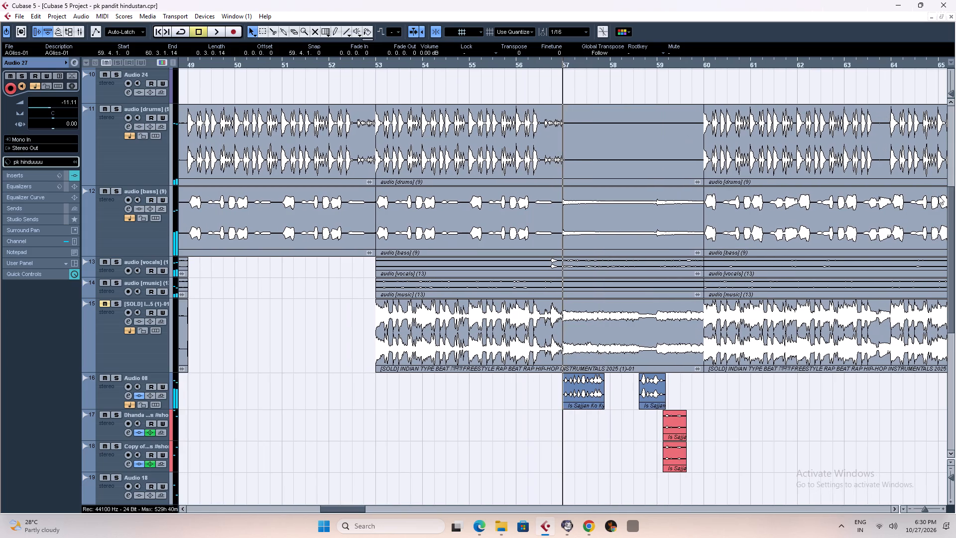
key("space")
key("space")
left_click_drag(950, 223, 955, 424)
key("space")
key("space")
left_click(716, 462)
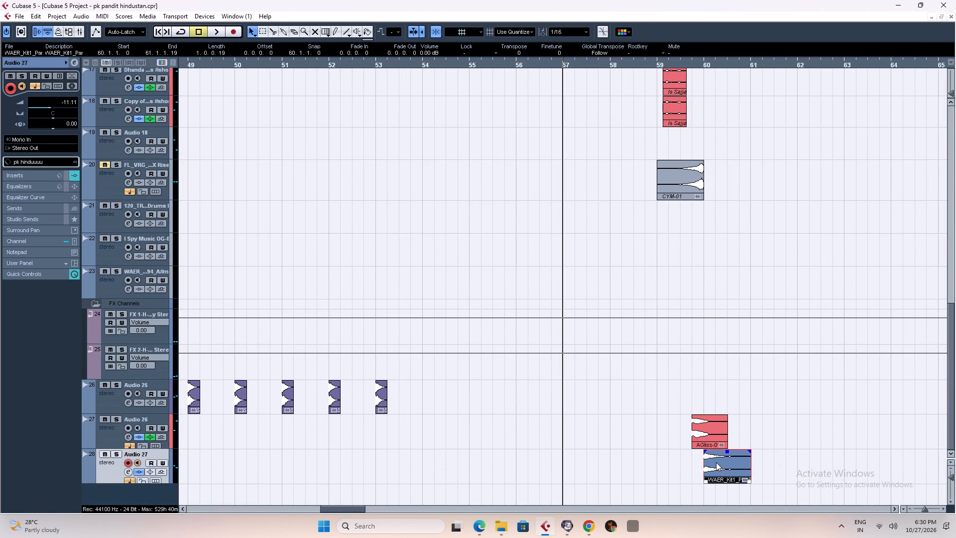
left_click_drag(716, 462, 575, 464, "alt")
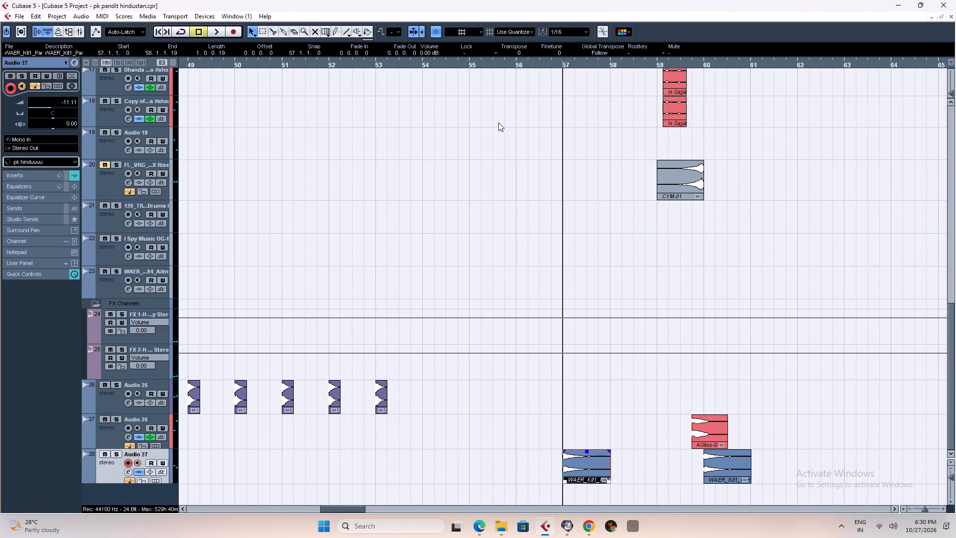
Move the copied crash clip on Audio 27 one beat earlier so it starts at 56.4.1.0.
left_click(508, 65)
key("space")
right_click(877, 371)
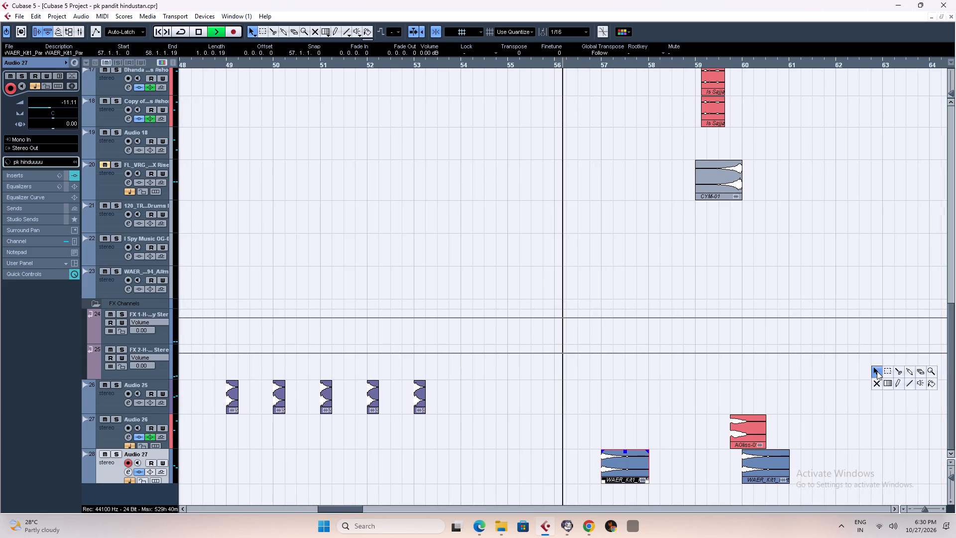
key("space")
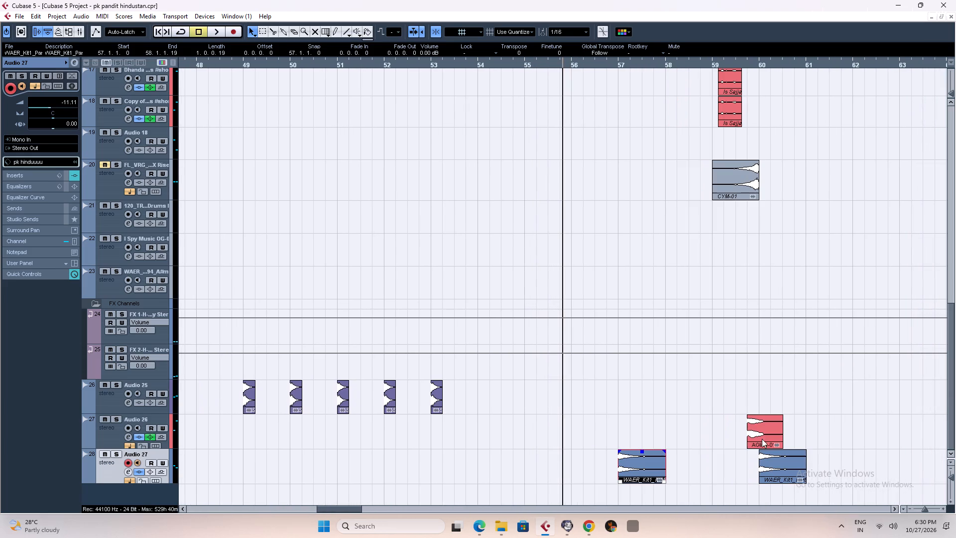
left_click_drag(629, 457, 617, 459)
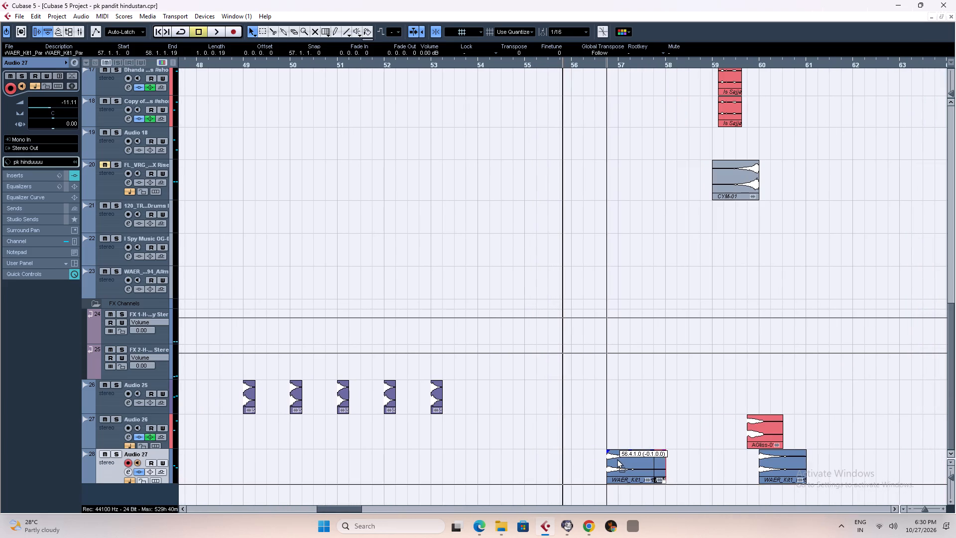
left_click_drag(617, 459, 616, 458)
Play the full mix from about bar 56 through the copied crash and on past the bar 60 entry.
key("space")
left_click_drag(948, 391, 944, 197)
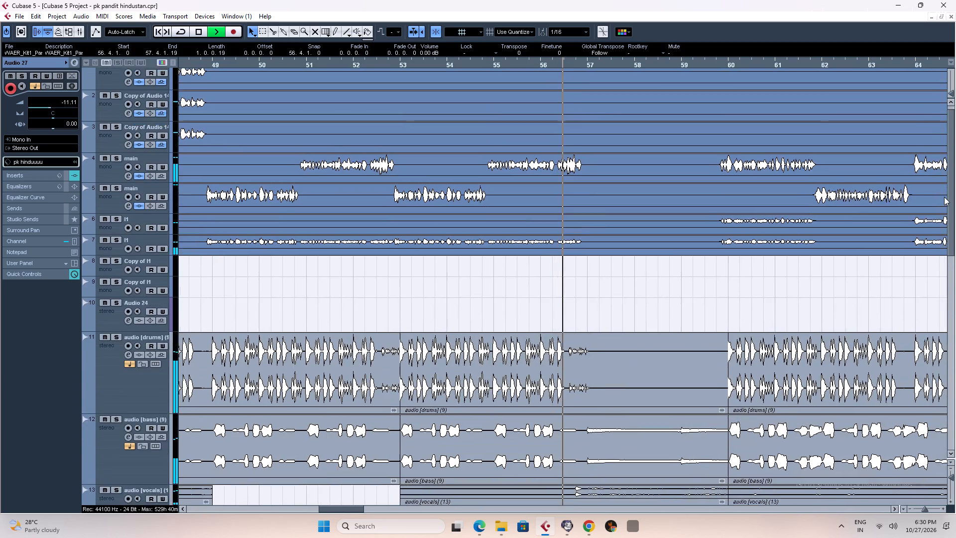
left_click_drag(944, 197, 955, 429)
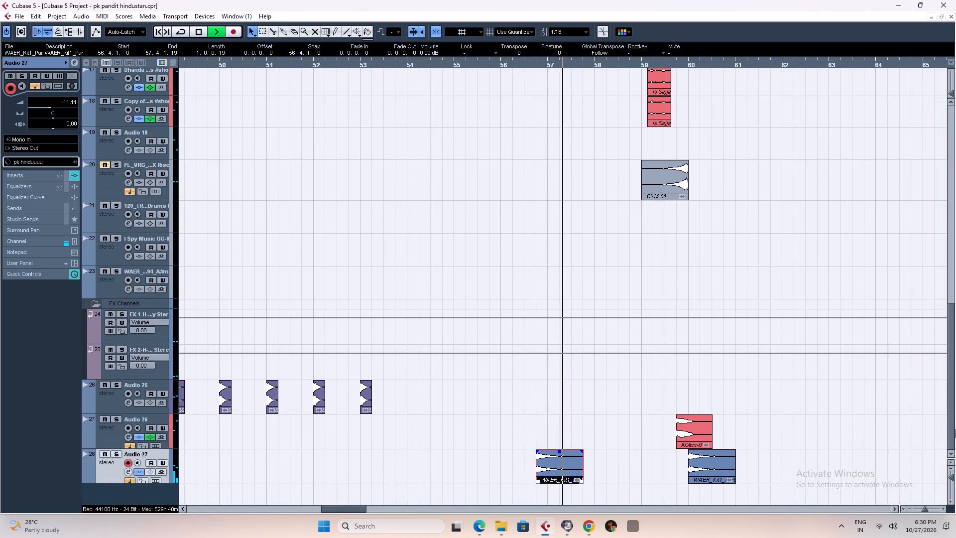
left_click_drag(955, 429, 955, 284)
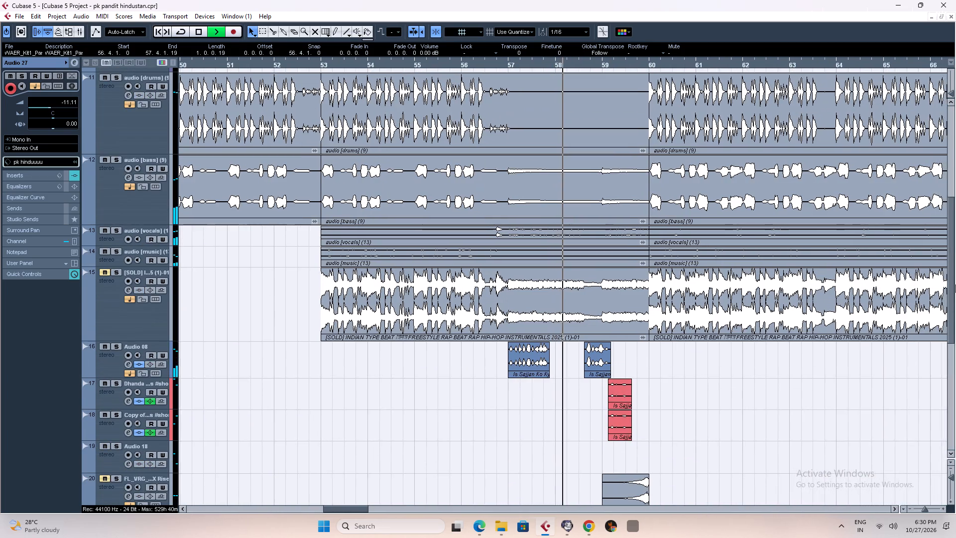
left_click_drag(955, 284, 955, 407)
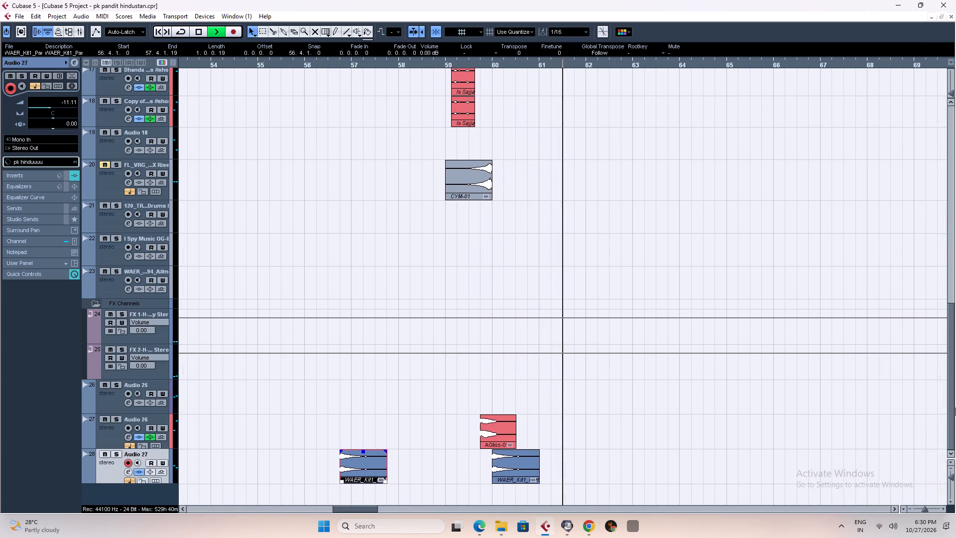
key("space")
Replay bar 56 into the copied crash and closely check its start against the beat.
key("space")
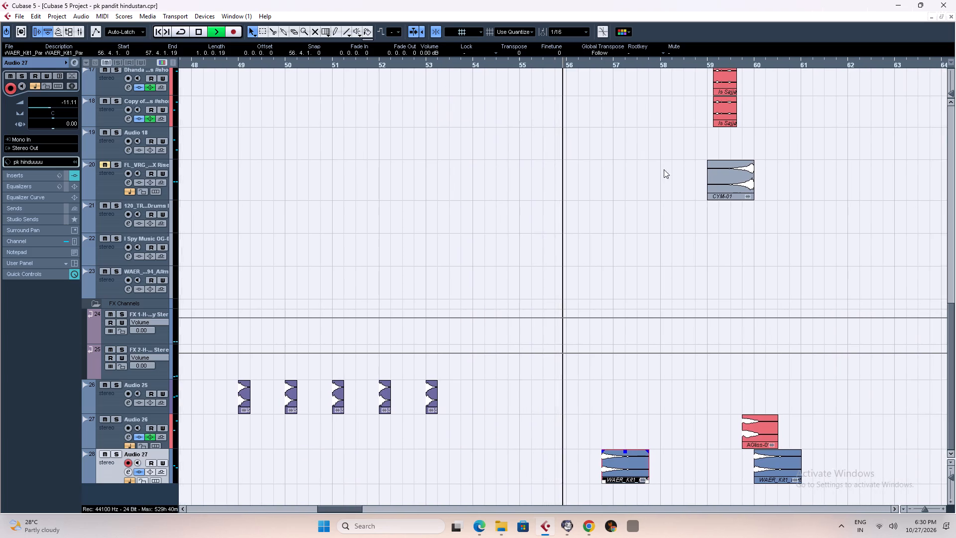
key("h")
key("h")
key("h")
key("h")
key("h")
key("h")
key("h")
key("h")
key("h")
key("h")
key("h")
key("h")
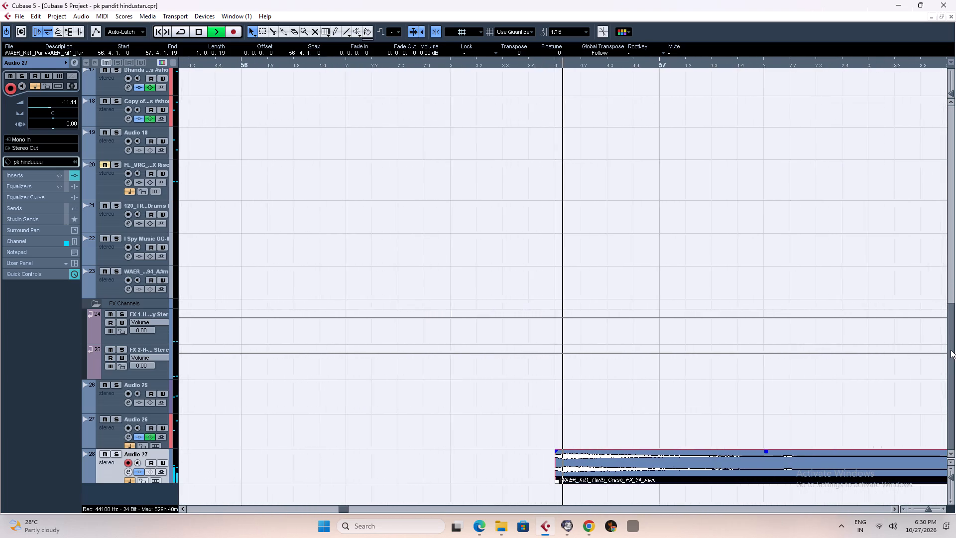
key("space")
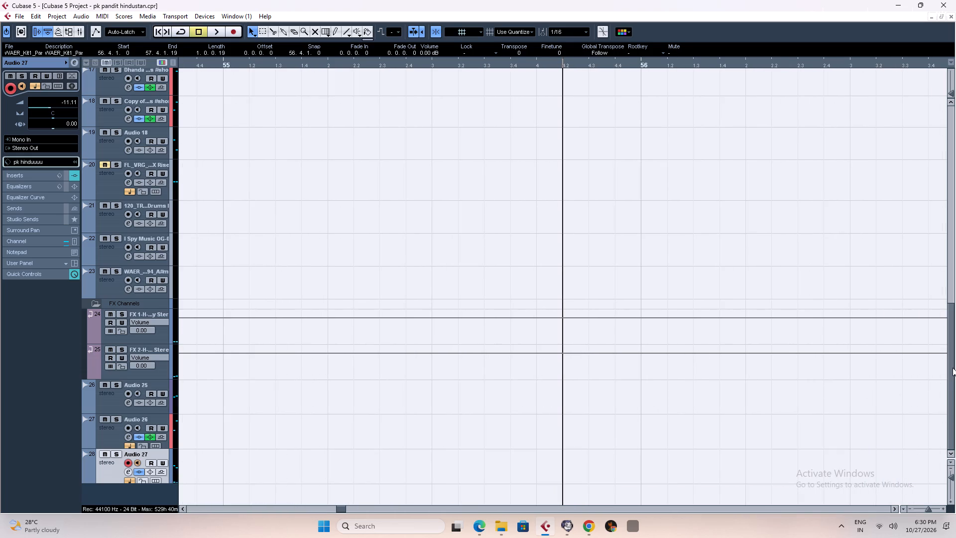
Replay the start of the copied crash on Audio 27 around 56.4 several times and check its timing.
left_click_drag(952, 368, 947, 357)
left_click_drag(947, 351, 955, 418)
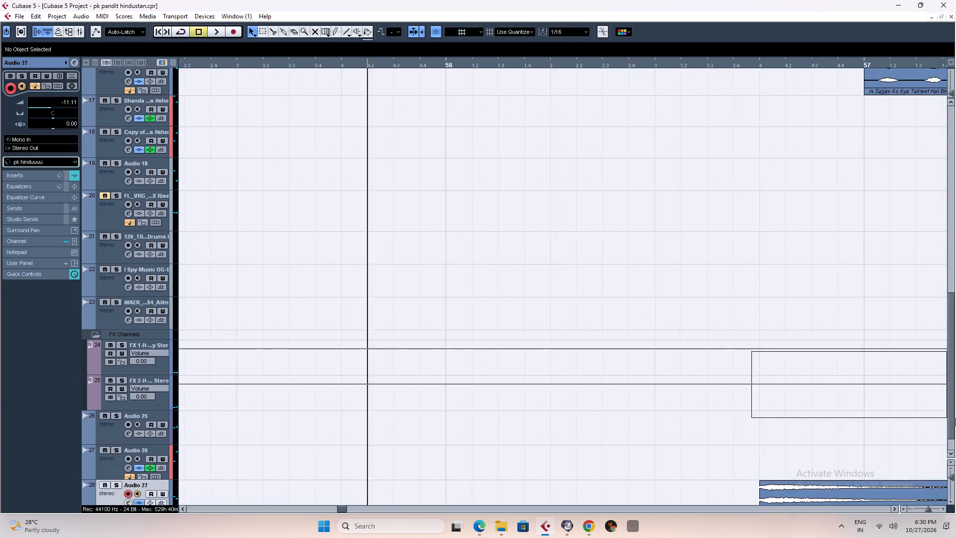
left_click_drag(955, 418, 955, 412)
left_click_drag(955, 376, 950, 430)
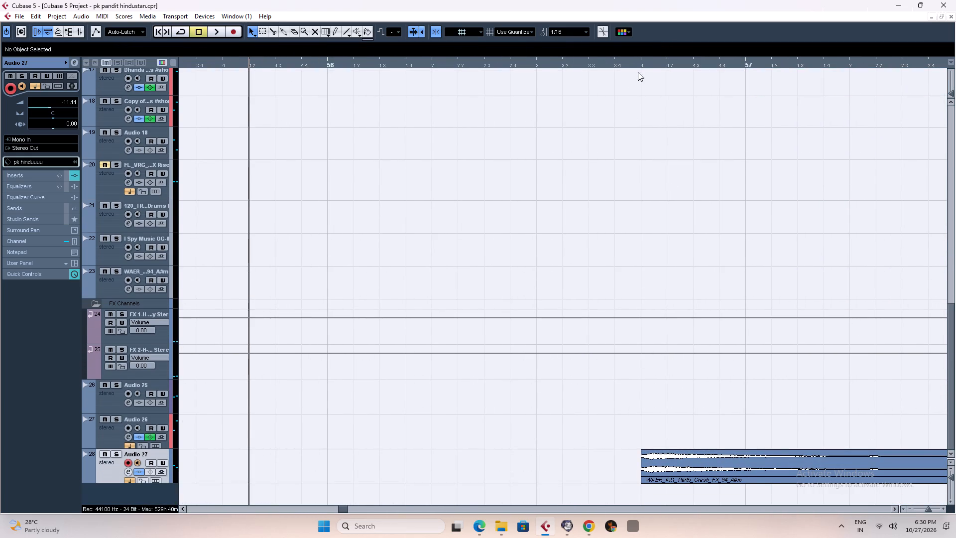
left_click(639, 63)
key("space")
key("space")
key("space")
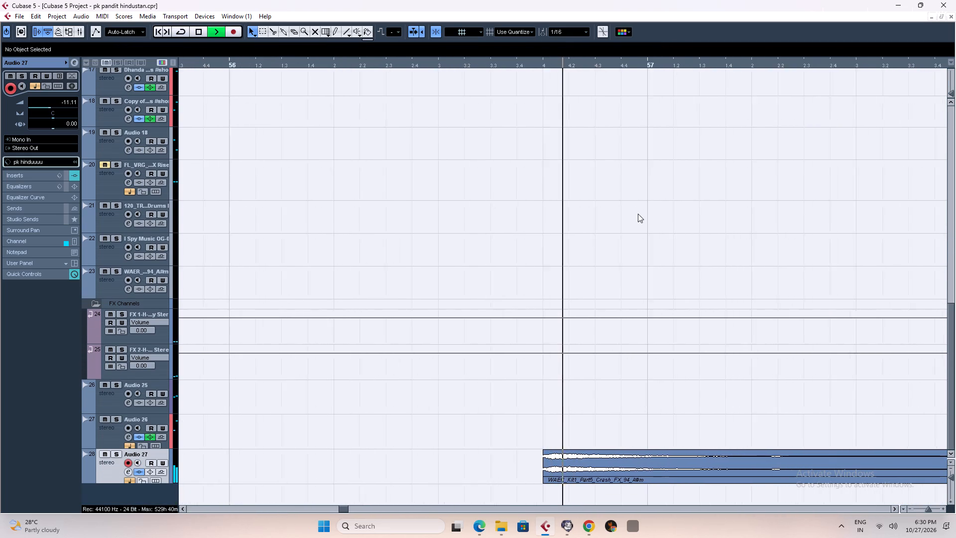
key("space")
key("space")
key("space")
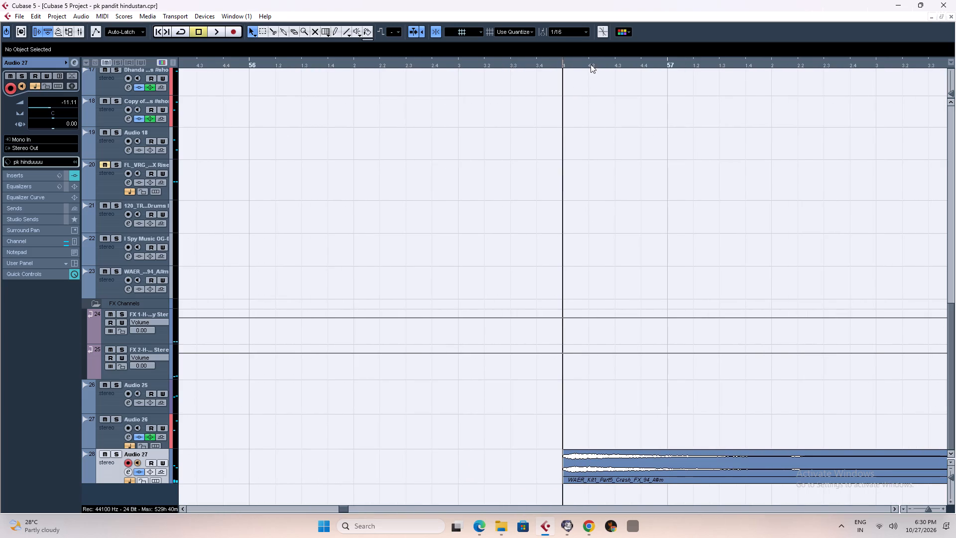
left_click(587, 65)
key("space")
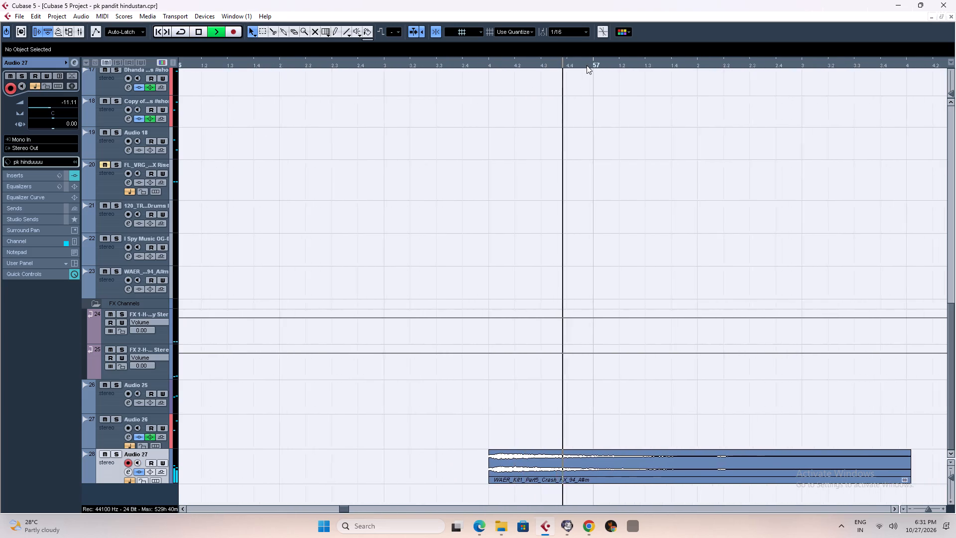
key("space")
key("space")
key("space")
left_click(512, 63)
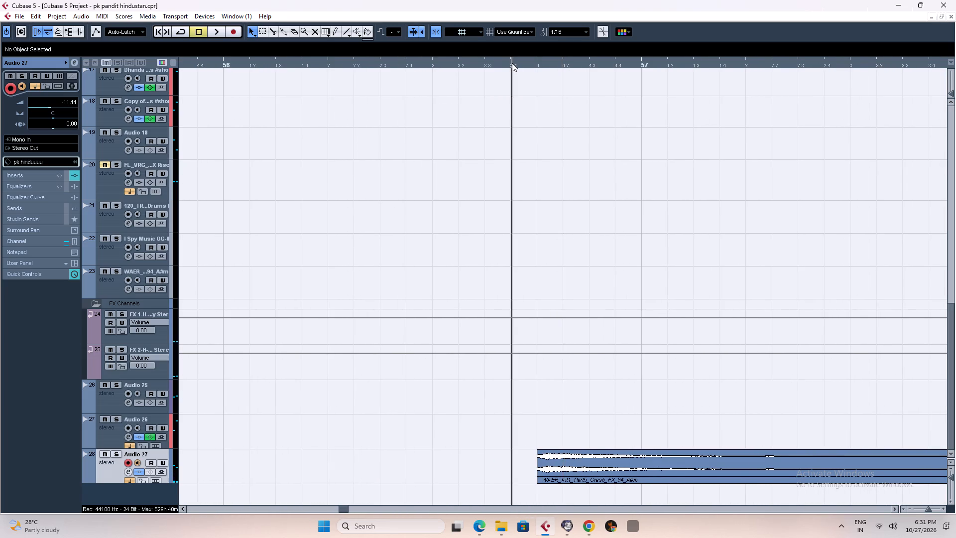
key("space")
key("space")
key("space")
key("space")
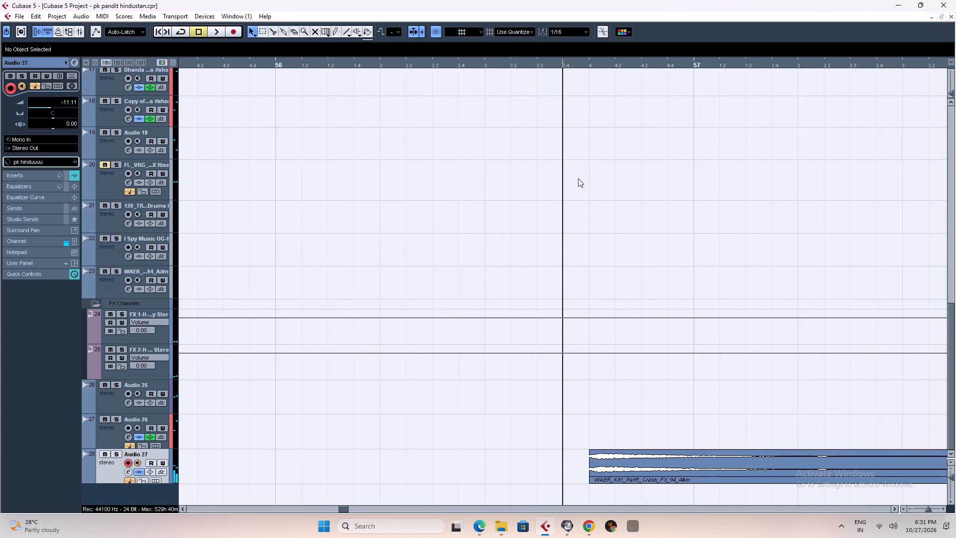
Play the mix from about bar 55 and compare the copied crash with the drum, bass and vocal tracks around the bar 57 drop-out.
key("g")
key("g")
key("g")
key("g")
key("g")
key("g")
key("g")
key("g")
key("g")
key("g")
key("g")
key("g")
key("g")
key("g")
key("g")
key("g")
key("g")
key("space")
left_click_drag(951, 360, 952, 199)
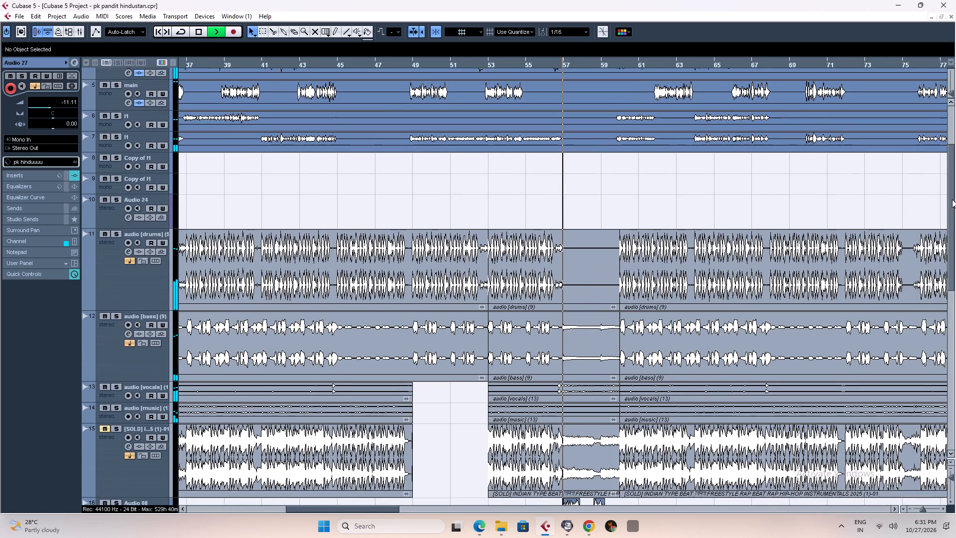
left_click_drag(952, 199, 955, 206)
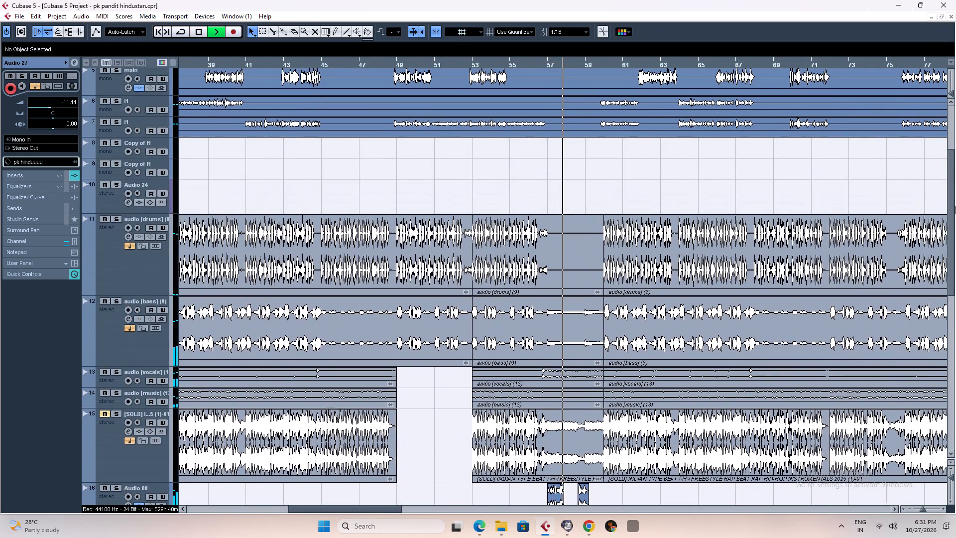
left_click(511, 63)
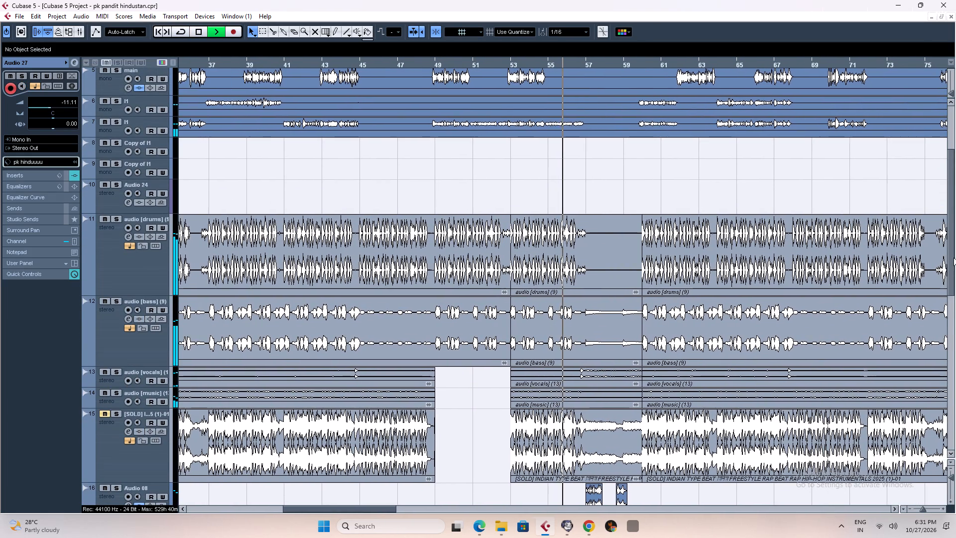
left_click_drag(951, 250, 955, 298)
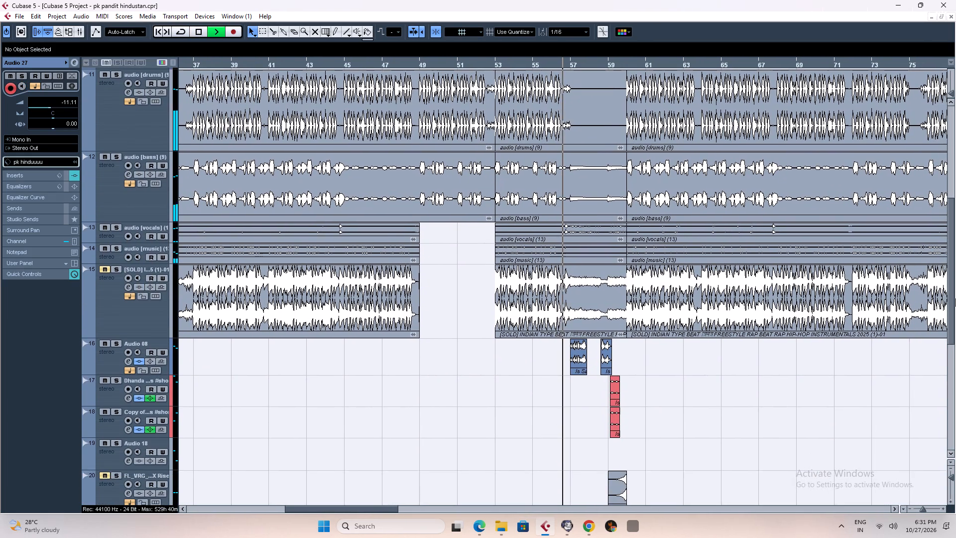
left_click_drag(955, 298, 955, 440)
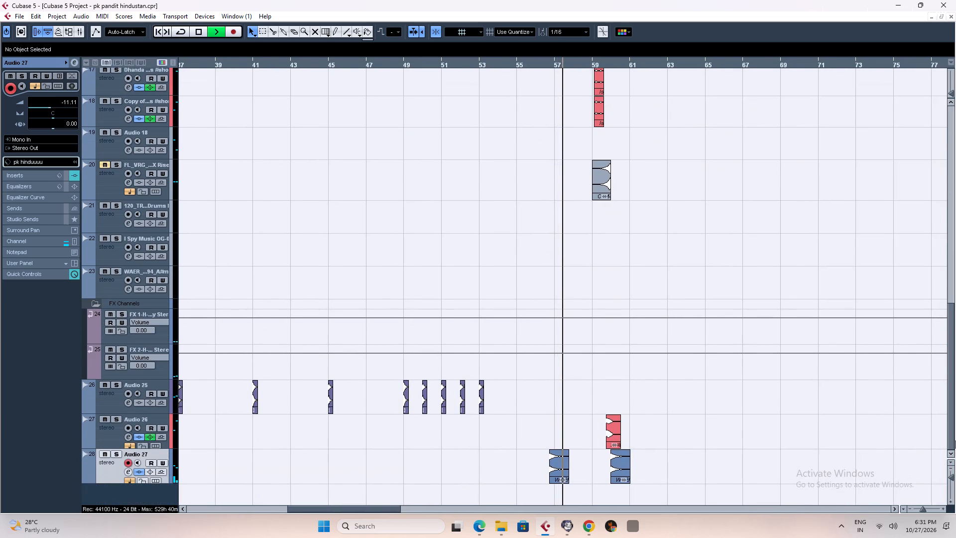
left_click_drag(955, 440, 955, 453)
Keep listening past the bar 60 entry and review the placement of the effect clips across the arrangement.
key("g")
key("g")
key("g")
key("g")
key("g")
key("g")
key("g")
key("g")
key("g")
key("g")
key("g")
key("g")
key("g")
key("g")
key("g")
key("g")
key("g")
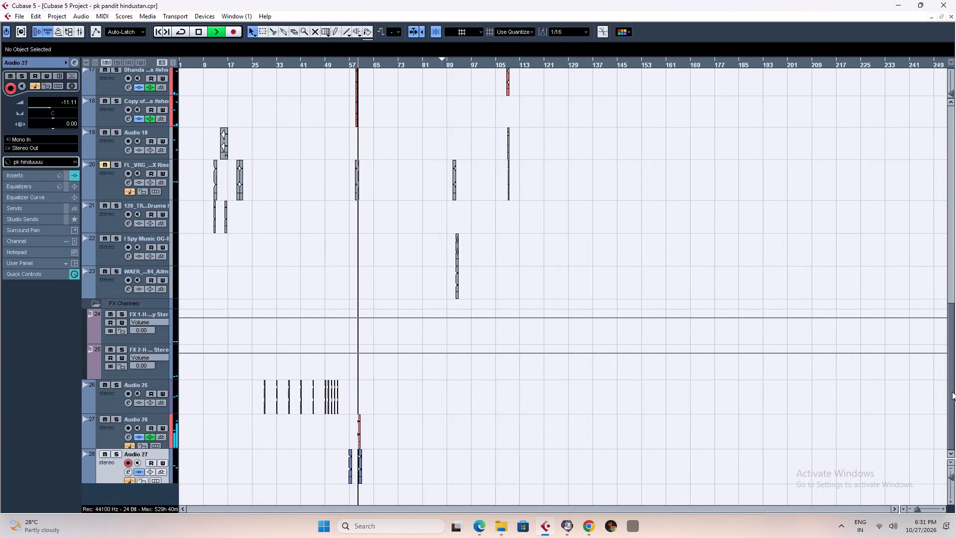
left_click_drag(952, 392, 932, 277)
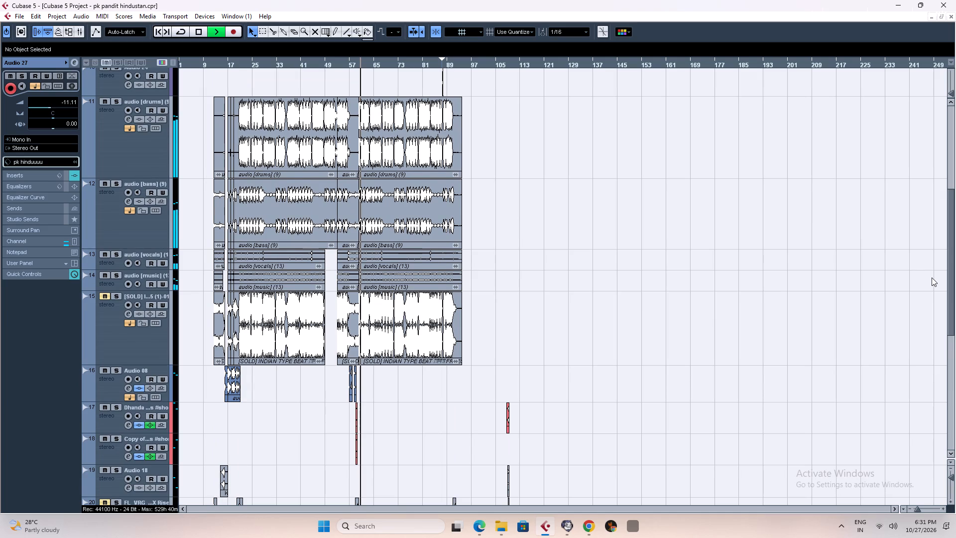
left_click_drag(932, 277, 955, 404)
key("h")
key("h")
key("h")
key("h")
key("h")
key("h")
key("h")
key("h")
key("h")
key("h")
key("h")
key("h")
key("h")
key("h")
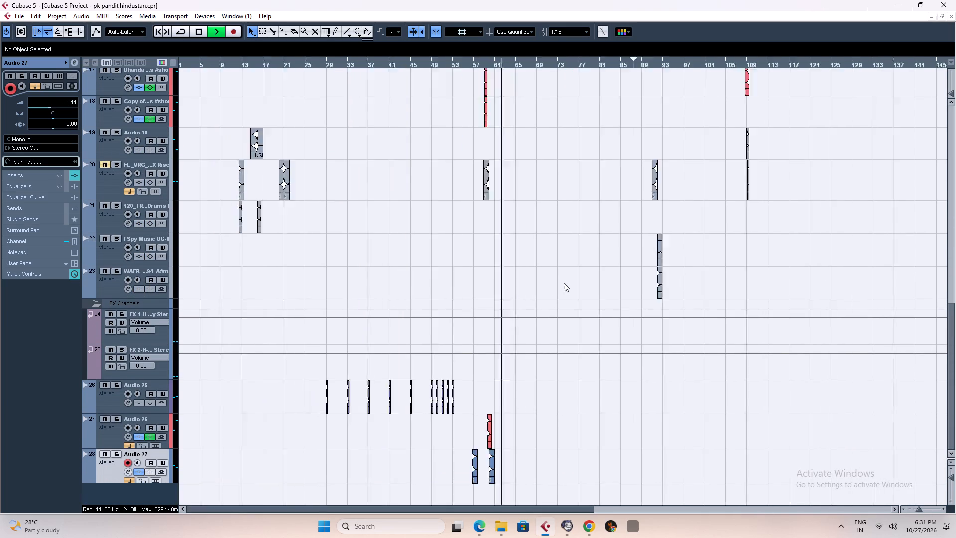
key("g")
key("g")
key("g")
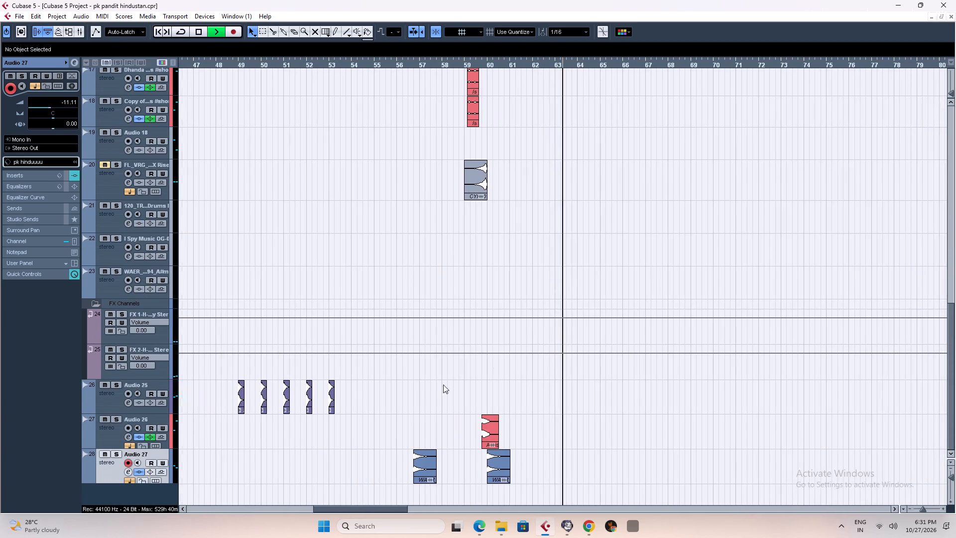
key("g")
key("space")
key("space")
key("space")
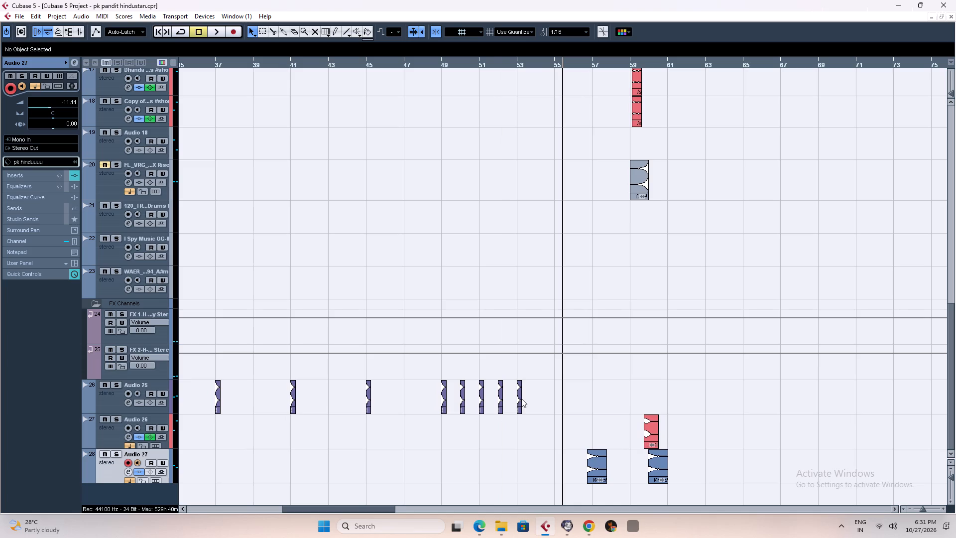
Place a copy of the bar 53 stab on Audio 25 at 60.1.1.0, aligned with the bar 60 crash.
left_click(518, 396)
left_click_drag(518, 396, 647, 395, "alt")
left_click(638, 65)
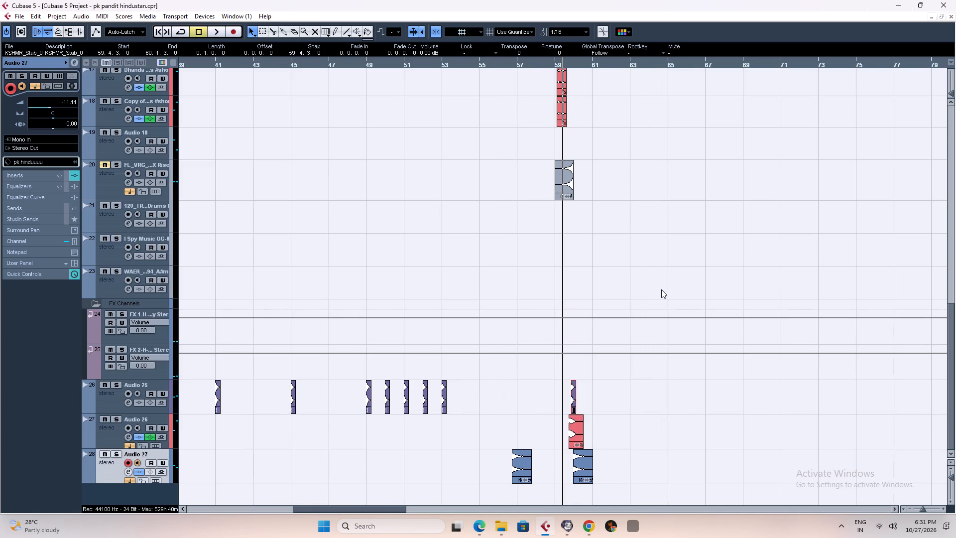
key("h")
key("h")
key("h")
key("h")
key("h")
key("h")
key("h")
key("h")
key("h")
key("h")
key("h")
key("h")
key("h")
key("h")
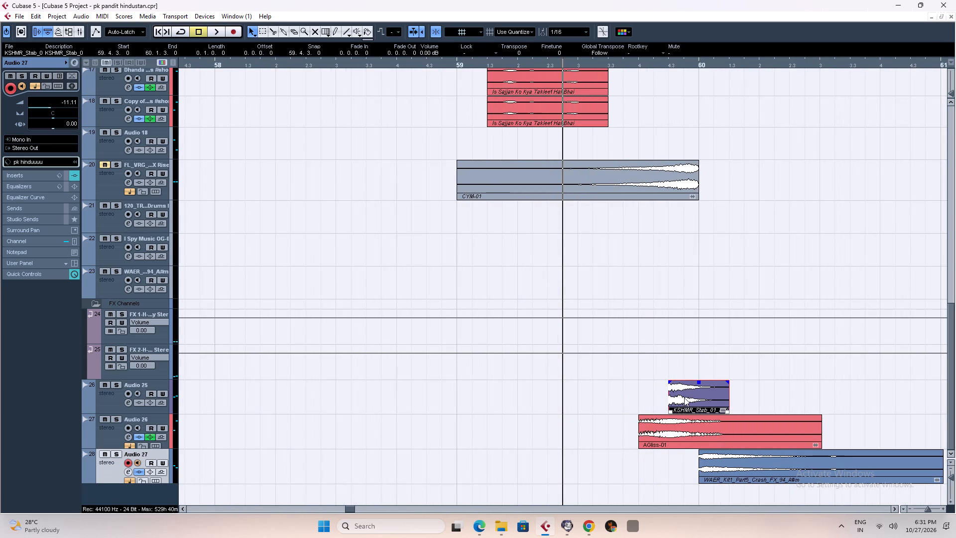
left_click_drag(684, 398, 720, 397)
Replay the lead-in to bar 60 to judge the copied stab, briefly soloing Audio 25.
left_click(445, 65)
key("space")
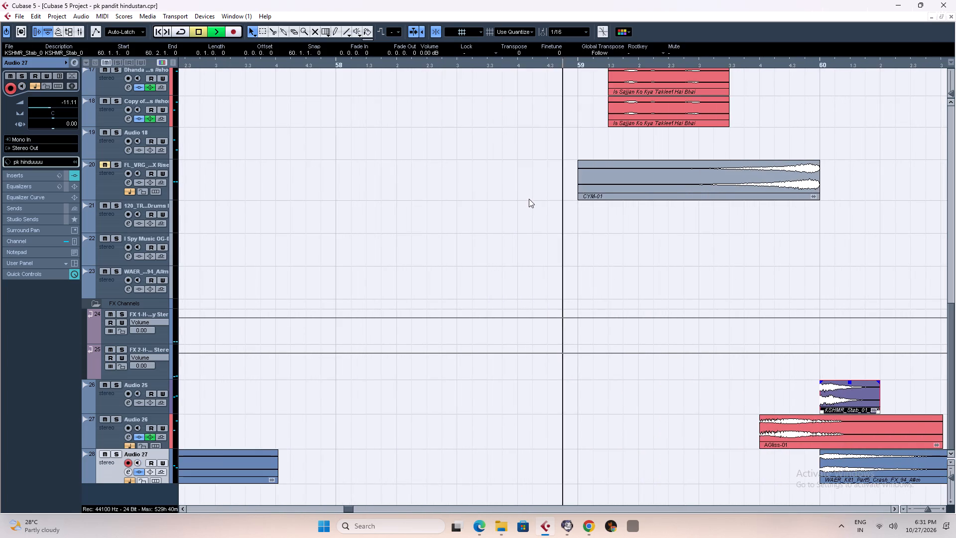
key("g")
key("g")
key("g")
key("g")
key("g")
key("g")
key("g")
key("g")
key("g")
right_click(695, 402)
left_click(695, 402)
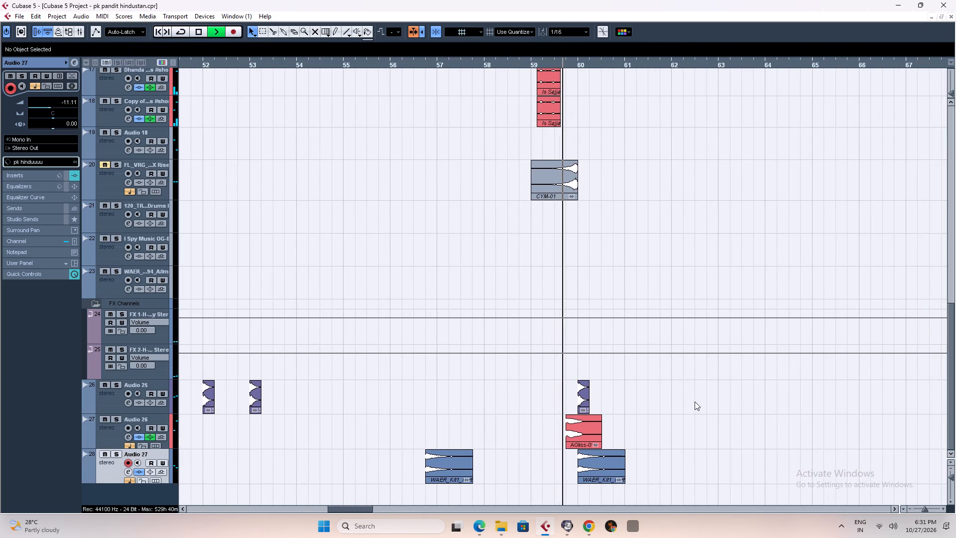
key("space")
key("space")
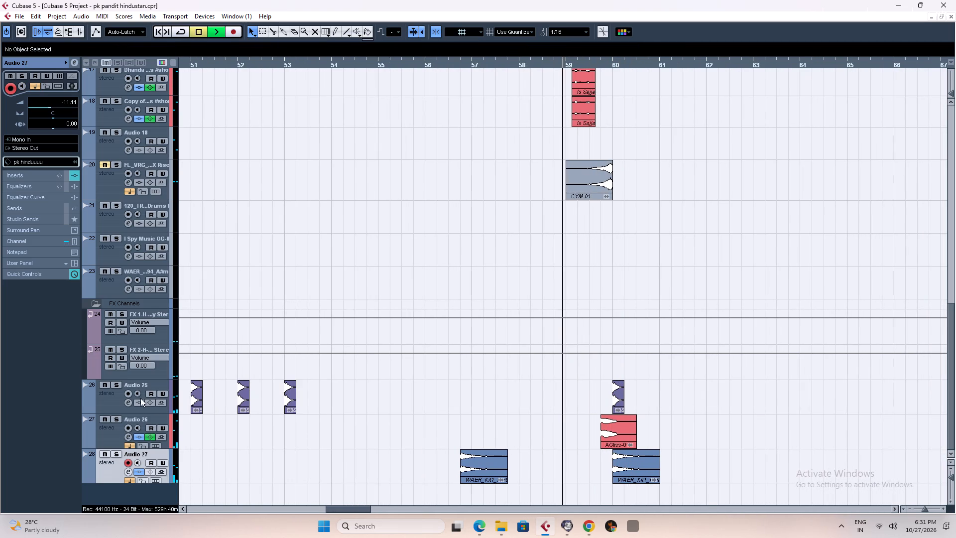
left_click(118, 385)
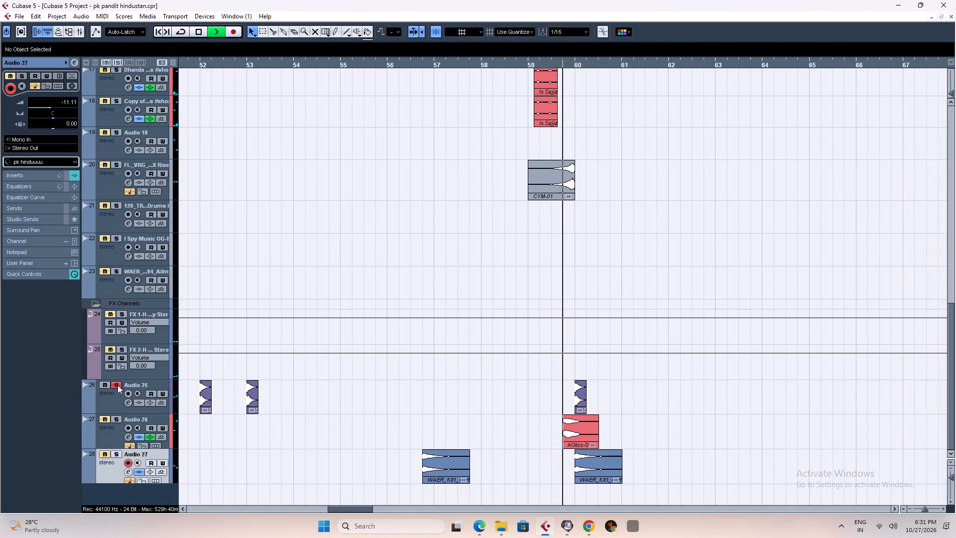
left_click(118, 385)
key("space")
key("space")
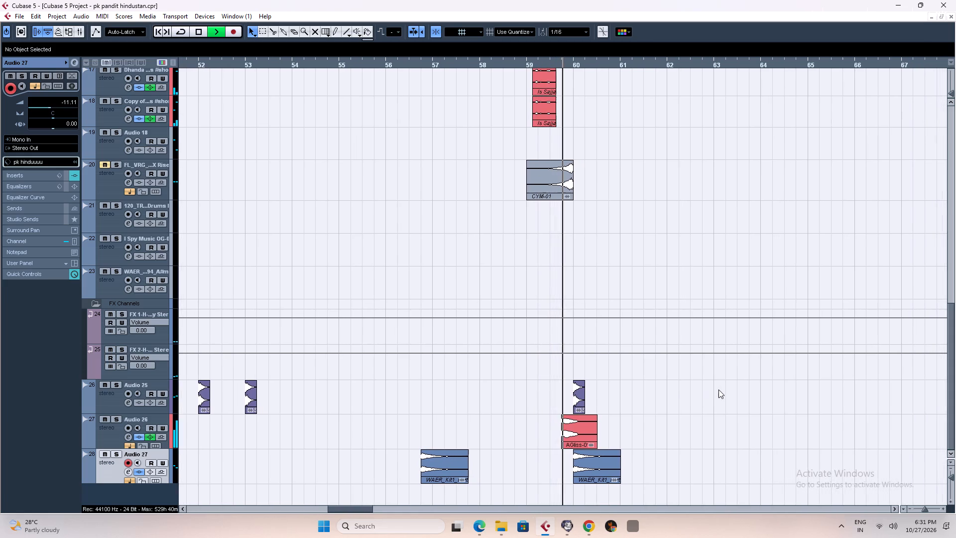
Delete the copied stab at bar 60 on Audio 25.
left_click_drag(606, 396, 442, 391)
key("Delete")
Play from about bar 59 through the bar 60 entry and listen to the AGliss and crash without the stab.
key("space")
key("space")
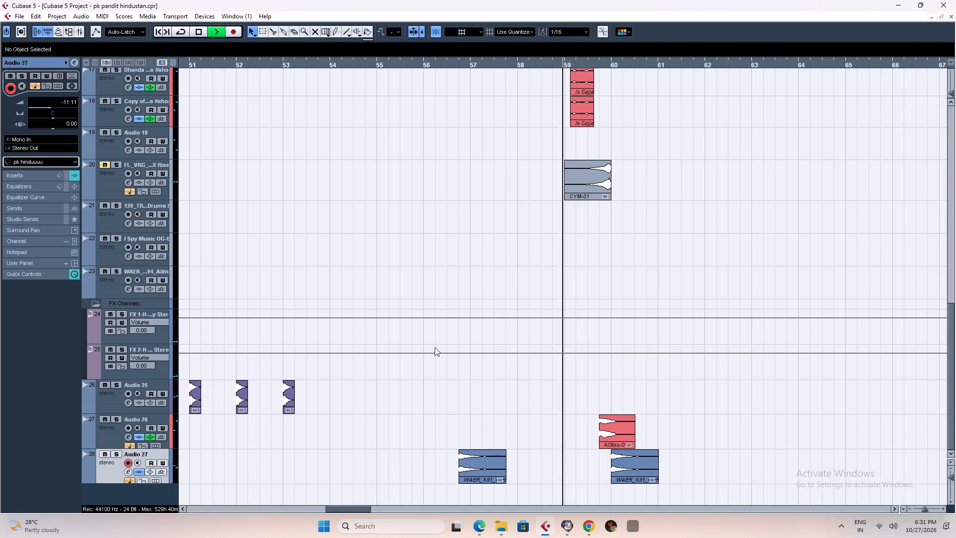
key("g")
key("g")
key("g")
key("g")
key("g")
key("g")
key("g")
key("g")
key("g")
key("g")
key("g")
key("g")
key("h")
key("h")
key("h")
key("h")
key("h")
key("h")
key("h")
key("h")
key("h")
key("h")
key("h")
key("h")
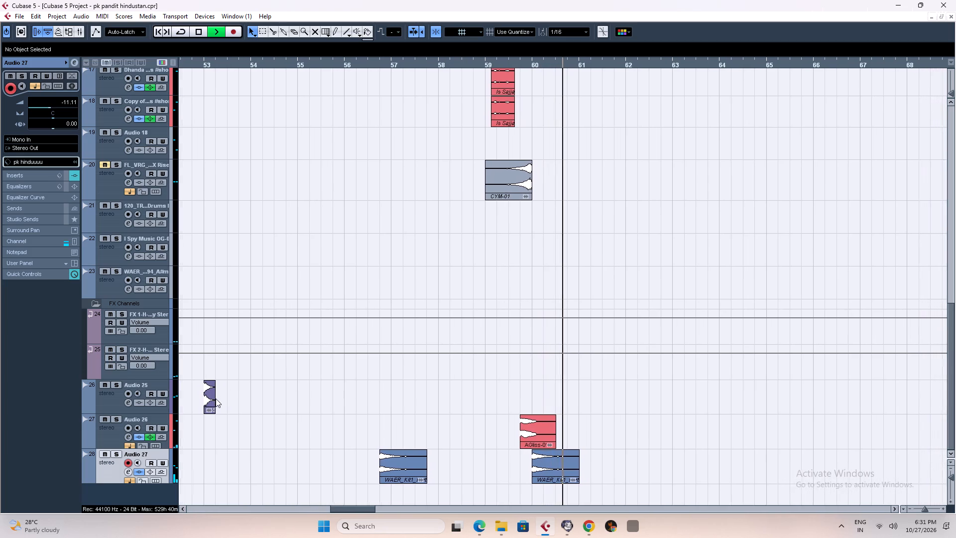
key("space")
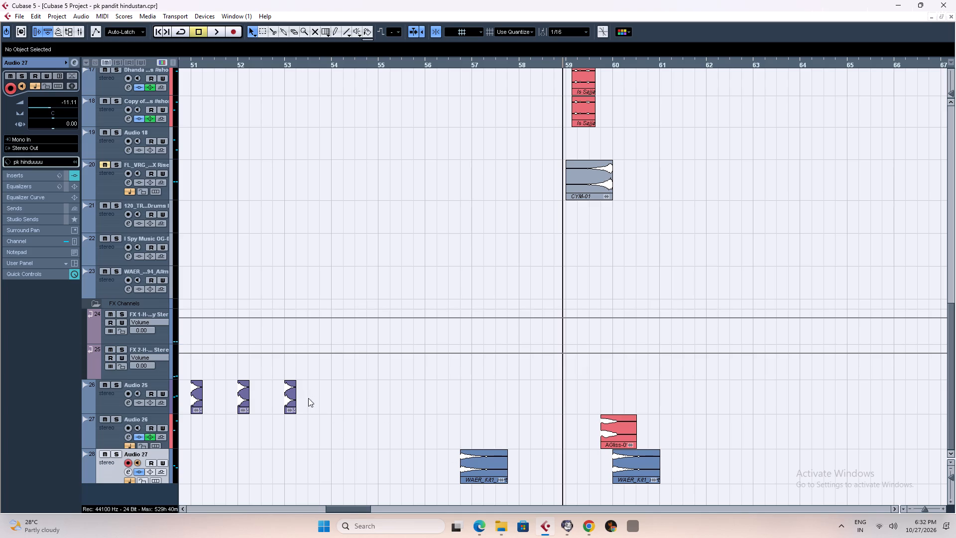
Place a copy of the bar 53 stab on Audio 25 at 61.1.1.0, where the bar 60 crash ends.
left_click_drag(288, 390, 599, 400, "alt")
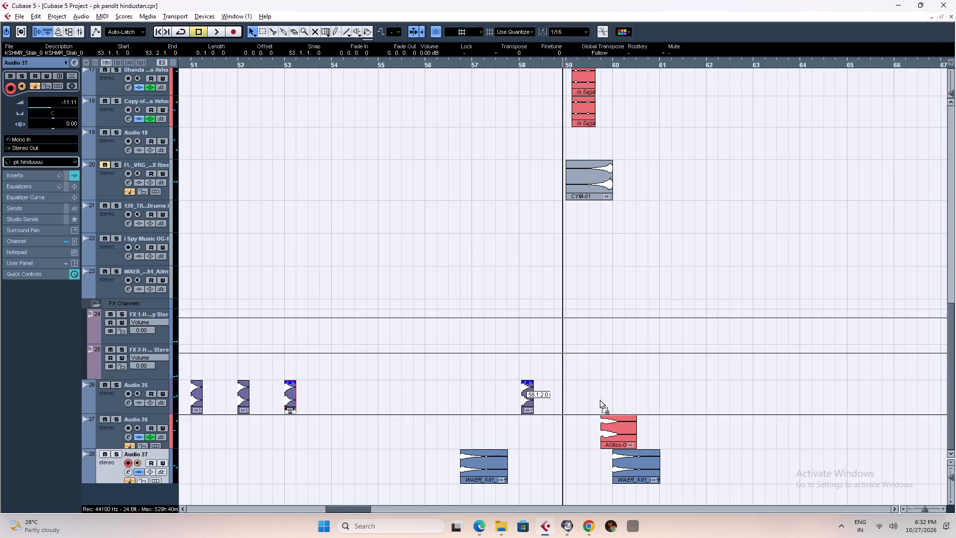
left_click_drag(599, 400, 638, 400, "alt")
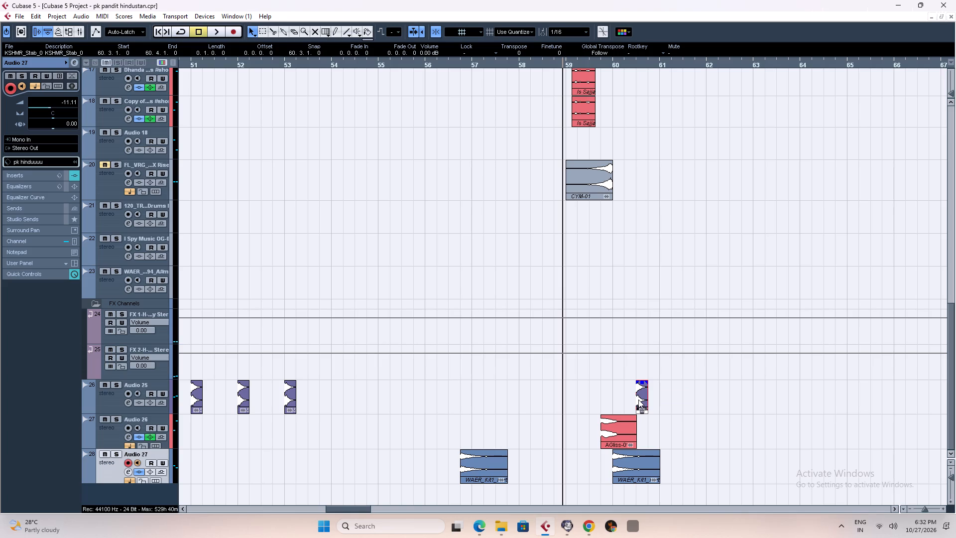
key("h")
key("h")
key("h")
key("h")
key("h")
key("h")
key("h")
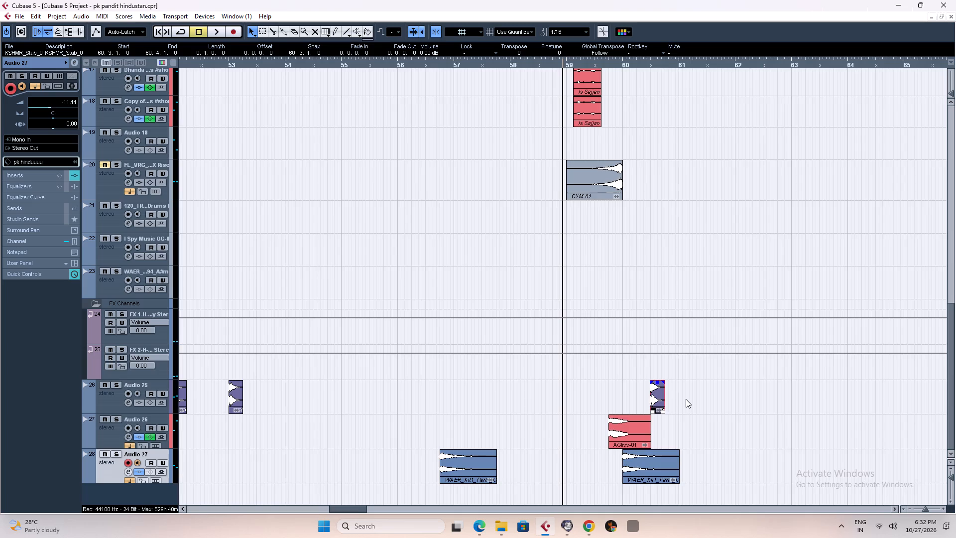
left_click_drag(842, 393, 917, 386)
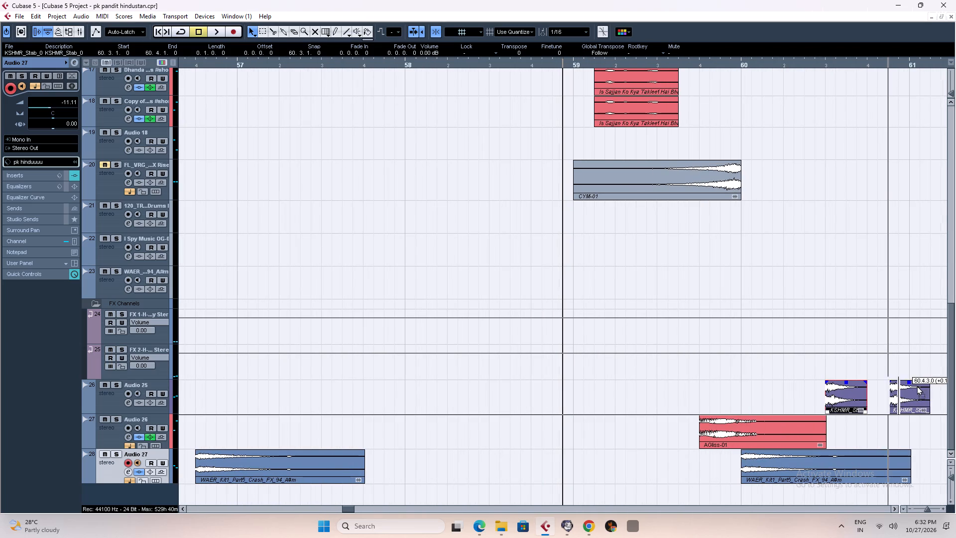
left_click_drag(917, 386, 928, 385)
Play from about bar 59 past bar 61 and listen to the copied stab following the crash.
key("g")
key("g")
key("g")
key("g")
key("g")
key("g")
key("g")
key("g")
key("g")
key("g")
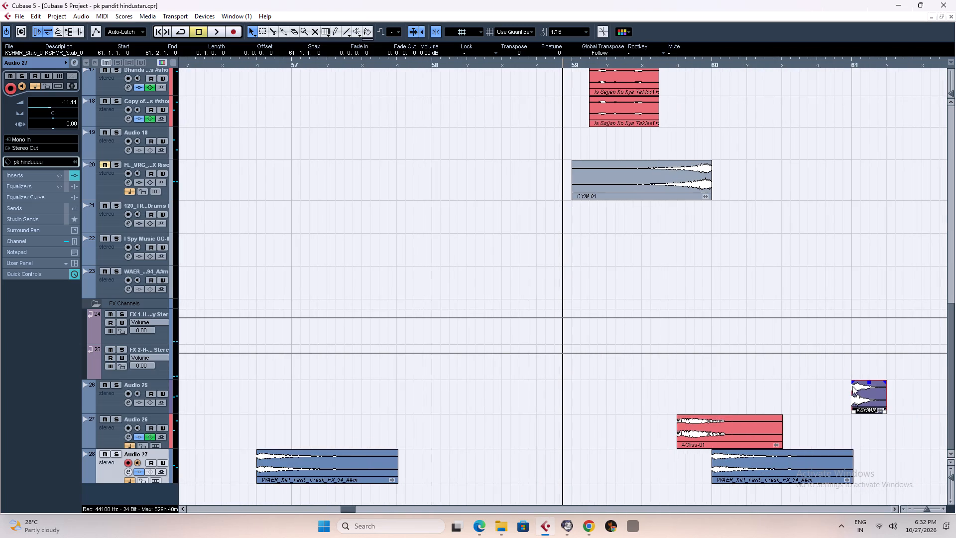
key("space")
key("h")
key("h")
key("h")
key("h")
key("h")
key("h")
key("h")
key("h")
key("h")
key("h")
key("h")
key("h")
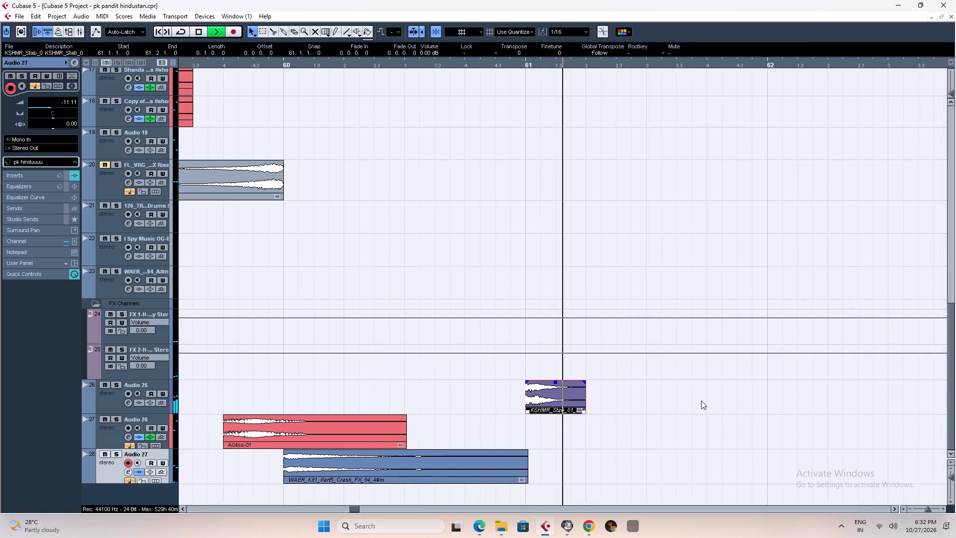
Copy the bar 61 stab on Audio 25 to 64.1.1.0.
key("g")
key("g")
key("g")
key("g")
key("g")
key("g")
key("g")
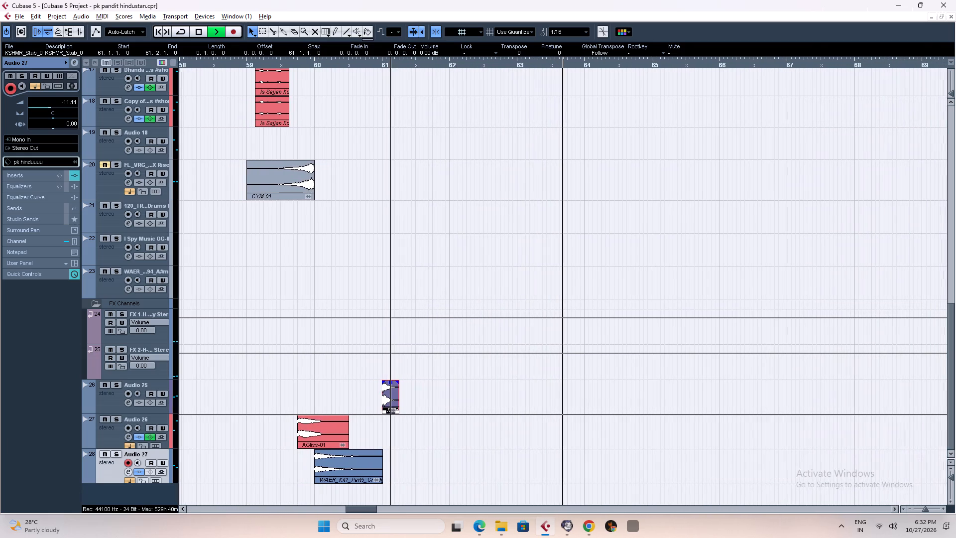
left_click_drag(385, 390, 589, 396, "alt")
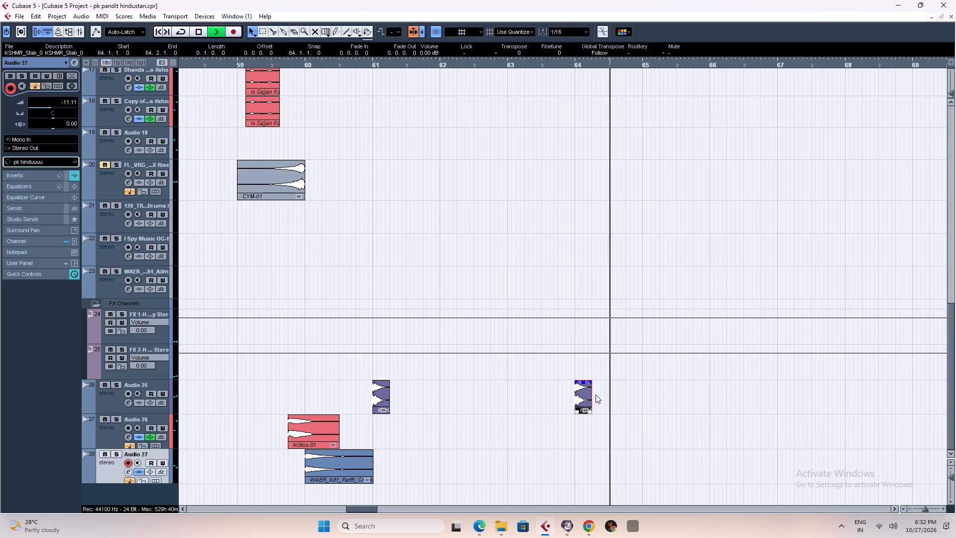
Play through the bar 64 stab and the bars after it, and stop with playback positioned at about bar 66.
key("space")
key("space")
left_click(813, 65)
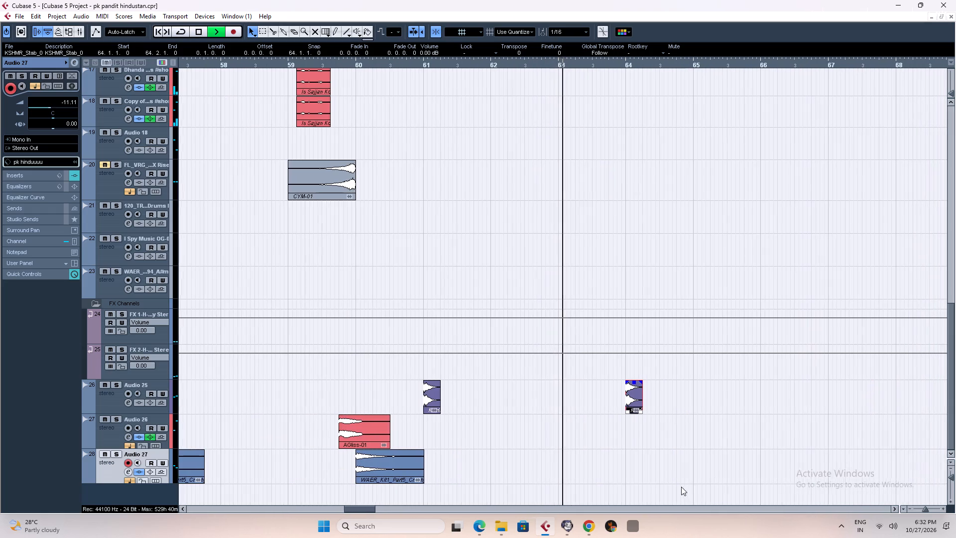
key("g")
right_click(654, 433)
left_click(654, 433)
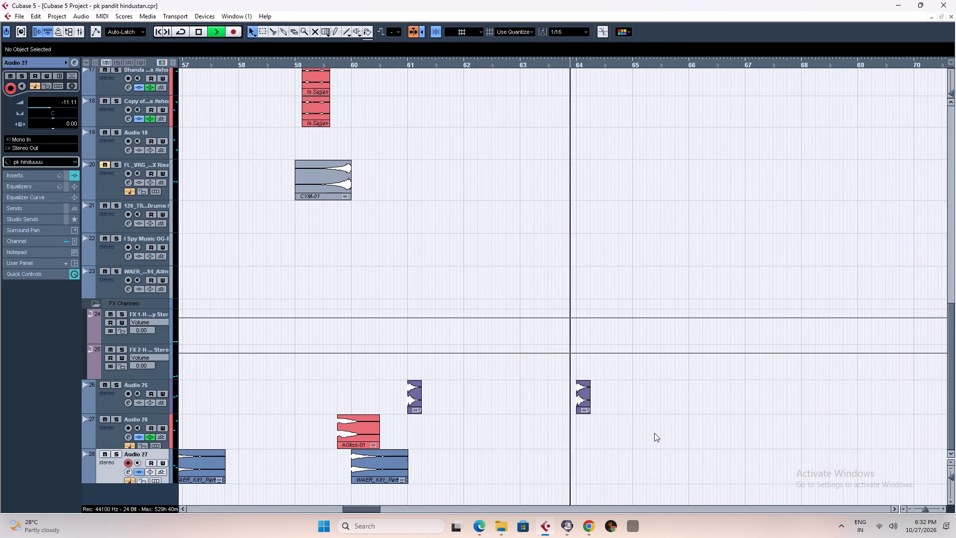
type("hg")
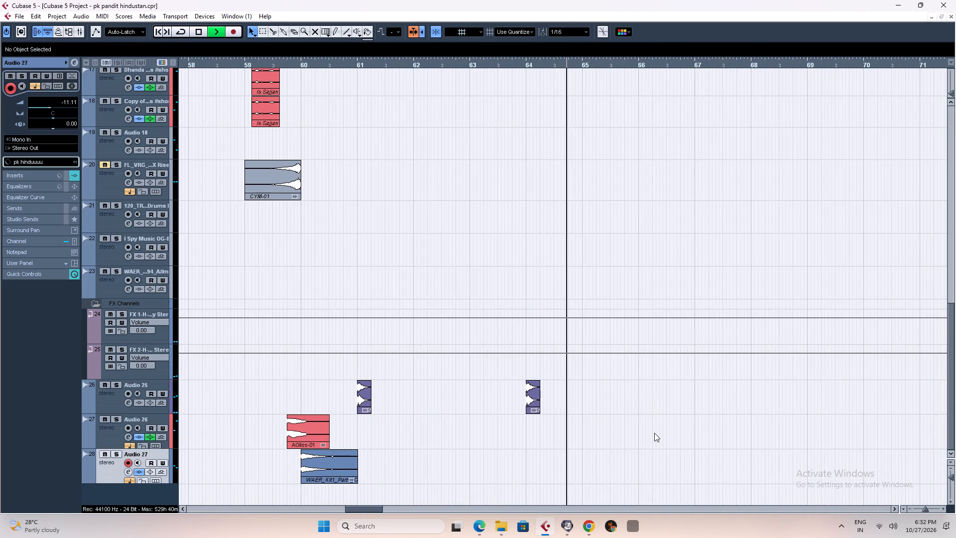
type("gg")
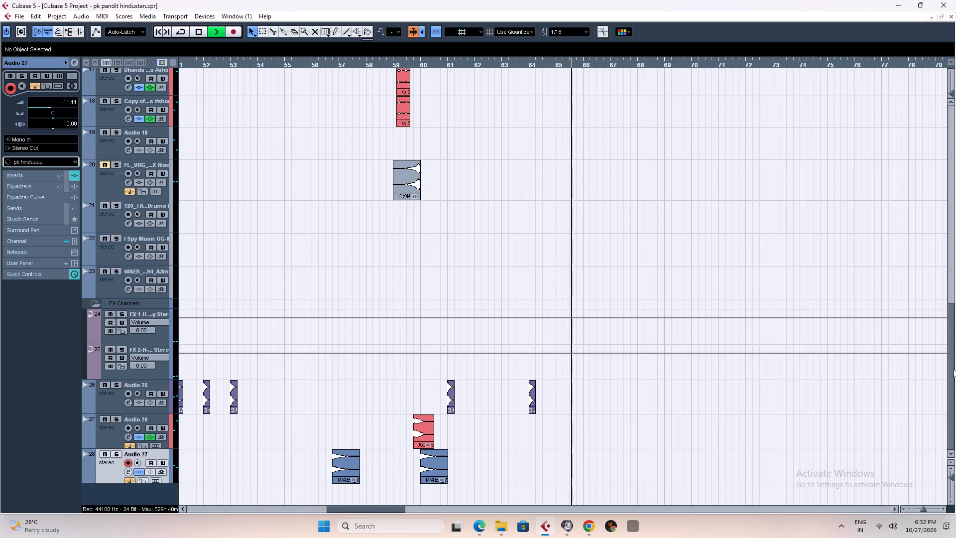
left_click_drag(950, 374, 955, 433)
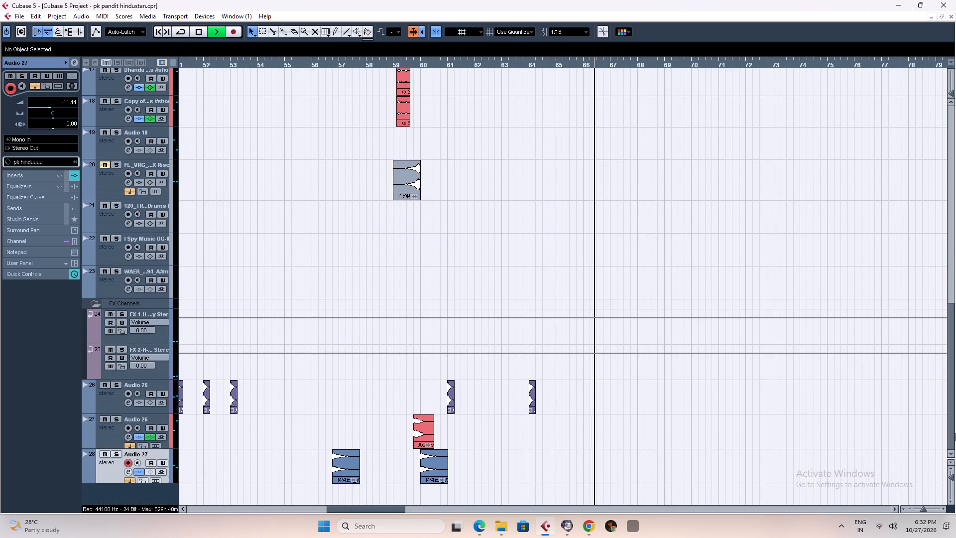
left_click_drag(955, 433, 955, 452)
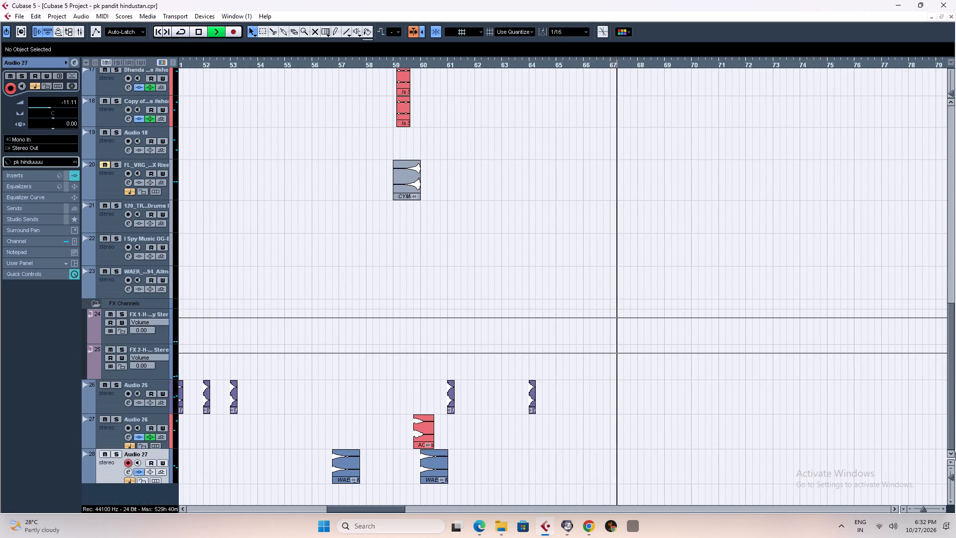
left_click_drag(955, 452, 955, 460)
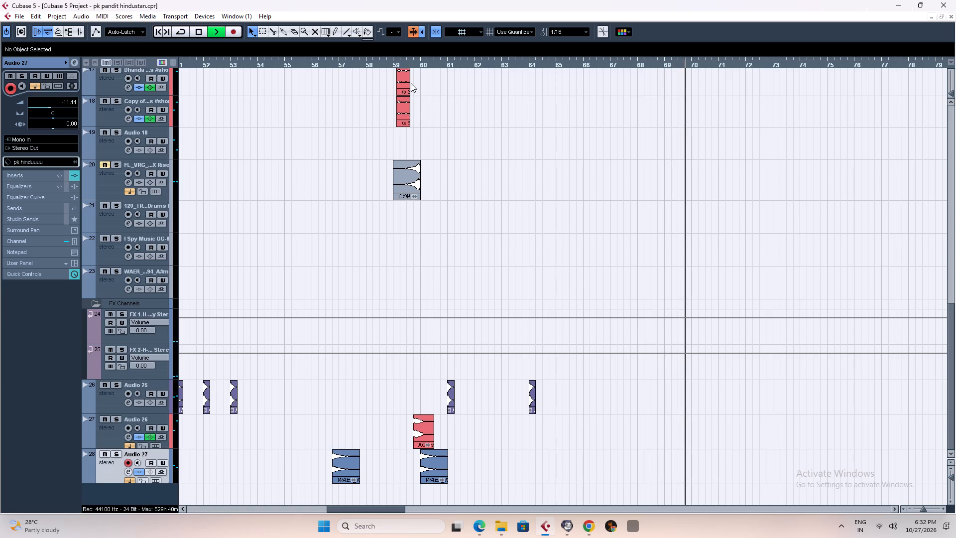
left_click(596, 60)
key("space")
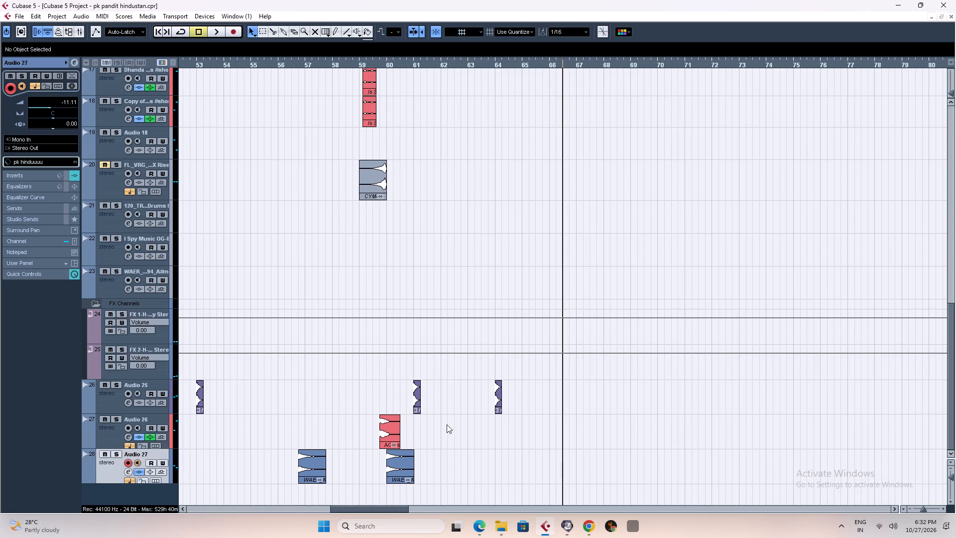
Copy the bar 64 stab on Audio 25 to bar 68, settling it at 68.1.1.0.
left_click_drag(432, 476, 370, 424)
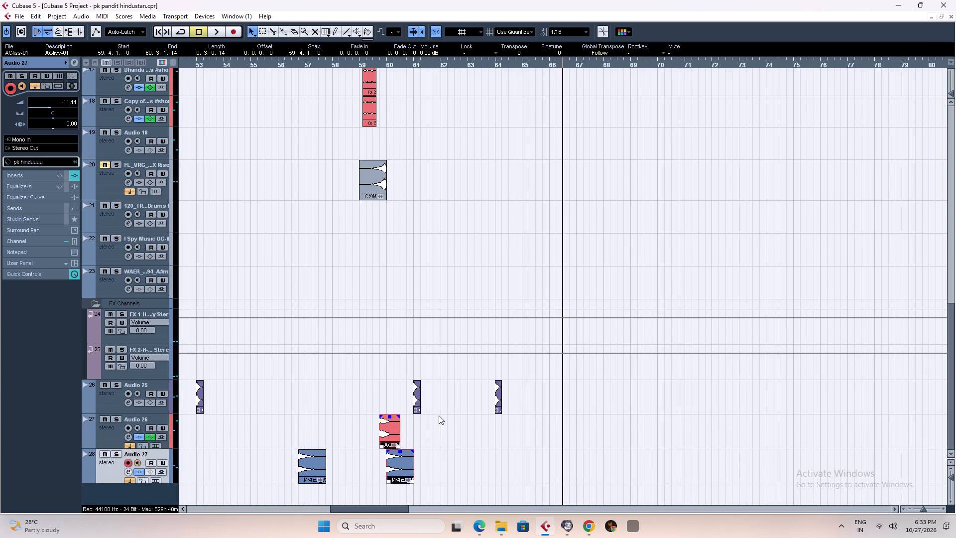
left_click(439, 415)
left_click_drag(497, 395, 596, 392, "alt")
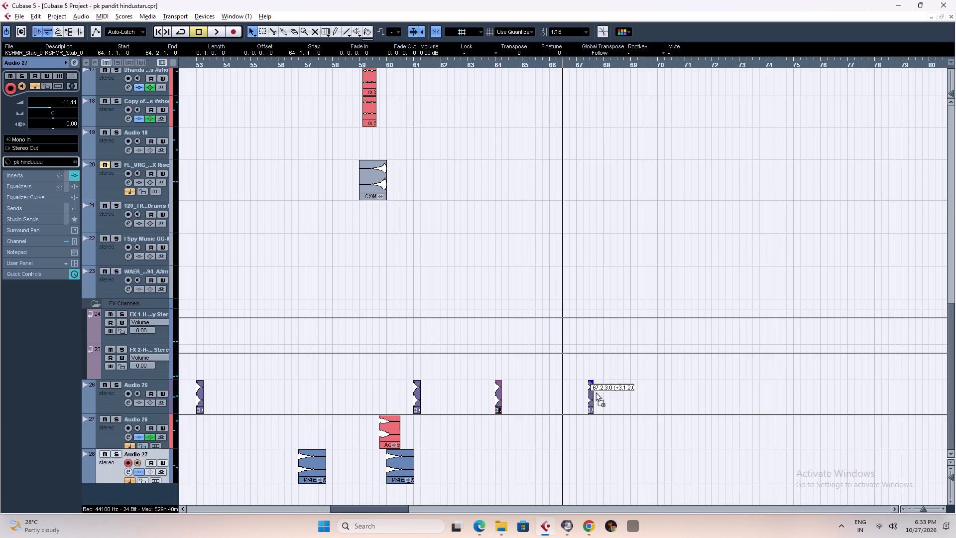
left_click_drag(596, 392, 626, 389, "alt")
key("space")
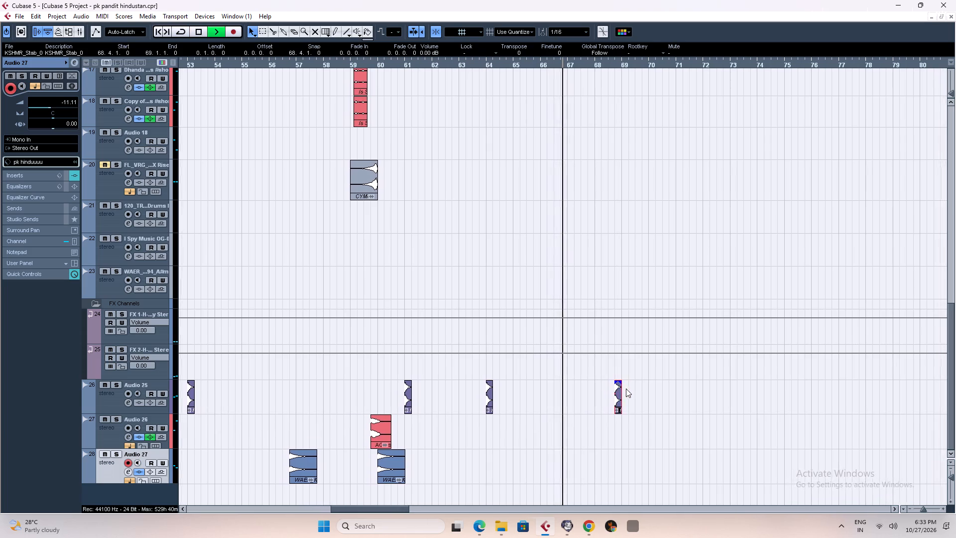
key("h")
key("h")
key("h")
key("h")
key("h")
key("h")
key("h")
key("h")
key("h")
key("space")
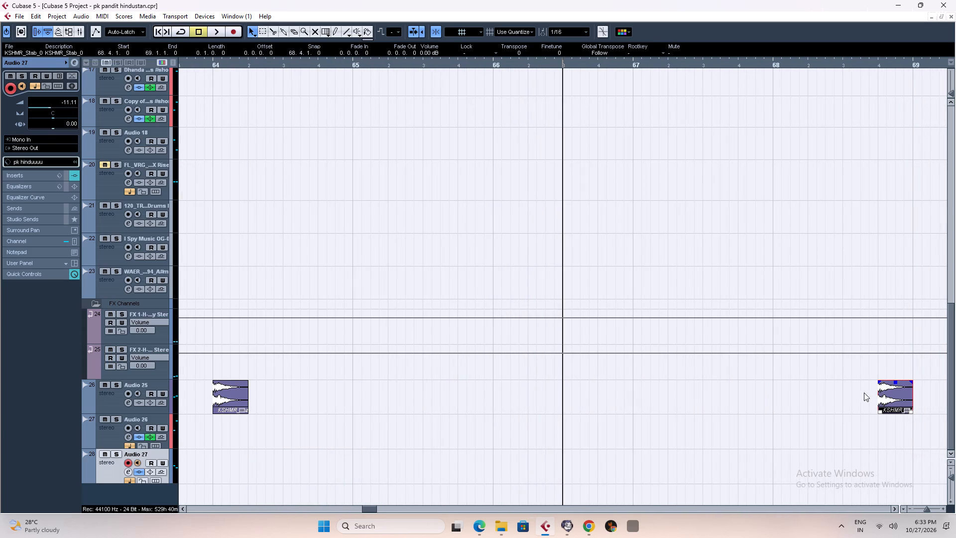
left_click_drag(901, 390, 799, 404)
Play from about bar 66 through bar 68 to judge the copied stab.
key("space")
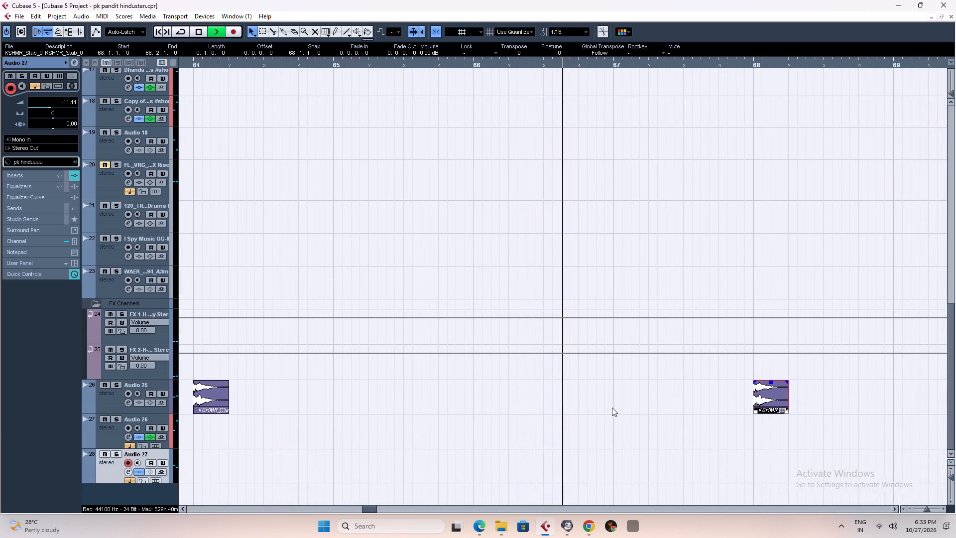
key("g")
key("g")
key("g")
key("g")
key("g")
key("g")
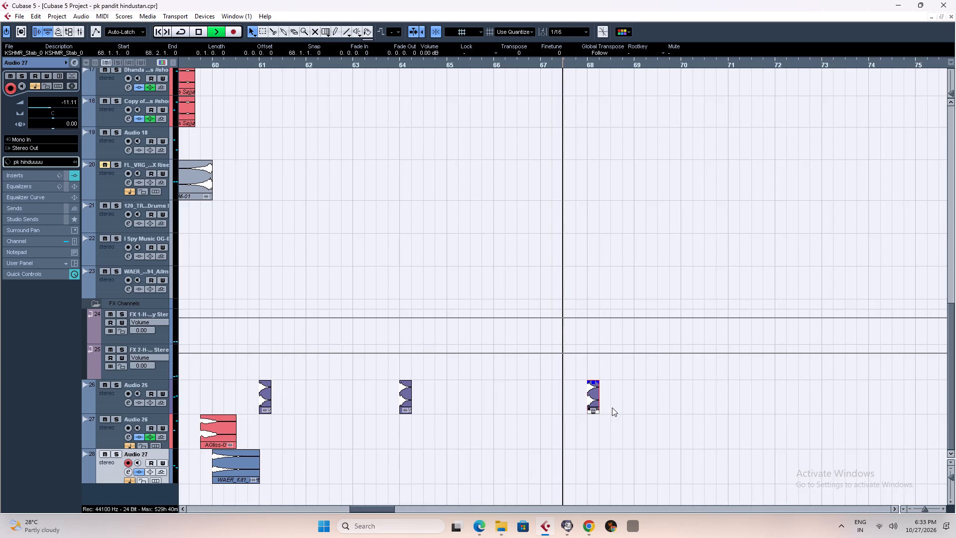
key("g")
key("g")
key("g")
key("g")
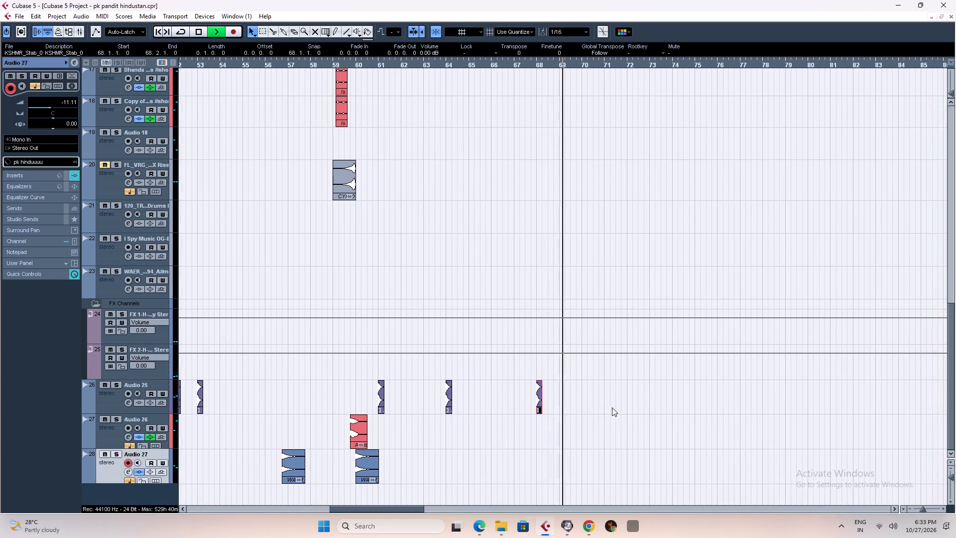
key("space")
key("space")
key("space")
Copy the AGliss and crash pair from around bar 60 so that the AGliss starts at 67.4.1.0 and the crash at bar 68.
left_click_drag(483, 470, 438, 463)
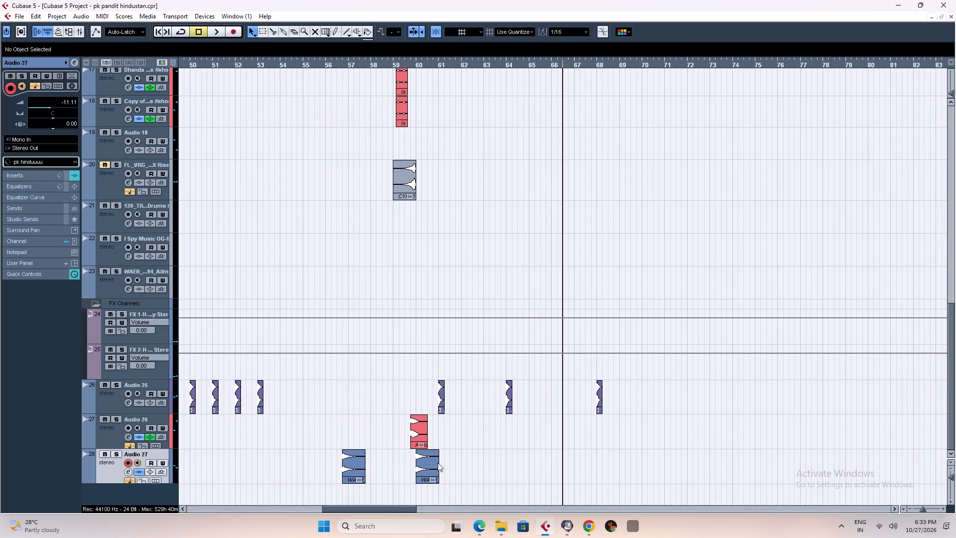
left_click_drag(438, 463, 393, 429)
left_click_drag(413, 425, 593, 424, "alt")
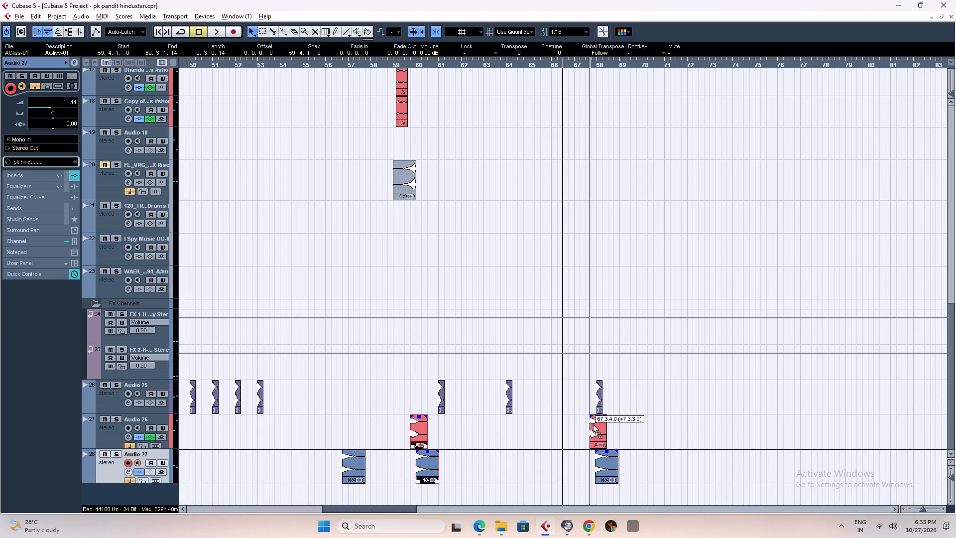
left_click_drag(593, 424, 594, 423, "alt")
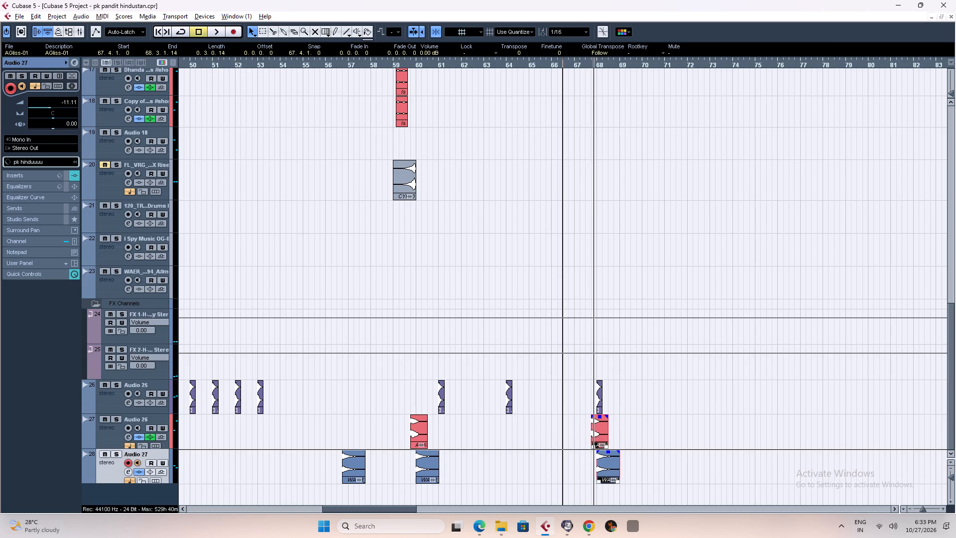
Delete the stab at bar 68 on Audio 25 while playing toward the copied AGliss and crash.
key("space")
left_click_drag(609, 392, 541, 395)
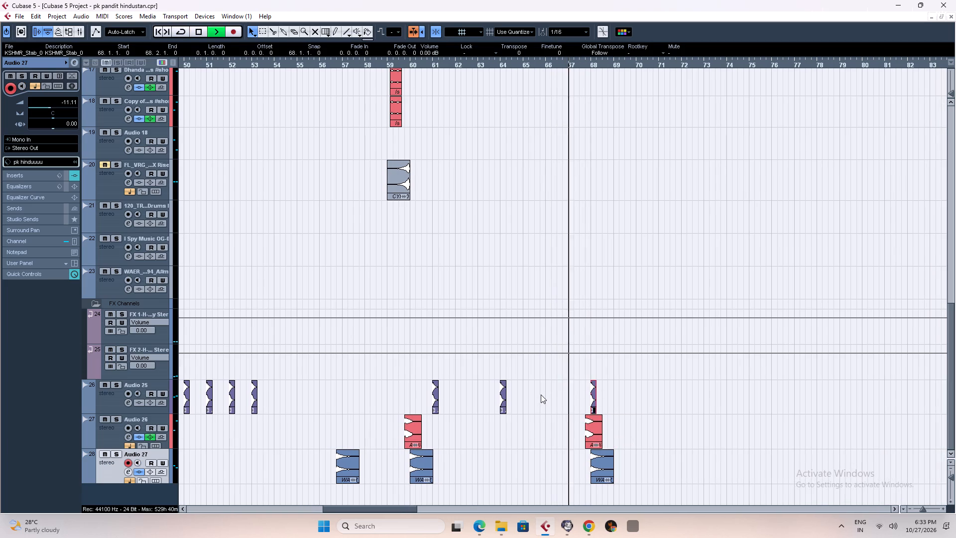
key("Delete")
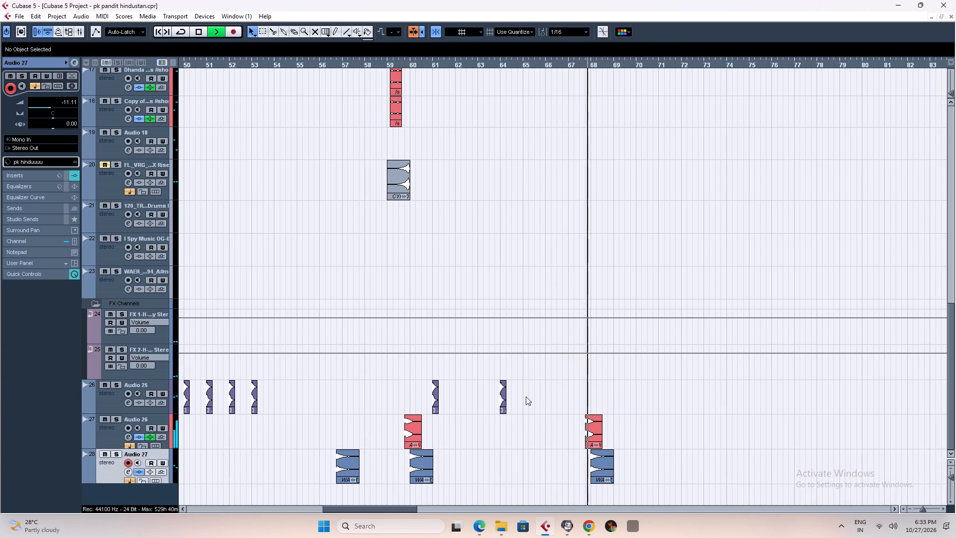
Listen to the AGliss and crash copies through bar 68 without the stab.
key("h")
key("h")
key("h")
key("h")
key("h")
key("h")
key("h")
key("h")
key("g")
key("g")
key("g")
key("g")
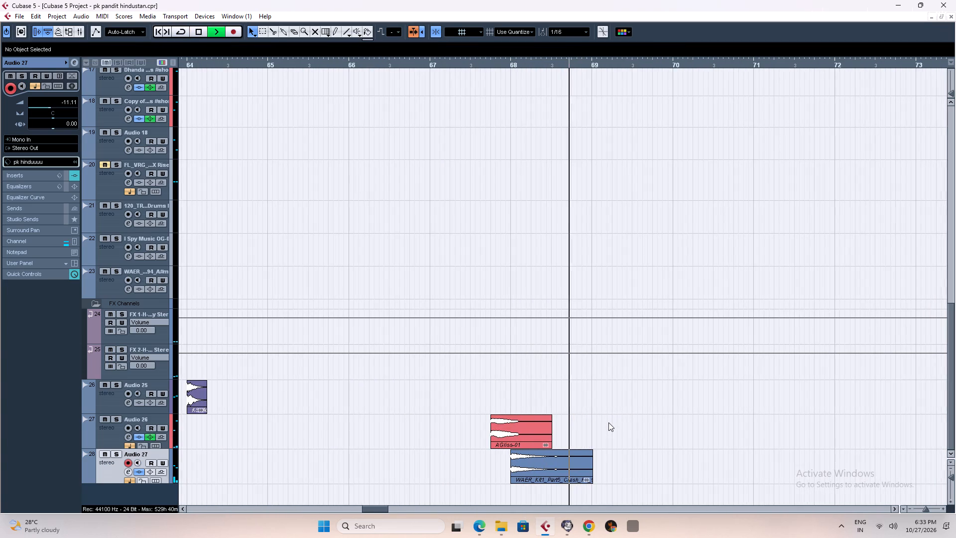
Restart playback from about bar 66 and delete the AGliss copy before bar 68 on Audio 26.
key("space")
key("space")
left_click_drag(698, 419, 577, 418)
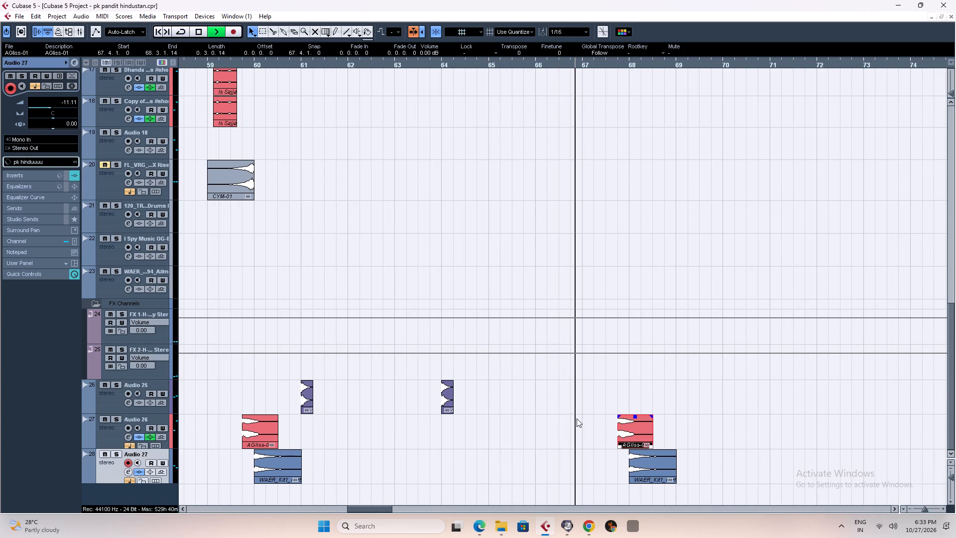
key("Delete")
Listen to the bar 68 entry with only the crash, and restart playback from about bar 66.
key("h")
key("h")
key("h")
key("h")
key("h")
key("h")
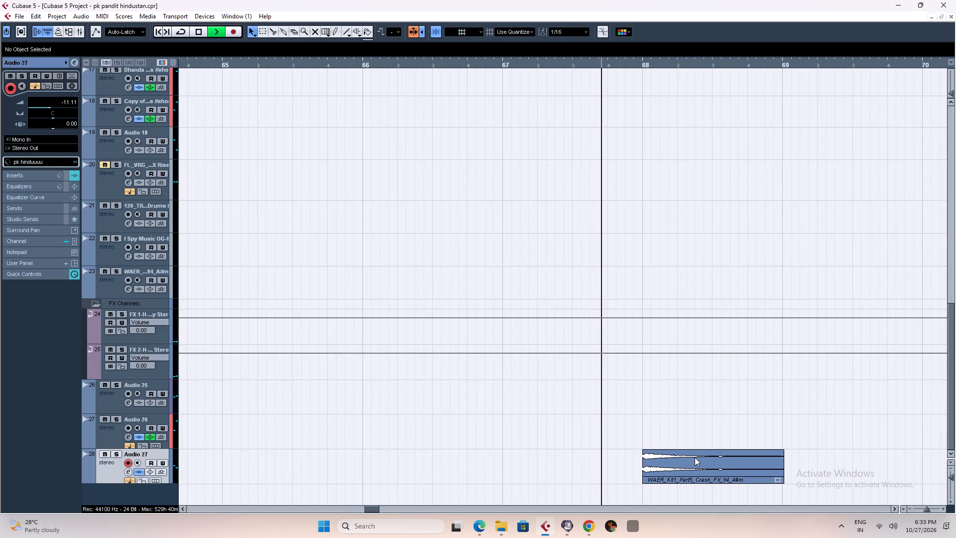
key("g")
key("g")
key("g")
key("g")
key("g")
key("g")
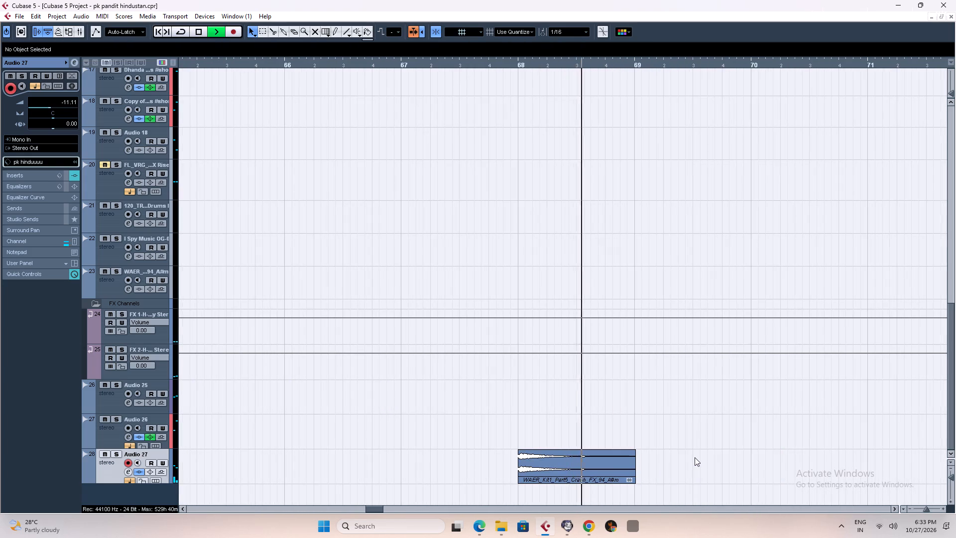
key("space")
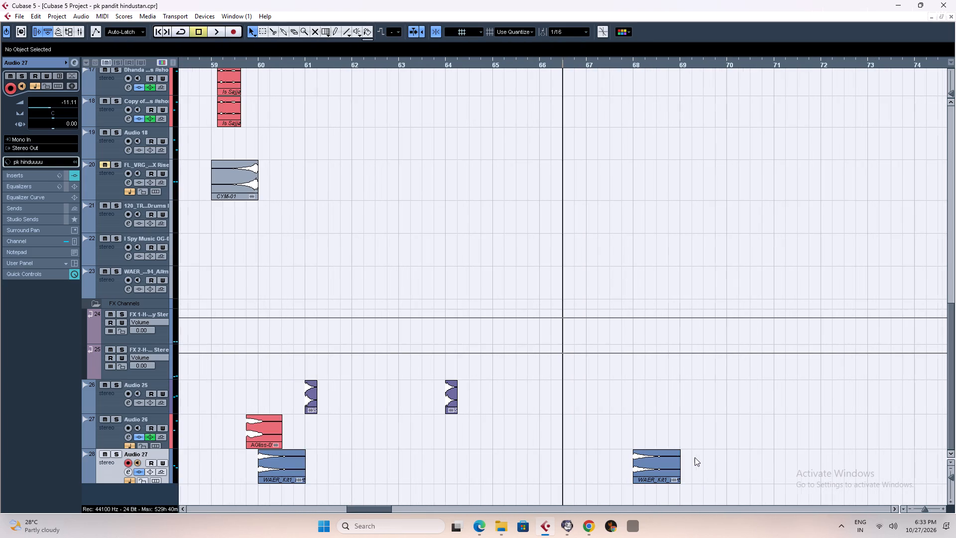
key("space")
key("space")
key("space")
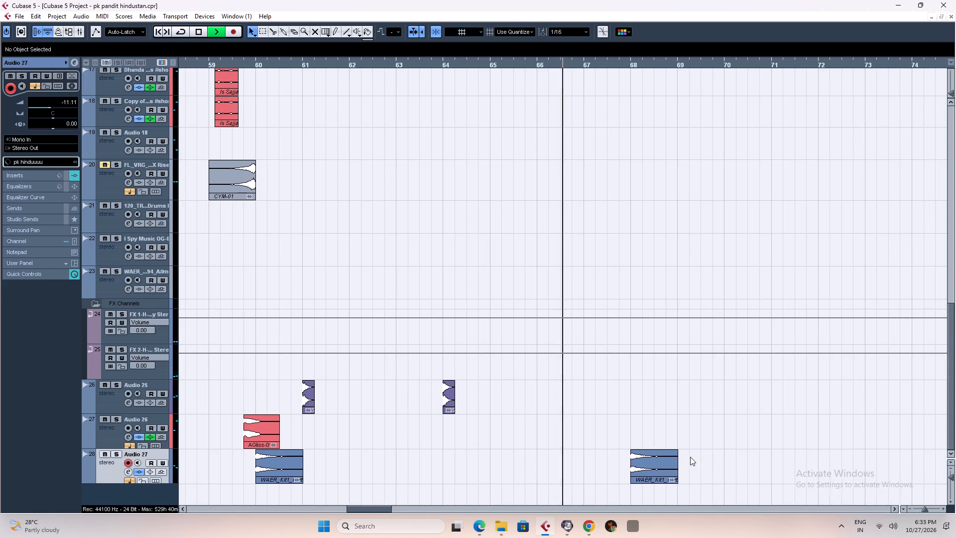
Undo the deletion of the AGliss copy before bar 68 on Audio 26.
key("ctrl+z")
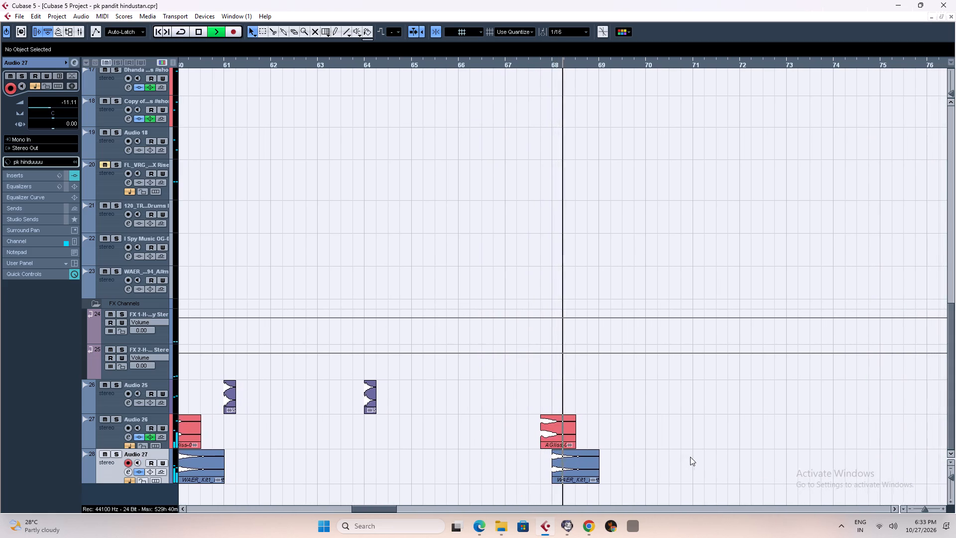
Check the bar 68 entry against the vocal, drum and bass tracks, replaying from just before the AGliss copy.
left_click(501, 63)
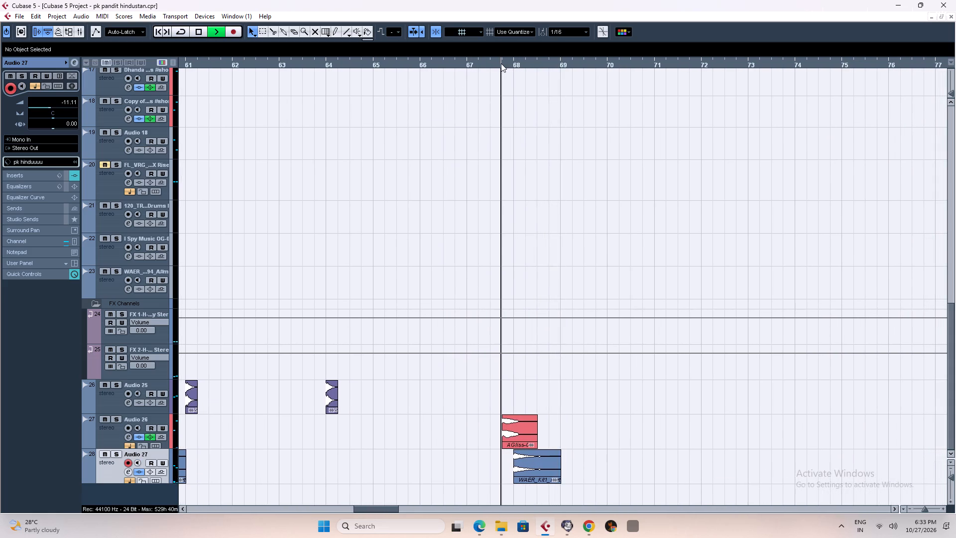
left_click_drag(951, 401, 929, 230)
key("space")
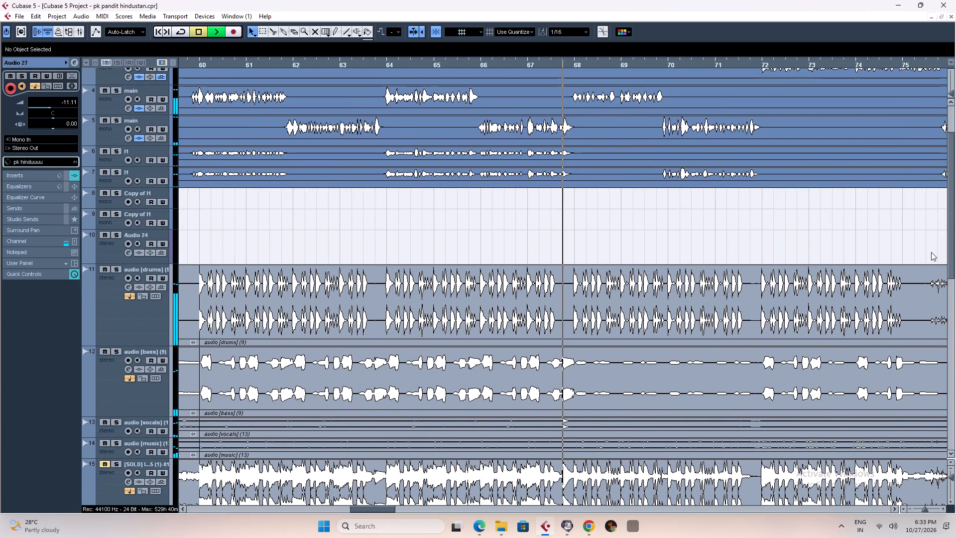
key("space")
key("space")
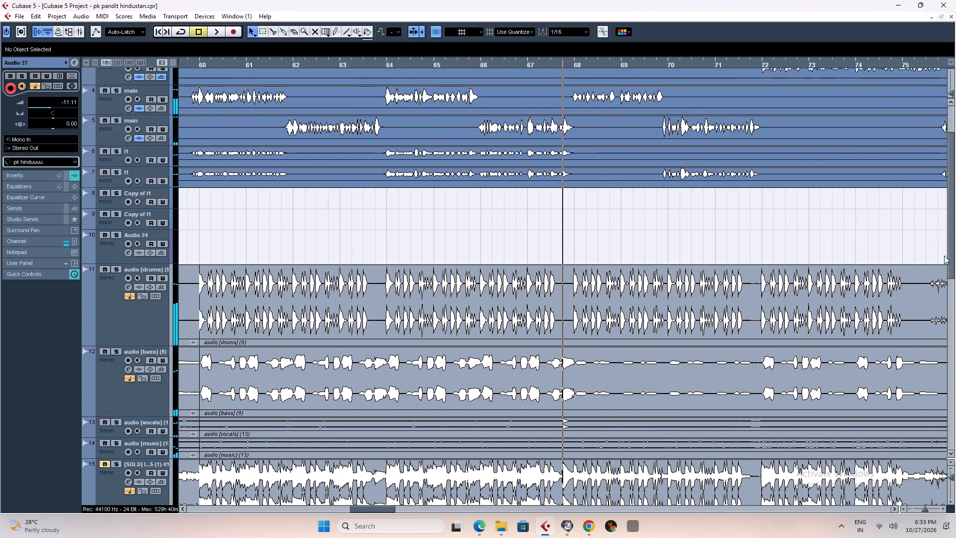
left_click_drag(951, 246, 955, 459)
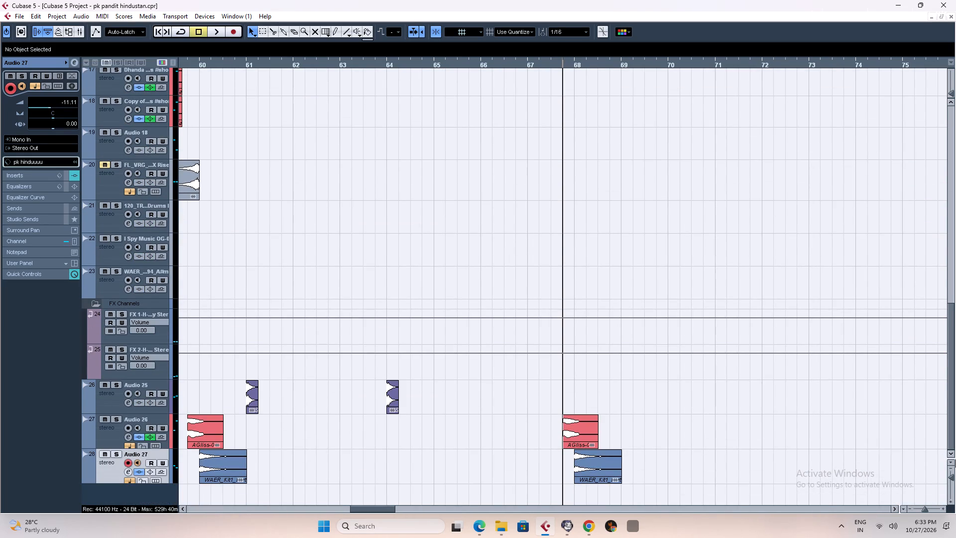
left_click_drag(955, 459, 955, 306)
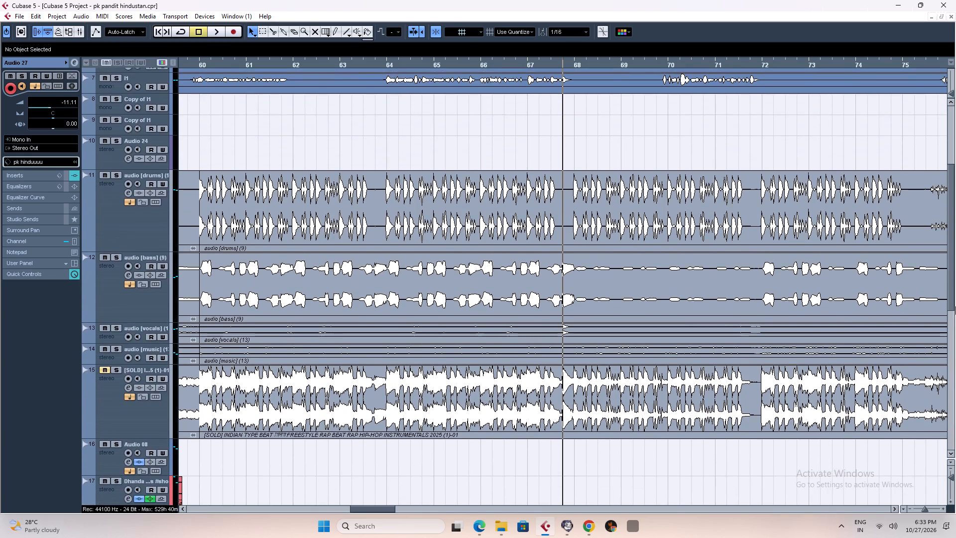
left_click_drag(955, 306, 955, 473)
key("space")
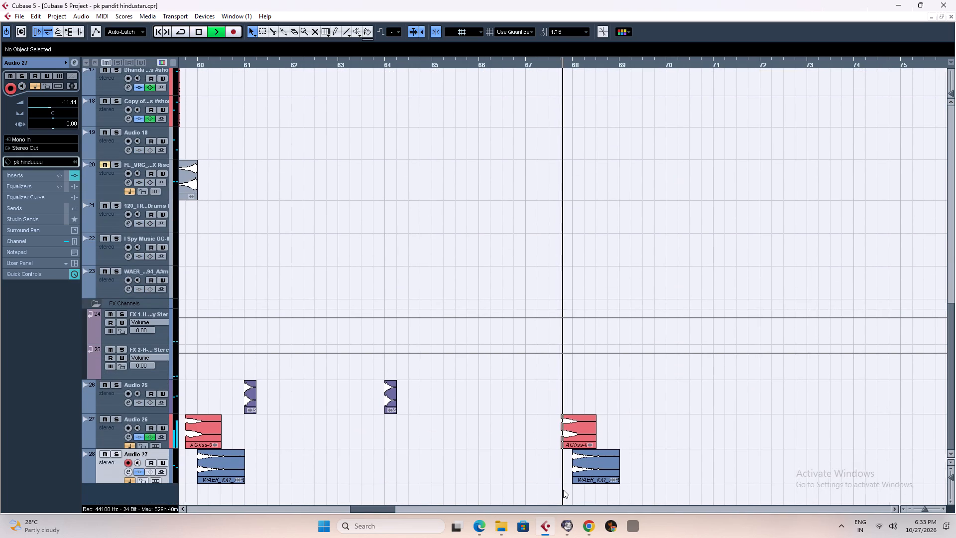
key("space")
type("h")
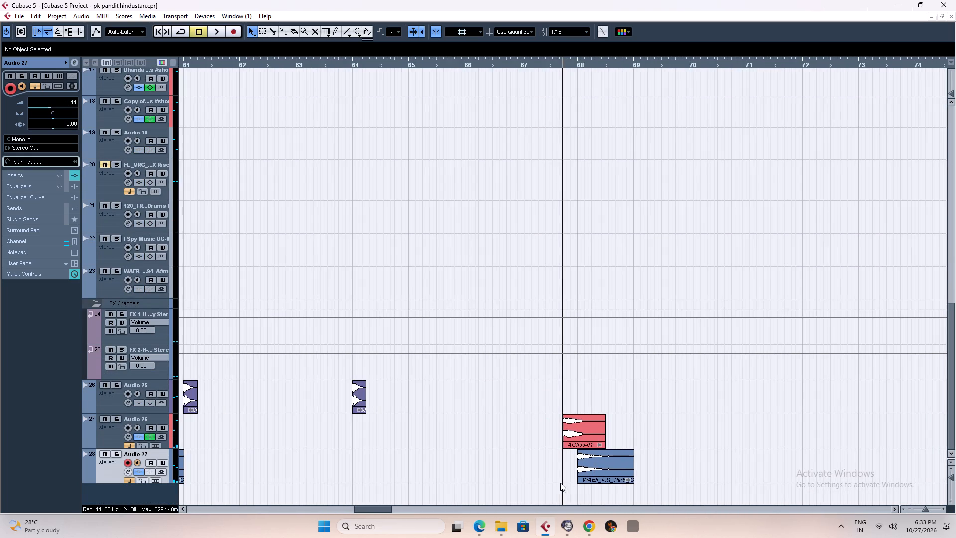
key("space")
key("space")
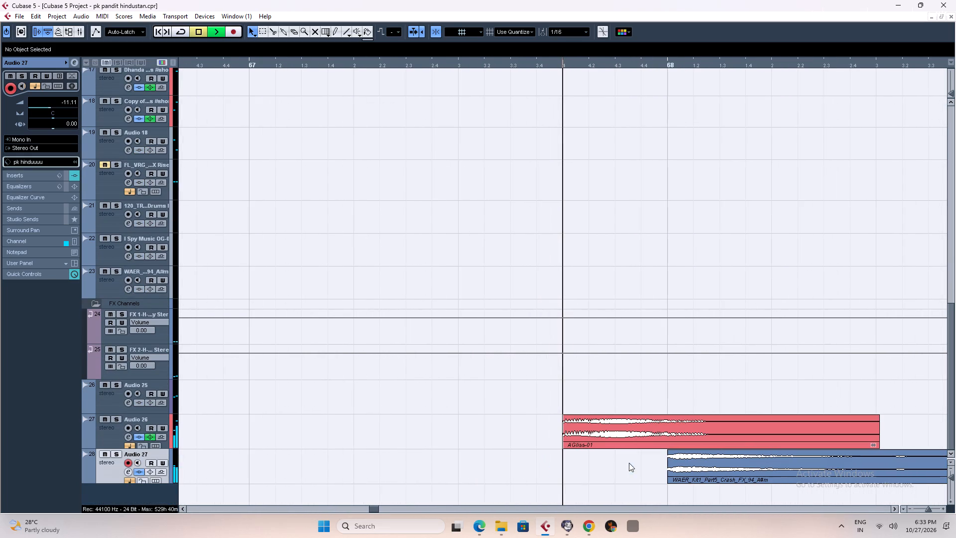
Listen to the bar 68 entry with the AGliss and crash copies, restarting playback between bars 67 and 68.
left_click(430, 62)
key("space")
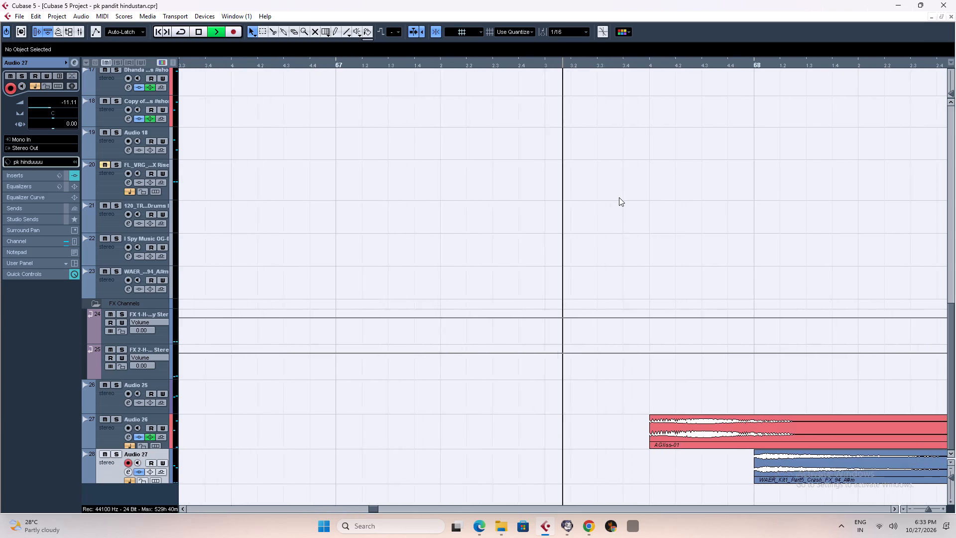
key("g")
key("g")
key("g")
key("g")
key("g")
key("g")
key("g")
key("g")
key("g")
key("g")
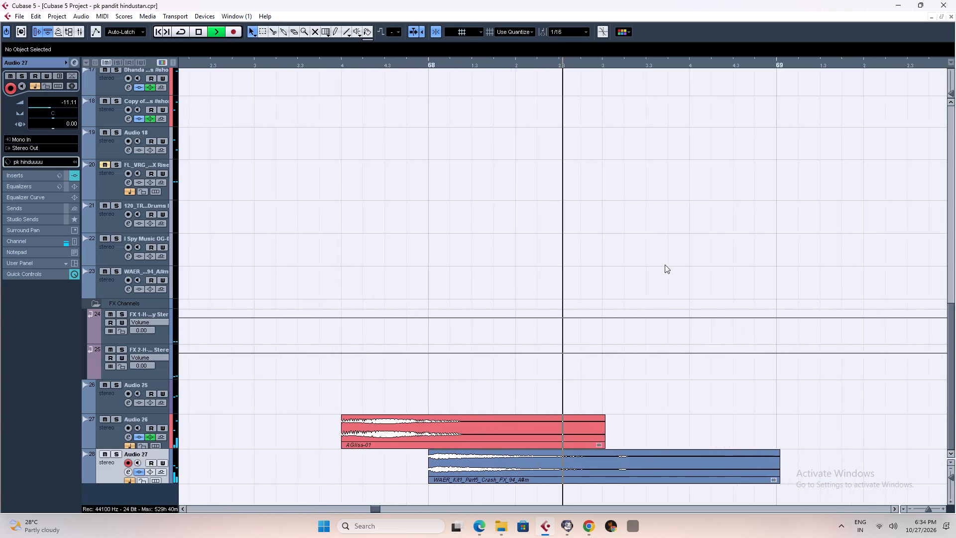
Stop playback and delete the AGliss copy before bar 68 on Audio 26.
key("space")
left_click(604, 431)
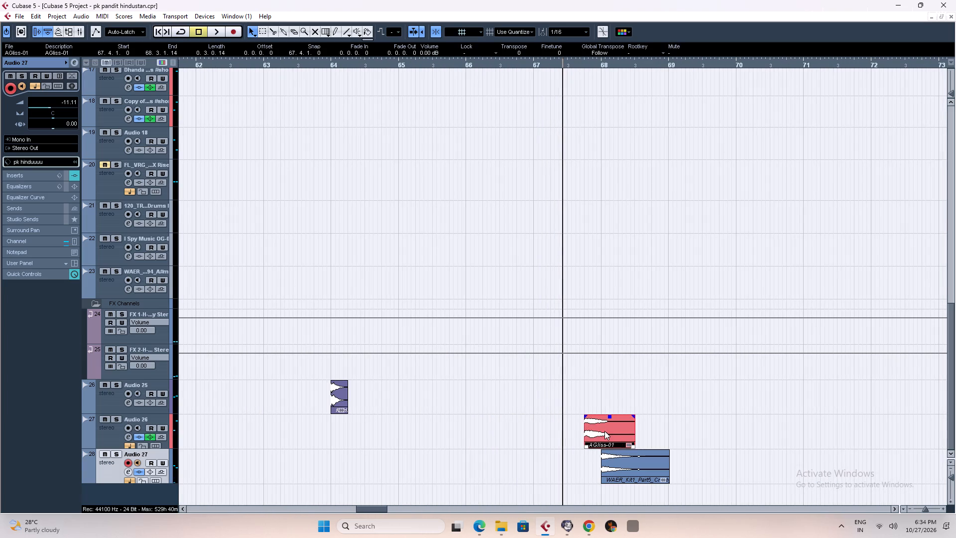
key("Delete")
Listen repeatedly to the bar 68 entry with only the crash on Audio 27.
key("space")
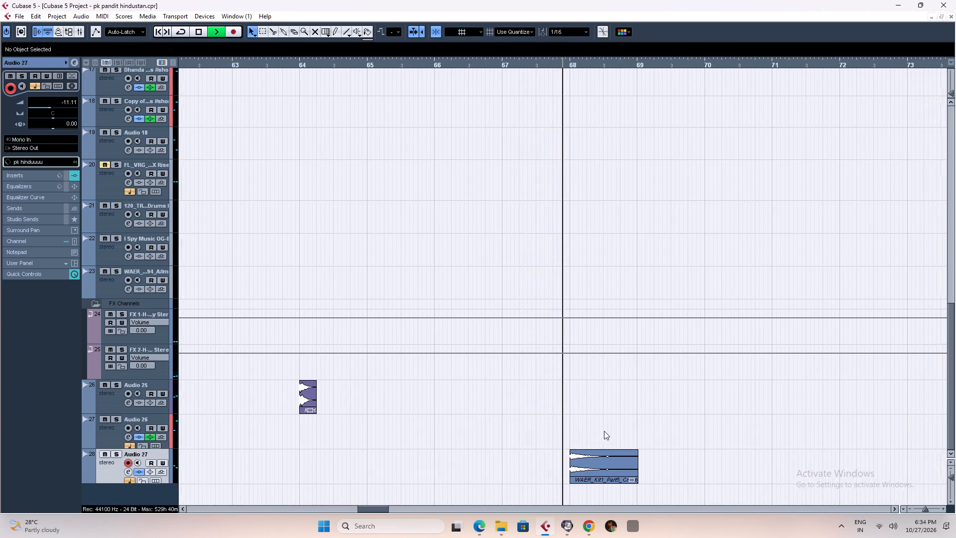
key("space")
key("space")
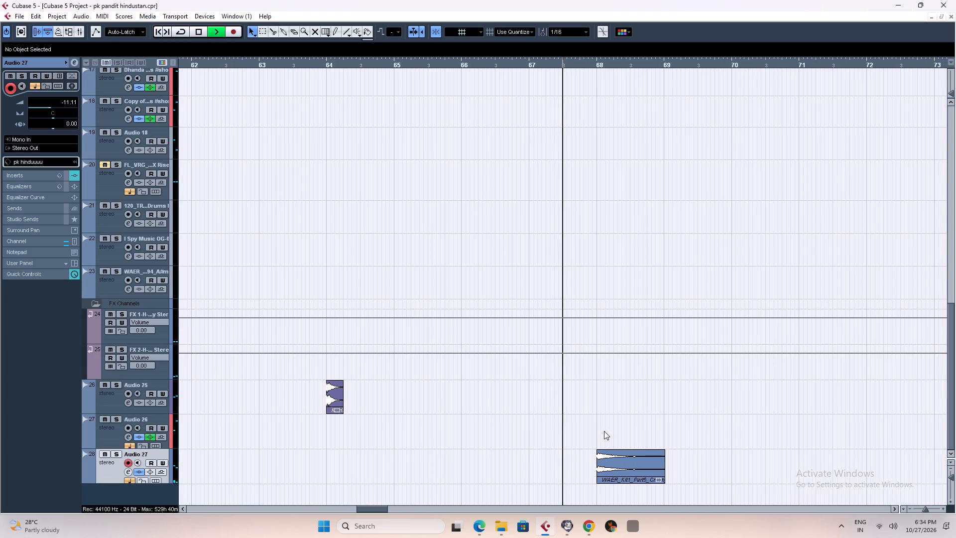
key("g")
key("g")
key("g")
key("g")
key("g")
key("g")
key("g")
key("g")
key("g")
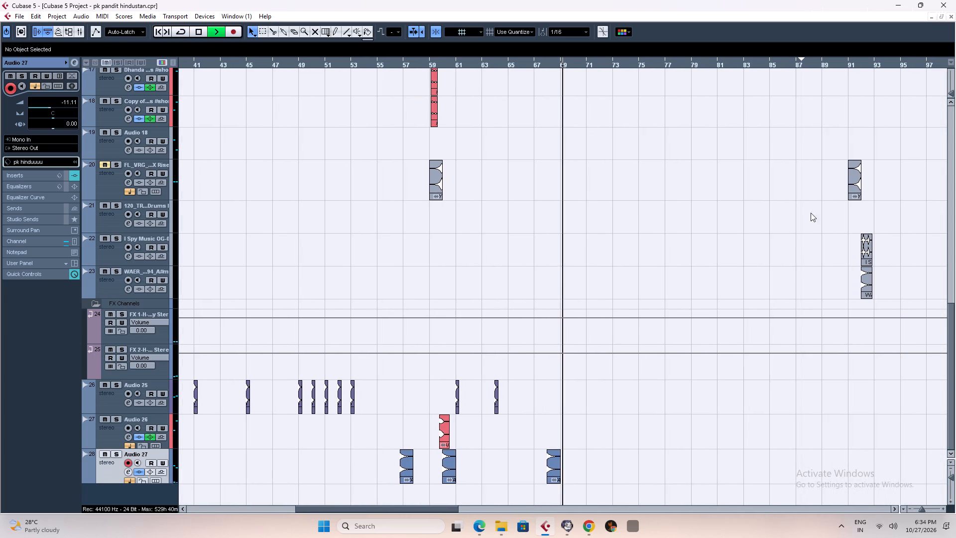
key("space")
key("space")
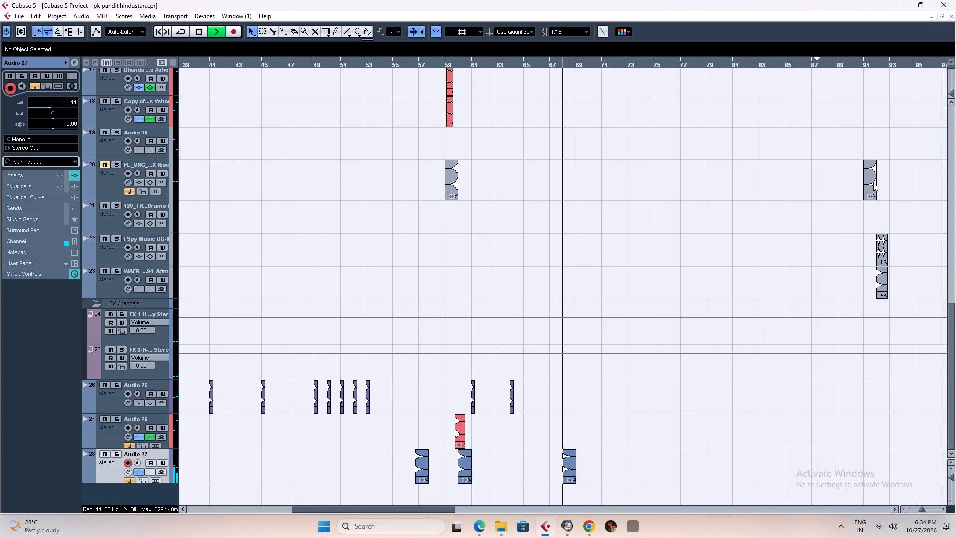
key("space")
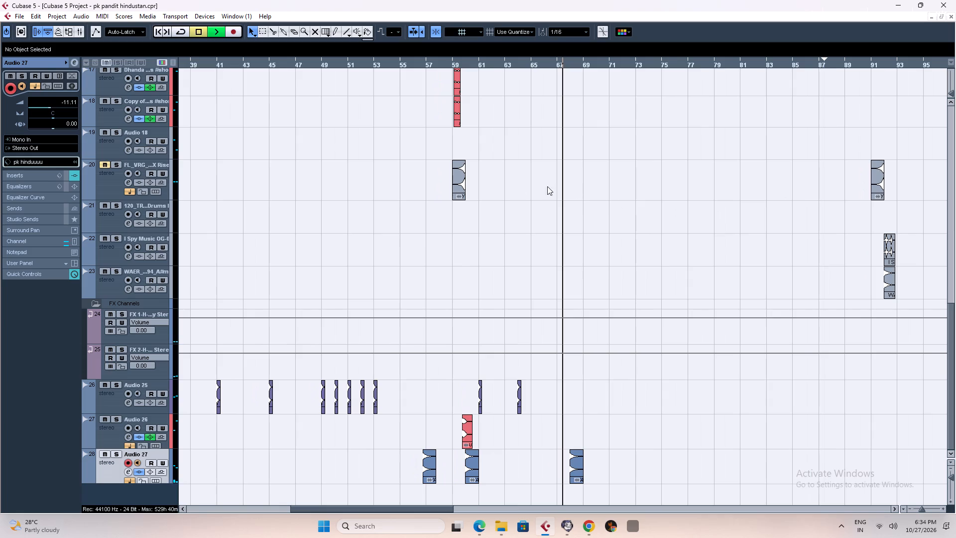
key("space")
Copy the CYM-01 clip from bar 59 on track 20 to just before bar 67 on the same track.
key("h")
key("h")
key("h")
key("h")
key("h")
key("h")
key("h")
key("space")
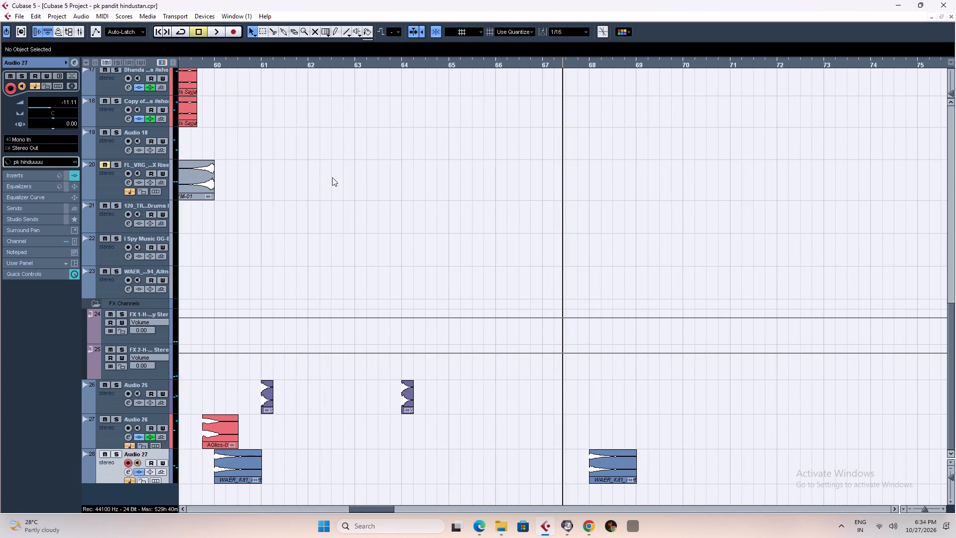
key("g")
key("g")
left_click(302, 179)
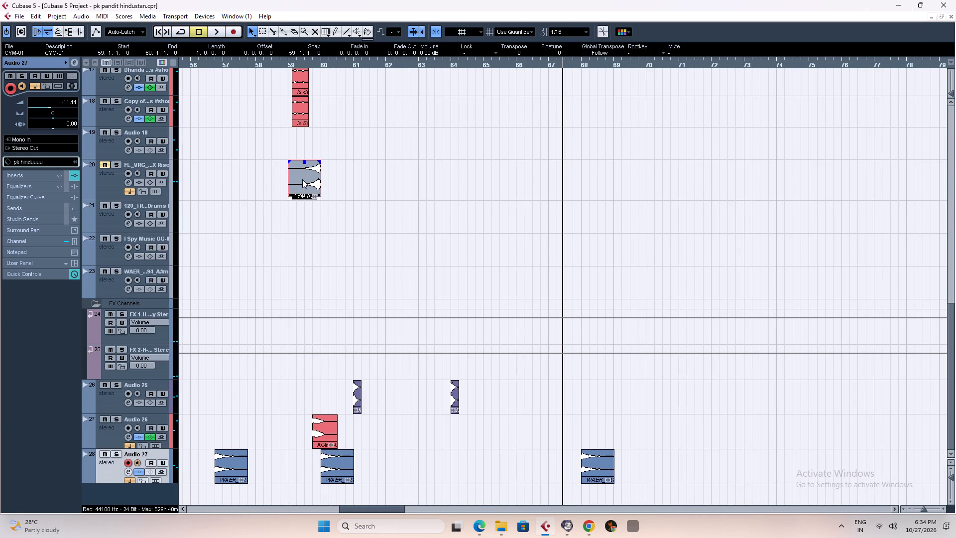
left_click_drag(302, 179, 566, 182, "alt")
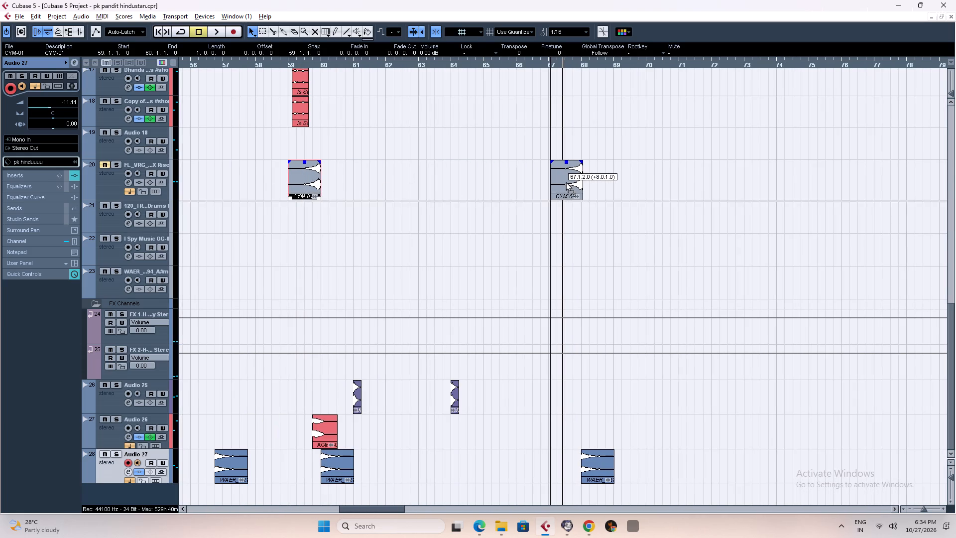
left_click_drag(566, 182, 561, 183, "alt")
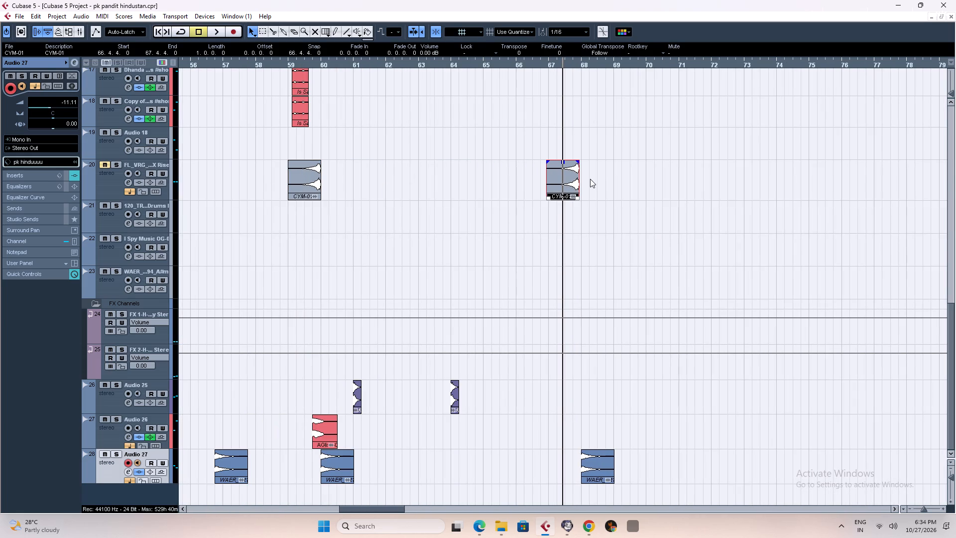
Move the new CYM-01 copy on track 20 so that it starts exactly at bar 67.
key("h")
key("h")
key("h")
key("h")
key("h")
key("h")
key("h")
key("h")
left_click_drag(565, 177, 578, 178)
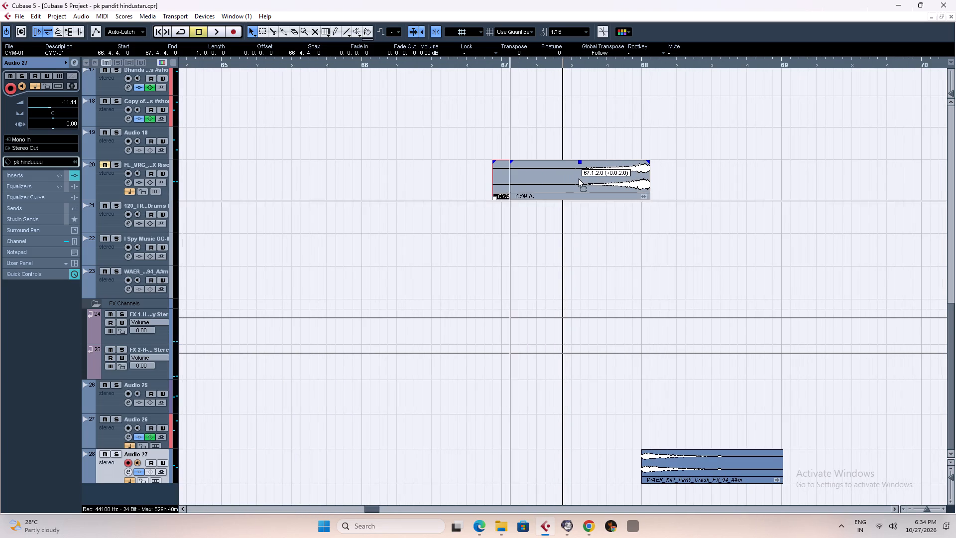
left_click_drag(578, 178, 574, 178)
Play the lead-in from about bar 66 and listen to the CYM-01 copy leading into bar 68.
left_click(398, 67)
key("g")
key("g")
key("g")
key("g")
key("g")
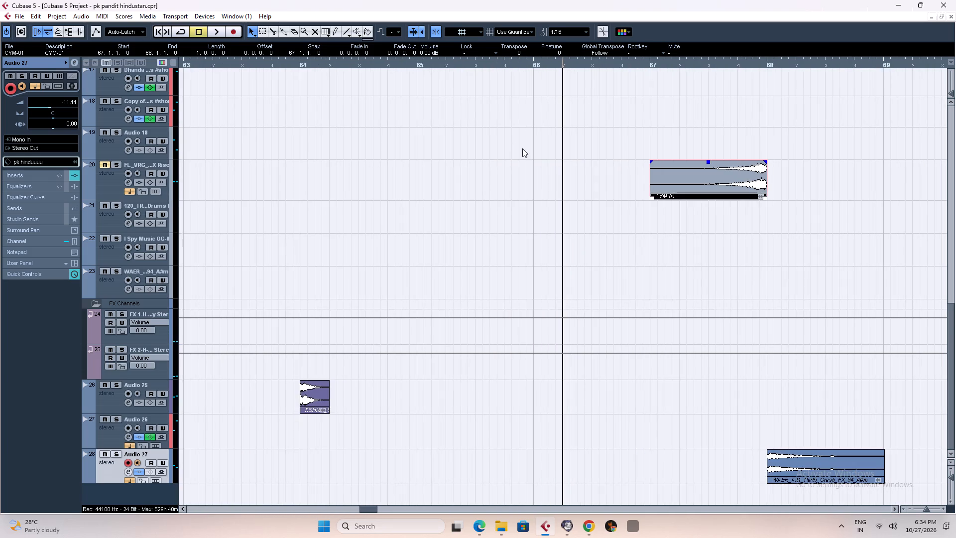
key("space")
right_click(703, 182)
left_click(703, 182)
key("g")
key("g")
key("g")
key("g")
key("g")
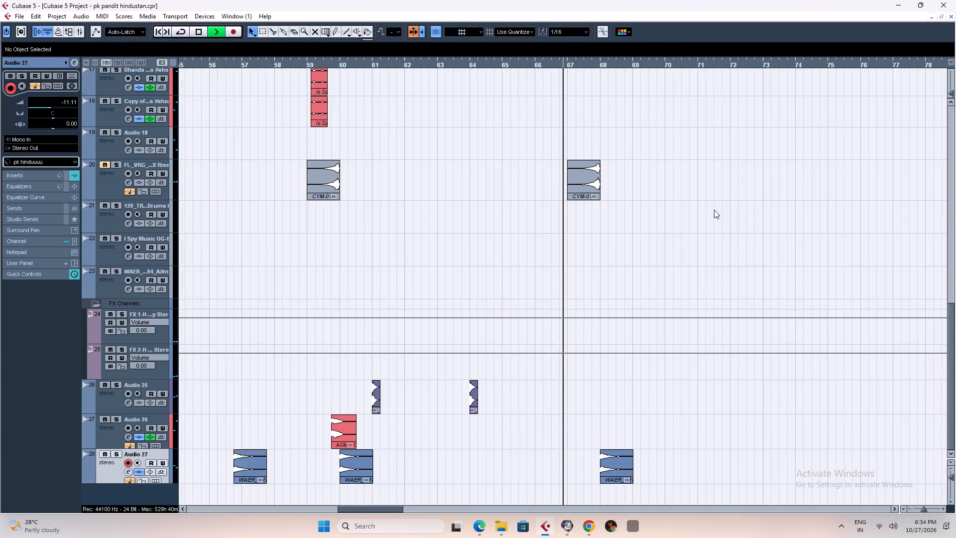
key("g")
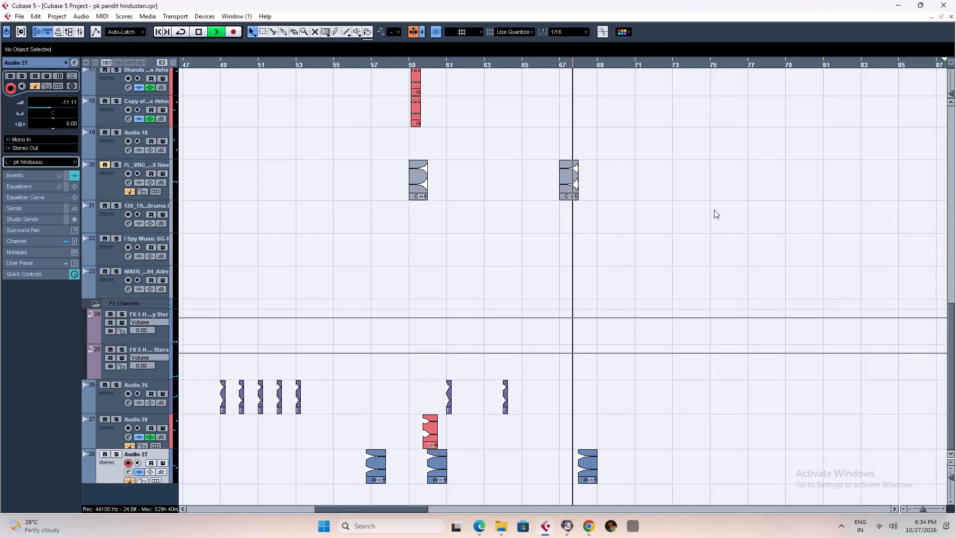
key("space")
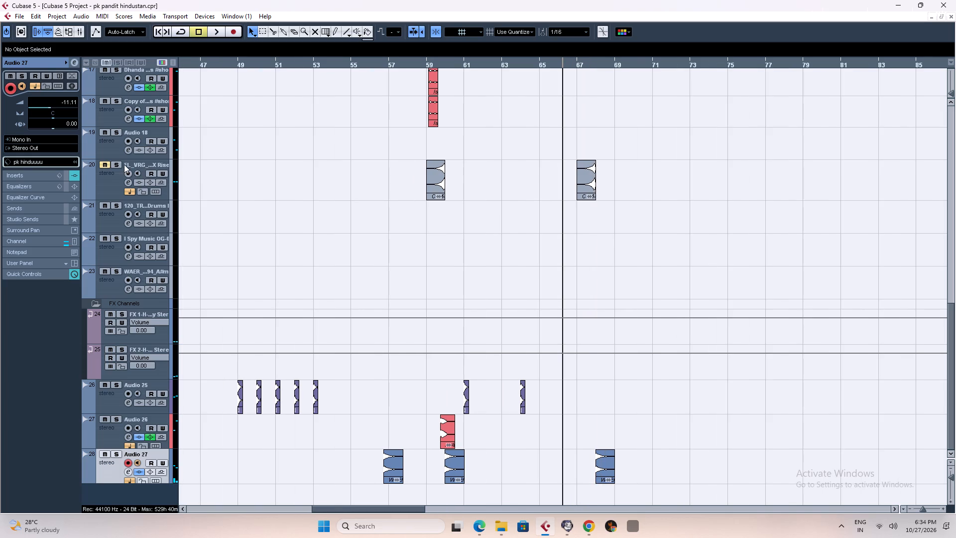
Unmute track 20, which holds the CYM-01 clips.
left_click(105, 166)
Listen to the CYM-01 copy and the crash through the bar 68 entry with track 20 unmuted.
key("g")
key("g")
key("g")
key("g")
key("g")
key("g")
key("g")
key("g")
key("g")
key("g")
key("g")
key("space")
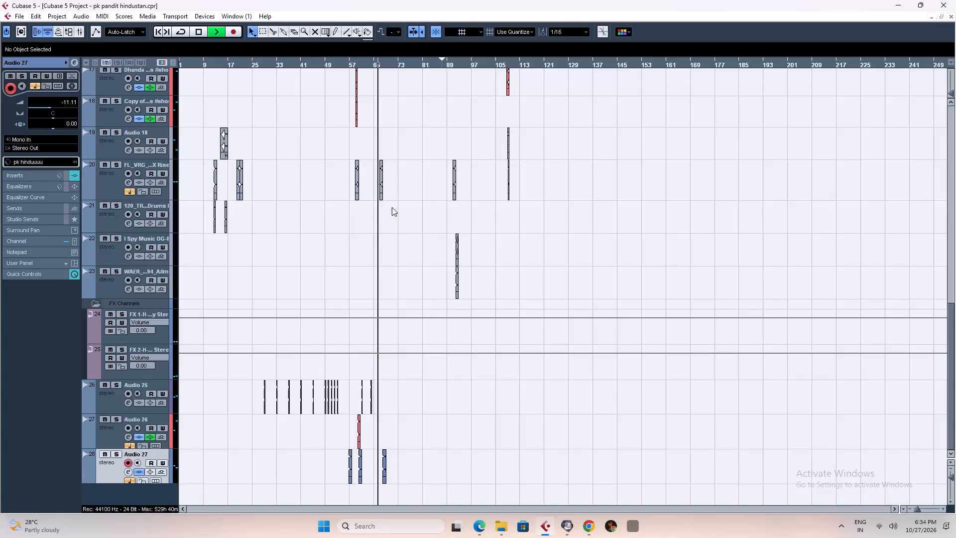
right_click(428, 192)
left_click(428, 192)
key("h")
key("h")
key("h")
key("h")
key("h")
key("h")
key("h")
key("h")
key("h")
key("h")
key("h")
key("h")
key("h")
key("h")
key("h")
key("h")
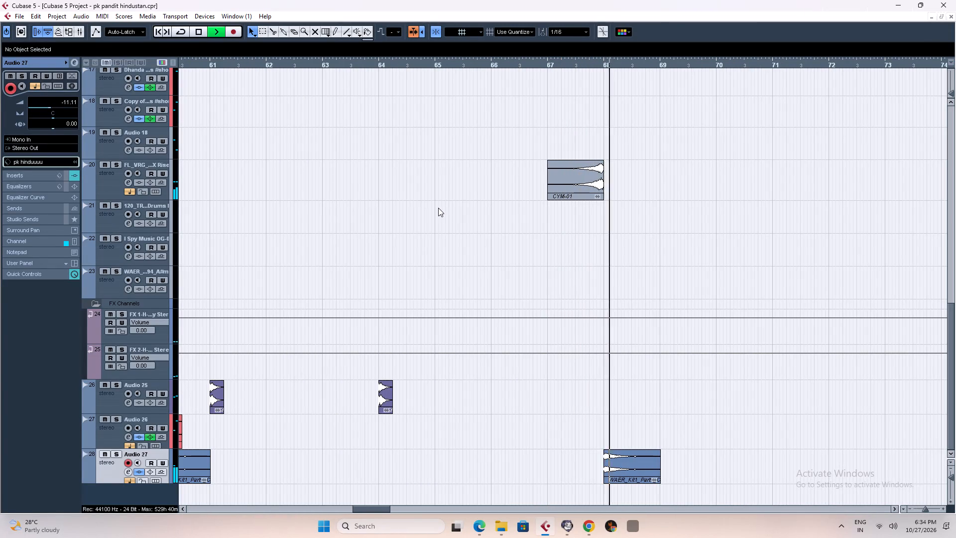
Keep listening from bar 68 to about bar 73 for the next place to add an effect hit.
key("g")
key("g")
key("g")
key("g")
key("g")
key("g")
type("ggg")
key("h")
key("h")
key("h")
key("h")
key("h")
key("h")
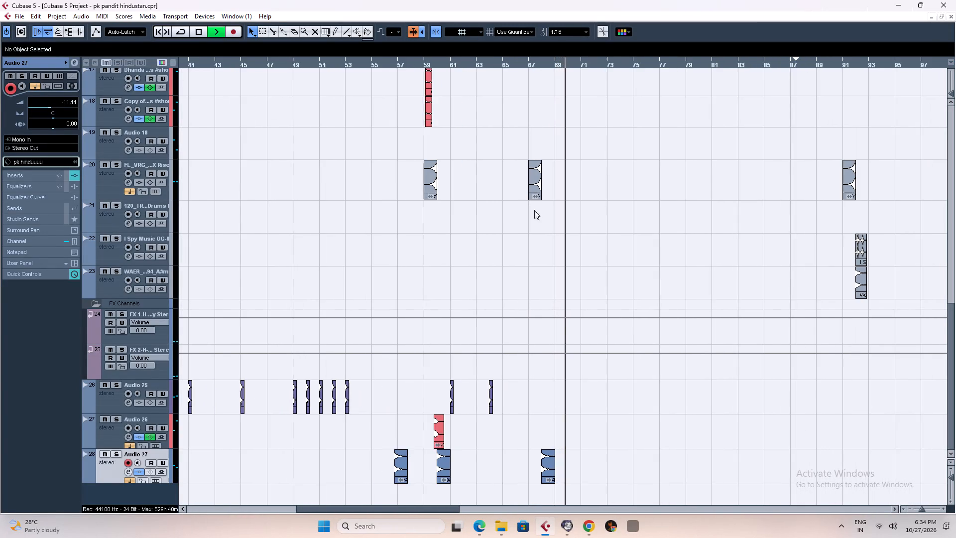
key("g")
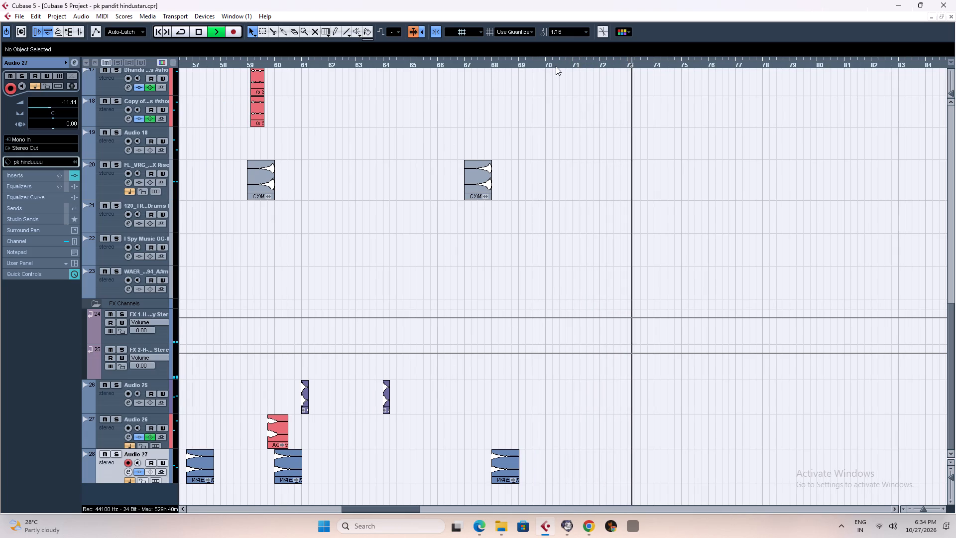
Stop playback, place the playhead at bar 72, and copy the KSHMR stab from bar 64 on Audio 25 to bar 72.
left_click(597, 64)
key("space")
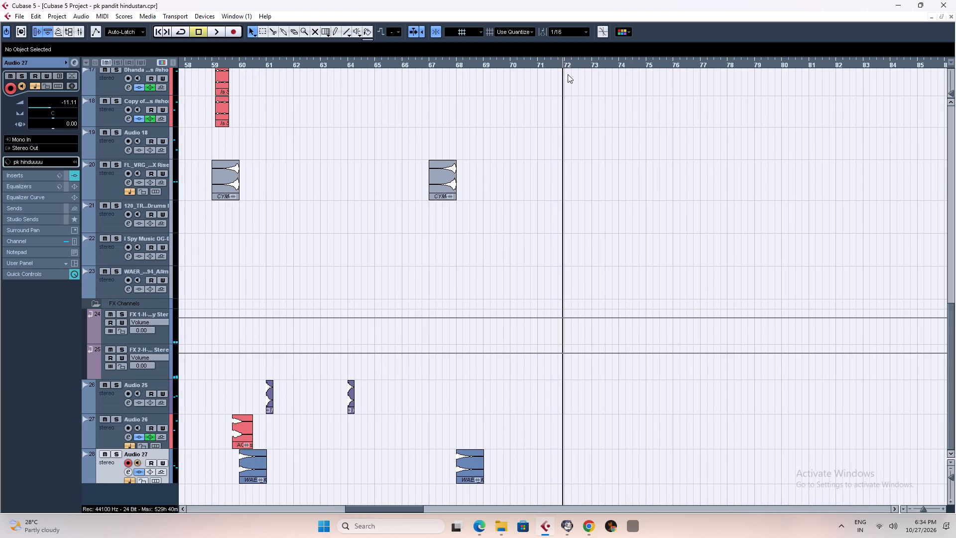
left_click(564, 65)
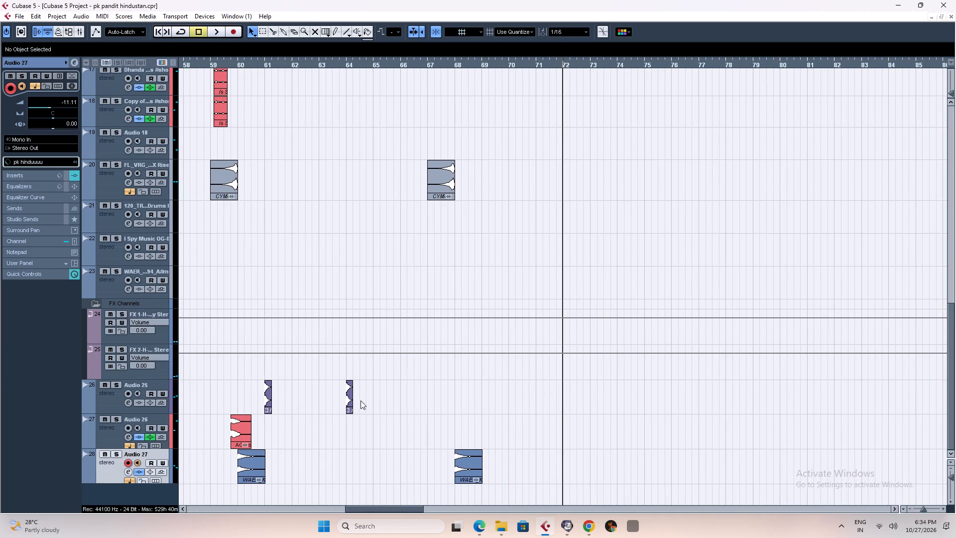
left_click(348, 396)
left_click_drag(348, 396, 428, 395, "alt")
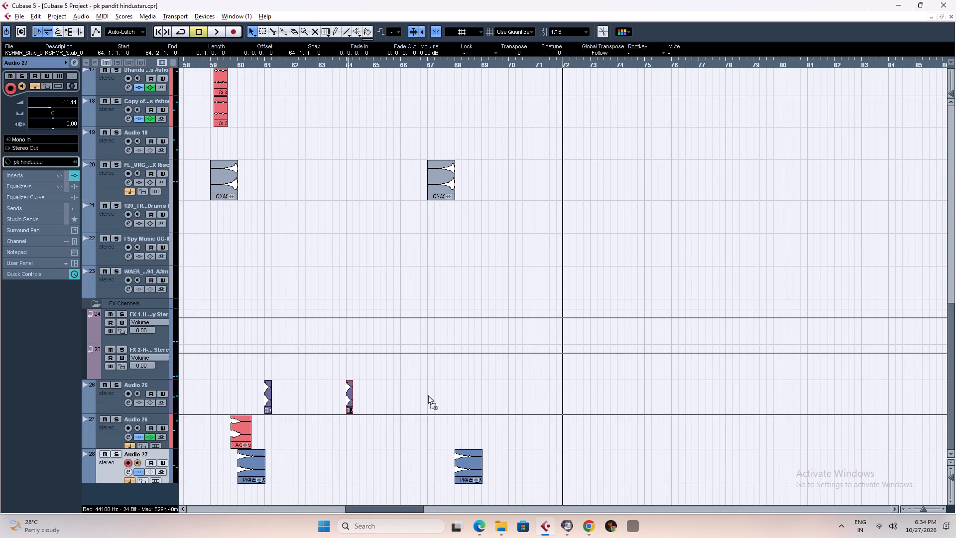
left_click_drag(428, 395, 566, 391, "alt")
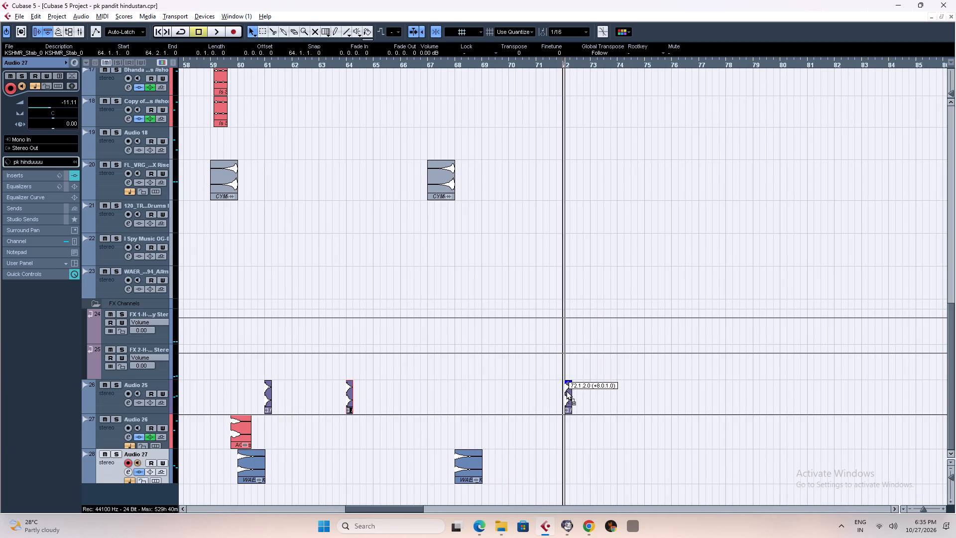
left_click_drag(566, 391, 565, 391, "alt")
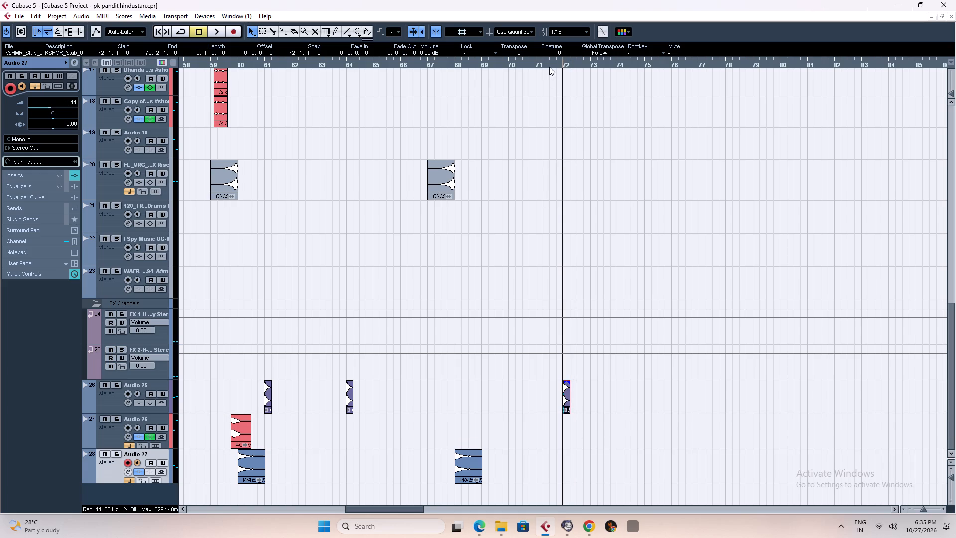
Listen from just before bar 72 to about bar 77 for the next place to add an effect hit.
left_click(549, 67)
key("space")
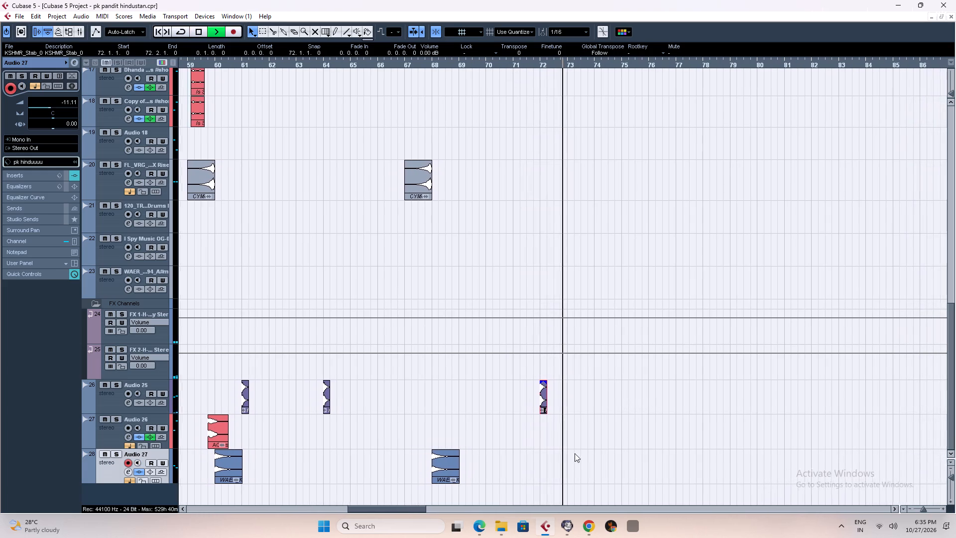
type("gh")
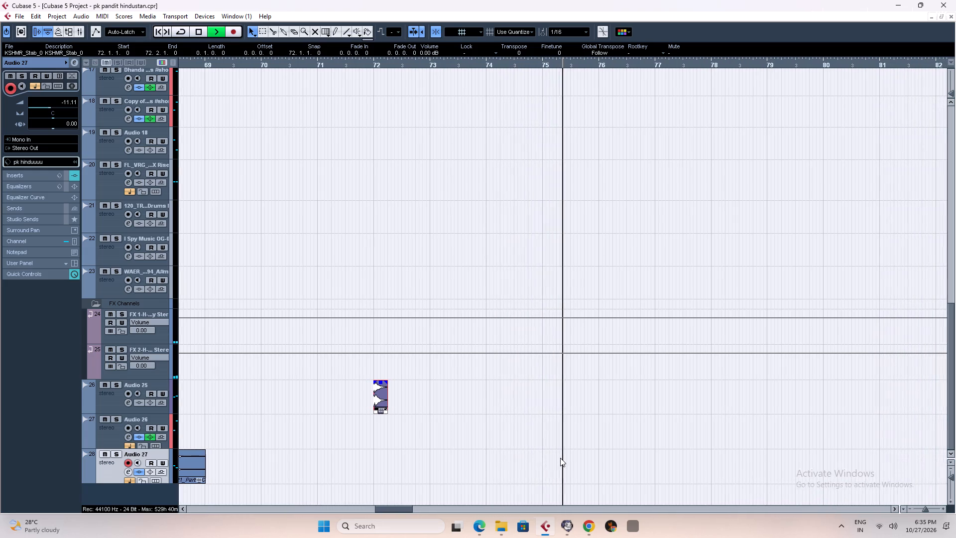
key("g")
key("g")
key("g")
key("g")
key("g")
key("g")
key("g")
key("g")
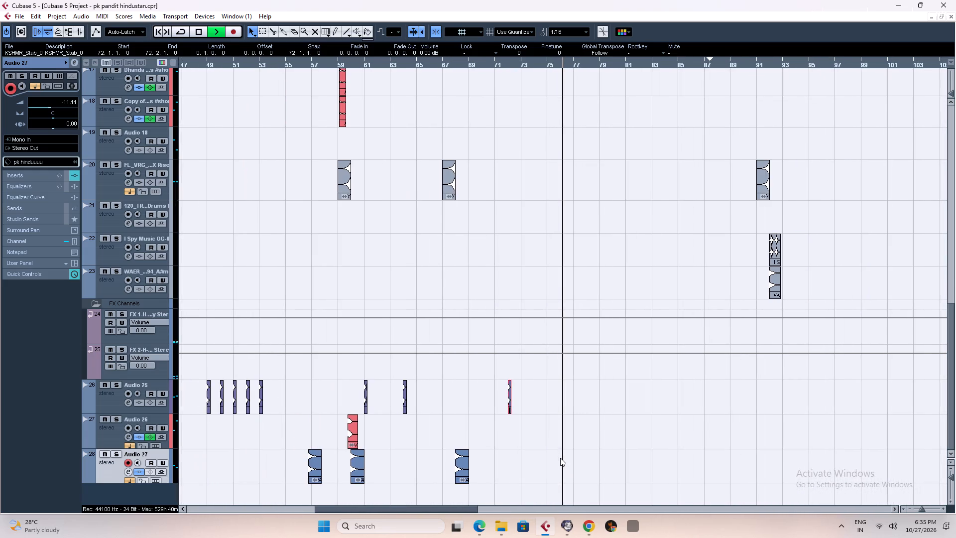
left_click_drag(948, 271, 948, 308)
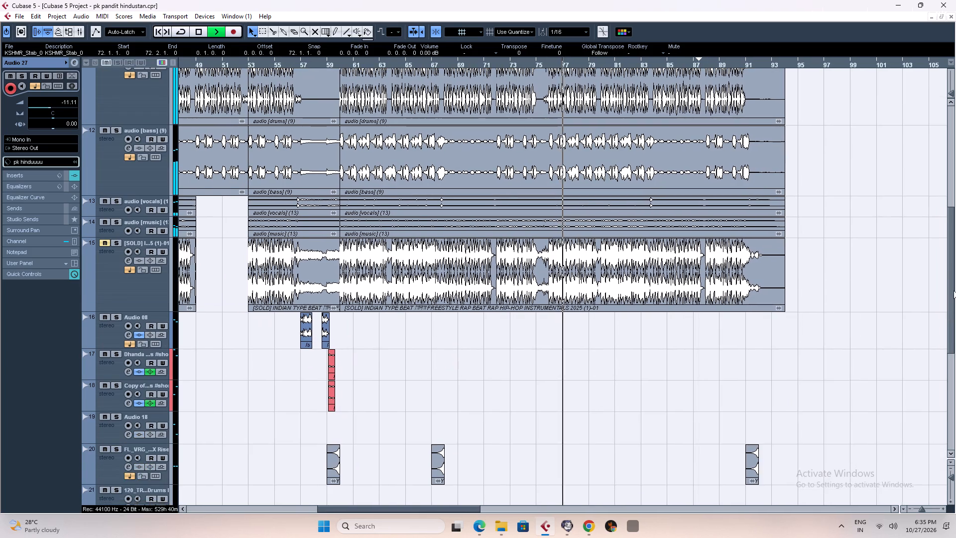
left_click_drag(954, 290, 954, 431)
left_click(544, 63)
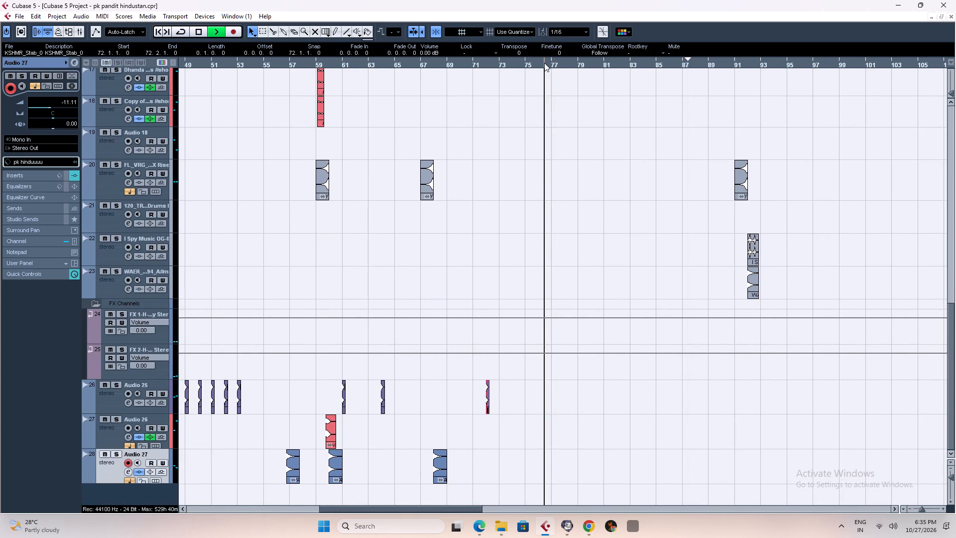
key("h")
key("h")
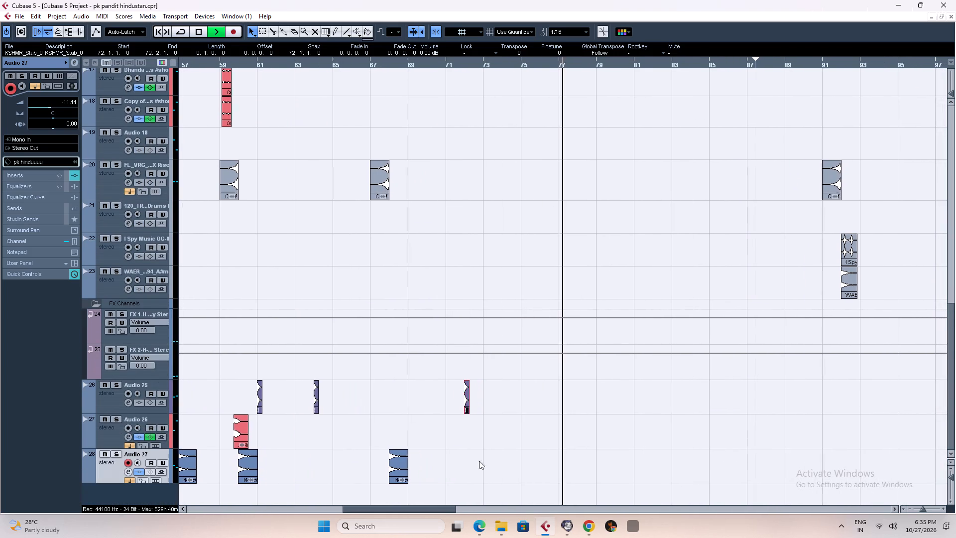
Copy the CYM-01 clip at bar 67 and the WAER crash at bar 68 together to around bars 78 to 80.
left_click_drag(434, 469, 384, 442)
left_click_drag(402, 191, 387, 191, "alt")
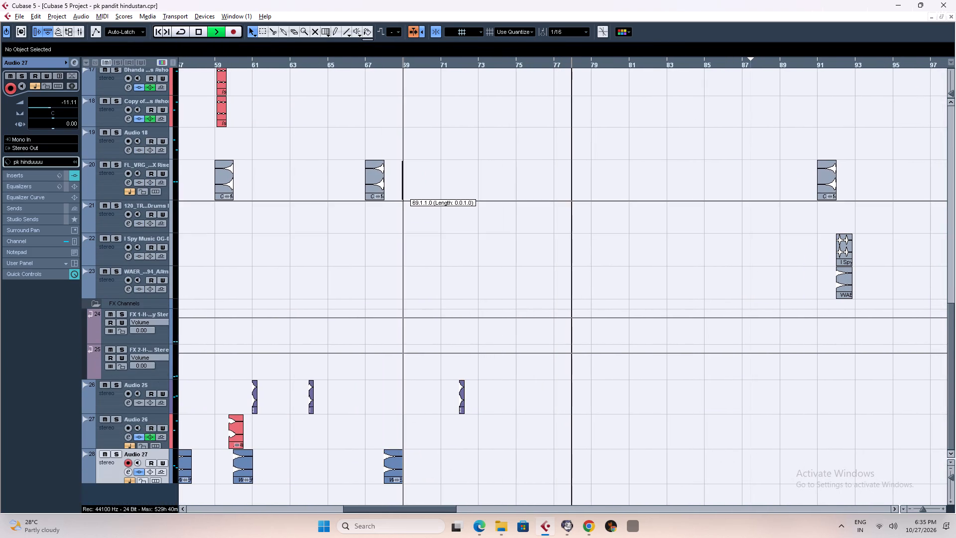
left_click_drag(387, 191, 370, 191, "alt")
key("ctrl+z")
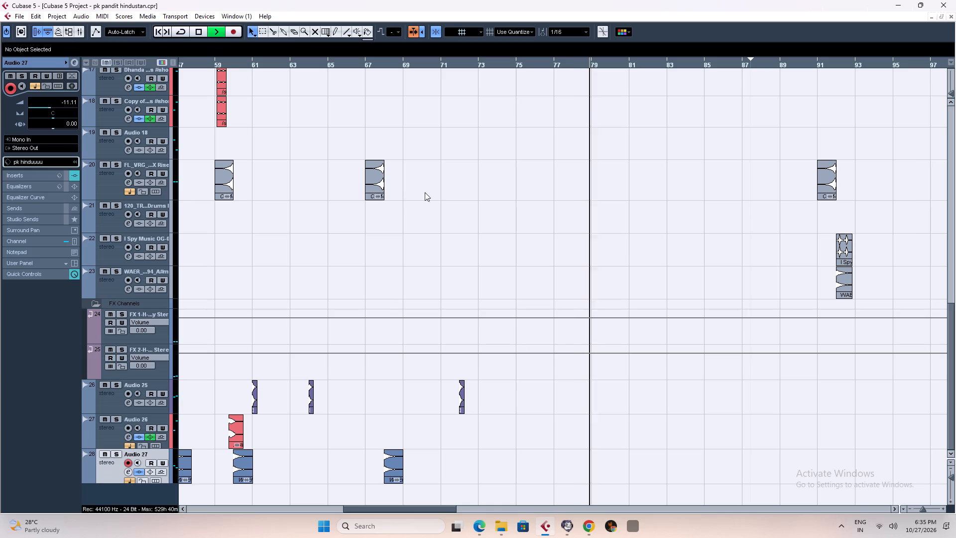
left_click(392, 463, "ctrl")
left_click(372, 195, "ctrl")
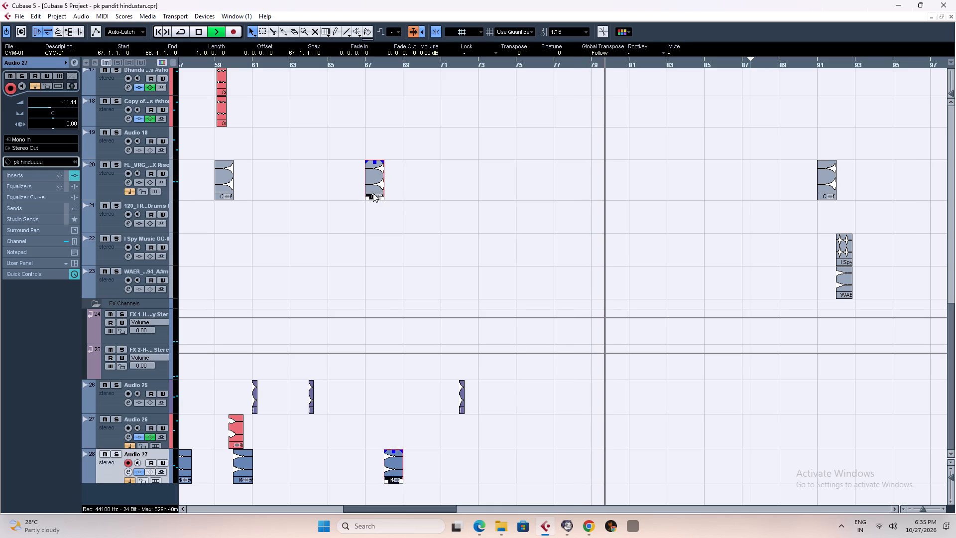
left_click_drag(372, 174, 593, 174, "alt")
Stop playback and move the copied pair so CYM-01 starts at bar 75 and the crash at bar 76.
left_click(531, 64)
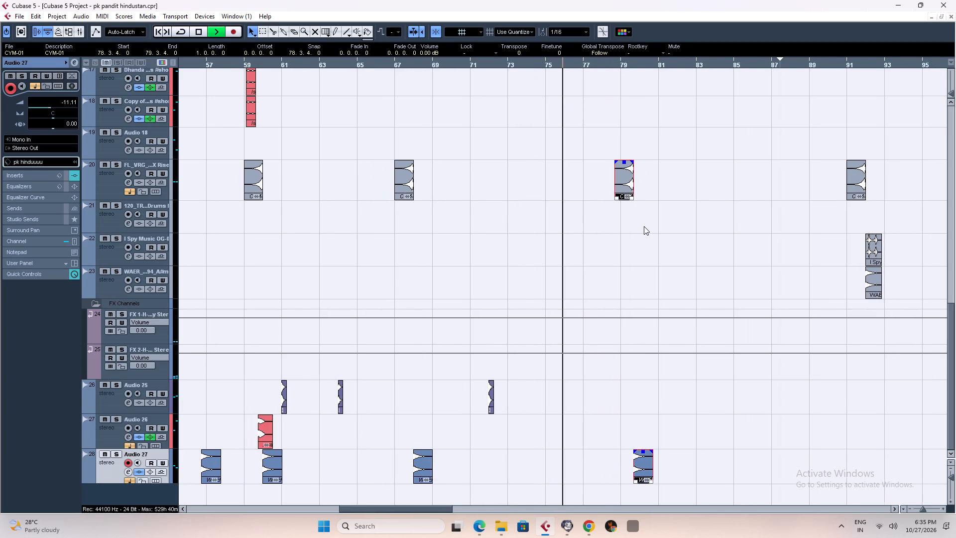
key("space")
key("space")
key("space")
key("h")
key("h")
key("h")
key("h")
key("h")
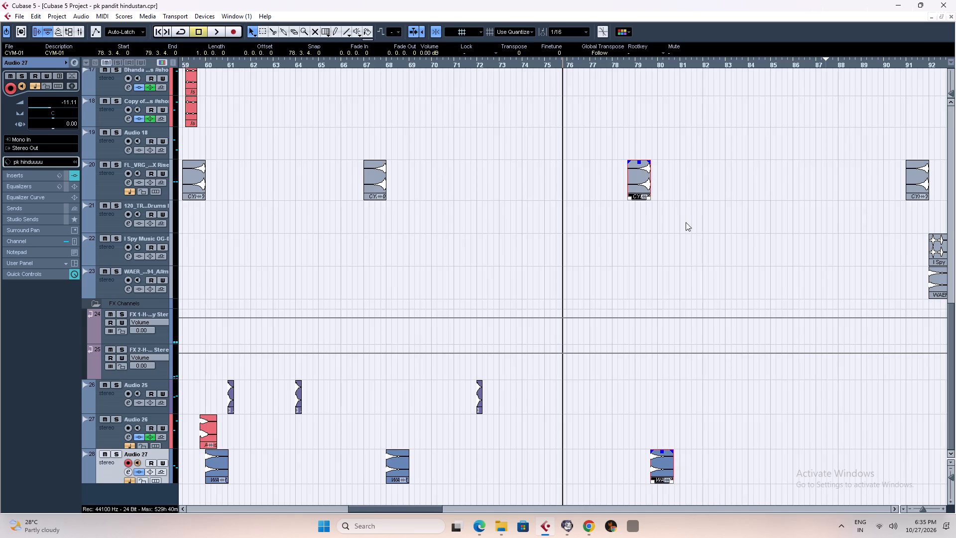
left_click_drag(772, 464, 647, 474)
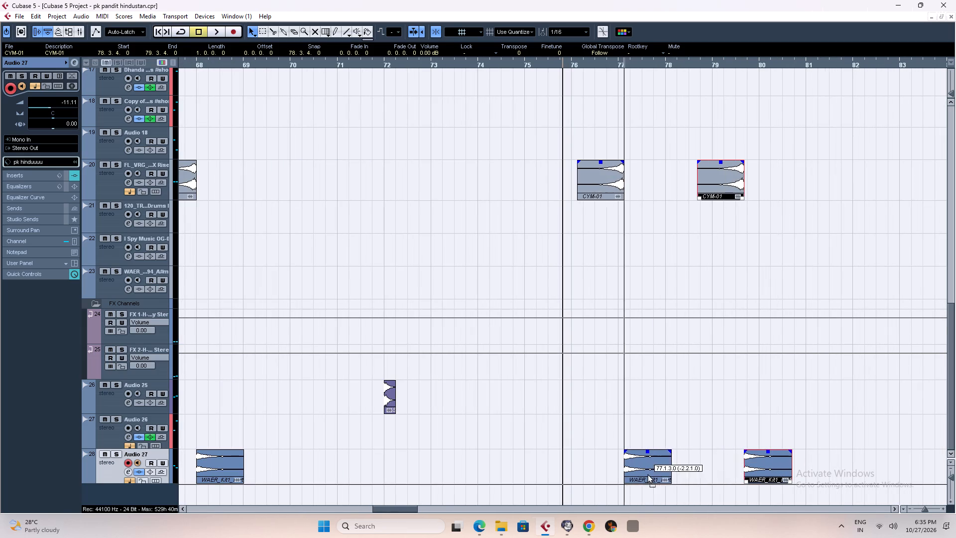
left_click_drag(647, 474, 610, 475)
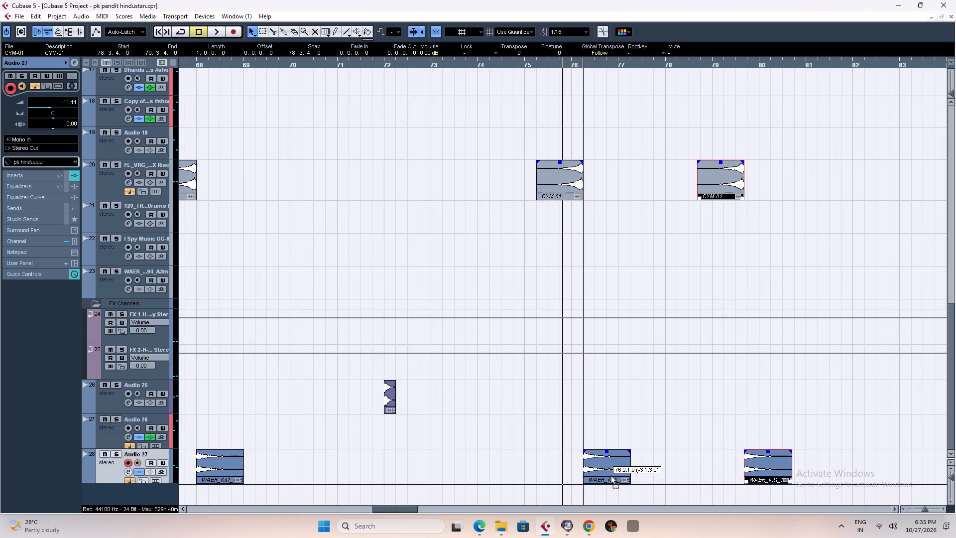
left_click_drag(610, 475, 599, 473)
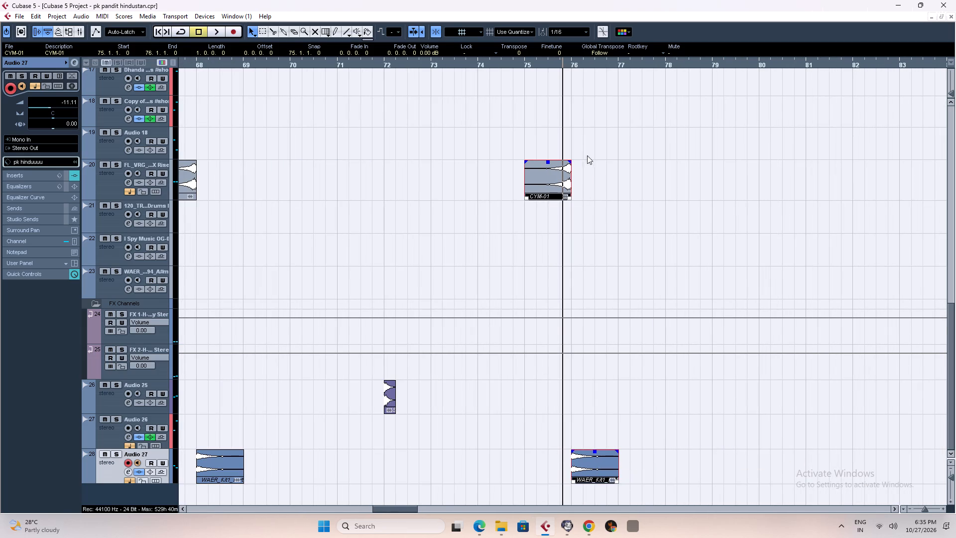
Listen to the CYM-01 and crash copies through the bar 76 entry, then stop playback.
left_click(512, 64)
left_click(662, 222)
key("space")
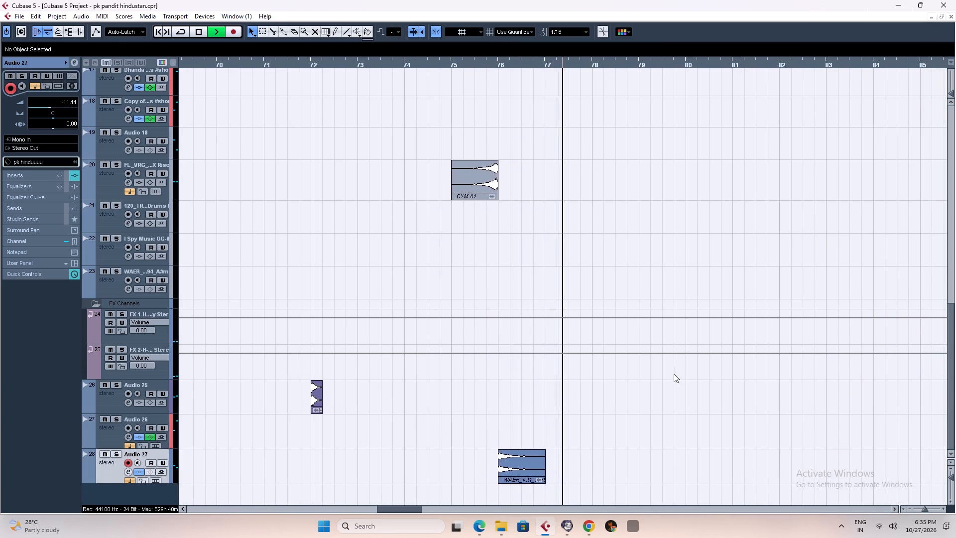
key("space")
key("space")
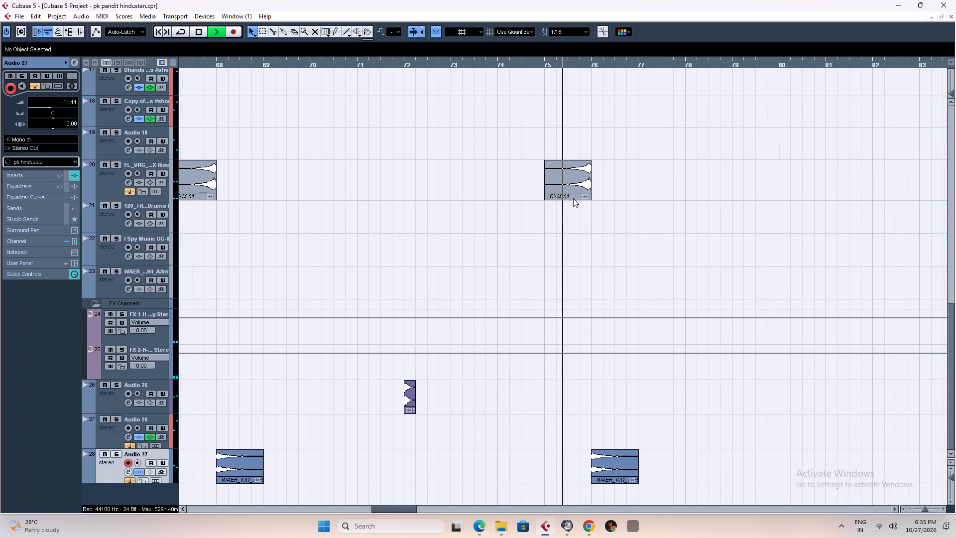
key("g")
key("g")
key("g")
key("g")
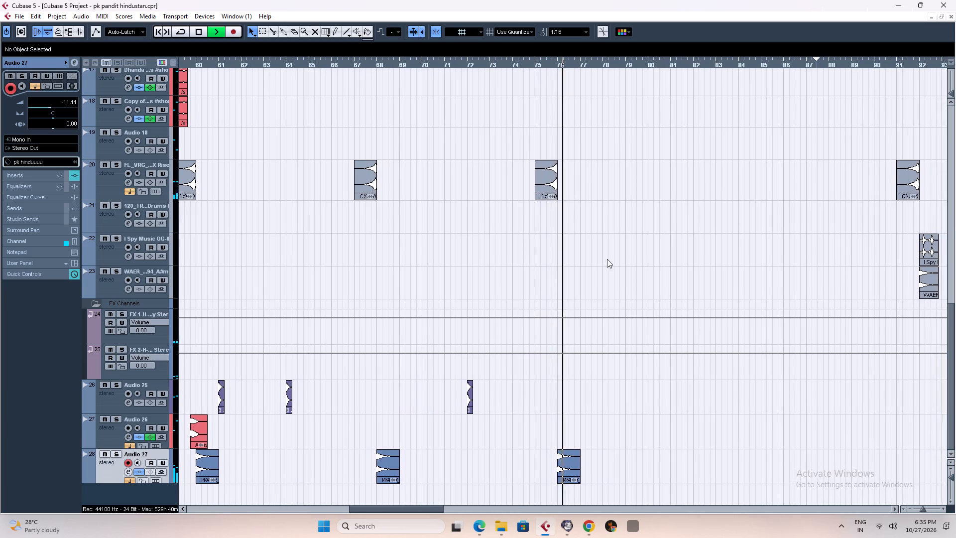
key("space")
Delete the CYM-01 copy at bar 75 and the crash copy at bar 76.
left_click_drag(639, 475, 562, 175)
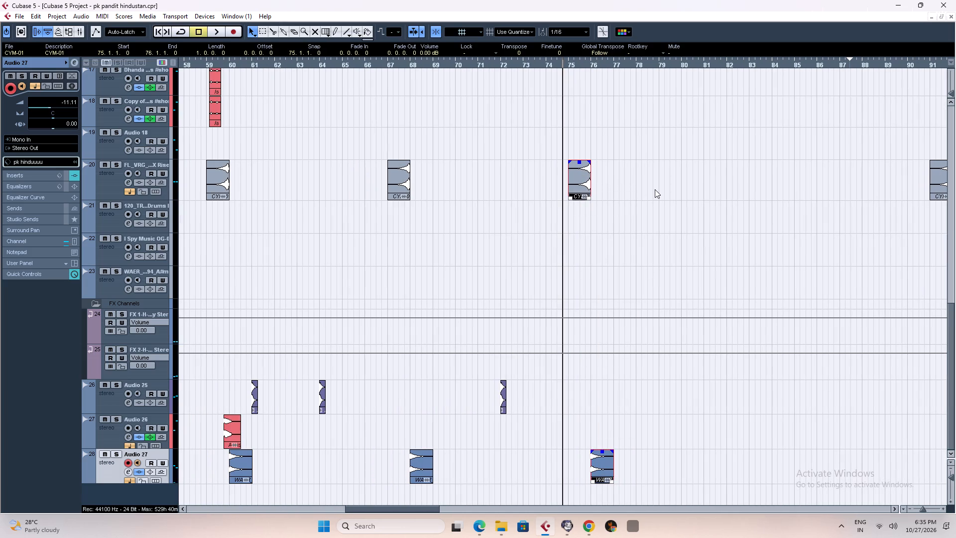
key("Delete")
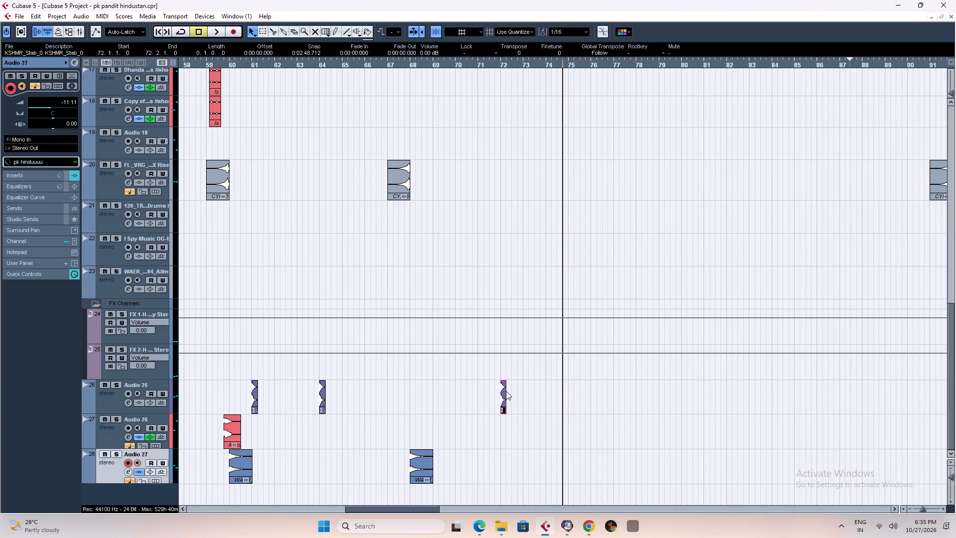
Copy the KSHMR stab from bar 72 on Audio 25 to bar 76.
left_click(506, 391)
left_click_drag(503, 393, 594, 391, "alt")
Listen to the bar 76 stab and on to about bar 78 for the next hit position.
key("space")
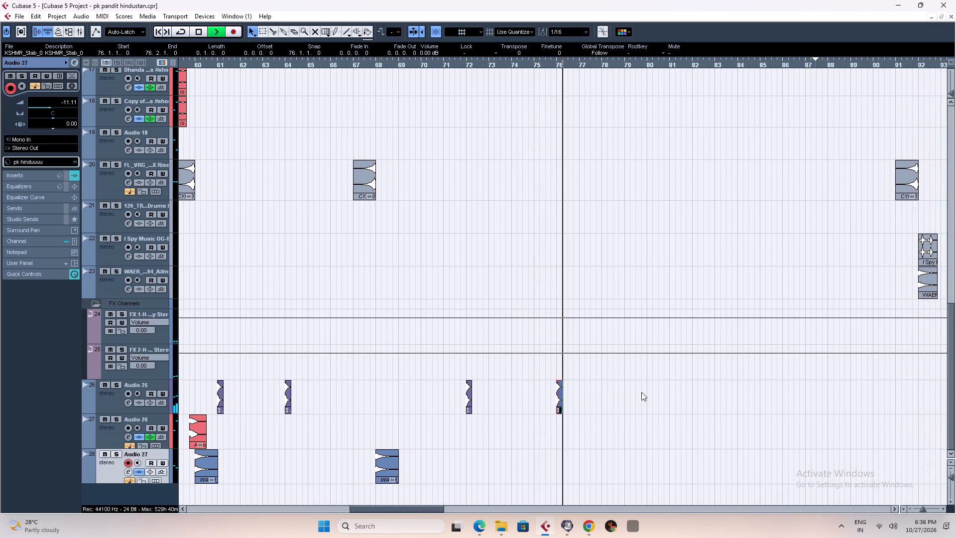
key("g")
key("g")
key("g")
type("hg")
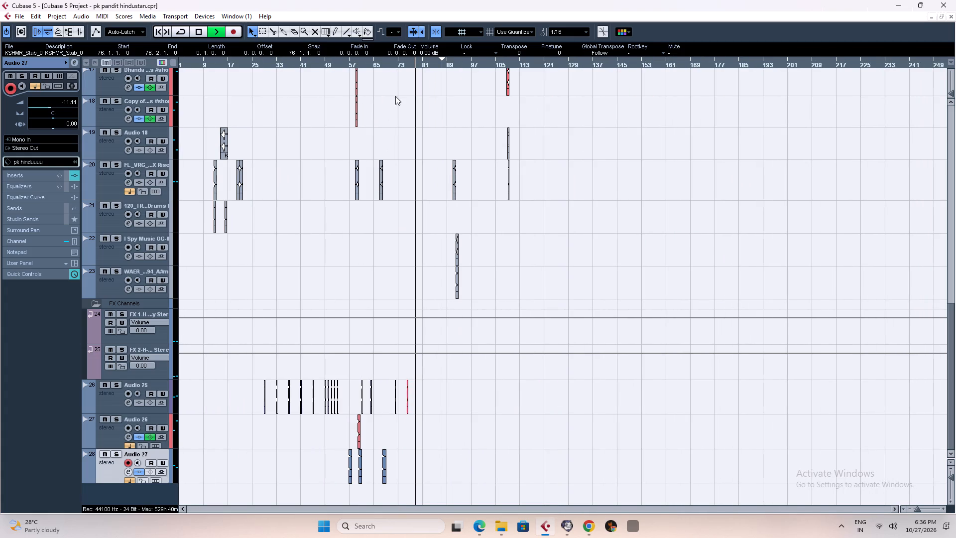
left_click(411, 65)
key("h")
key("h")
key("h")
key("h")
key("h")
key("h")
key("h")
key("h")
key("h")
key("h")
key("h")
key("h")
key("h")
key("h")
key("h")
key("h")
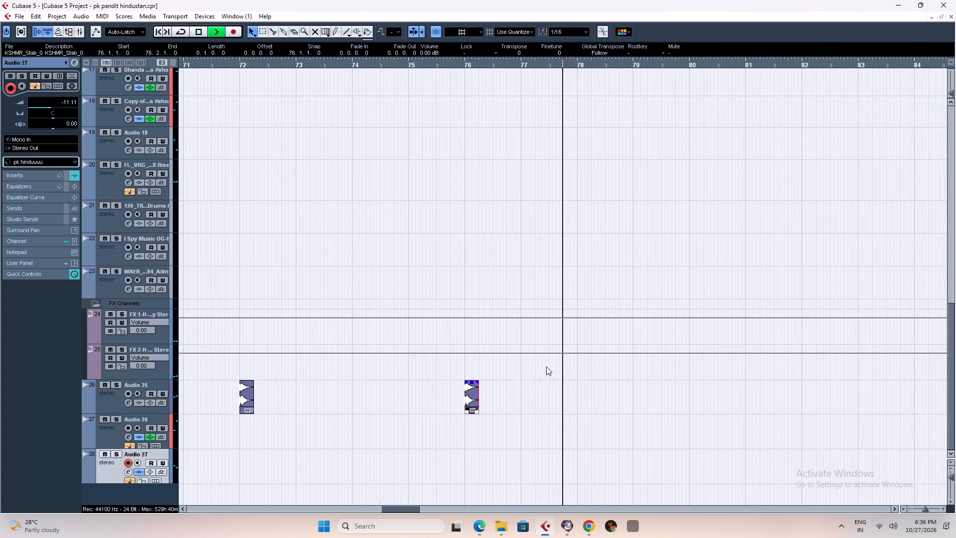
Place the playhead near bar 78, copy the KSHMR stab from bar 76 on Audio 25 to bar 78, and play it back.
left_click(534, 65)
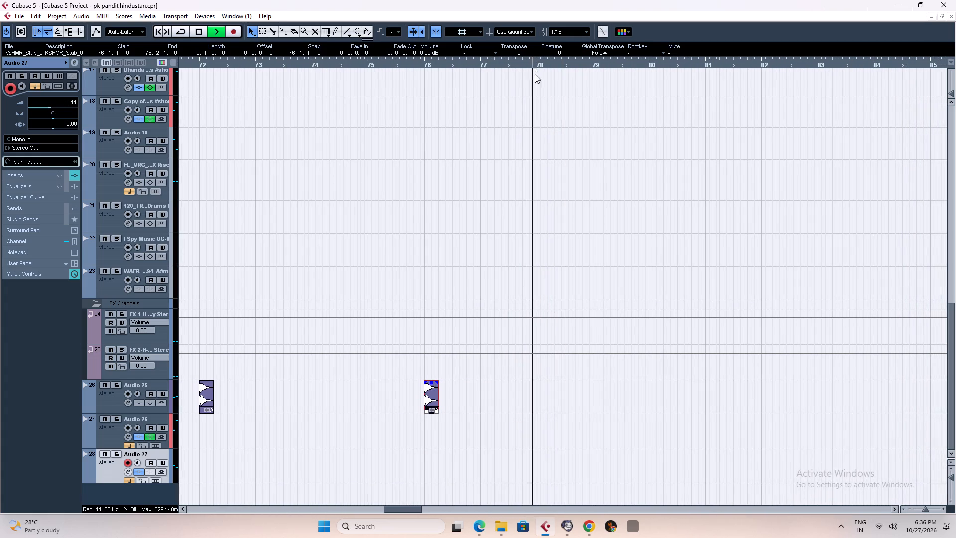
key("space")
left_click_drag(459, 394, 571, 390)
key("space")
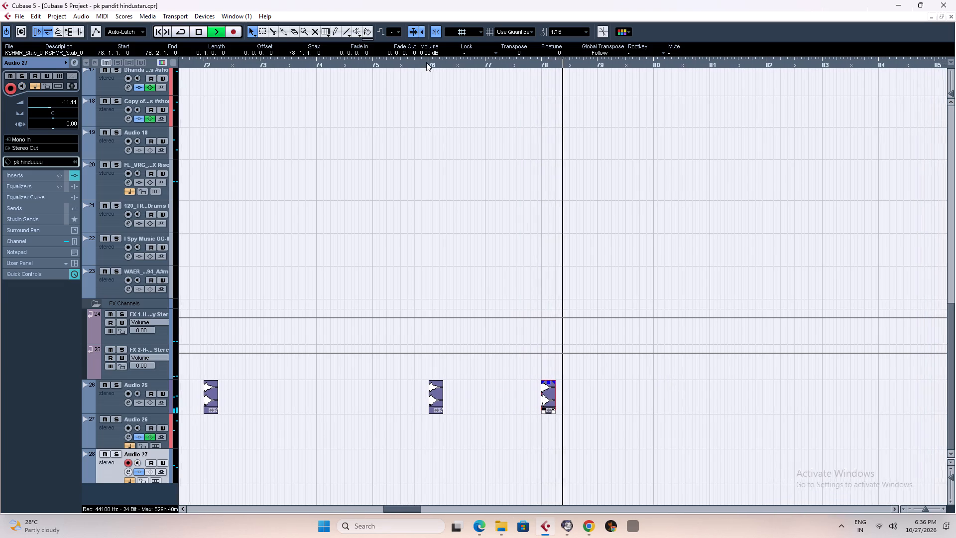
left_click_drag(397, 65, 403, 68)
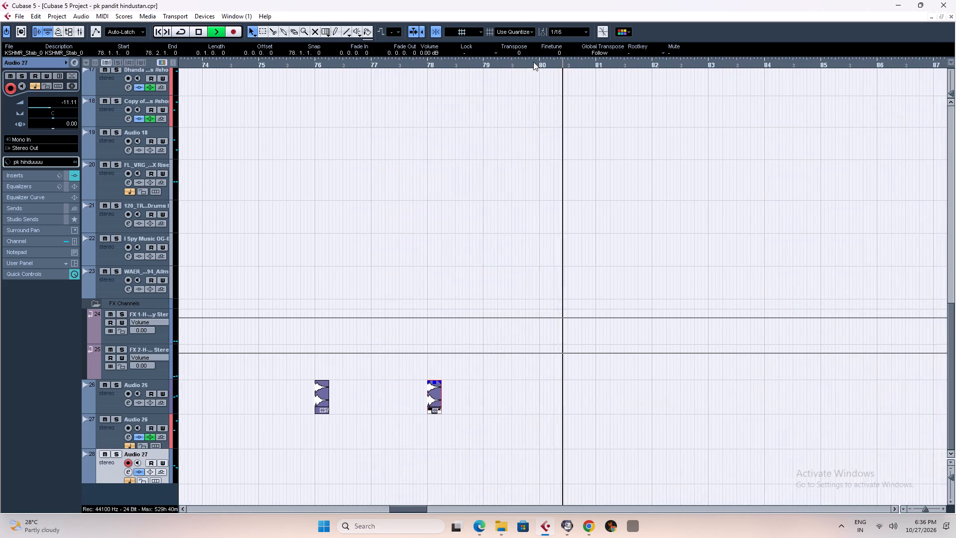
Stop playback near bar 80 and copy the KSHMR stab from bar 78 on Audio 25 to bar 80.
left_click(534, 62)
key("space")
left_click_drag(454, 397, 570, 395, "alt")
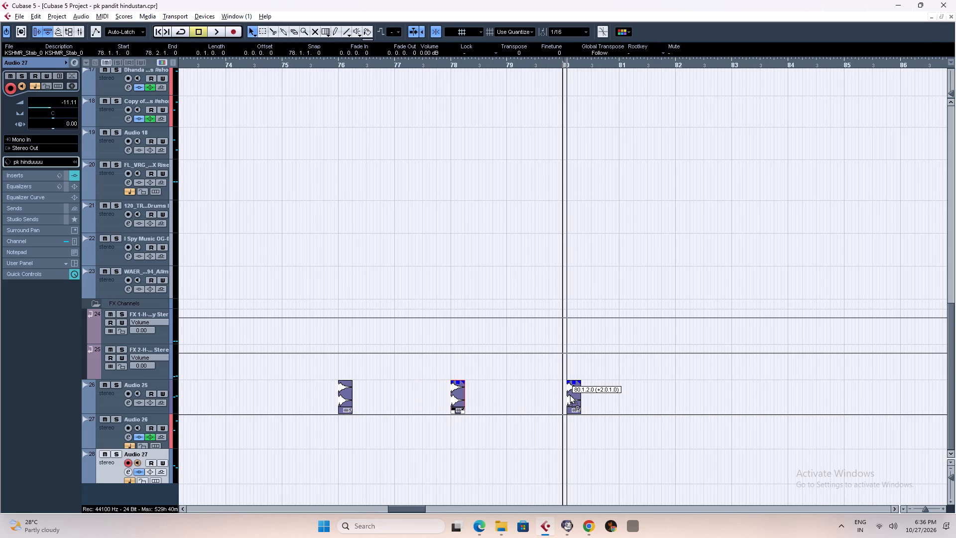
left_click_drag(570, 395, 567, 394, "alt")
key("space")
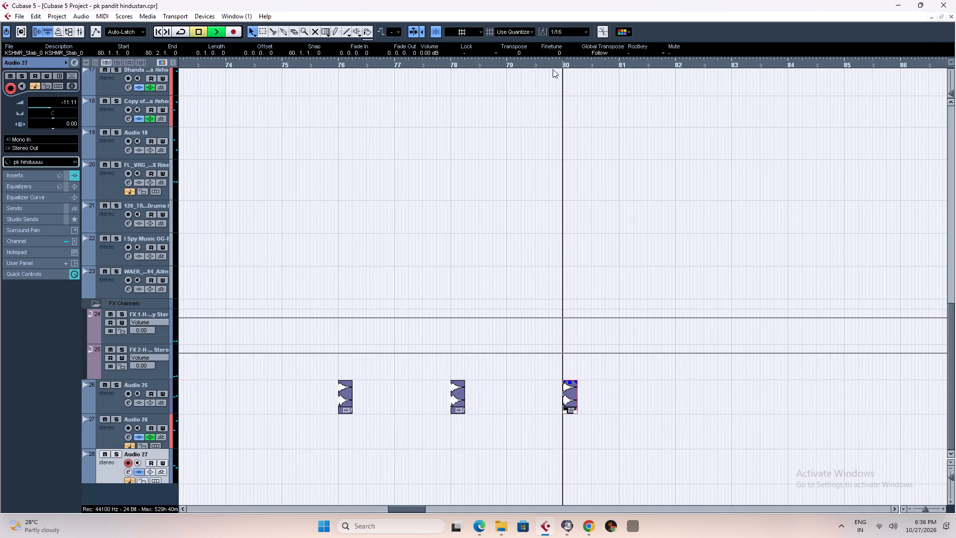
Listen to the bar 80 stab and on to about bar 85 for the next place to add a hit.
left_click(525, 67)
right_click(716, 417)
left_click(716, 417)
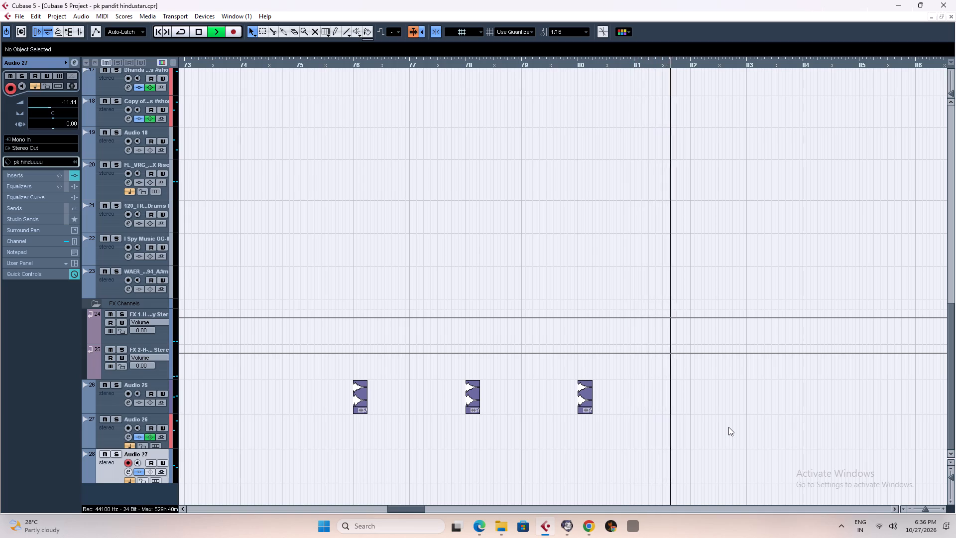
key("g")
key("g")
key("g")
key("g")
key("g")
key("g")
key("g")
key("g")
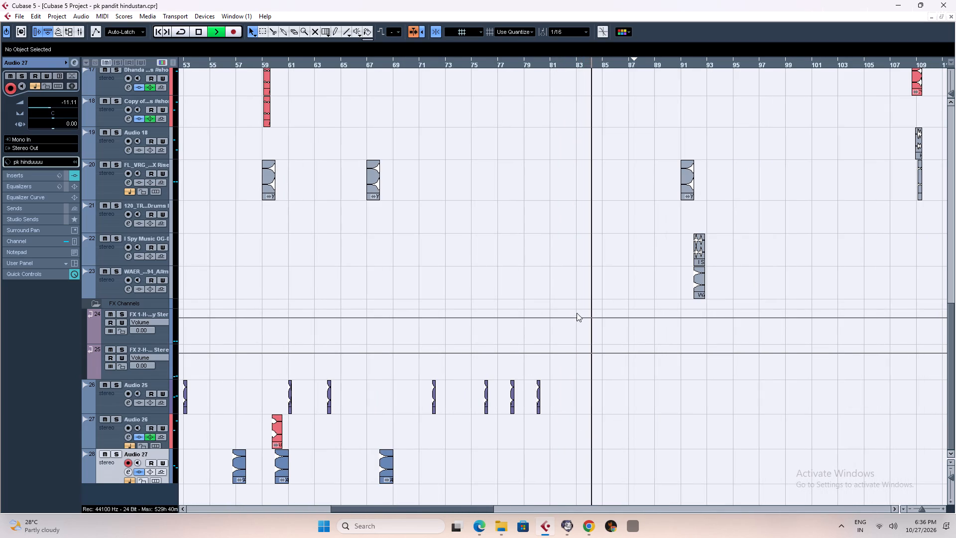
left_click(591, 63)
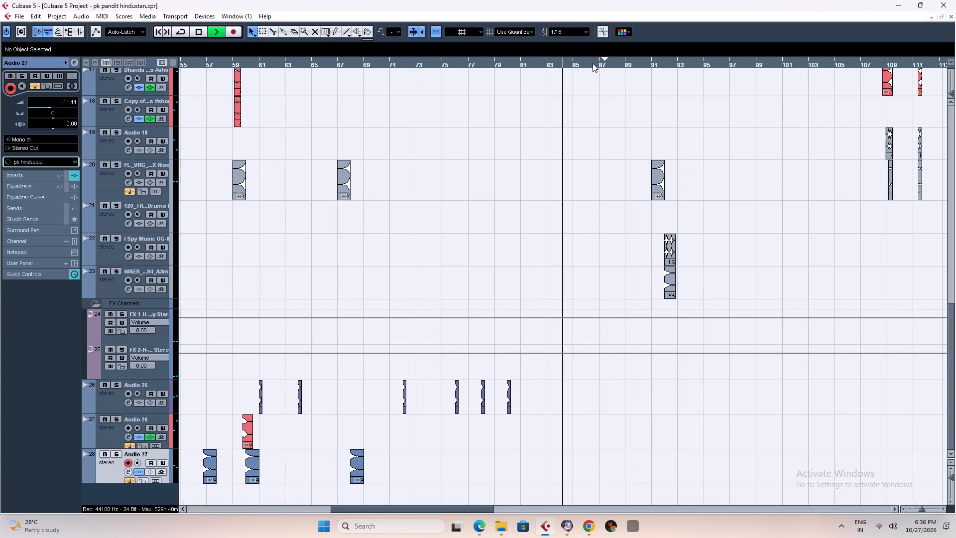
Listen from about bar 82 to bar 88 for the next place to add an effect hit.
left_click(521, 66)
key("g")
key("g")
key("g")
key("g")
key("g")
key("g")
key("g")
key("g")
key("g")
key("g")
key("g")
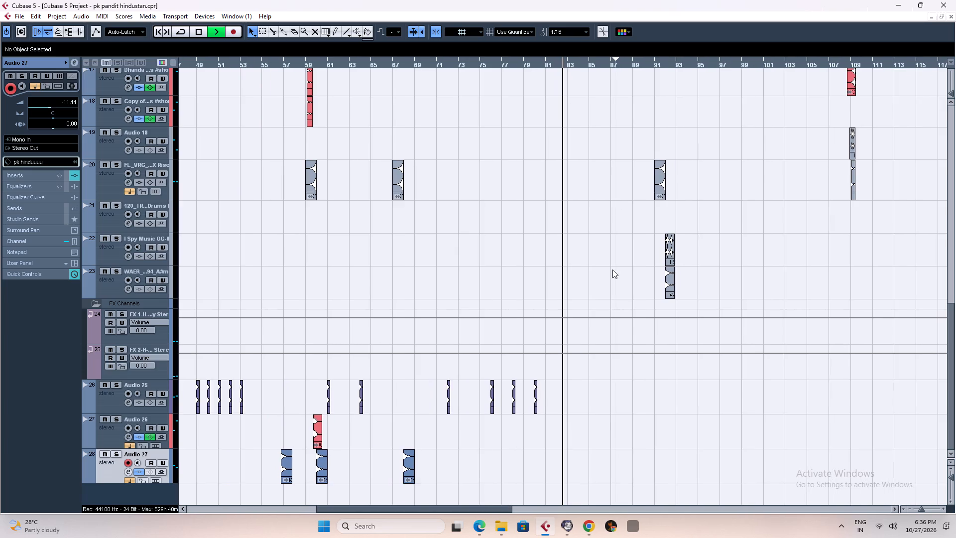
key("h")
key("h")
key("h")
key("h")
key("h")
key("h")
key("h")
key("h")
key("h")
key("h")
key("h")
key("h")
key("h")
key("h")
key("h")
key("h")
key("h")
key("h")
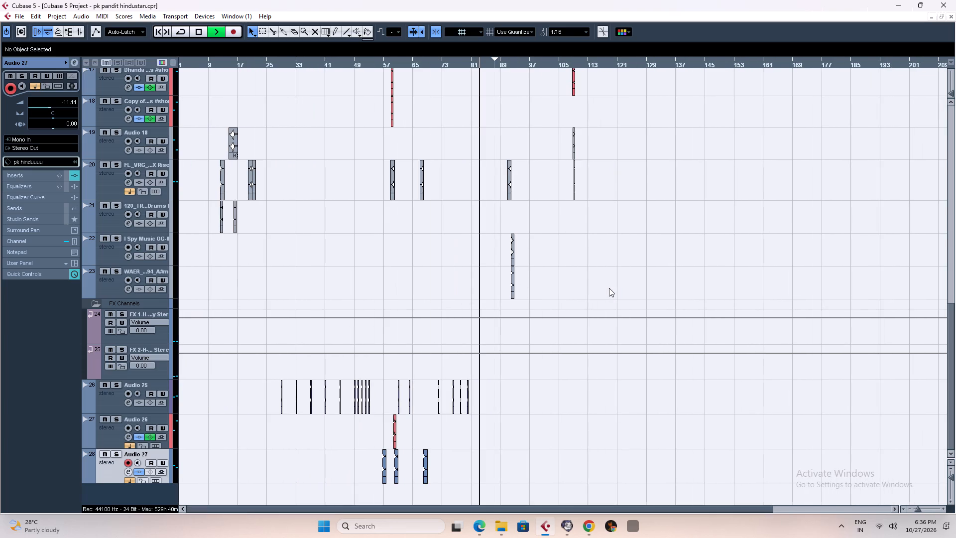
key("g")
key("g")
key("g")
key("g")
key("g")
key("g")
key("g")
key("g")
key("g")
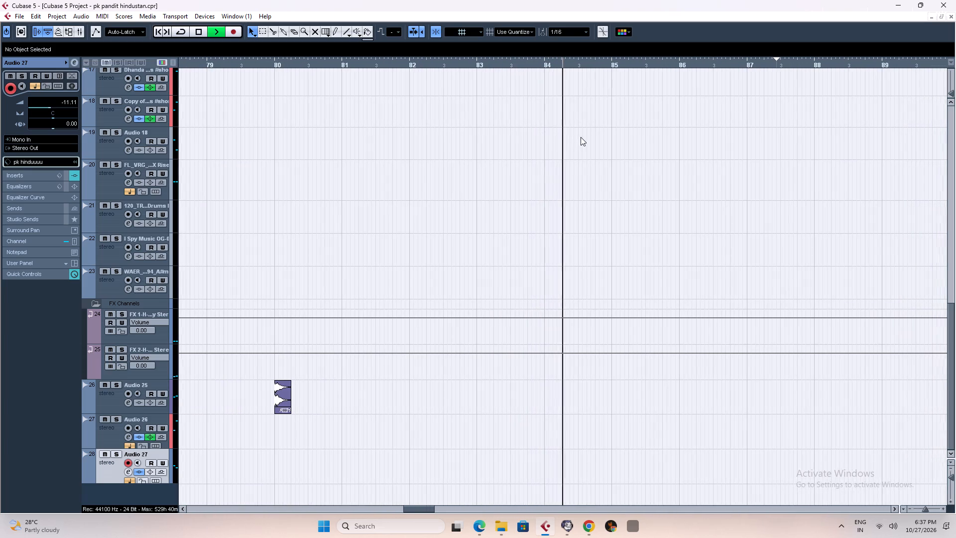
key("h")
key("h")
key("h")
key("h")
key("h")
key("h")
key("h")
key("h")
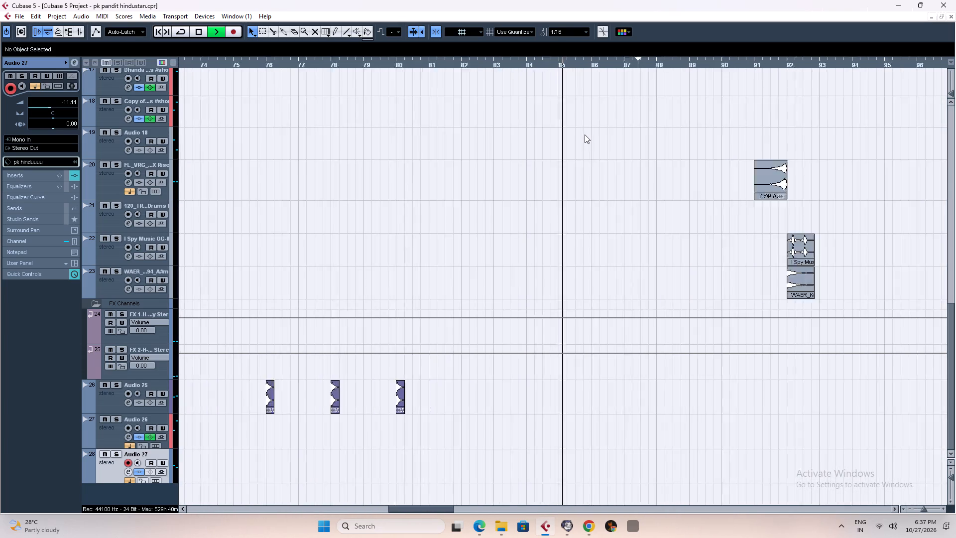
key("g")
key("g")
key("g")
key("g")
key("g")
key("g")
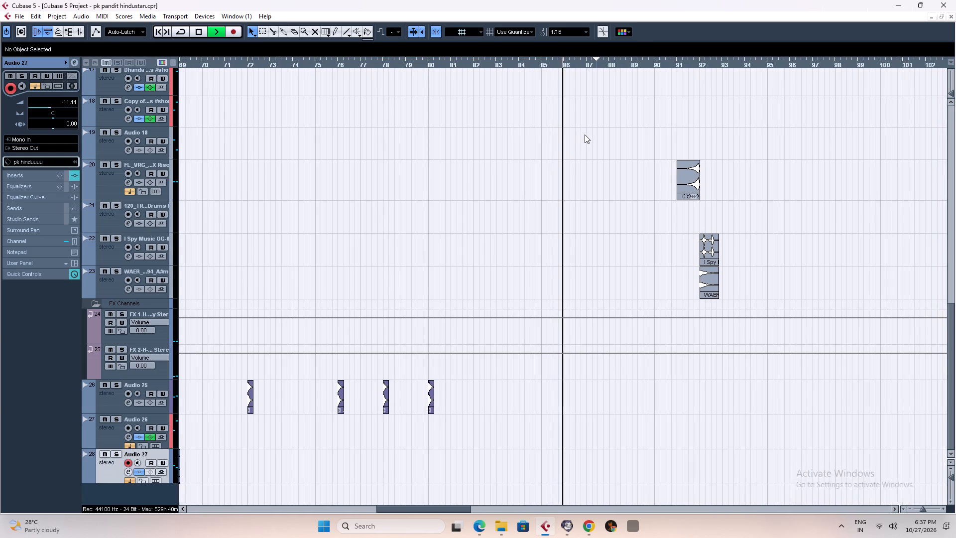
key("g")
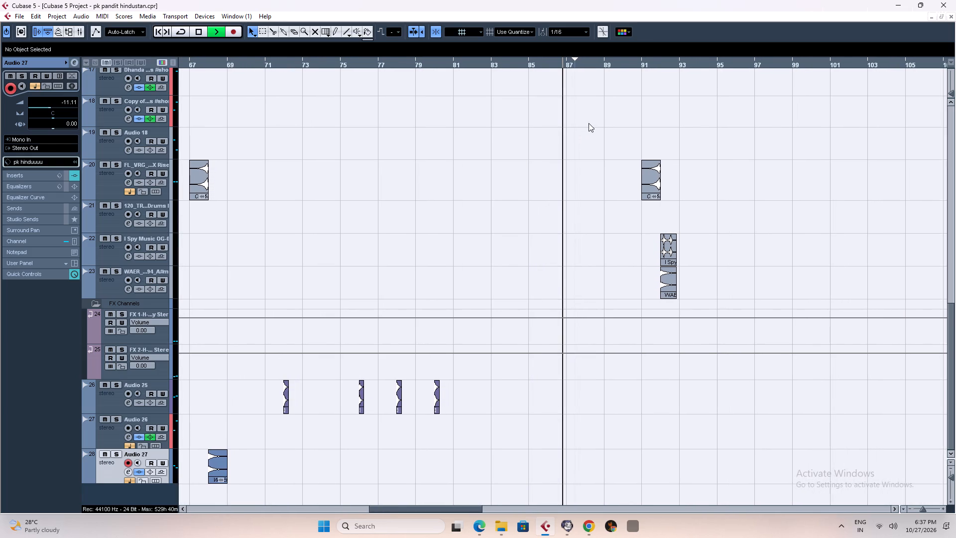
key("g")
key("g")
key("g")
key("g")
key("g")
key("g")
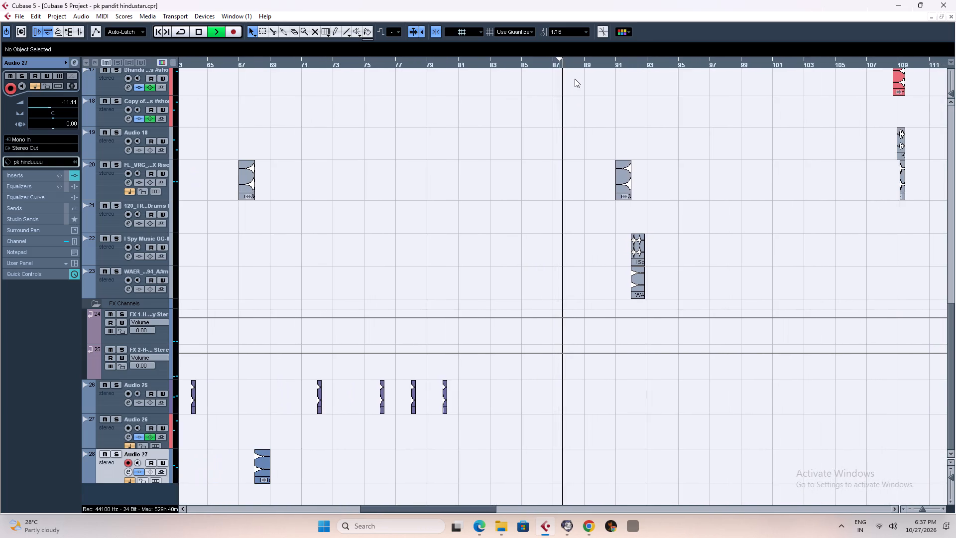
Stop playback near bar 87 and copy the AGliss-01 and crash clips from around bar 60 on Audio 26 and Audio 27 to 87.3.2.0.
left_click(555, 63)
key("space")
left_click_drag(948, 326, 955, 372)
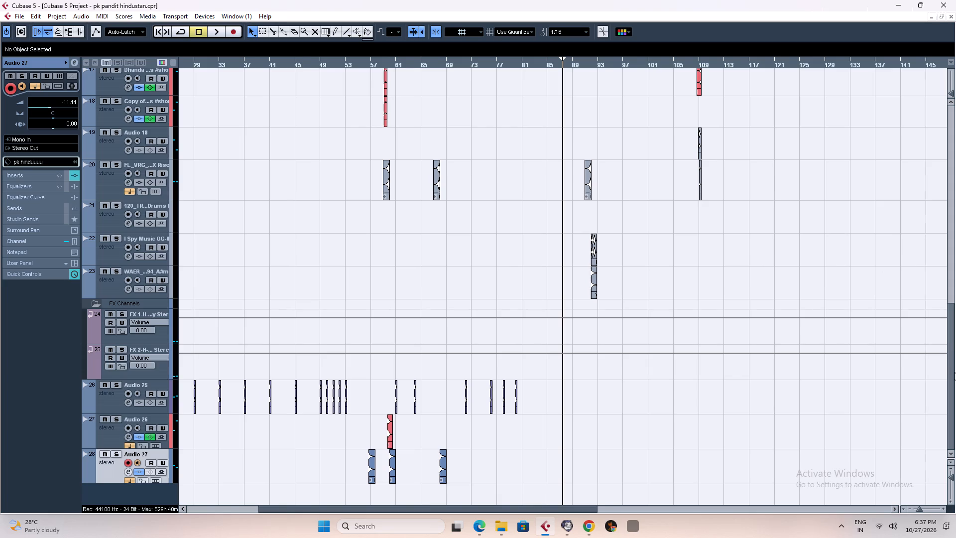
left_click_drag(955, 372, 955, 432)
key("h")
key("h")
key("h")
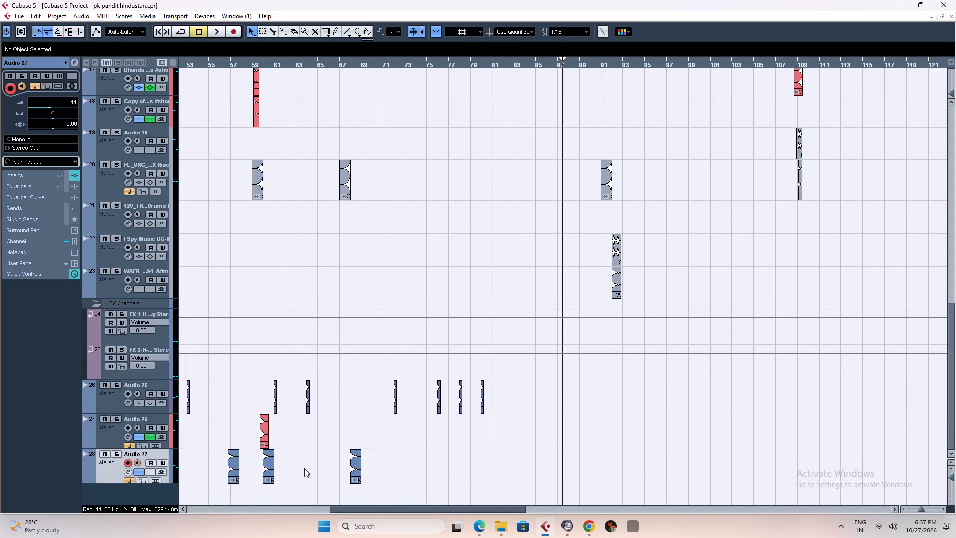
left_click_drag(304, 468, 258, 429)
left_click_drag(264, 424, 277, 428, "alt")
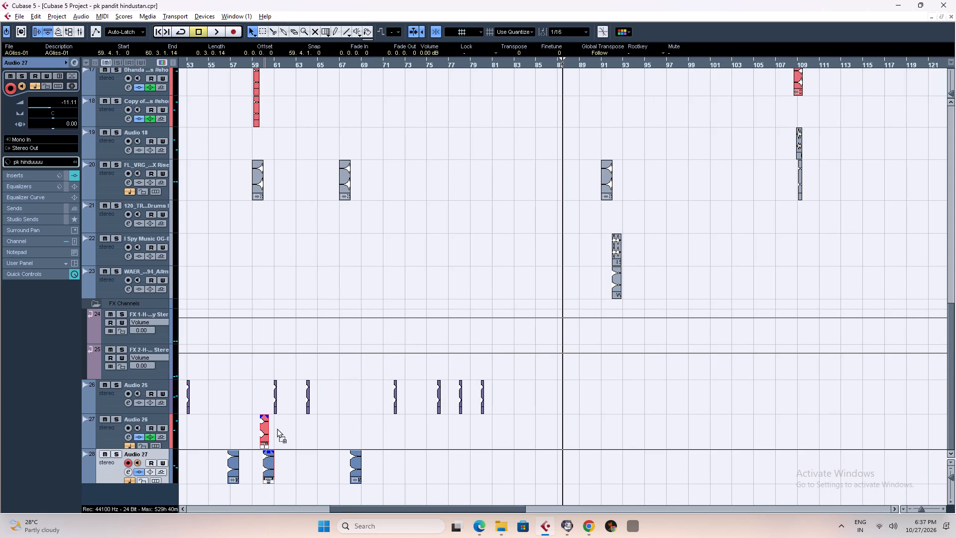
left_click_drag(277, 428, 568, 424, "alt")
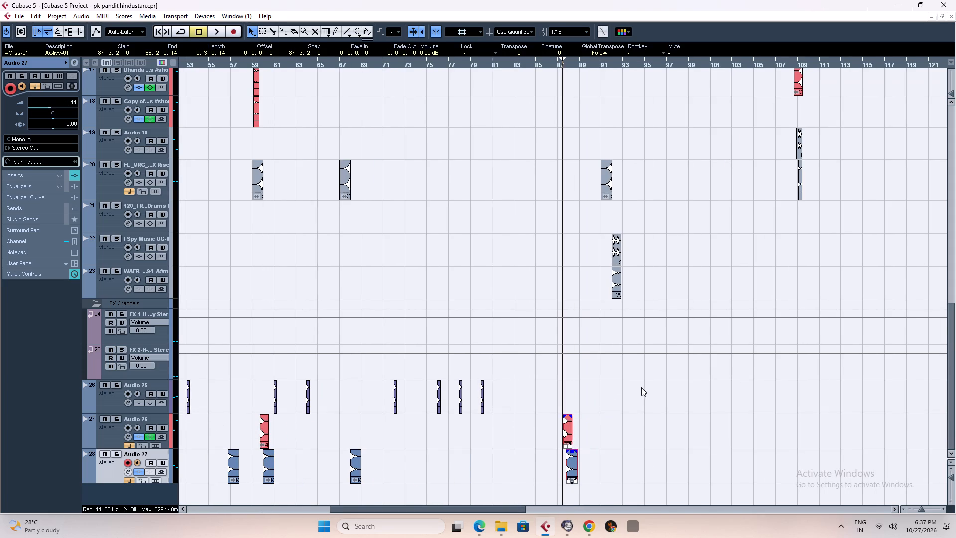
Move the copied AGliss-01 and crash clips together so AGliss-01 starts at 87.4.1.0 and the crash lands on bar 88.
key("h")
key("h")
key("h")
key("h")
key("h")
key("h")
key("h")
key("h")
key("h")
key("h")
key("h")
key("h")
key("h")
key("h")
key("h")
key("h")
key("h")
key("h")
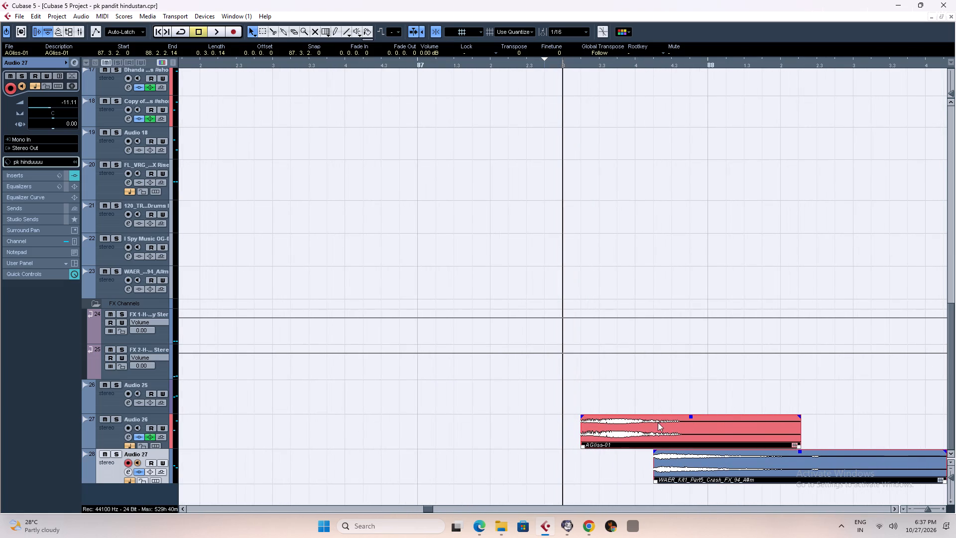
left_click_drag(658, 422, 710, 417)
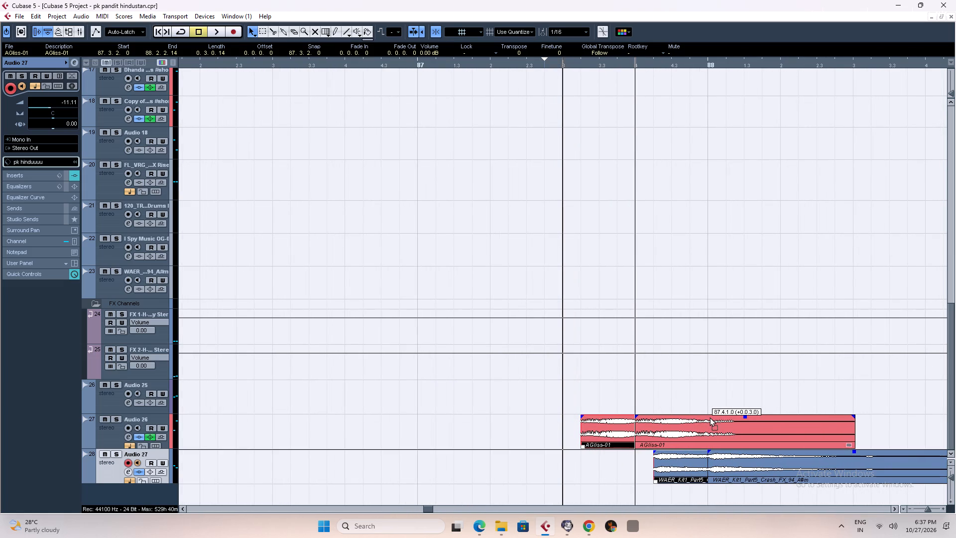
left_click_drag(710, 417, 716, 416)
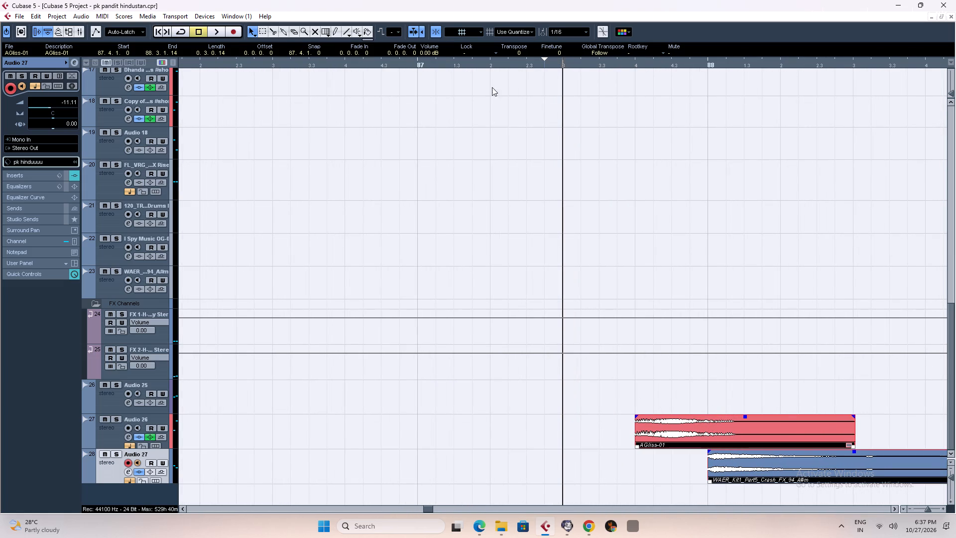
Play from about bar 87 and replay the transition to check the AGliss-01 and crash hits against the other tracks.
left_click(432, 67)
key("space")
key("g")
key("g")
key("g")
key("g")
key("g")
key("g")
key("g")
key("g")
key("g")
key("g")
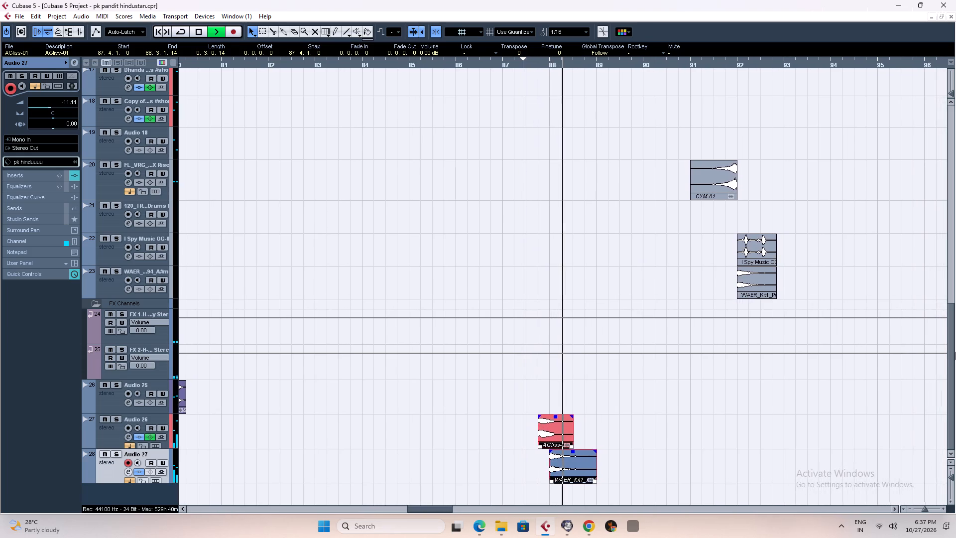
key("space")
key("space")
left_click_drag(951, 354, 951, 228)
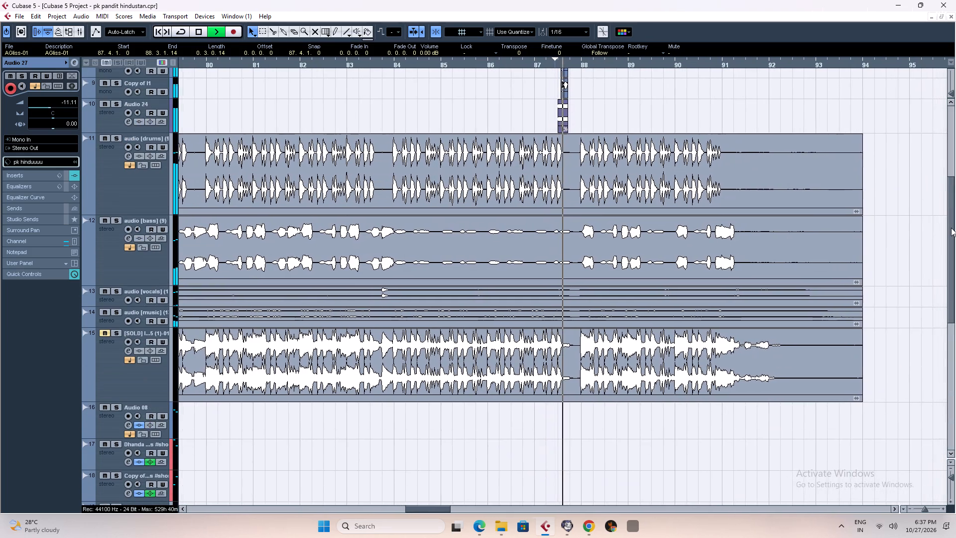
left_click_drag(951, 228, 955, 385)
key("space")
key("space")
key("h")
key("h")
key("h")
key("h")
key("h")
key("h")
key("h")
key("h")
key("h")
key("h")
key("h")
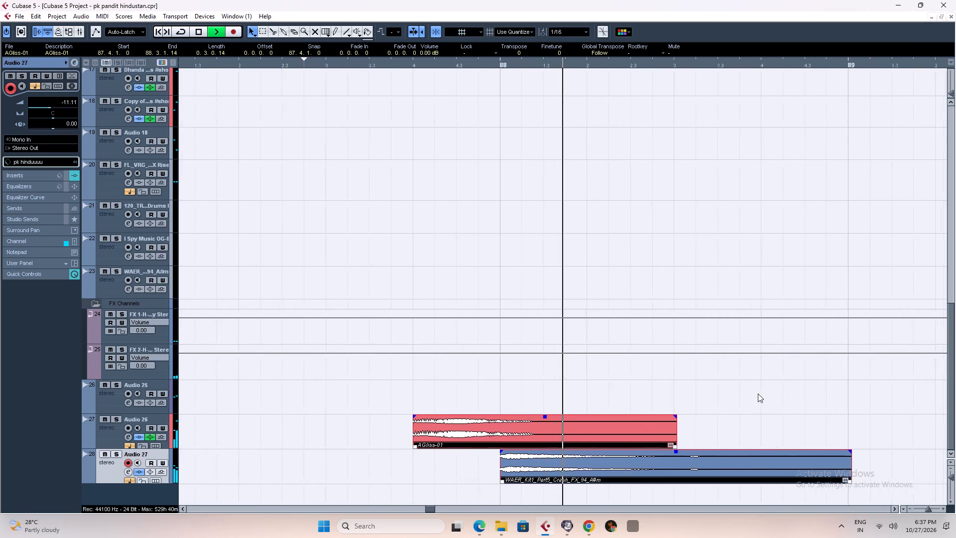
Listen from bar 88 through about bar 93 while comparing the effect clips with the vocal and beat tracks.
key("g")
key("g")
key("g")
key("g")
key("g")
key("g")
key("g")
key("g")
key("g")
key("g")
key("g")
key("g")
key("g")
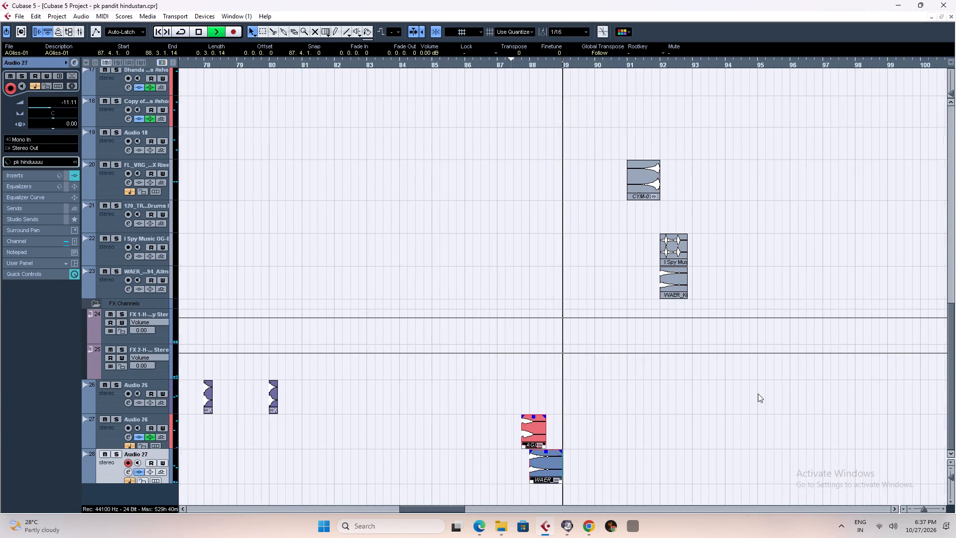
key("g")
key("g")
left_click_drag(952, 356, 955, 203)
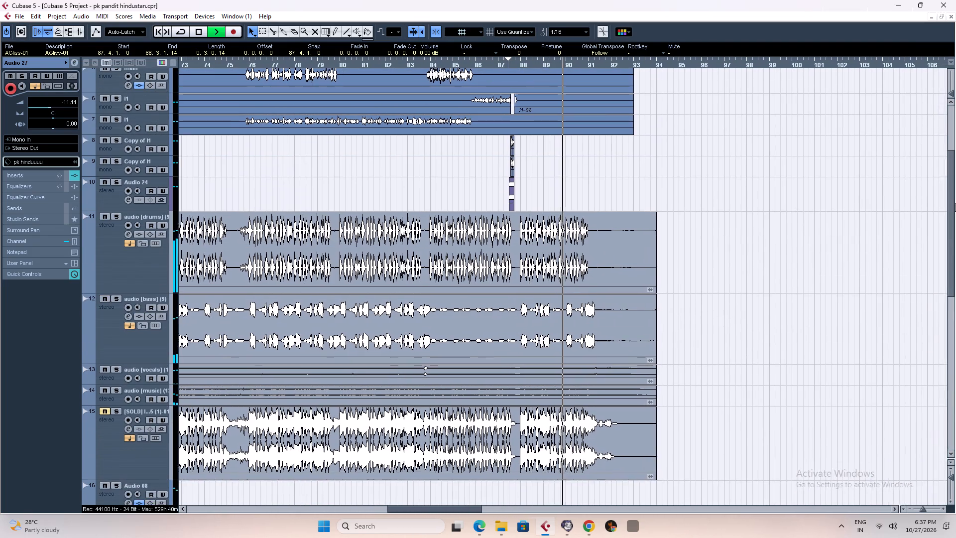
left_click_drag(955, 203, 955, 362)
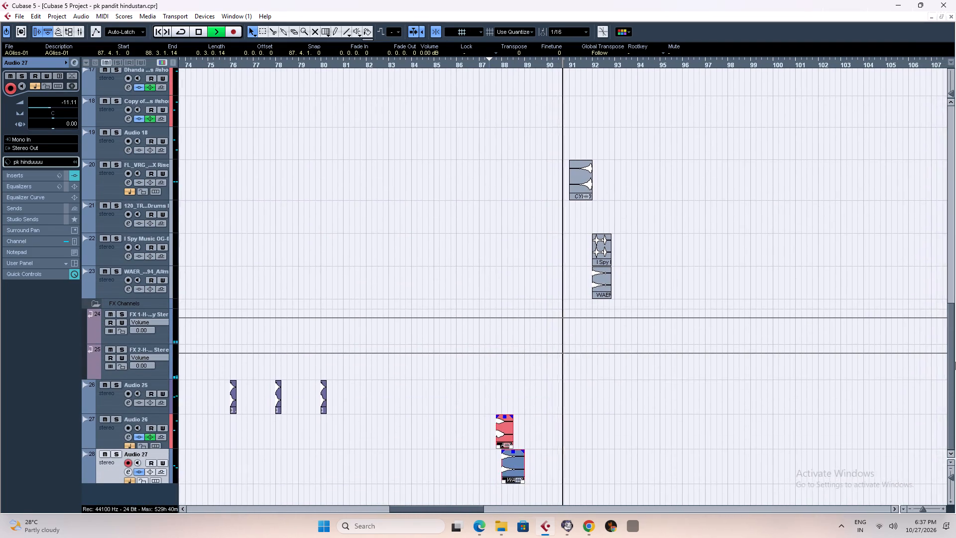
left_click_drag(955, 362, 952, 298)
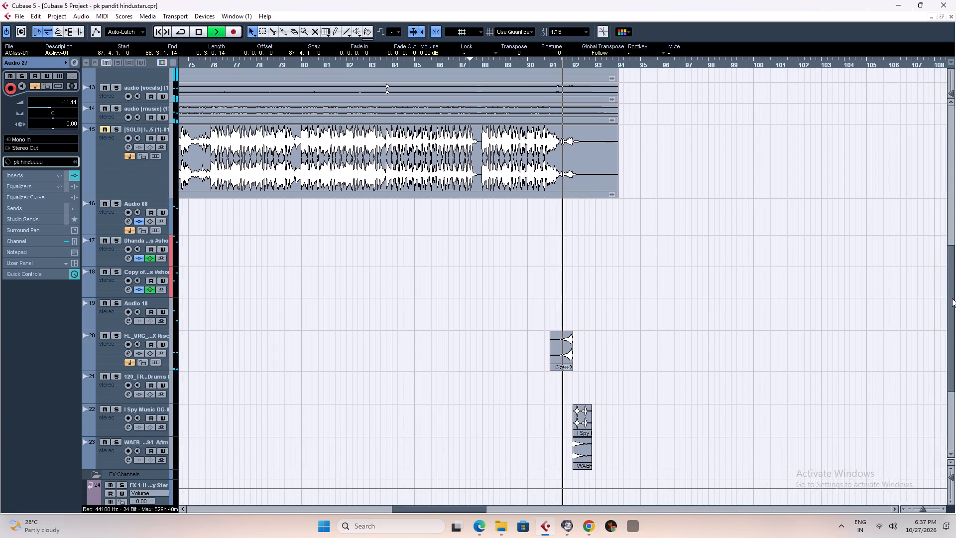
left_click_drag(952, 298, 953, 240)
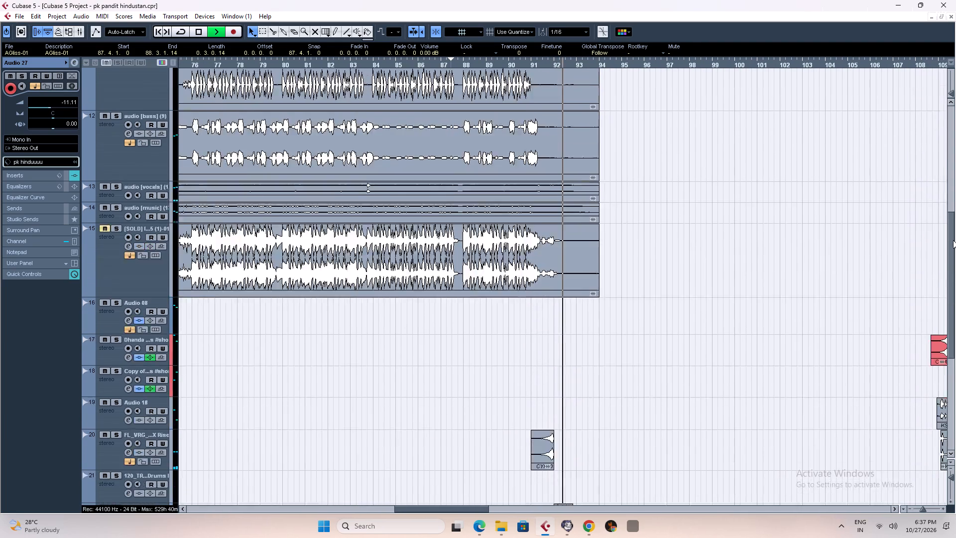
left_click_drag(953, 240, 955, 135)
key("g")
key("g")
key("g")
key("g")
key("g")
key("g")
key("g")
key("g")
key("g")
key("g")
key("g")
key("g")
key("g")
key("g")
key("g")
key("g")
key("g")
key("g")
key("g")
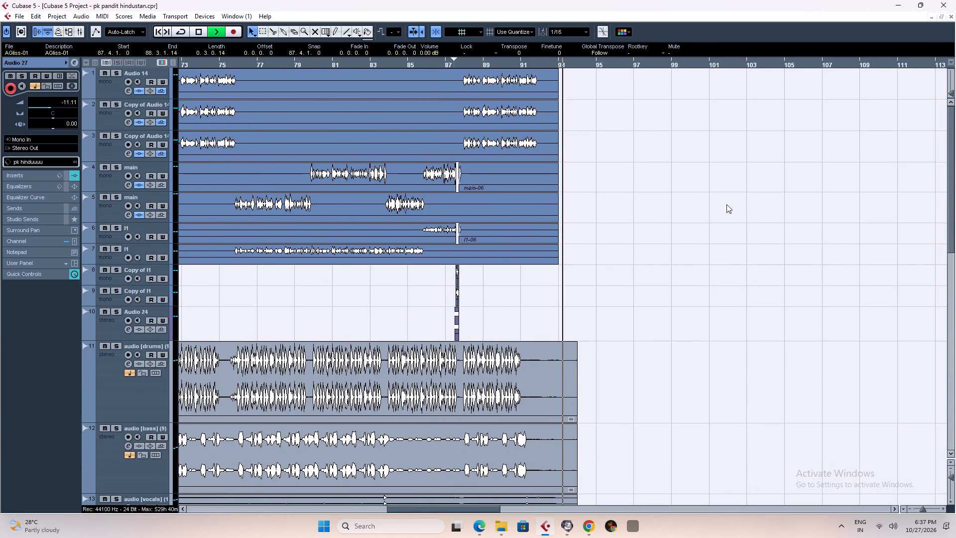
Replay the ending from about bar 91 with the effect tracks in view to find where another hit belongs.
left_click(454, 63)
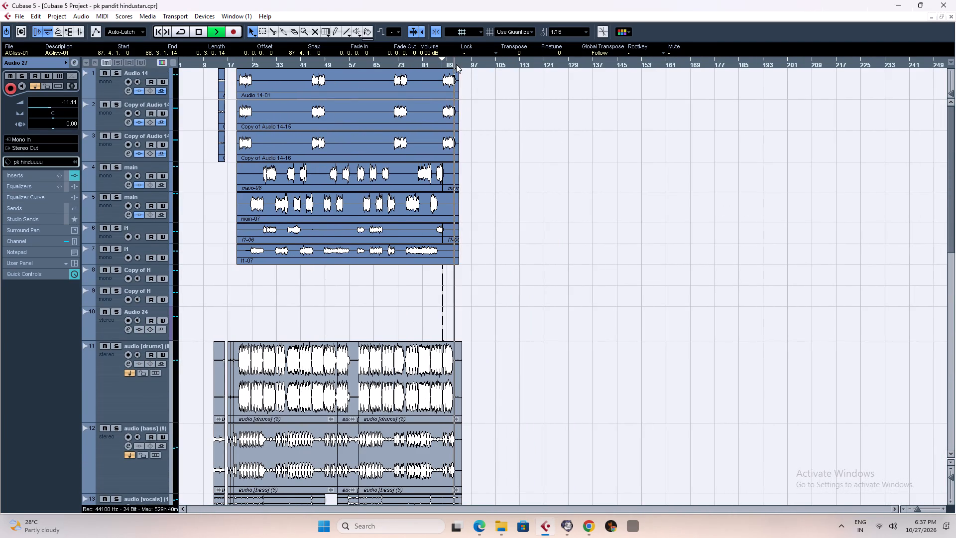
left_click_drag(949, 193, 955, 369)
key("h")
key("h")
key("h")
key("h")
key("h")
key("h")
key("h")
key("h")
key("h")
key("h")
key("h")
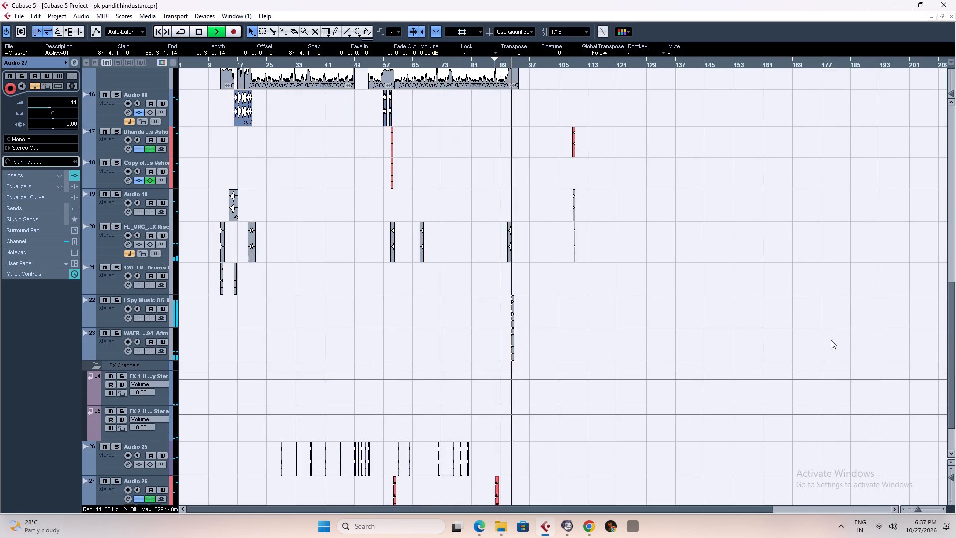
left_click_drag(946, 351, 955, 408)
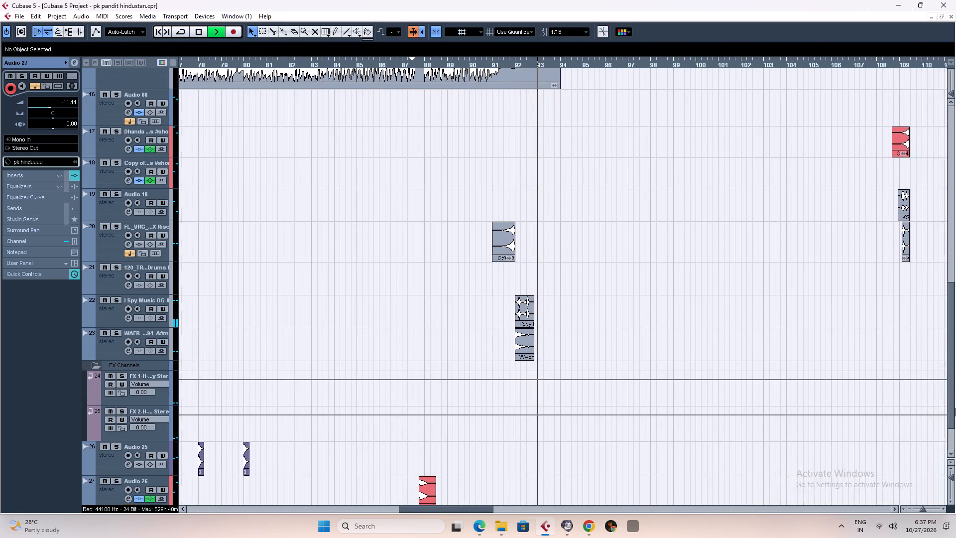
left_click_drag(955, 408, 955, 429)
key("space")
key("space")
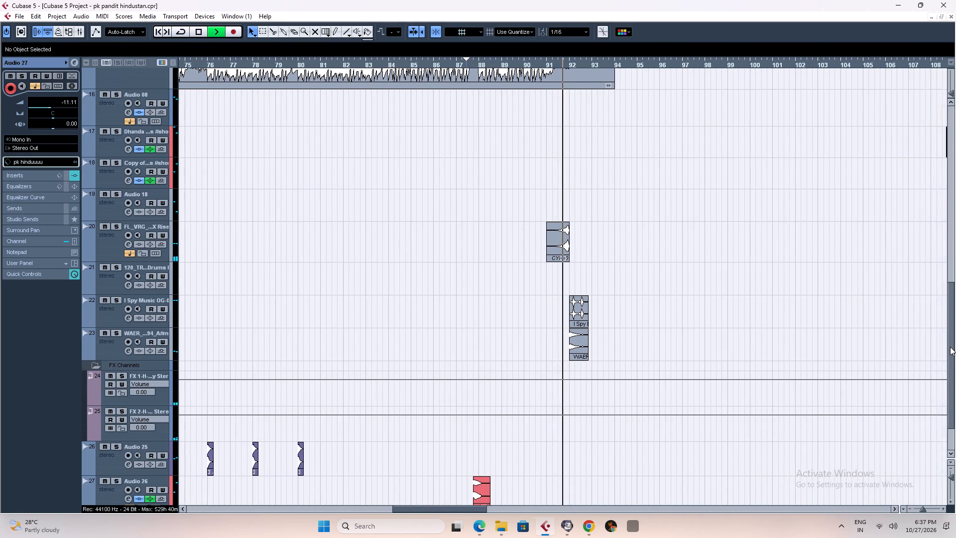
left_click_drag(950, 347, 950, 414)
key("space")
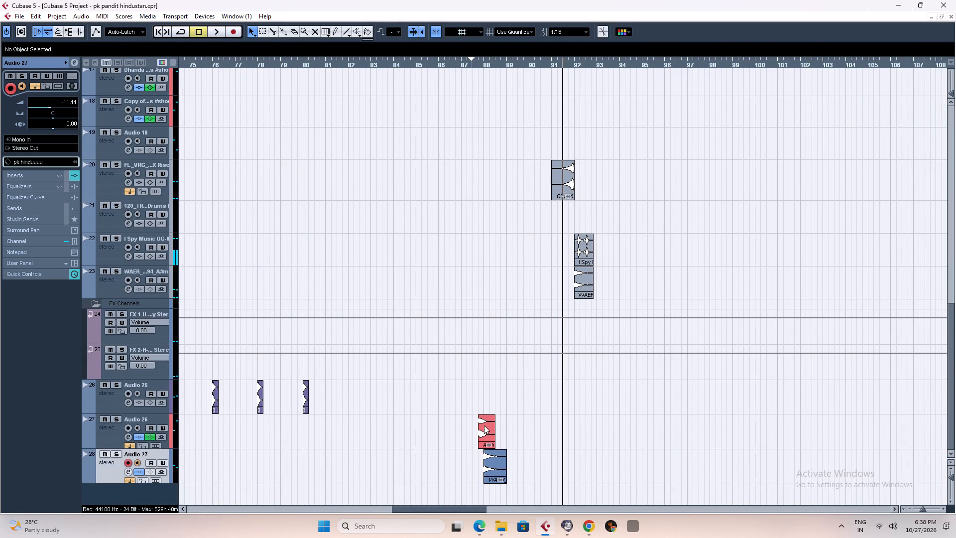
Copy the AGliss-01 and crash clips from around bar 88 on Audio 26 and Audio 27 so AGliss-01 starts at 91.4.2.0.
left_click(484, 425)
left_click_drag(514, 468, 477, 419)
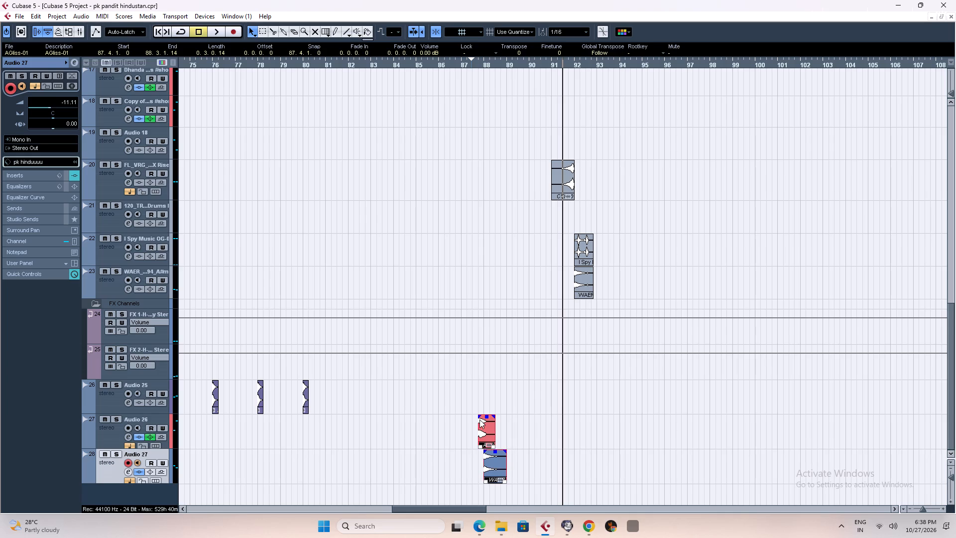
left_click_drag(481, 419, 574, 416, "alt")
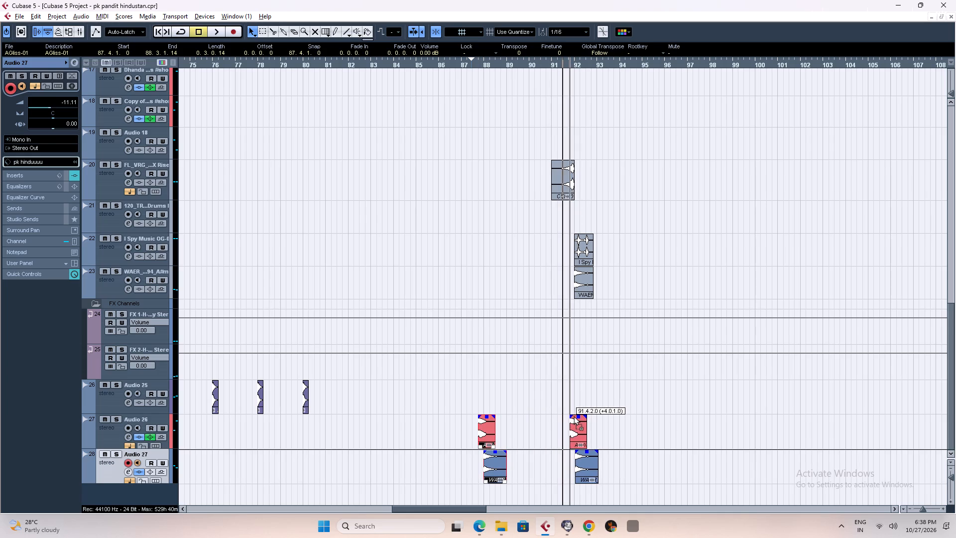
left_click_drag(574, 416, 573, 416, "alt")
Delete the copied crash clip near bar 92 on Audio 27, keeping only the AGliss-01 copy.
left_click(589, 467)
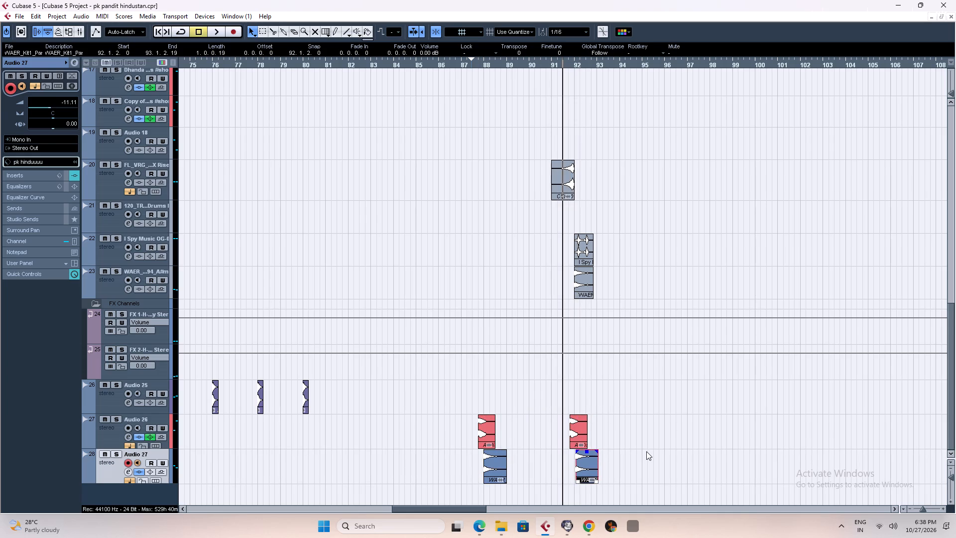
key("Delete")
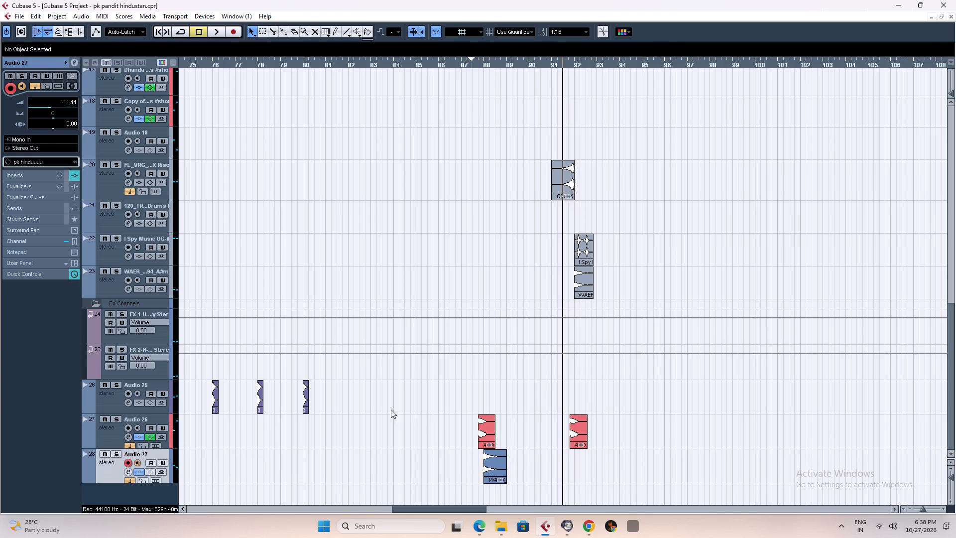
Play from about bar 90 to bar 93 to check the AGliss-01 hit against the ending effects.
left_click(532, 64)
key("space")
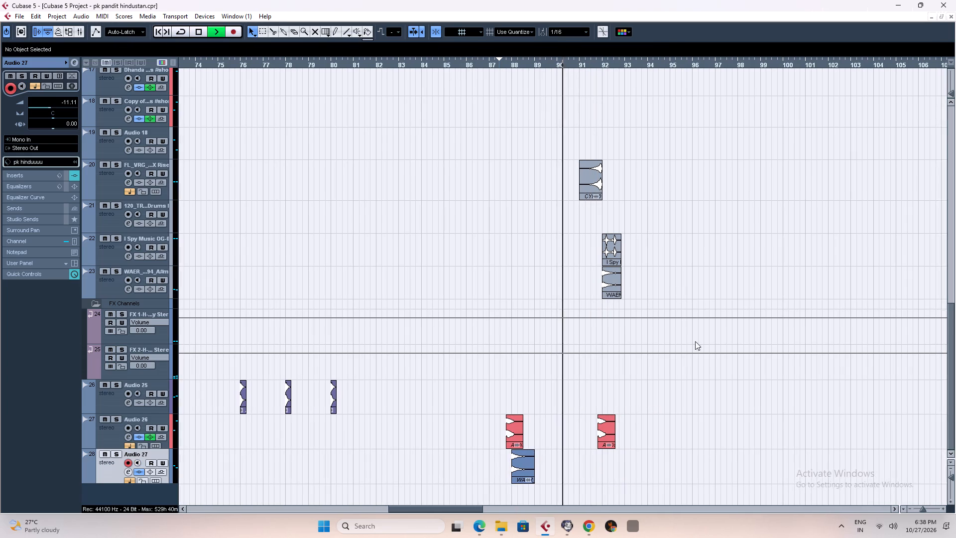
key("h")
key("h")
key("h")
key("h")
key("h")
key("h")
key("h")
key("h")
key("h")
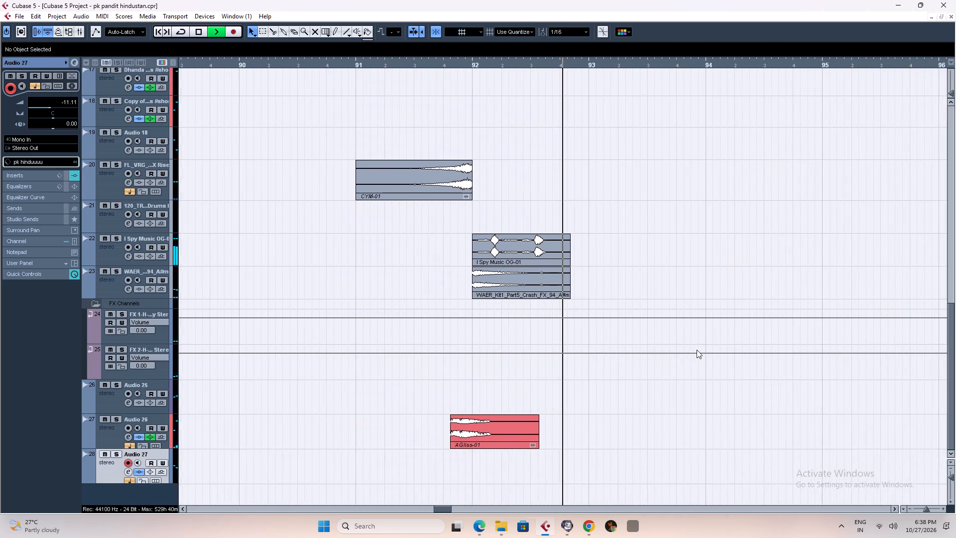
key("space")
Play from about bar 9 and examine the full arrangement to find where the song starts.
type("g")
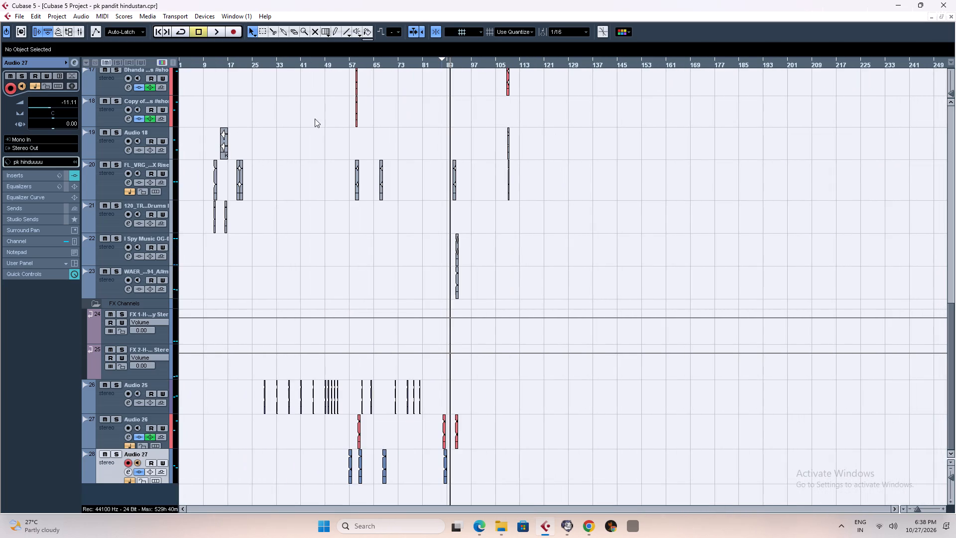
left_click(206, 64)
key("g")
key("space")
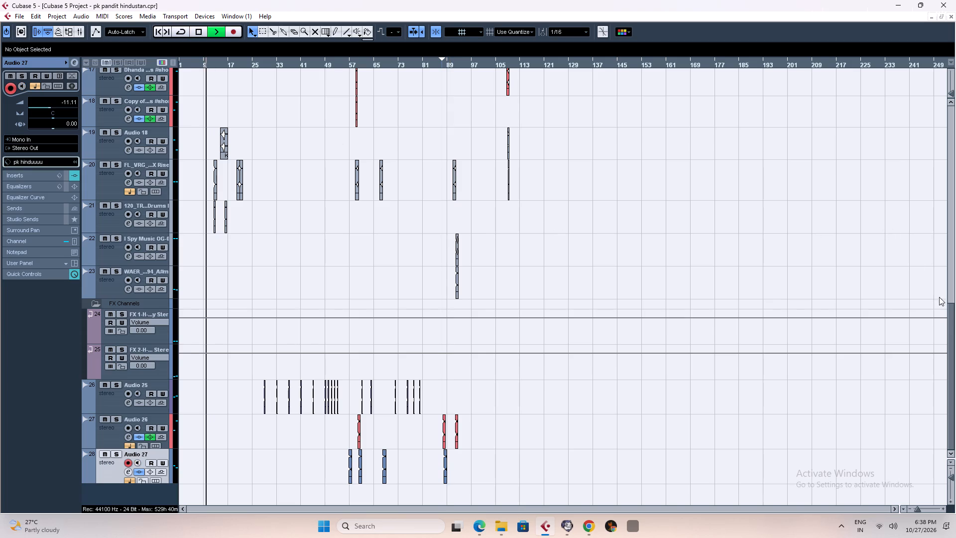
left_click_drag(950, 328, 949, 127)
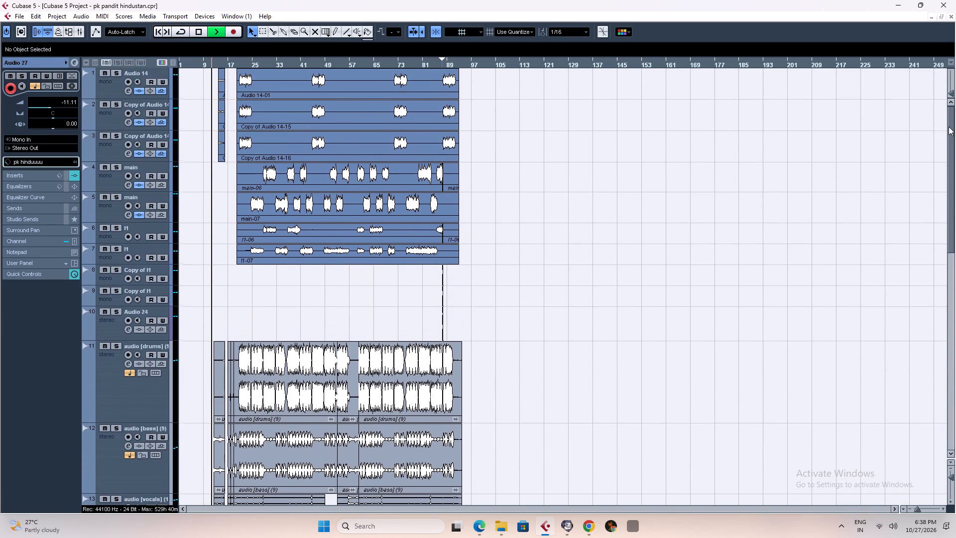
left_click_drag(949, 127, 955, 137)
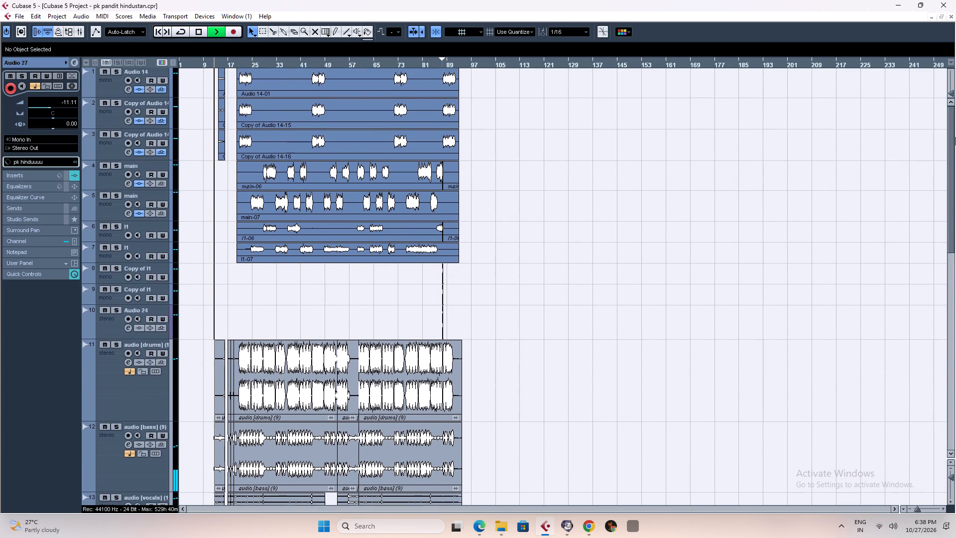
left_click_drag(955, 137, 941, 78)
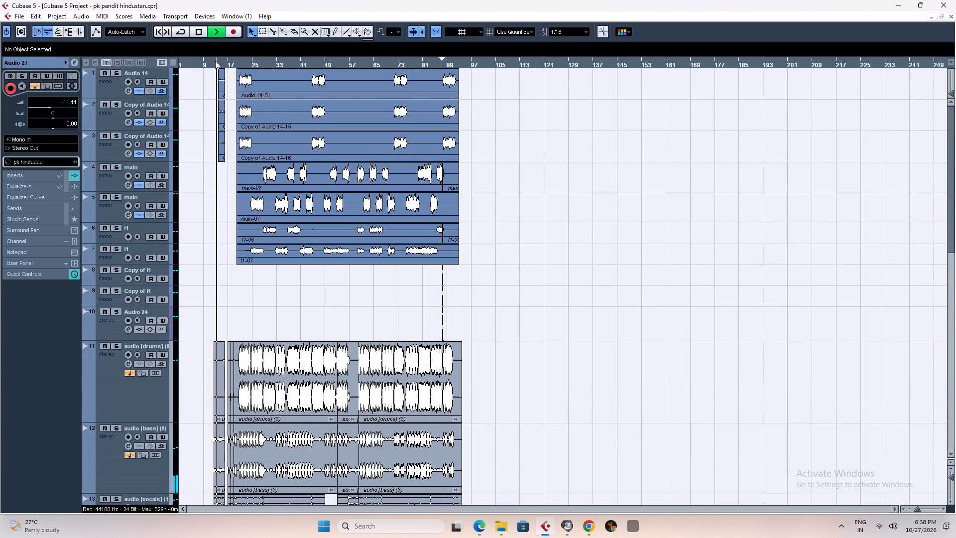
Set the locator range over the whole song, from about the middle of bar 11 to about bar 93.
left_click(211, 58)
left_click_drag(213, 59, 455, 64)
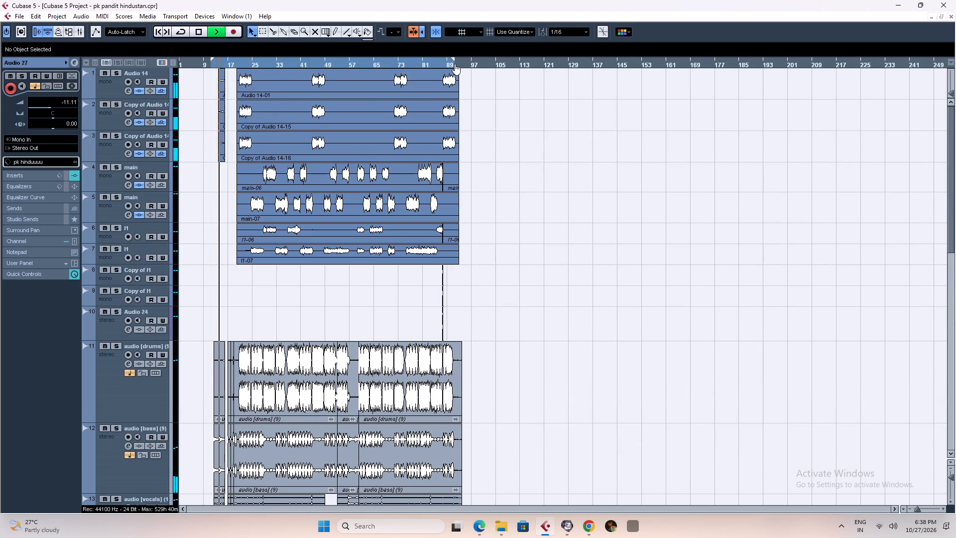
left_click_drag(455, 64, 458, 65)
left_click(213, 64)
key("space")
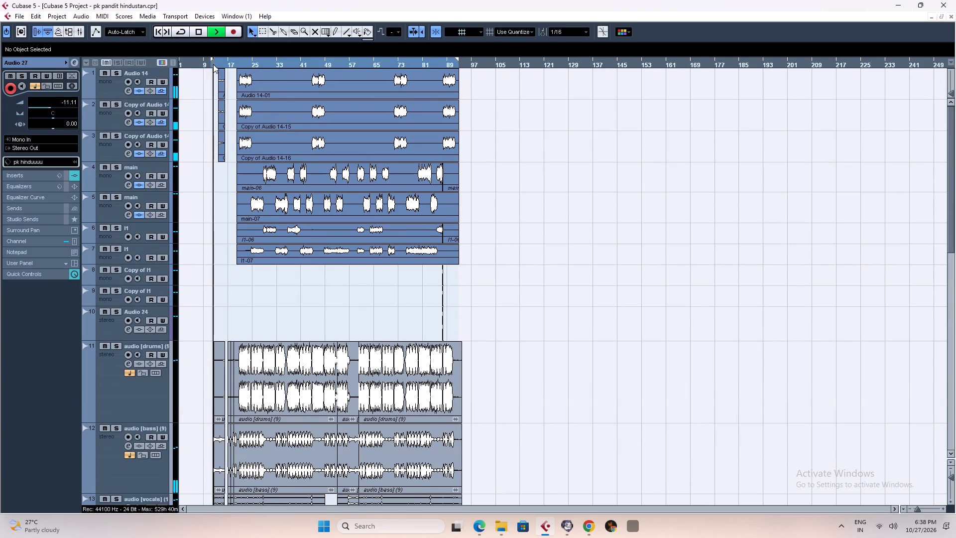
Fine-tune the left locator to about the middle of bar 11, just before the first intro clips.
type("h")
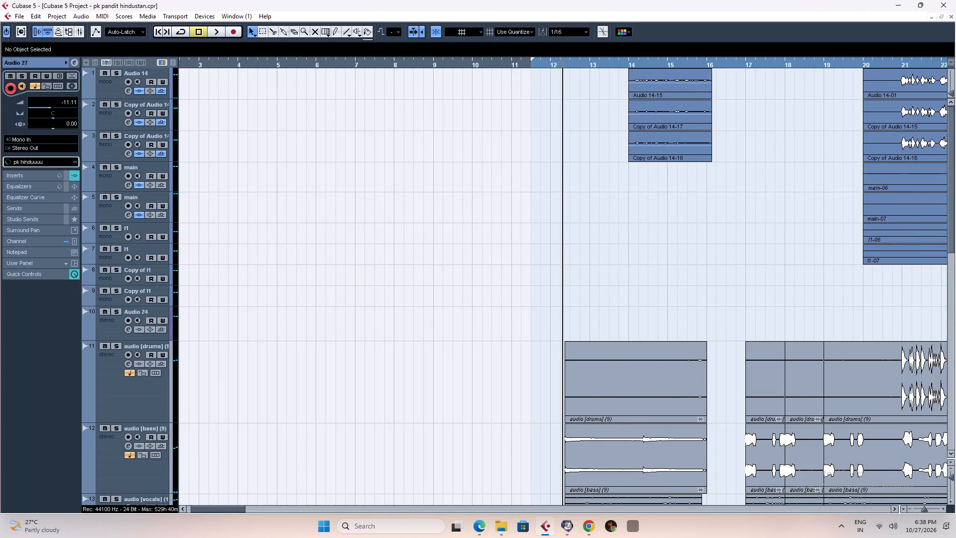
left_click_drag(532, 59, 540, 61)
left_click_drag(541, 59, 523, 63)
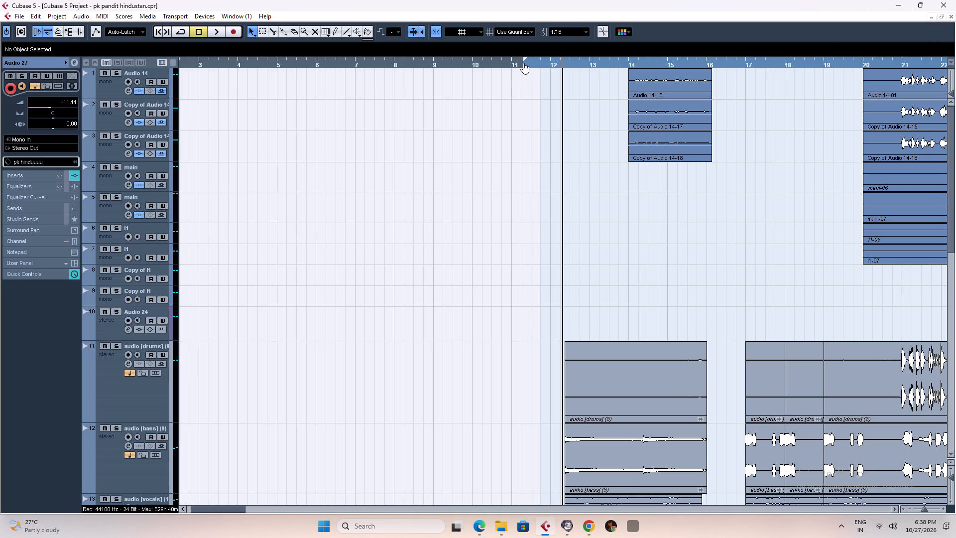
left_click_drag(523, 63, 530, 61)
Play from the left locator to check the start of the intro, with the whole arrangement in view.
left_click(534, 64)
key("space")
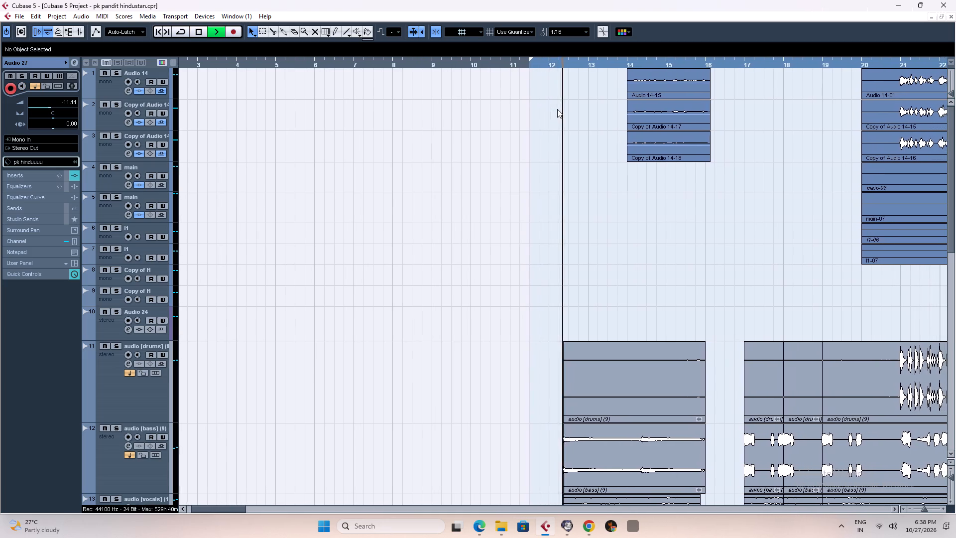
key("g")
key("g")
key("g")
key("g")
key("g")
key("g")
key("g")
key("g")
key("g")
key("g")
key("g")
key("g")
key("g")
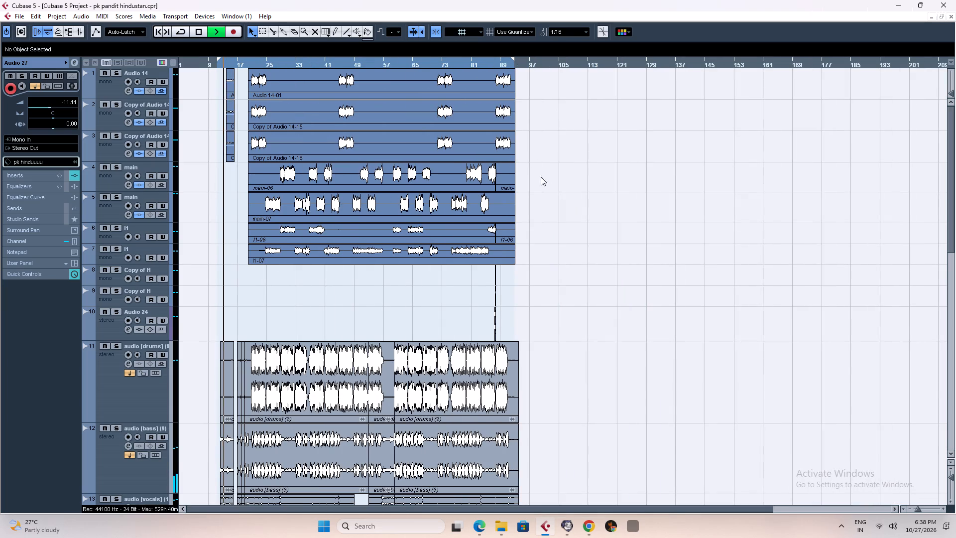
right_click(588, 174)
key("space")
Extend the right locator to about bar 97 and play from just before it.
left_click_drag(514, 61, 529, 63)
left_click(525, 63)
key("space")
Listen from about bar 93 to check the tail of the song across the beat and effect tracks.
left_click_drag(951, 161, 955, 219)
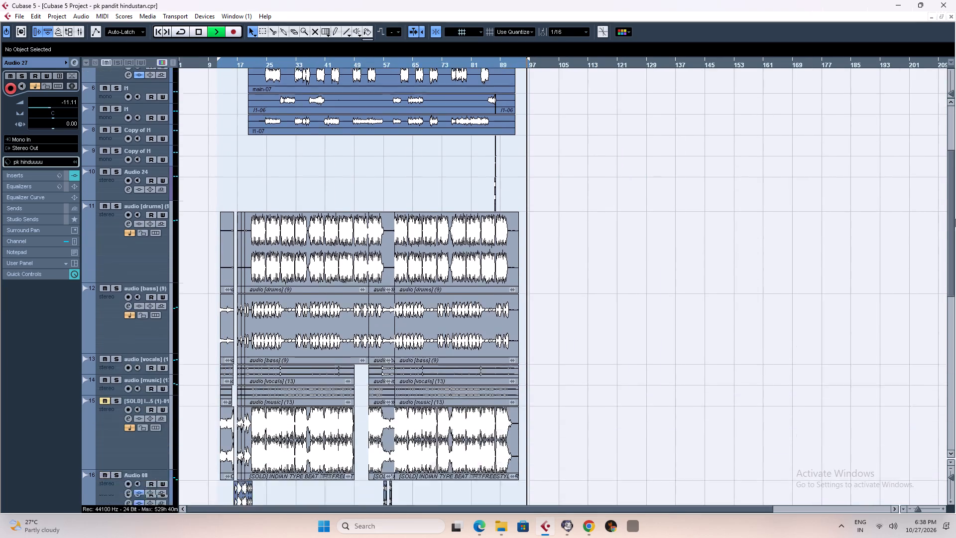
left_click_drag(955, 219, 955, 320)
left_click(518, 66)
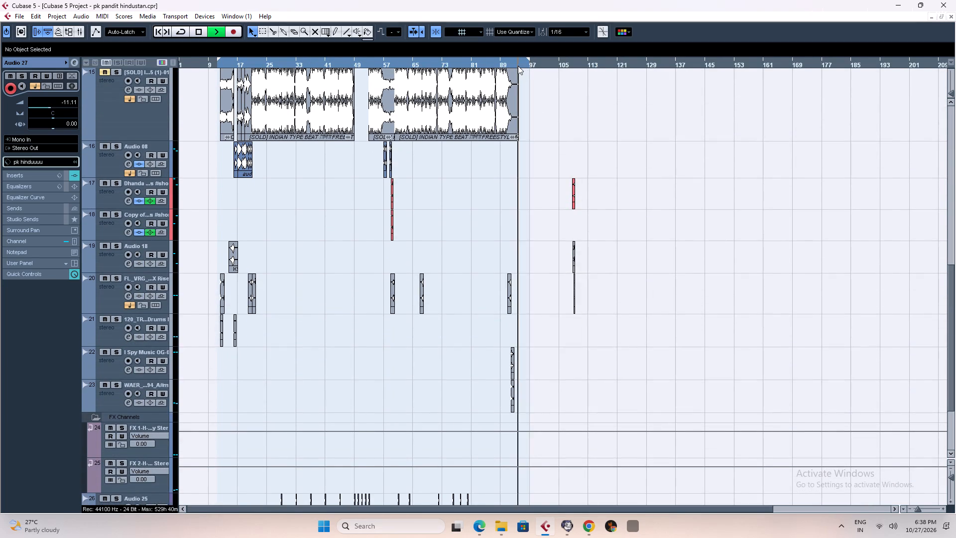
key("h")
key("h")
key("h")
key("h")
key("h")
key("h")
key("h")
key("h")
key("h")
key("h")
key("h")
key("h")
key("h")
key("h")
key("h")
key("space")
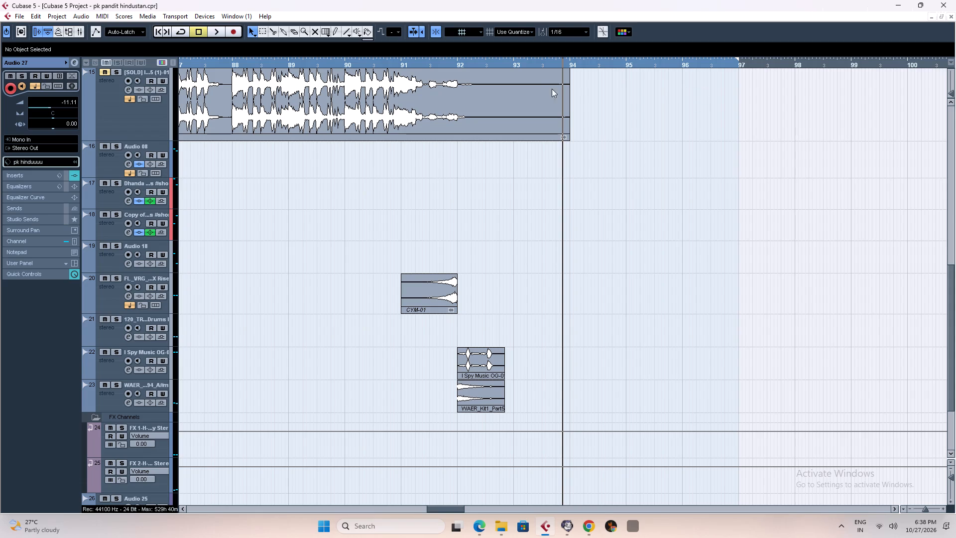
Set the right locator to bar 93, just after the last effect clips.
left_click_drag(738, 59, 563, 91)
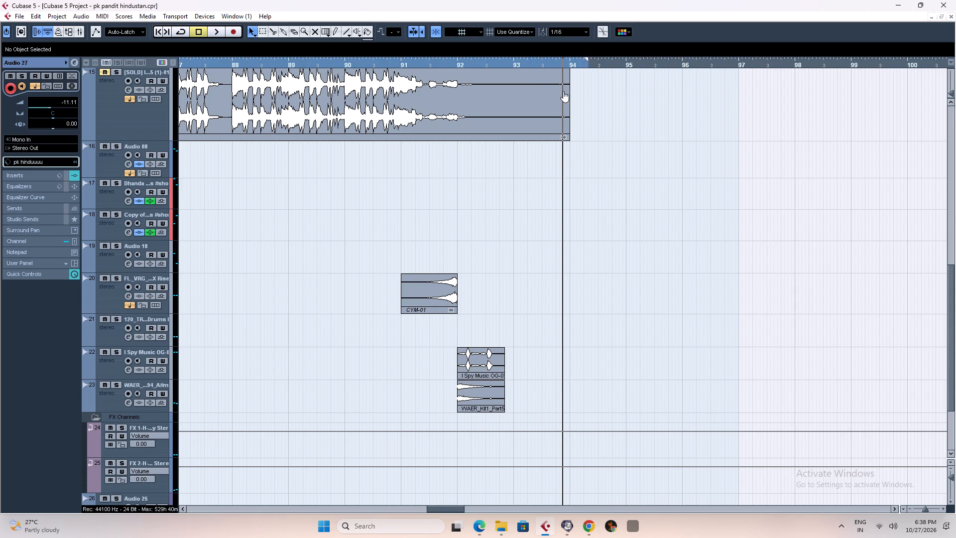
left_click_drag(563, 91, 512, 97)
Play the song's ending from about bar 91.5 to check the final riser and the closing effect hits.
left_click(434, 63)
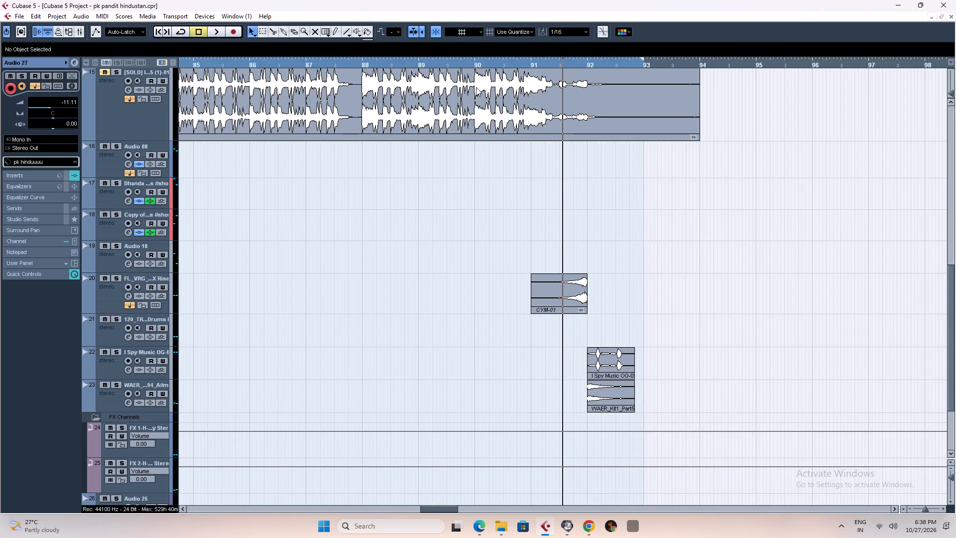
type("g")
key("space")
key("g")
key("g")
key("g")
key("g")
key("g")
key("g")
key("g")
key("g")
key("g")
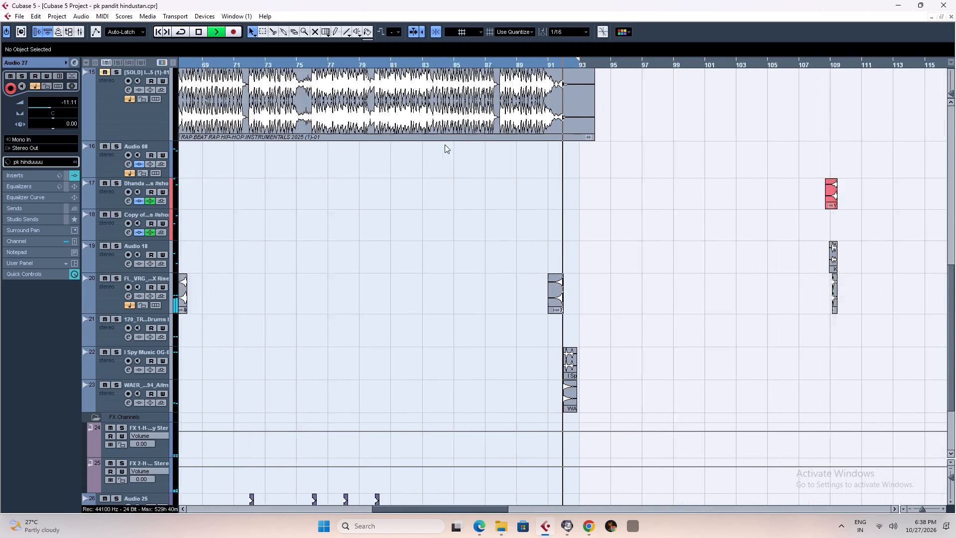
Restart playback from the intro at about bar 12 and reset the Stereo Out clip indicator in the mixer.
left_click(209, 63)
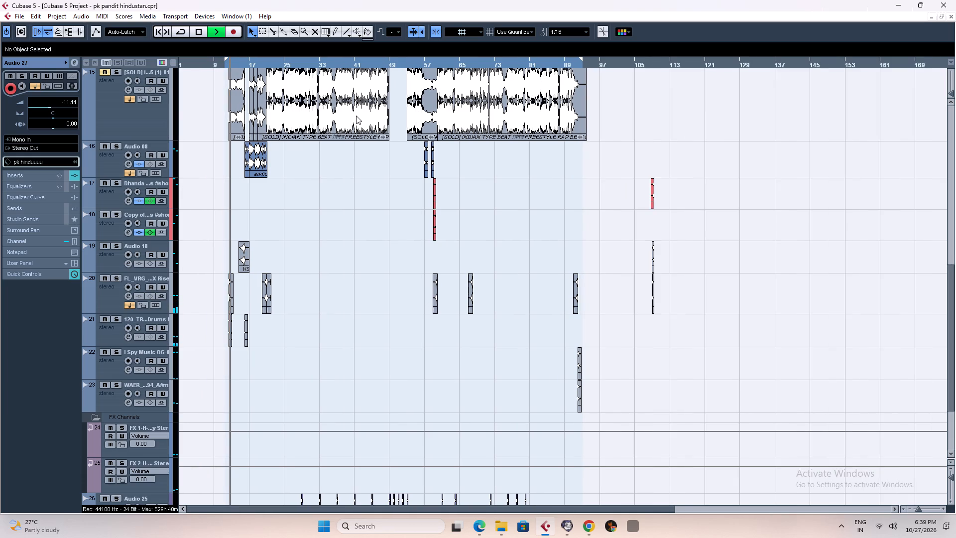
key("F3")
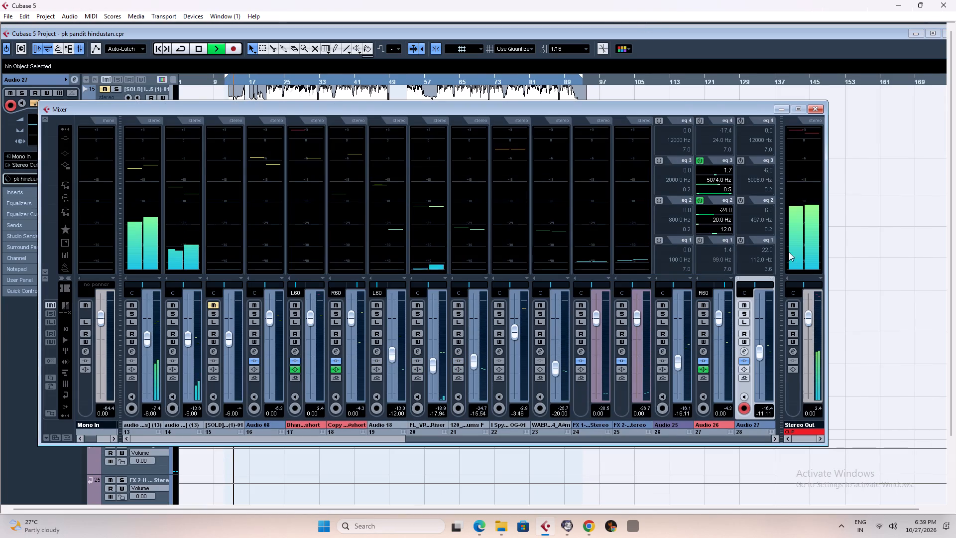
left_click(803, 429)
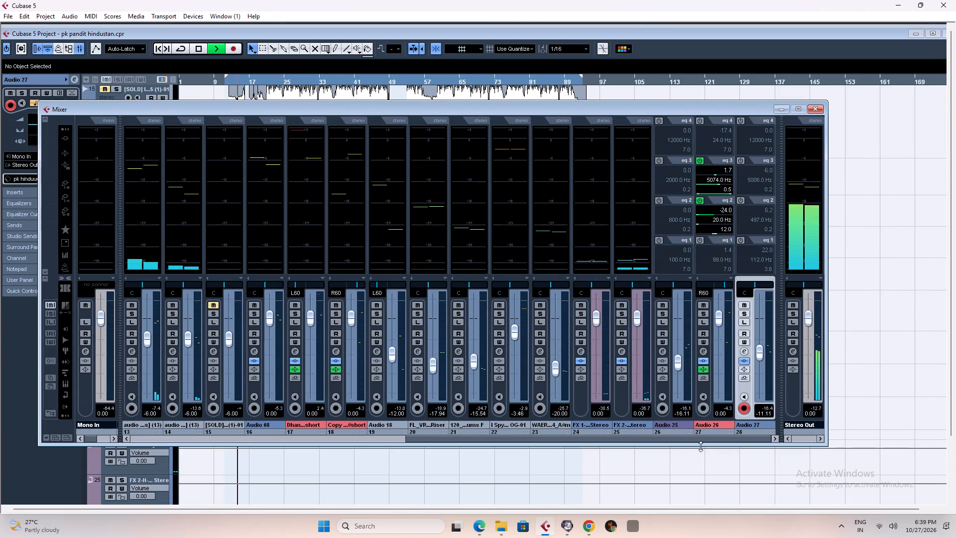
left_click(813, 109)
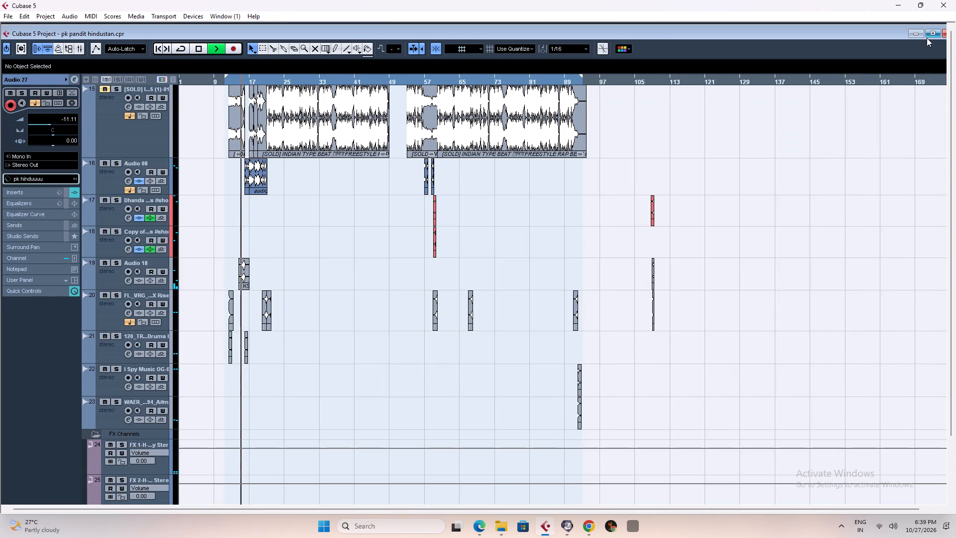
left_click(928, 34)
Examine the effect tracks down to Audio 27 across the whole arrangement while the song plays from the intro.
key("g")
key("g")
key("g")
key("g")
key("g")
key("g")
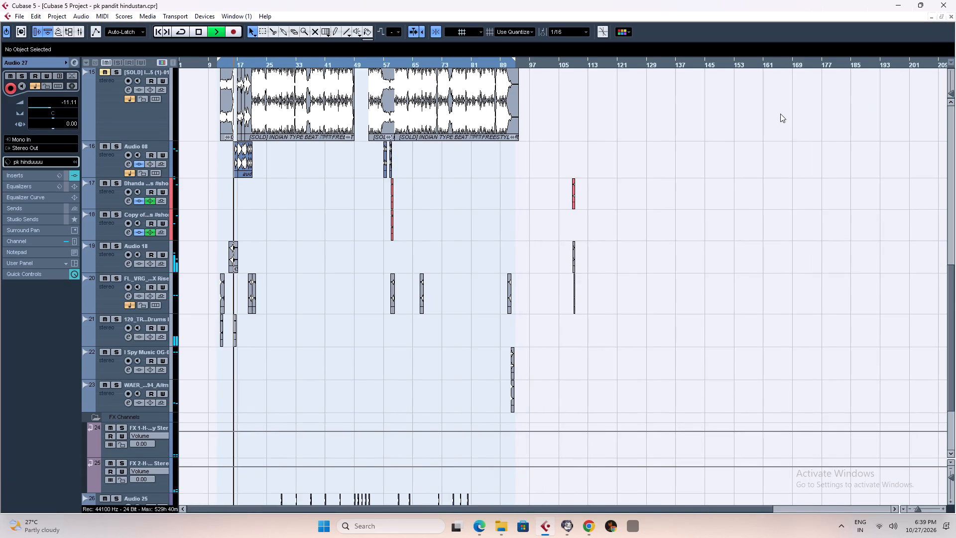
left_click_drag(950, 291, 951, 401)
key("h")
key("h")
key("h")
key("h")
key("h")
key("h")
key("h")
key("h")
key("h")
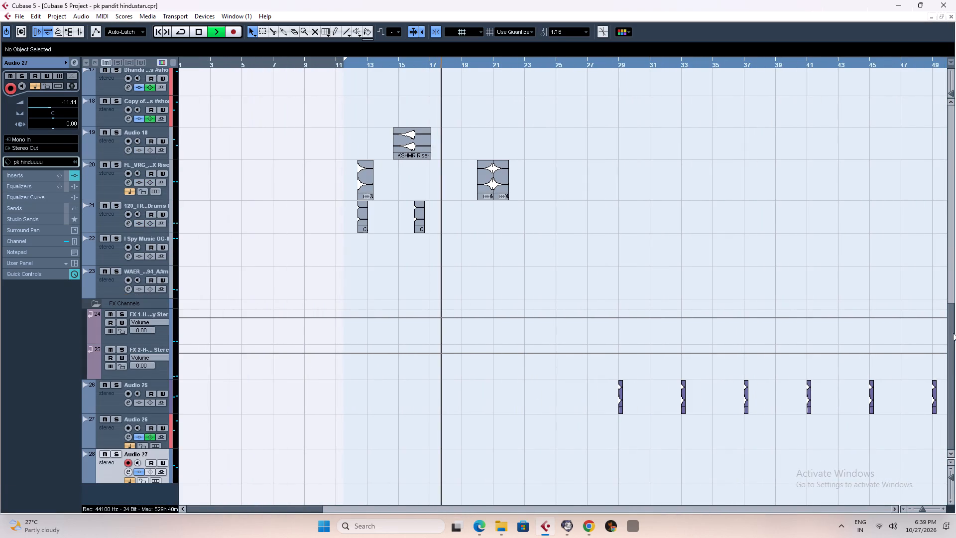
left_click_drag(952, 336, 955, 389)
key("g")
key("g")
key("g")
key("g")
key("g")
key("g")
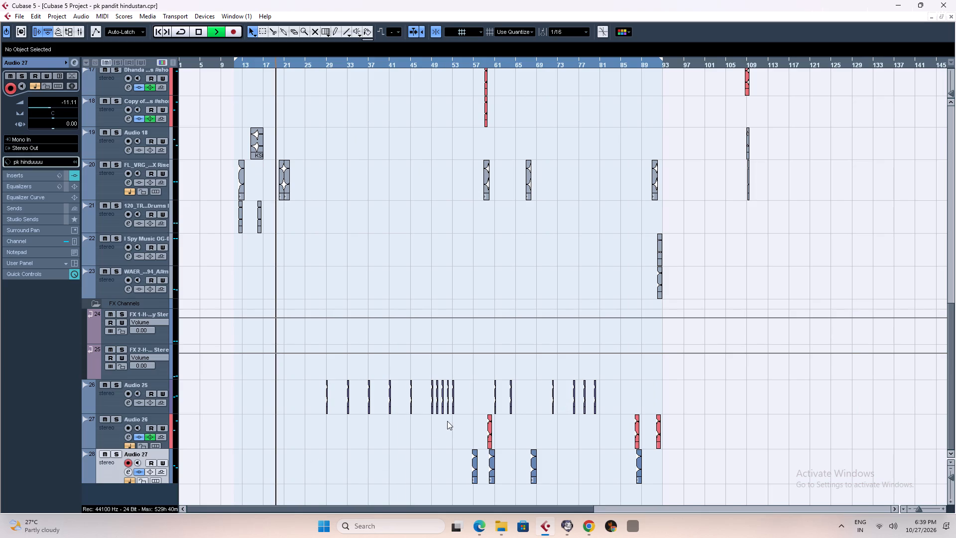
Reopen the mixer and switch all channels' extended view to level meters.
key("F3")
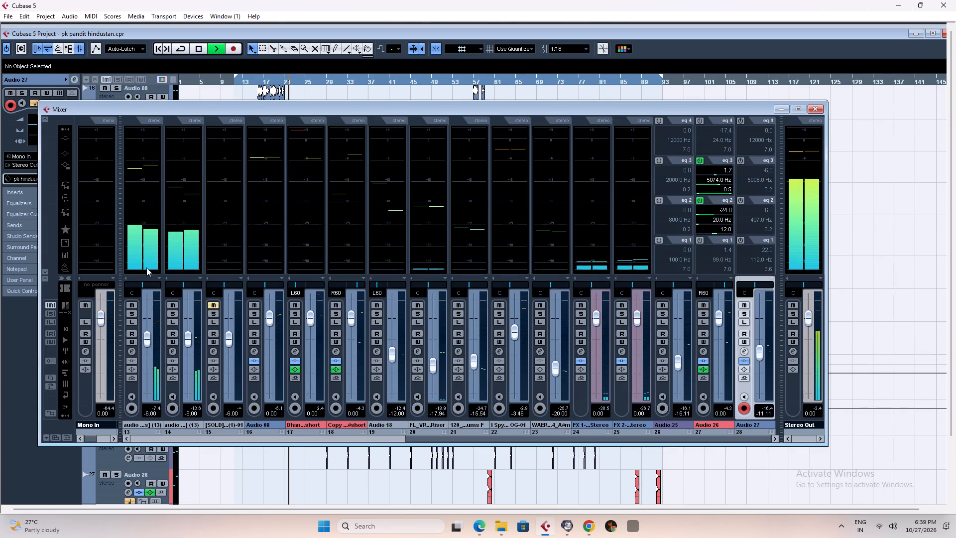
left_click(64, 253)
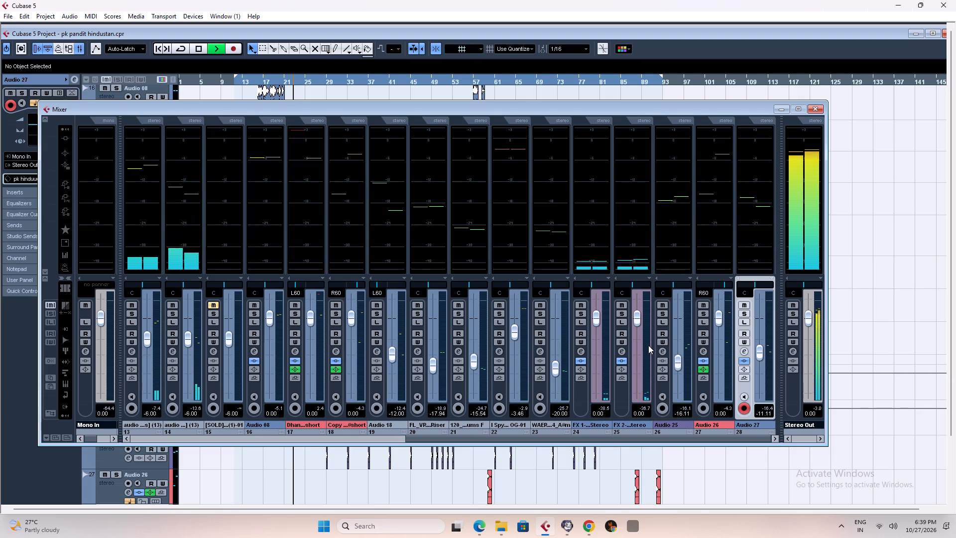
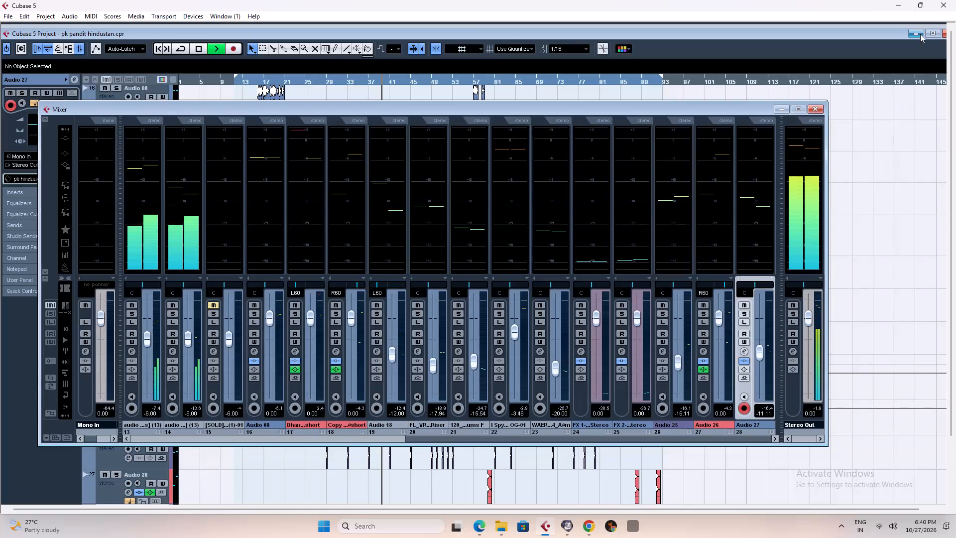
Monitor the mixer levels as the song plays, resetting the Stereo Out clip indicator and the meters' peak holds.
left_click(933, 34)
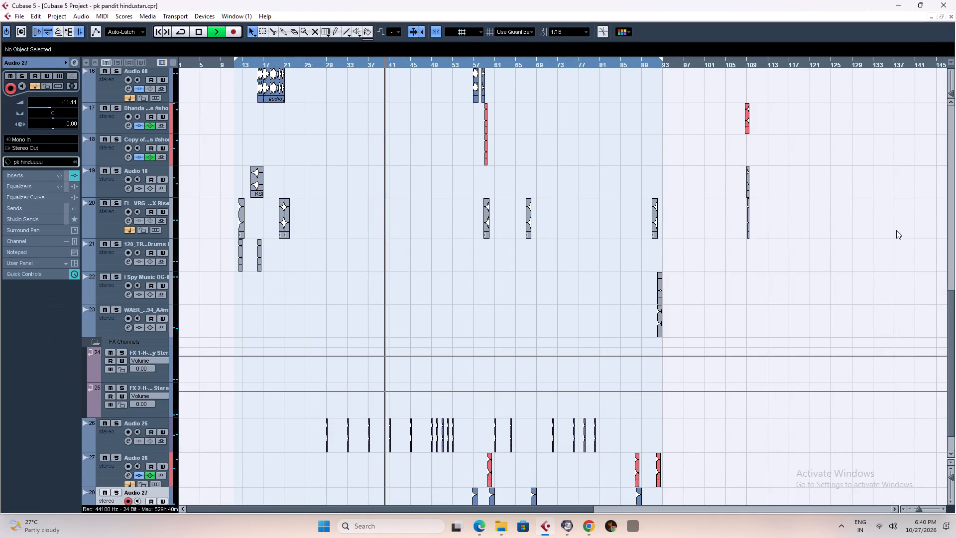
key("F3")
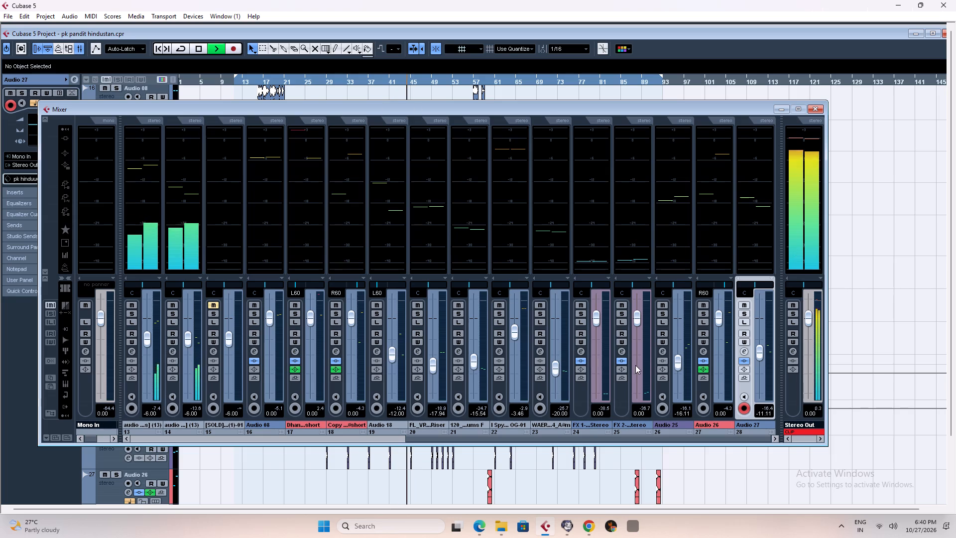
left_click(785, 432)
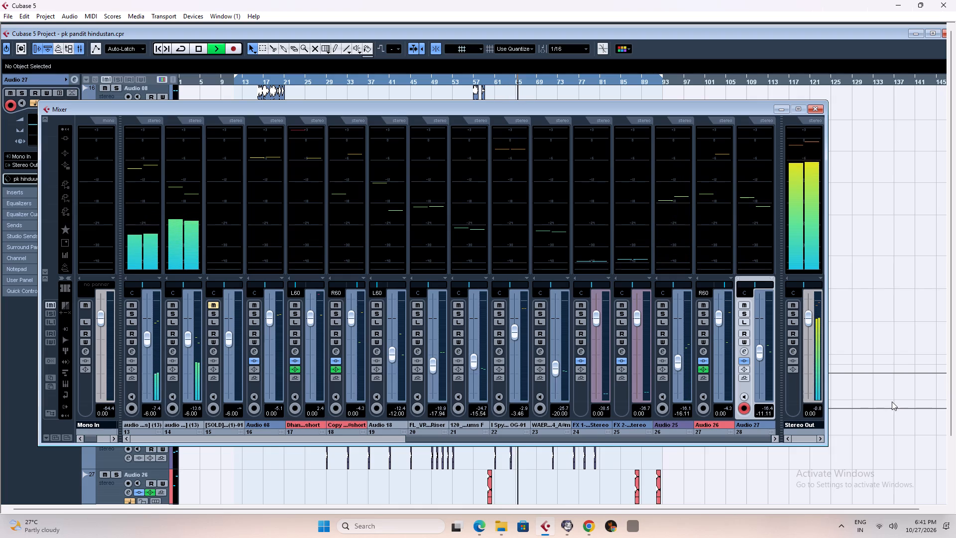
left_click(804, 152)
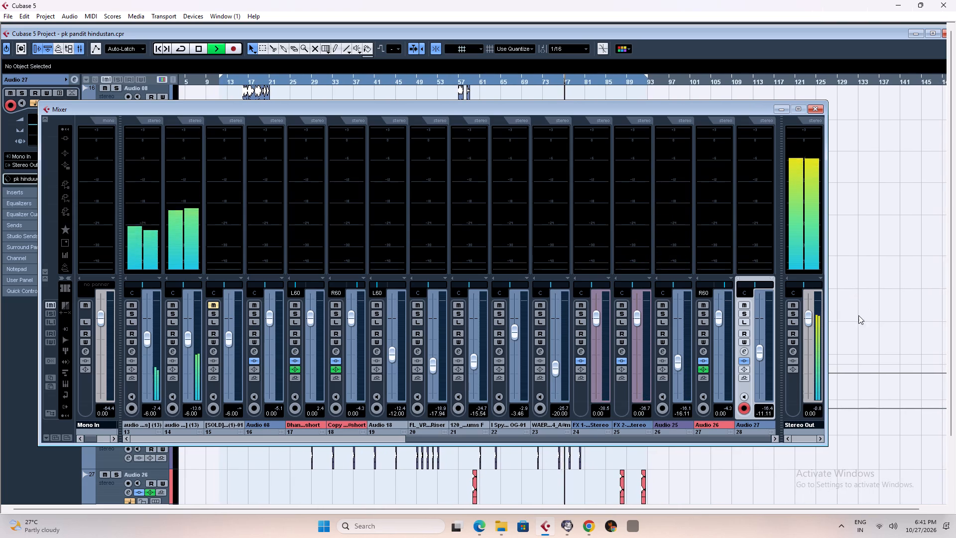
left_click(811, 145)
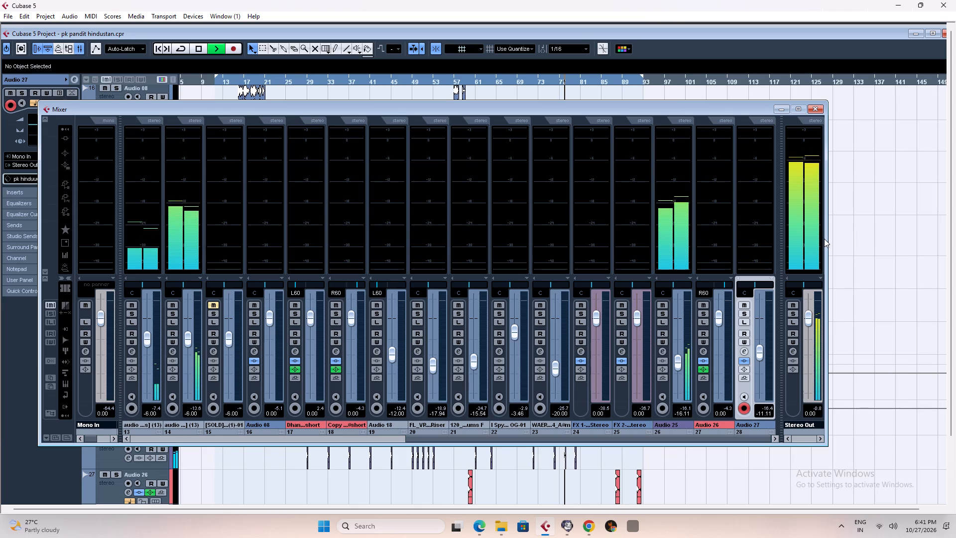
Lower the Stereo Out level to -2.56 dB and reset the meter peak holds to check the new output level.
left_click_drag(807, 318, 807, 329)
left_click(802, 148)
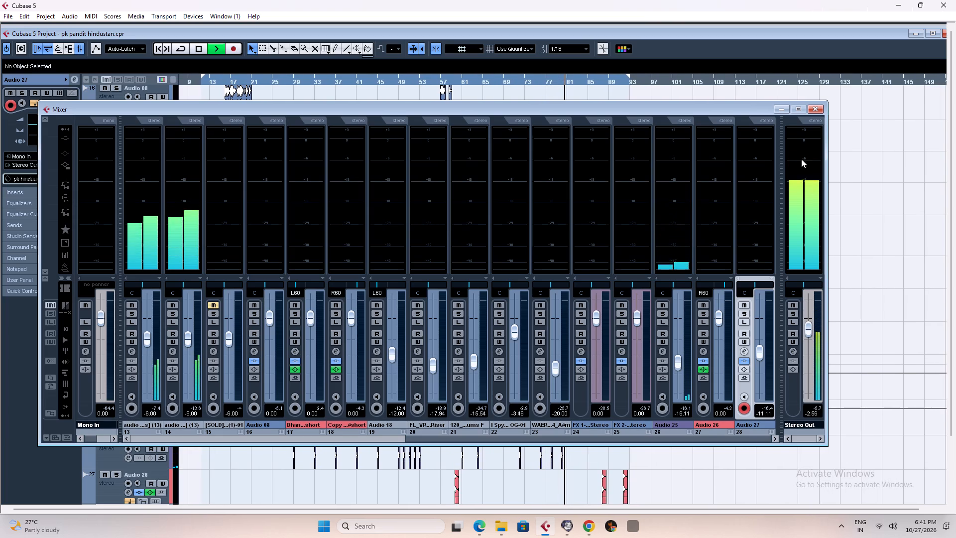
left_click(802, 149)
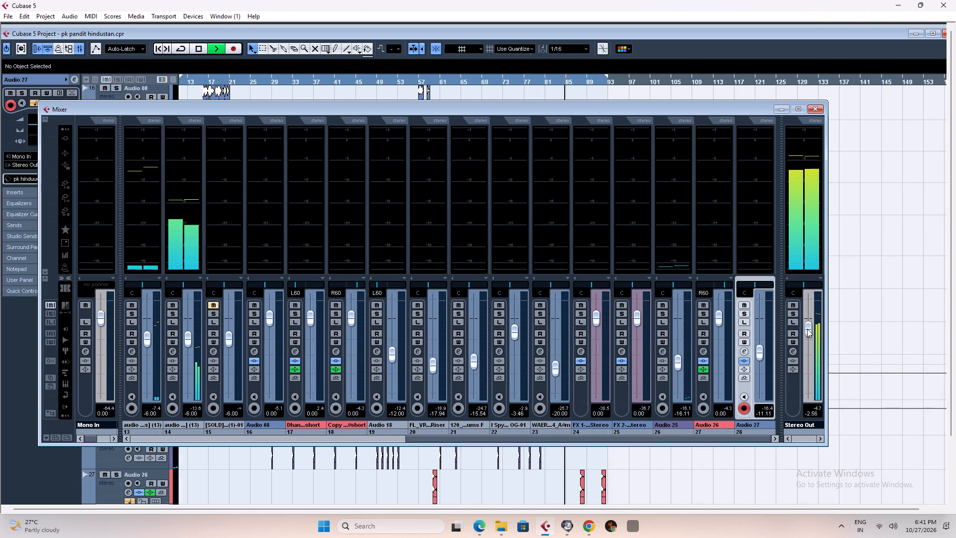
Restart playback from the intro at about bar 12 with the mixer's level meters in view.
key("space")
key("space")
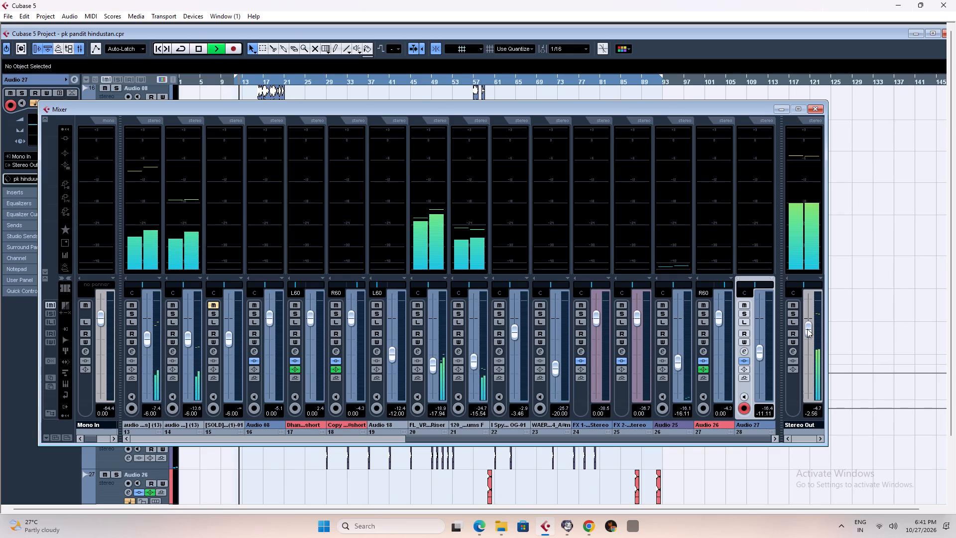
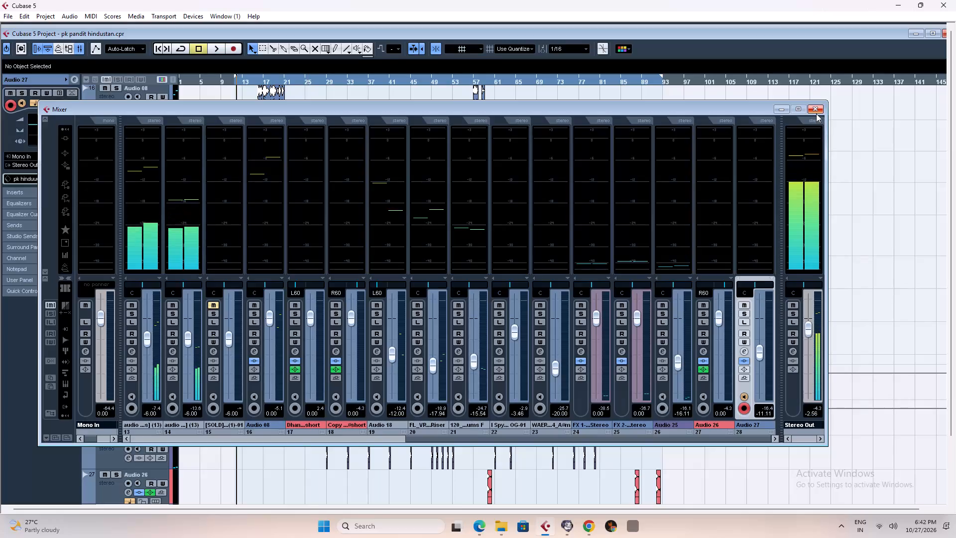
Close the mixer and maximize the project window to show the full arrangement.
left_click(816, 113)
left_click(936, 36)
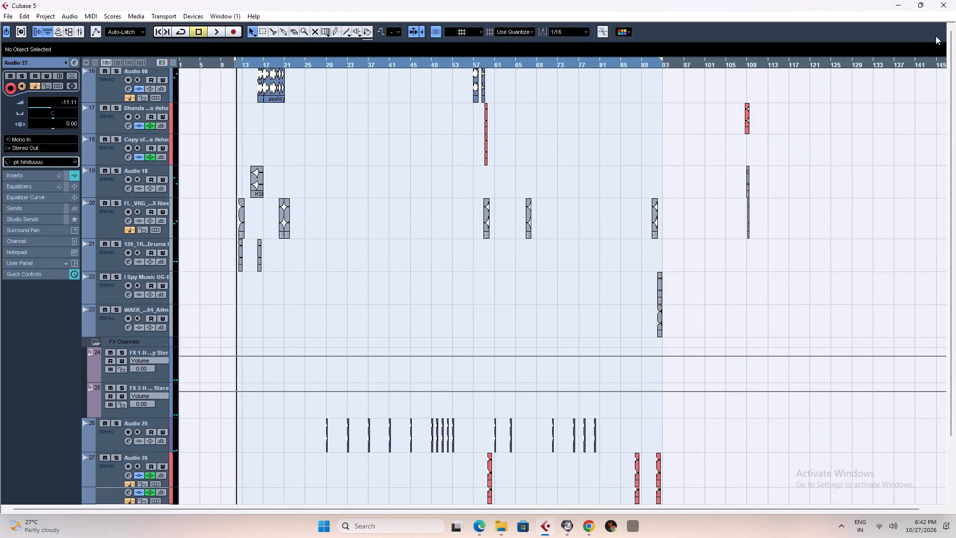
Copy the overlapping AGliss-01 and crash events near bar 87 on Audio 26 and Audio 27 to start at 16.4.2.
left_click_drag(949, 320, 953, 378)
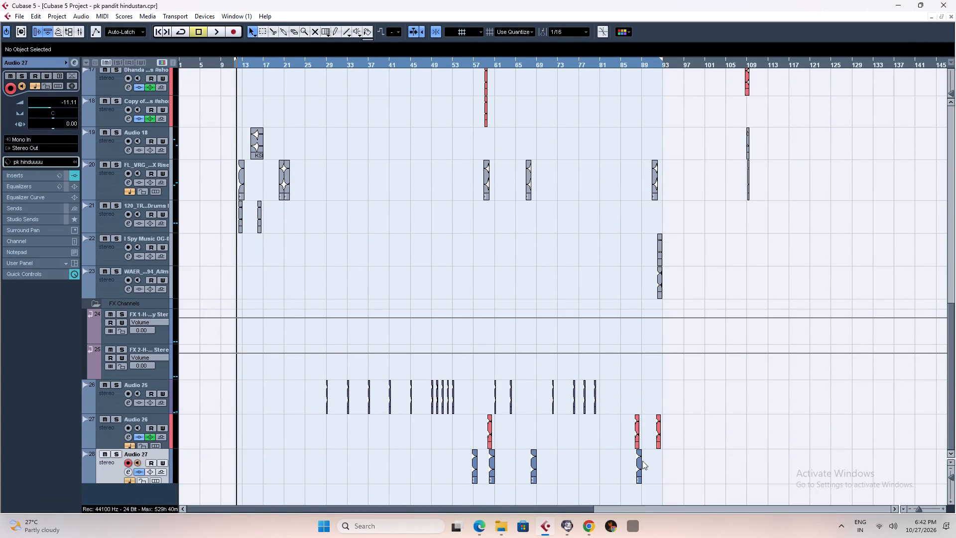
left_click_drag(651, 466, 618, 434)
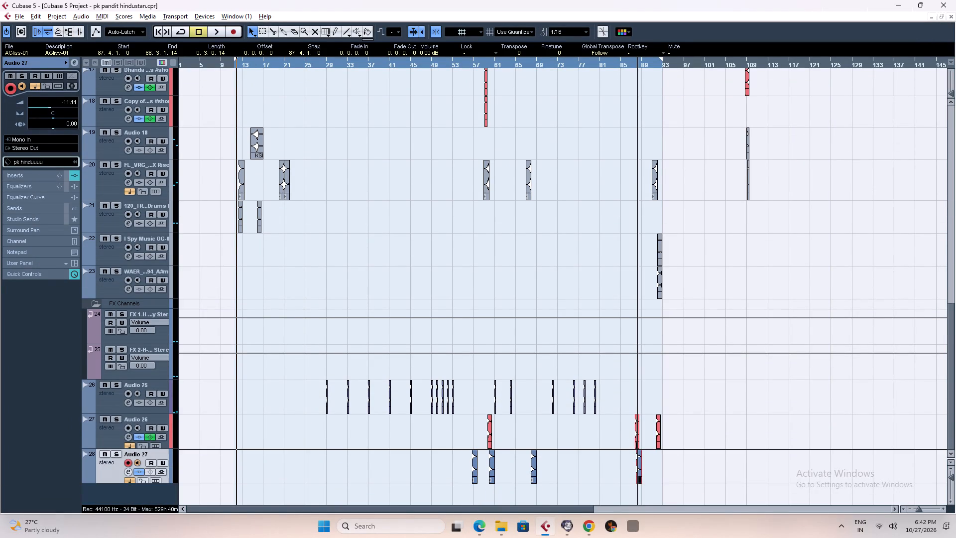
left_click_drag(637, 428, 276, 436, "alt")
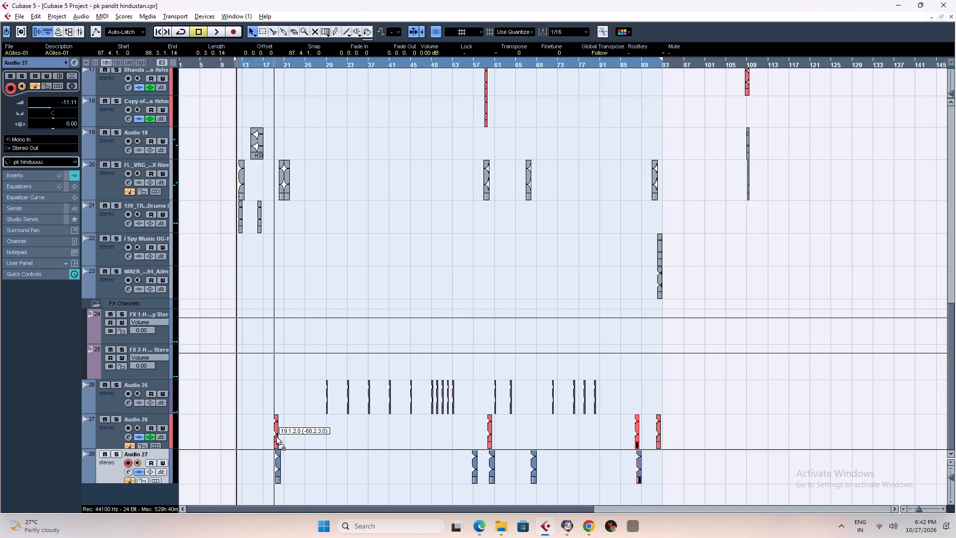
left_click_drag(276, 436, 264, 435, "alt")
Play from the intro and move the copied AGliss-01 and crash pair to start at 20.4.1.
key("space")
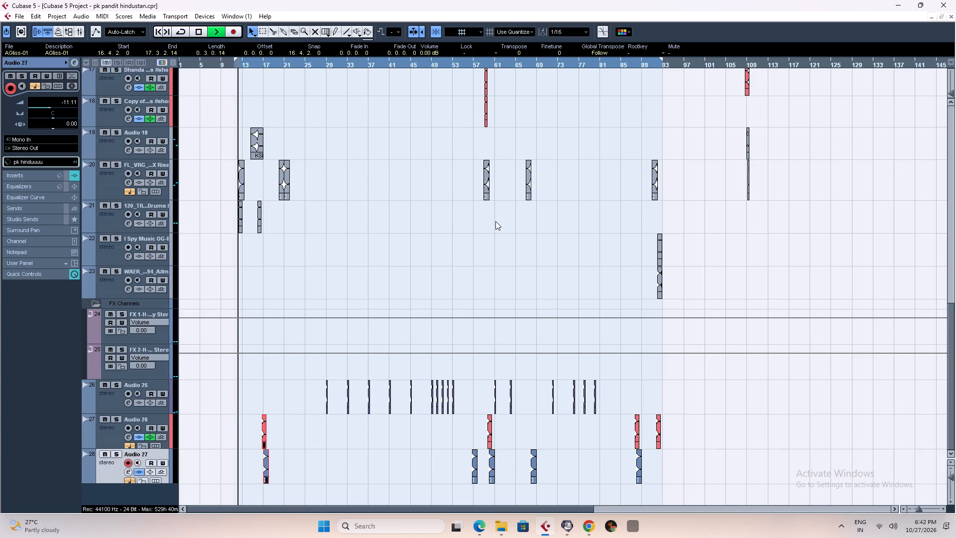
left_click_drag(953, 339, 952, 249)
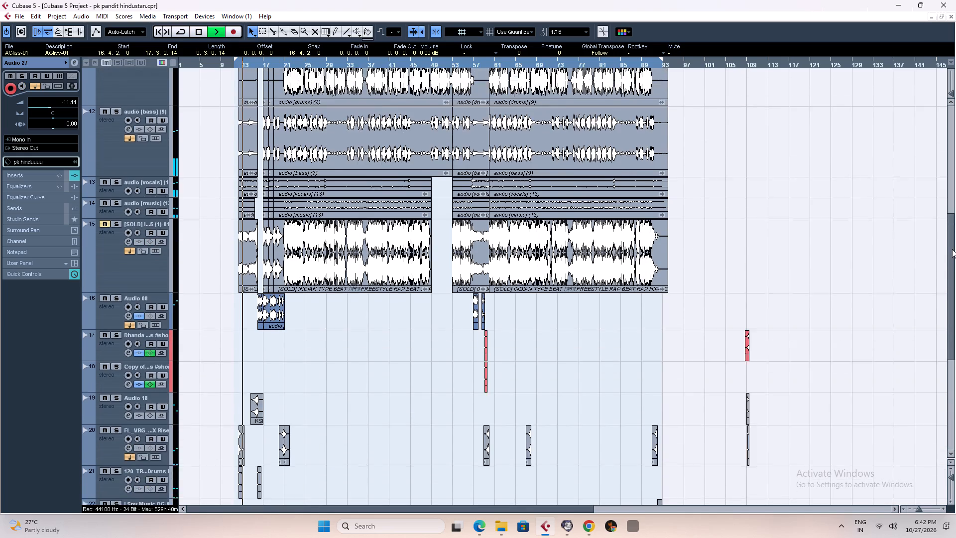
left_click_drag(952, 249, 955, 292)
key("h")
key("h")
key("h")
key("h")
key("h")
key("h")
key("h")
key("h")
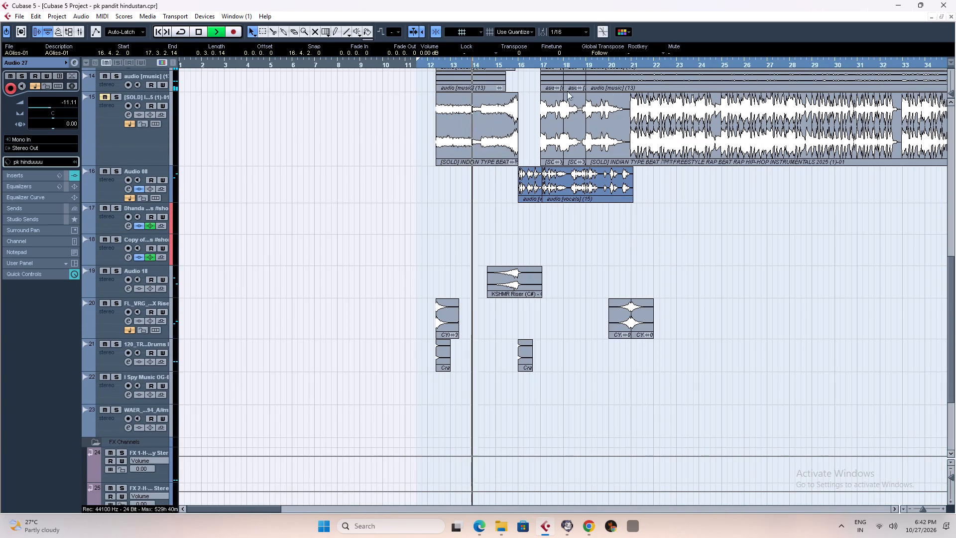
left_click_drag(948, 284, 955, 381)
left_click_drag(540, 426, 626, 424)
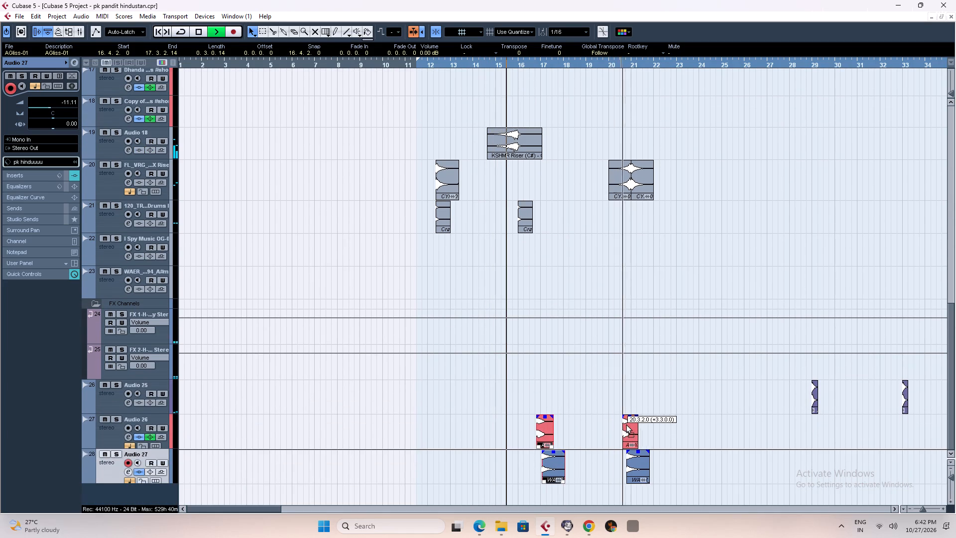
left_click_drag(626, 424, 629, 419)
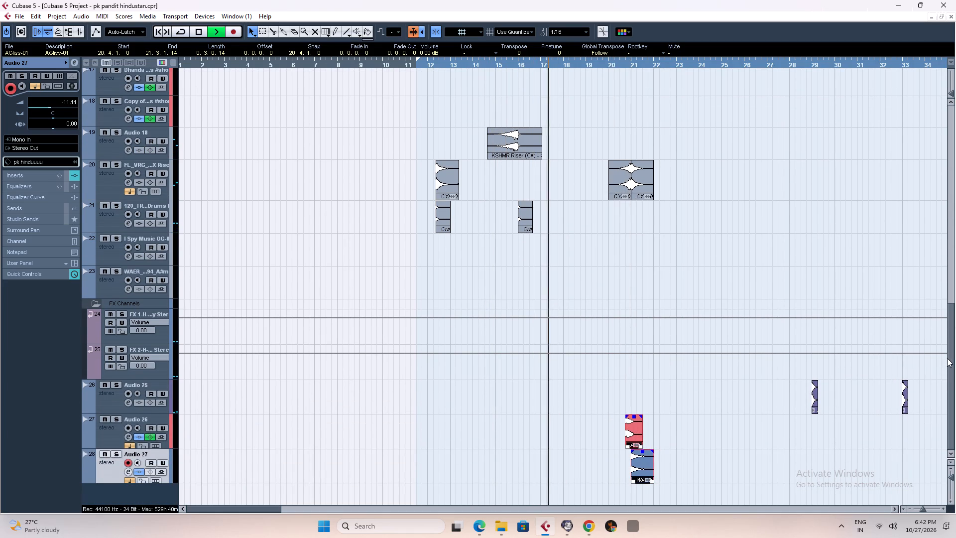
Listen through the bar 21 drop and examine the copied effects' alignment with the beat and the cymbal events.
left_click_drag(950, 356, 955, 348)
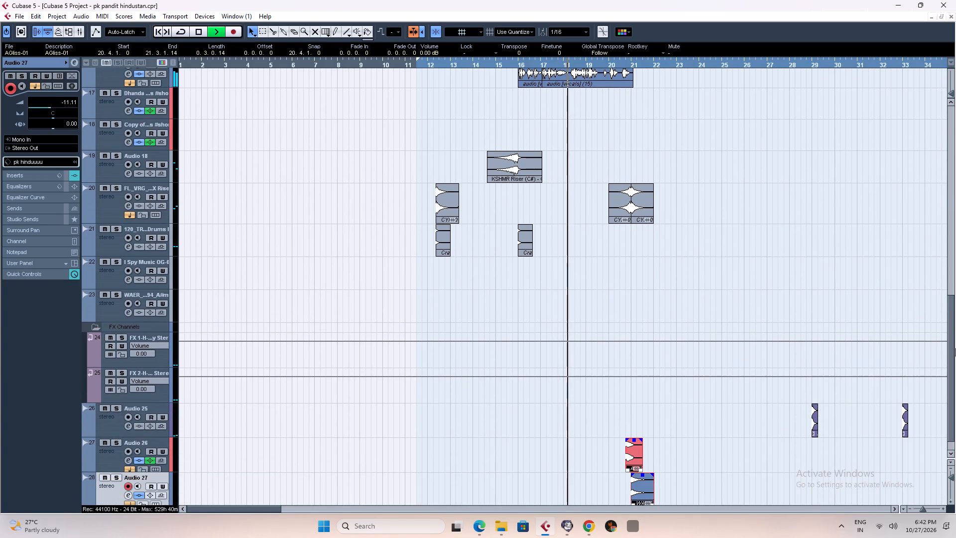
left_click_drag(955, 348, 948, 279)
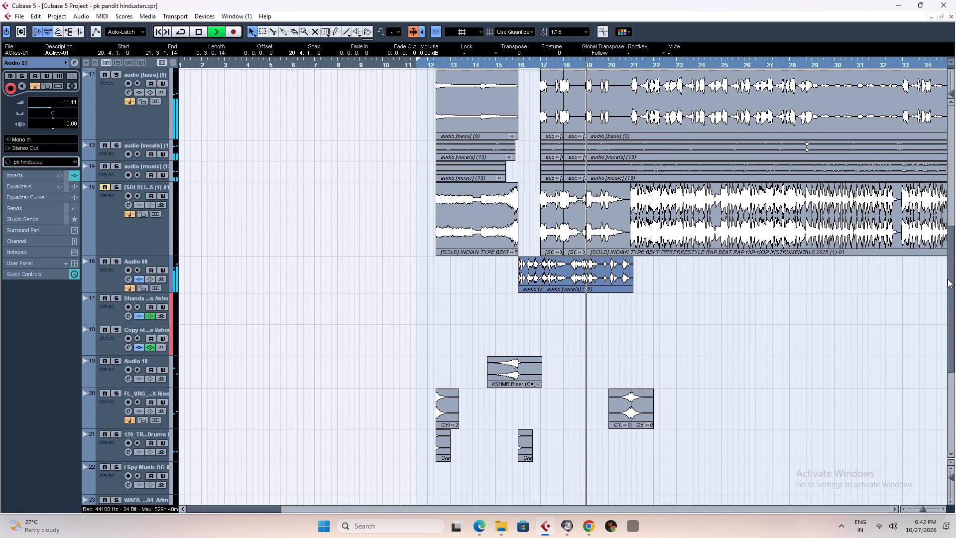
left_click_drag(948, 279, 955, 386)
key("h")
key("h")
key("h")
key("h")
key("h")
key("h")
key("h")
key("h")
key("h")
key("h")
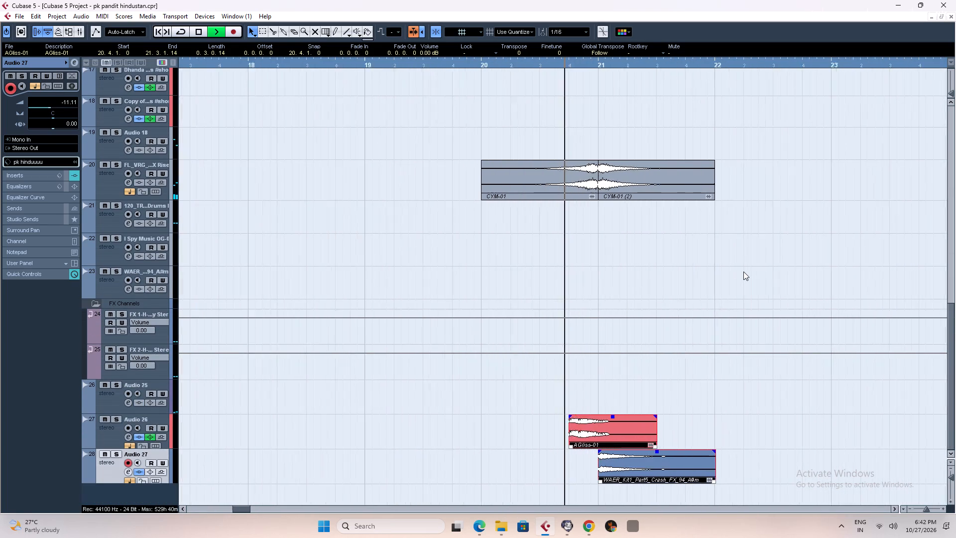
key("g")
key("g")
key("g")
key("g")
key("g")
key("g")
key("g")
key("g")
key("g")
key("g")
key("g")
key("g")
key("g")
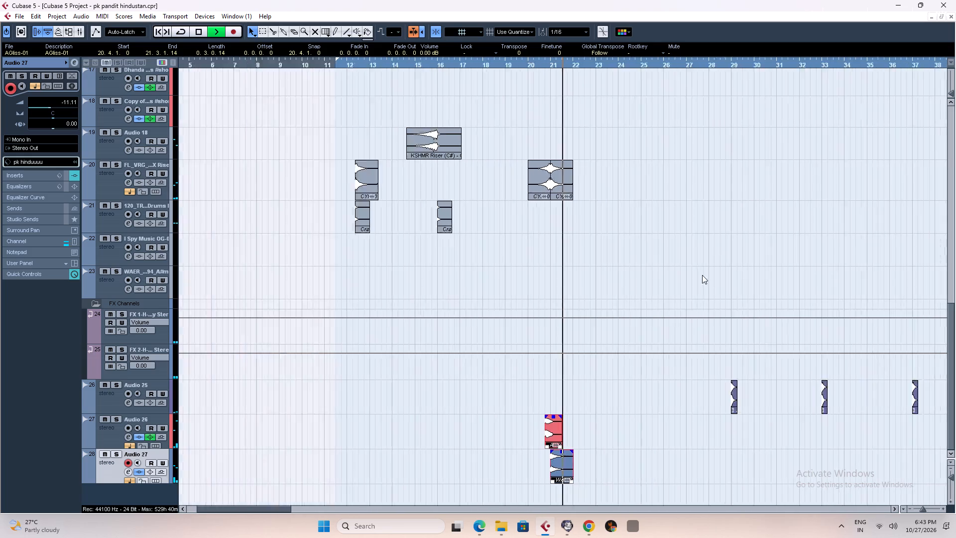
key("space")
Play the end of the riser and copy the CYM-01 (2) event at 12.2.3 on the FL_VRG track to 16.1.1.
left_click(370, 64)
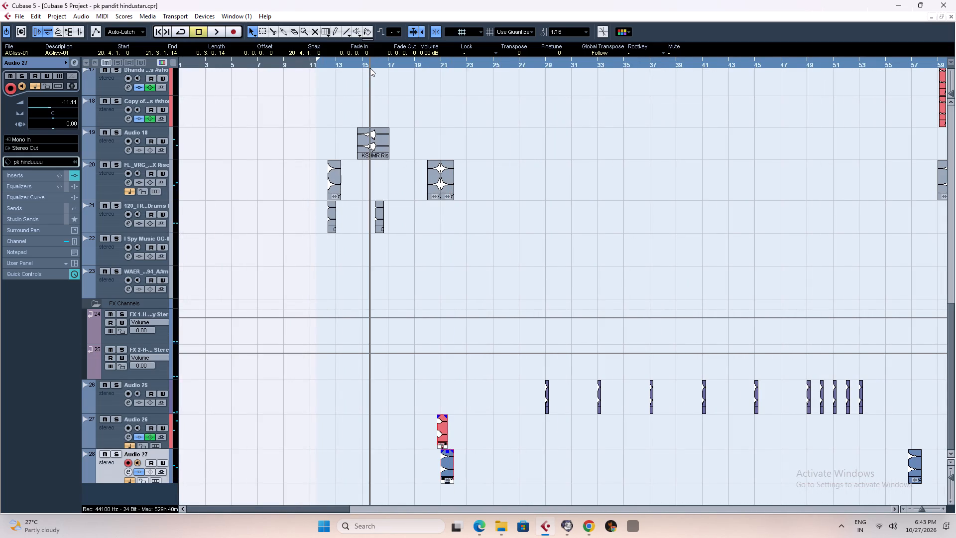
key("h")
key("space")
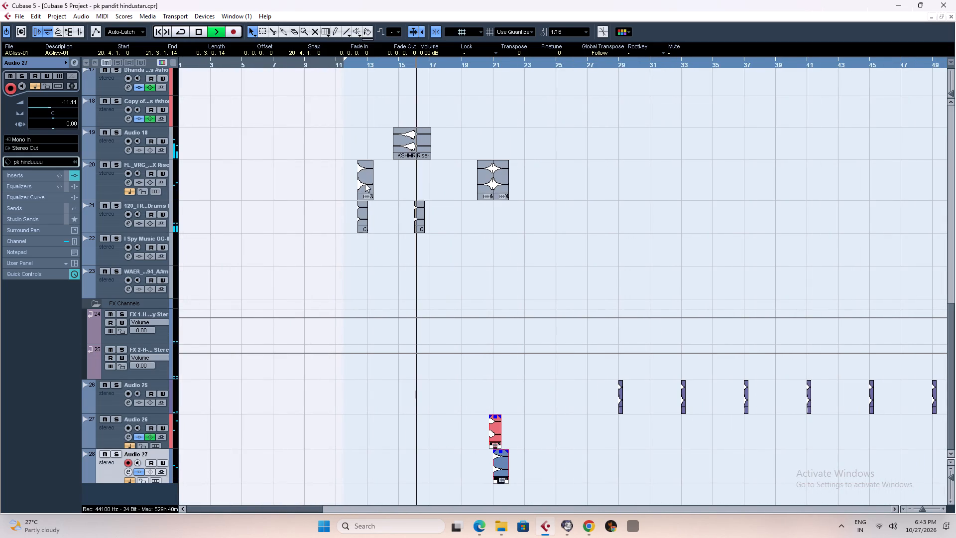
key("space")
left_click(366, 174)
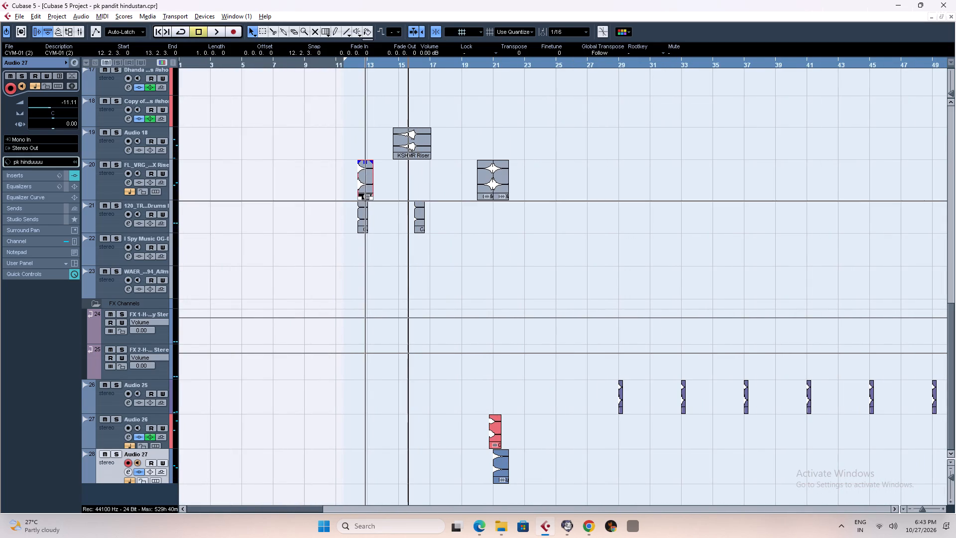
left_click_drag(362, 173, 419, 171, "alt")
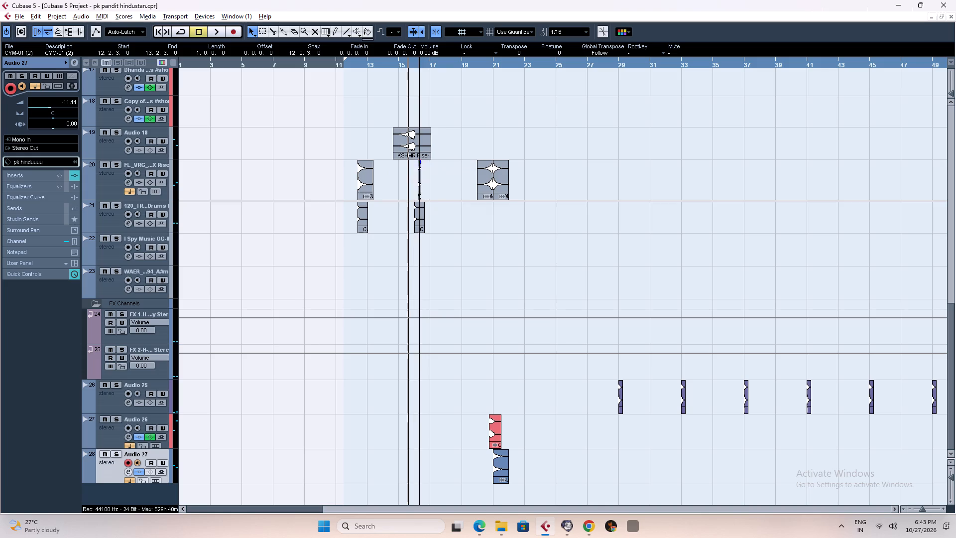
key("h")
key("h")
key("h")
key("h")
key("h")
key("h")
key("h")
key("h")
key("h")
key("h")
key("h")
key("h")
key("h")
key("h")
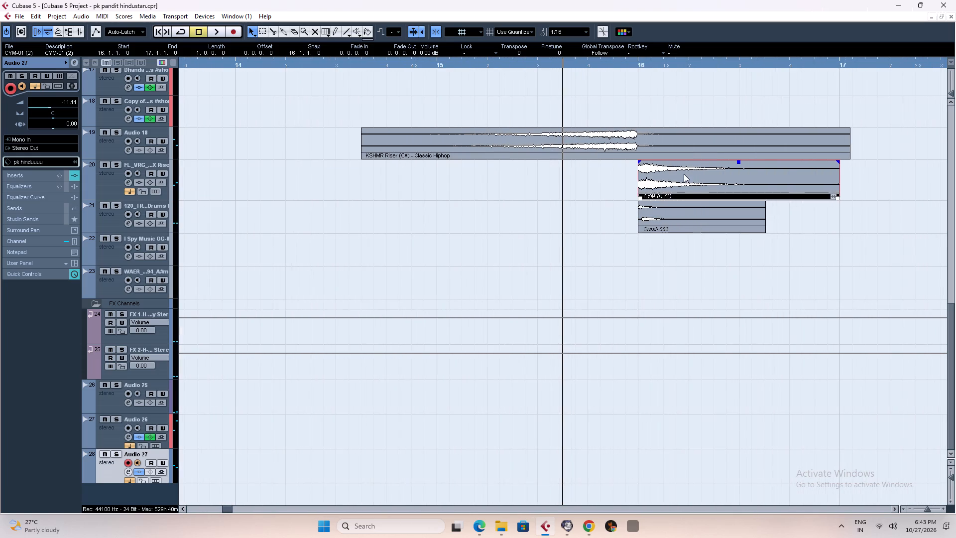
Listen to the bar 16 transition with the copied cymbal, selecting the Crash 003 event below it for comparison.
key("space")
key("g")
key("g")
key("g")
key("g")
key("g")
key("g")
key("g")
key("g")
key("g")
key("g")
key("g")
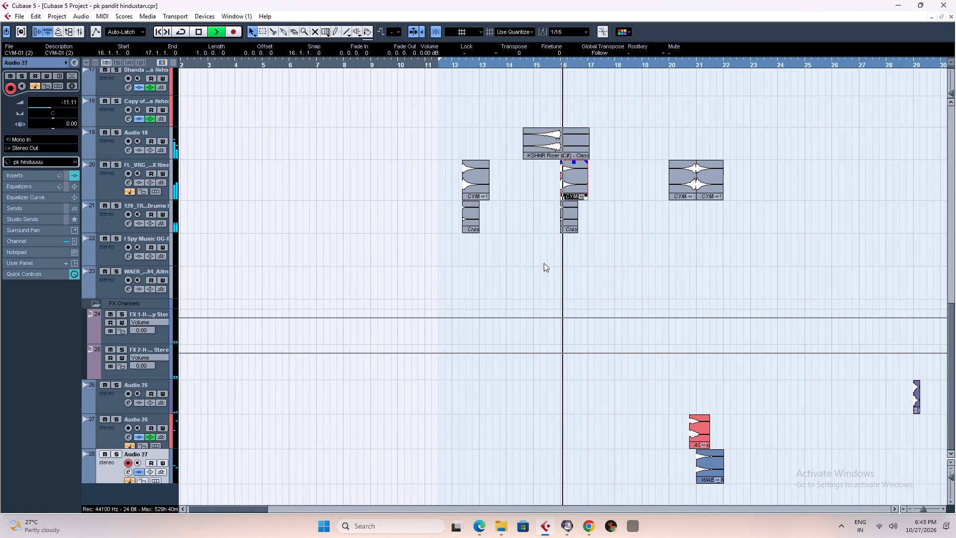
left_click_drag(583, 219, 514, 219)
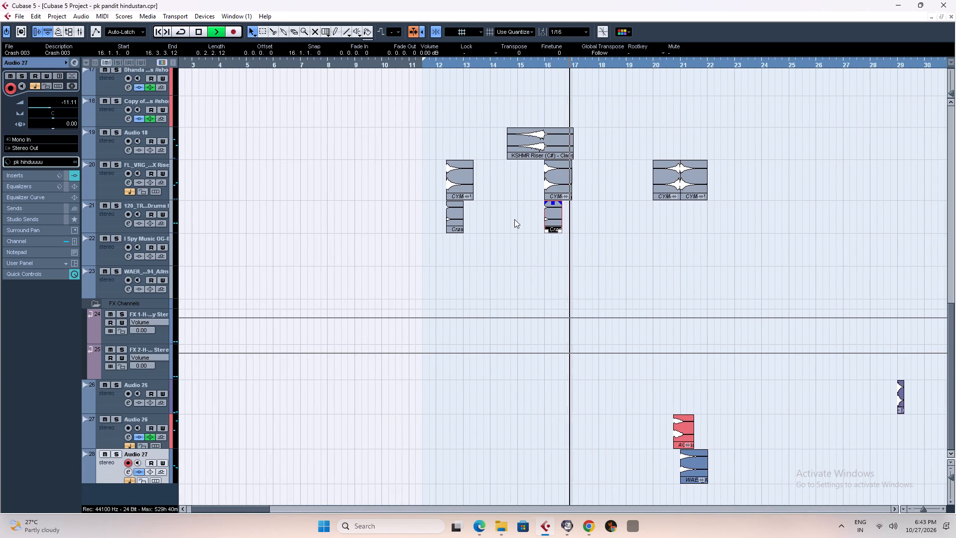
key("space")
key("space")
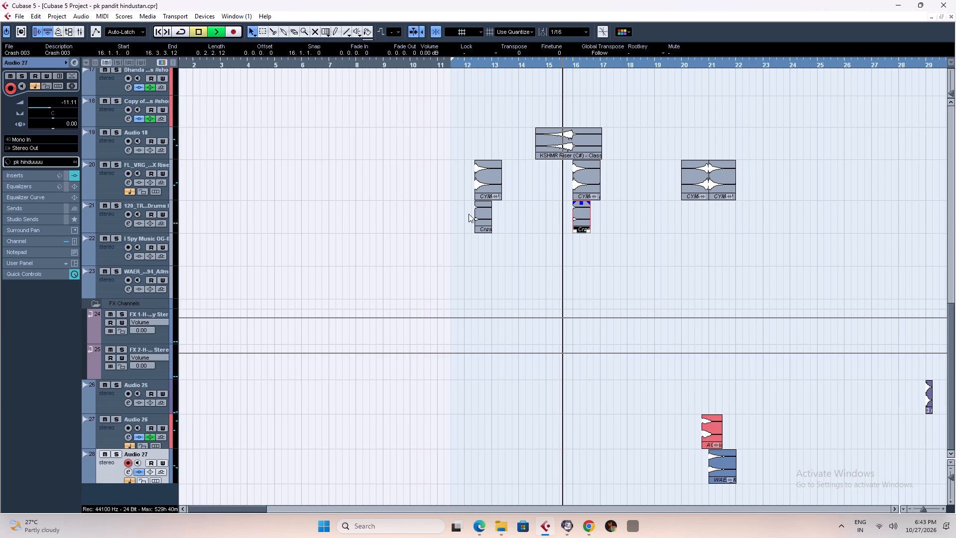
Mute the FL_VRG cymbal track and replay the bar 16 transition.
left_click(107, 166)
key("space")
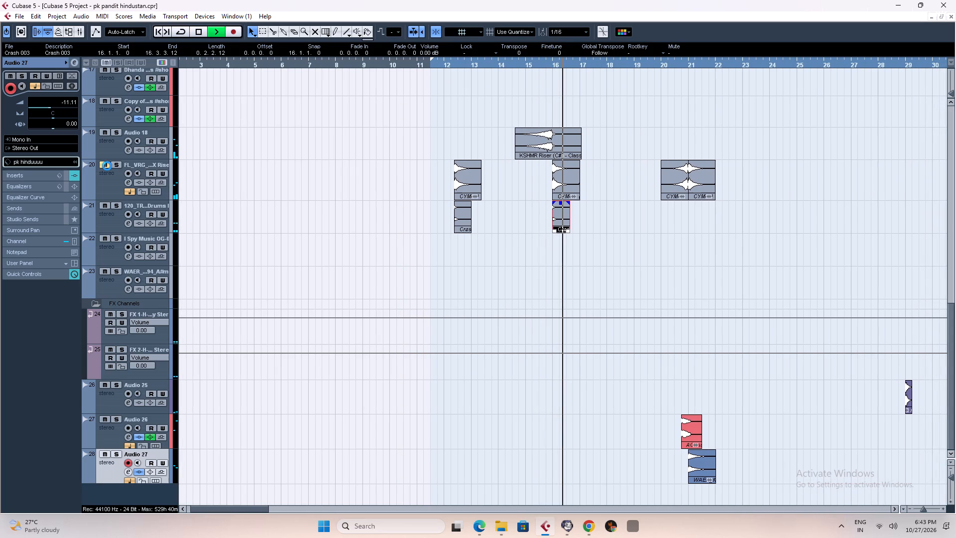
key("space")
key("space")
key("space")
key("space")
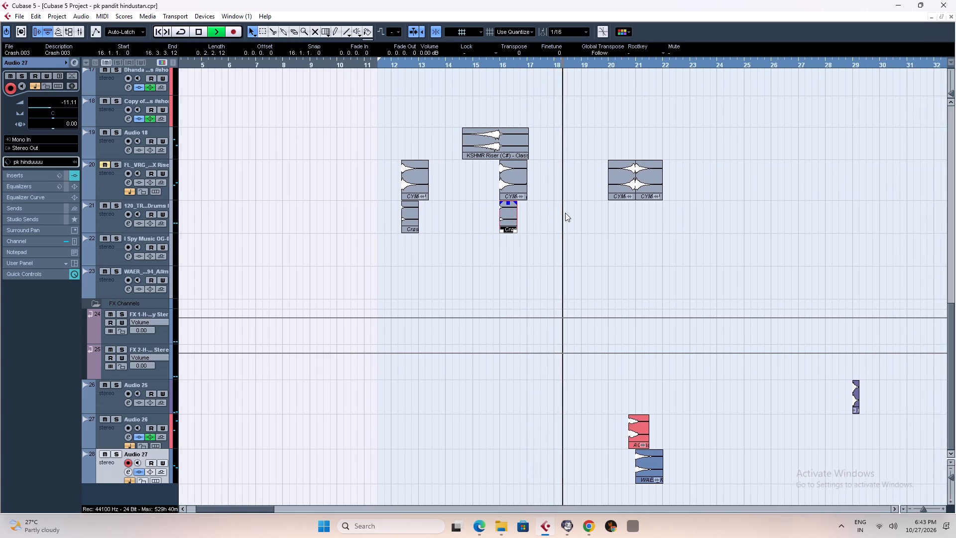
key("space")
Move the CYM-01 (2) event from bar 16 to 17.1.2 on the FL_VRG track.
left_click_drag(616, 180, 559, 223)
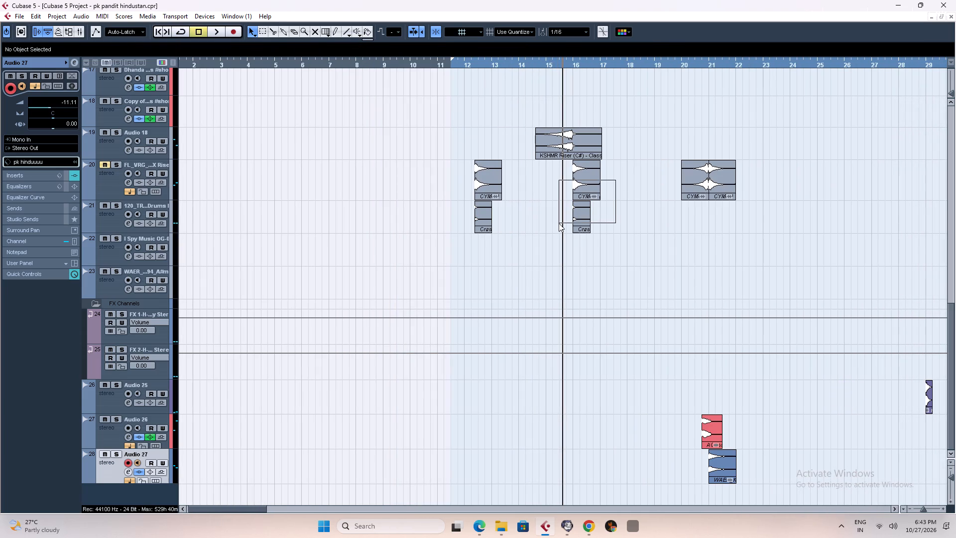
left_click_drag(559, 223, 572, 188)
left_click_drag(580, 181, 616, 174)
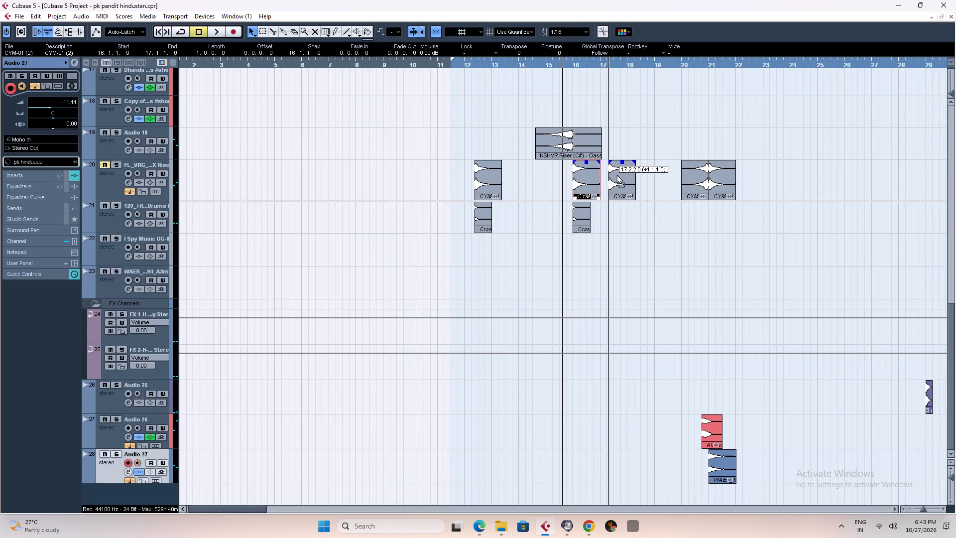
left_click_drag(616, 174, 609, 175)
Copy the reversed CYM-01 event at bar 20 on the FL_VRG track to 16.1.1.
left_click(698, 183)
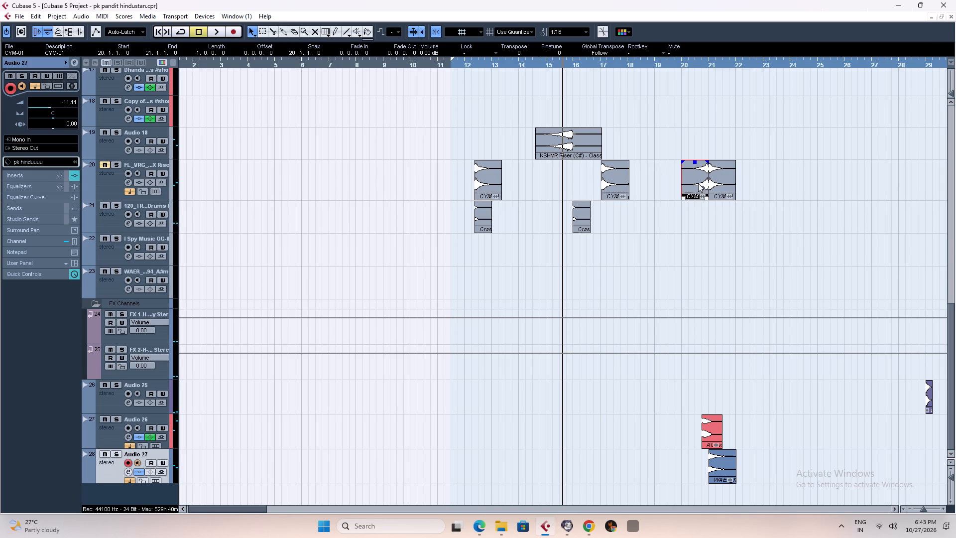
left_click_drag(698, 183, 594, 187, "alt")
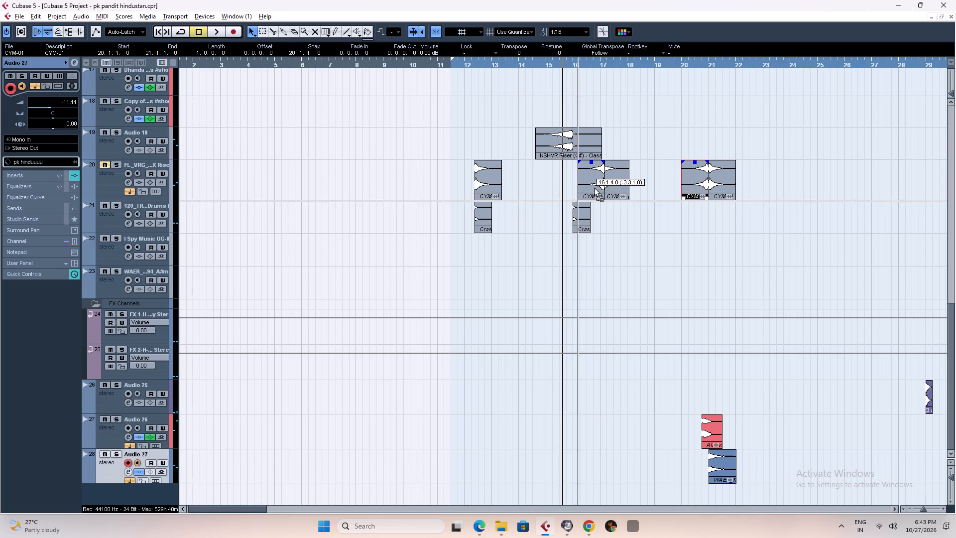
left_click_drag(594, 187, 590, 187, "alt")
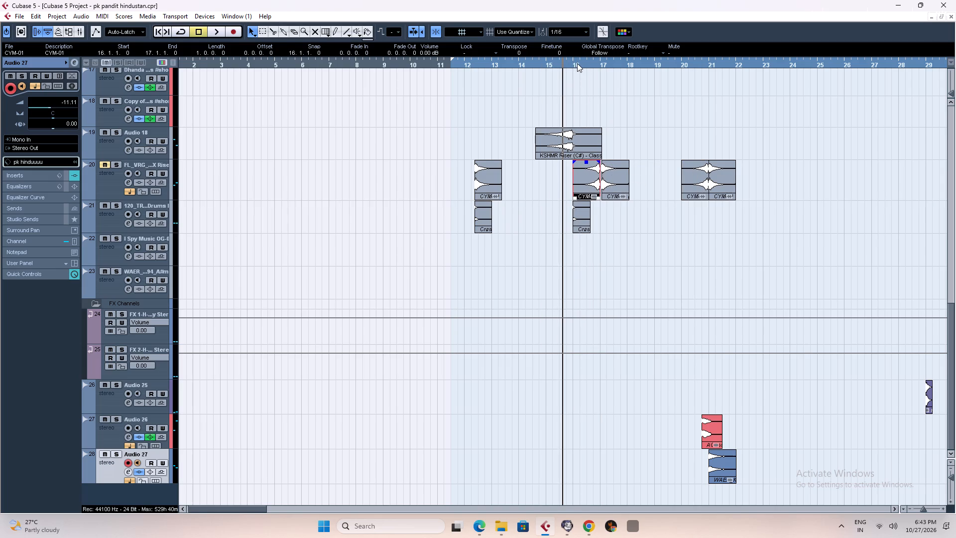
left_click(576, 63)
key("h")
key("h")
key("h")
key("h")
key("h")
key("h")
key("h")
key("h")
key("h")
key("h")
key("h")
key("h")
key("h")
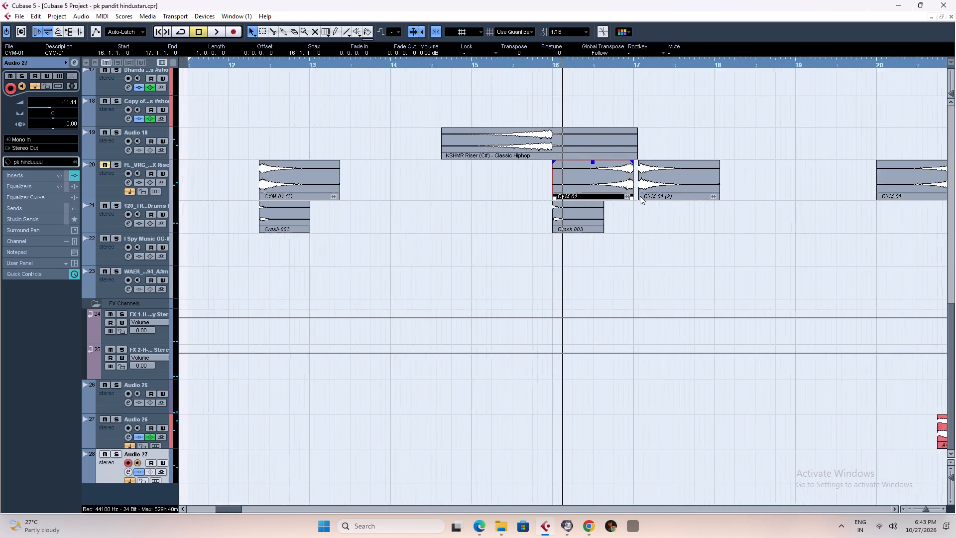
key("g")
key("g")
key("g")
key("g")
key("g")
key("g")
key("g")
key("g")
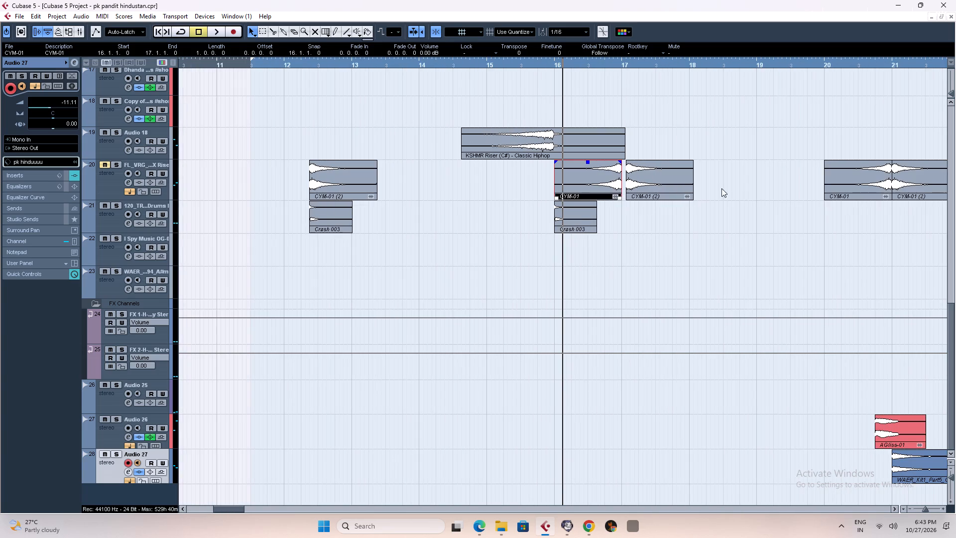
Replace the CYM-01 (2) event just after bar 17 with a copy of the bar 21 one starting at 17.1.1.
left_click(649, 181)
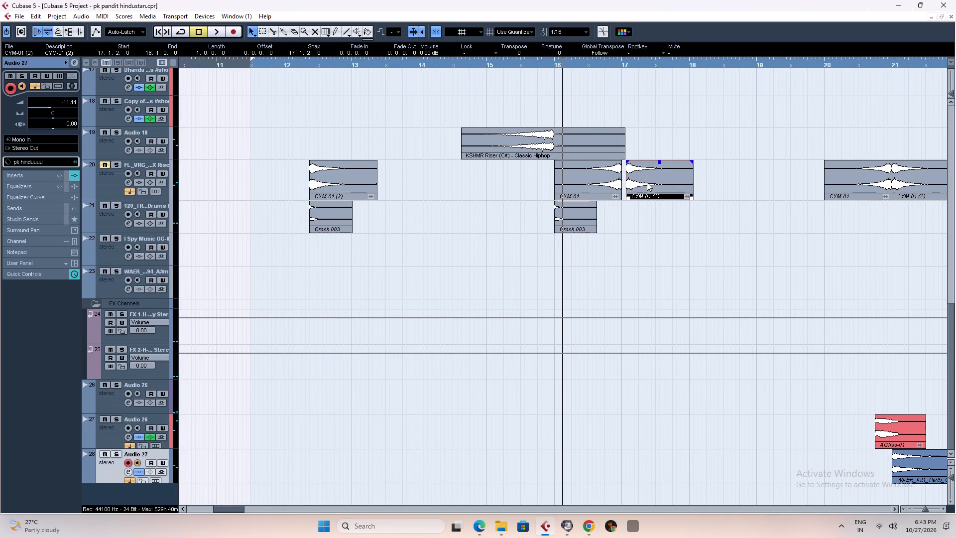
key("Delete")
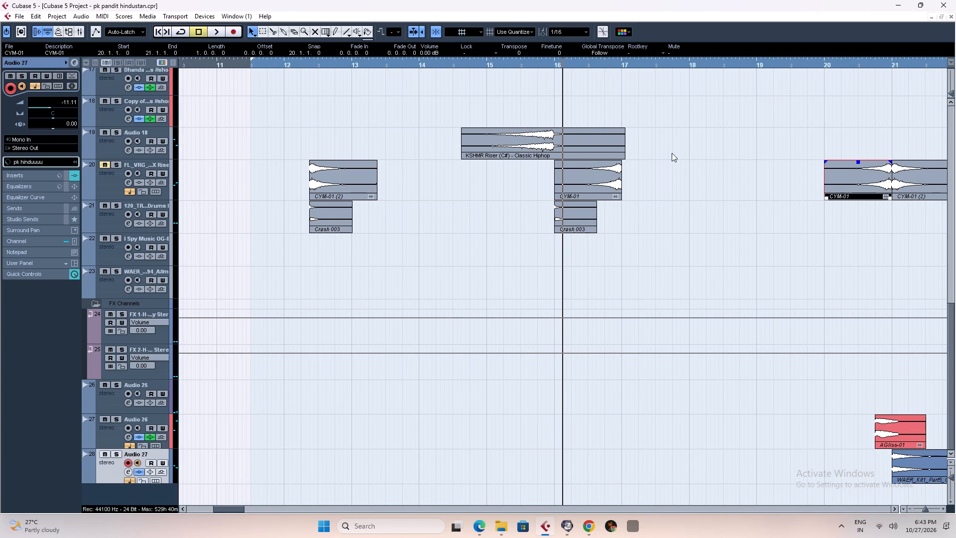
left_click(910, 176)
left_click_drag(910, 176, 659, 185, "alt")
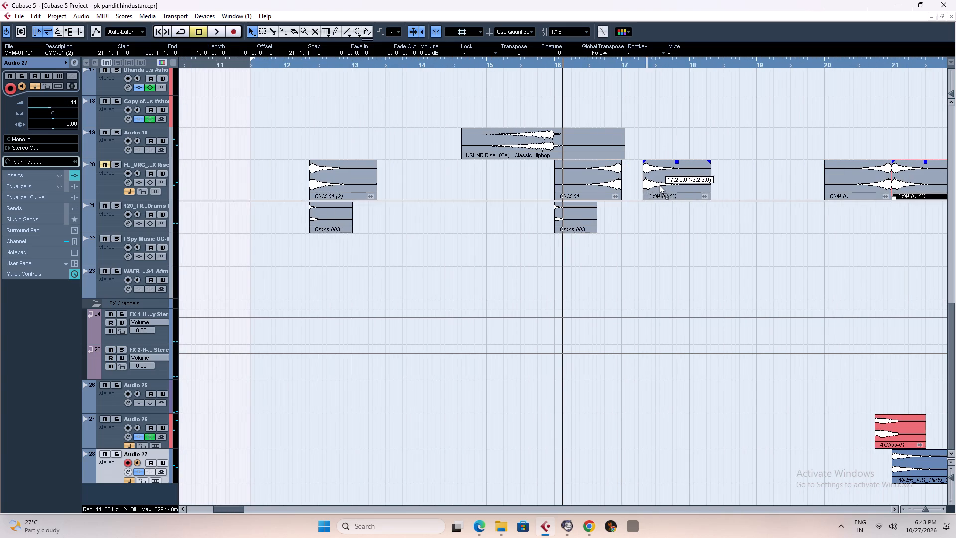
left_click_drag(659, 185, 641, 187, "alt")
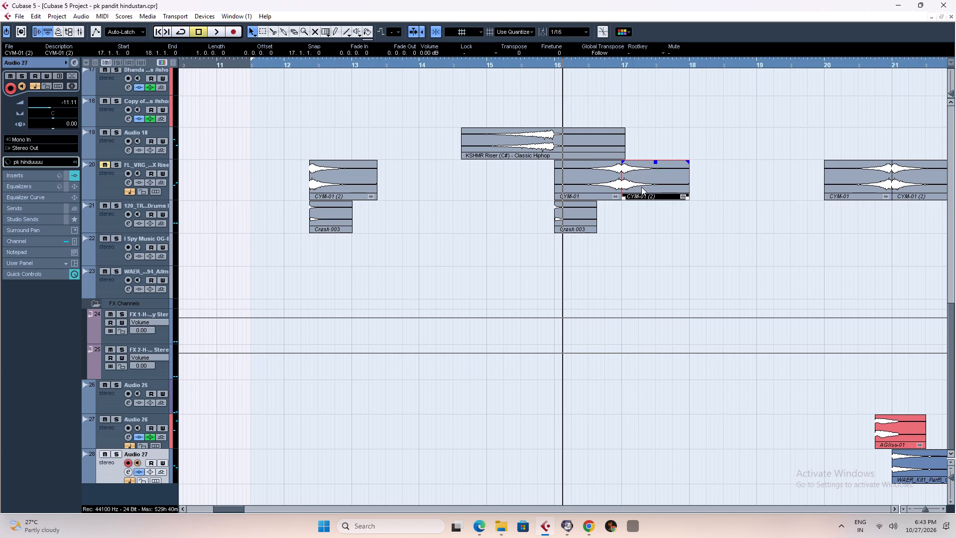
Play the project from the middle of bar 15 to check the transition into bar 17.
left_click_drag(950, 310, 952, 247)
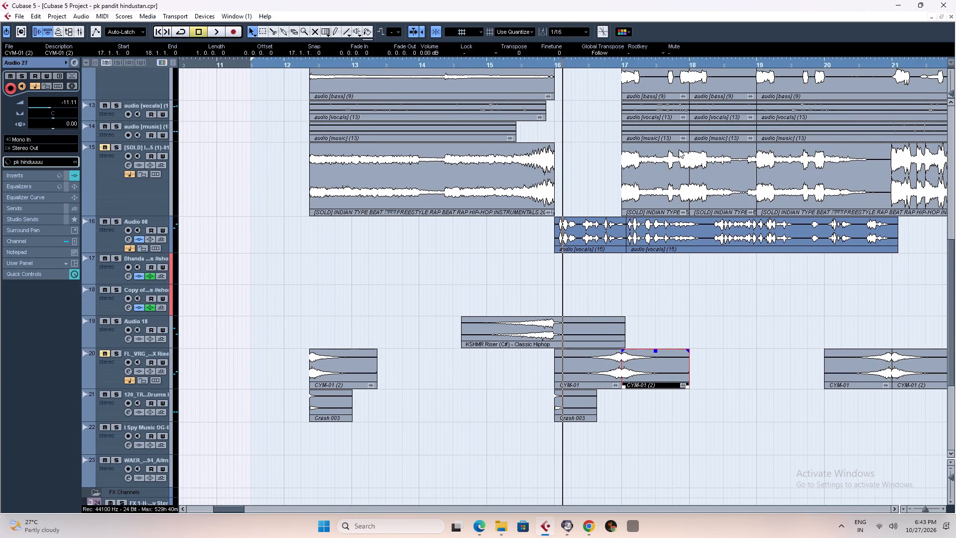
left_click(523, 63)
key("space")
right_click(728, 316)
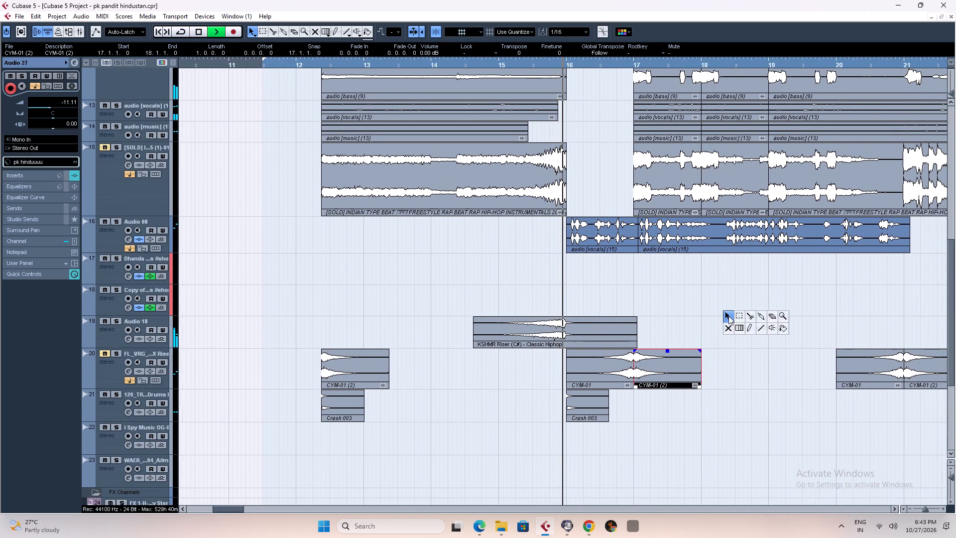
left_click(728, 316)
key("g")
key("g")
key("g")
key("g")
key("g")
key("g")
key("g")
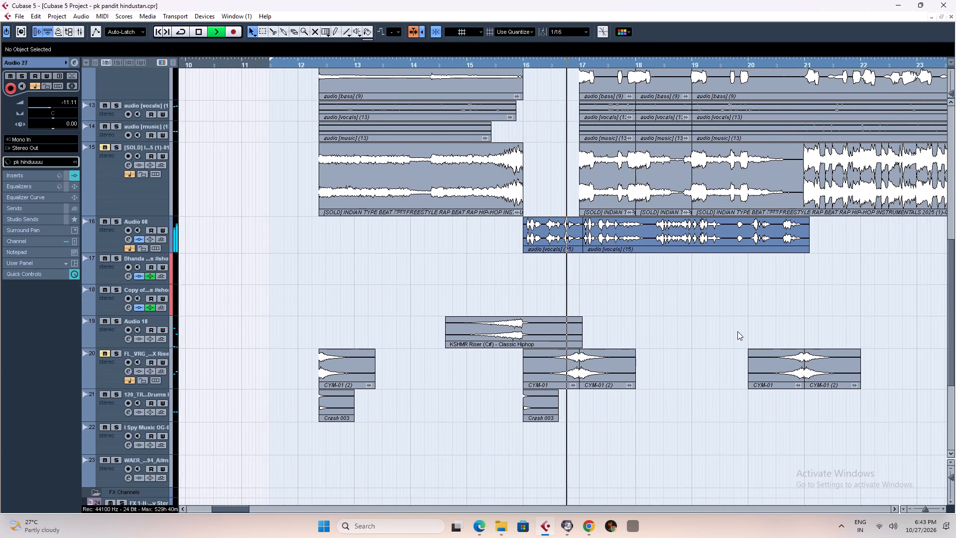
key("space")
key("space")
Unmute the FL_VRG cymbal track.
left_click(106, 353)
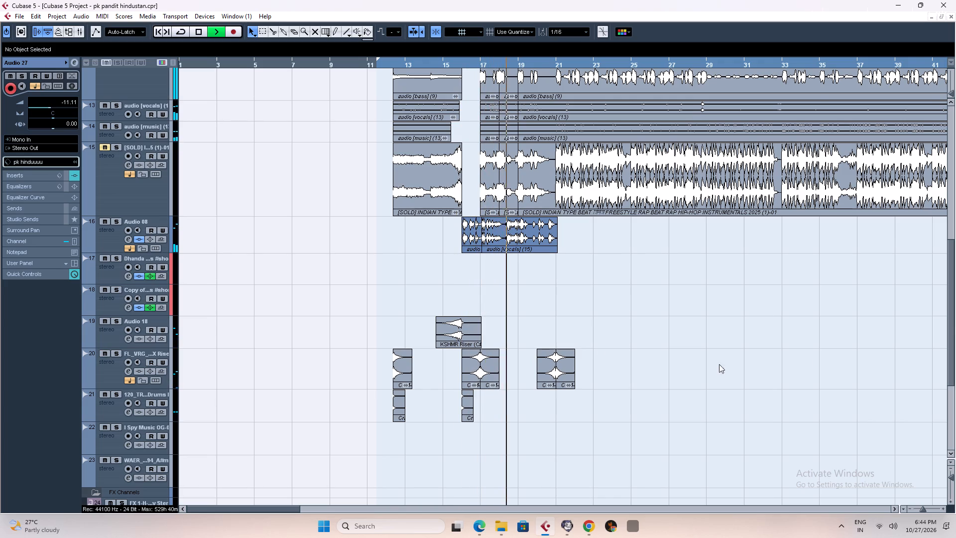
Delete the CYM-01 (2) event at bar 21 on the FL_VRG track.
left_click_drag(950, 318, 955, 445)
left_click(563, 191)
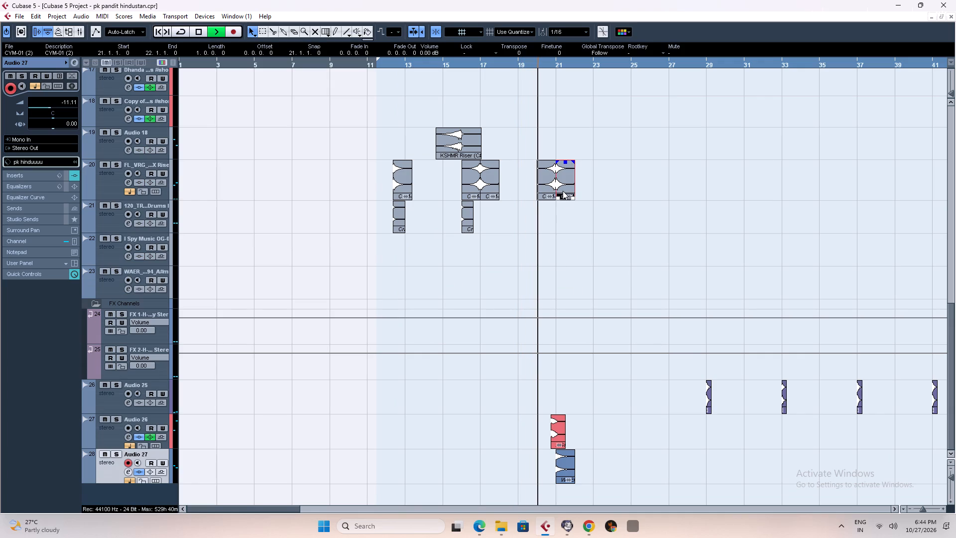
key("Delete")
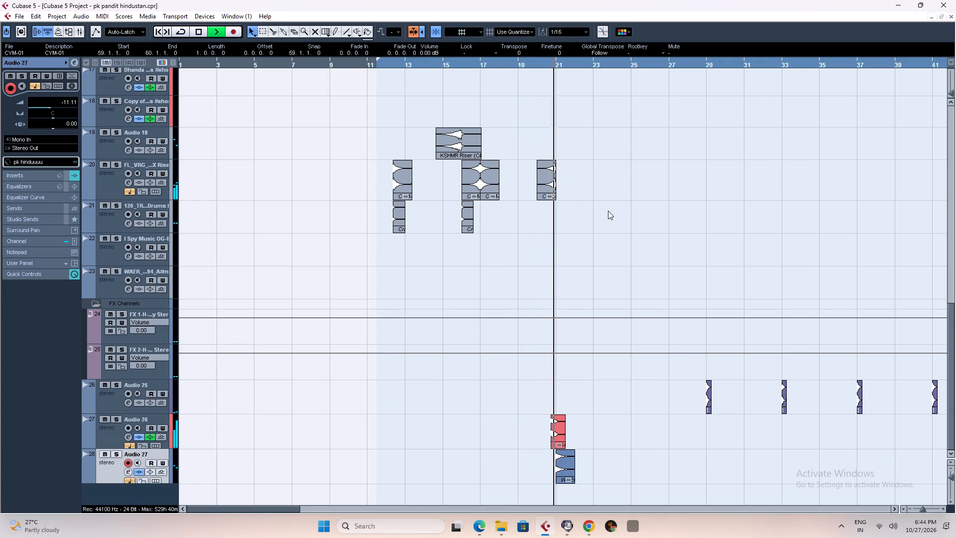
Listen to the playback from bar 21 through bar 25 with more of the arrangement in view.
key("f")
key("f")
key("f")
key("f")
key("f")
key("f")
key("f")
key("f")
key("f")
key("f")
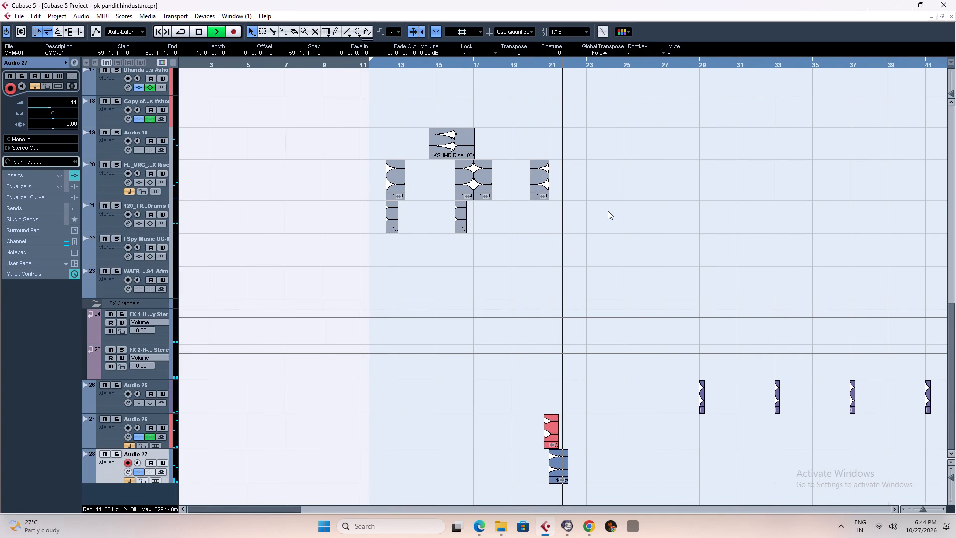
type("fggh")
key("g")
key("g")
key("g")
key("g")
key("g")
key("g")
key("g")
key("g")
key("g")
key("g")
key("g")
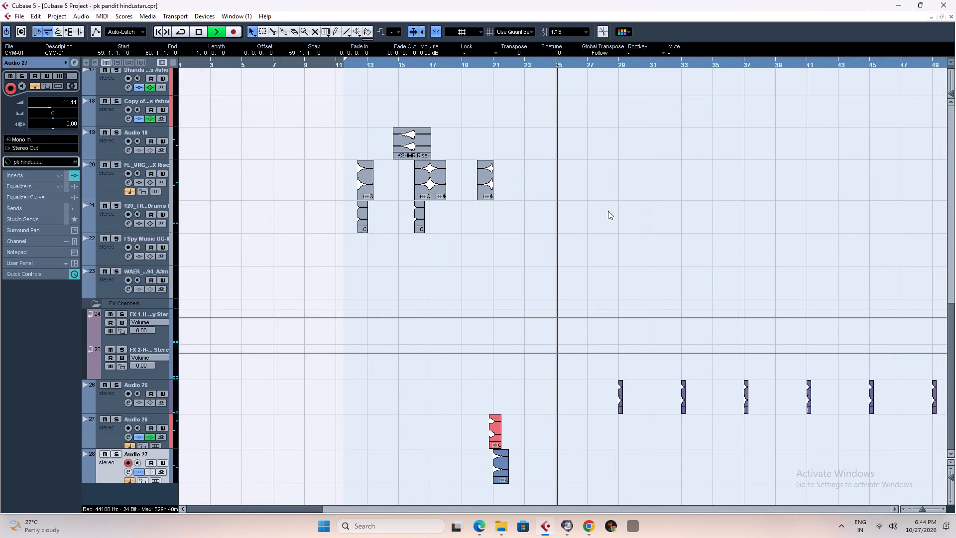
Stop playback at bar 25 and copy the KSHMR_Stab event at bar 29 on the Audio 25 track to 25.1.1.
left_click(545, 64)
key("space")
key("h")
key("h")
key("h")
key("h")
key("h")
key("h")
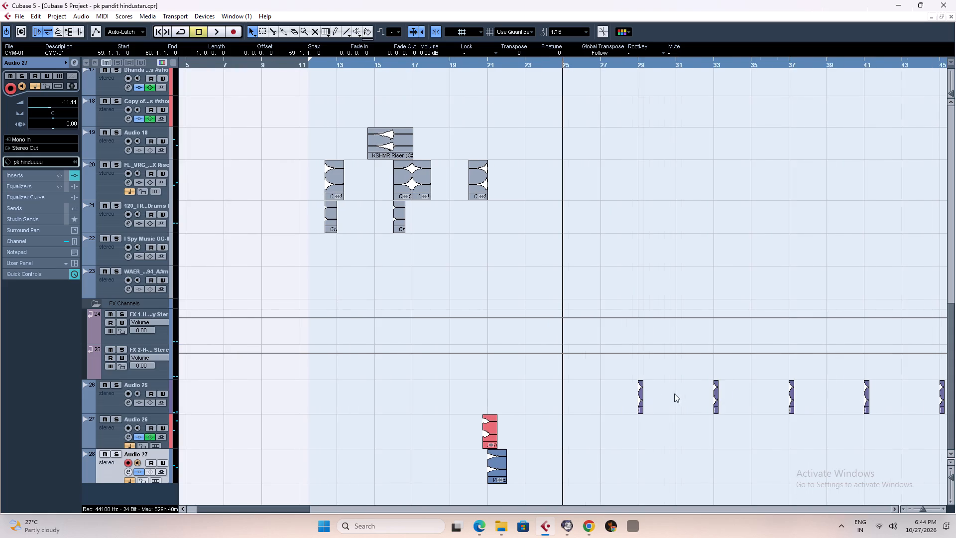
left_click(751, 390)
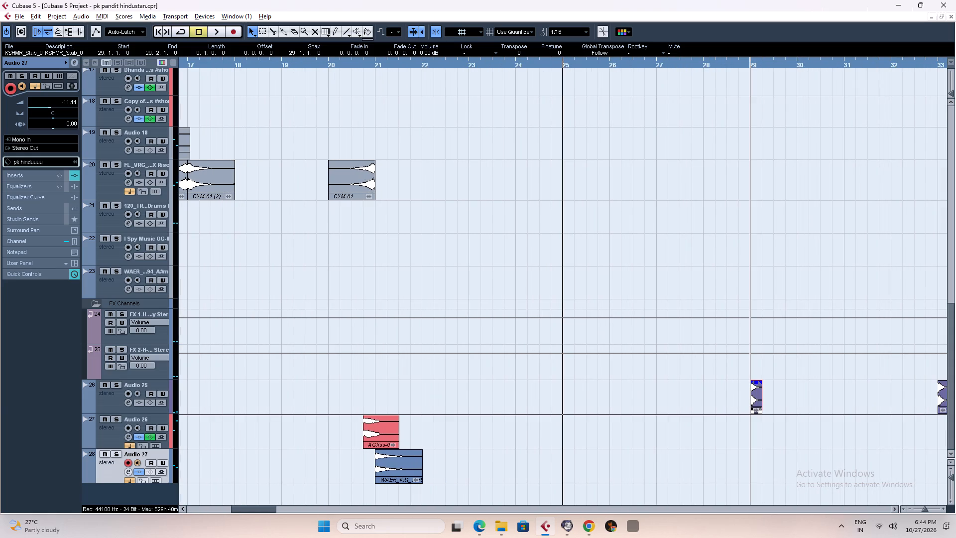
left_click_drag(751, 390, 565, 395, "alt")
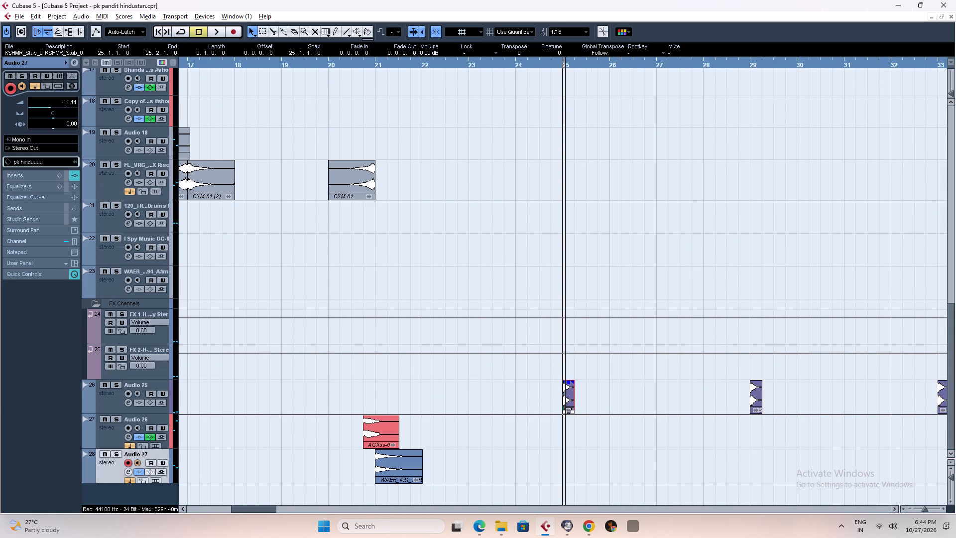
Play the project from just before bar 25 to check the stab copied there.
left_click(532, 67)
key("space")
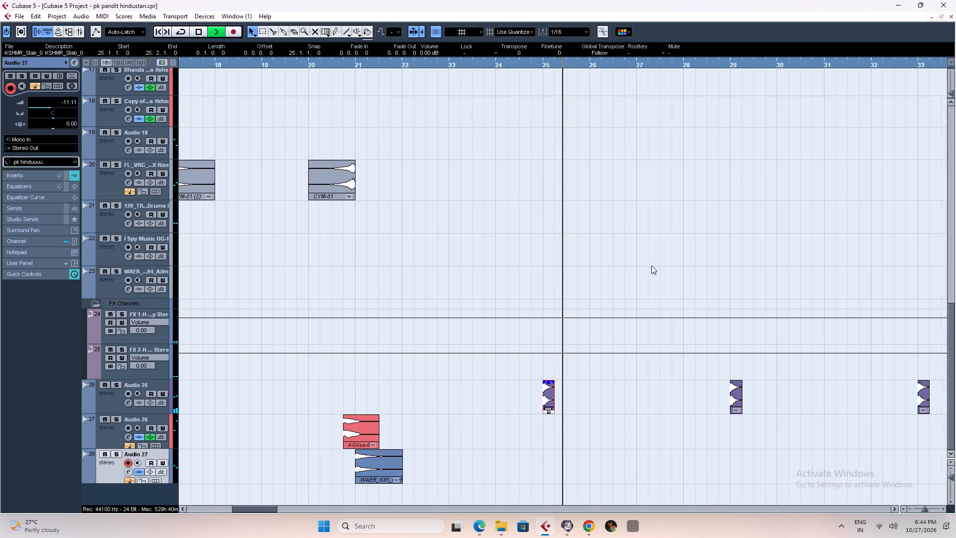
key("g")
key("g")
key("g")
key("g")
key("g")
key("g")
key("g")
key("g")
key("g")
key("g")
key("g")
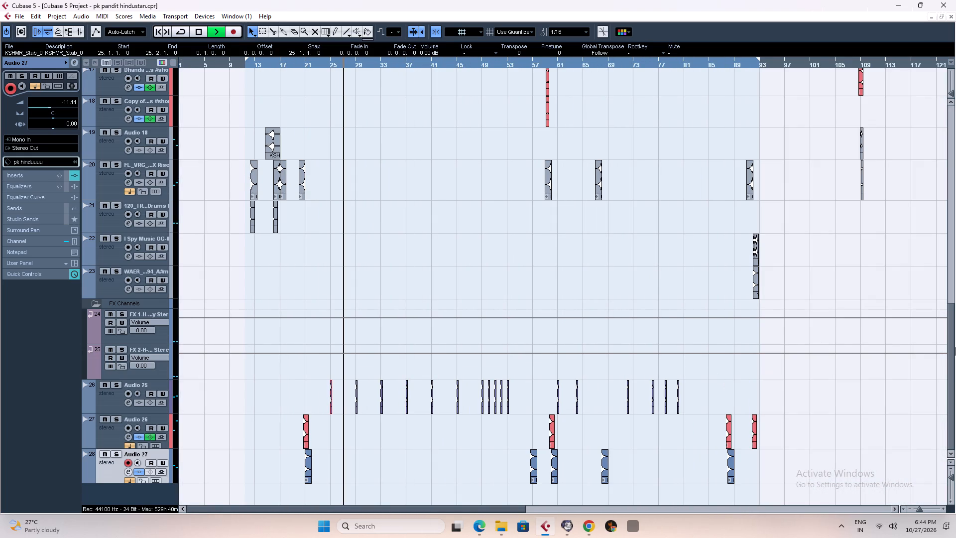
Listen on through the verse while examining the vocal, beat and effect tracks across the whole arrangement.
left_click_drag(952, 358, 952, 248)
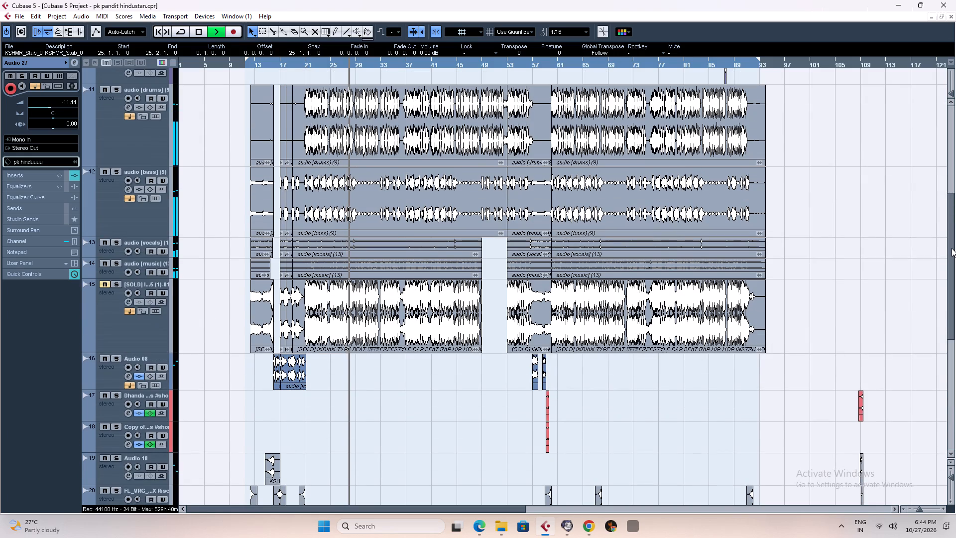
left_click_drag(952, 248, 953, 86)
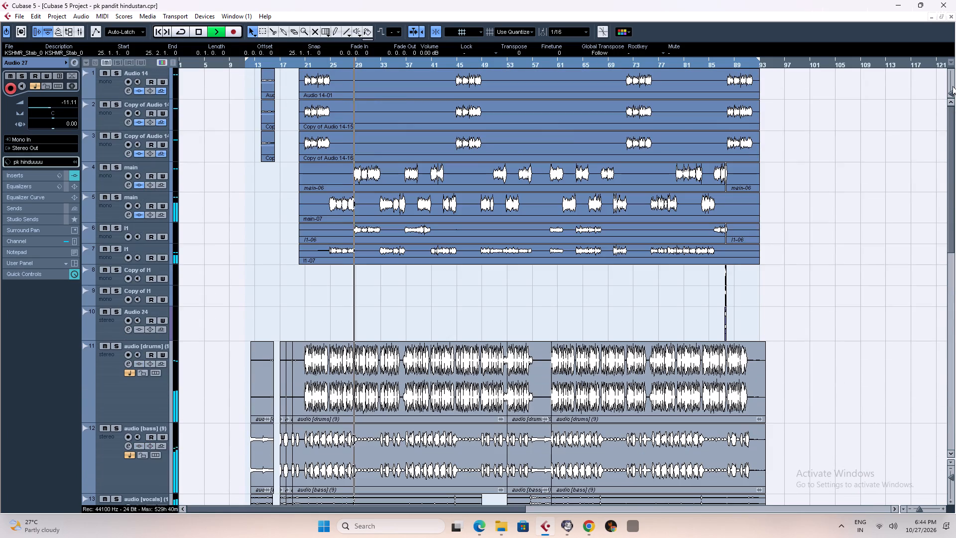
left_click_drag(953, 86, 955, 403)
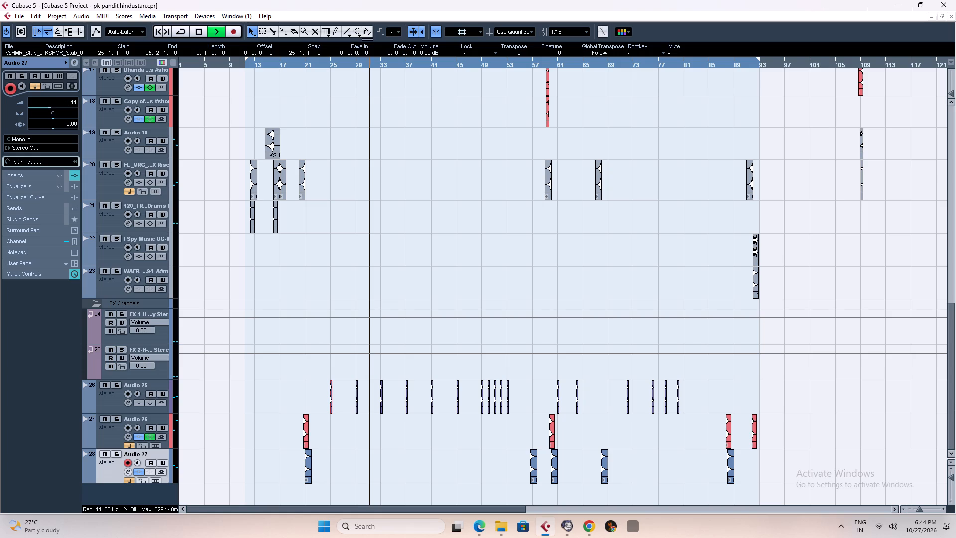
left_click_drag(955, 403, 928, 158)
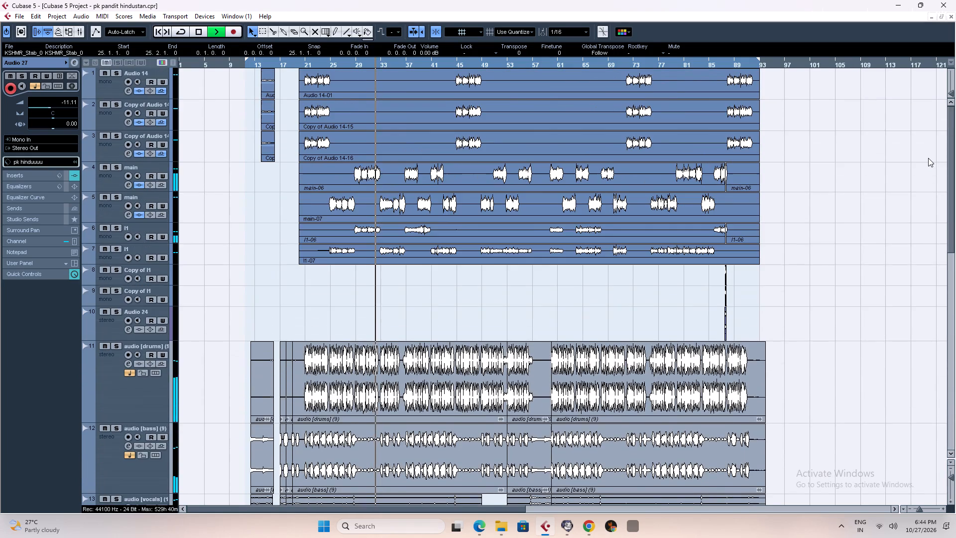
left_click_drag(928, 158, 928, 135)
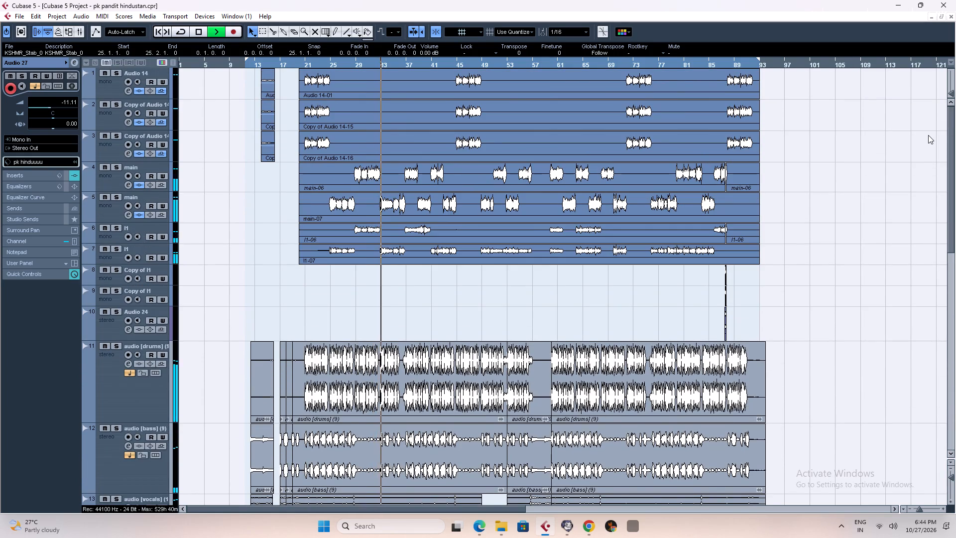
left_click_drag(928, 135, 955, 394)
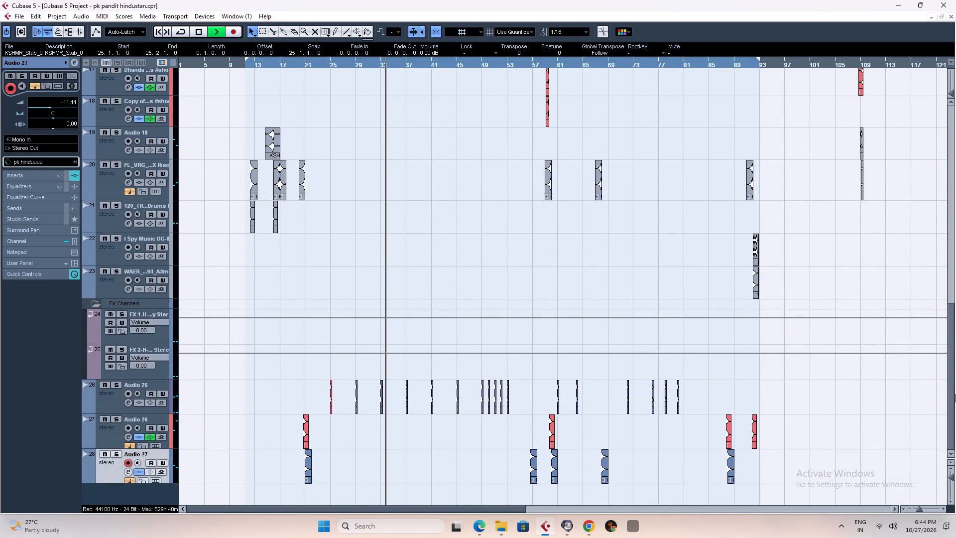
left_click_drag(955, 394, 955, 412)
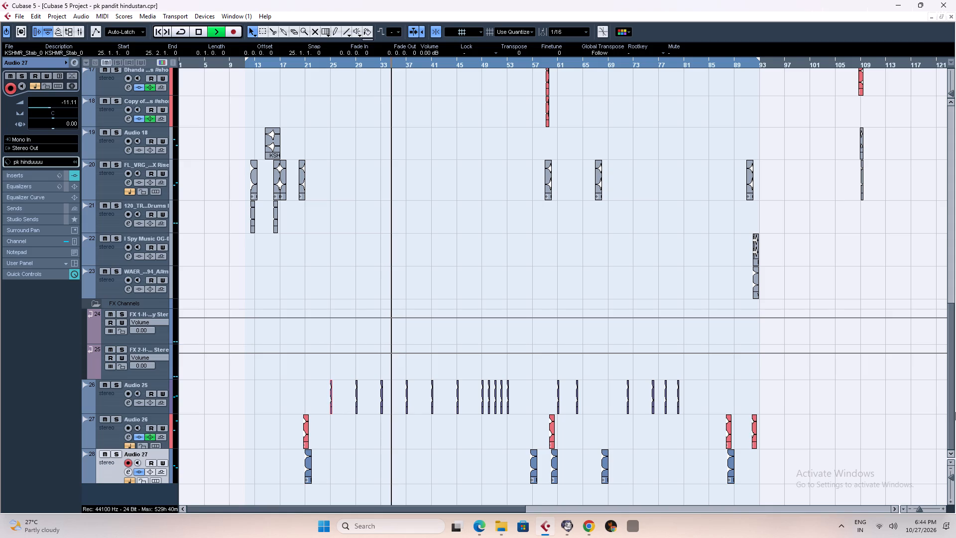
left_click_drag(955, 412, 941, 150)
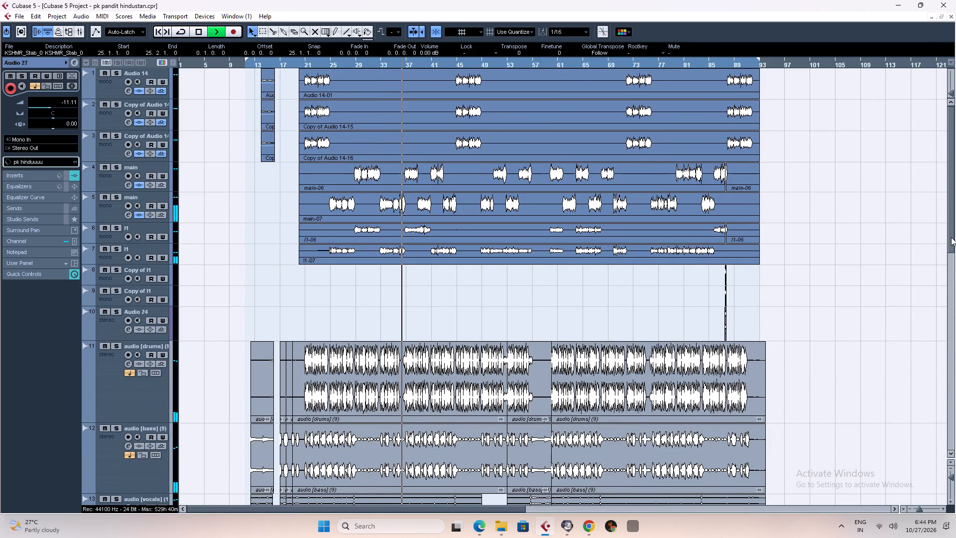
key("g")
key("g")
key("g")
key("g")
key("g")
key("g")
key("g")
key("g")
key("h")
key("h")
key("h")
key("h")
key("h")
key("h")
key("h")
key("h")
key("h")
key("h")
key("h")
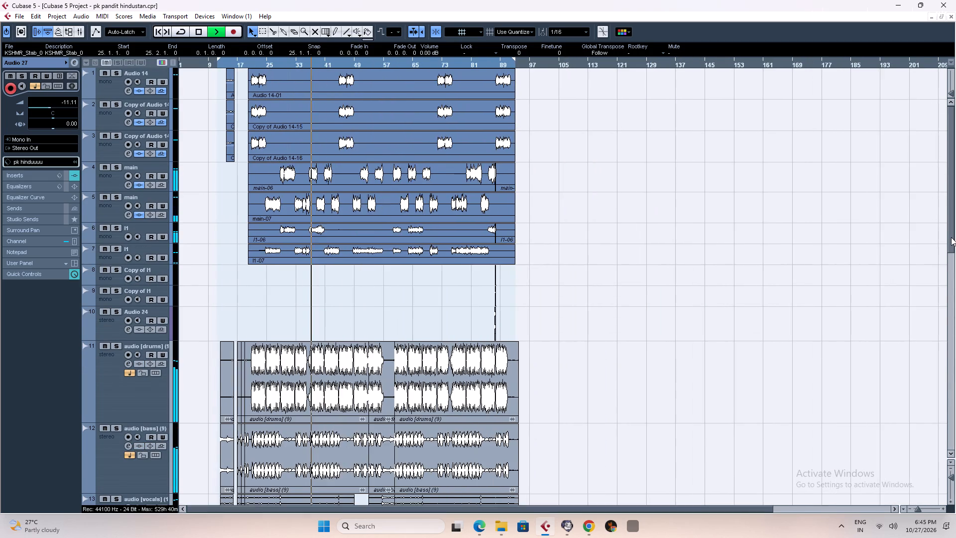
key("g")
key("g")
key("g")
key("g")
key("g")
key("g")
key("g")
key("g")
key("g")
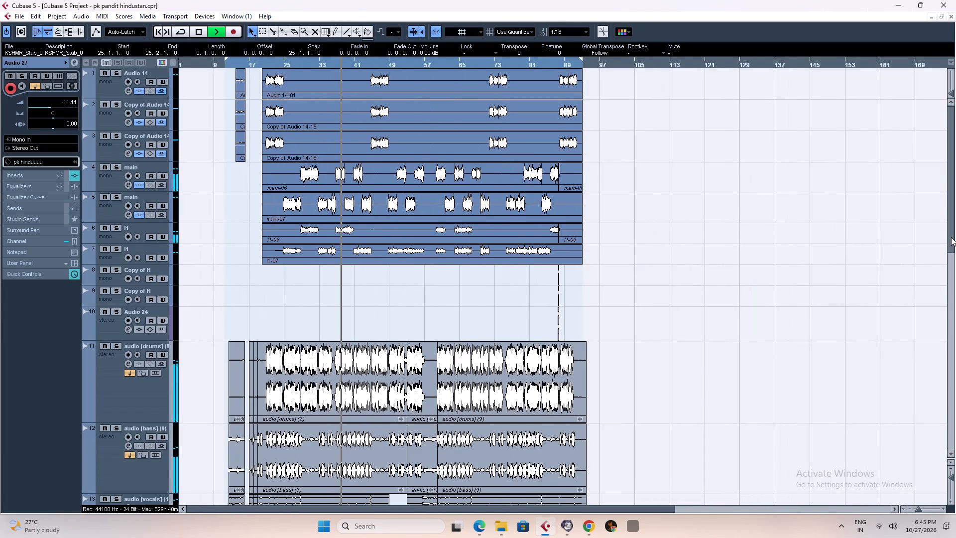
left_click_drag(951, 236, 955, 432)
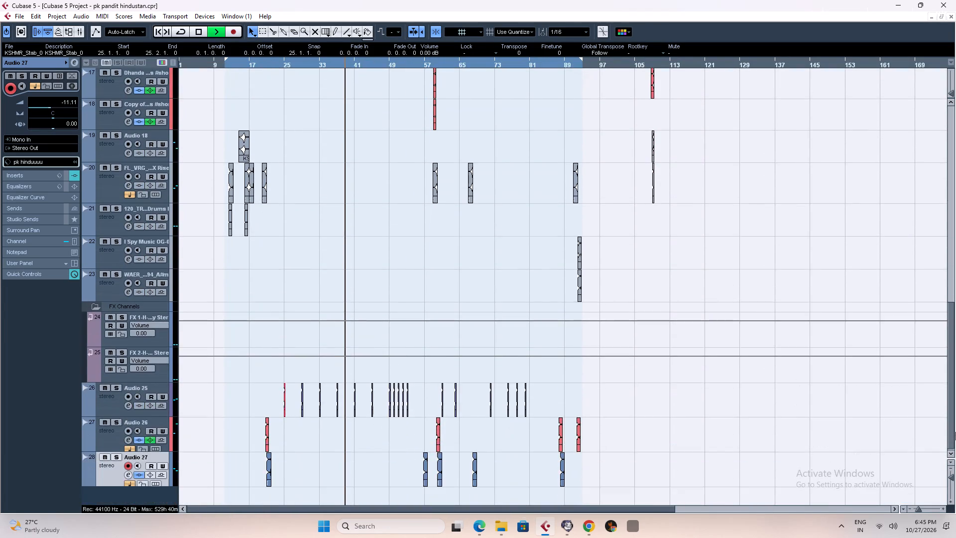
left_click_drag(955, 432, 955, 304)
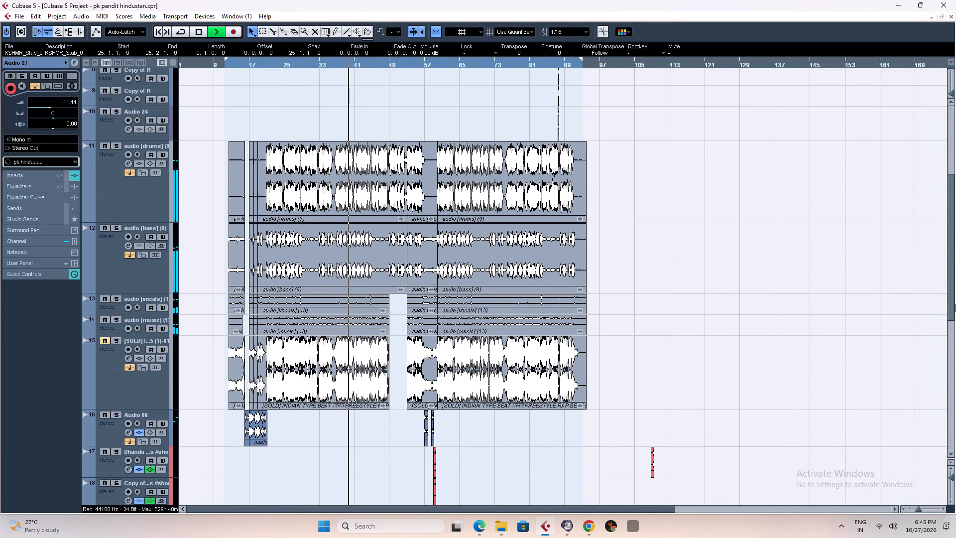
left_click_drag(955, 304, 955, 426)
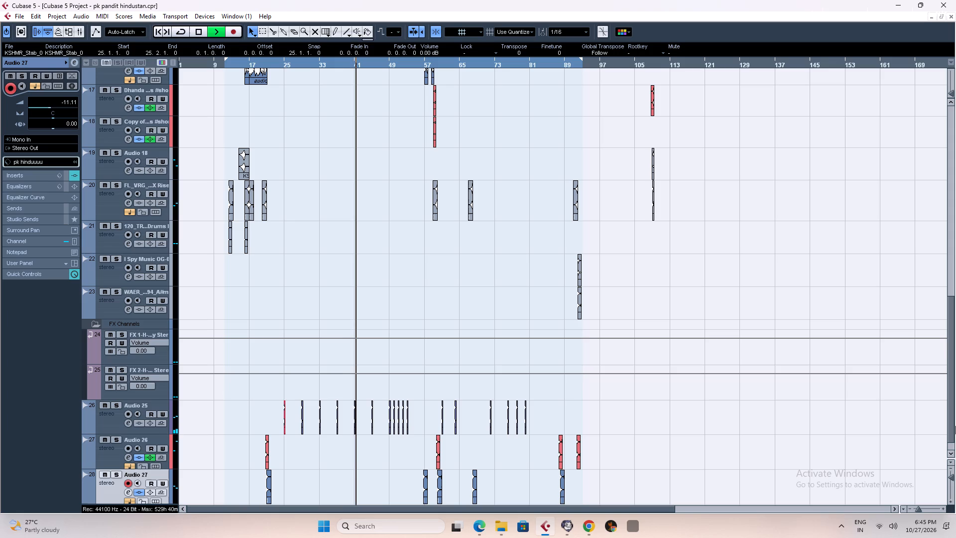
left_click_drag(955, 426, 955, 462)
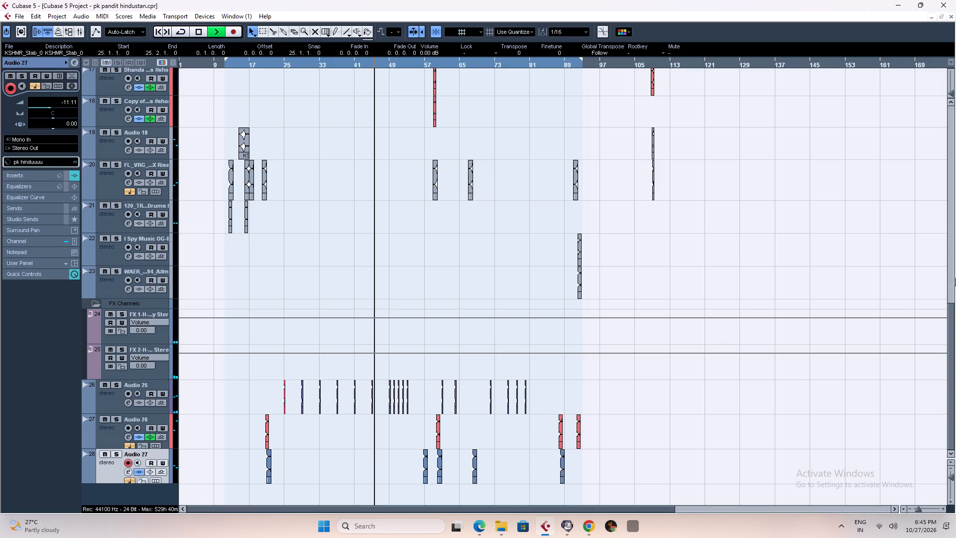
left_click_drag(952, 320, 955, 122)
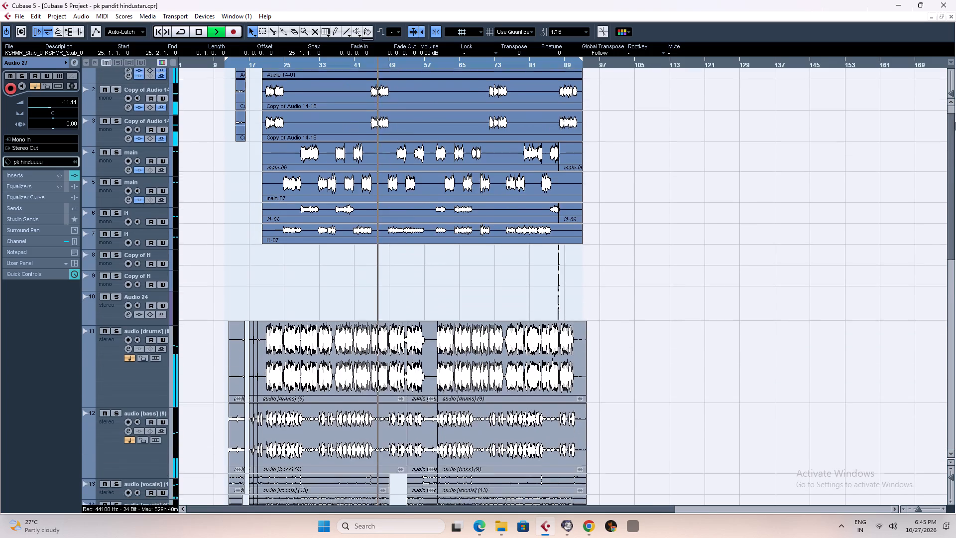
left_click_drag(955, 122, 955, 351)
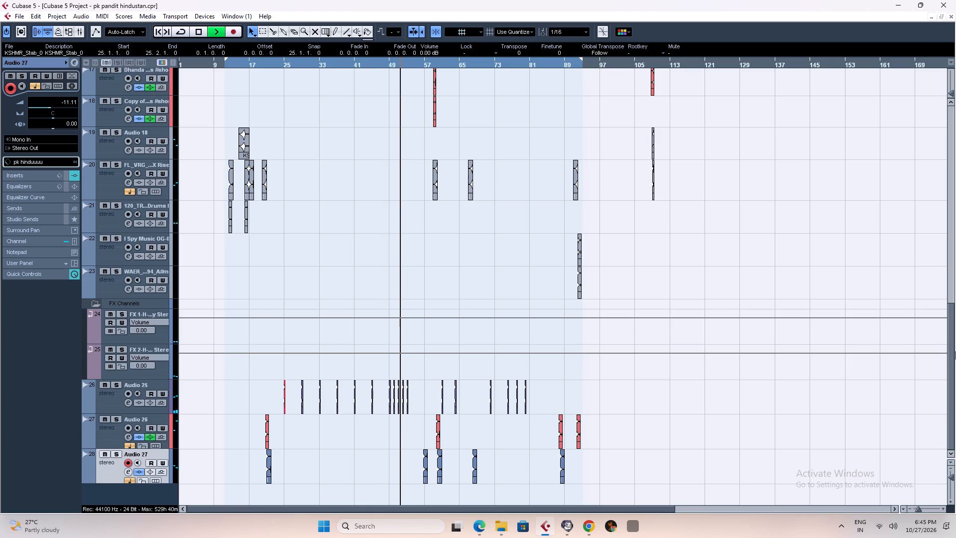
Check the channel settings of the effect tracks one by one, from Audio 26, Audio 27 and Audio 25 up to FL_VRG.
left_click(114, 435)
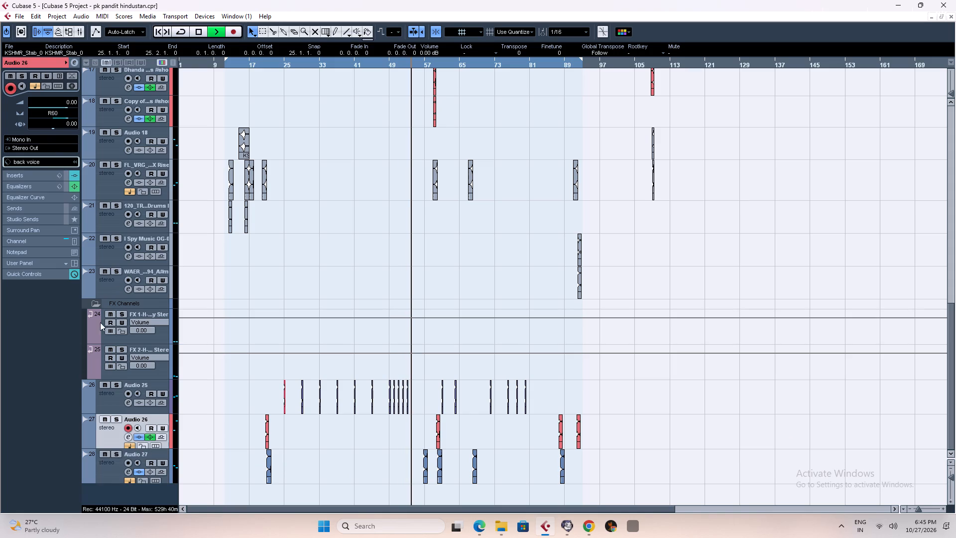
left_click(108, 470)
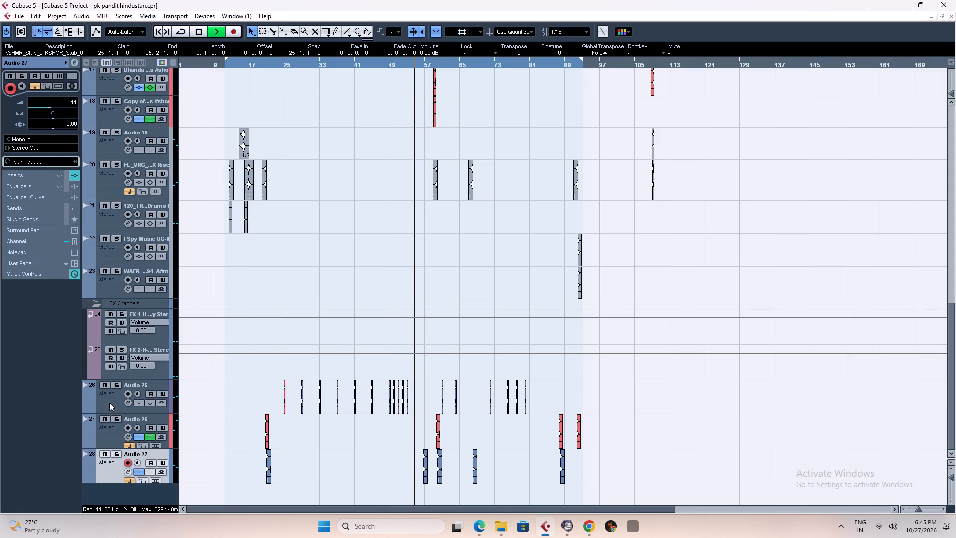
left_click(108, 400)
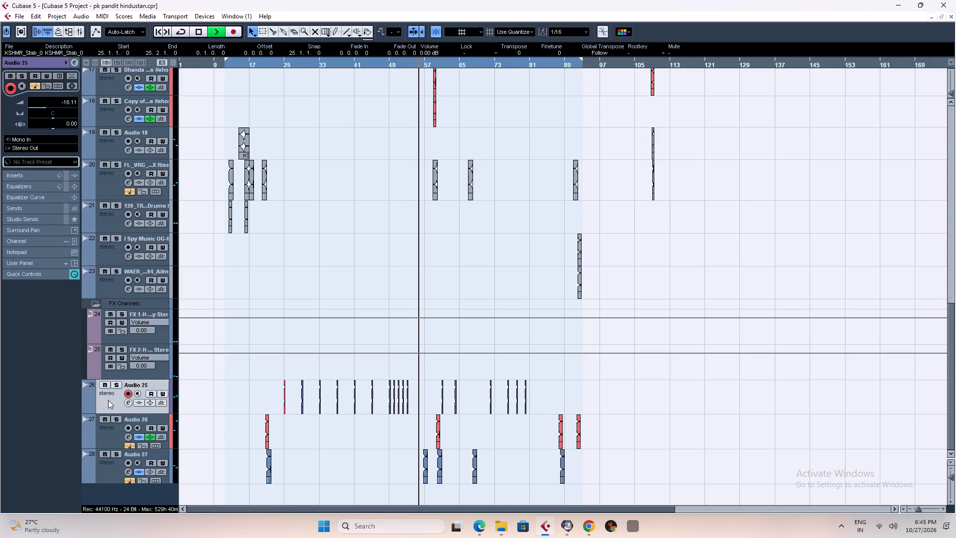
left_click(107, 251)
left_click(111, 292)
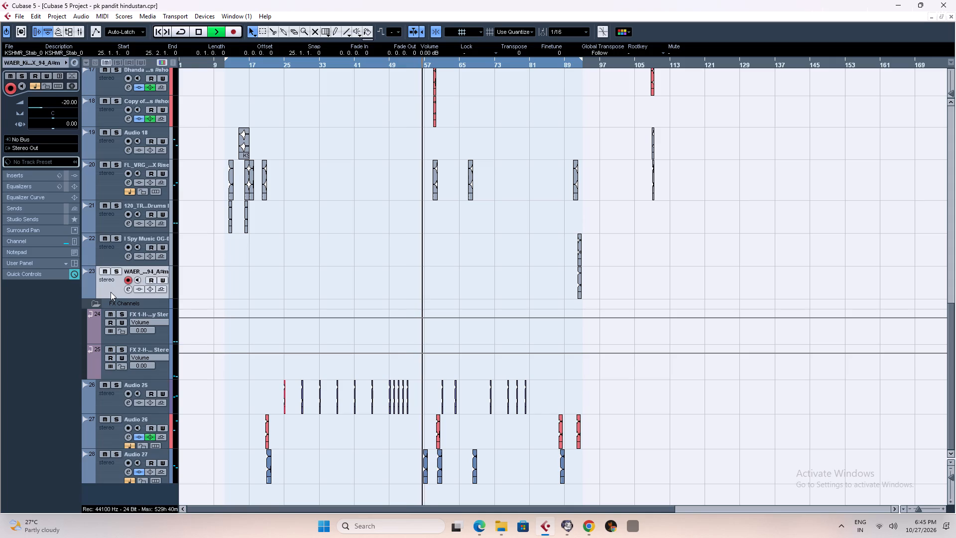
left_click(108, 217)
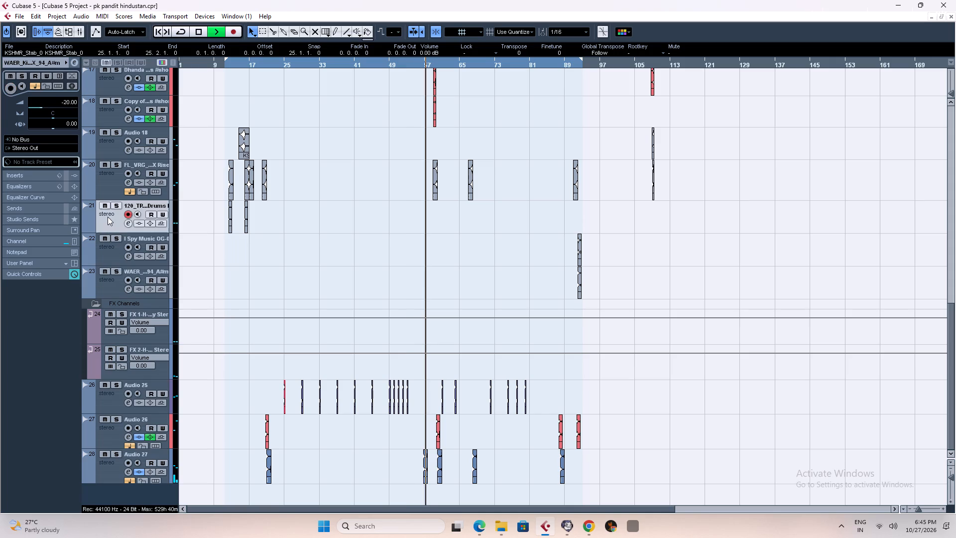
left_click(108, 186)
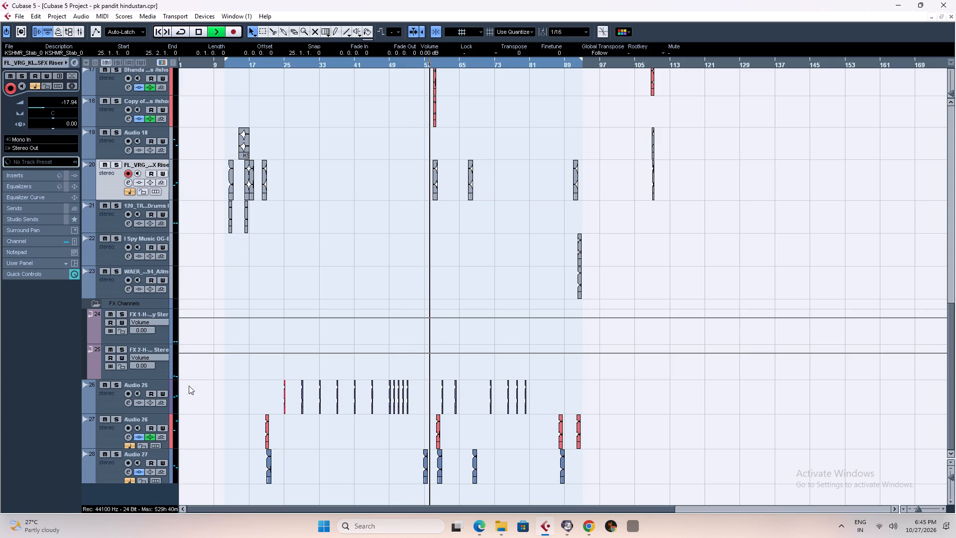
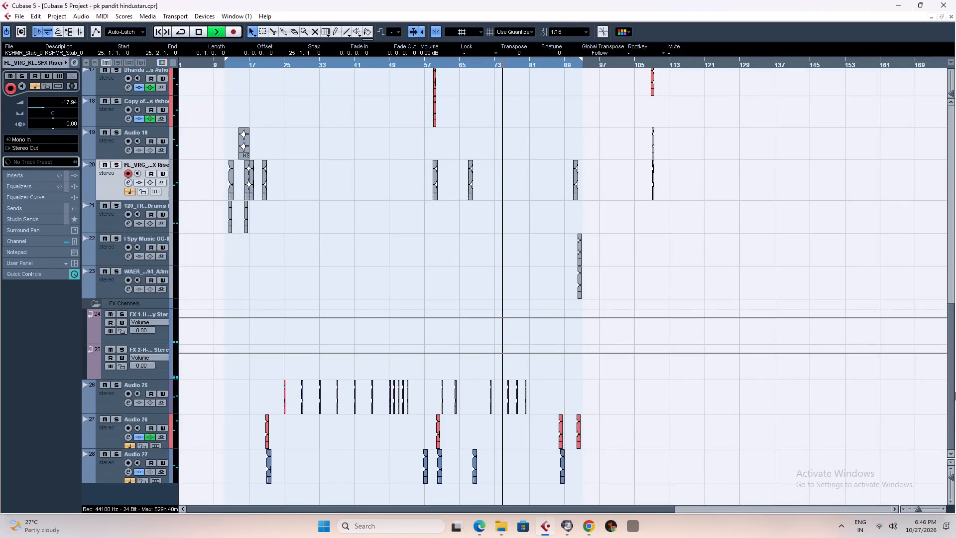
Restart playback from about bar 21 with the vocal and beat tracks in view.
left_click_drag(954, 390, 931, 142)
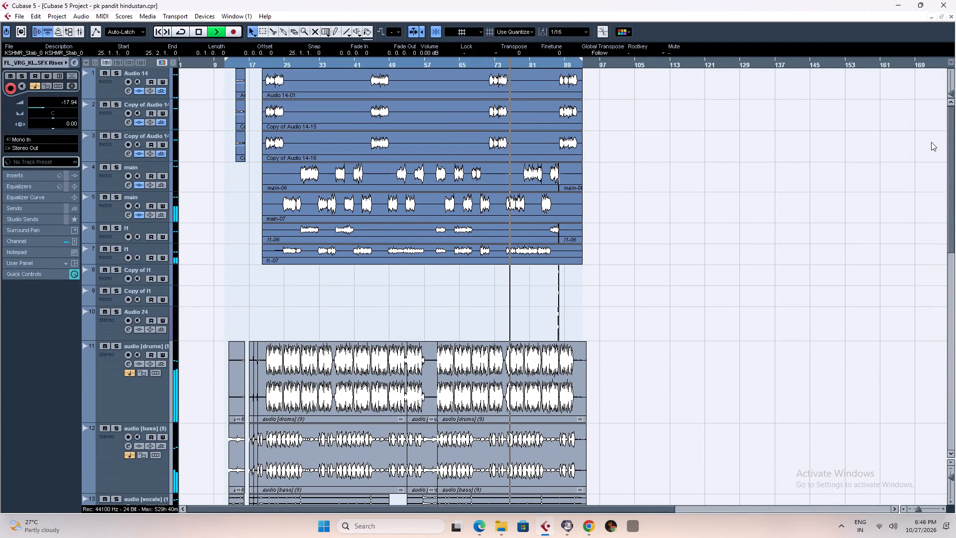
left_click(265, 62)
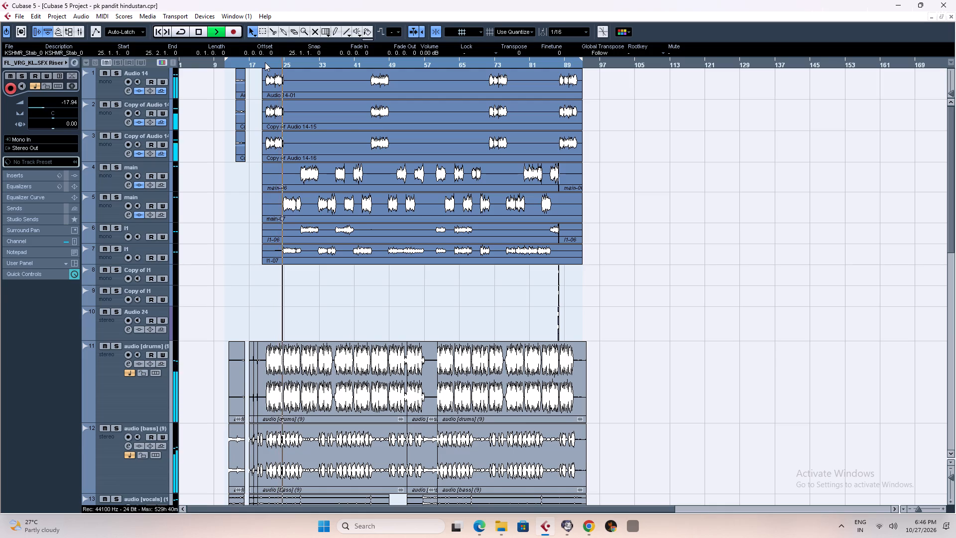
Place the L3-LL Ultra Stereo limiter in the Stereo Out channel's first insert slot, after trying L3-LL Multi Stereo there.
key("F3")
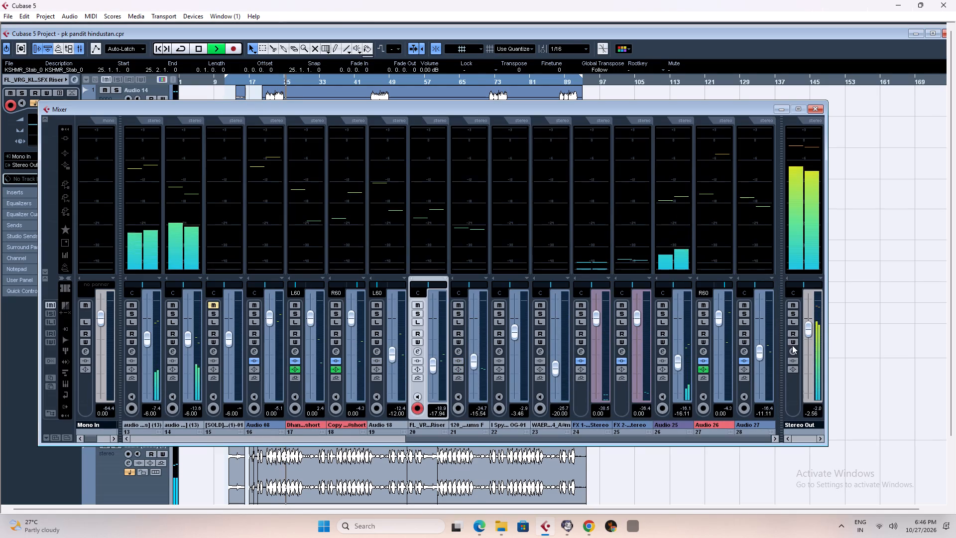
left_click(793, 353)
left_click(408, 145)
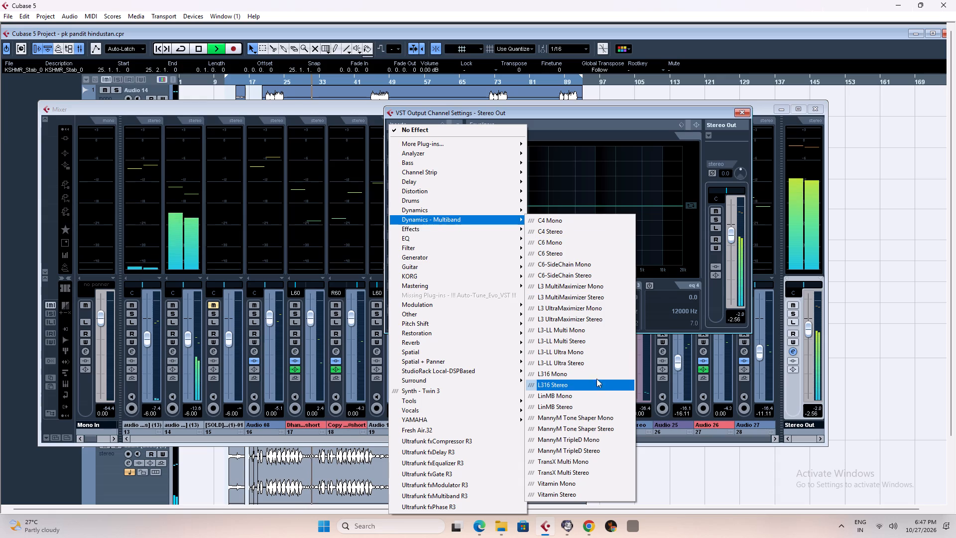
left_click(589, 338)
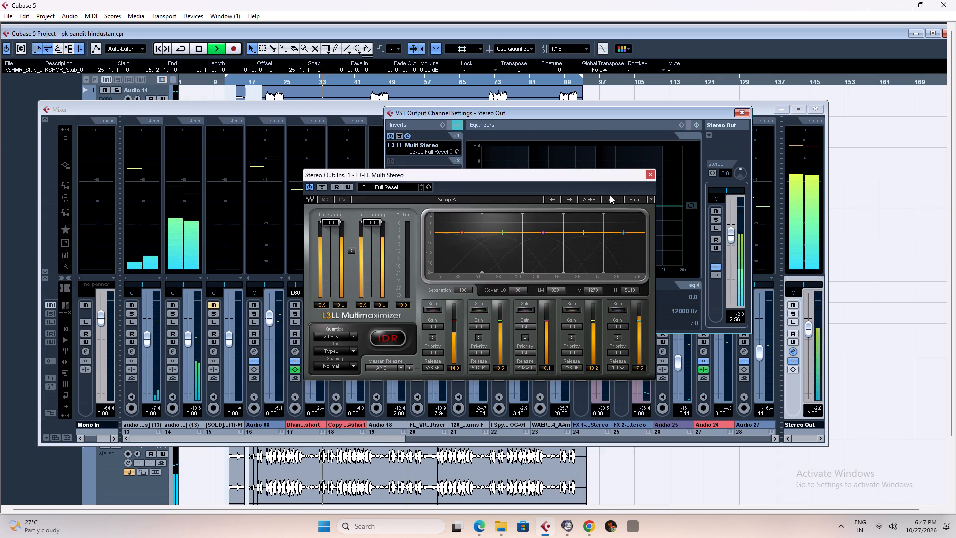
left_click(647, 175)
left_click(411, 148)
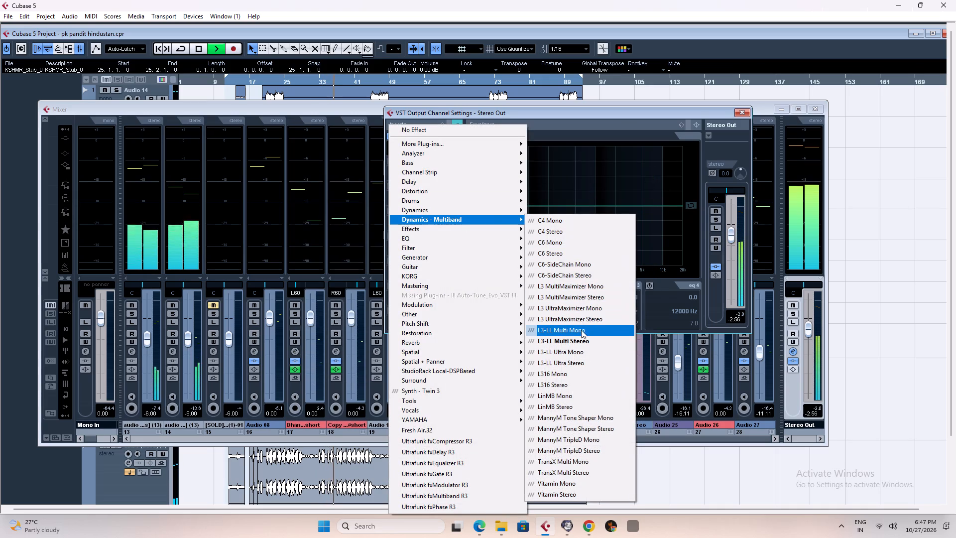
left_click(592, 360)
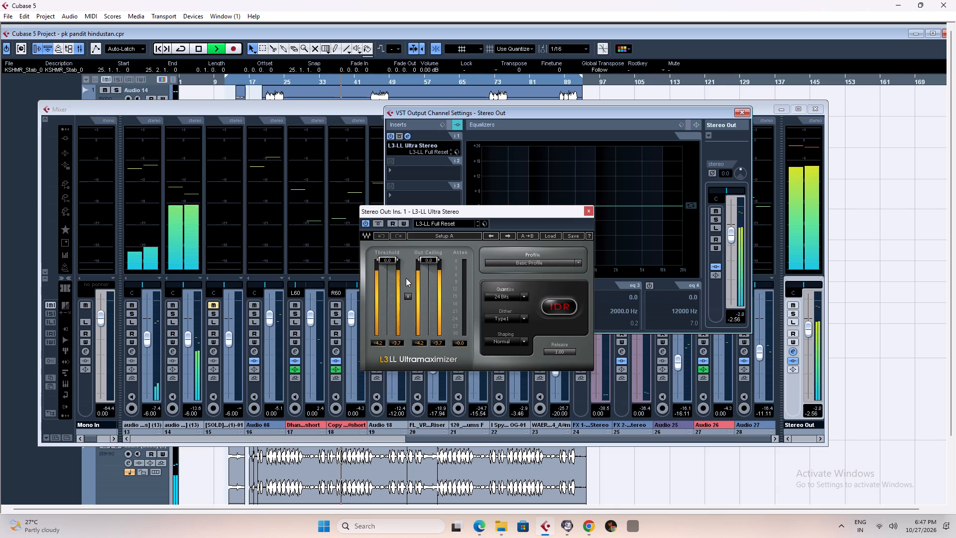
Restart playback and set the Stereo Out limiter's threshold to -5 while listening.
key("space")
key("space")
left_click_drag(387, 261, 387, 285)
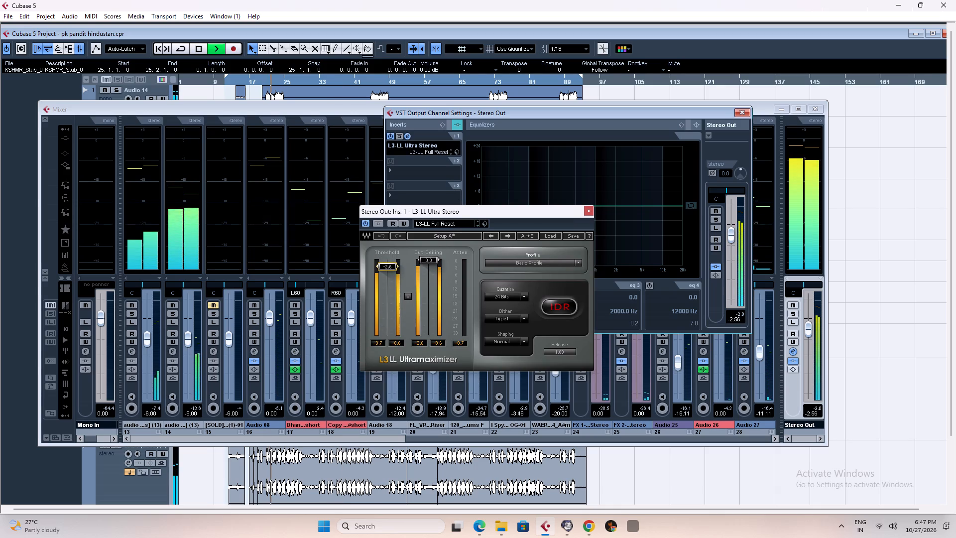
left_click_drag(387, 285, 388, 308)
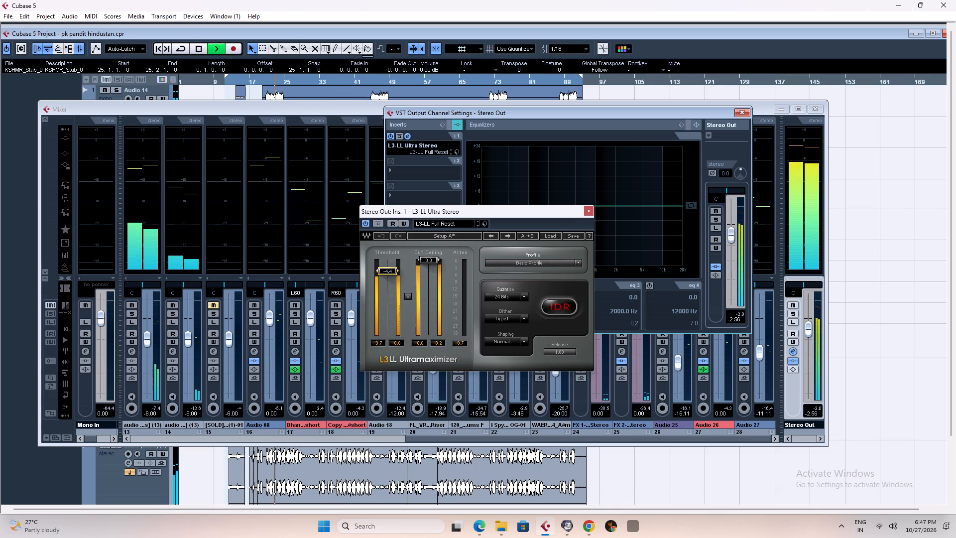
left_click_drag(388, 308, 388, 313)
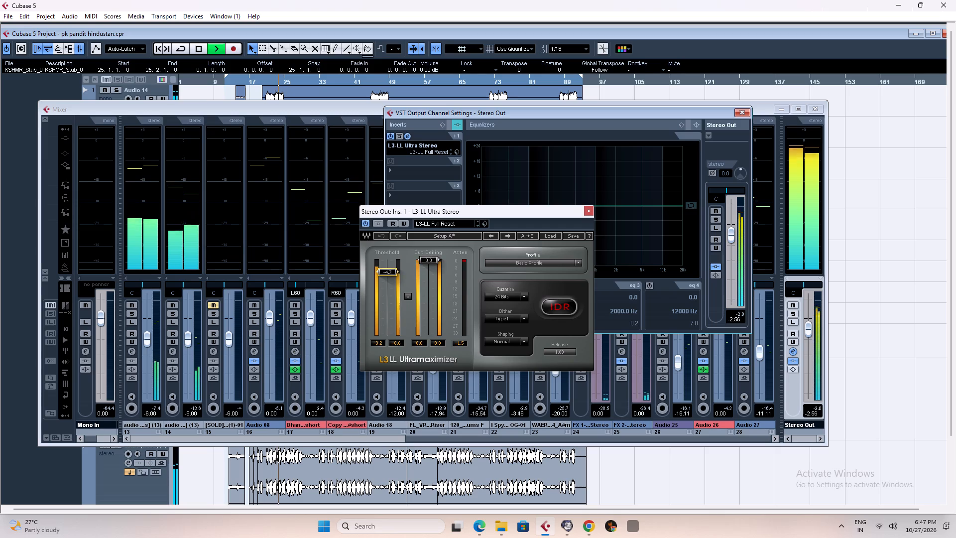
left_click_drag(388, 313, 388, 315)
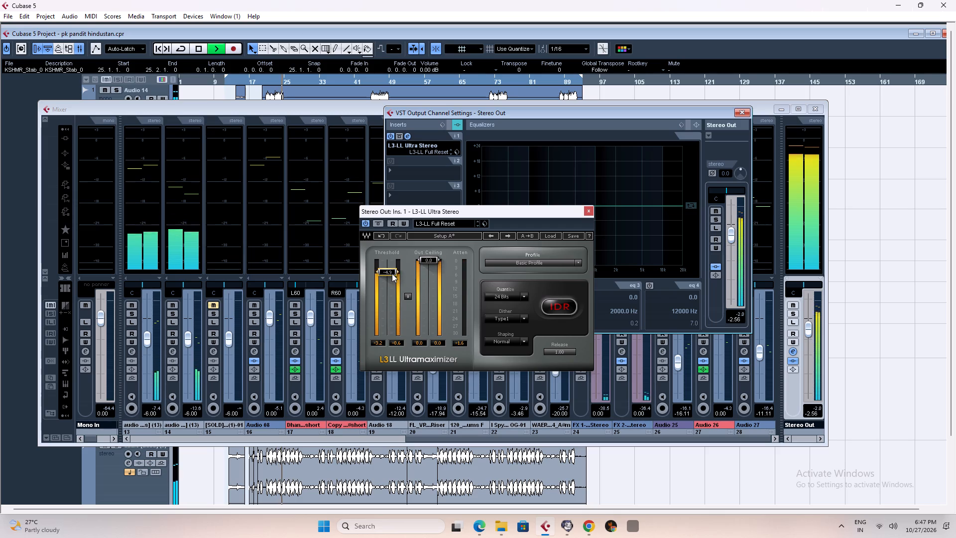
double_click(392, 272)
type("-5")
key("Return")
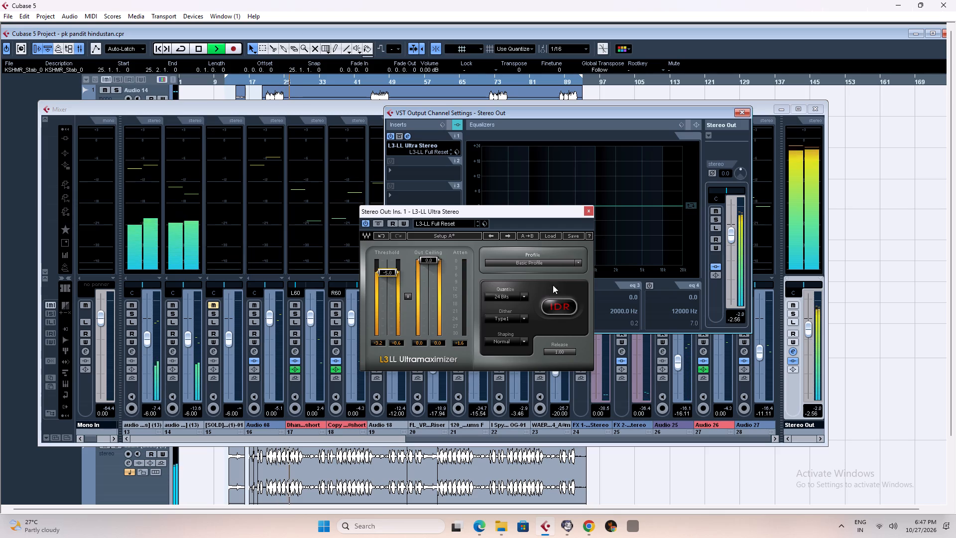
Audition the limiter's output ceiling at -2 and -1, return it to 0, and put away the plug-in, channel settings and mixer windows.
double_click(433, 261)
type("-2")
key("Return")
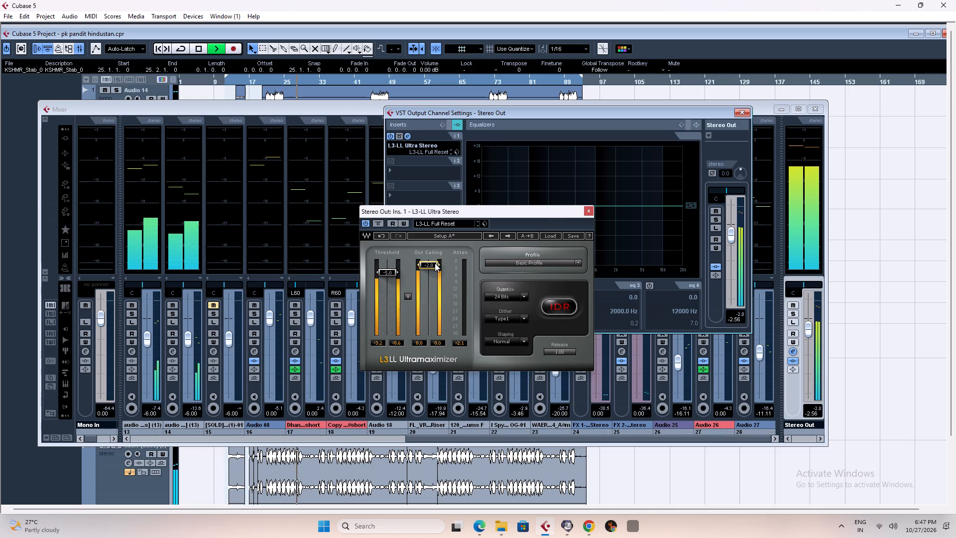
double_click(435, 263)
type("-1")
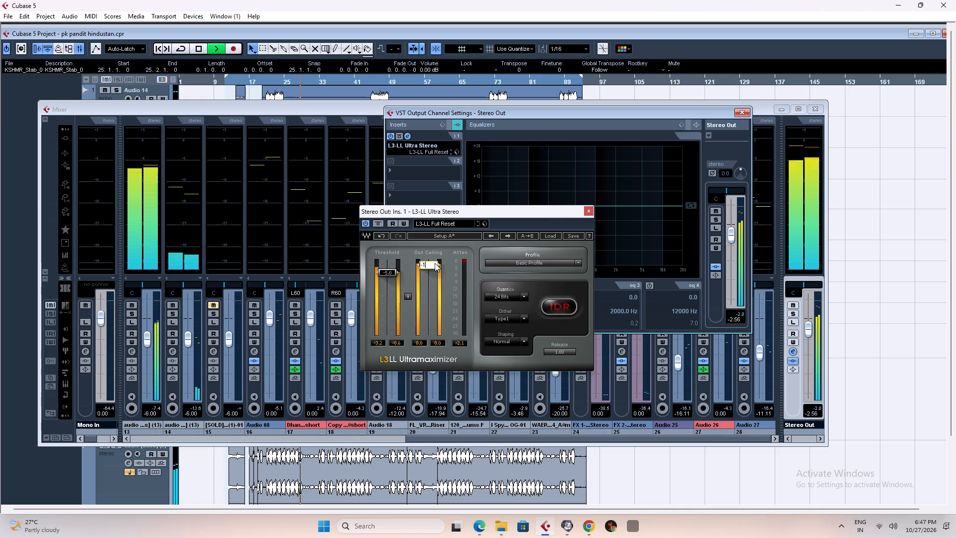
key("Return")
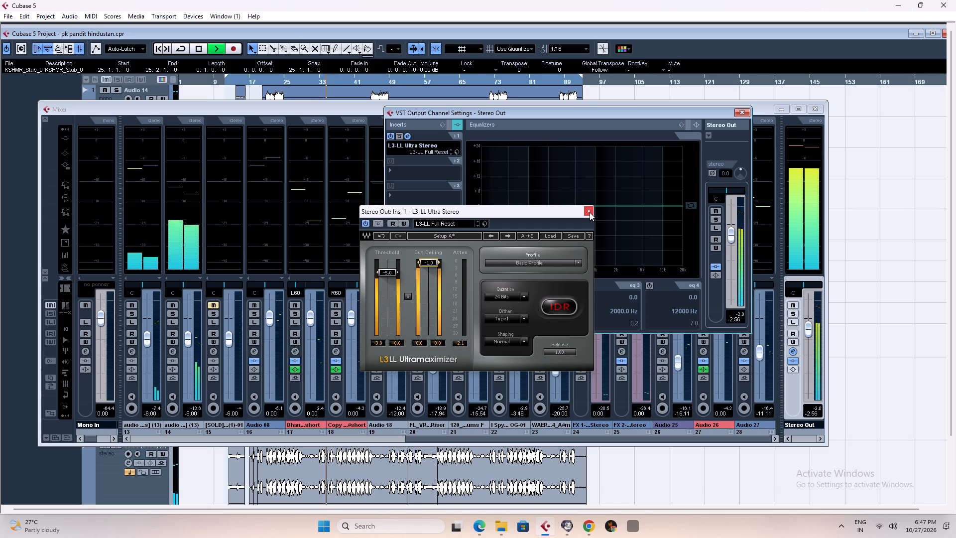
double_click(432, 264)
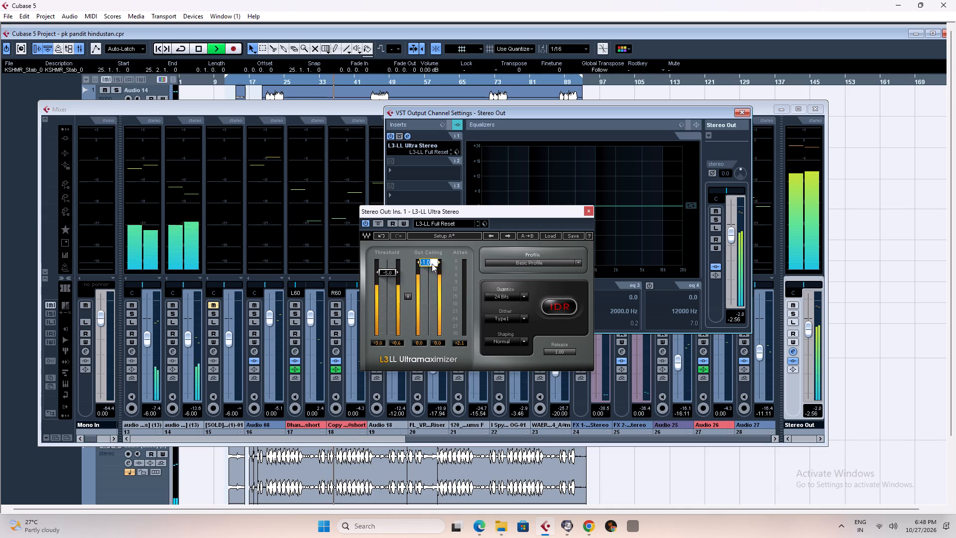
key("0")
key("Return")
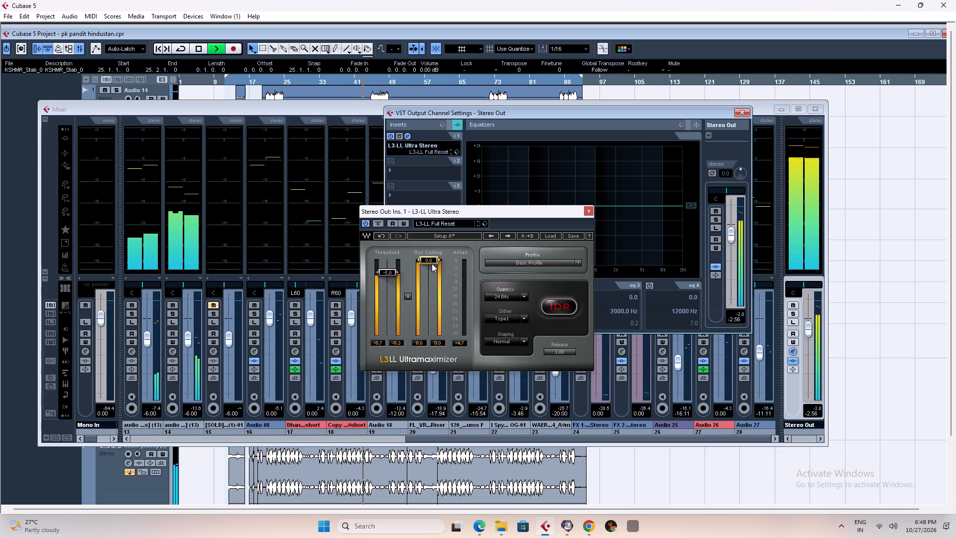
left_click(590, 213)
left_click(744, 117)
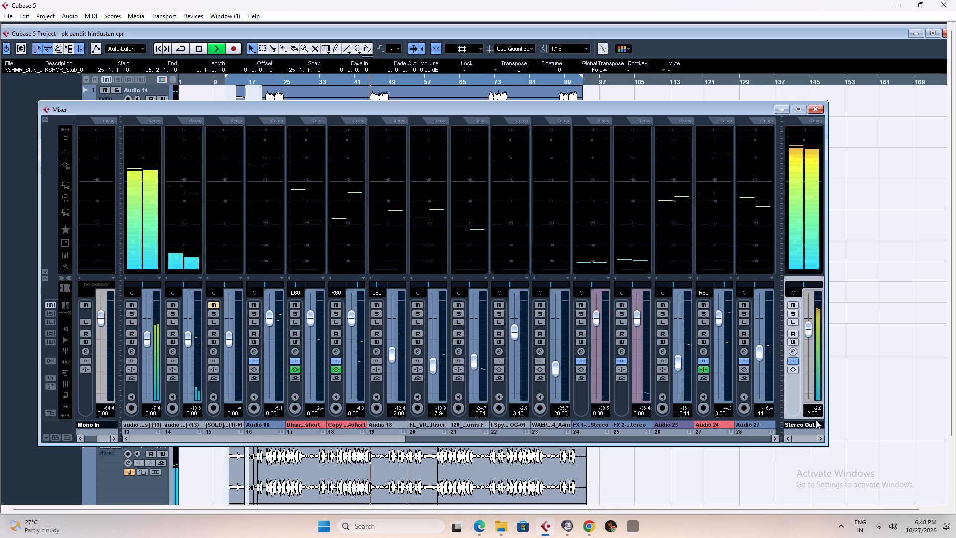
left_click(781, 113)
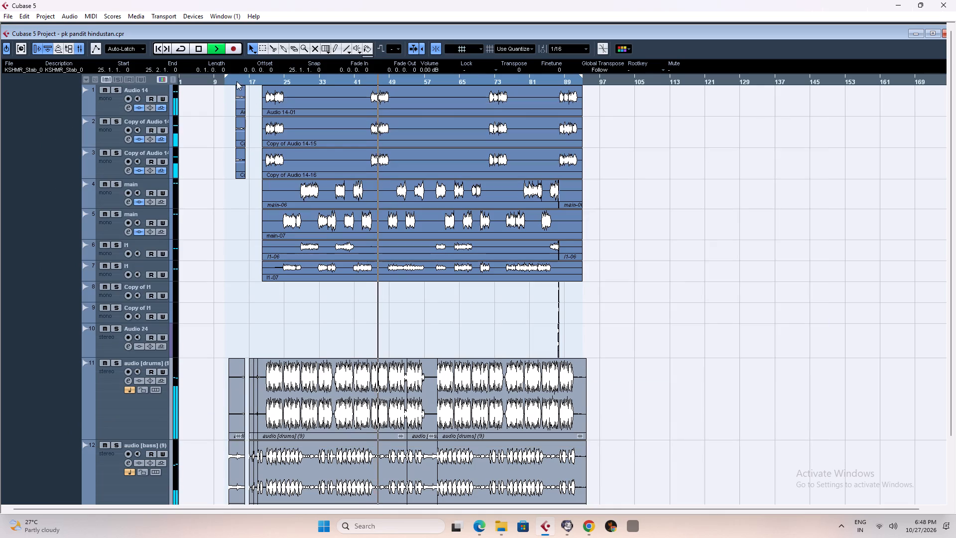
Play the project from about bar 14 in the maximised project window, examining the beat and effect tracks around the intro.
left_click(237, 81)
left_click(925, 35)
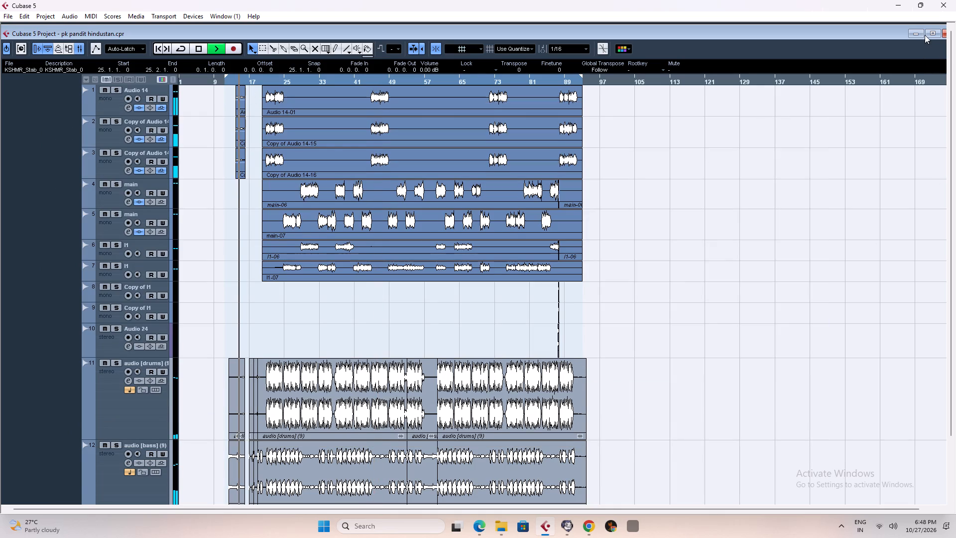
left_click(927, 34)
left_click_drag(950, 226, 950, 223)
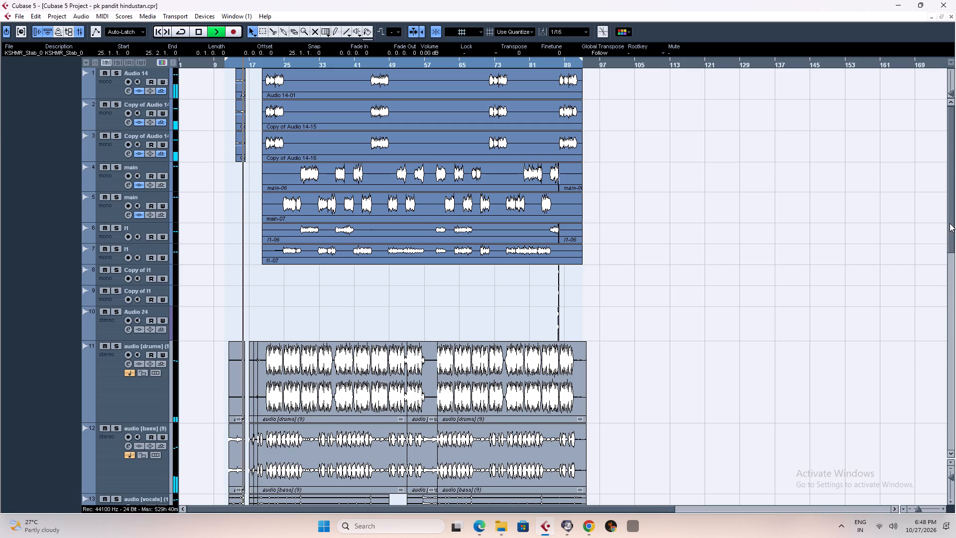
left_click_drag(950, 223, 950, 146)
left_click_drag(950, 146, 951, 223)
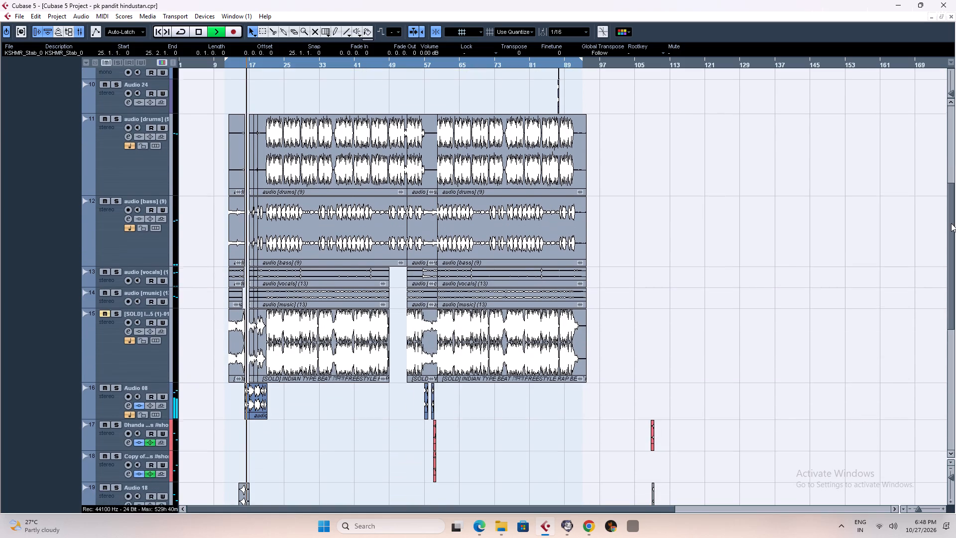
left_click_drag(951, 223, 955, 309)
key("h")
key("h")
key("h")
key("h")
key("h")
key("h")
key("h")
key("h")
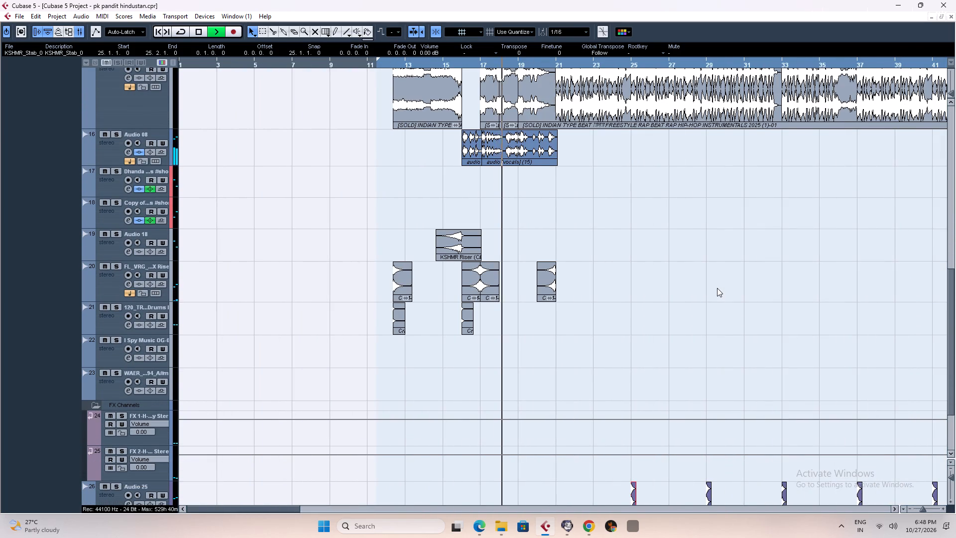
key("g")
key("g")
key("g")
left_click_drag(951, 305, 951, 302)
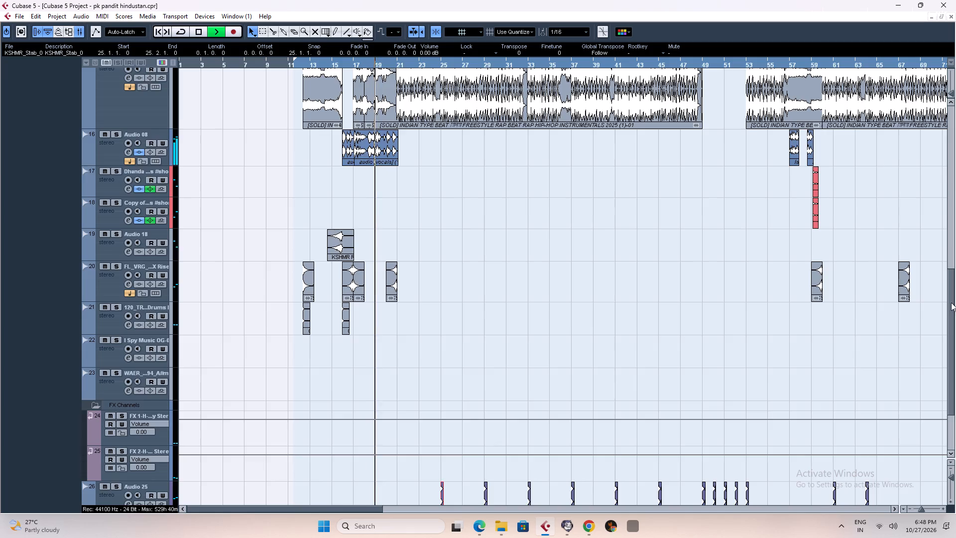
left_click_drag(951, 302, 955, 310)
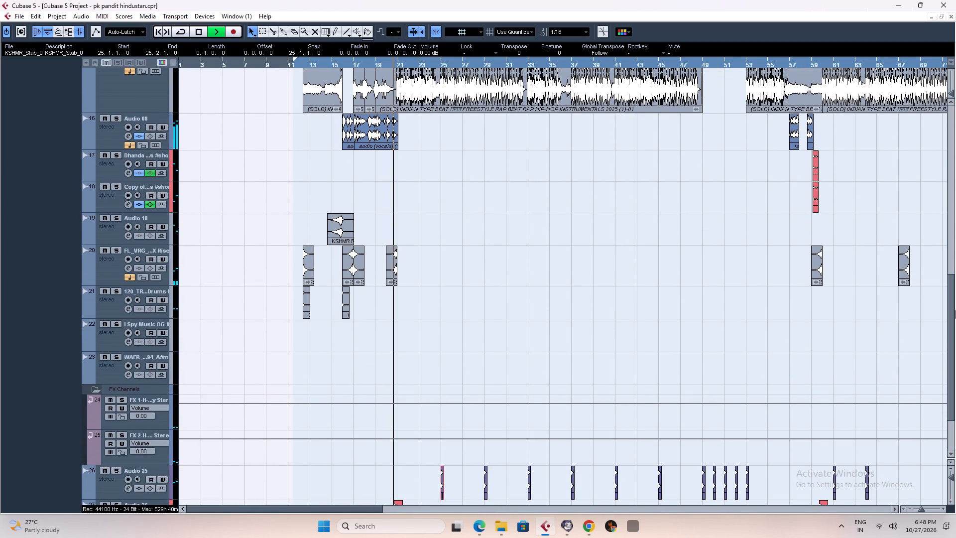
left_click_drag(955, 310, 955, 241)
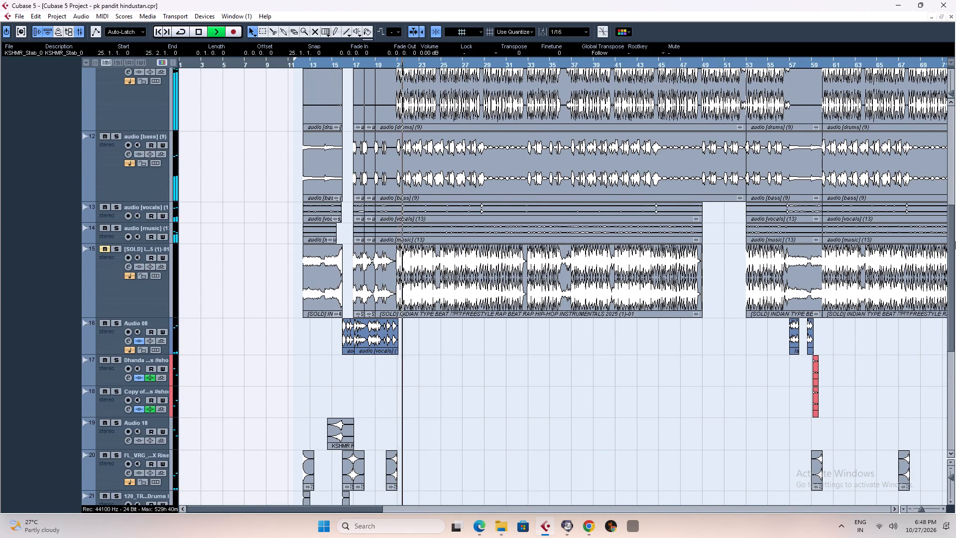
Listen on past bar 21 while examining the drums, bass, vocals and music stems across the arrangement.
key("g")
key("g")
key("g")
key("g")
key("g")
key("g")
key("g")
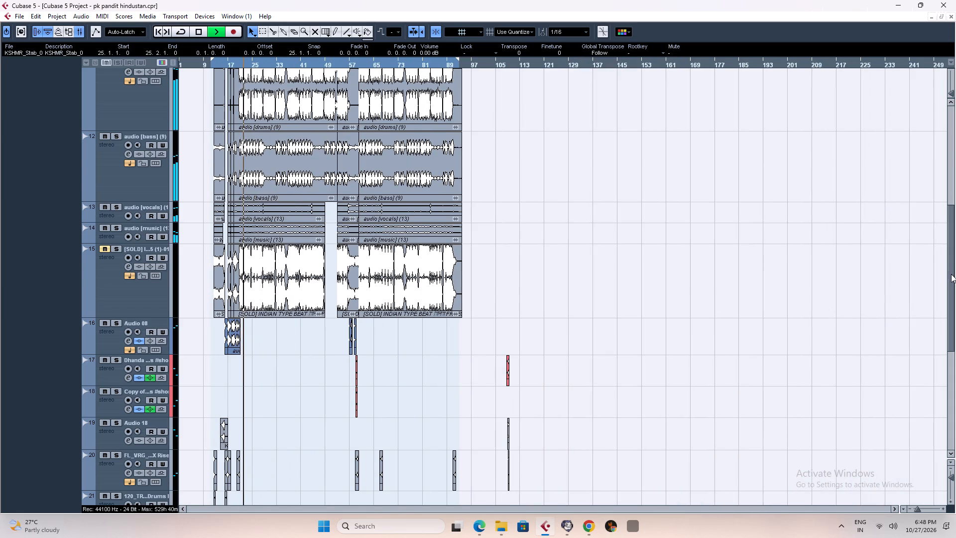
left_click_drag(951, 275, 955, 277)
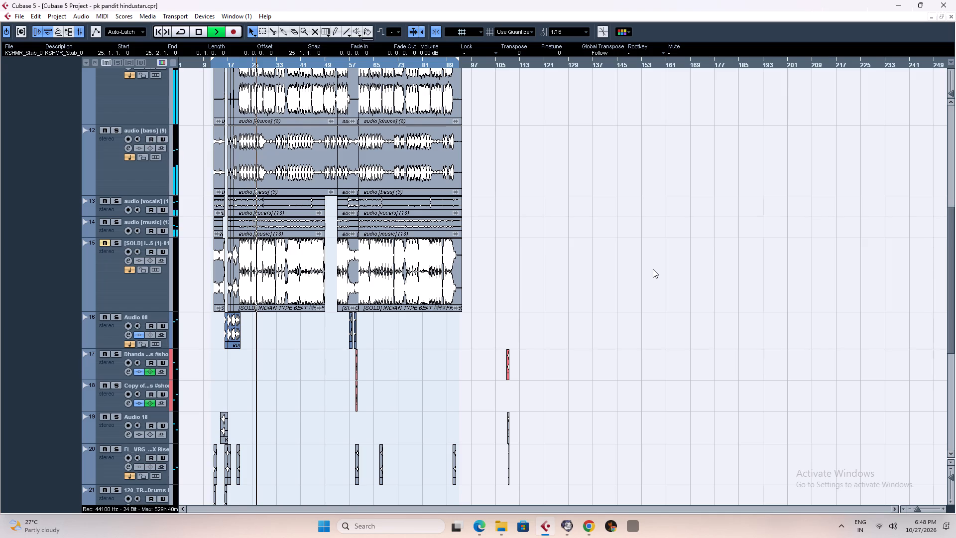
key("h")
key("h")
key("h")
key("h")
key("h")
key("h")
key("h")
key("h")
key("h")
key("h")
key("h")
key("h")
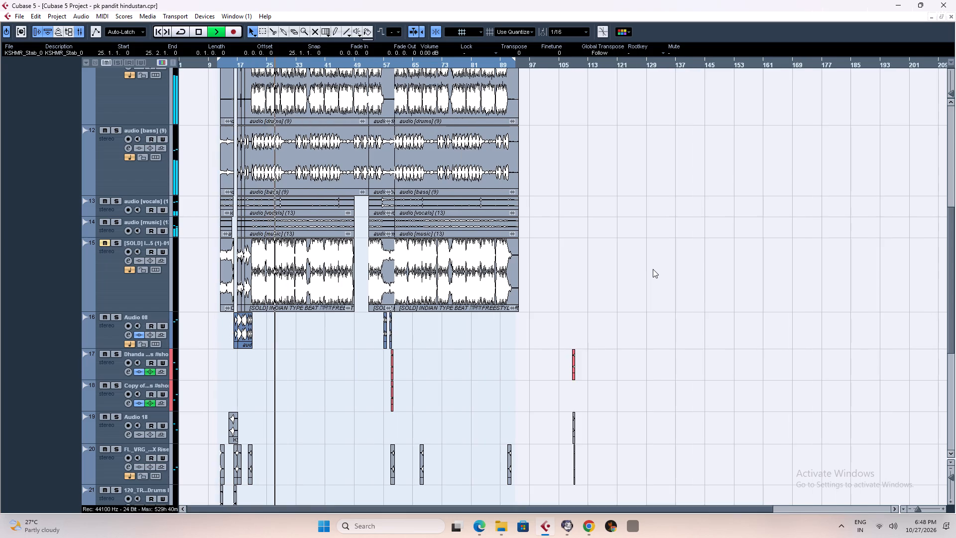
key("g")
key("g")
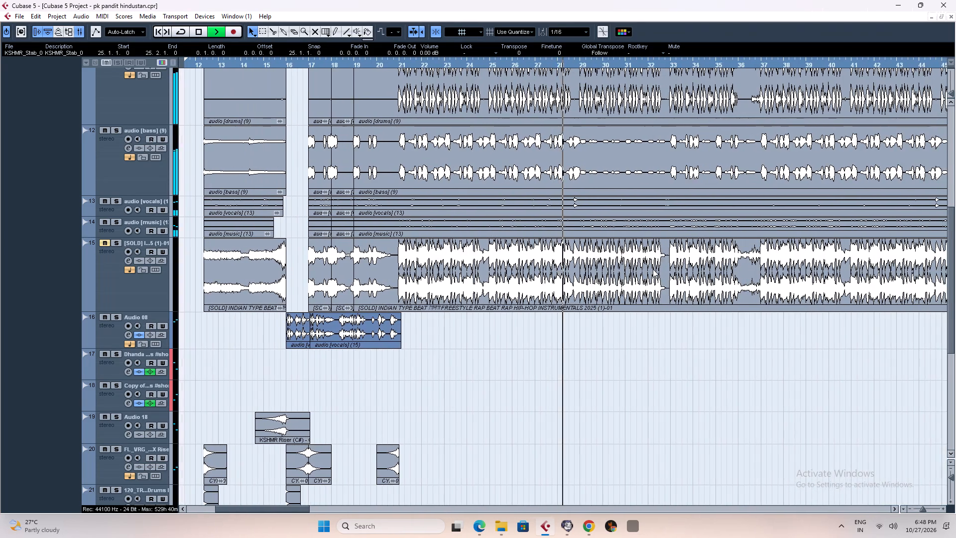
key("g")
key("g")
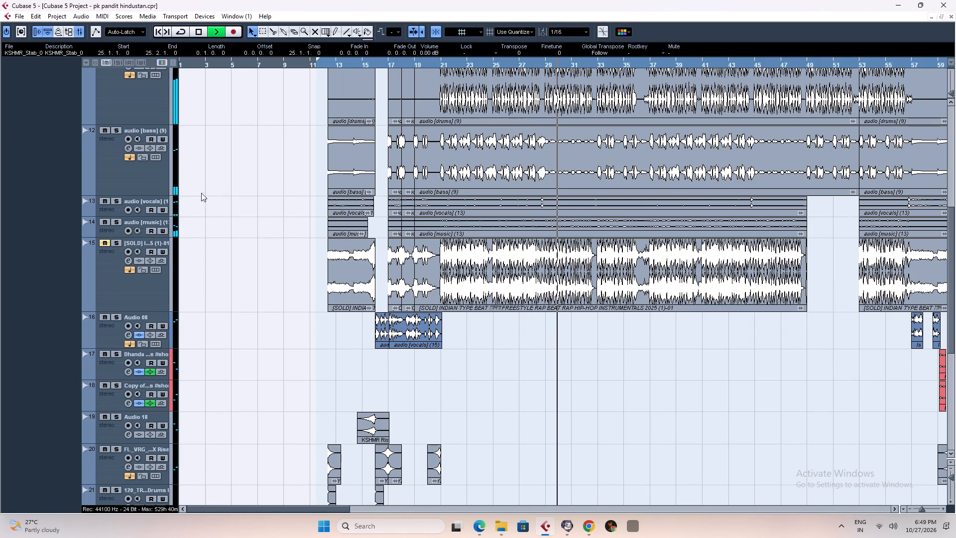
Lower the volume of the intro event on the audio [bass] (9) track to -4.91 dB and replay it from just before bar 13.
left_click(325, 64)
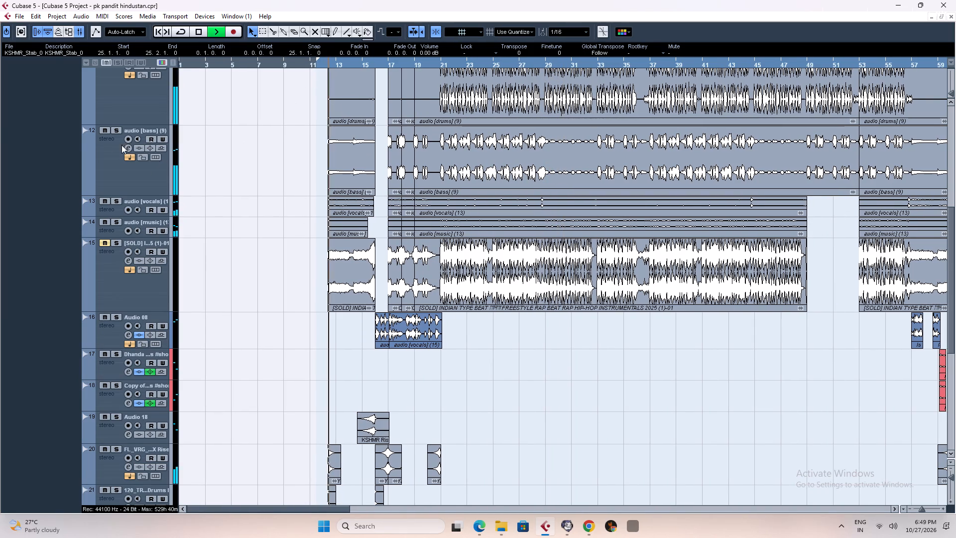
left_click(336, 154)
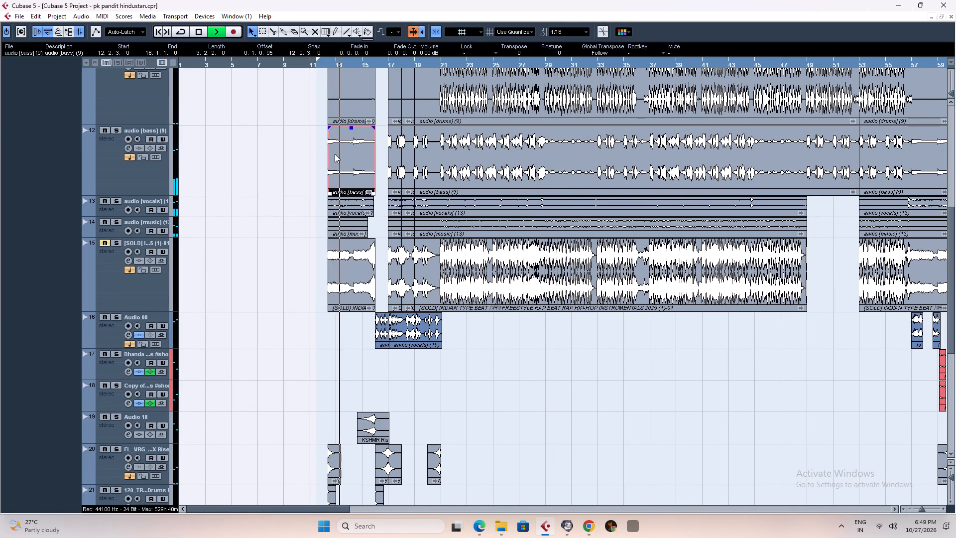
key("space")
key("space")
key("space")
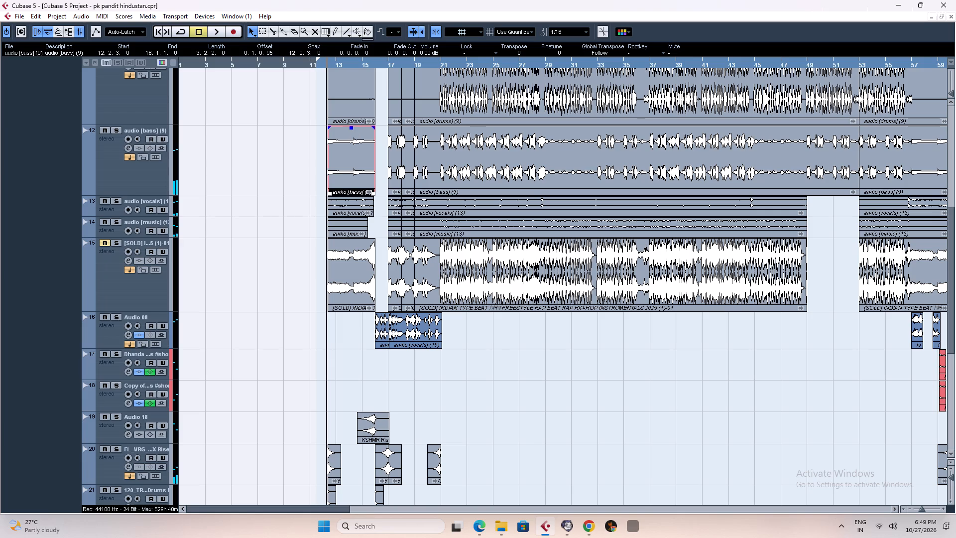
left_click_drag(350, 129, 349, 155)
left_click(322, 63)
key("space")
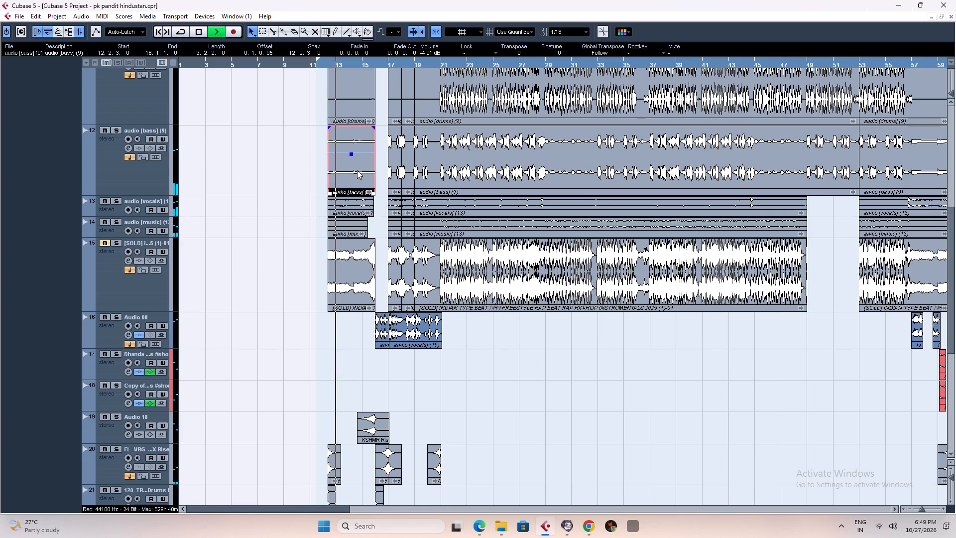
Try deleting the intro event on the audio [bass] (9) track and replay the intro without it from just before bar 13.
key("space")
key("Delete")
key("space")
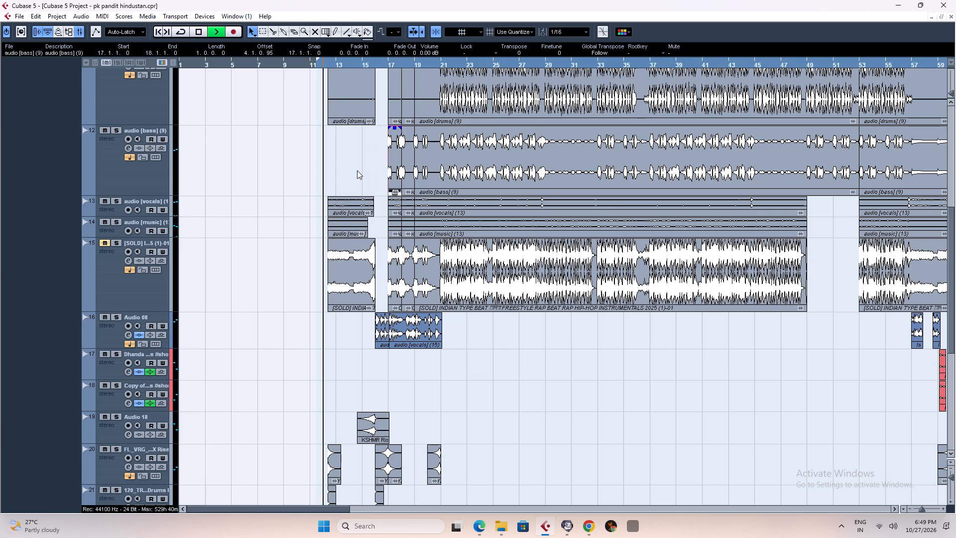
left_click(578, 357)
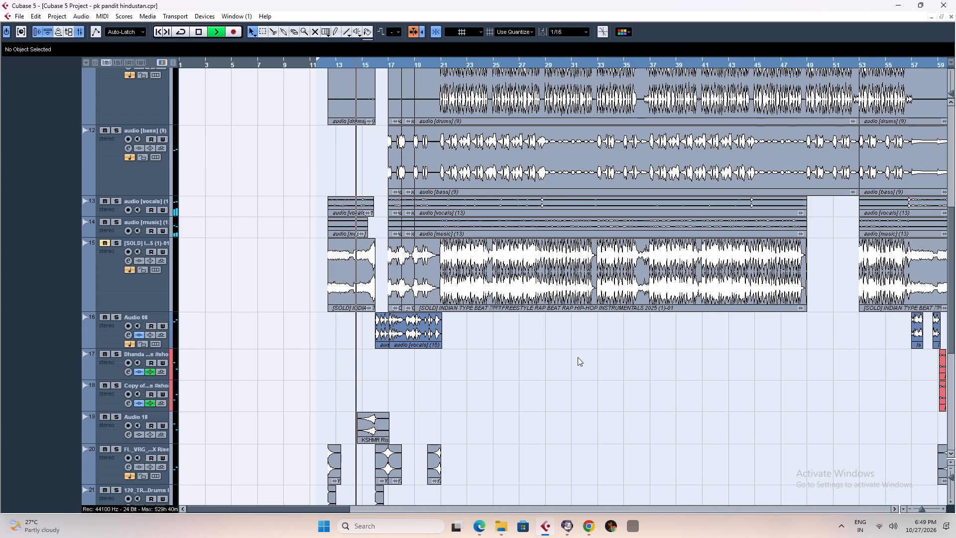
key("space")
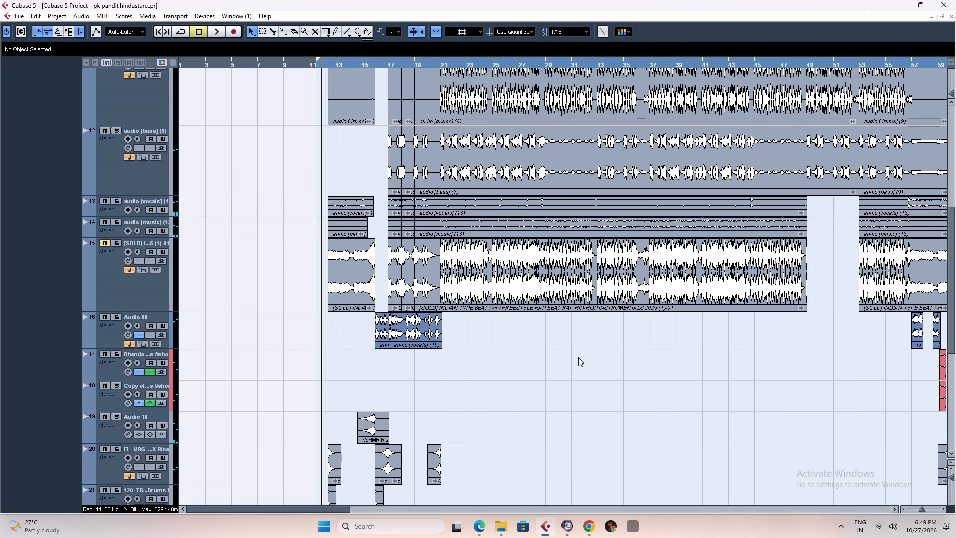
Undo the intro bass event's deletion and the edits before it, redo one edit, and replay the intro.
key("ctrl+z")
key("ctrl+z")
key("ctrl+z")
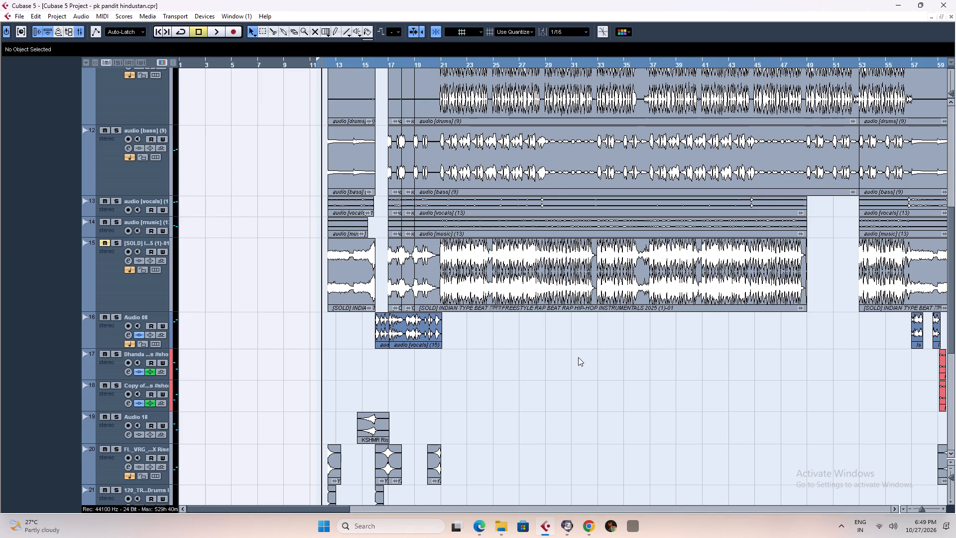
key("ctrl+shift+z")
key("space")
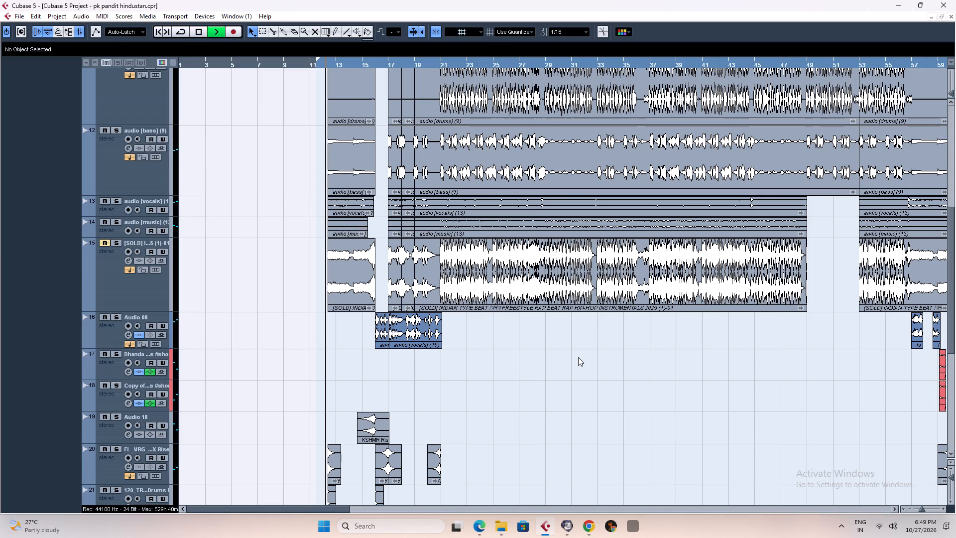
Listen through the intro and on past bar 21 while examining the beat stems, vocal chops and transition effects.
key("g")
key("g")
key("g")
key("g")
key("g")
key("g")
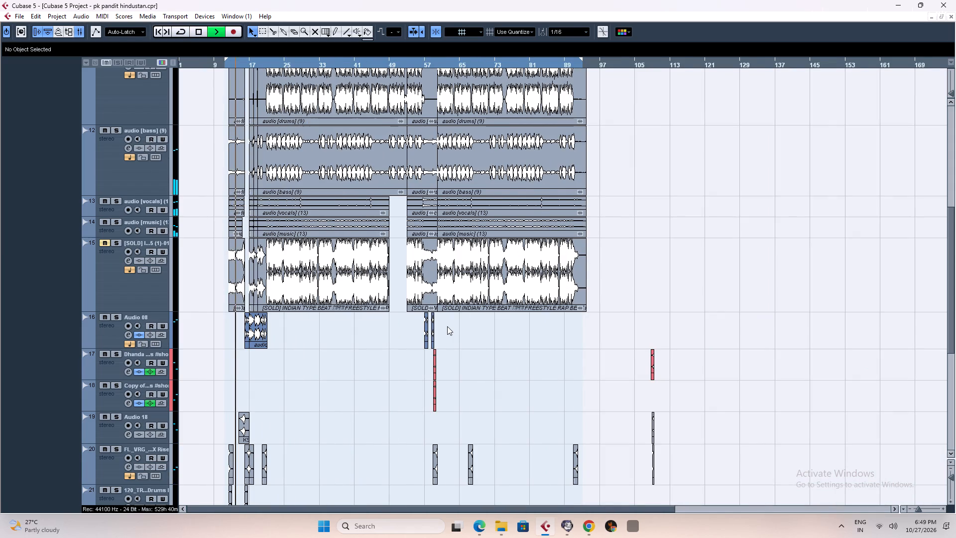
key("g")
right_click(626, 252)
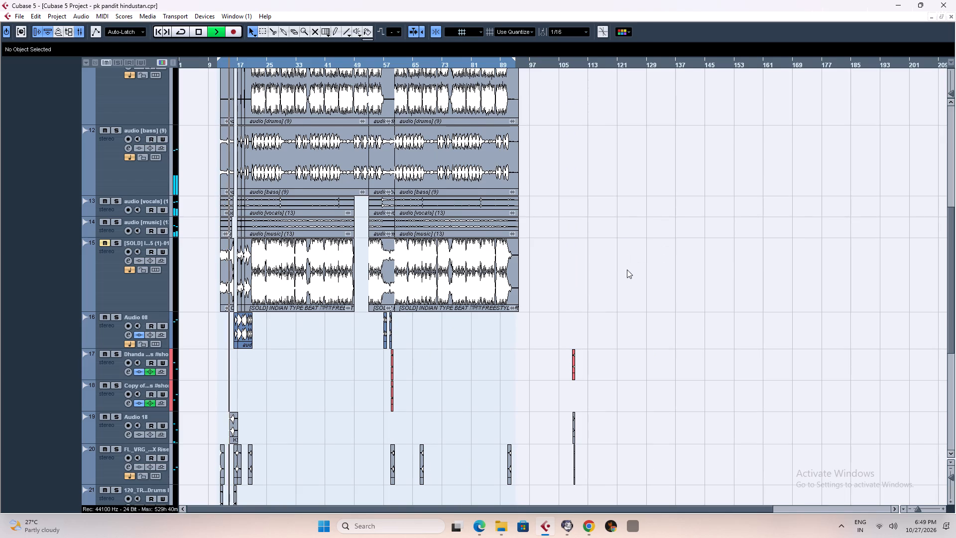
key("h")
key("h")
key("h")
key("h")
key("h")
key("h")
key("h")
key("h")
key("h")
key("h")
key("h")
key("h")
key("h")
key("h")
key("h")
key("h")
key("h")
key("h")
key("h")
key("h")
key("g")
key("g")
key("g")
key("g")
key("g")
key("g")
key("g")
key("g")
key("g")
key("g")
key("g")
key("g")
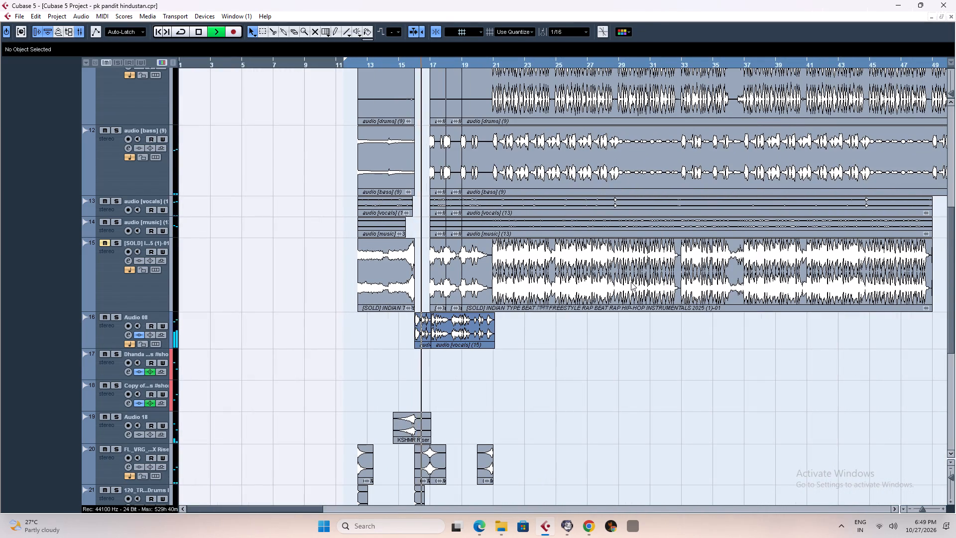
key("h")
key("h")
key("h")
key("h")
key("h")
key("h")
key("h")
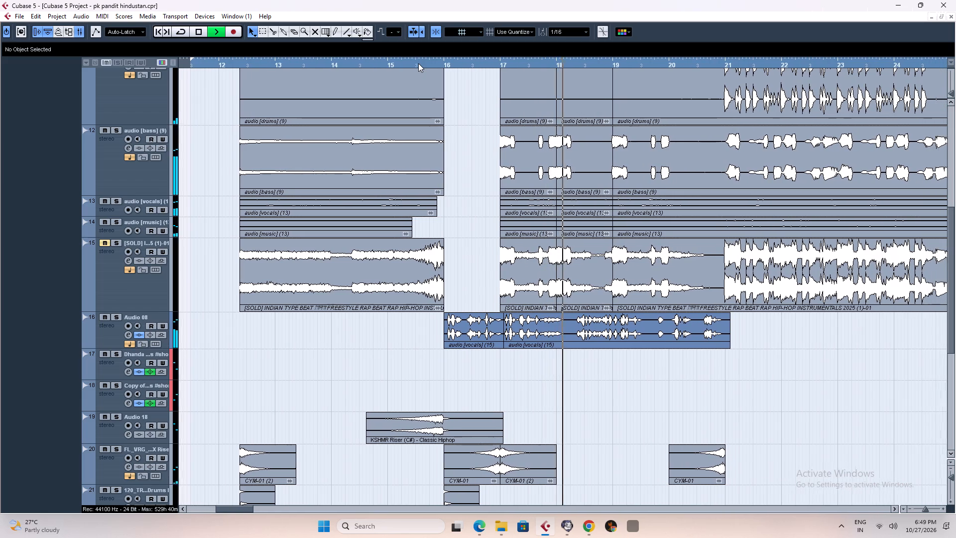
key("g")
key("g")
key("g")
key("g")
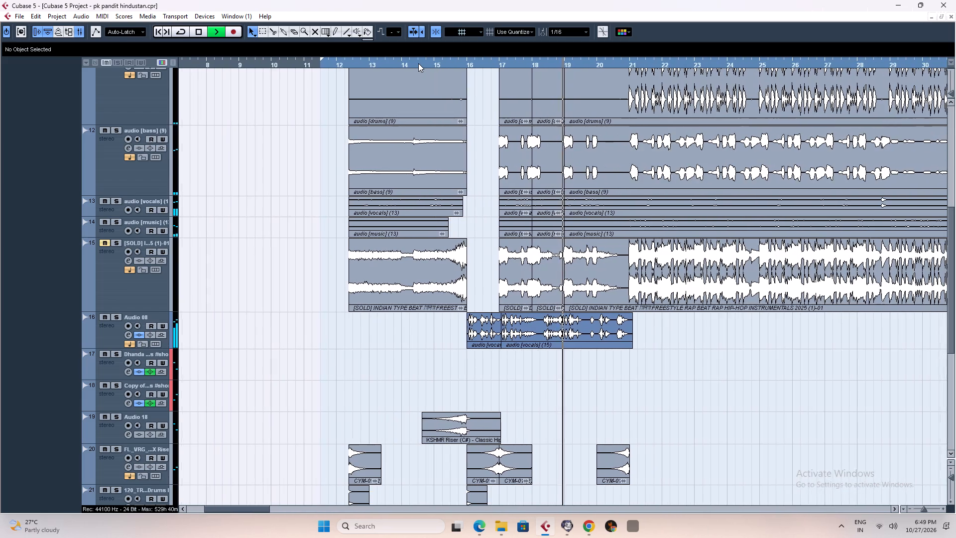
type("ggg")
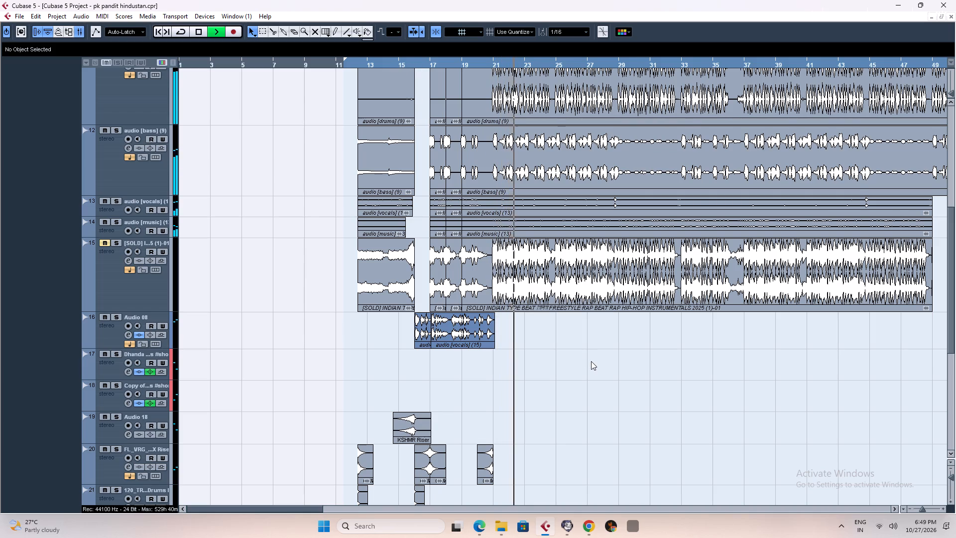
Examine the levels of all mixer channels and the stereo output during playback, and put the mixer away.
key("F3")
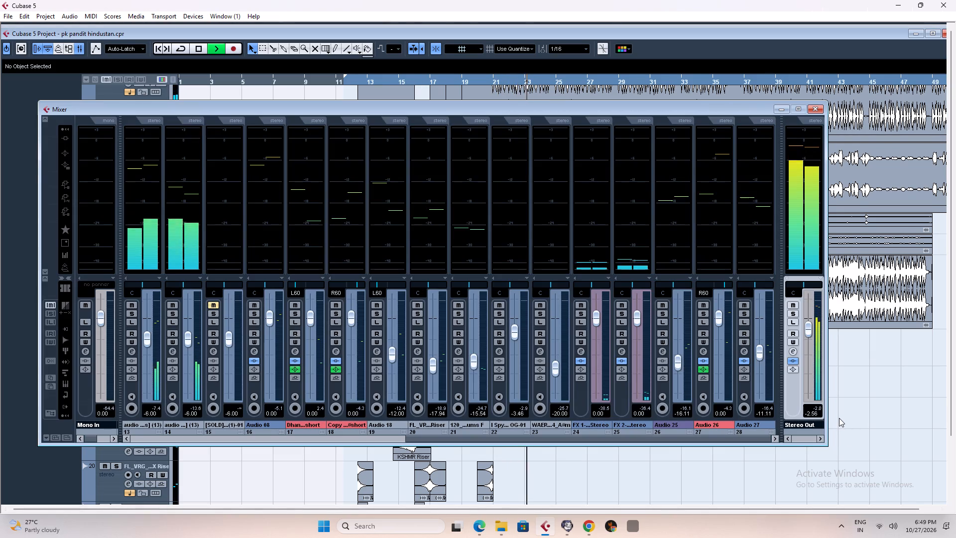
left_click_drag(508, 439, 469, 439)
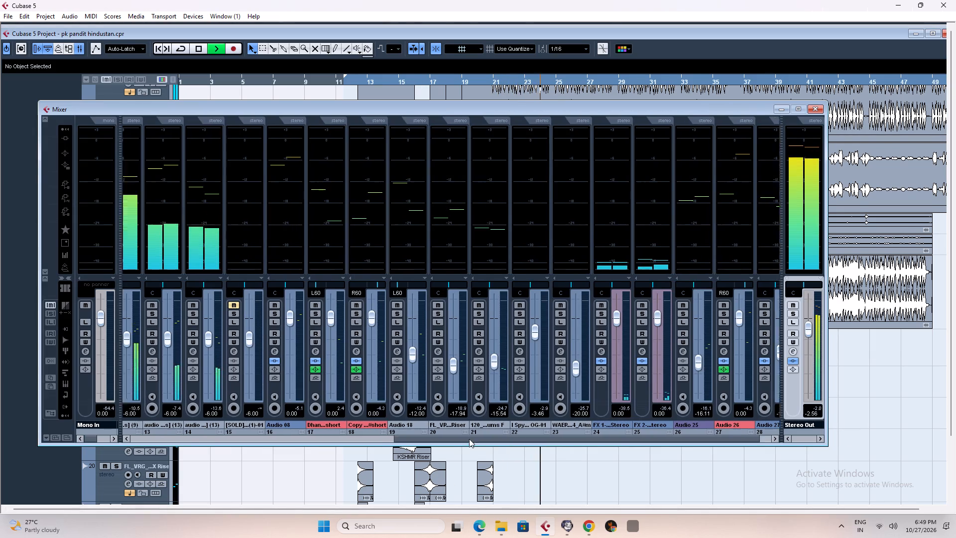
left_click_drag(469, 439, 674, 438)
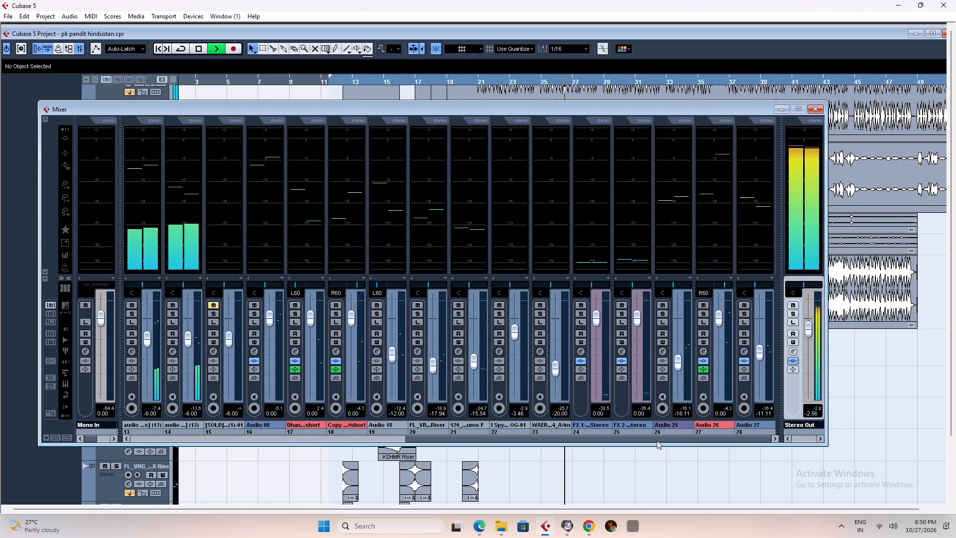
left_click_drag(656, 440, 308, 443)
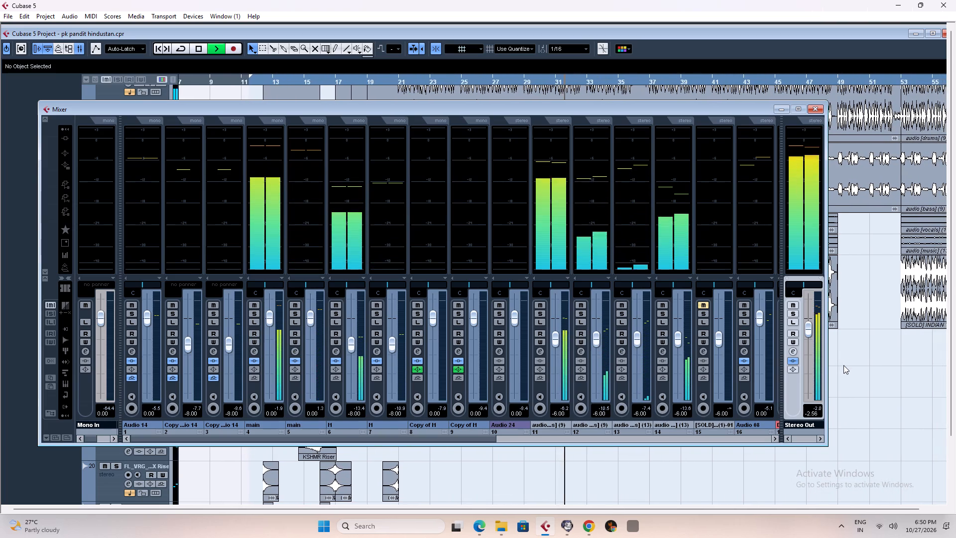
left_click(812, 110)
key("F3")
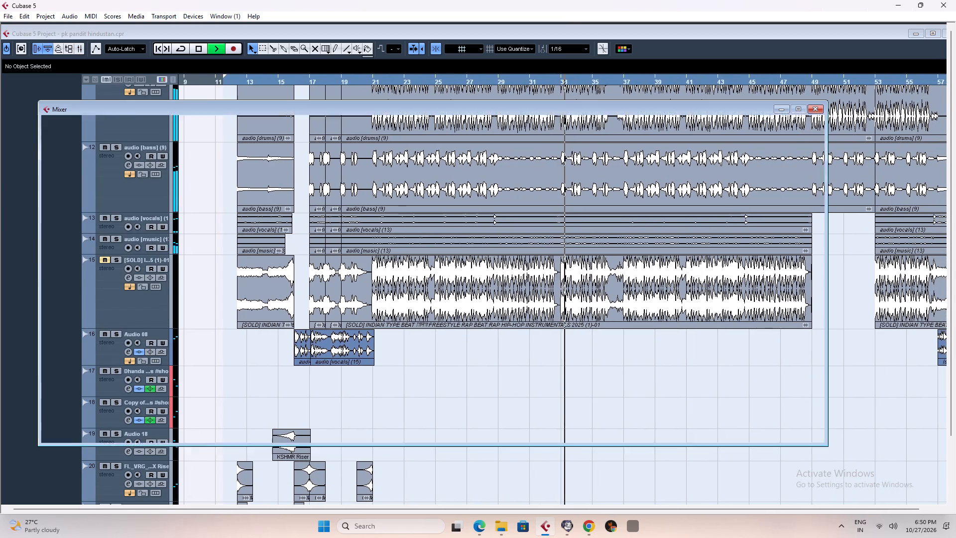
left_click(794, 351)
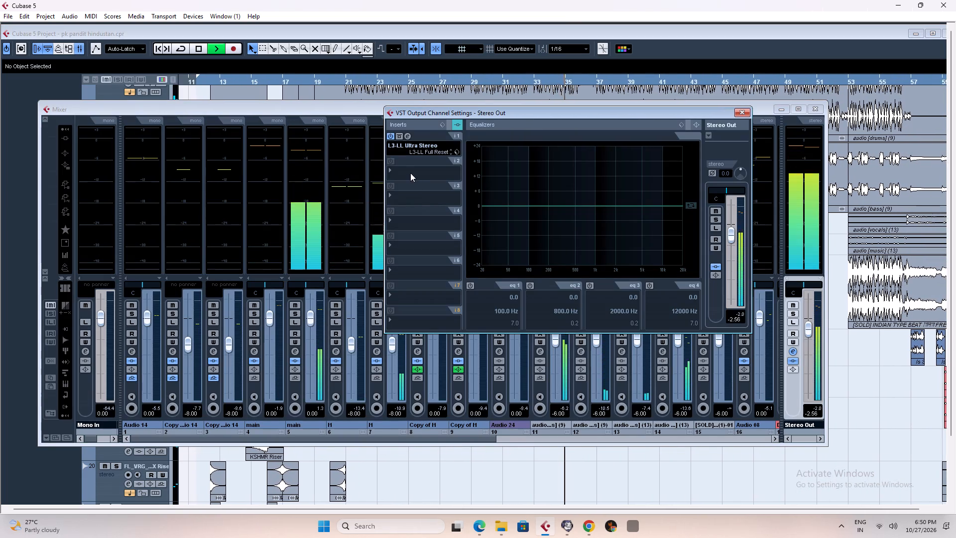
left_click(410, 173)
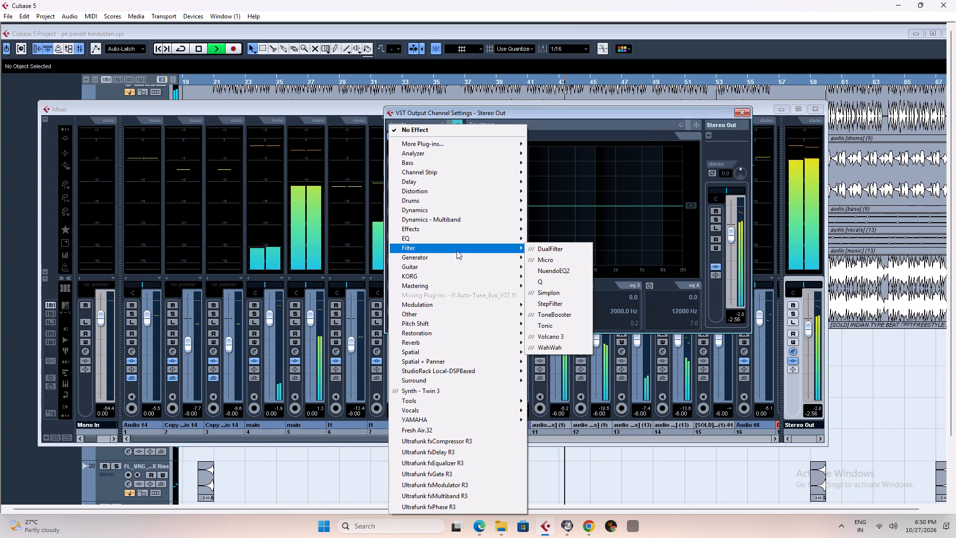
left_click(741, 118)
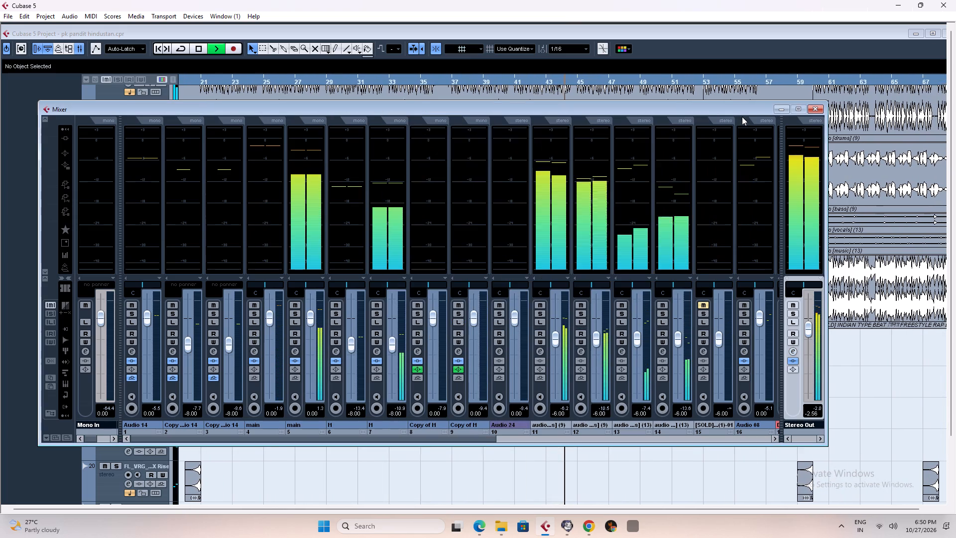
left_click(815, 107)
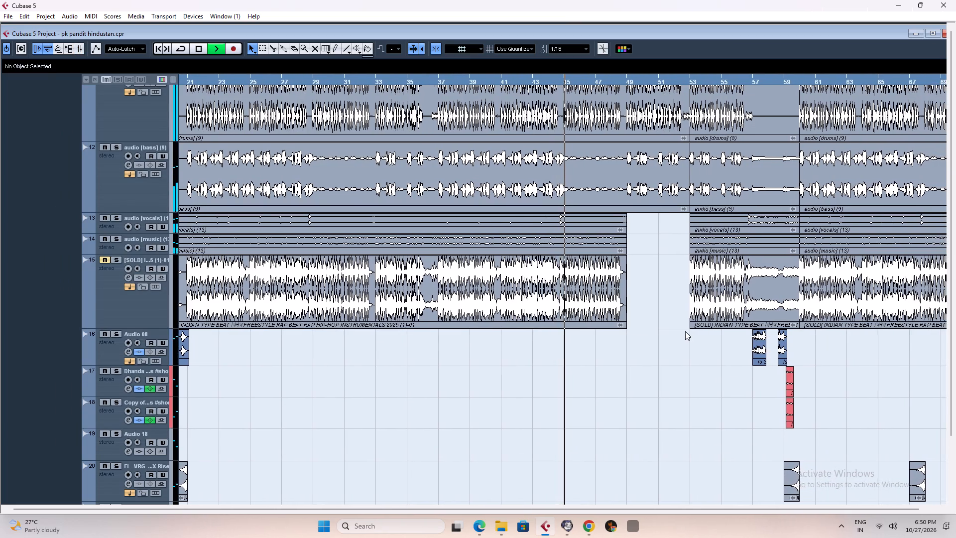
Listen on from bar 45 while examining the drums, bass, vocals and music stems over the whole arrangement.
key("g")
key("g")
key("g")
key("g")
key("g")
key("g")
key("g")
key("g")
key("g")
key("g")
key("g")
key("h")
key("h")
key("h")
key("h")
key("h")
key("h")
key("h")
key("h")
key("h")
key("h")
key("h")
key("h")
key("h")
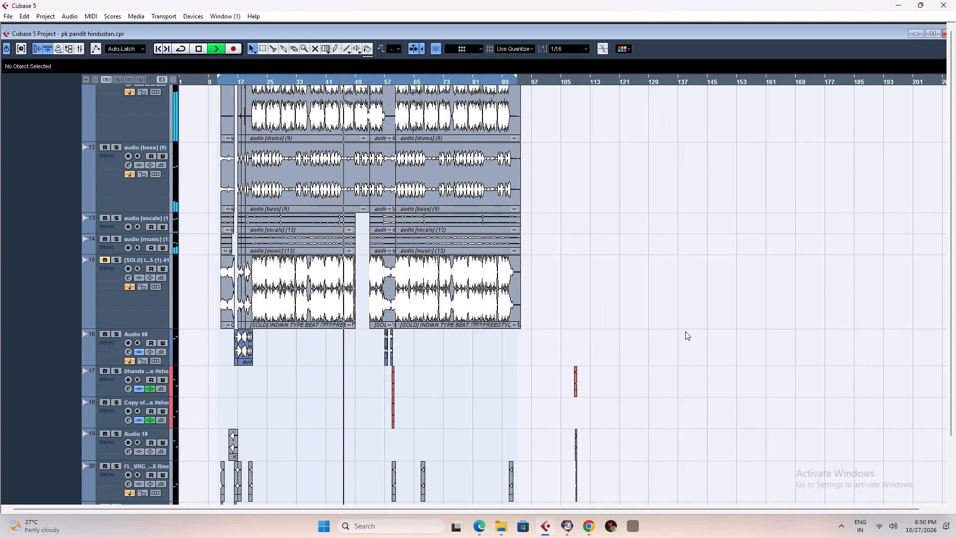
key("g")
key("g")
key("g")
key("g")
key("g")
key("g")
key("g")
key("g")
key("g")
key("g")
key("g")
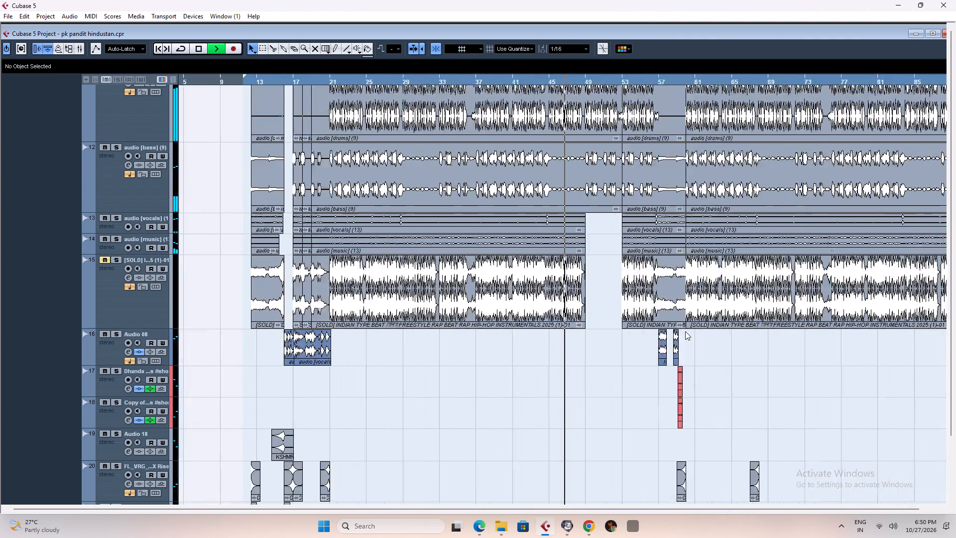
Maximise the project window and examine the transition effect tracks down to Audio 27 while playback runs around bars 48 to 52.
left_click(932, 35)
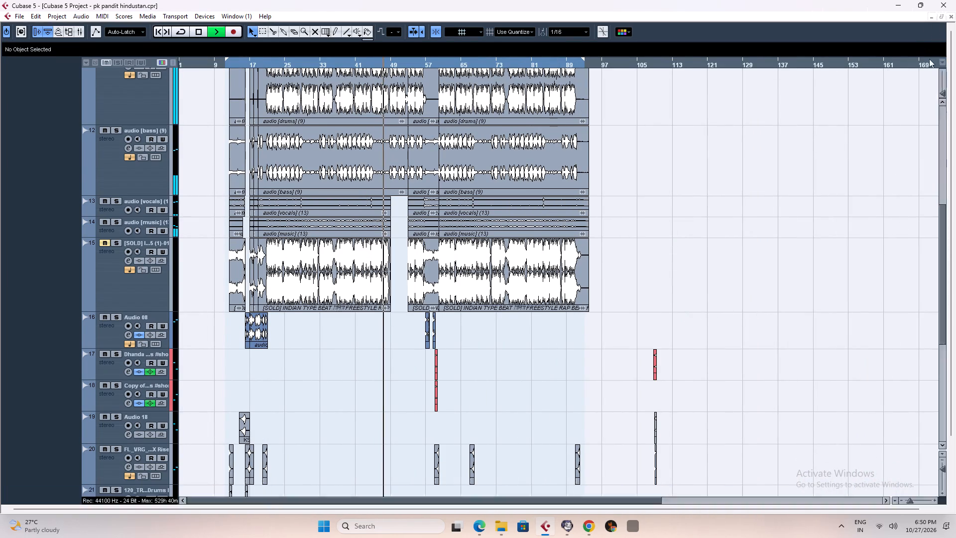
left_click_drag(951, 266, 952, 377)
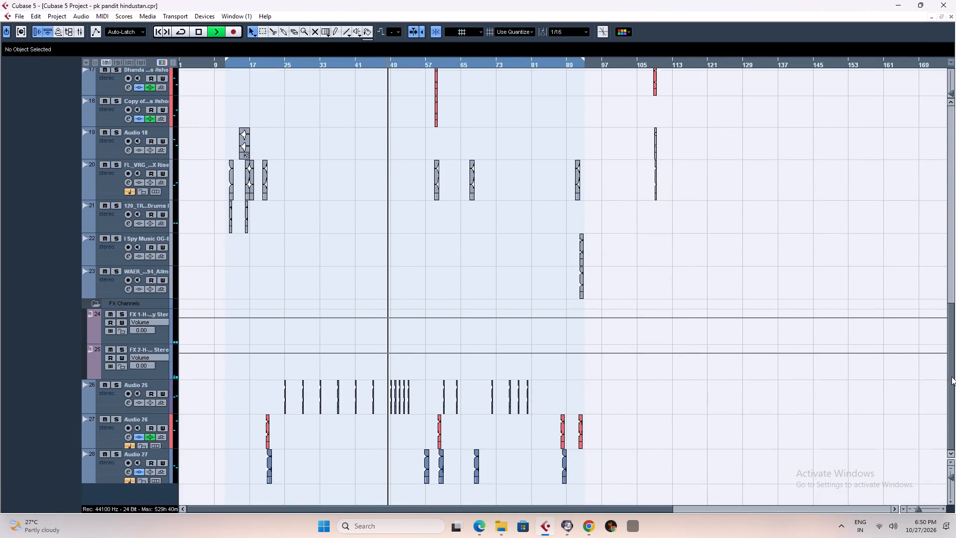
left_click_drag(952, 377, 952, 378)
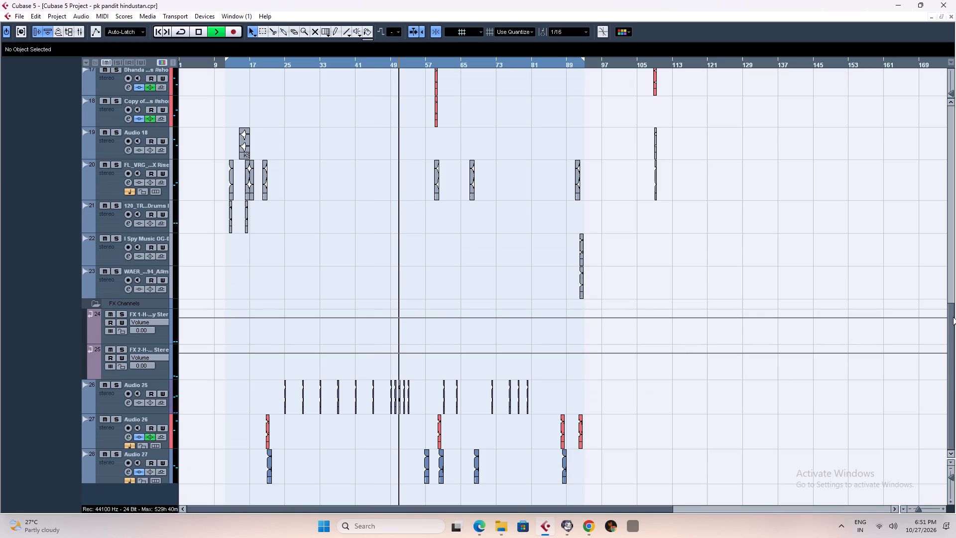
left_click_drag(953, 322, 955, 192)
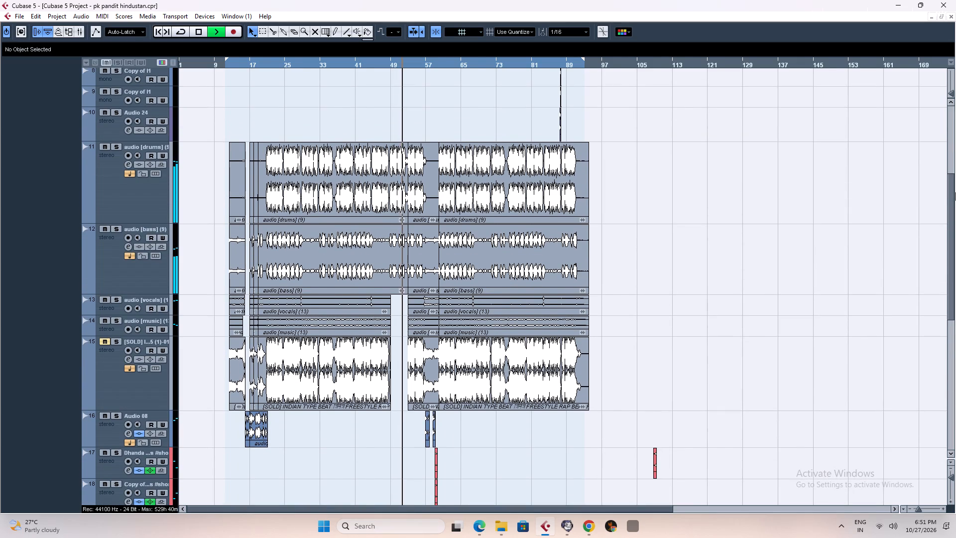
Listen on from about bar 52 to bar 57 while examining the beat stems around the break and across the full arrangement.
key("g")
key("g")
key("g")
key("g")
key("g")
key("h")
key("h")
key("h")
key("h")
key("h")
key("h")
key("h")
key("h")
key("h")
key("h")
key("h")
key("h")
key("h")
key("h")
key("h")
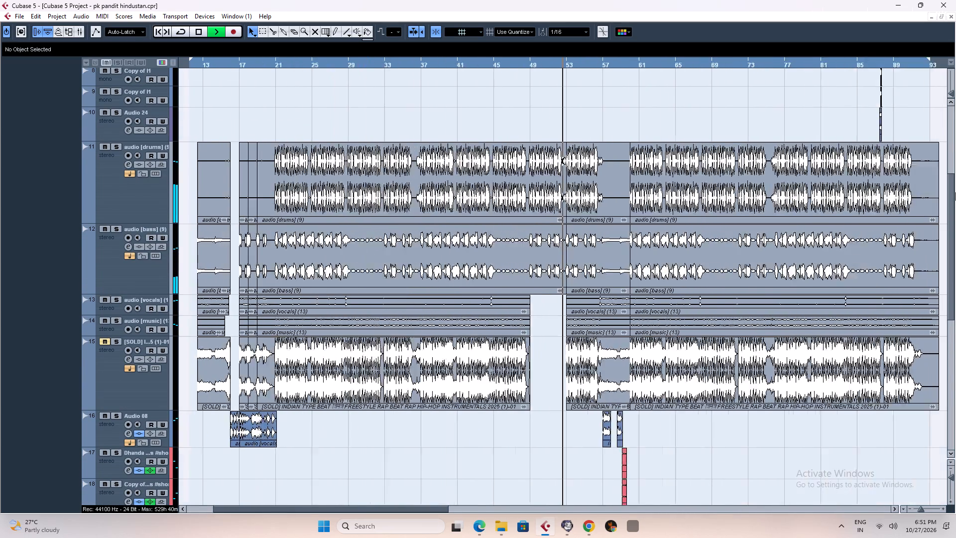
key("g")
key("g")
key("g")
key("g")
key("g")
key("g")
key("g")
key("g")
key("g")
key("g")
key("g")
key("g")
key("g")
key("g")
key("g")
key("g")
key("g")
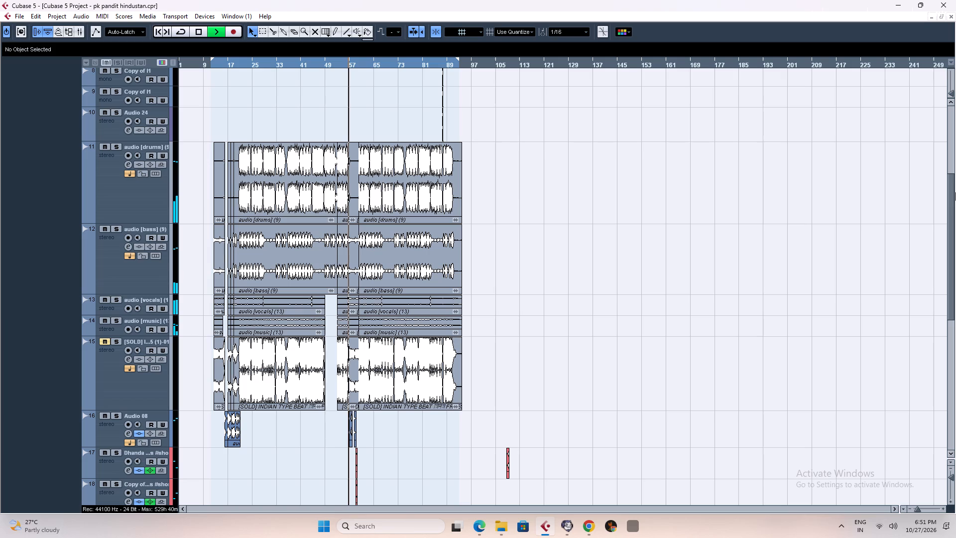
Listen on from about bar 57 to bar 62 while examining the beat stems after the break and across the full arrangement.
key("h")
key("h")
key("h")
key("h")
key("h")
key("h")
key("h")
key("h")
key("h")
key("h")
key("h")
key("h")
key("h")
key("h")
key("h")
key("h")
key("h")
key("h")
key("h")
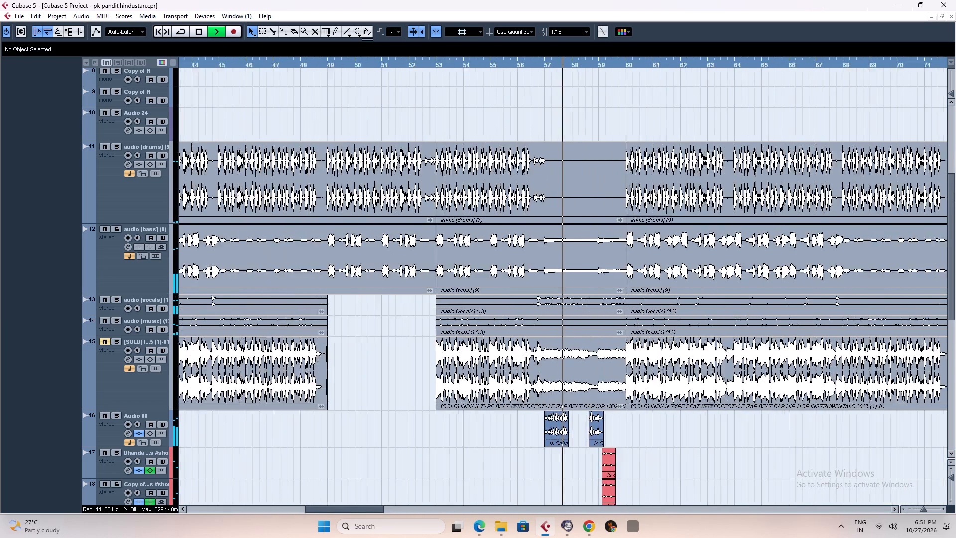
key("g")
key("g")
key("g")
key("g")
key("g")
key("g")
key("g")
key("g")
key("g")
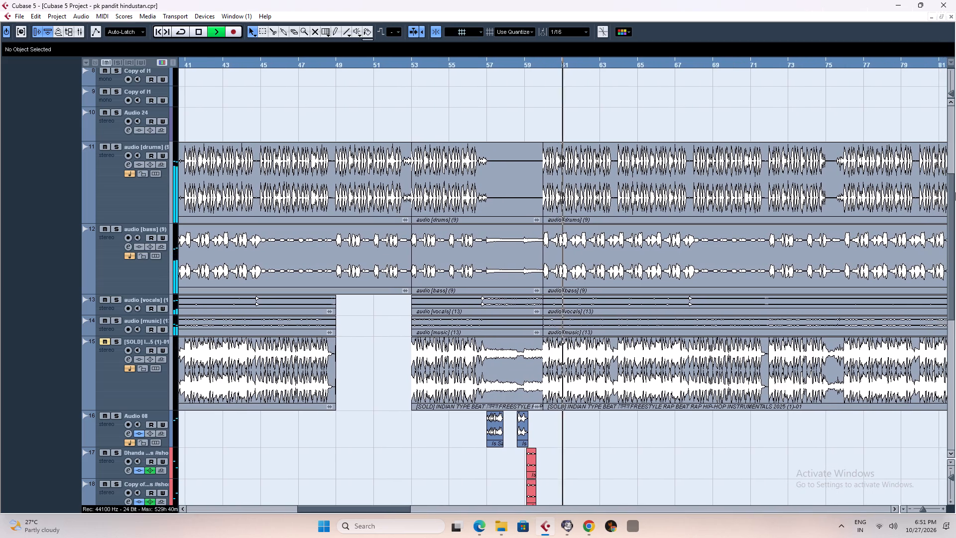
key("g")
key("g")
key("g")
key("g")
key("g")
key("g")
key("g")
key("g")
key("g")
key("g")
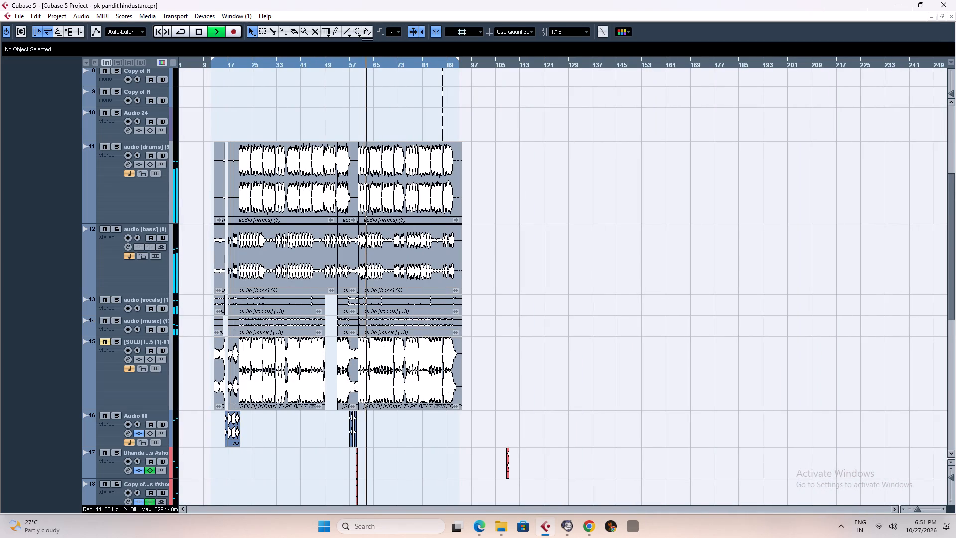
Listen on from about bar 62 while examining the beat stems up close and in overview, and stop playback.
key("h")
key("h")
key("h")
key("h")
key("h")
key("h")
key("h")
key("h")
key("h")
key("h")
key("h")
key("h")
key("h")
key("h")
key("h")
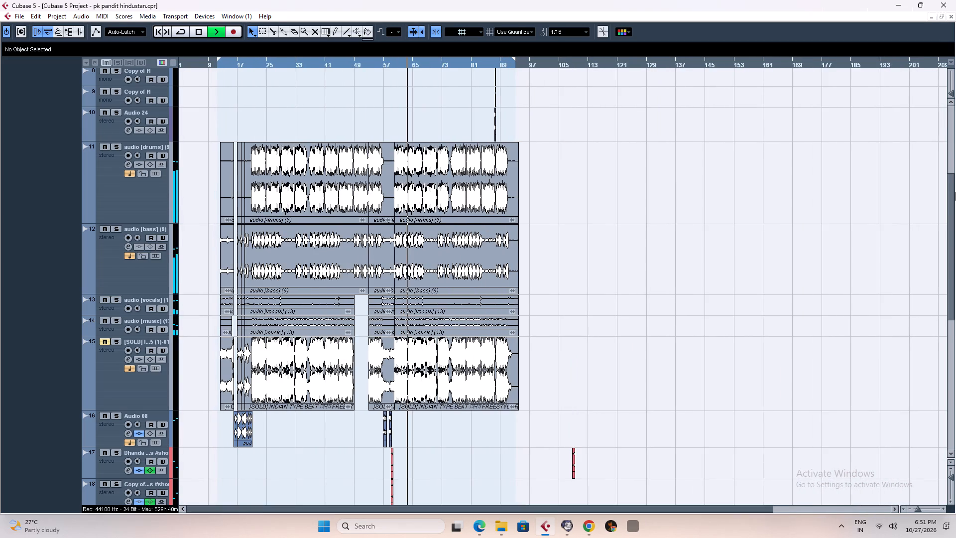
key("g")
key("g")
key("g")
key("g")
key("g")
key("g")
key("g")
key("g")
key("g")
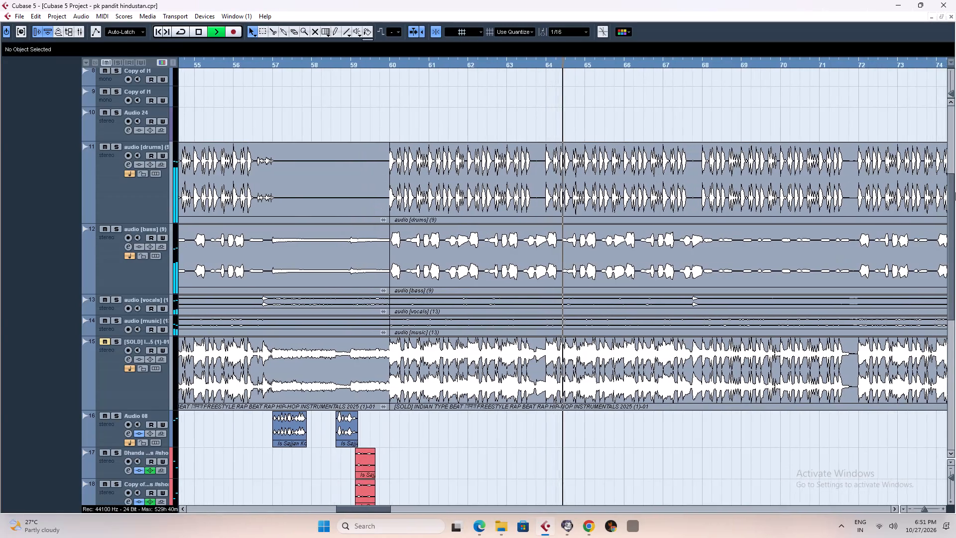
type("ggg")
type("gg")
key("space")
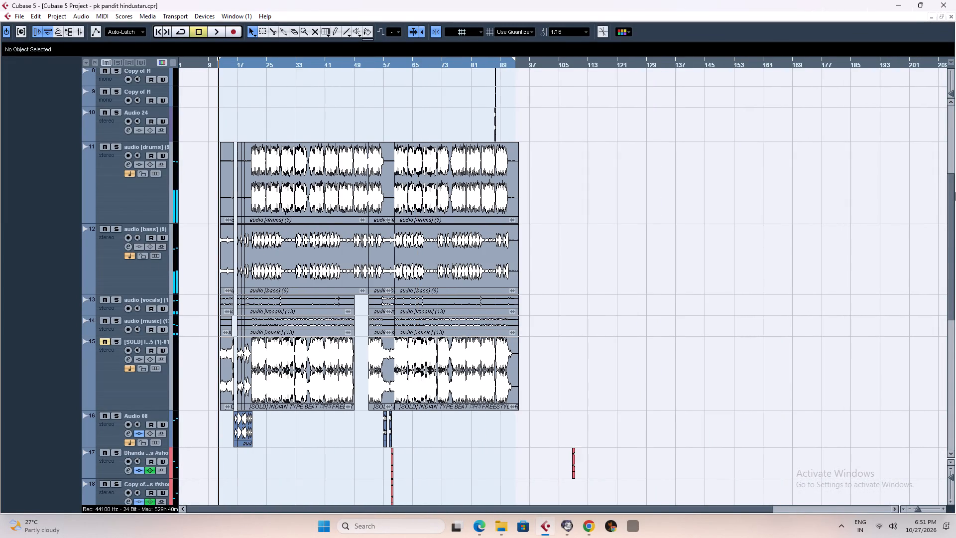
Save the project.
key("ctrl+s")
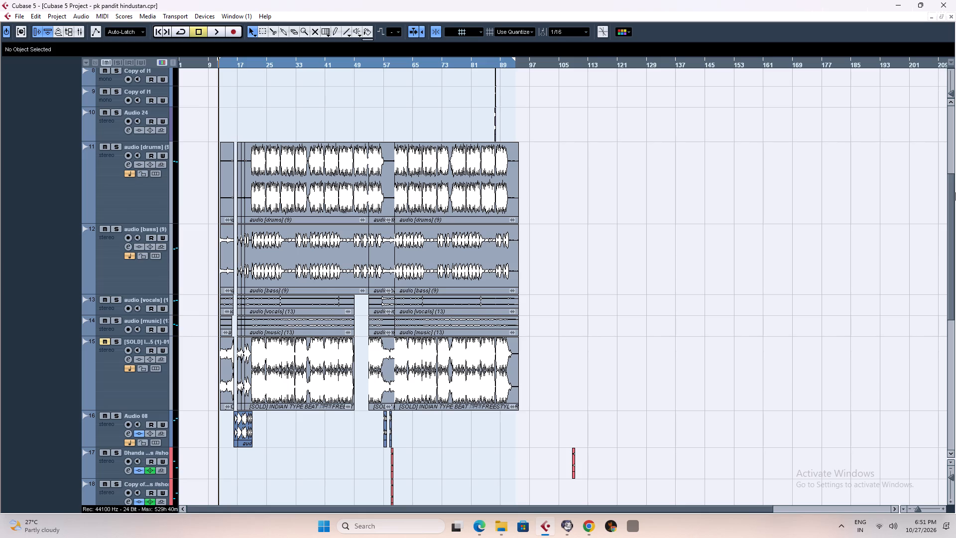
Check the audio mixdown export settings and close them without exporting.
key("alt+n")
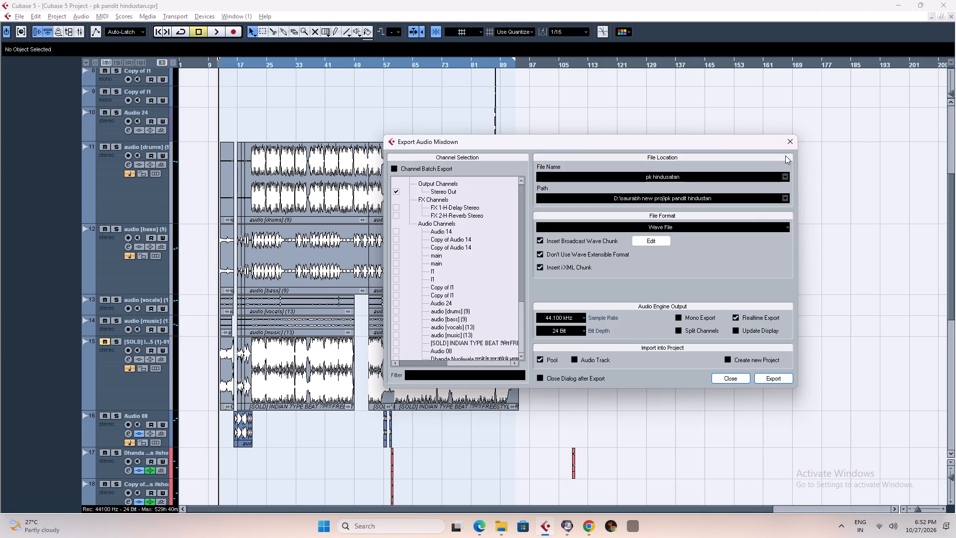
left_click(729, 378)
Play from about bar 47 and on from about bar 56 while examining the vocal tracks against the drums and bass.
left_click_drag(950, 257, 953, 118)
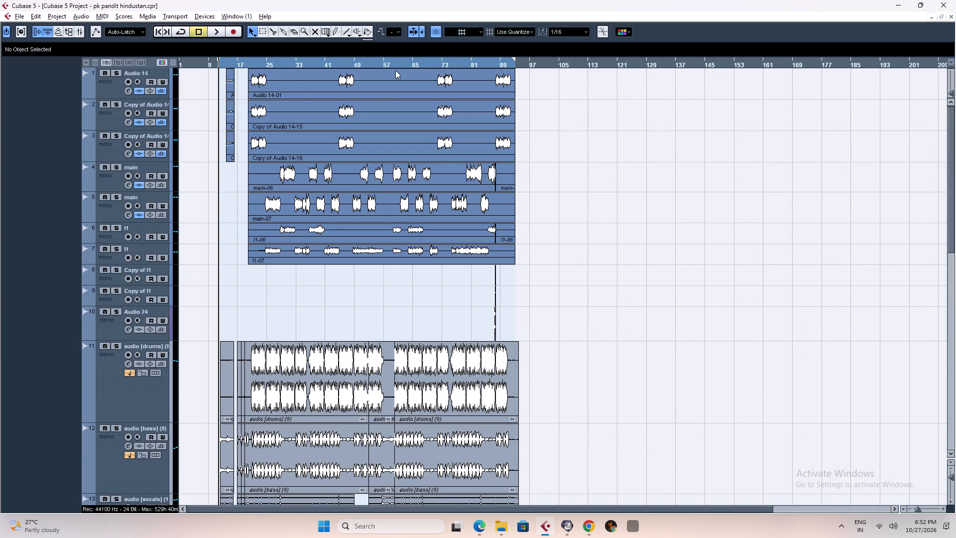
left_click(351, 61)
key("space")
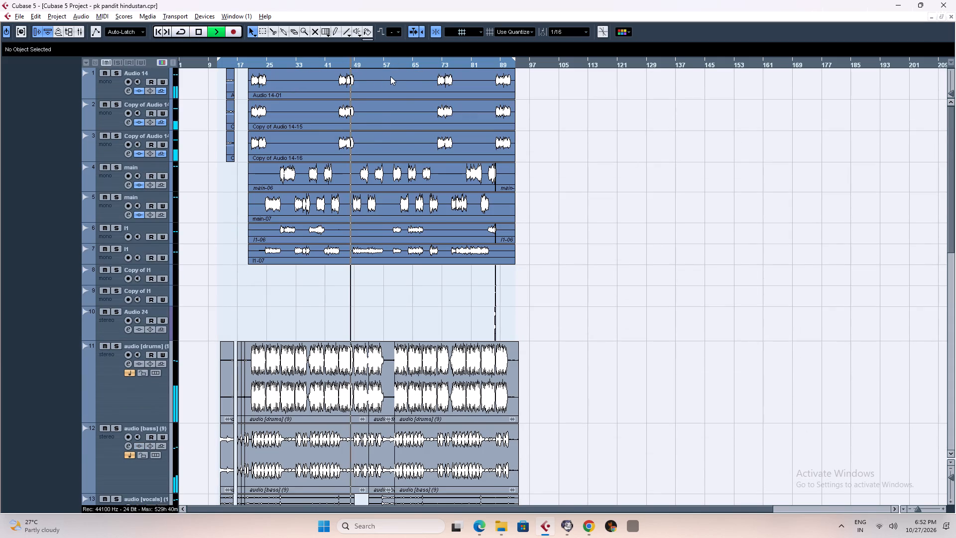
left_click(381, 62)
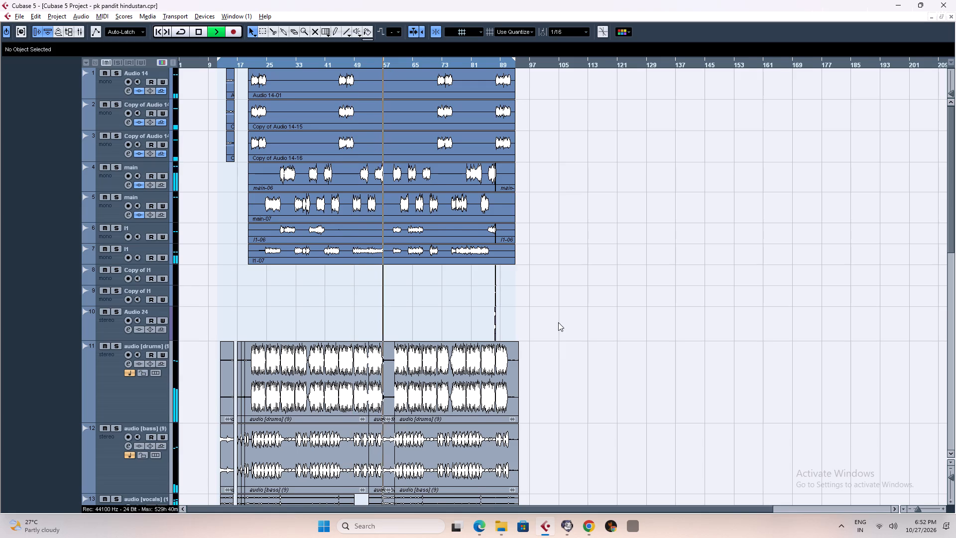
key("h")
key("h")
key("h")
key("h")
key("h")
key("h")
key("h")
key("h")
key("h")
key("h")
key("h")
key("h")
key("h")
key("g")
key("g")
key("g")
key("g")
key("g")
key("g")
key("g")
key("g")
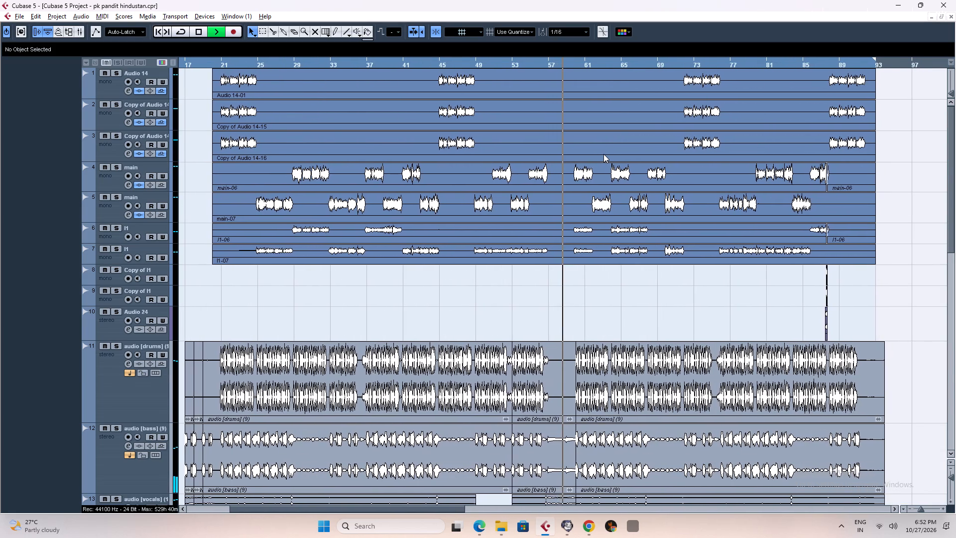
key("g")
key("g")
key("g")
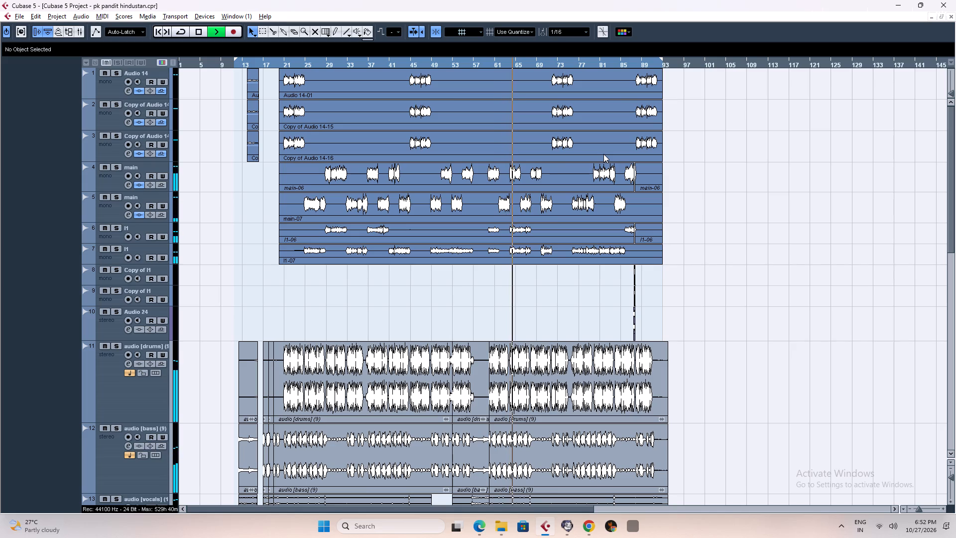
Replay passages between about bars 49 and 62 to compare the main vocal takes.
left_click(501, 64)
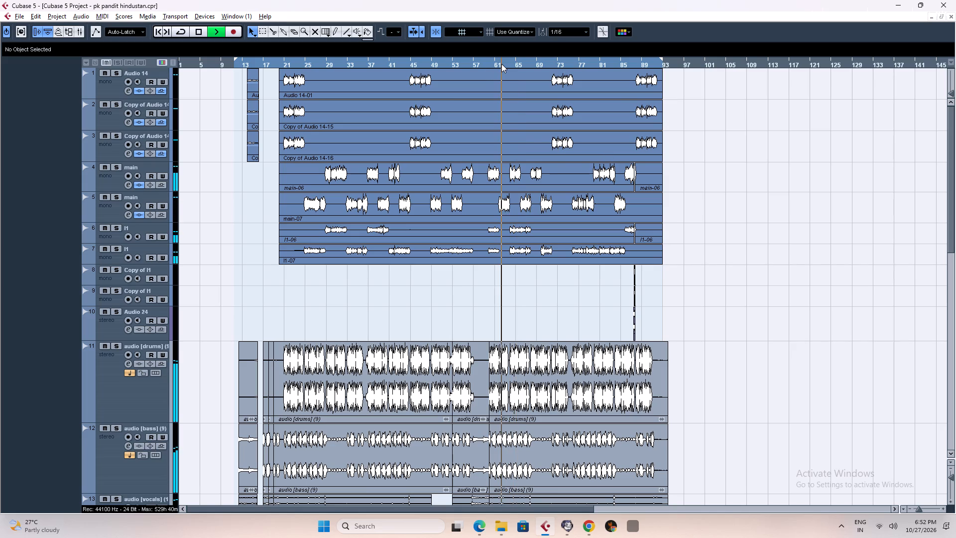
key("space")
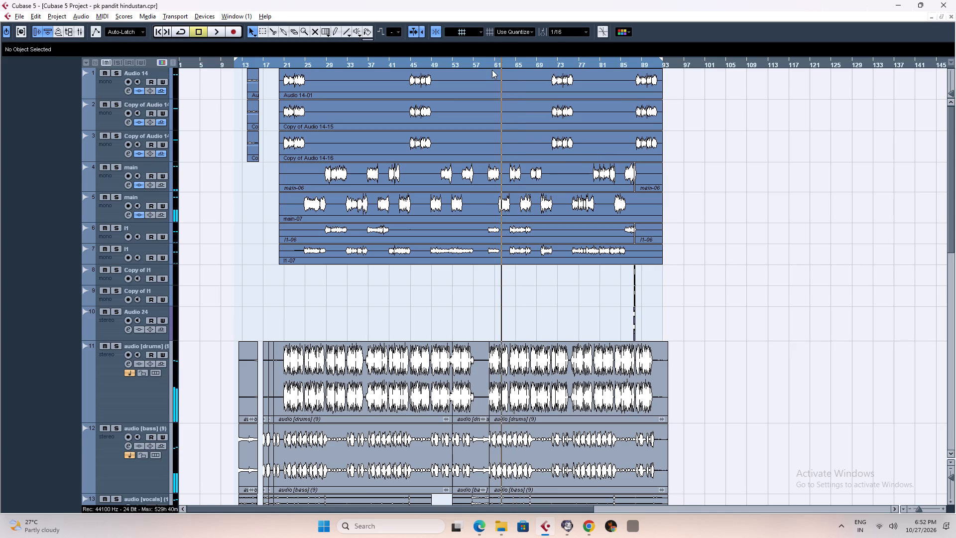
left_click(489, 61)
left_click(456, 63)
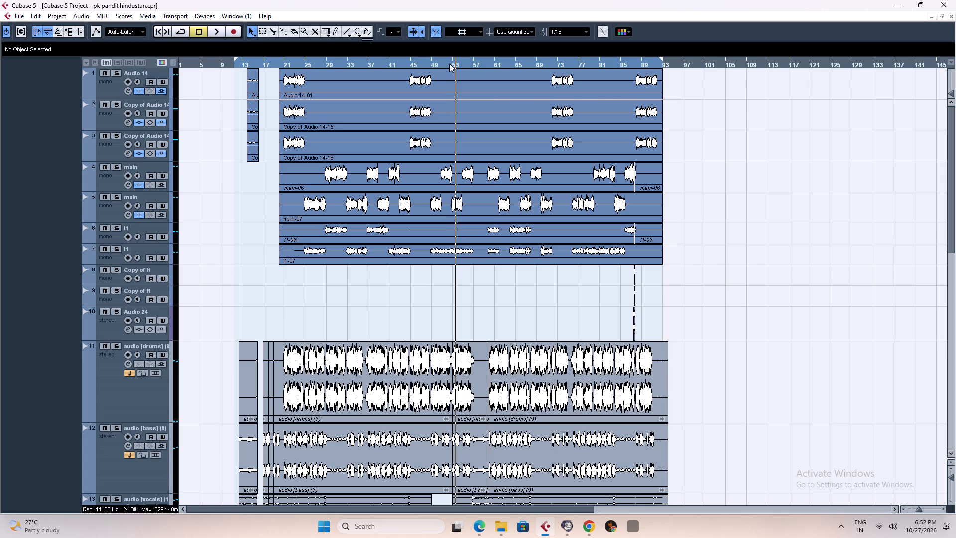
left_click(446, 63)
key("space")
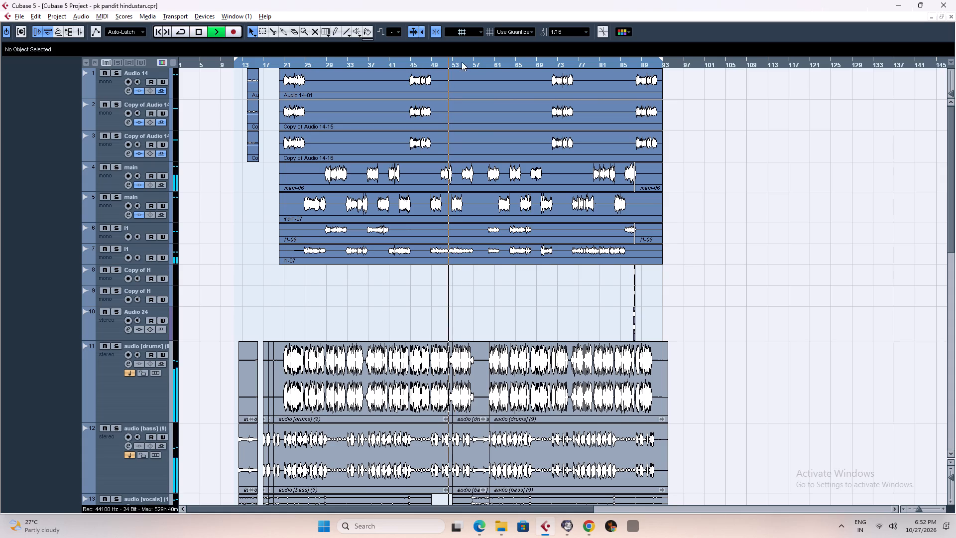
left_click(472, 64)
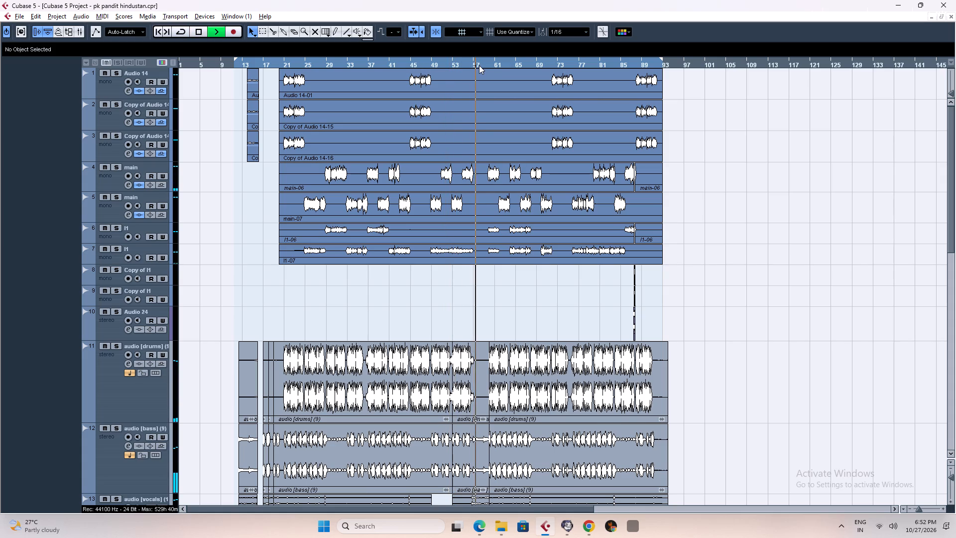
left_click(462, 63)
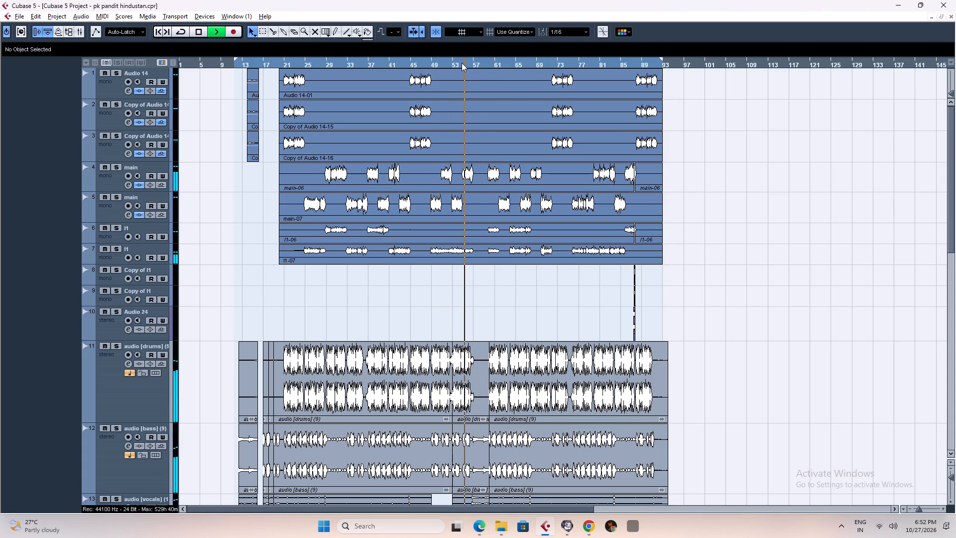
left_click(454, 63)
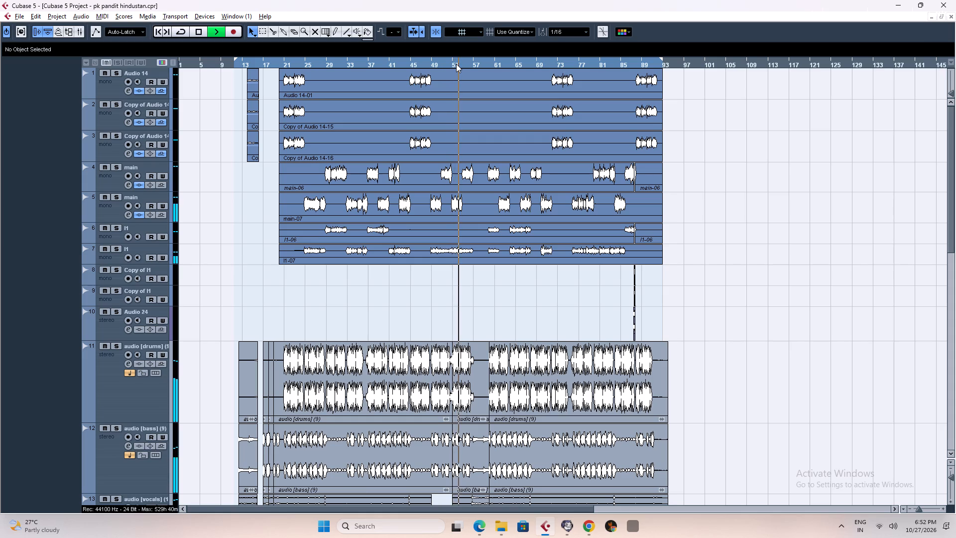
left_click(443, 60)
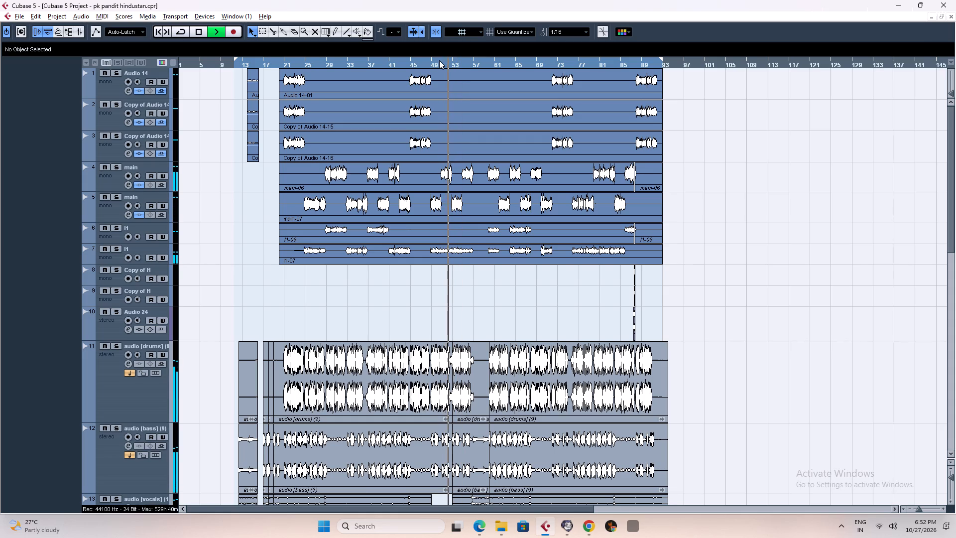
left_click(432, 62)
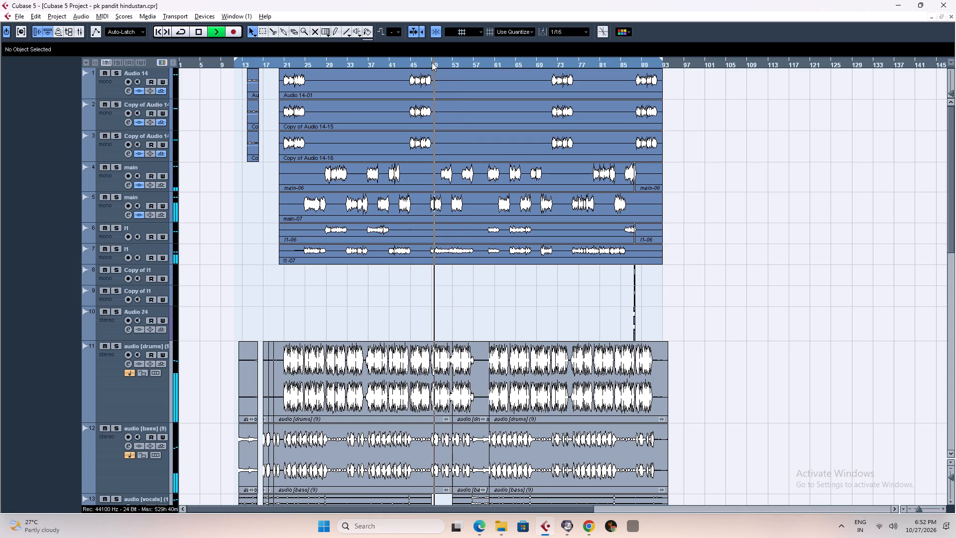
Listen from about bar 37 while examining the main vocal takes and their doubles up close, and stop playback.
left_click(372, 64)
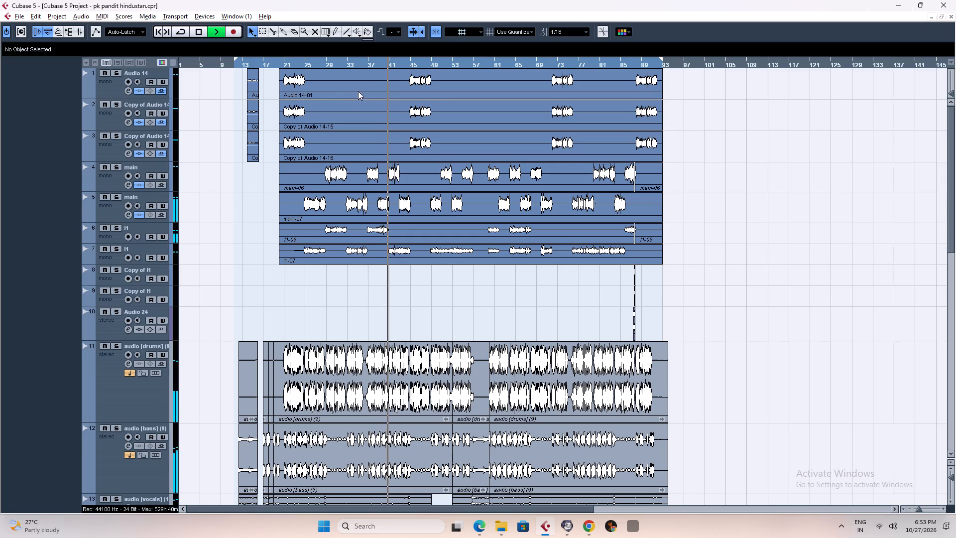
left_click(382, 62)
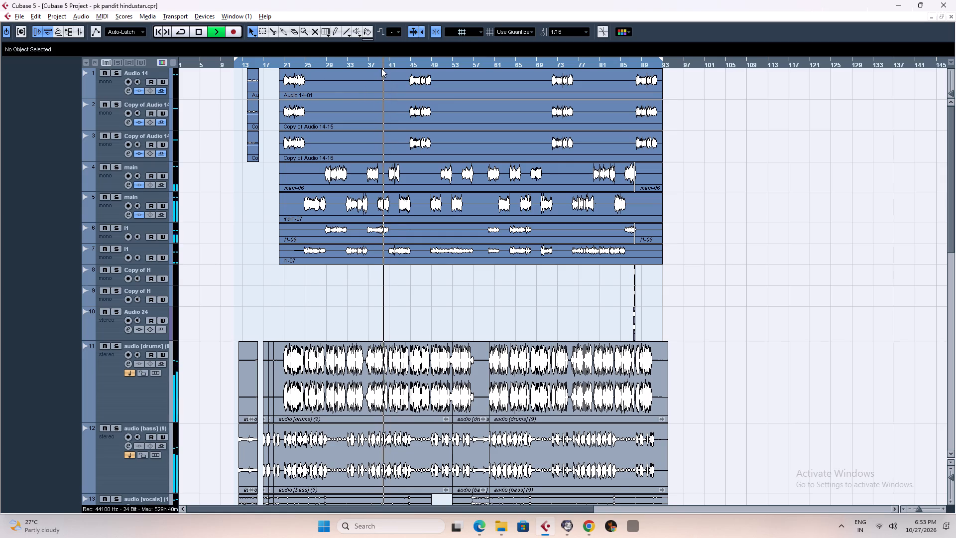
key("h")
key("h")
key("h")
key("h")
key("h")
key("h")
key("h")
key("h")
key("h")
key("h")
key("h")
key("h")
key("h")
key("h")
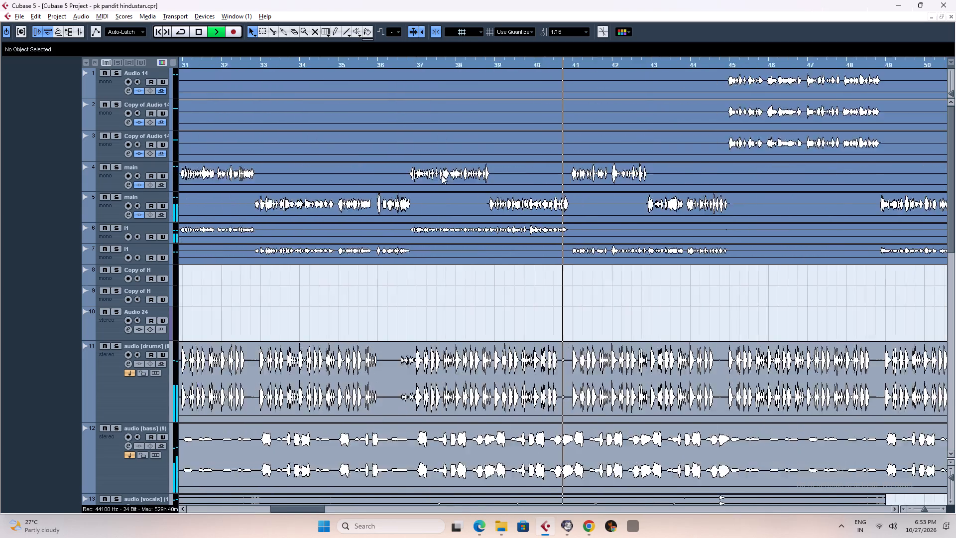
key("space")
Switch off the Auto-Tune 8.1 insert on the Audio 14 vocal track.
key("g")
key("g")
key("g")
key("g")
key("g")
key("g")
key("g")
key("g")
key("g")
key("g")
key("g")
key("g")
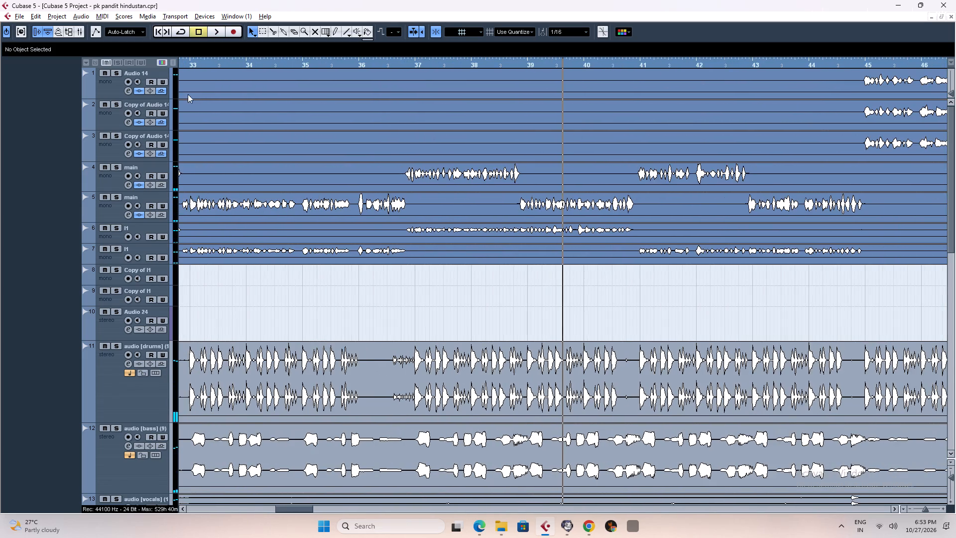
left_click(111, 86)
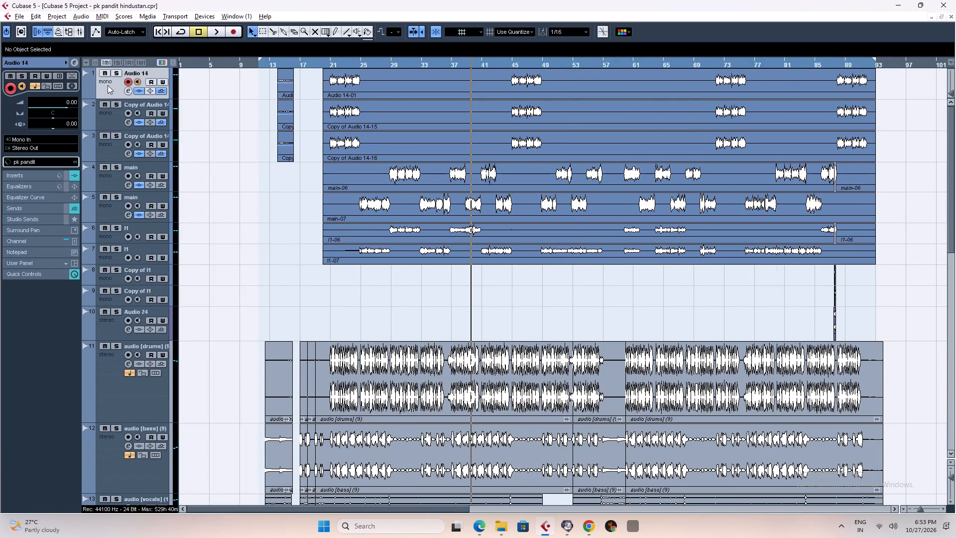
left_click(72, 65)
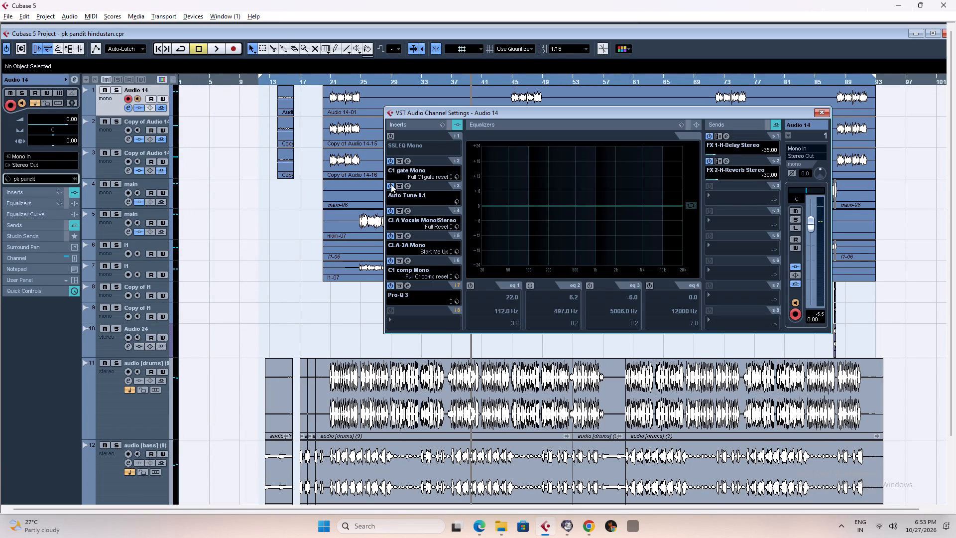
left_click(391, 187)
Switch off the Auto-Tune 8.1 insert on both Copy of Audio 14 tracks.
left_click(109, 137)
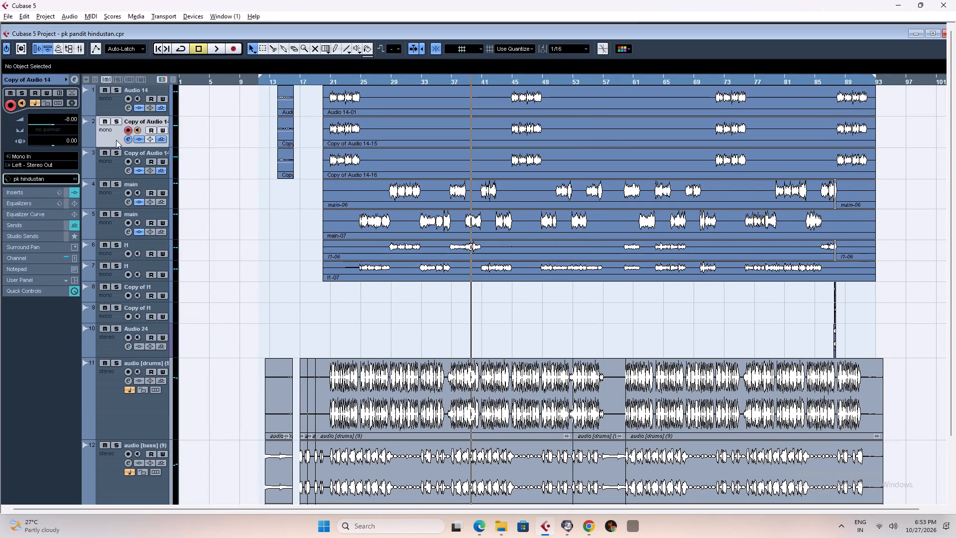
left_click(72, 82)
left_click(75, 80)
left_click(389, 185)
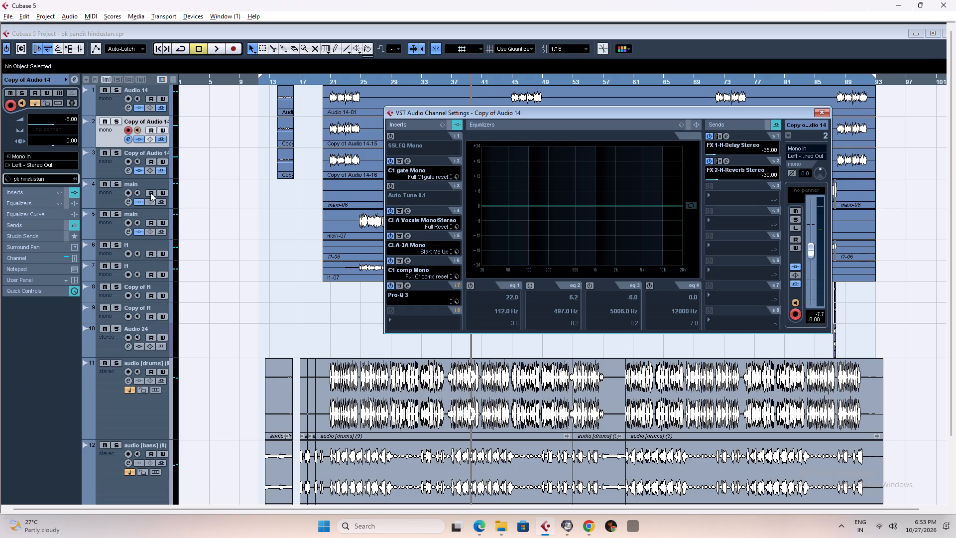
left_click(107, 172)
left_click(71, 79)
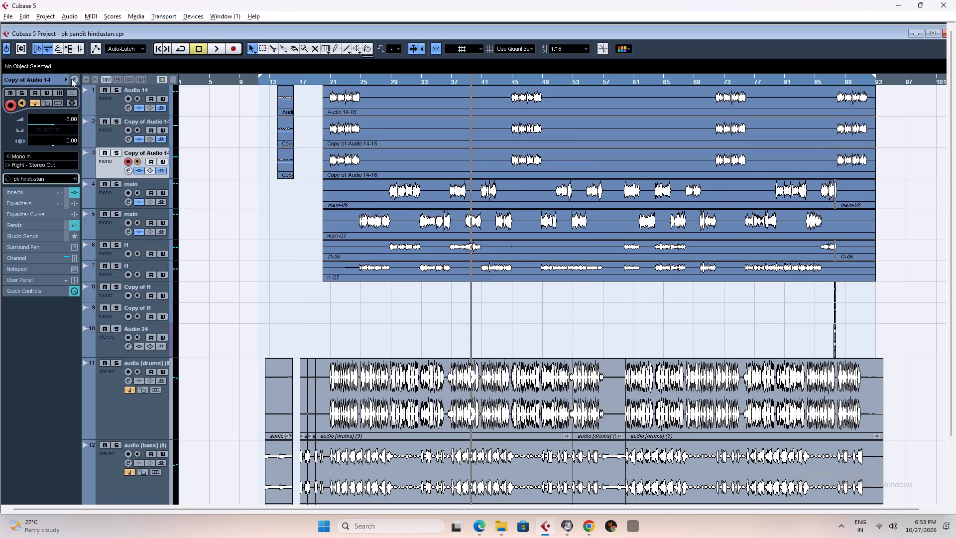
left_click(73, 80)
left_click(393, 187)
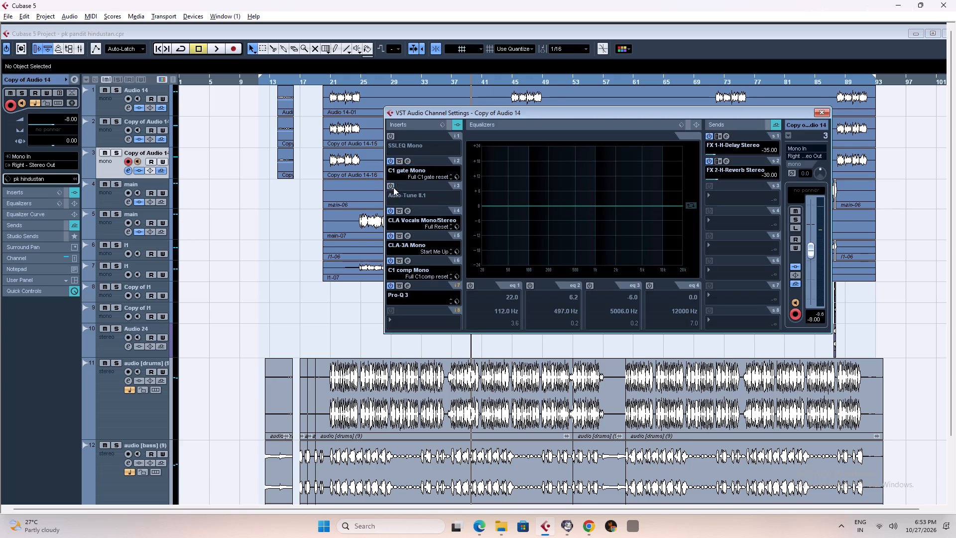
Switch off the Auto-Tune 8.1 insert on the first main vocal track, track 4.
left_click(112, 197)
left_click(75, 80)
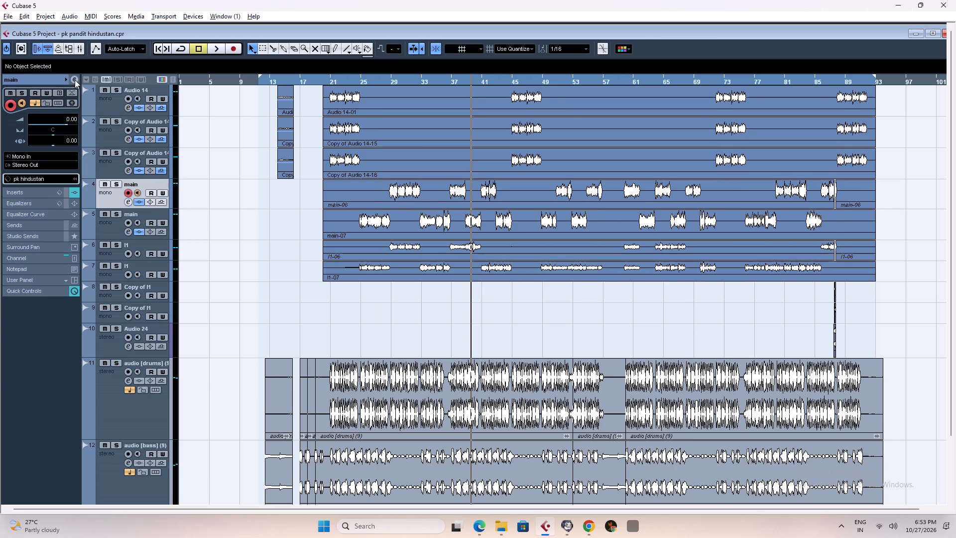
left_click(75, 80)
left_click(390, 187)
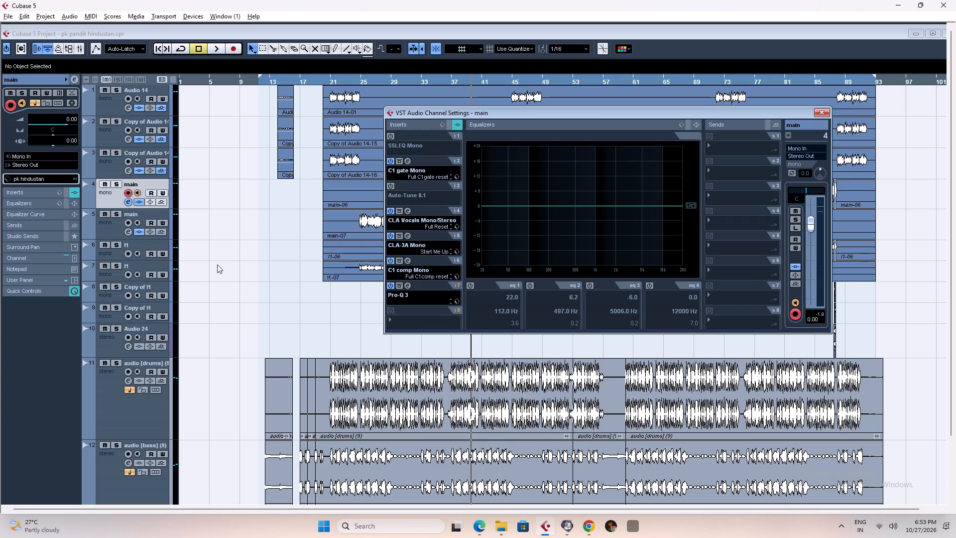
Switch off the Auto-Tune 8.1 insert on the second main vocal track, track 5.
left_click(118, 227)
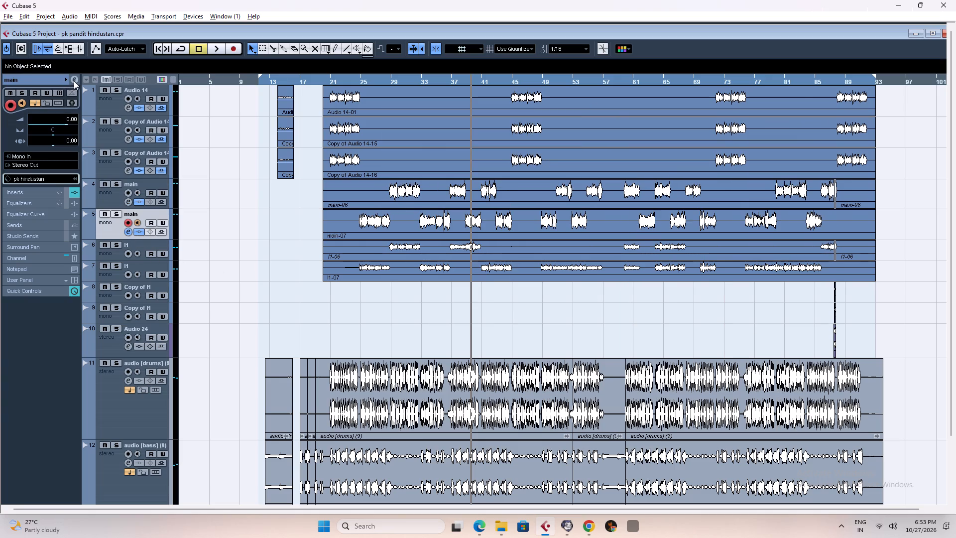
left_click(74, 81)
left_click(74, 81)
left_click(390, 187)
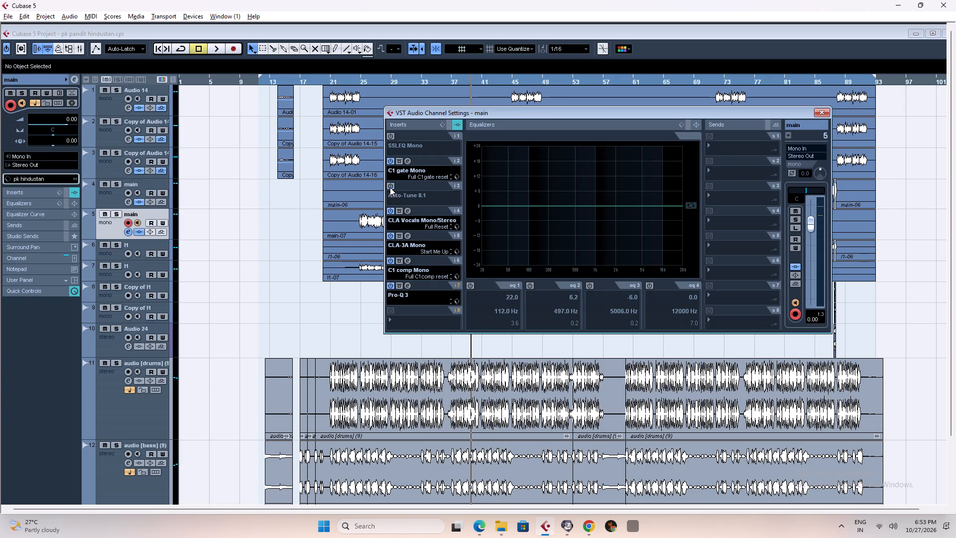
Switch off the Auto-Tune 8.1 insert on both l1 double tracks, tracks 6 and 7, and close the channel settings.
left_click(110, 255)
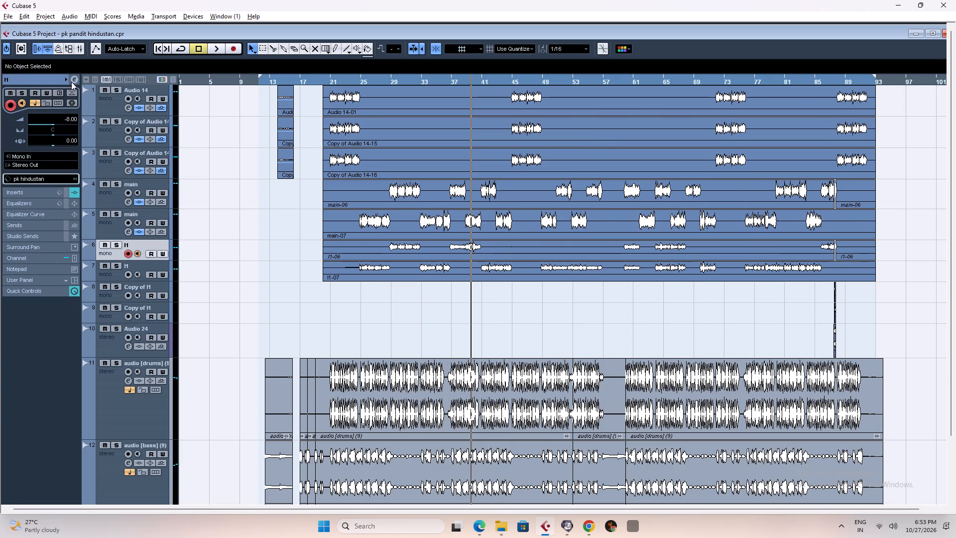
left_click(71, 82)
left_click(73, 80)
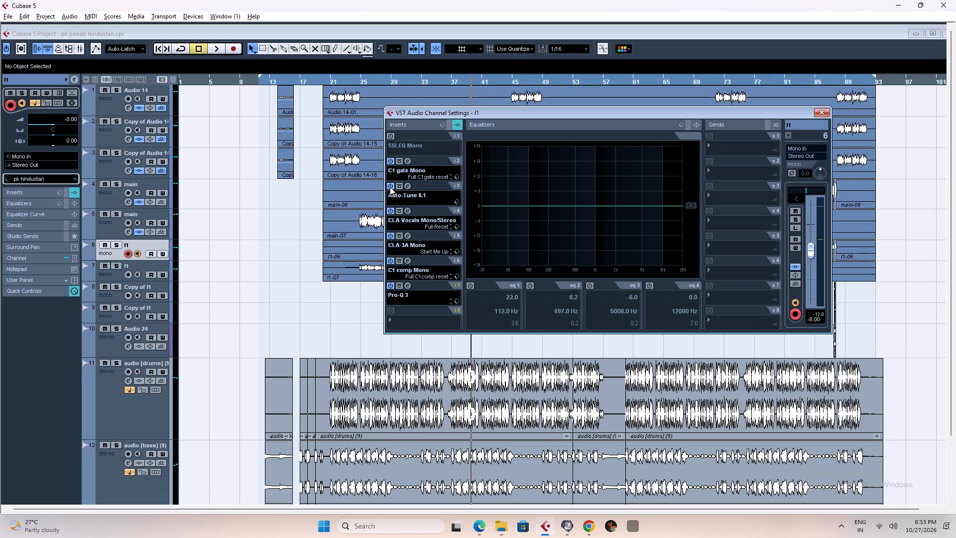
left_click(390, 187)
left_click(107, 276)
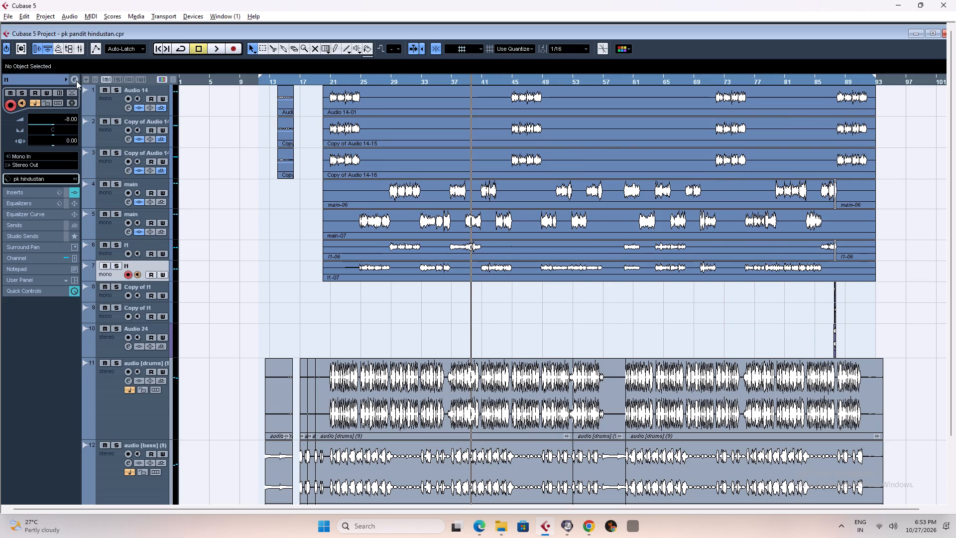
left_click(75, 79)
left_click(75, 79)
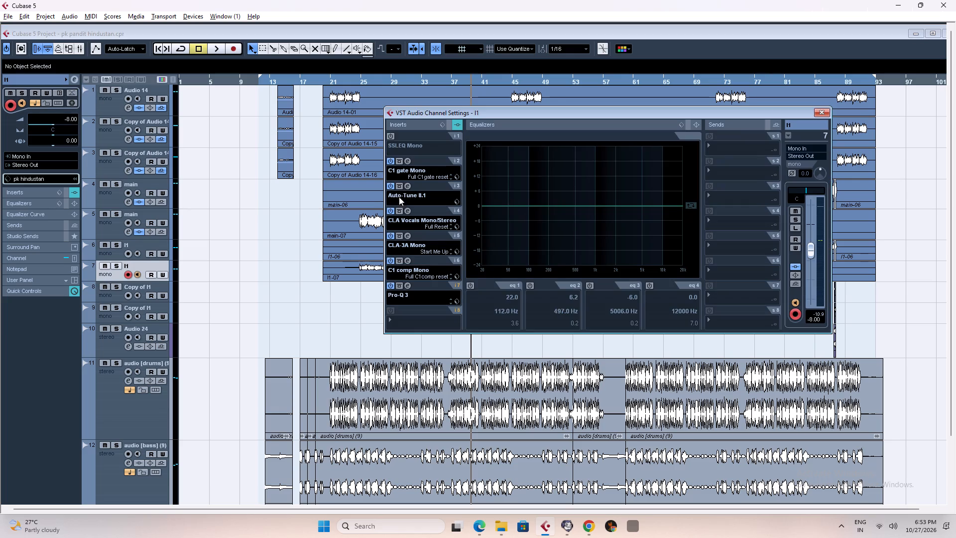
left_click(388, 186)
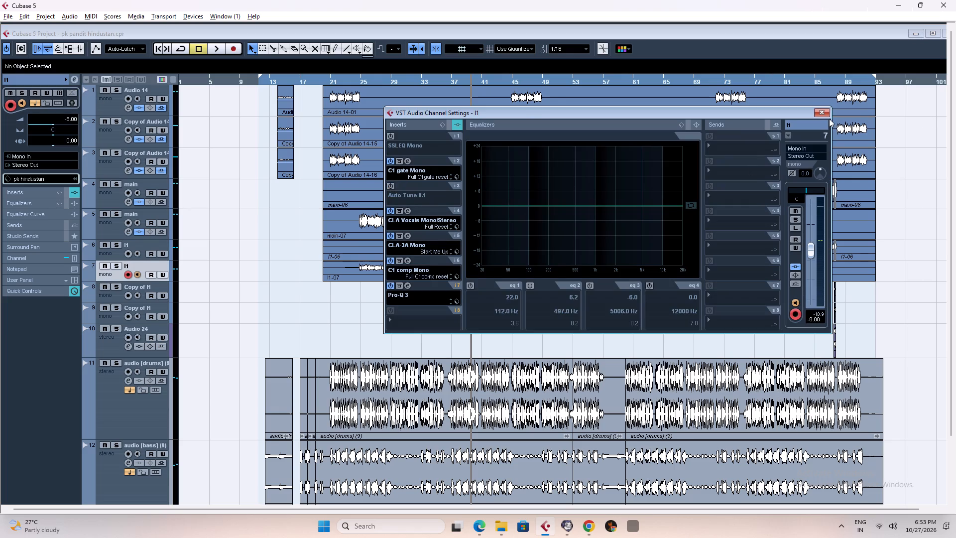
left_click(821, 112)
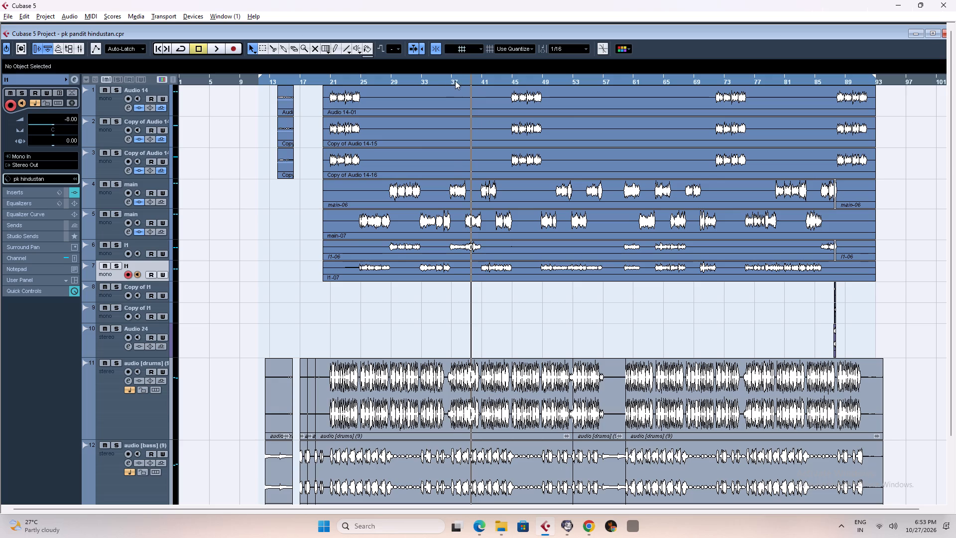
Listen to the vocals from about bar 37 while examining the main and l1 takes up close, and stop playback.
left_click(453, 81)
key("space")
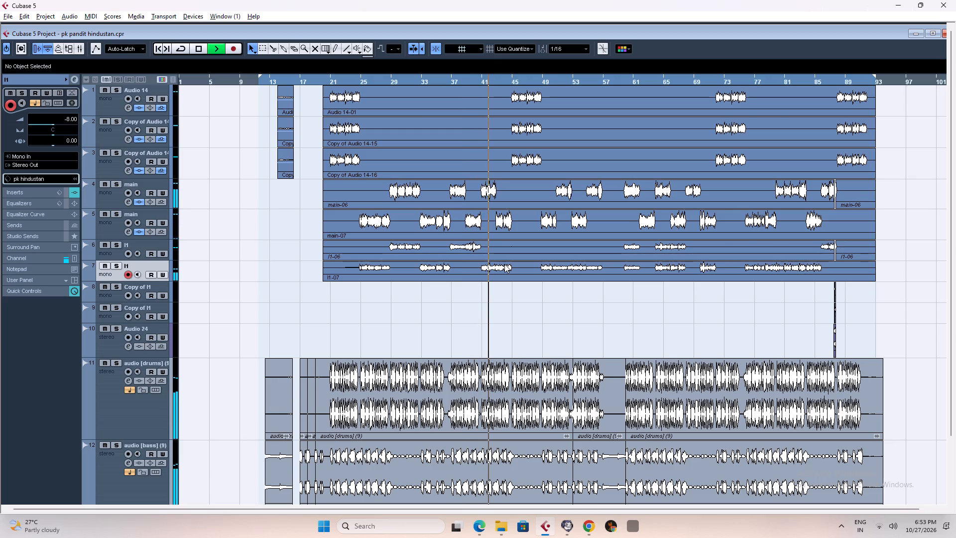
key("space")
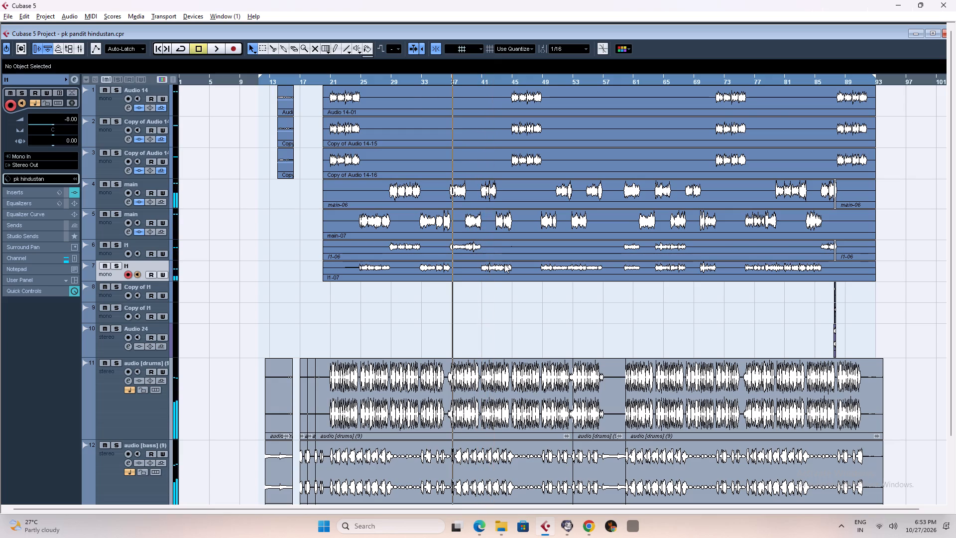
left_click(479, 80)
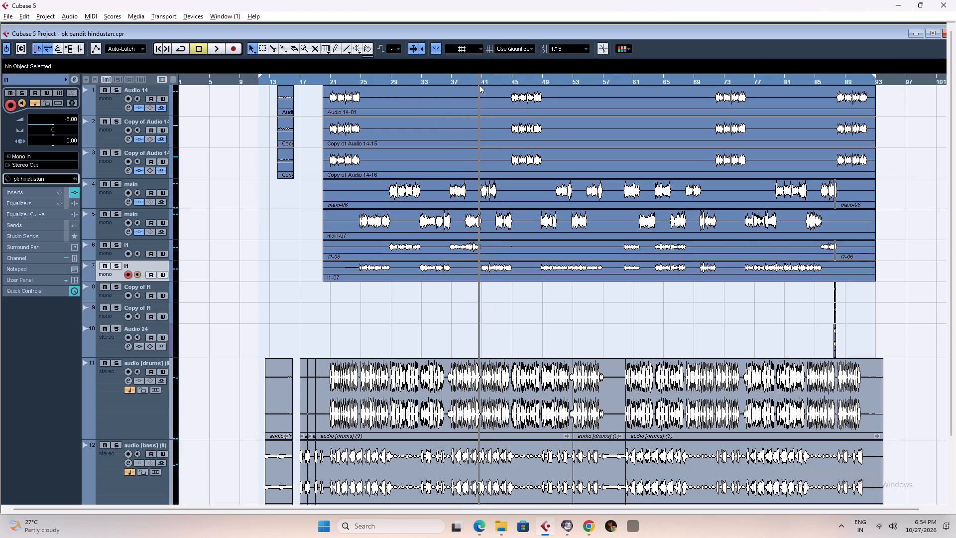
left_click(463, 79)
key("space")
key("h")
key("h")
key("h")
key("h")
key("h")
key("h")
key("h")
key("h")
key("h")
key("h")
key("h")
key("h")
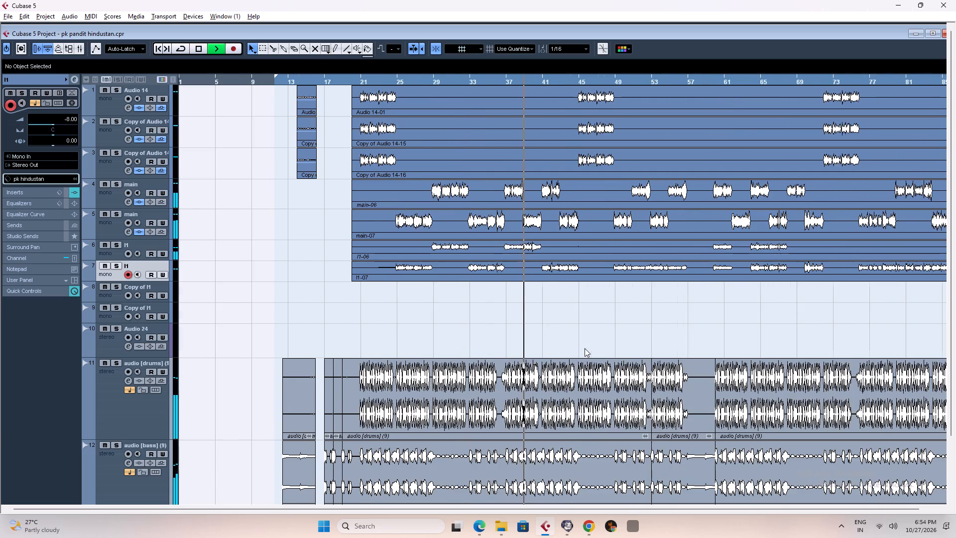
key("g")
key("g")
key("g")
key("g")
key("g")
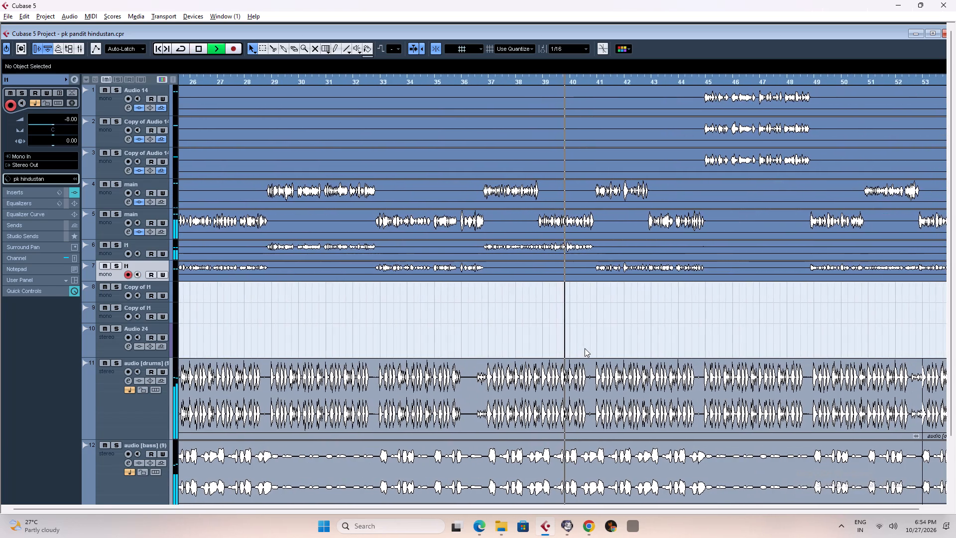
key("h")
key("h")
key("h")
key("h")
key("h")
key("h")
key("h")
key("h")
key("h")
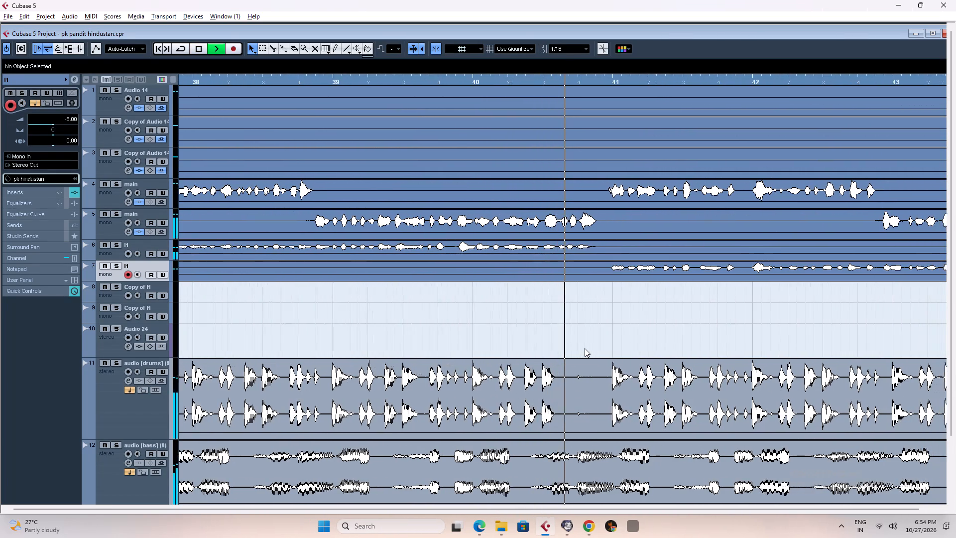
key("g")
key("g")
key("g")
key("g")
key("g")
key("g")
key("g")
key("g")
key("g")
key("g")
key("g")
key("g")
key("g")
key("g")
key("g")
key("g")
key("g")
key("g")
key("g")
key("g")
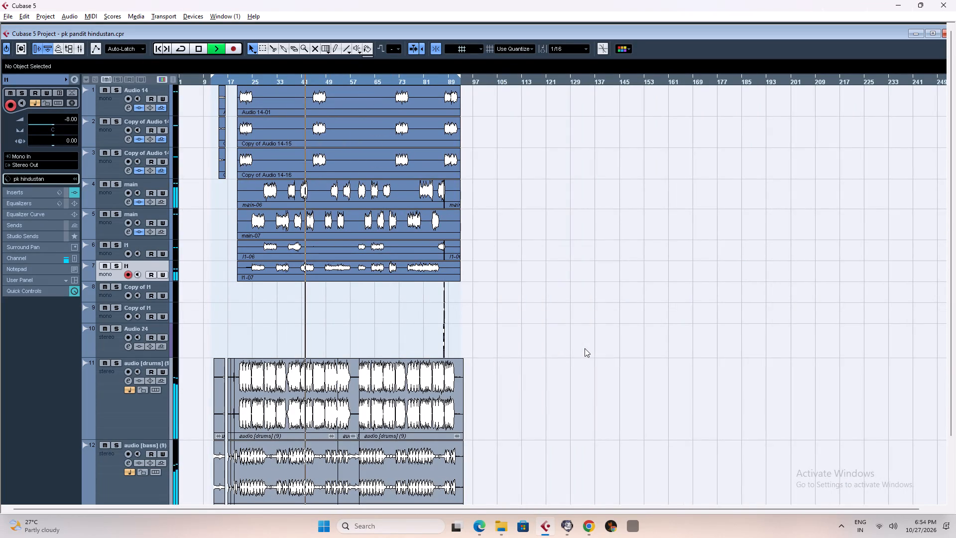
key("space")
Save the project.
key("ctrl+s")
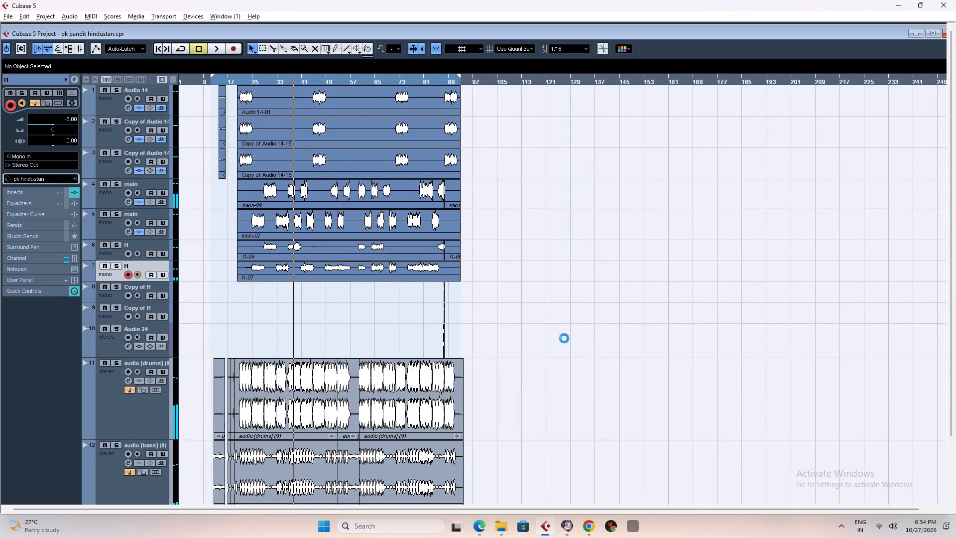
Play the song from its start at about bar 12 while examining the riser, crash and effect tracks below the beat.
left_click(213, 80)
key("space")
left_click(933, 35)
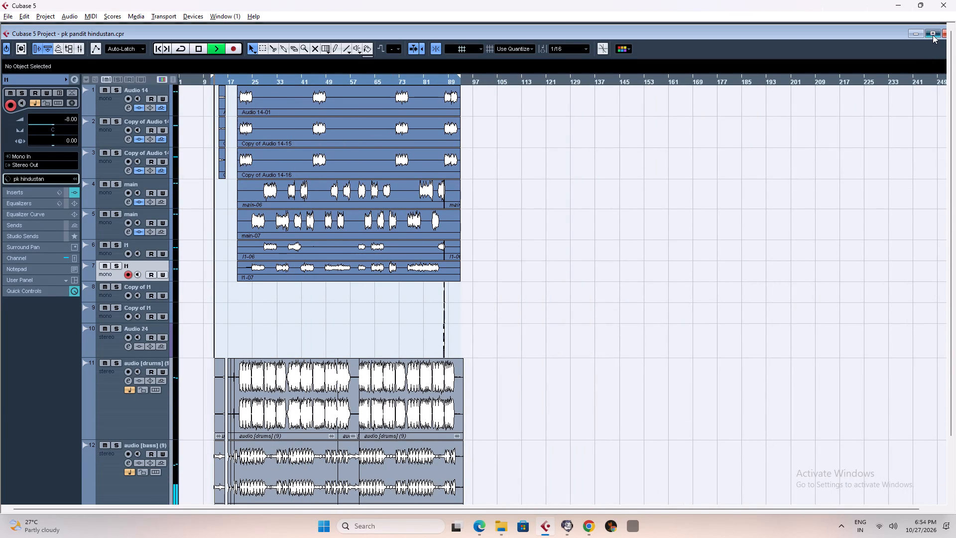
left_click_drag(951, 204, 955, 361)
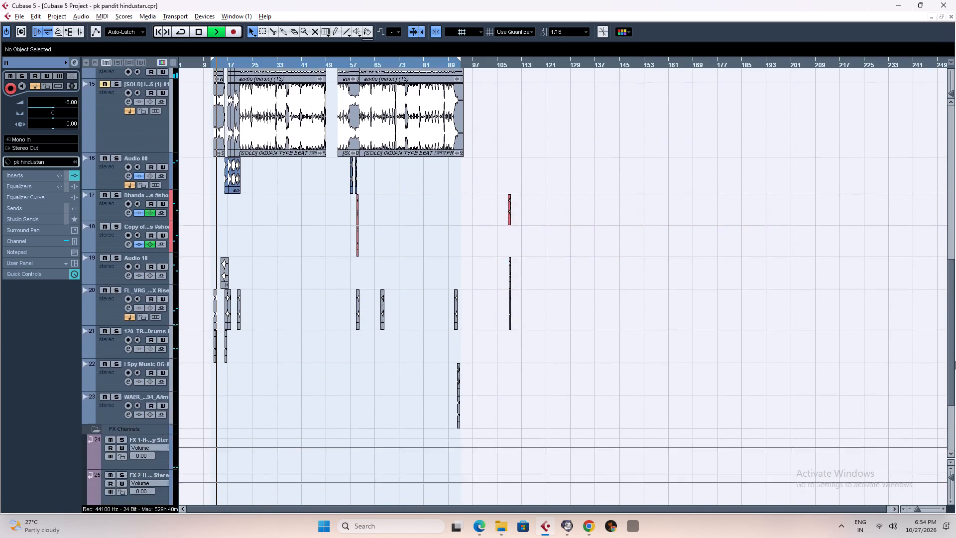
left_click_drag(955, 361, 955, 438)
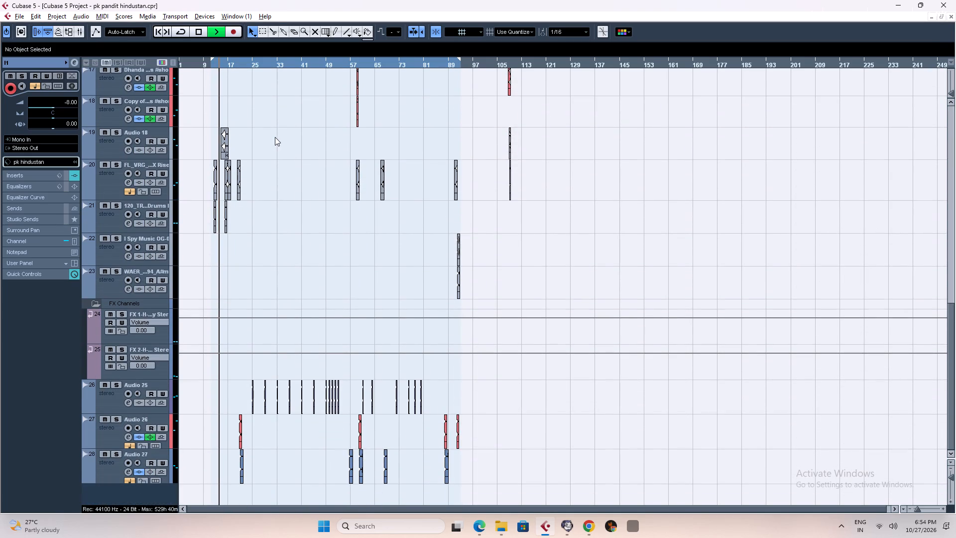
key("h")
key("h")
key("h")
key("h")
key("h")
key("h")
key("h")
key("h")
key("h")
key("h")
key("h")
key("h")
key("h")
key("h")
key("h")
key("h")
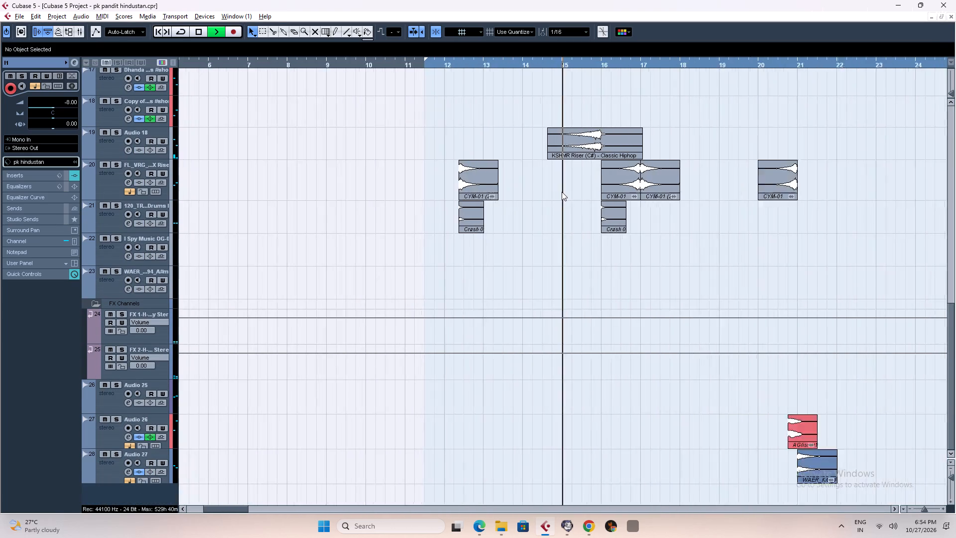
key("g")
key("g")
key("g")
key("g")
key("g")
key("g")
key("g")
key("g")
key("g")
key("g")
key("g")
key("g")
key("g")
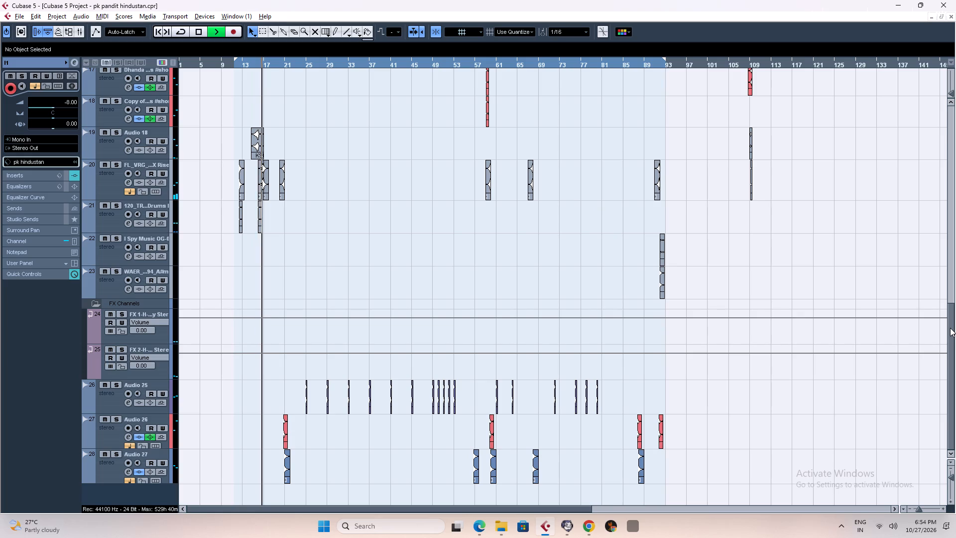
left_click_drag(950, 328, 952, 319)
Set the Audio 18 riser track's volume to -15 after trying -20, replaying the riser from about bar 14.
left_click(106, 171)
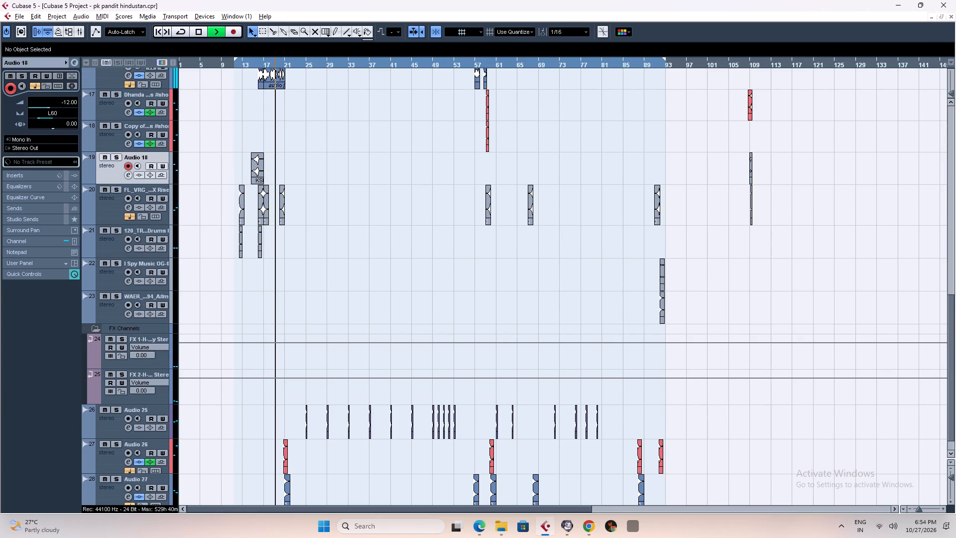
left_click(251, 65)
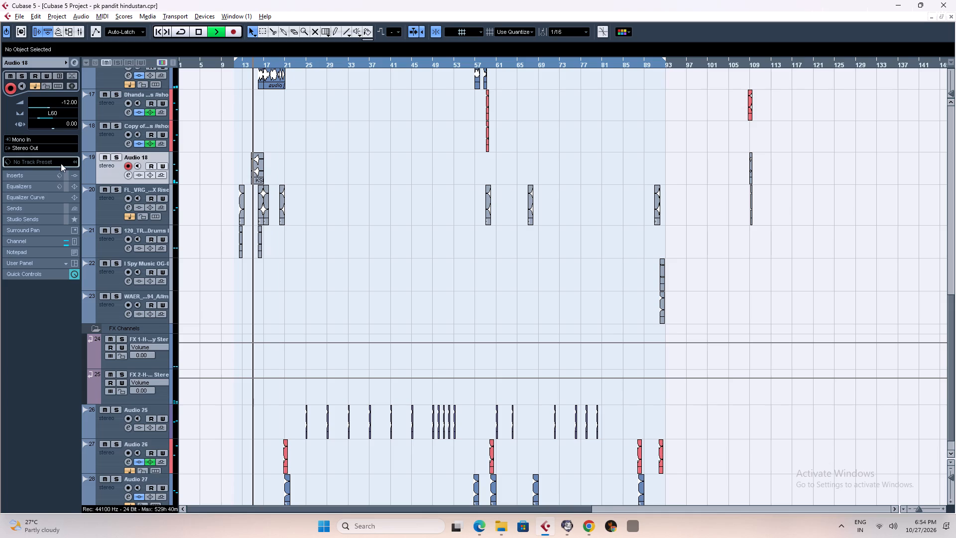
left_click(44, 108)
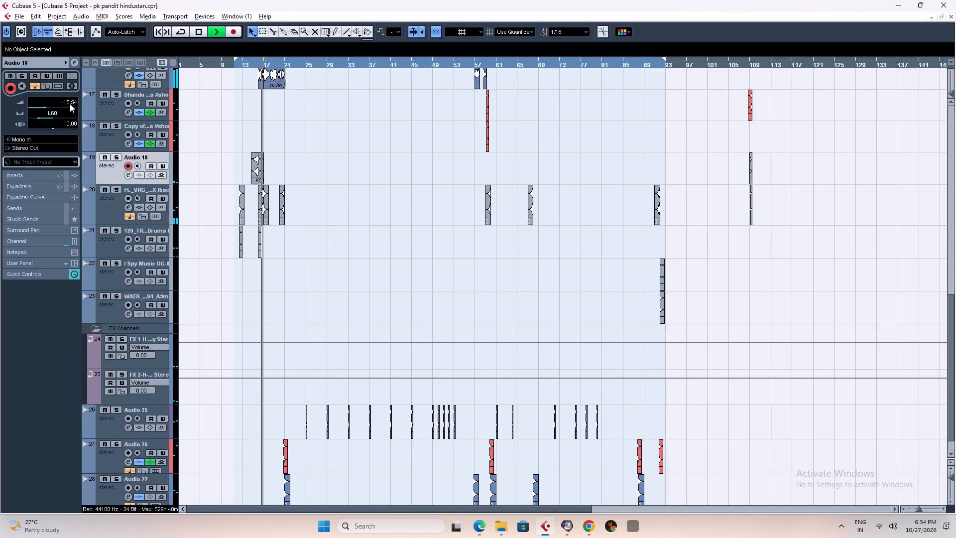
double_click(70, 104)
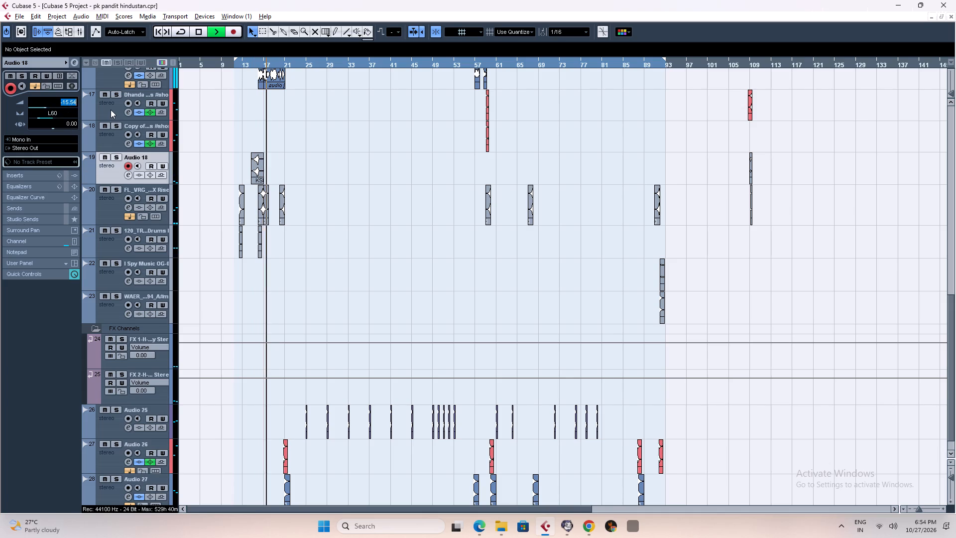
type("-20.")
key("BackSpace")
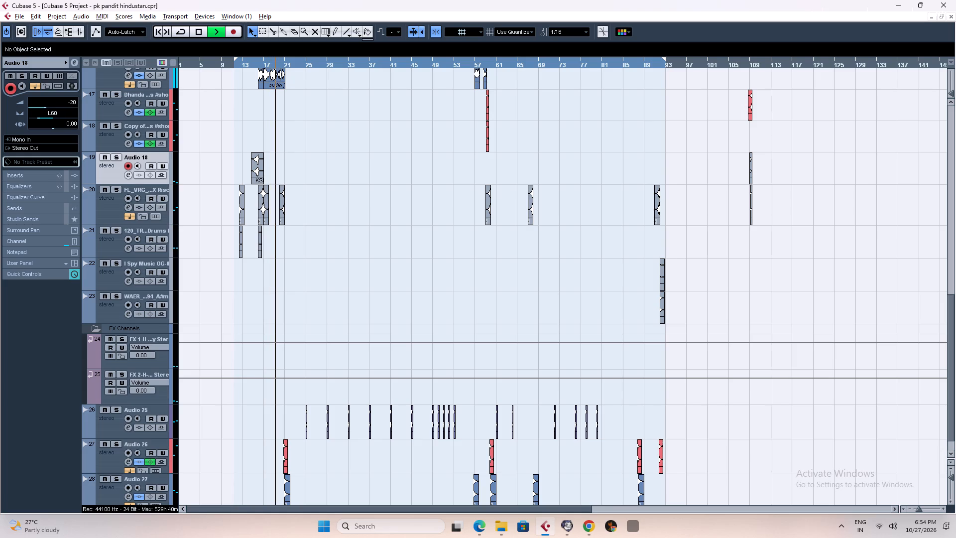
key("Return")
key("space")
key("space")
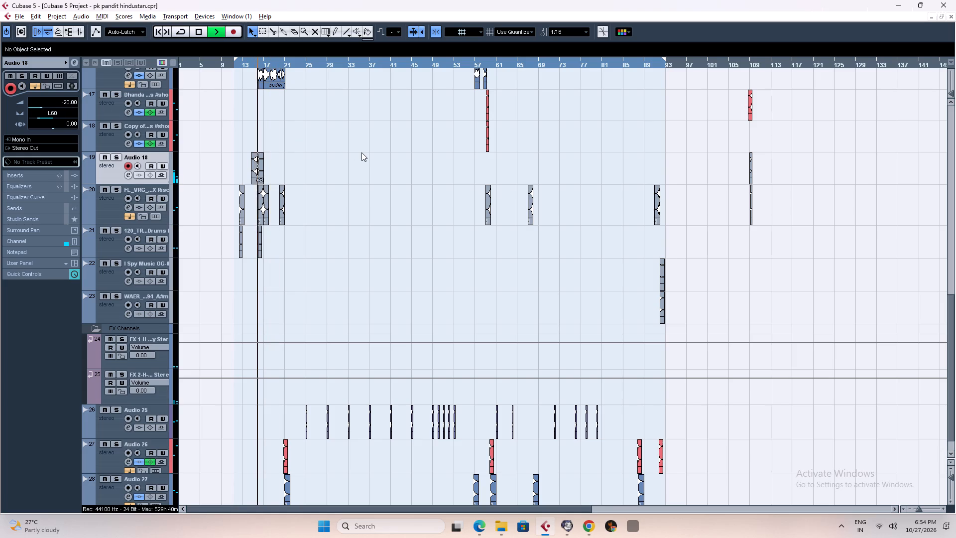
double_click(70, 102)
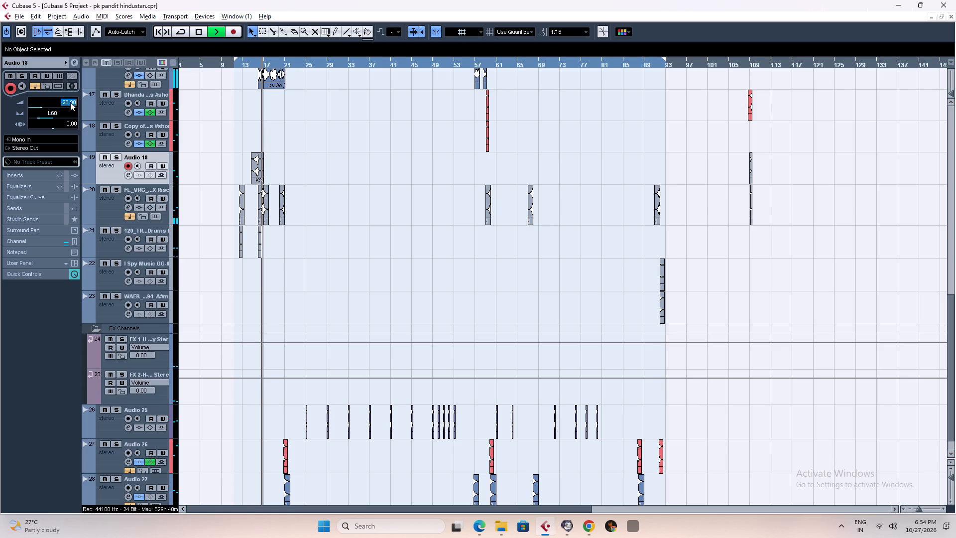
type("-2")
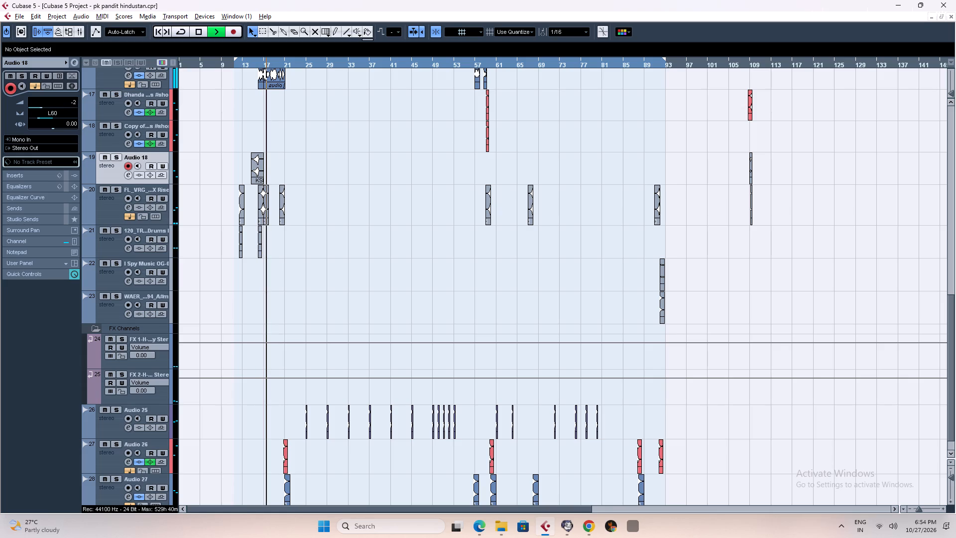
key("BackSpace")
type("15")
key("Return")
key("space")
key("space")
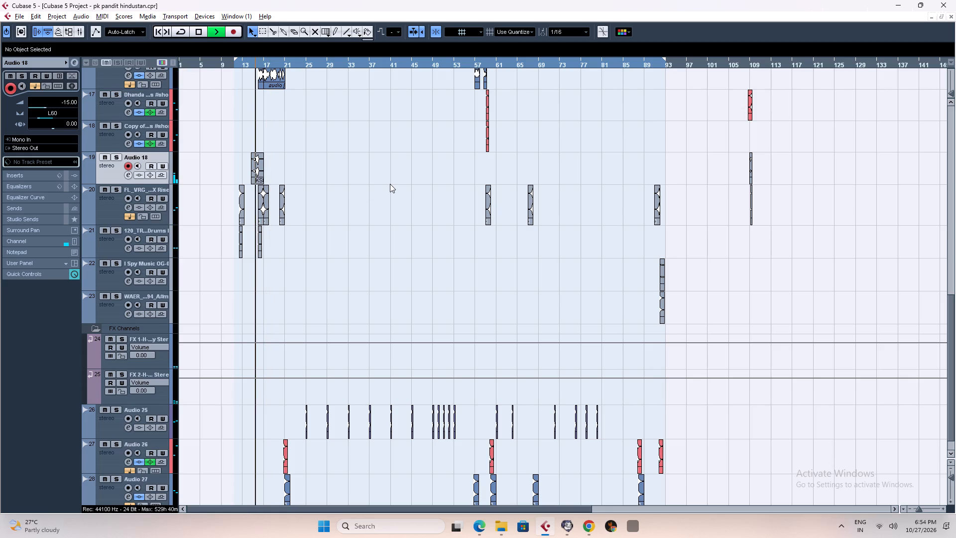
Keep listening through the intro while examining the riser and crash clips around bars 14 to 20 up close.
key("h")
key("h")
key("h")
key("h")
key("h")
key("h")
key("h")
key("h")
key("h")
key("h")
key("h")
key("h")
key("h")
key("h")
key("h")
key("h")
key("h")
key("h")
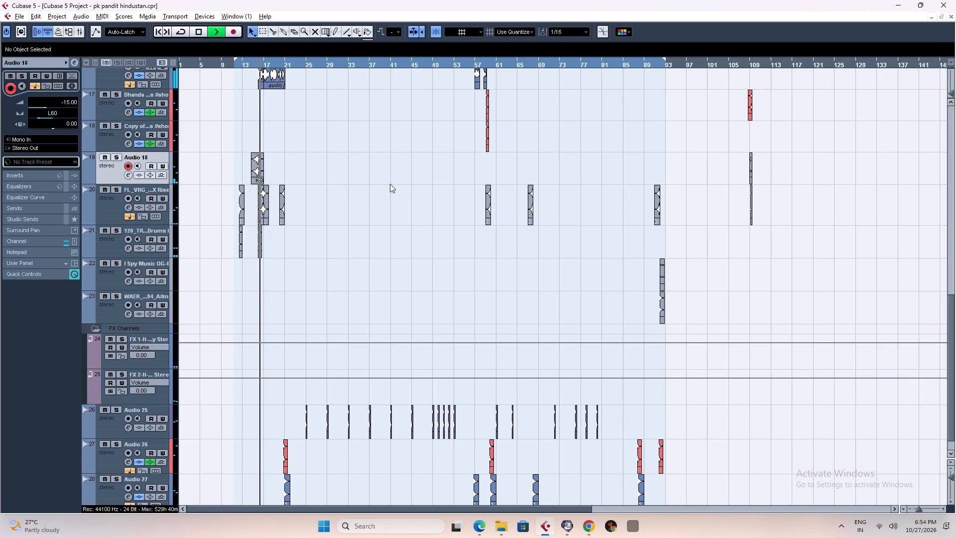
key("g")
key("g")
key("g")
key("g")
key("g")
key("g")
key("g")
key("g")
key("g")
key("g")
key("g")
key("g")
key("g")
key("g")
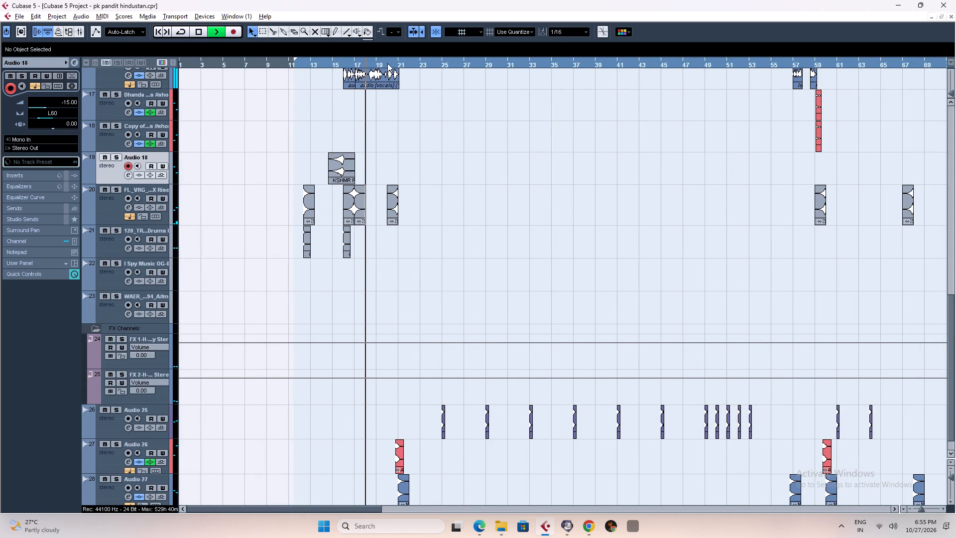
Play on from about bar 20 while examining the vocal, beat and effect tracks across the whole arrangement.
left_click(387, 63)
left_click_drag(952, 330, 952, 201)
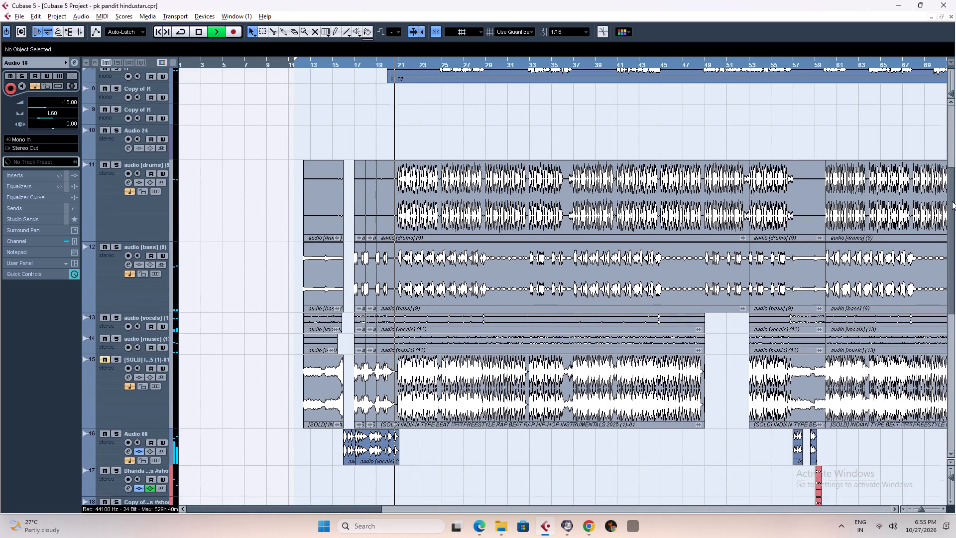
left_click_drag(952, 201, 955, 288)
key("g")
key("g")
key("g")
key("g")
key("g")
key("g")
key("g")
key("g")
key("g")
key("g")
key("g")
key("g")
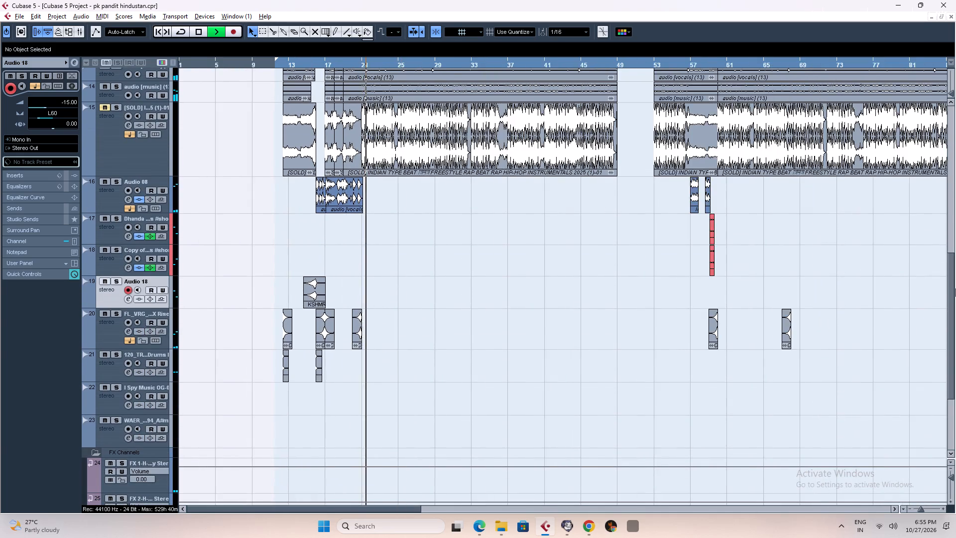
left_click_drag(951, 288, 953, 149)
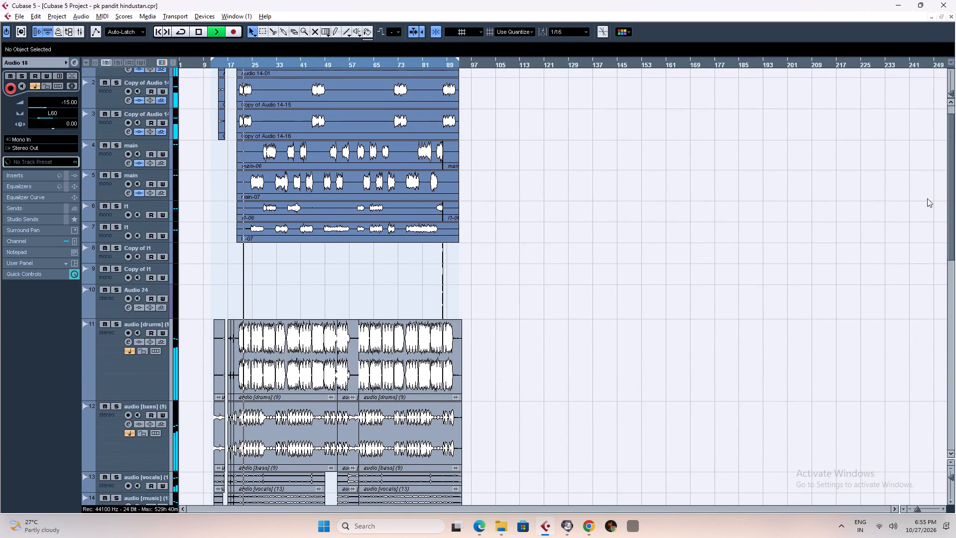
Save the project and stop playback.
key("ctrl+s")
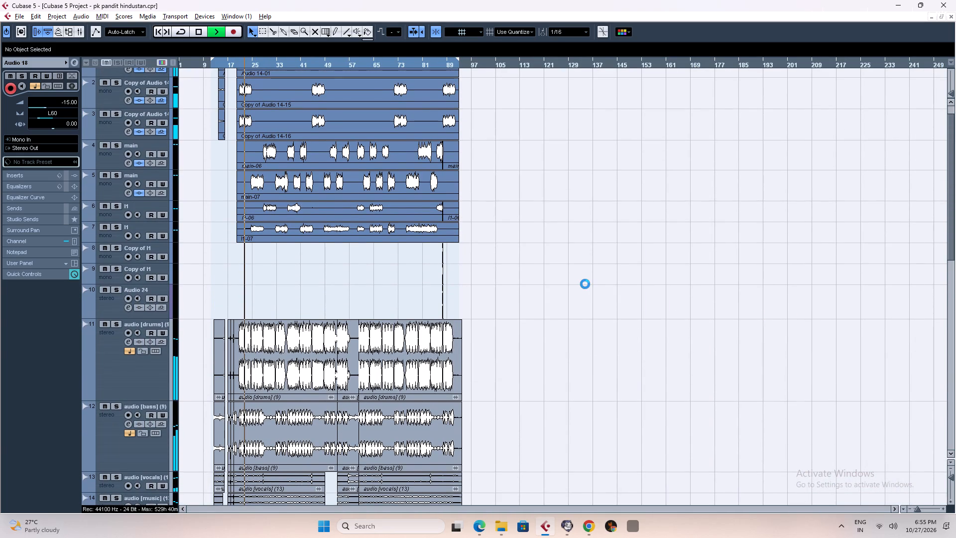
key("space")
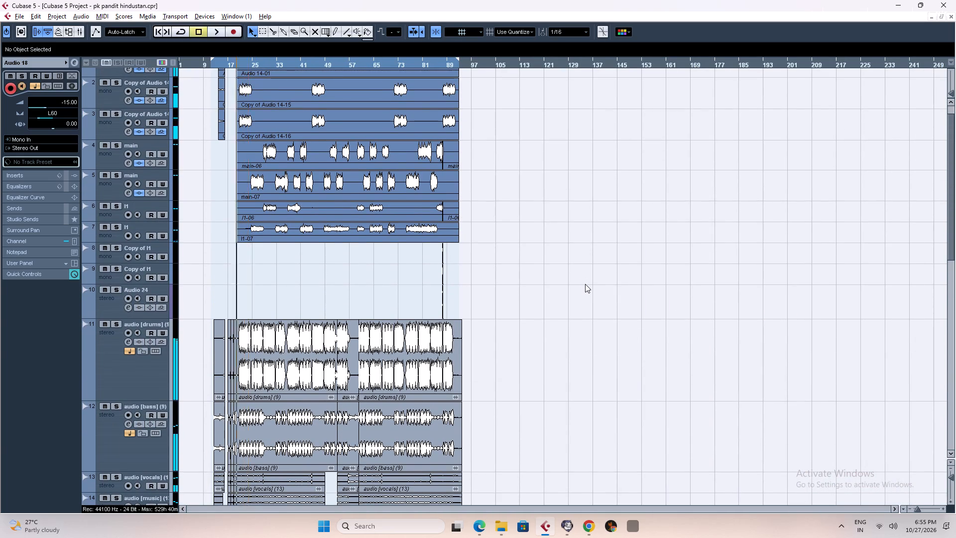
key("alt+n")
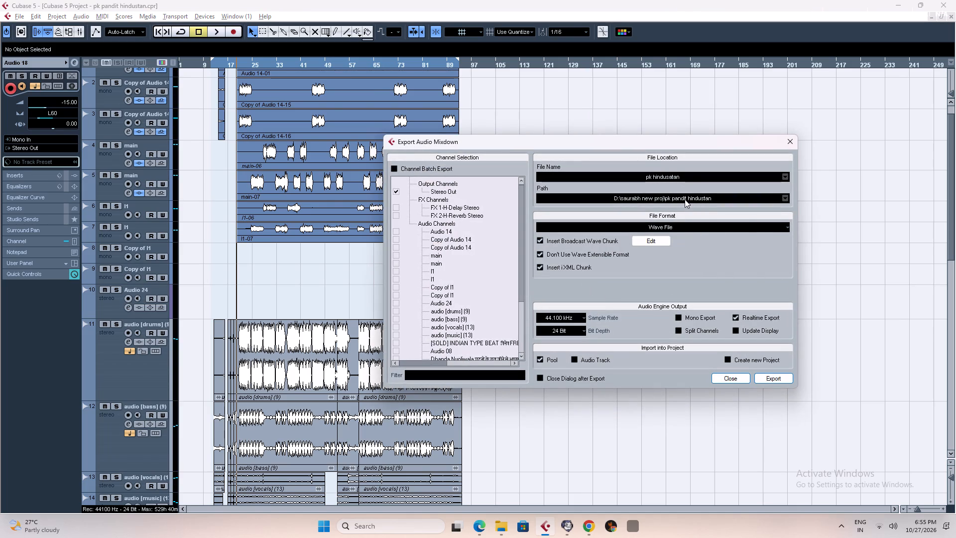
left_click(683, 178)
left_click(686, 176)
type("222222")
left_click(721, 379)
Play from about bar 20 to 23 while examining the riser, crash and stab clips on the effect tracks up close.
key("space")
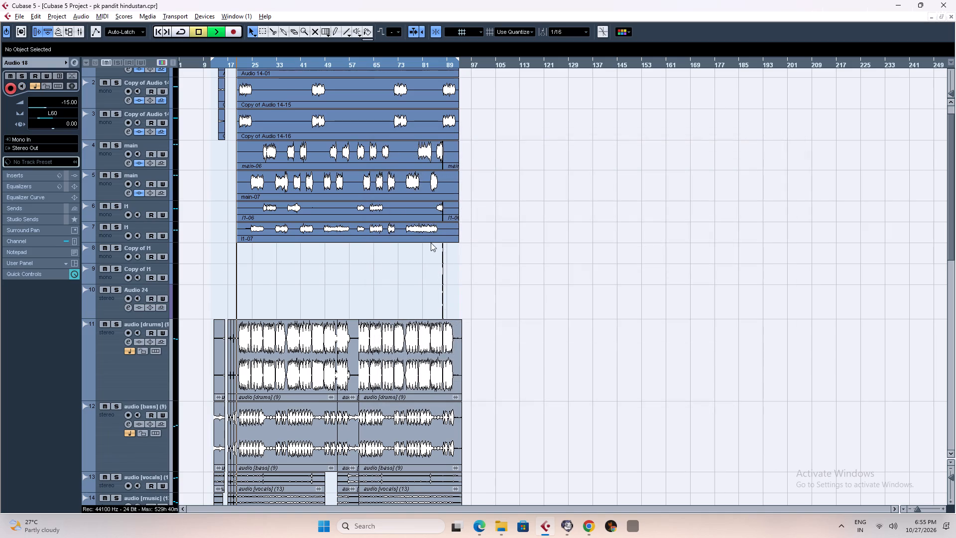
key("h")
key("h")
key("h")
key("h")
key("h")
key("h")
key("h")
key("h")
key("h")
key("h")
key("h")
key("h")
key("h")
key("h")
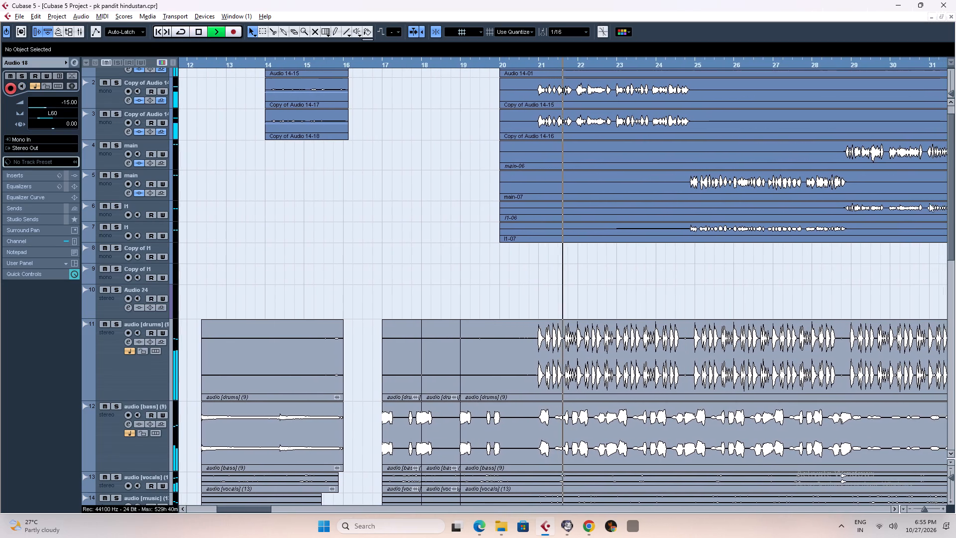
left_click_drag(951, 211, 955, 414)
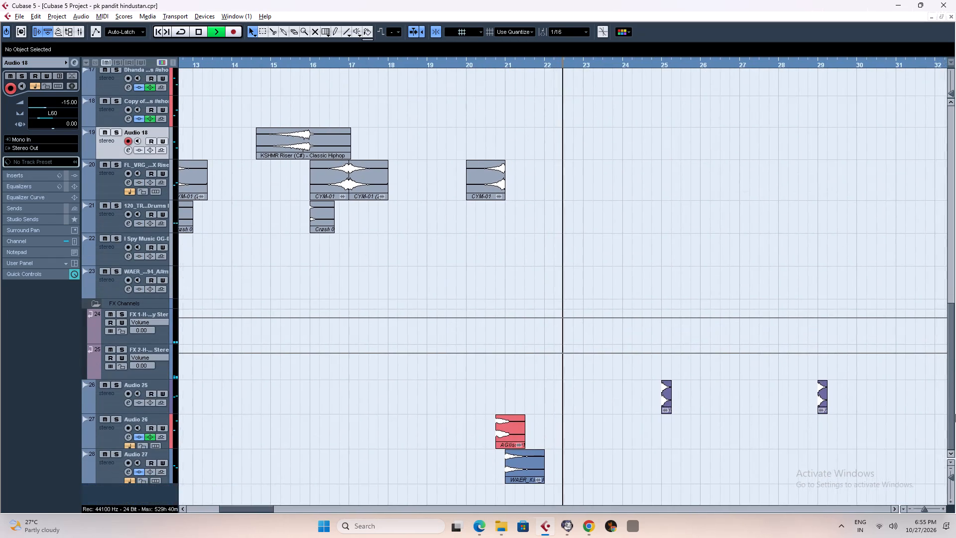
left_click_drag(955, 414, 955, 422)
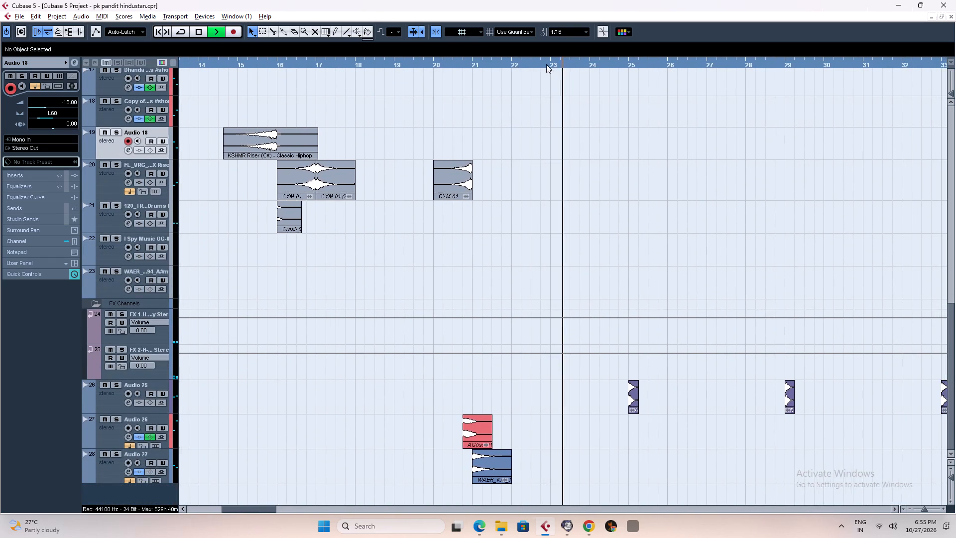
left_click(546, 64)
key("space")
Copy the KSHMR stab clip at bar 25 on Audio 25 to bar 23 and play the lead-in from around bars 20 to 21.
left_click(651, 393)
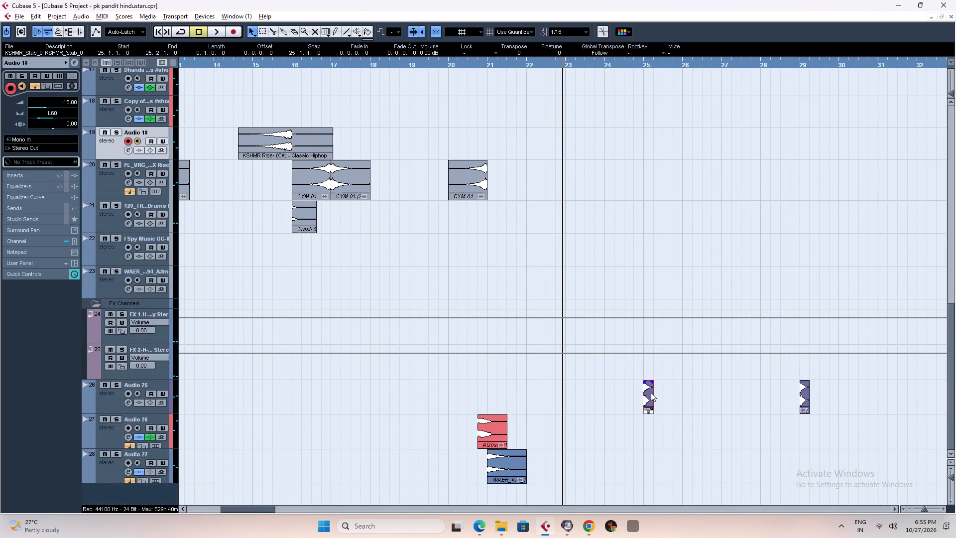
left_click_drag(650, 393, 572, 391, "alt")
left_click(505, 65)
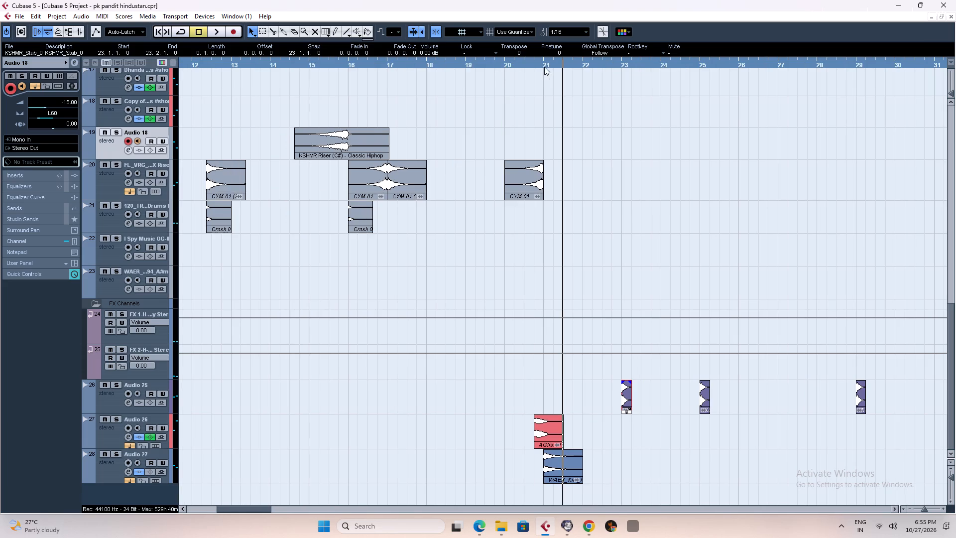
left_click(539, 66)
key("space")
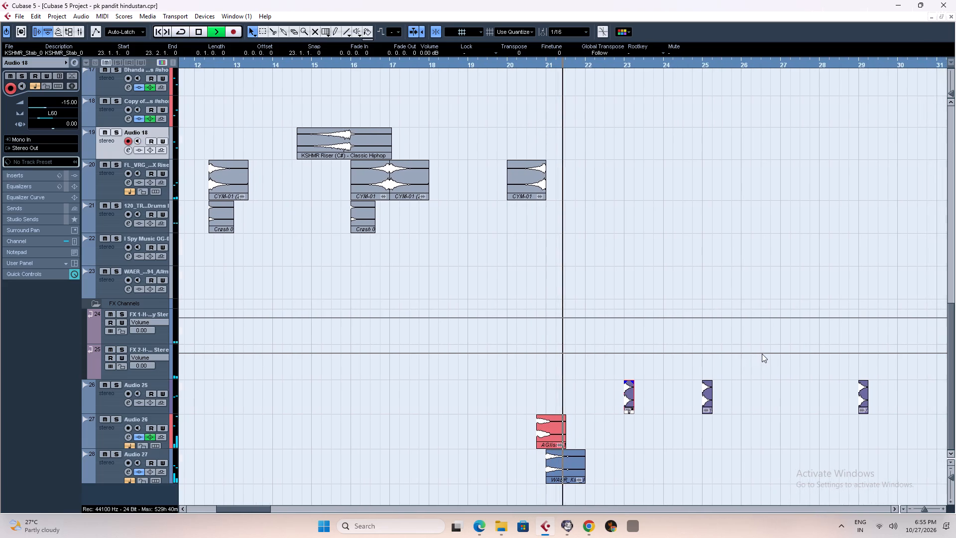
left_click(488, 64)
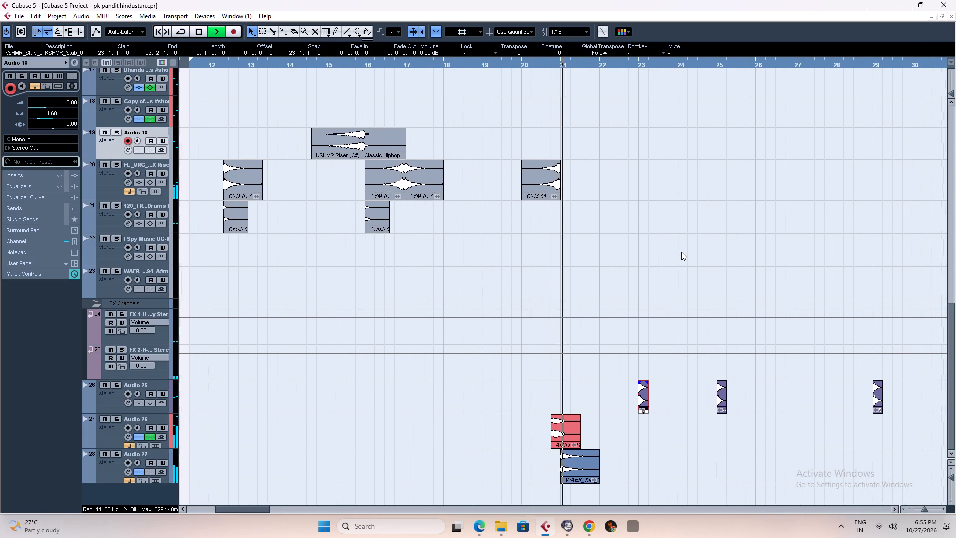
key("space")
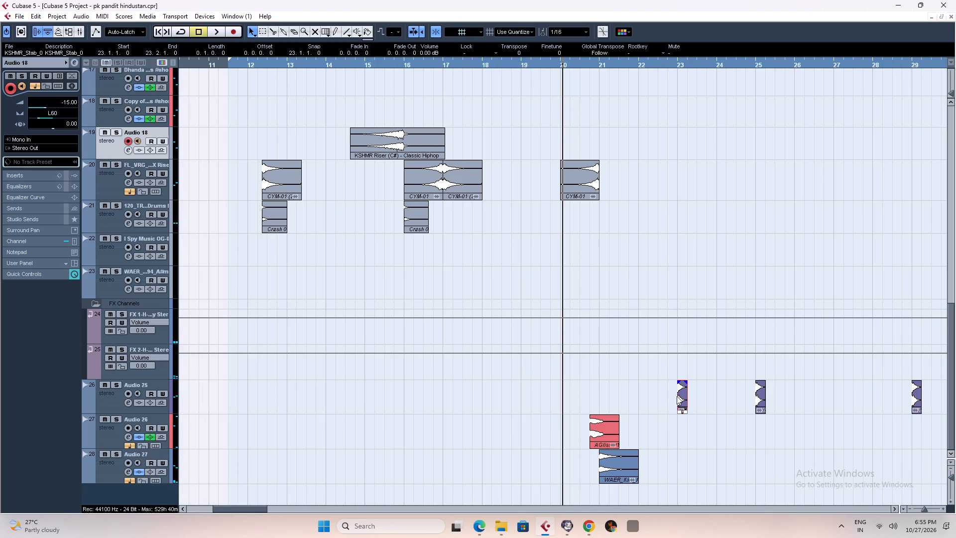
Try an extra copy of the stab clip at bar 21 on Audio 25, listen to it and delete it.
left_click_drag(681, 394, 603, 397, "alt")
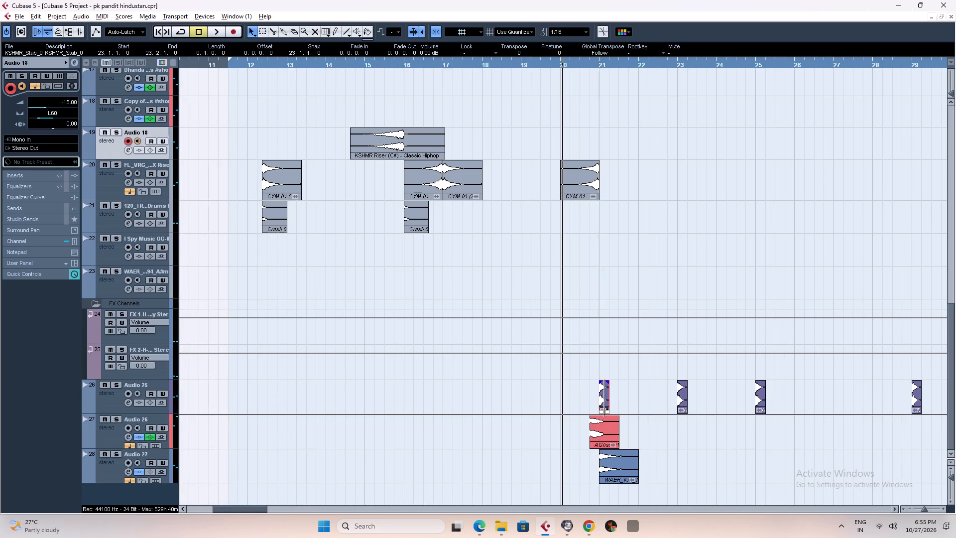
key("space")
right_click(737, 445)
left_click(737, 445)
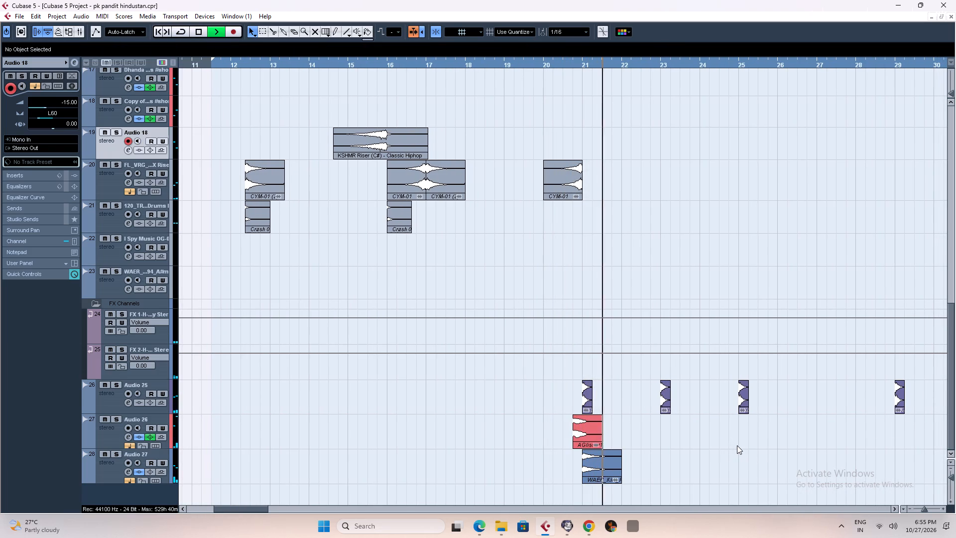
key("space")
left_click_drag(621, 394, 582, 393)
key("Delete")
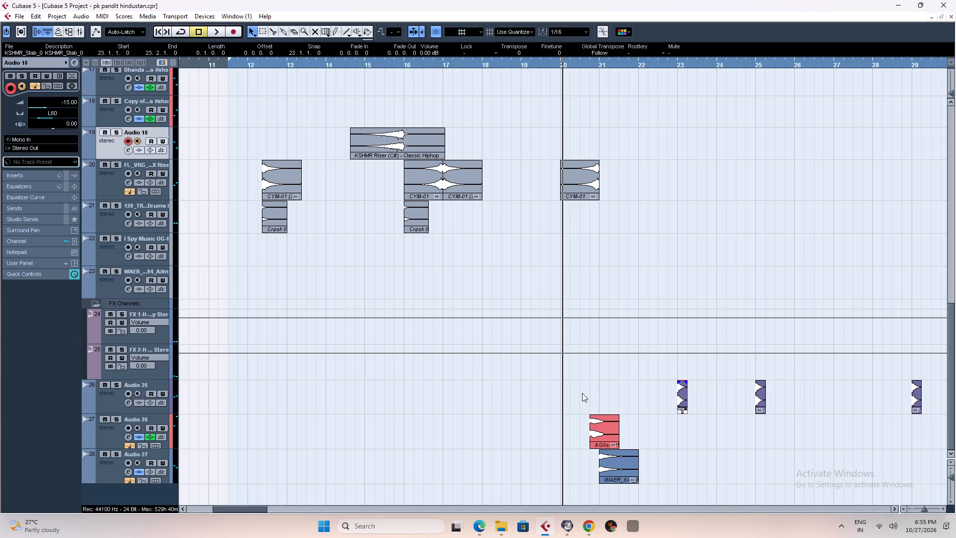
Play on from bar 20 and set the Audio 25 stab track's pan to R40.
key("space")
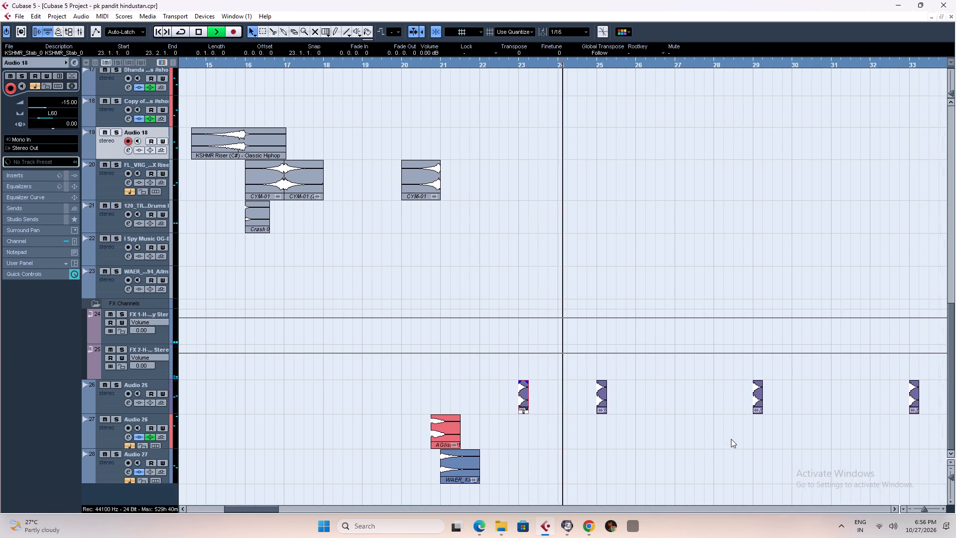
left_click(114, 403)
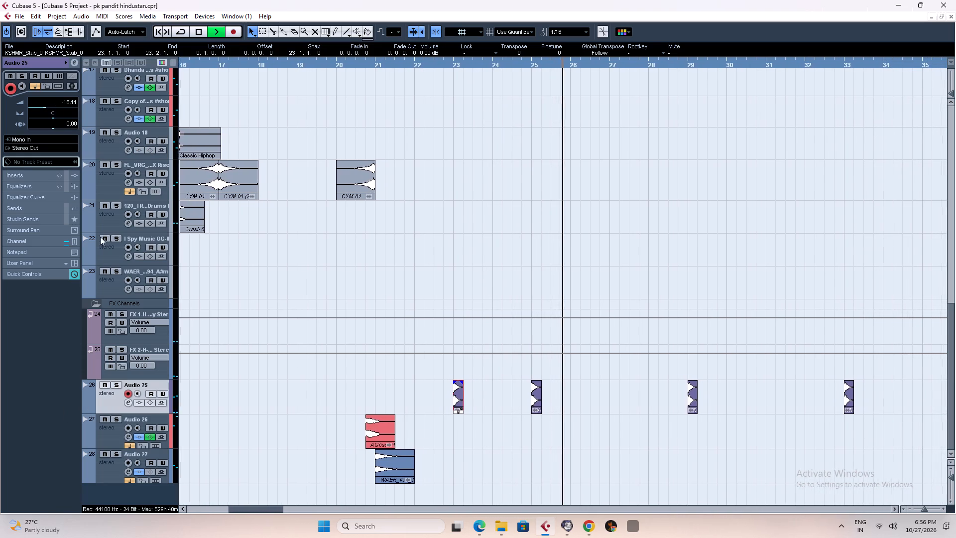
double_click(52, 116)
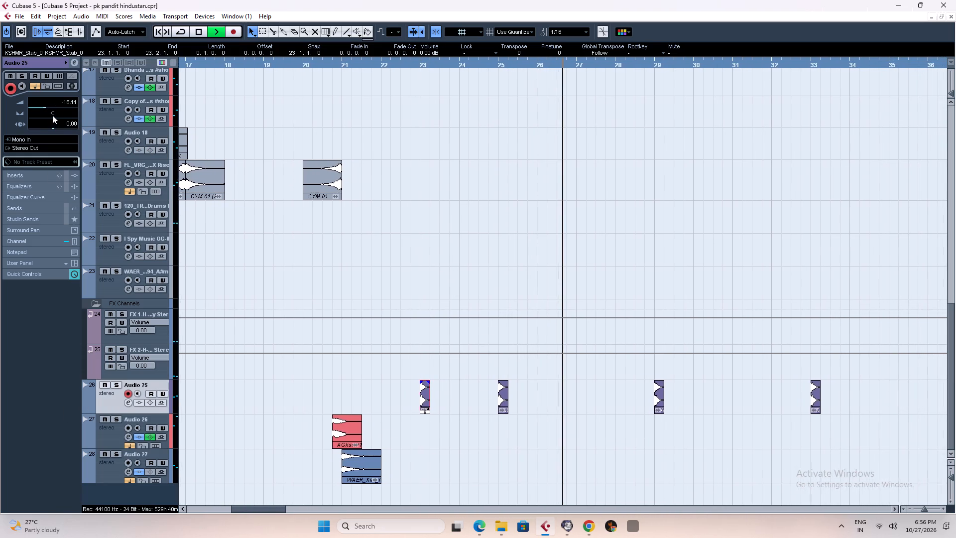
double_click(52, 113)
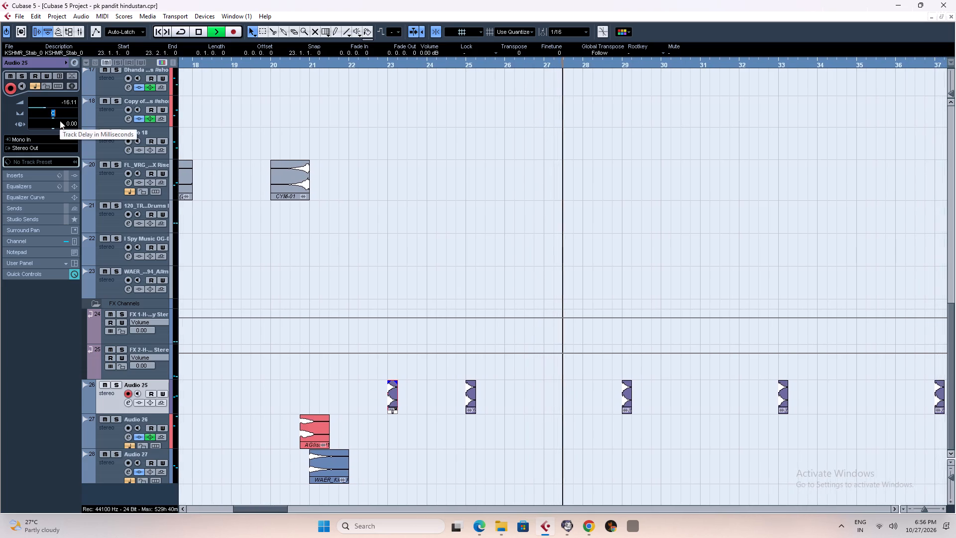
key("plus")
type("40")
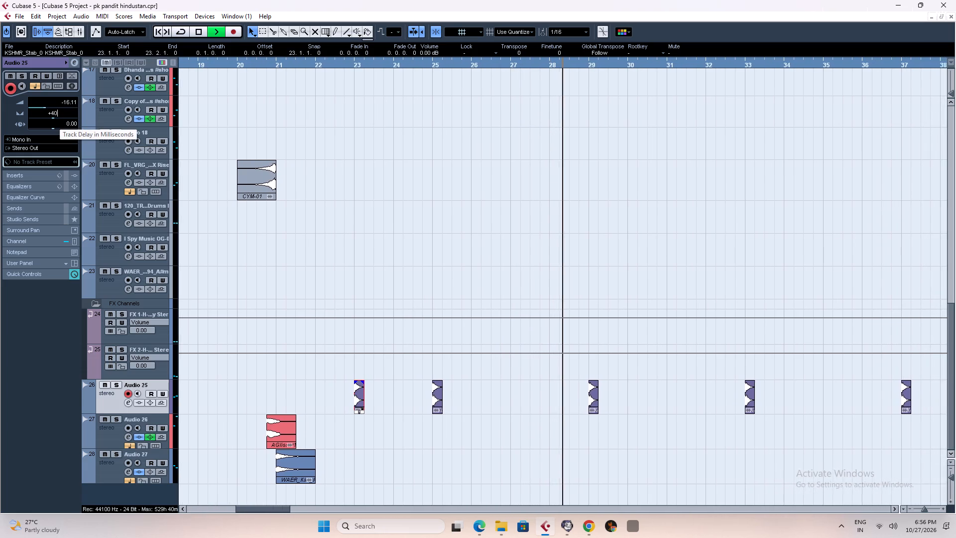
key("Return")
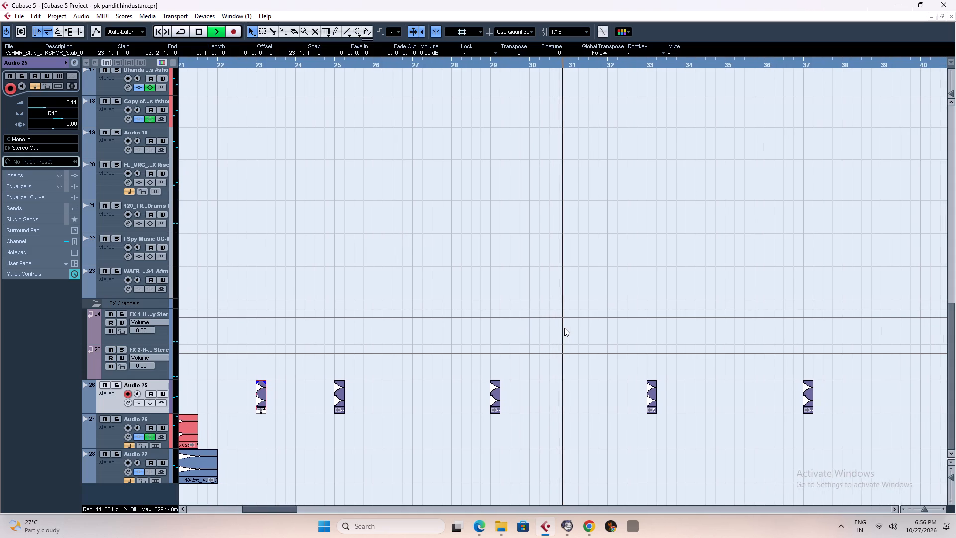
Listen to the panned stab at bar 33 while examining its clip up close, replaying from around bars 31 to 32.
type("ggggggg")
key("h")
key("h")
key("h")
key("h")
key("h")
key("h")
key("h")
key("h")
key("h")
key("h")
key("h")
key("h")
key("h")
key("h")
key("h")
key("h")
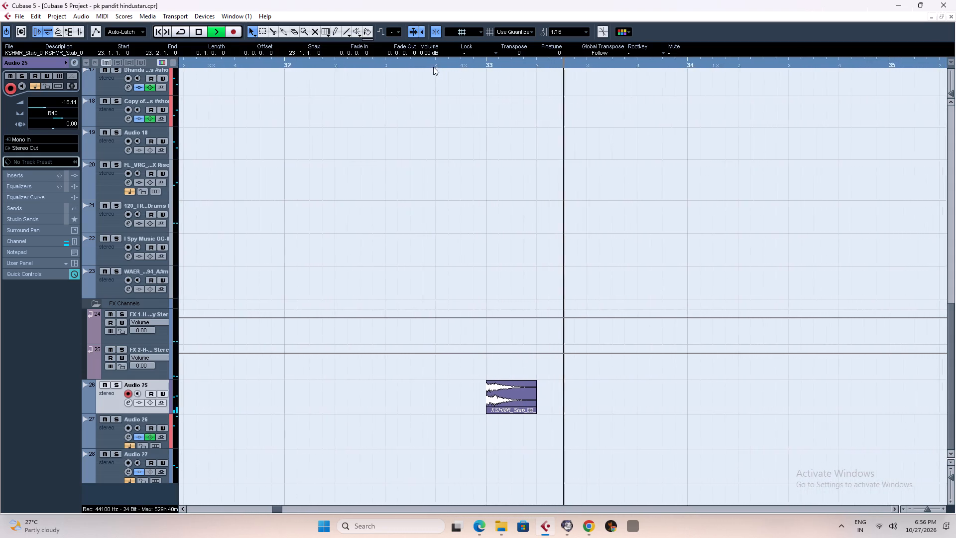
left_click(352, 68)
left_click(311, 62)
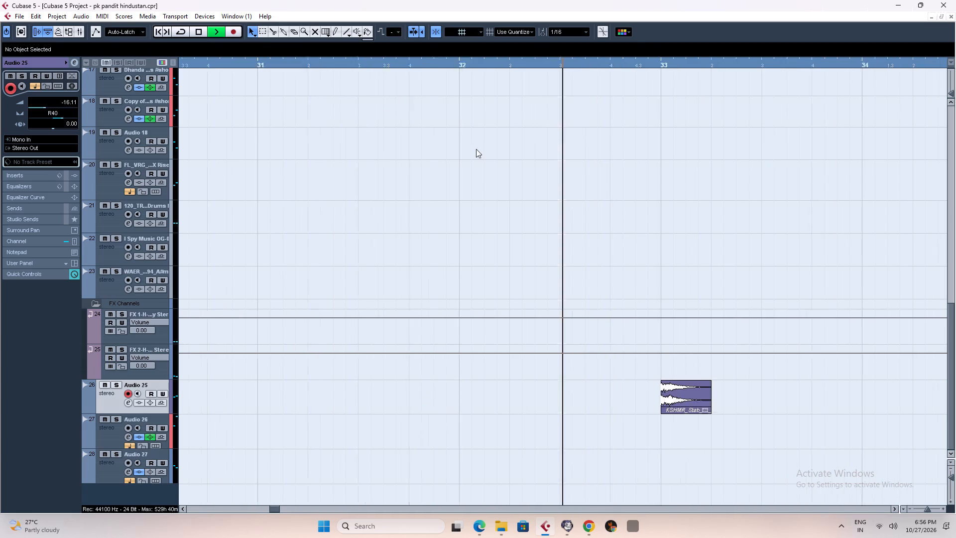
Copy the AGliss clip on Audio 26 and the WAER crash clip on Audio 27 from around bar 21 to about bar 32.2.
key("g")
key("g")
key("g")
key("g")
key("g")
key("g")
key("g")
key("g")
key("g")
key("g")
key("g")
key("g")
key("g")
key("g")
left_click(543, 64)
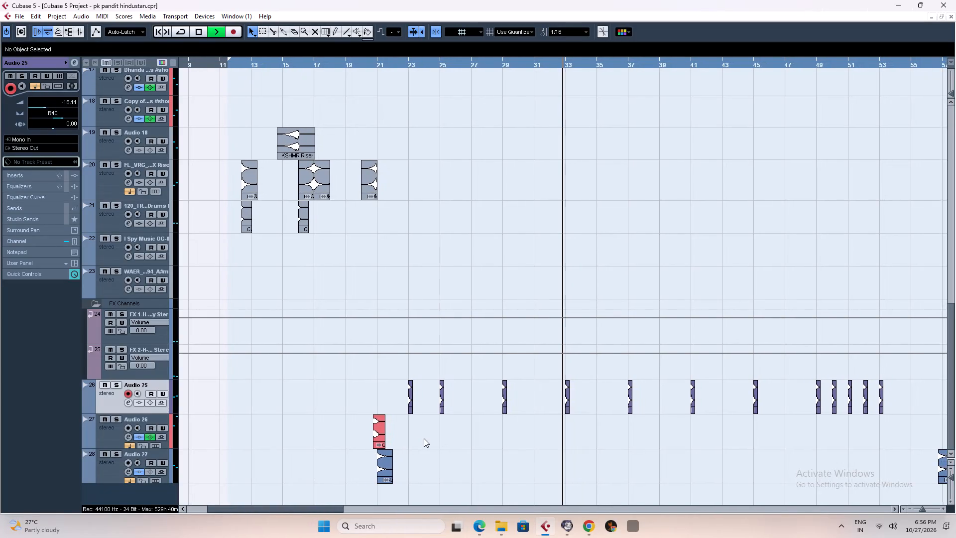
key("space")
left_click_drag(436, 433, 360, 464)
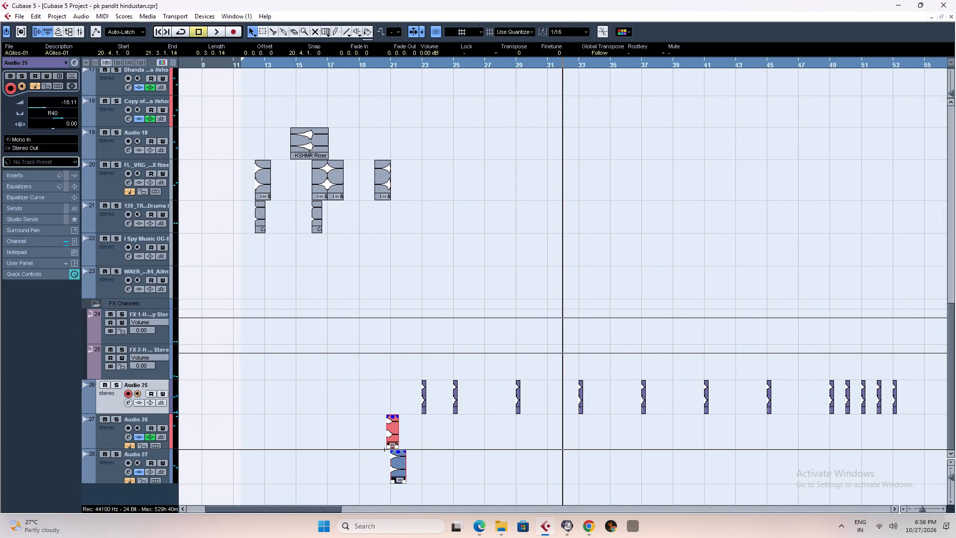
left_click_drag(389, 436, 571, 427, "alt")
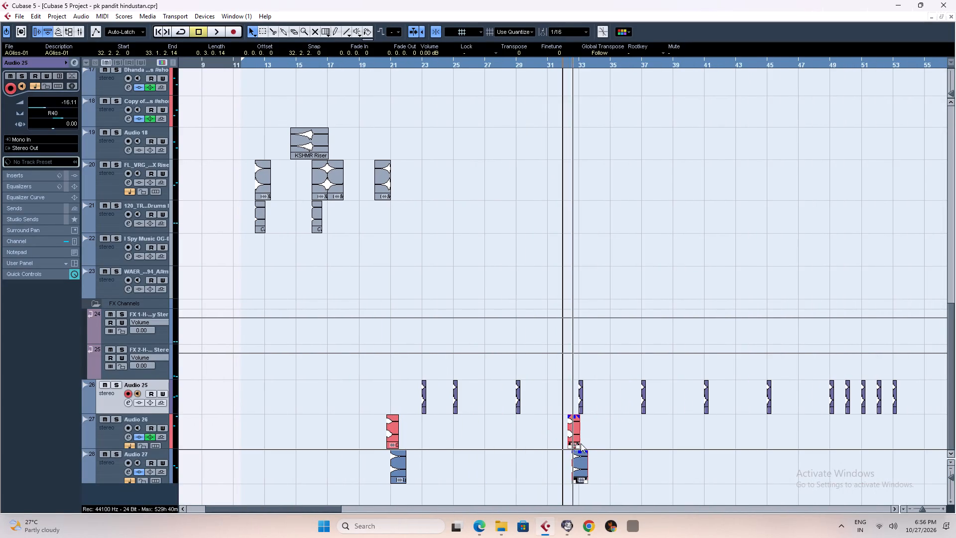
Move the copied pair so AGliss starts at 32.4.1 and the WAER crash starts at bar 33 with the stab.
key("h")
key("h")
key("h")
key("h")
key("h")
key("h")
key("h")
key("h")
key("h")
key("h")
key("h")
key("h")
key("h")
key("h")
key("h")
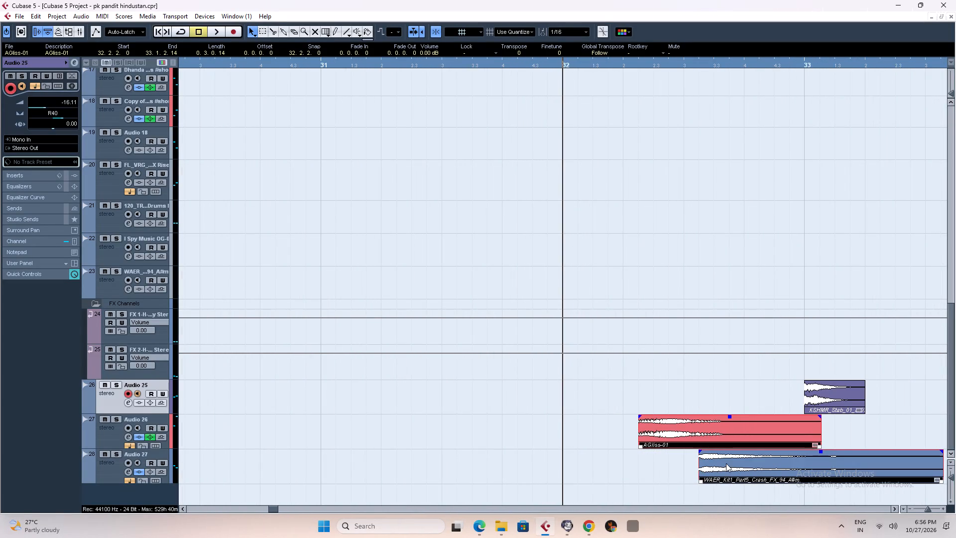
left_click_drag(716, 467, 727, 465)
left_click_drag(727, 465, 821, 455)
Play the copied gliss and crash through bar 33 while examining the surrounding stab clips from bars 25 to 41.
key("space")
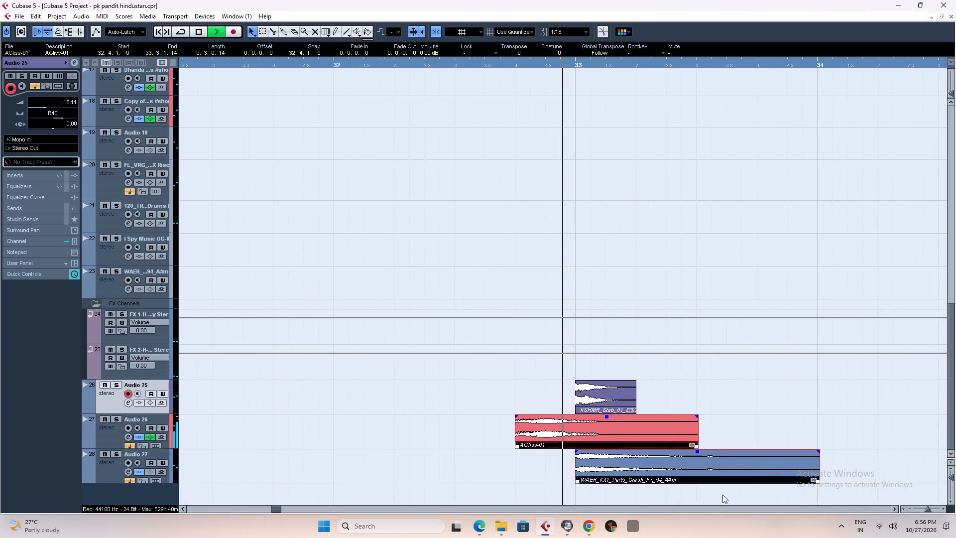
key("g")
key("g")
key("g")
key("g")
key("g")
key("g")
key("g")
key("g")
key("g")
key("g")
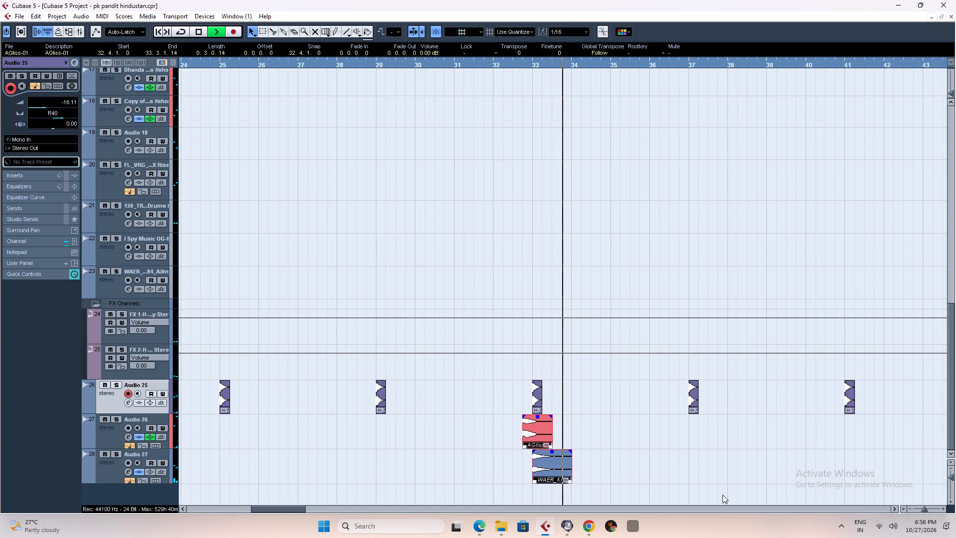
Play on from bar 33, skipping ahead to about bar 39, while viewing the effect clips across the whole arrangement.
key("g")
key("g")
key("g")
key("g")
key("g")
key("g")
key("g")
key("g")
key("g")
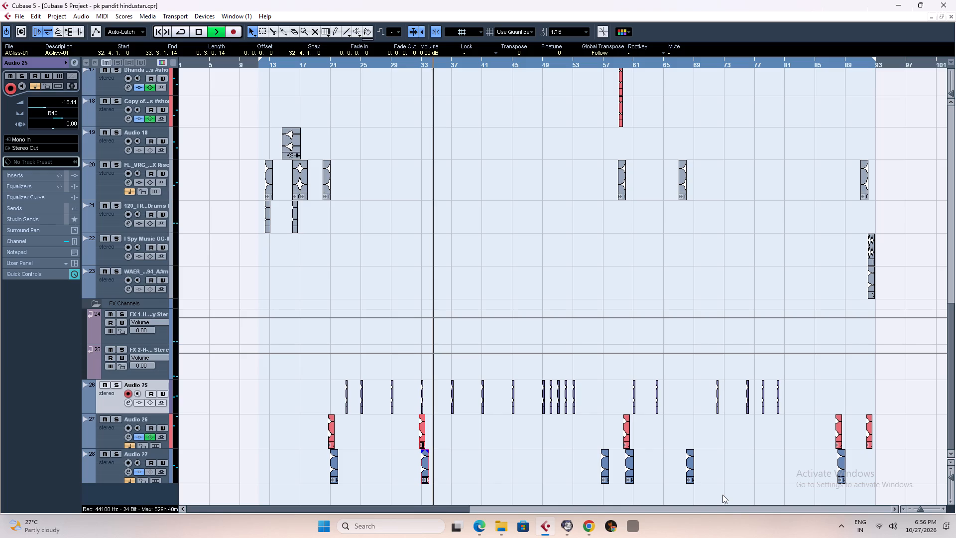
key("space")
key("space")
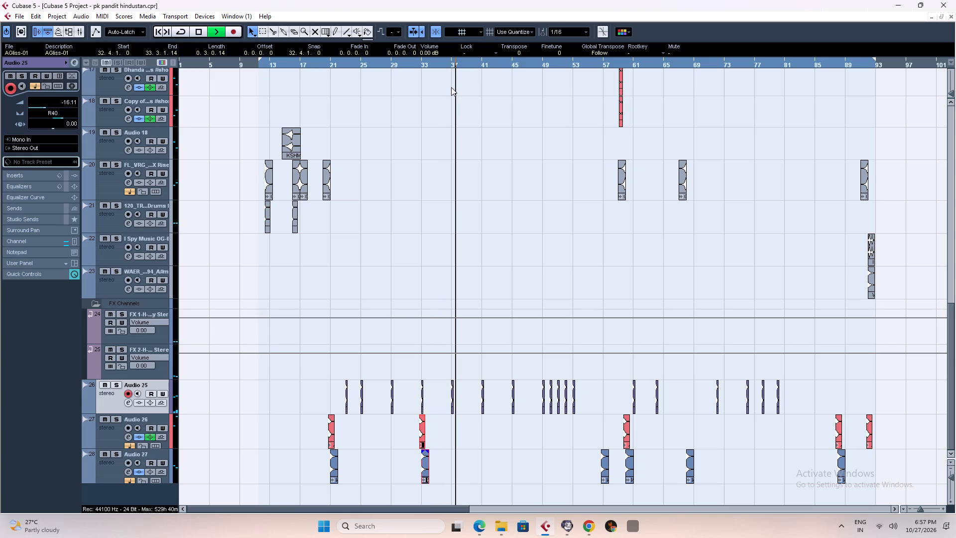
left_click(475, 63)
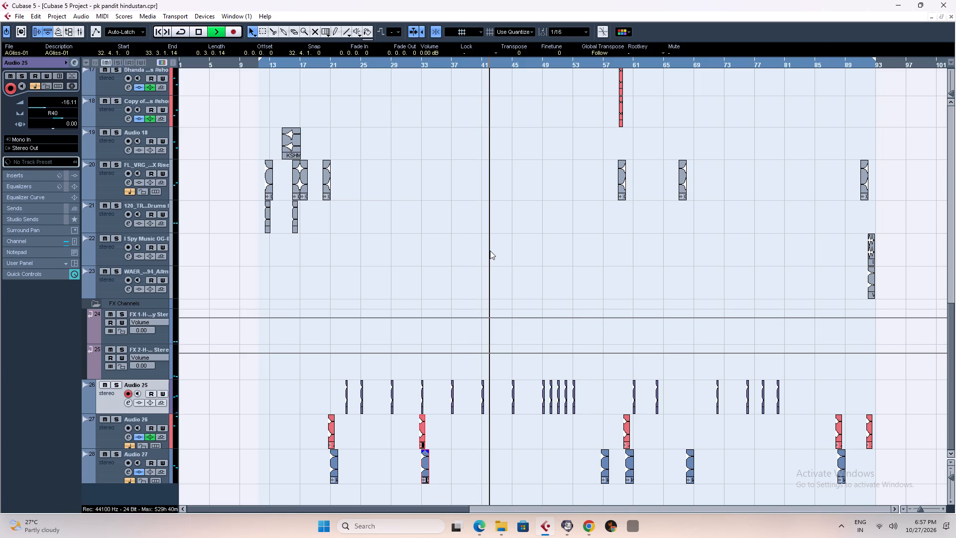
Check the vocal, drum and bass tracks during playback around bars 42 to 46, replaying from about bar 44.
key("g")
key("g")
key("g")
key("g")
key("g")
key("g")
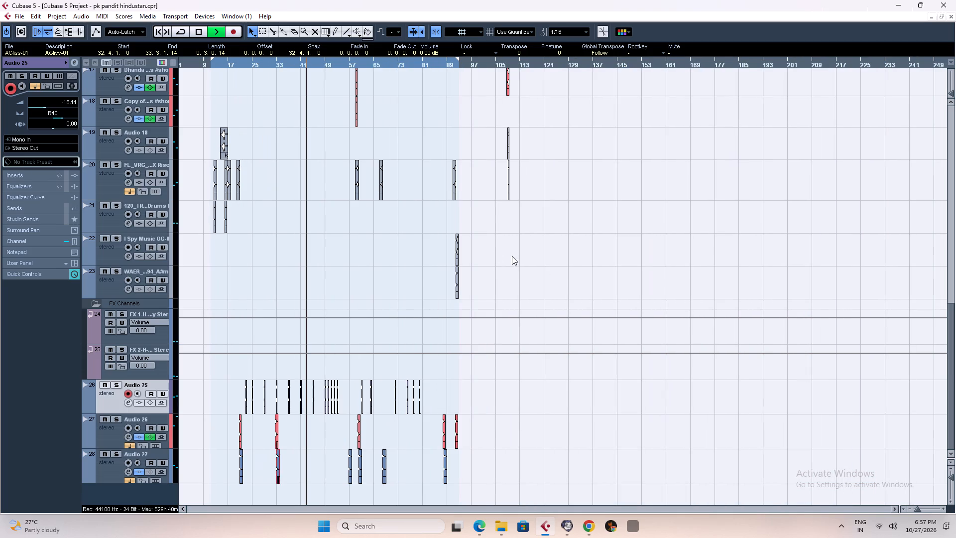
left_click_drag(951, 377, 955, 343)
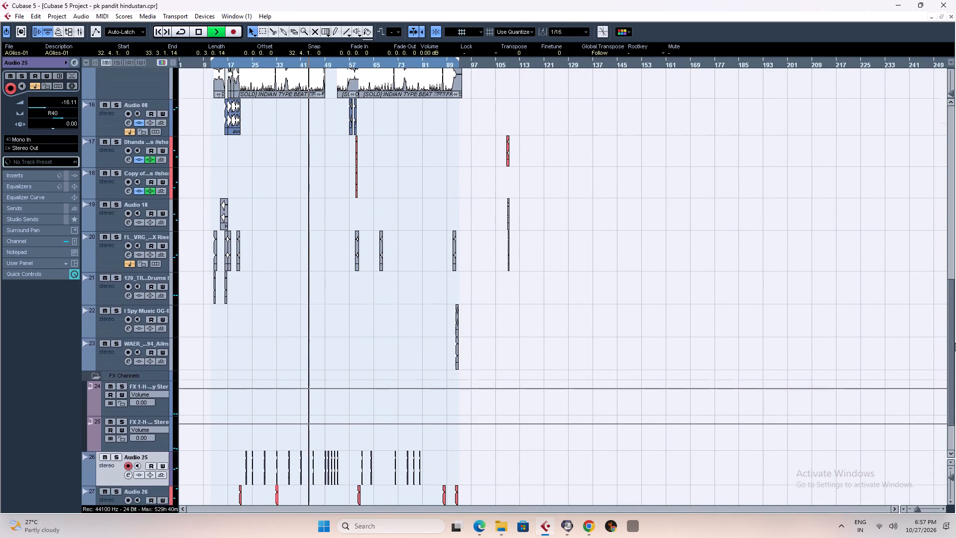
left_click_drag(955, 343, 955, 220)
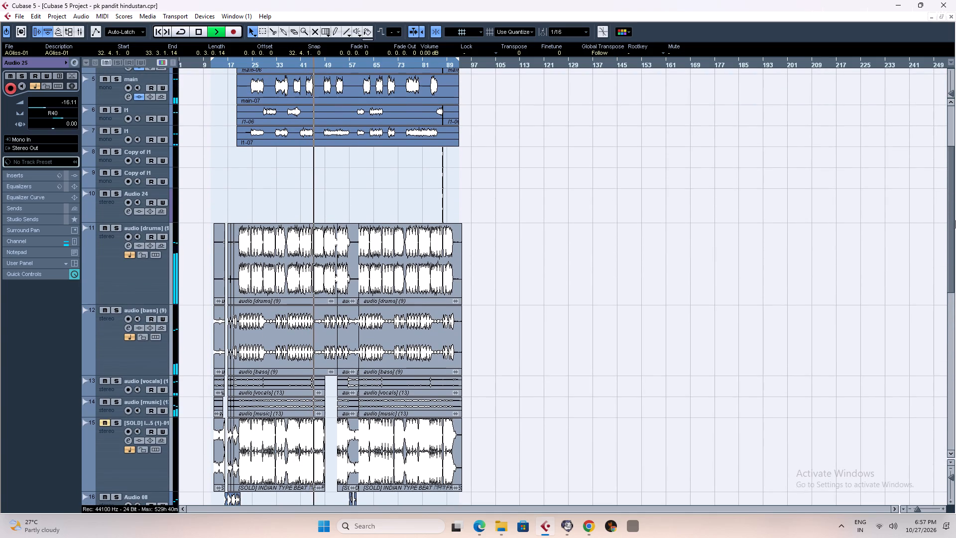
key("g")
key("g")
key("g")
key("g")
key("g")
key("g")
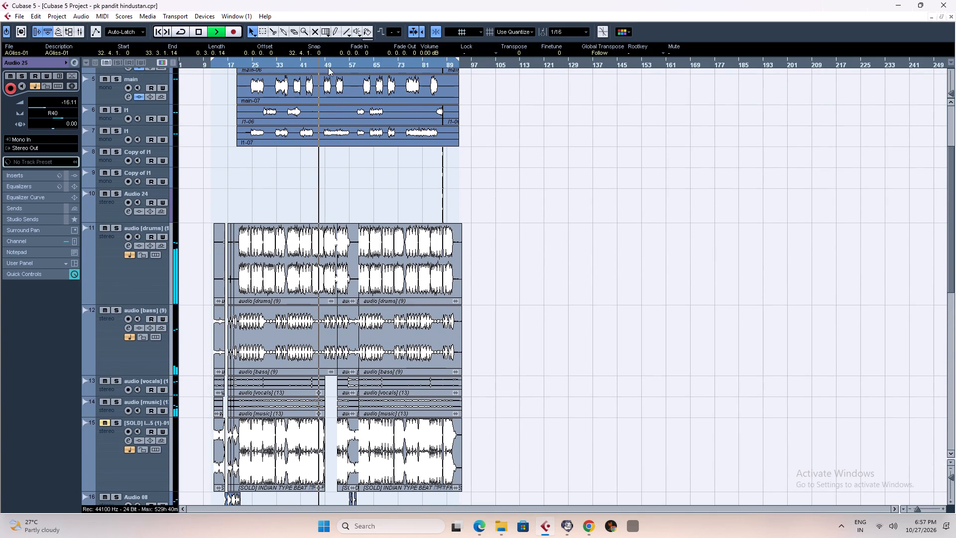
left_click(312, 62)
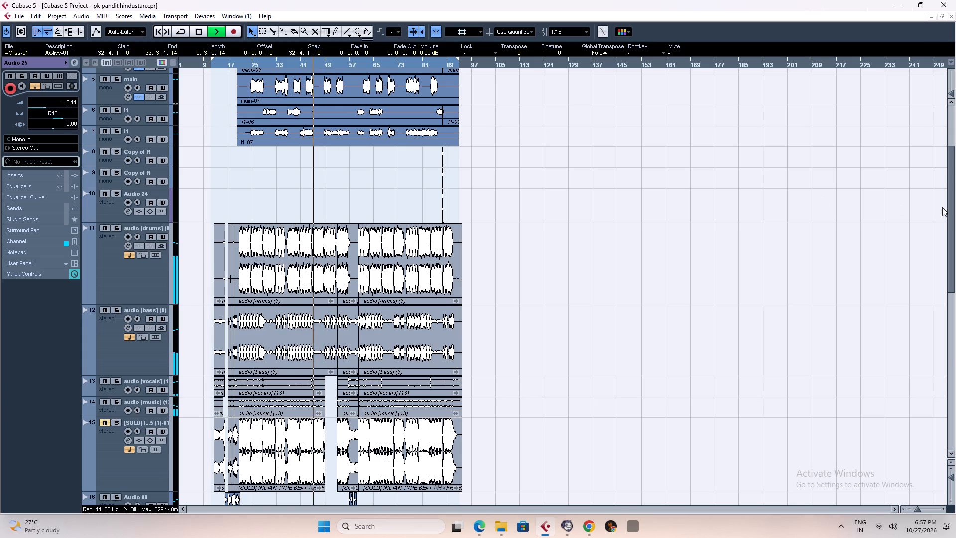
Copy the stab clip at bar 45 on Audio 25 to 47.1.2.
left_click_drag(950, 204, 955, 406)
key("h")
key("h")
key("h")
key("h")
key("h")
key("h")
key("h")
key("h")
key("h")
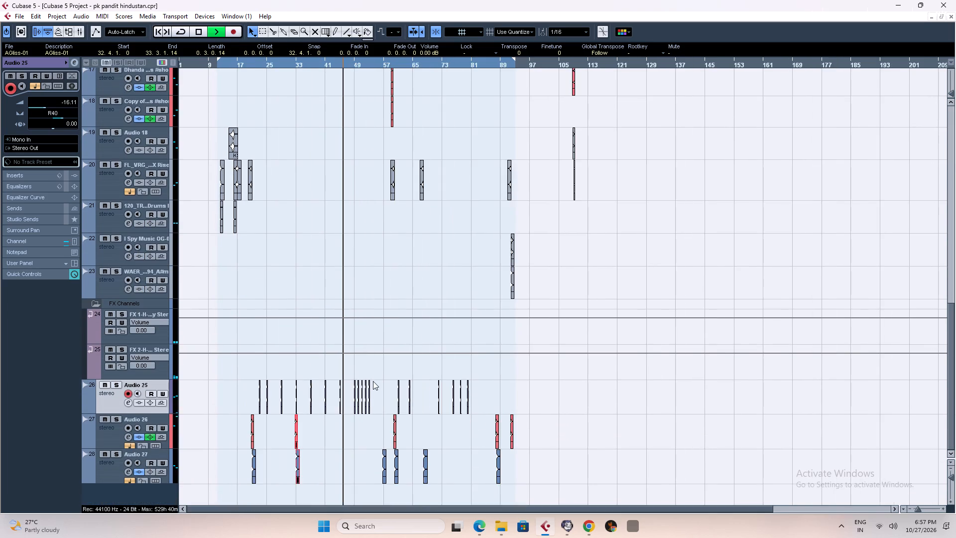
type("gg")
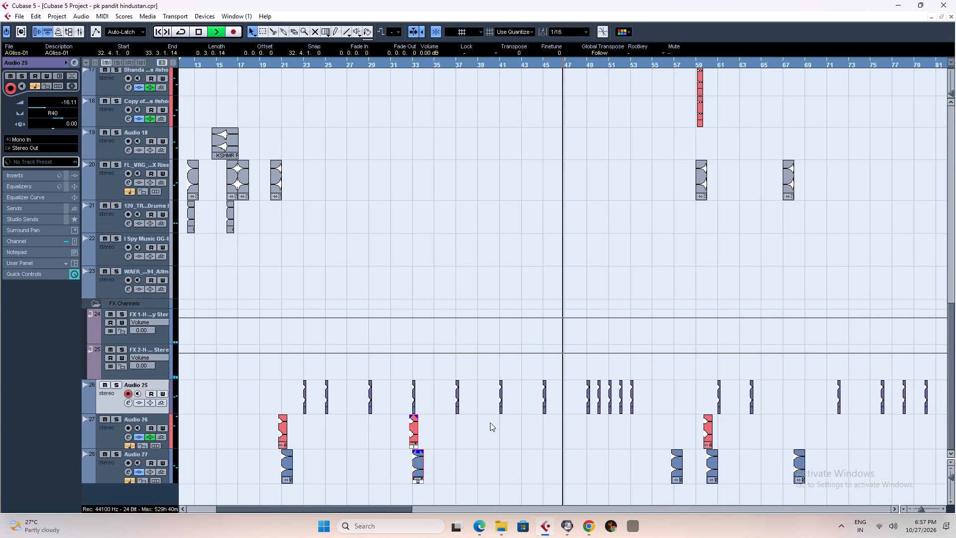
type("h")
key("space")
key("space")
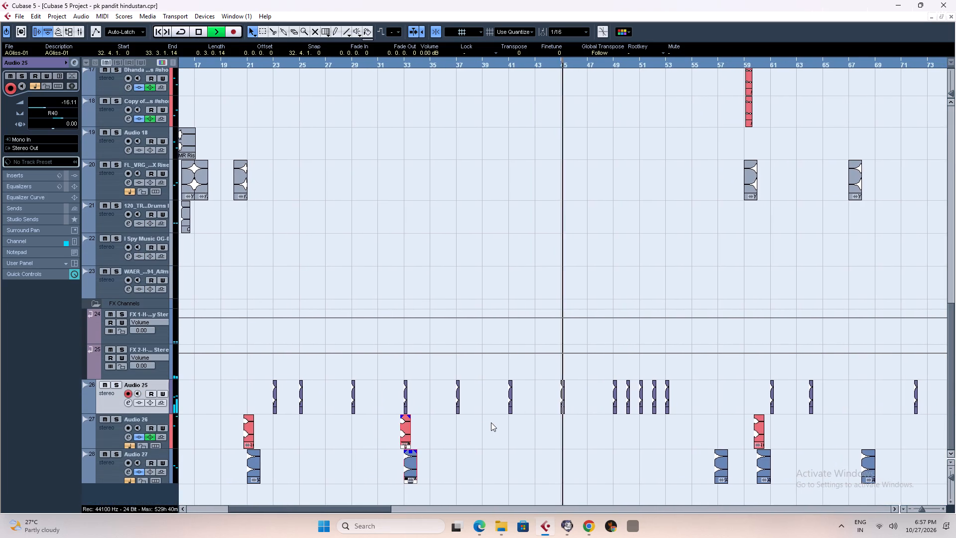
type("gh")
key("h")
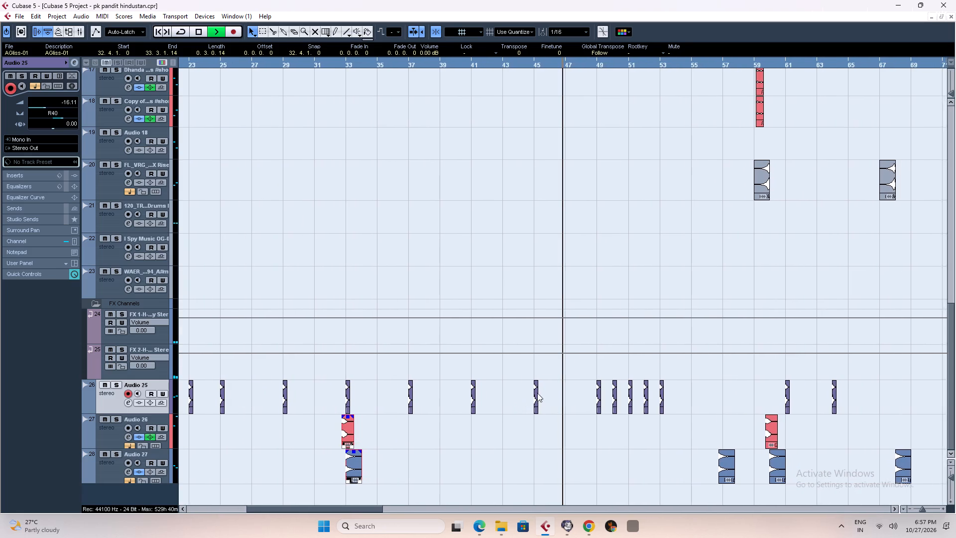
left_click_drag(530, 390, 563, 395, "alt")
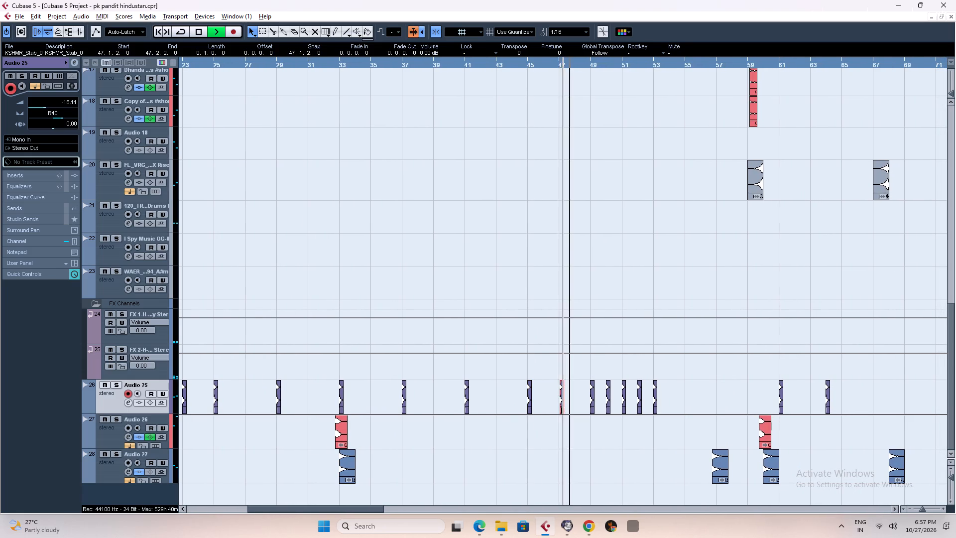
Move the copied stab on Audio 25 back slightly so it starts exactly at bar 47.
left_click(544, 67)
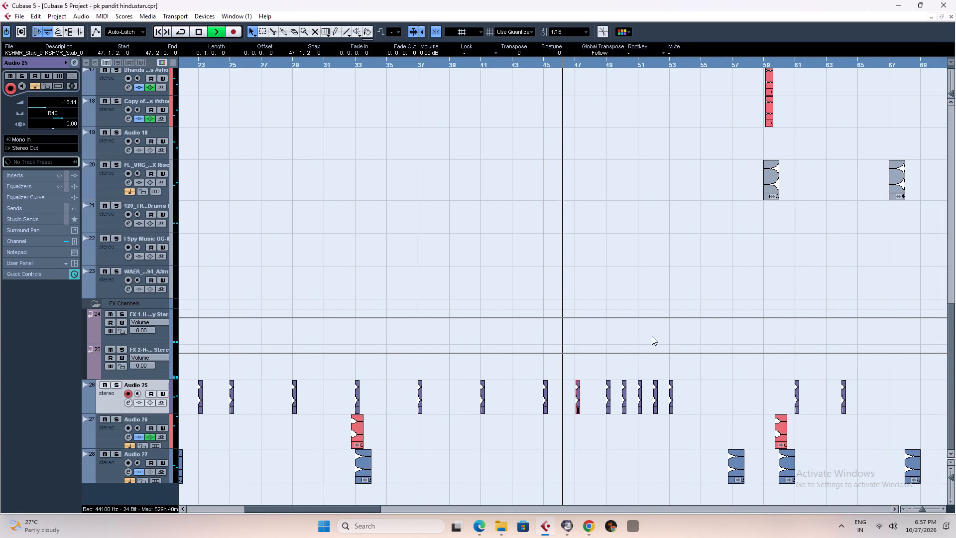
key("h")
key("h")
key("h")
key("h")
key("h")
key("h")
key("h")
key("h")
key("h")
key("h")
key("h")
key("space")
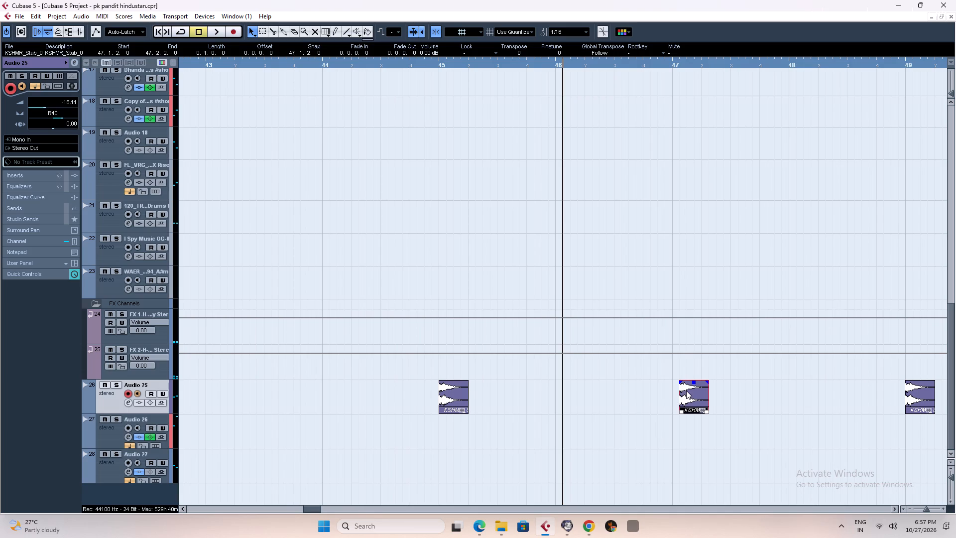
left_click_drag(686, 391, 680, 394)
key("space")
Listen to the new stab at bar 47 in context while examining the neighbouring stab clips.
key("g")
key("g")
key("g")
key("g")
key("g")
key("g")
key("g")
key("g")
key("g")
key("g")
key("g")
key("g")
key("g")
key("g")
key("g")
key("g")
key("g")
key("g")
key("g")
key("g")
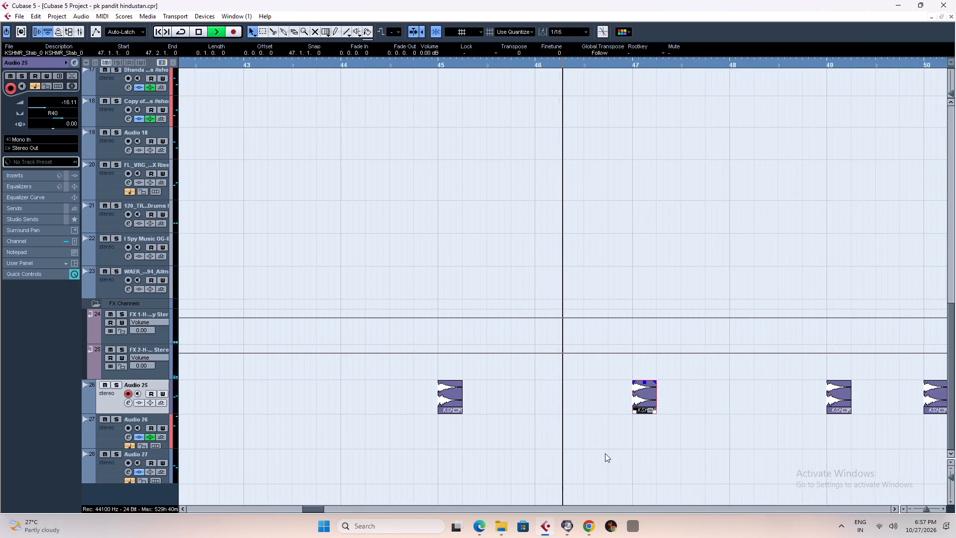
right_click(597, 384)
left_click(597, 384)
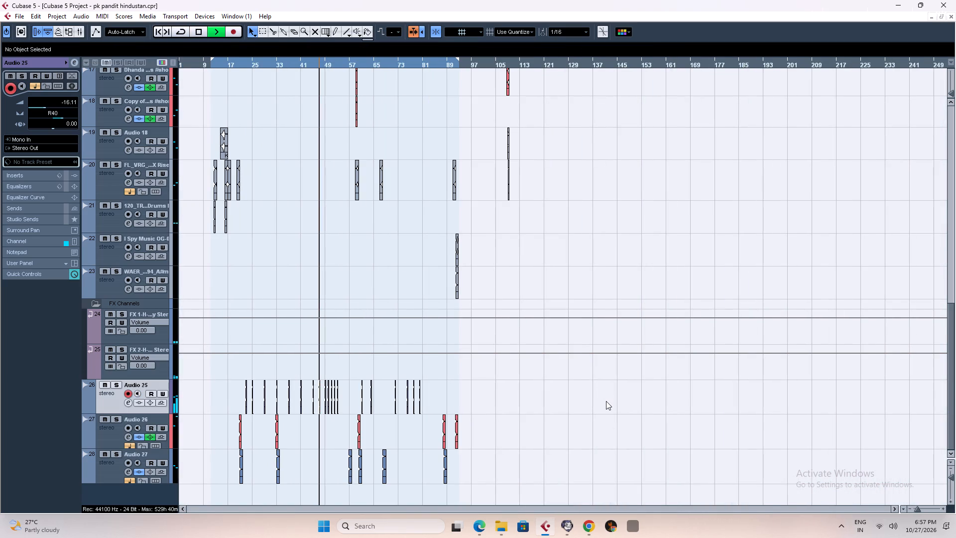
key("h")
key("h")
key("h")
key("h")
key("h")
key("h")
key("h")
key("h")
key("h")
key("h")
key("h")
key("h")
key("h")
key("g")
key("g")
key("g")
key("g")
key("g")
key("g")
key("g")
key("g")
key("g")
key("g")
key("g")
key("g")
key("g")
key("g")
key("g")
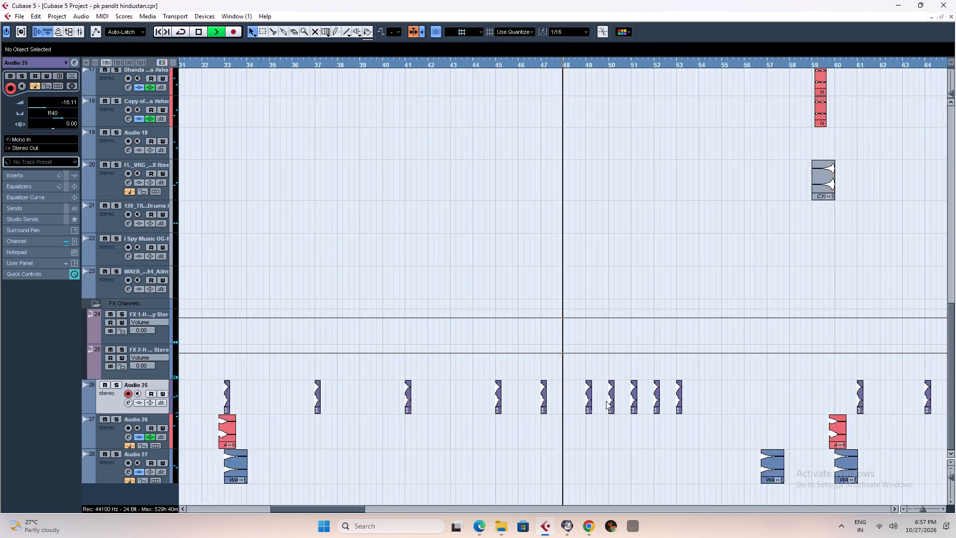
Listen from about bar 48 to 53 while checking the vocal and beat tracks and examining the stabs at bars 52 and 53.
left_click_drag(948, 374, 955, 269)
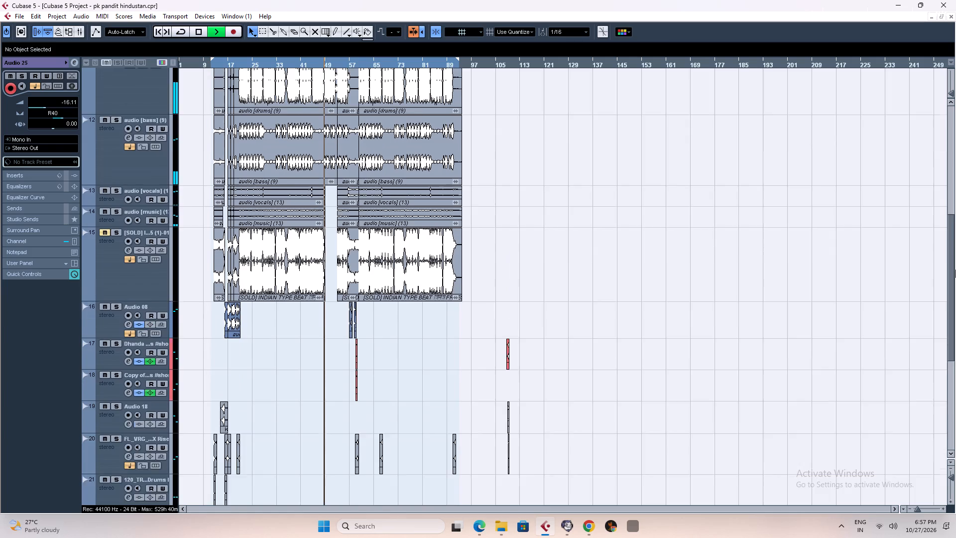
left_click_drag(955, 269, 955, 184)
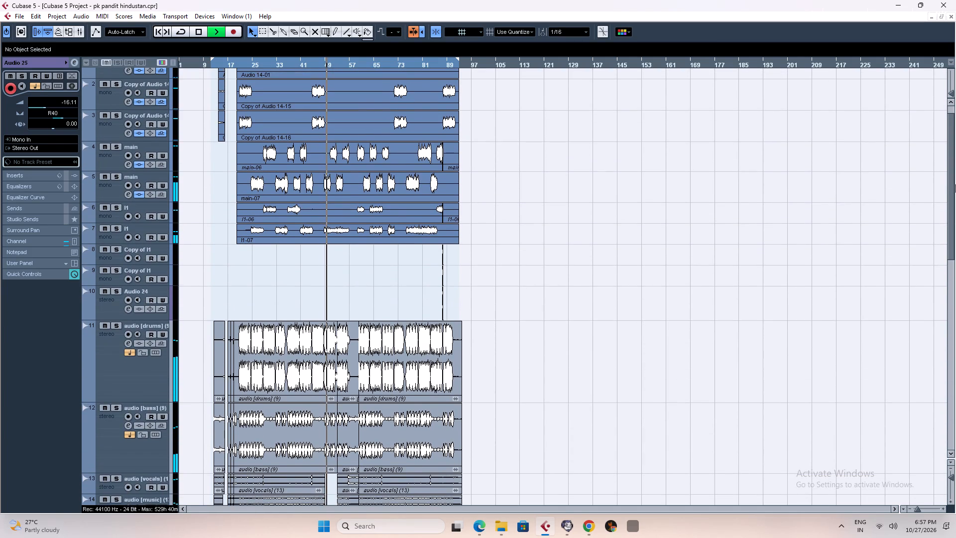
left_click_drag(955, 184, 955, 153)
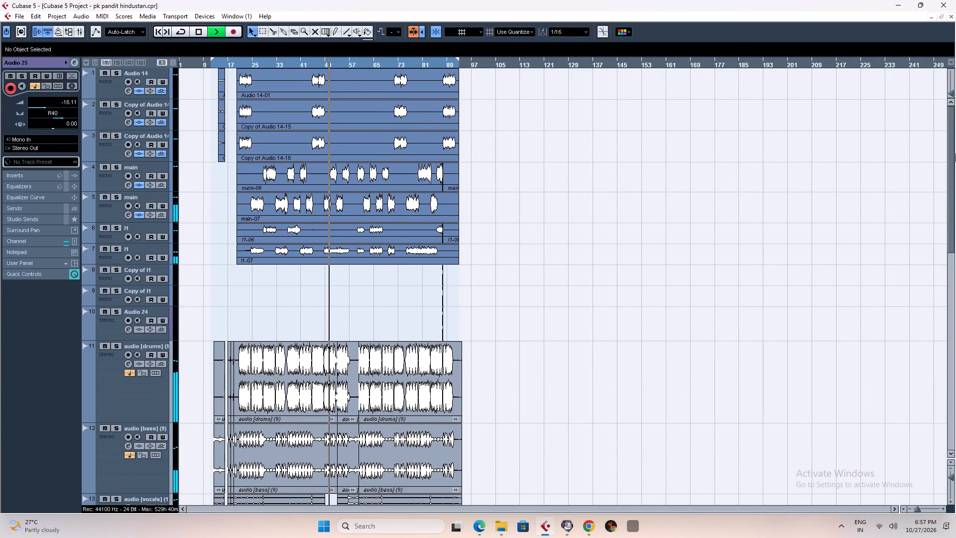
left_click_drag(955, 153, 955, 425)
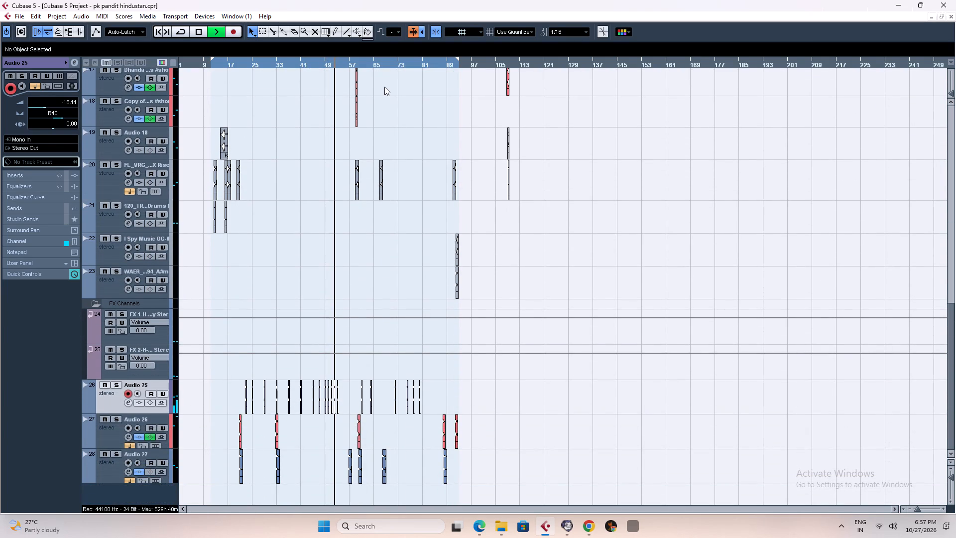
key("h")
key("h")
key("h")
key("h")
key("h")
key("h")
key("h")
key("h")
key("h")
key("h")
key("h")
key("h")
key("h")
key("h")
key("h")
key("h")
key("h")
key("h")
key("h")
key("h")
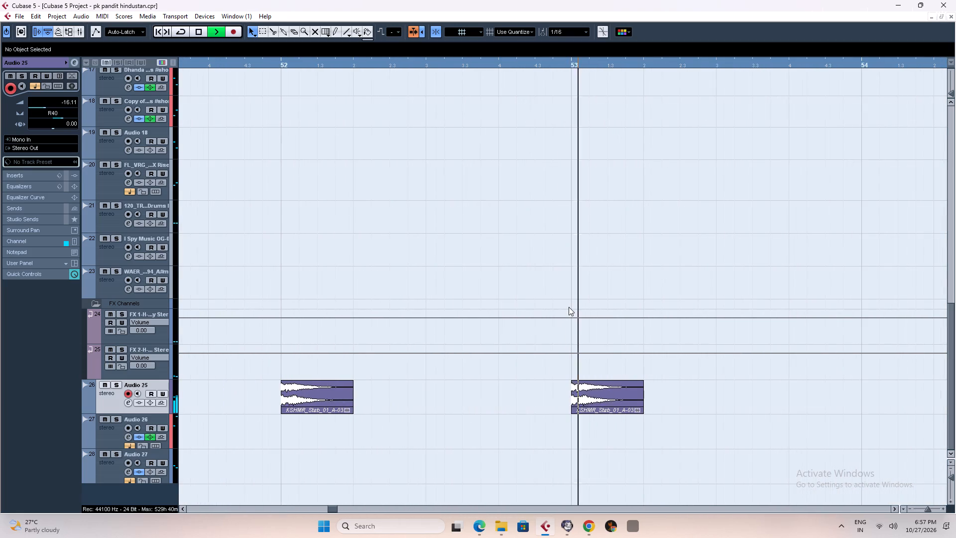
key("g")
key("g")
key("g")
key("g")
key("g")
key("g")
key("g")
key("g")
key("g")
key("g")
key("g")
key("g")
key("g")
key("g")
key("g")
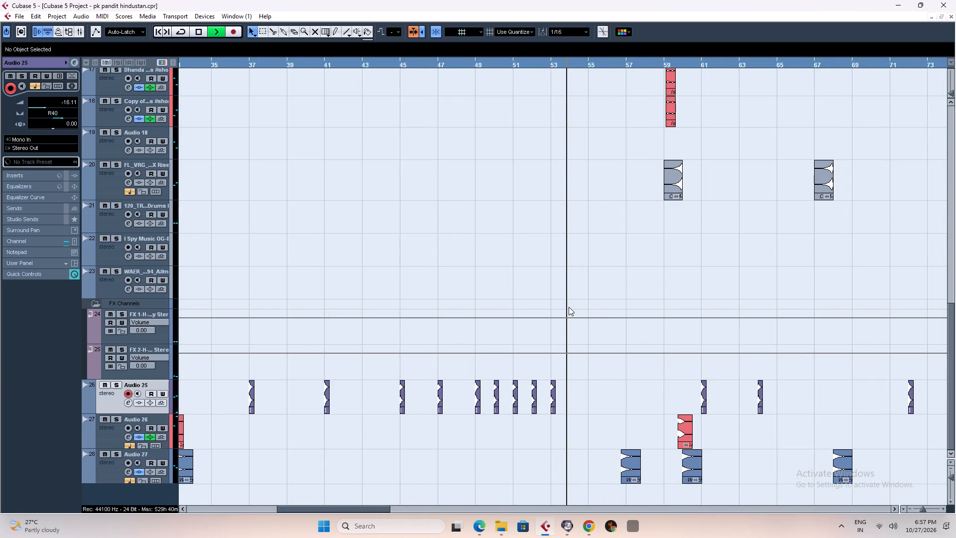
Listen on from about bar 54 to 65 while examining the effect clips and the vocal and beat tracks.
key("g")
key("g")
key("g")
key("g")
key("g")
key("g")
key("g")
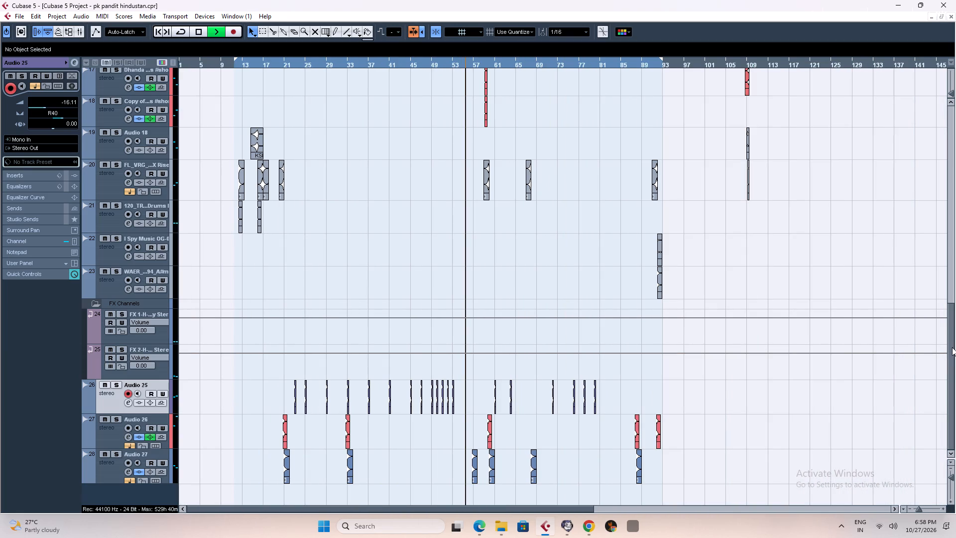
left_click_drag(951, 347, 948, 160)
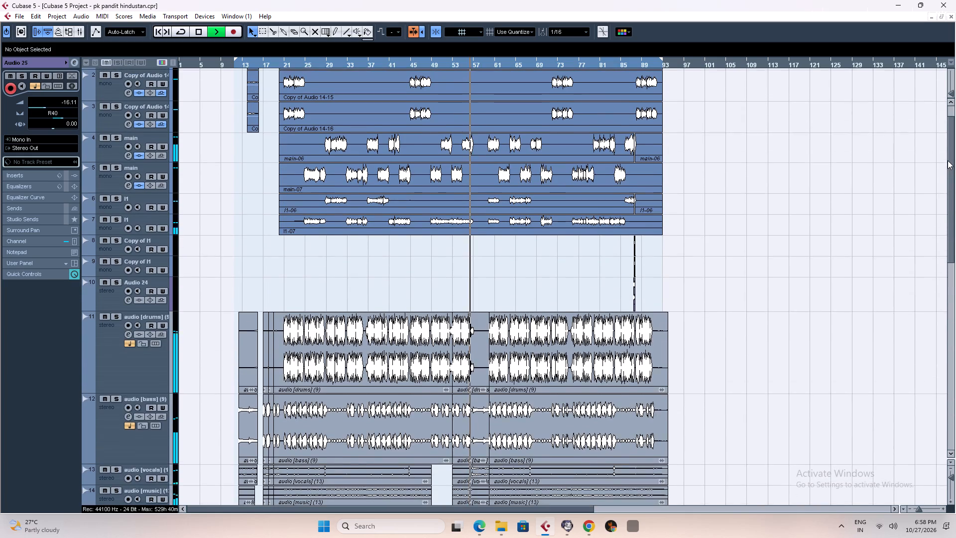
left_click_drag(948, 160, 955, 322)
left_click(955, 322)
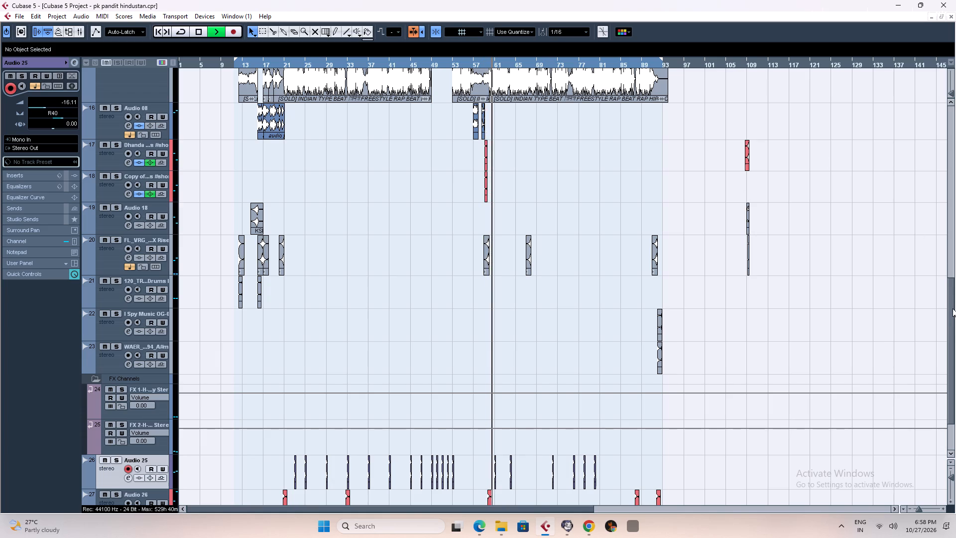
left_click_drag(951, 308, 955, 354)
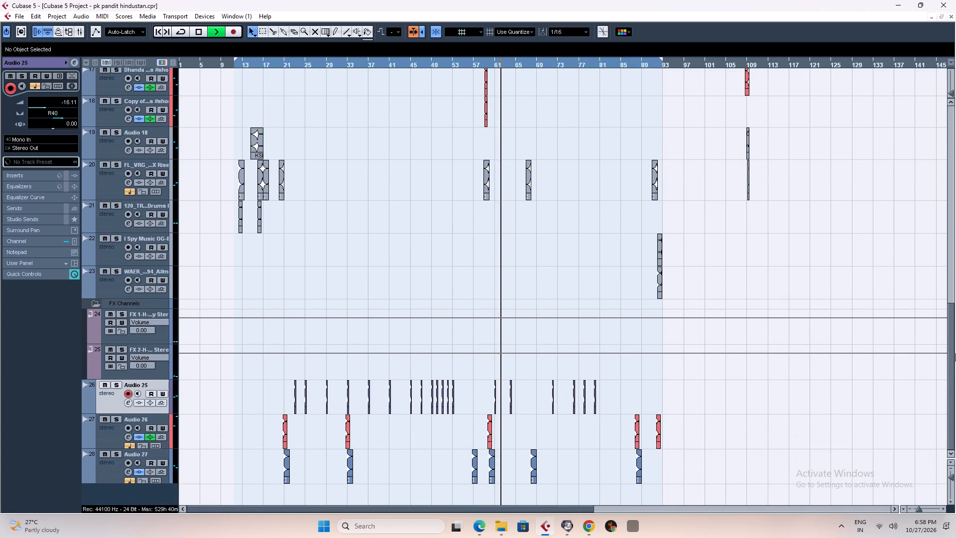
left_click_drag(950, 350, 955, 231)
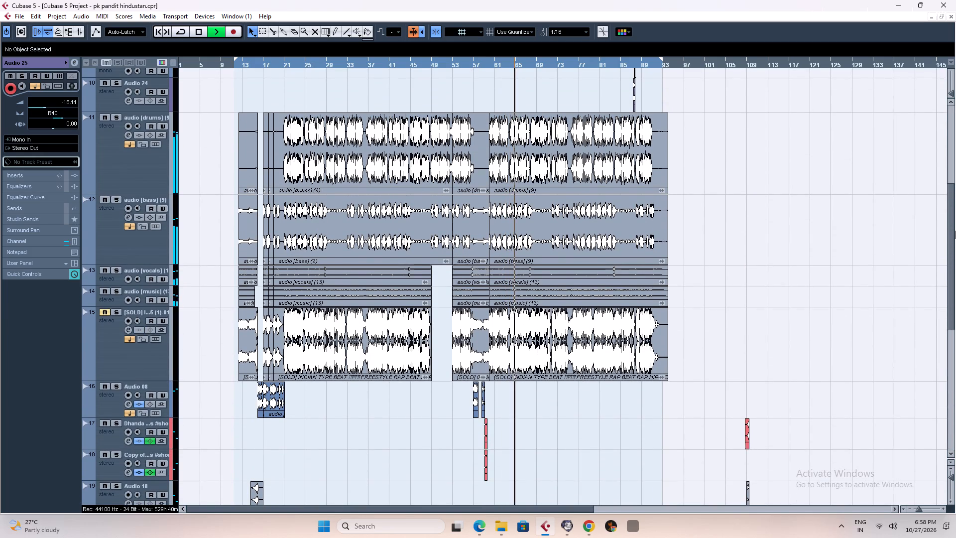
Move playback to about bar 74 and listen while examining the drum, bass and beat tracks around it.
left_click(565, 67)
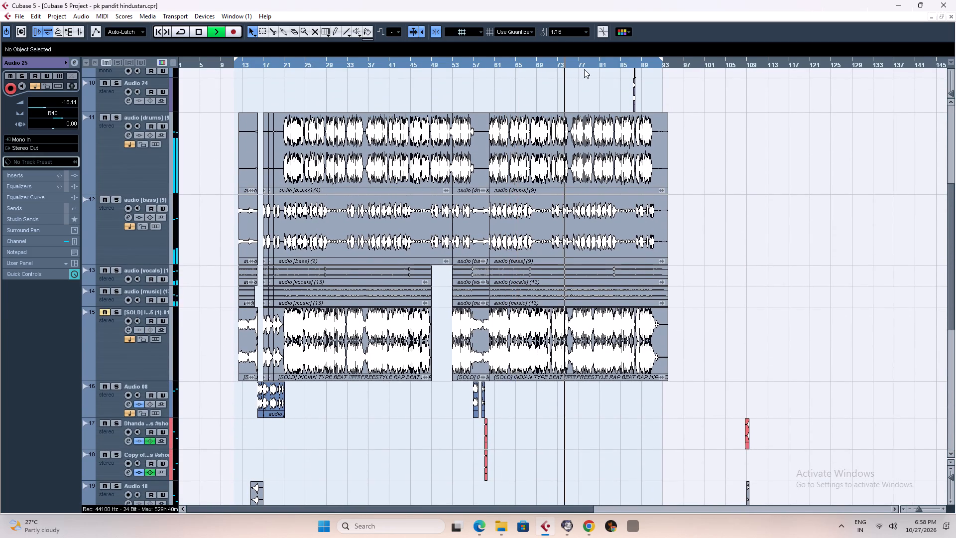
key("h")
key("h")
key("h")
key("h")
key("h")
key("h")
key("h")
key("h")
key("h")
key("h")
key("g")
key("g")
key("g")
key("g")
key("g")
key("g")
key("g")
key("g")
key("g")
key("g")
key("g")
key("g")
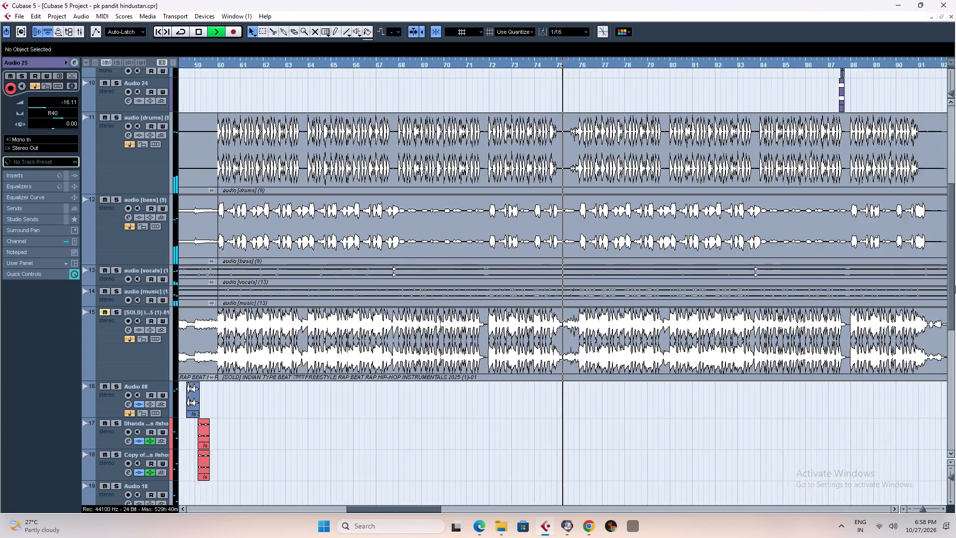
Move playback to about bar 80 and check the vocal tracks against the beat there.
left_click_drag(952, 300, 955, 179)
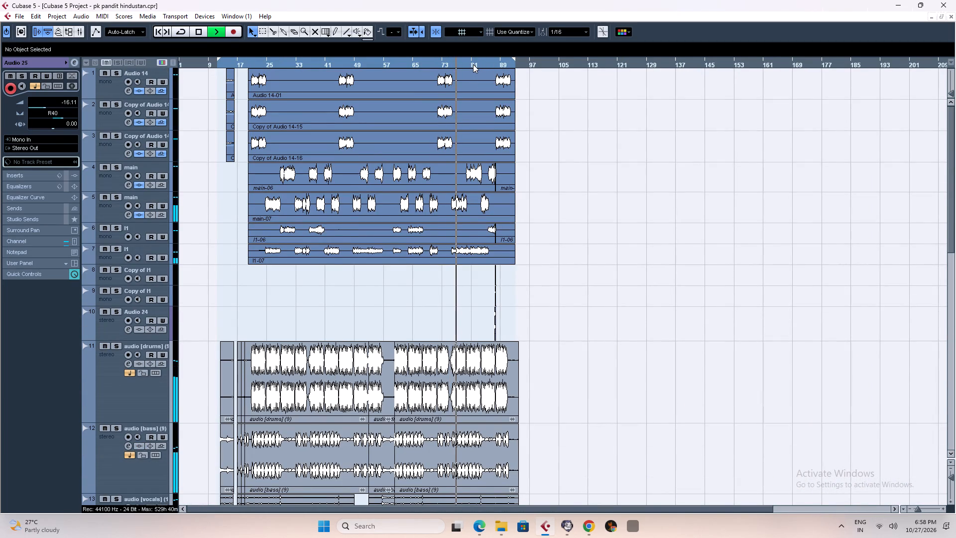
left_click(471, 64)
key("h")
key("h")
key("h")
key("h")
key("h")
key("h")
key("h")
key("h")
key("h")
key("h")
key("h")
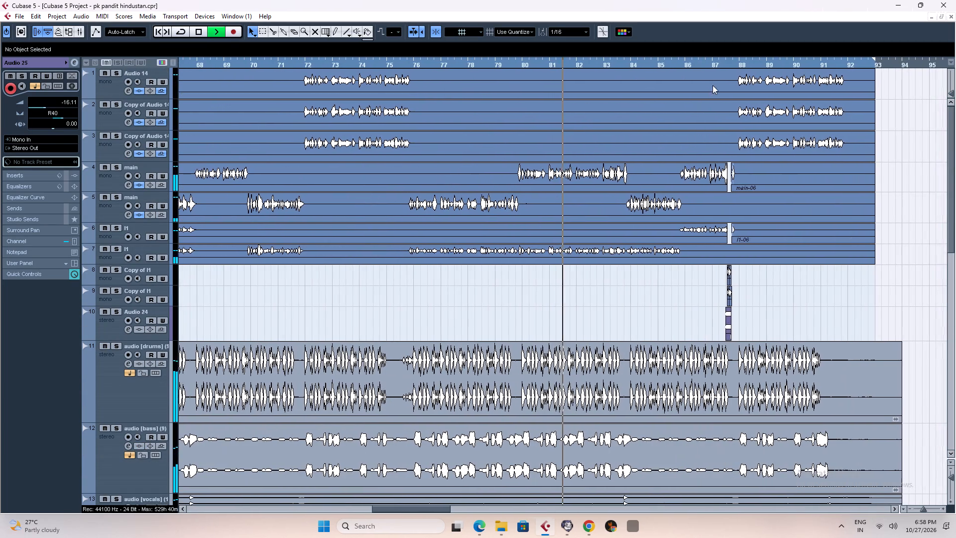
Move playback to about bar 86 and listen through the bleep at bar 87 into the closing vocal section.
left_click(690, 62)
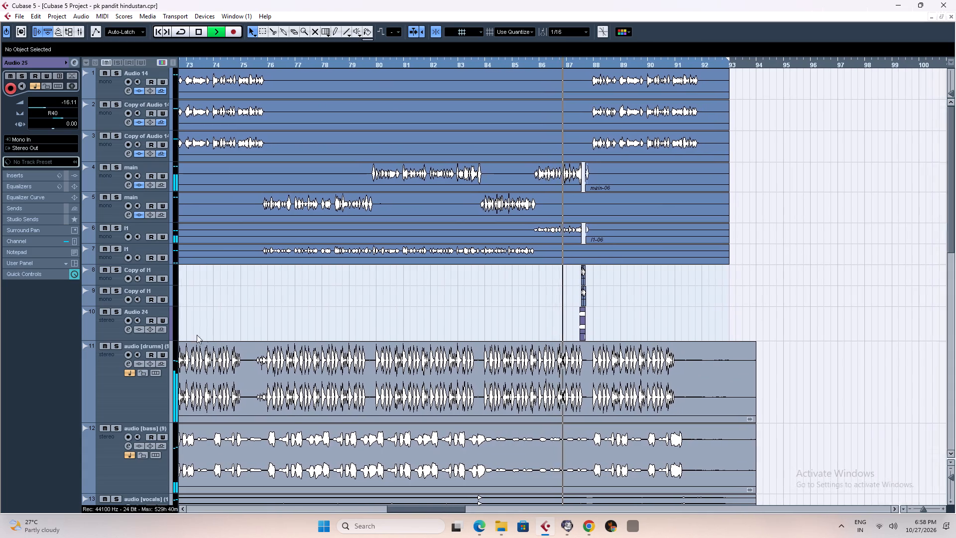
key("h")
key("h")
key("h")
key("h")
key("h")
key("h")
key("h")
key("h")
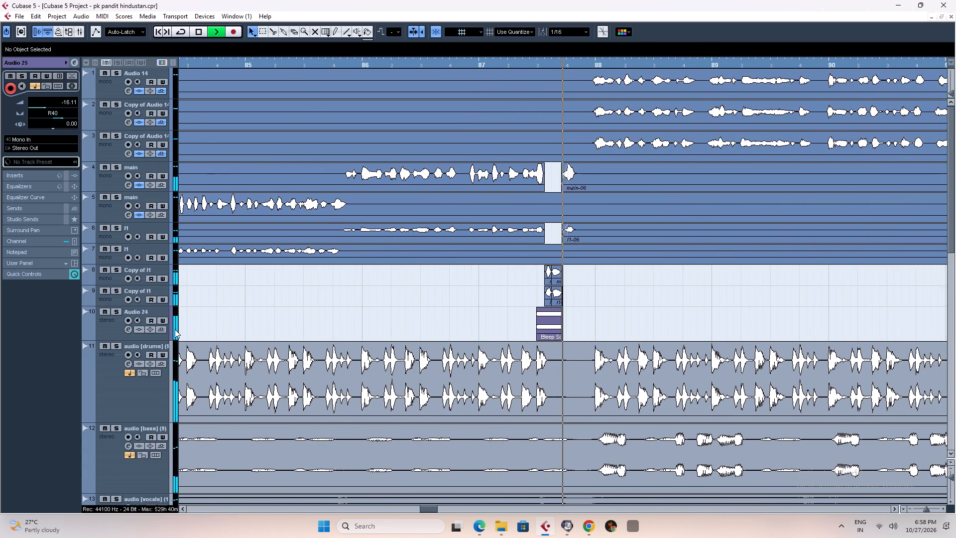
key("g")
key("g")
key("g")
key("g")
key("g")
key("g")
key("g")
key("g")
key("g")
key("g")
key("g")
key("g")
key("g")
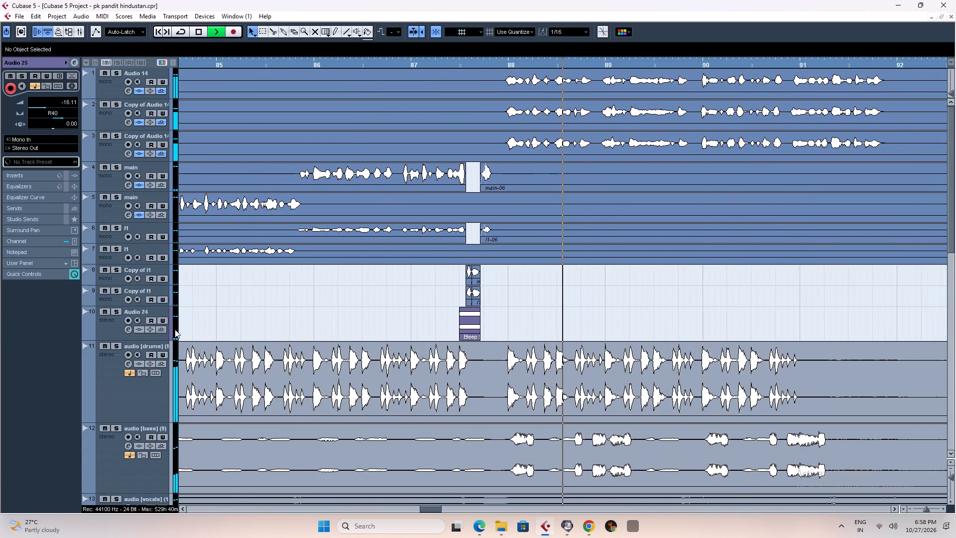
key("g")
key("g")
key("g")
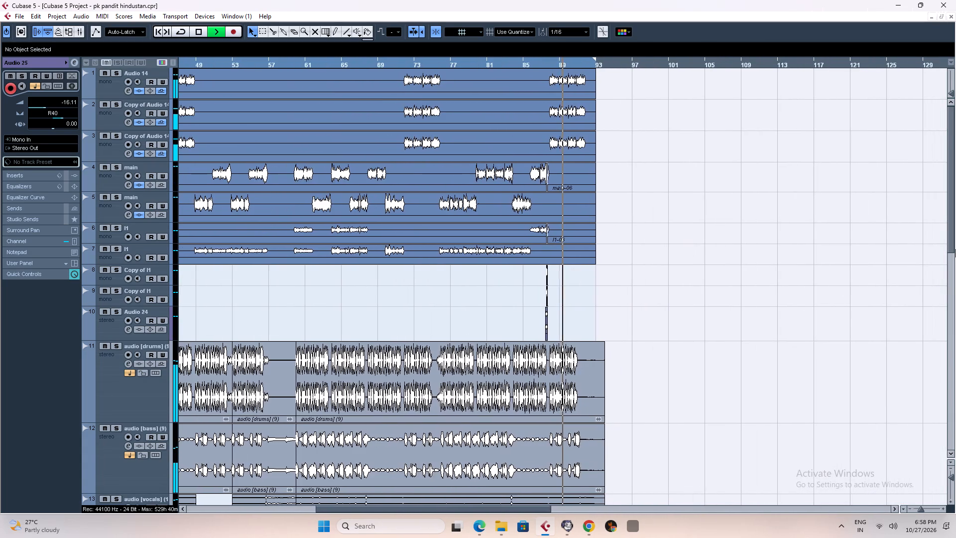
Listen to the song's ending while examining the effect clips around bars 91 to 93, and stop playback.
key("g")
type("gg")
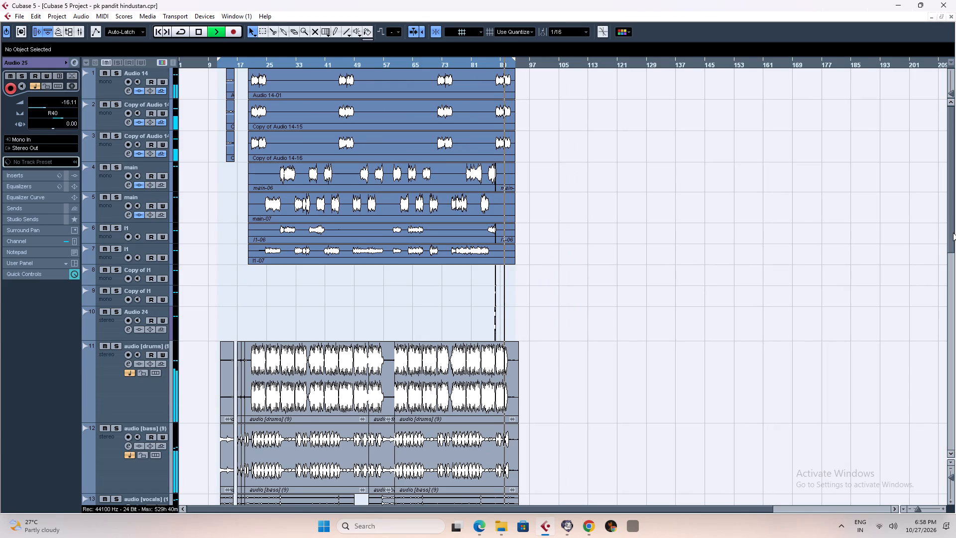
left_click_drag(951, 229, 955, 444)
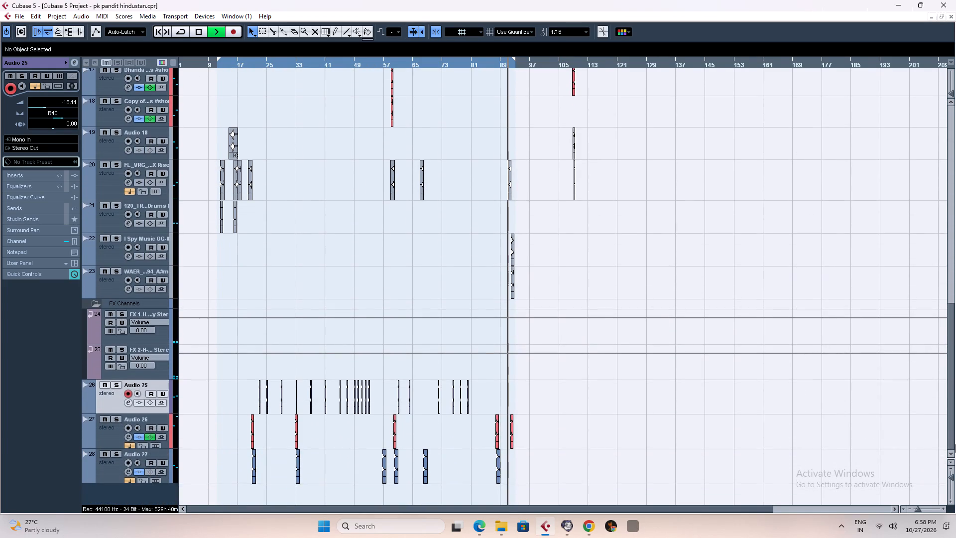
left_click_drag(955, 444, 955, 384)
key("h")
key("h")
key("h")
key("h")
key("h")
key("h")
key("h")
key("h")
key("h")
key("h")
key("h")
key("h")
key("h")
key("h")
key("h")
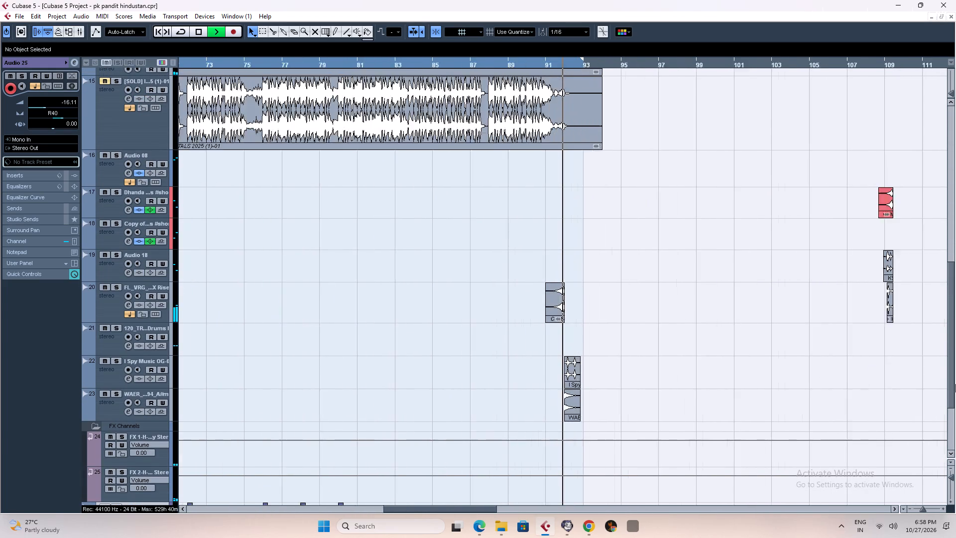
key("g")
key("g")
key("g")
key("g")
key("g")
key("g")
key("g")
key("g")
key("g")
key("g")
key("g")
key("g")
key("g")
key("g")
key("g")
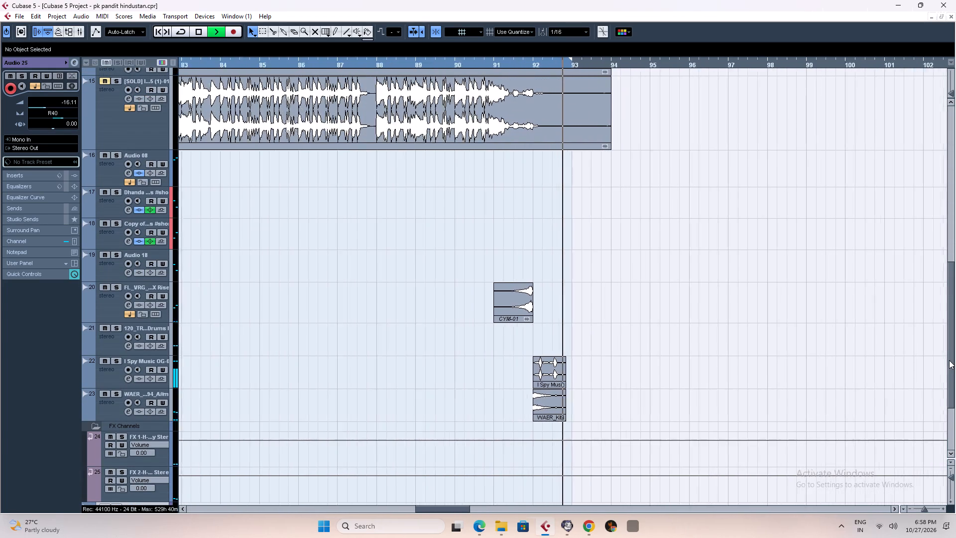
key("space")
Save the project.
key("ctrl+s")
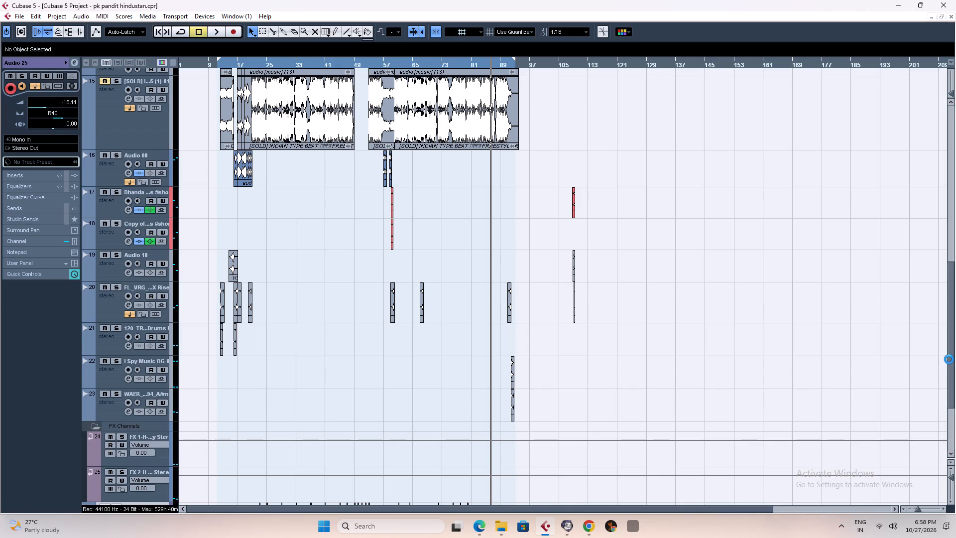
Export the audio mixdown of Stereo Out under the file name pk hindusatanfinal.
key("alt+n")
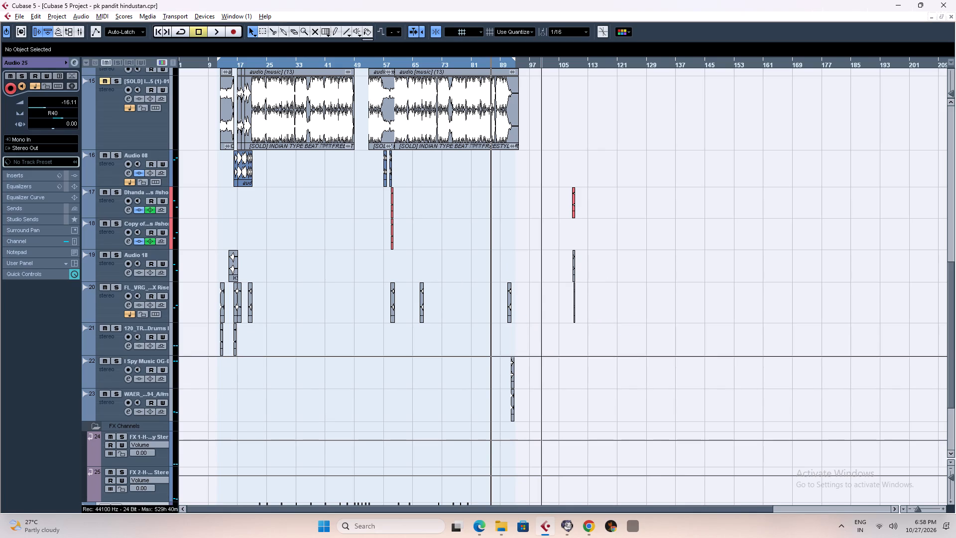
key("alt+n")
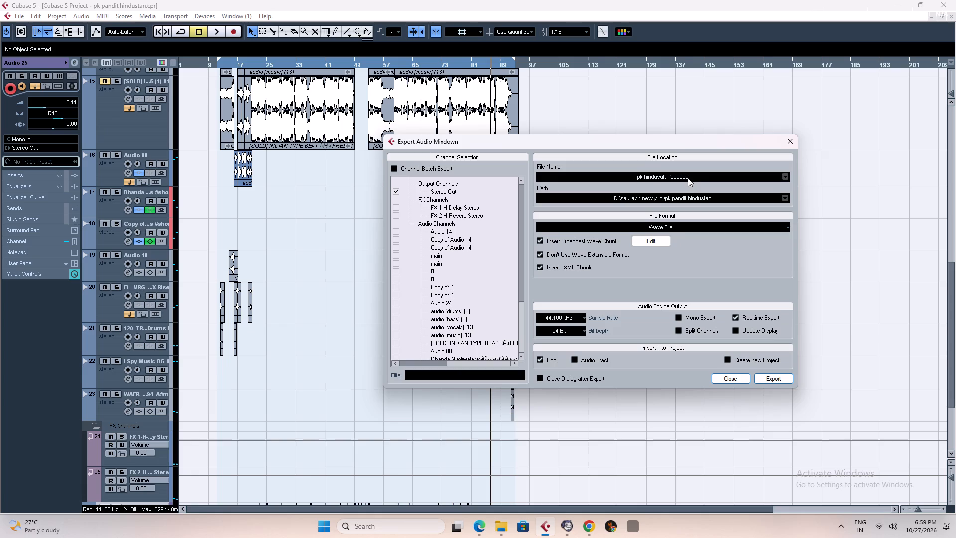
double_click(698, 176)
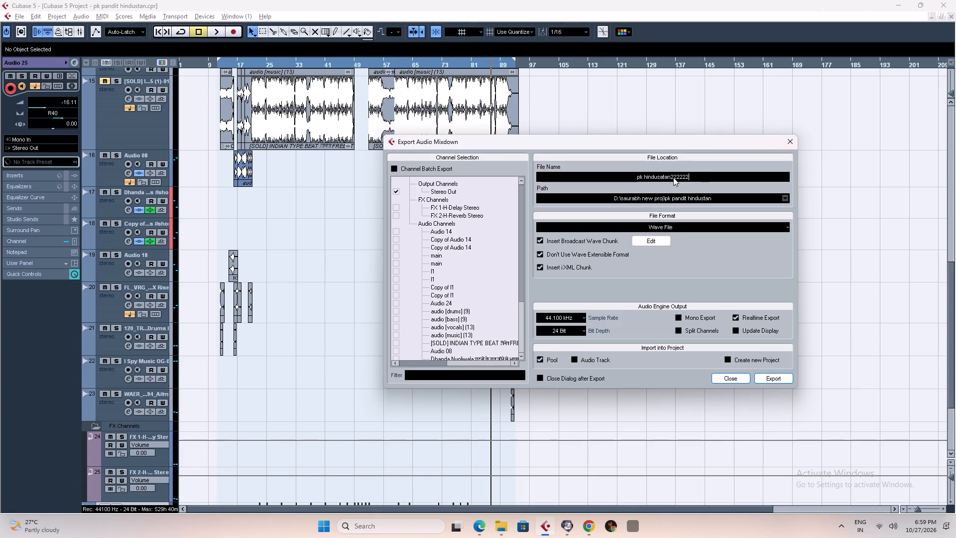
left_click_drag(673, 177, 697, 178)
key("BackSpace")
key("BackSpace")
type("final")
left_click(771, 378)
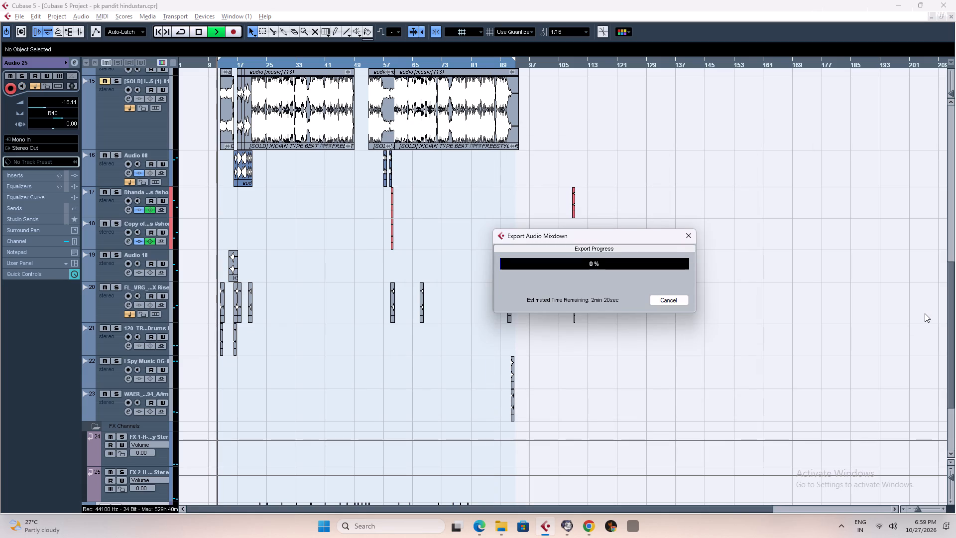
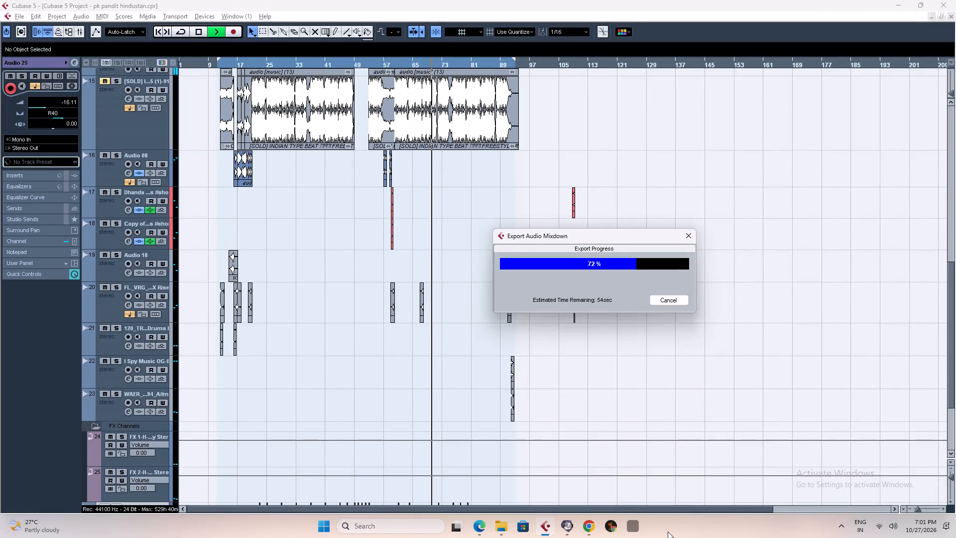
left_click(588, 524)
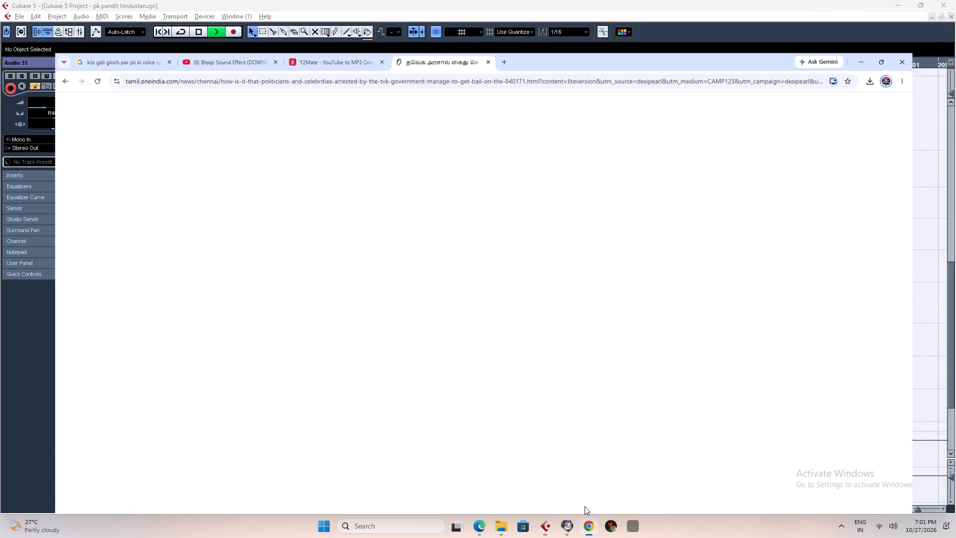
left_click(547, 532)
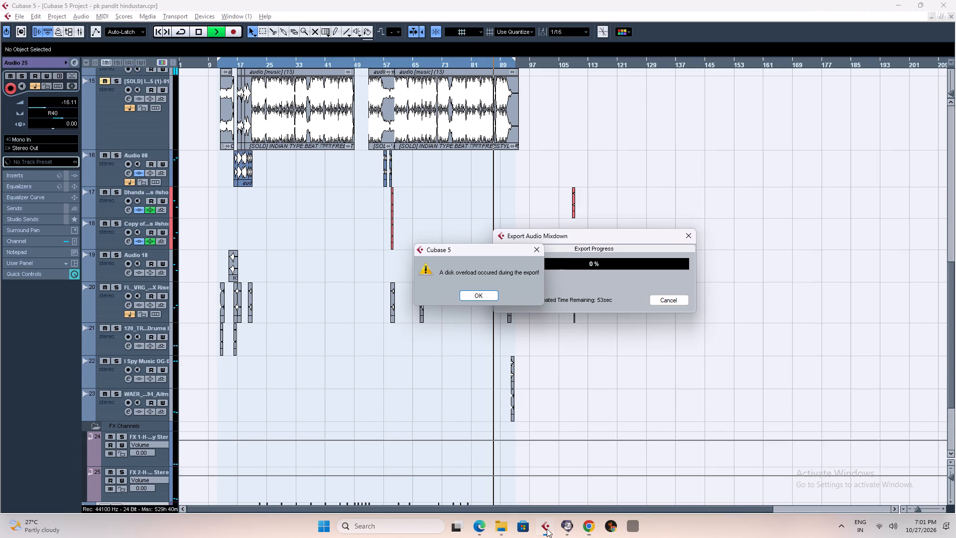
Dismiss the interrupted mixdown export, close its export settings and stop the project playback.
key("space")
left_click(482, 296)
key("space")
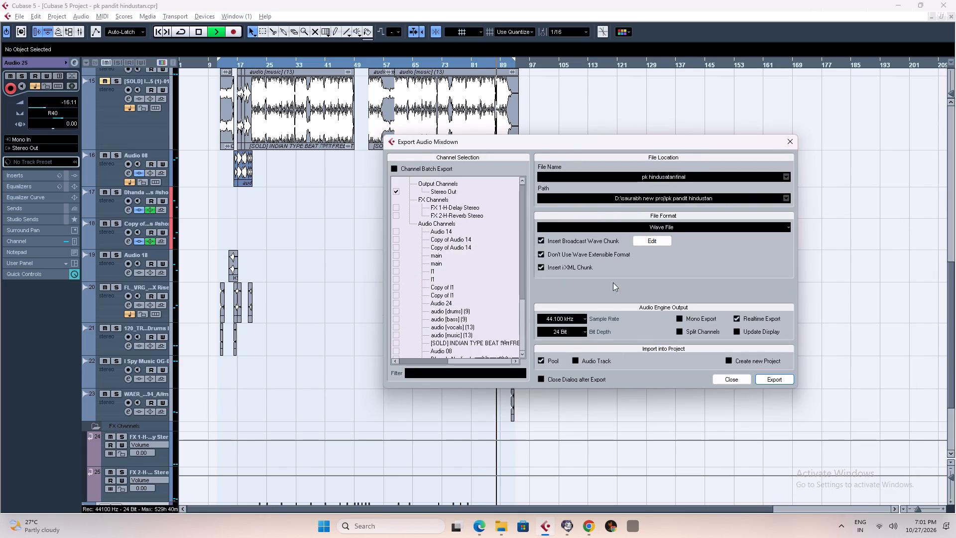
left_click(731, 380)
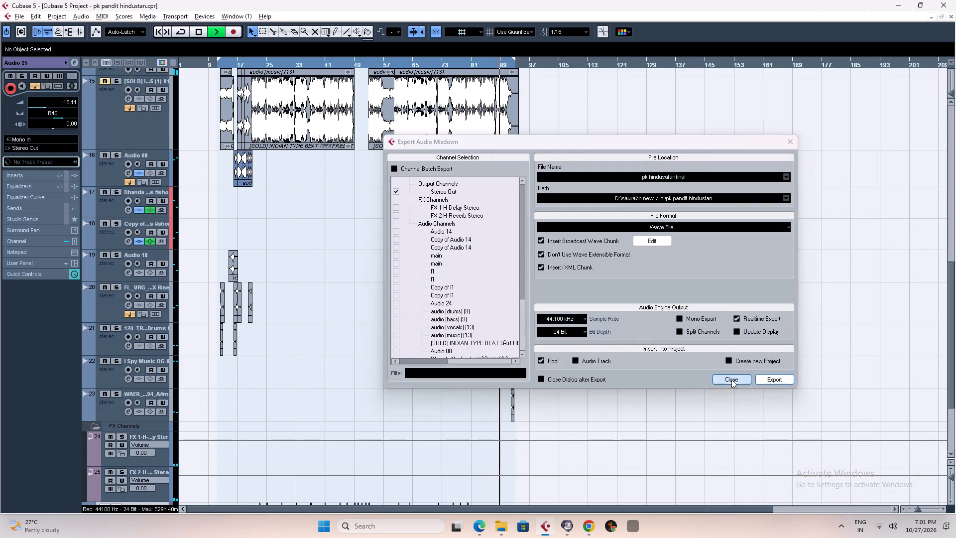
key("space")
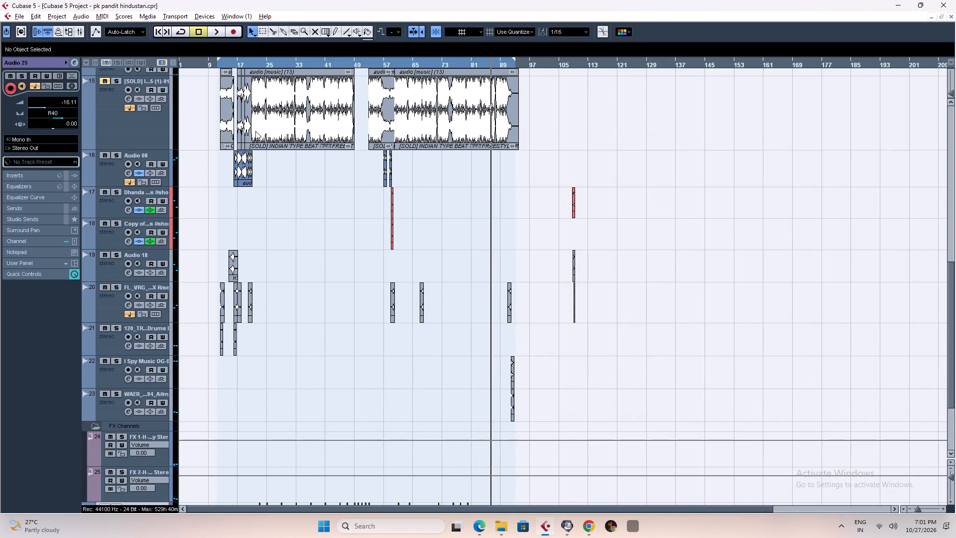
left_click(728, 260)
Restart the real-time audio mixdown export of Stereo Out as the Wave file pk hindusatanfinal.
key("alt+n")
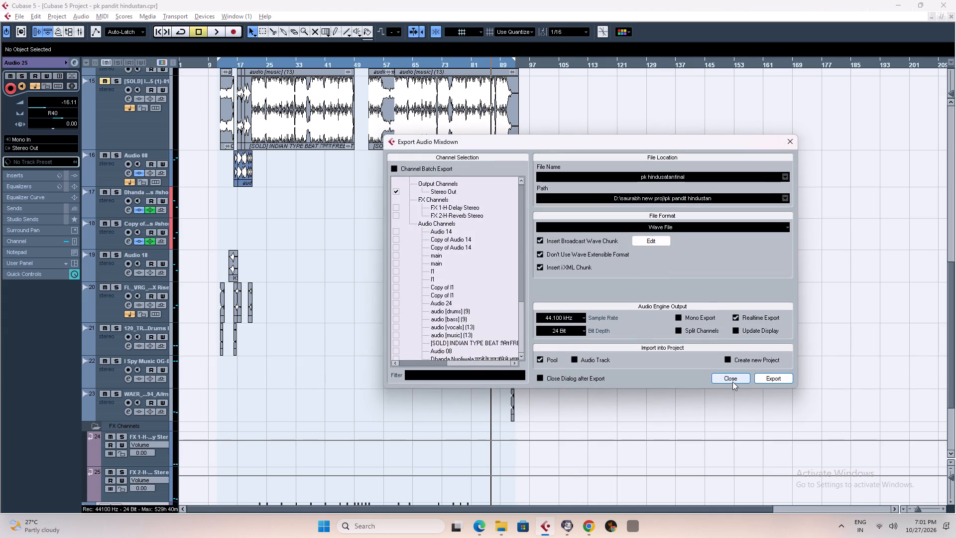
left_click_drag(732, 381, 816, 375)
left_click(773, 381)
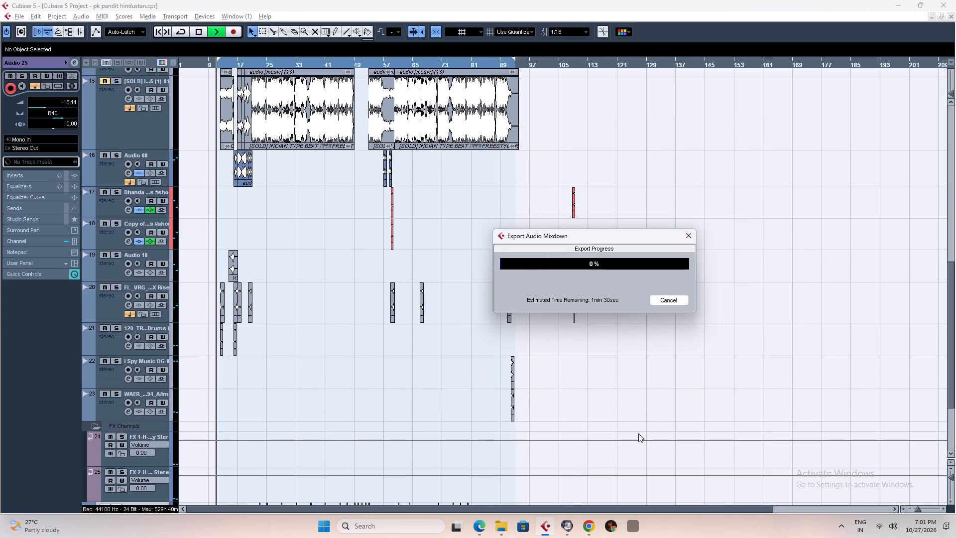
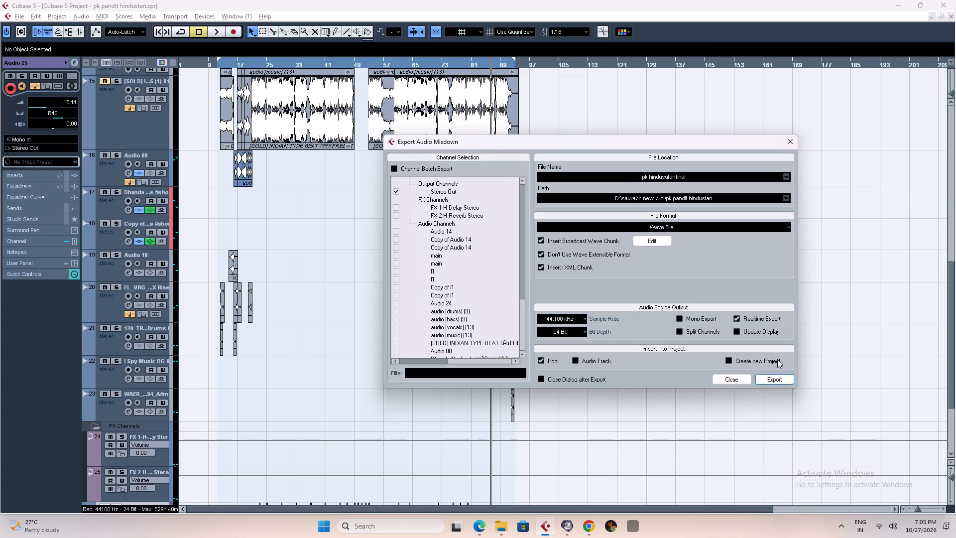
Close the audio mixdown export settings and save the pk pandit hindustan project.
left_click(733, 375)
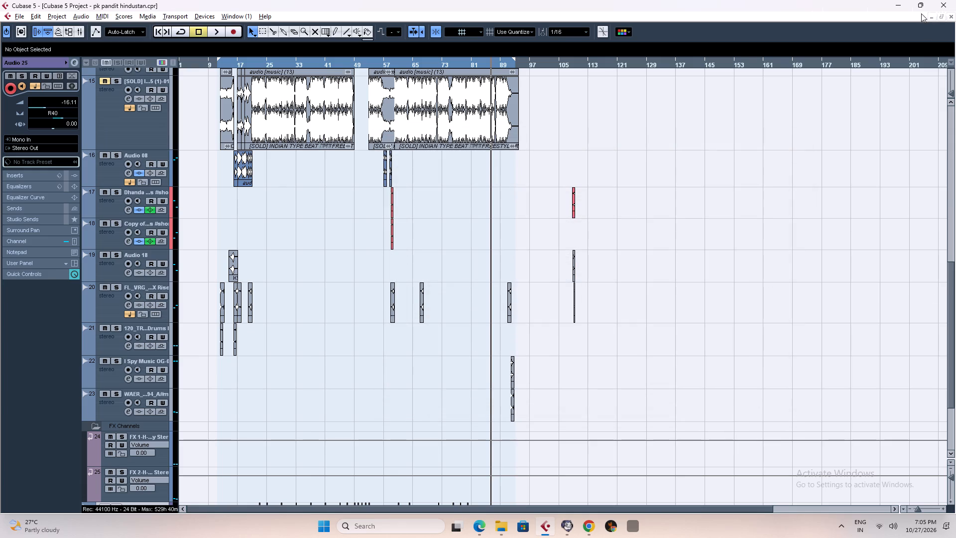
key("ctrl+s")
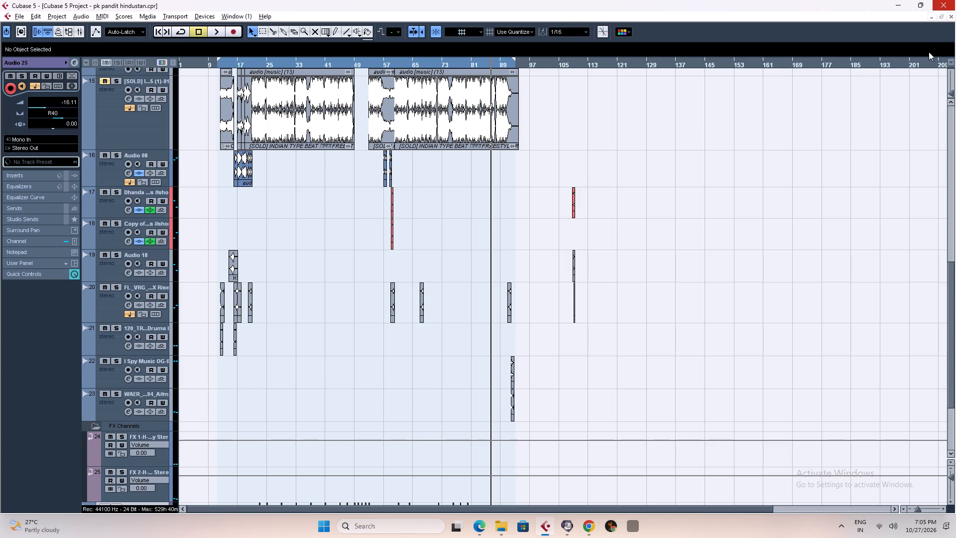
In File Explorer, open the pk pandit hindustan folder inside saurabh new proj on drive D and play the exported pk hindusatanfinal WAV file.
left_click(505, 526)
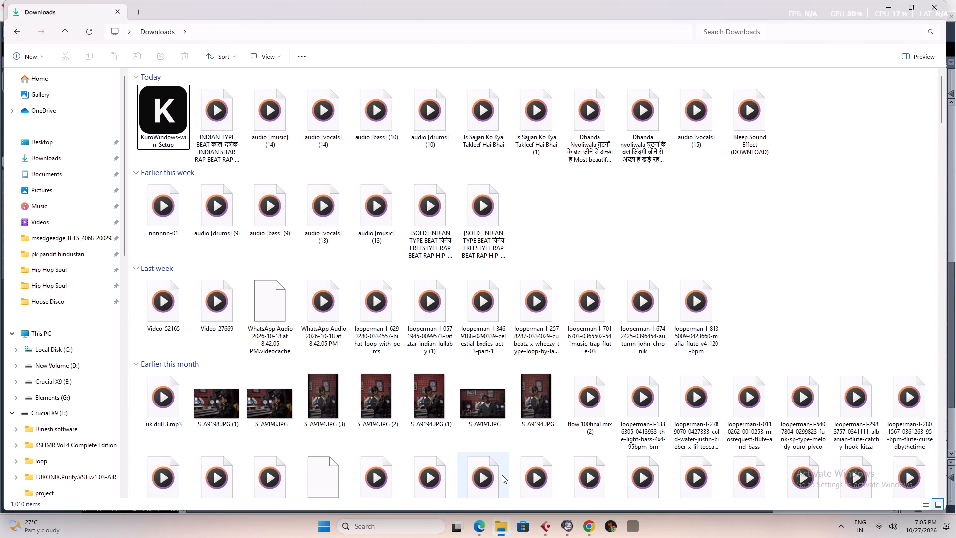
left_click(931, 11)
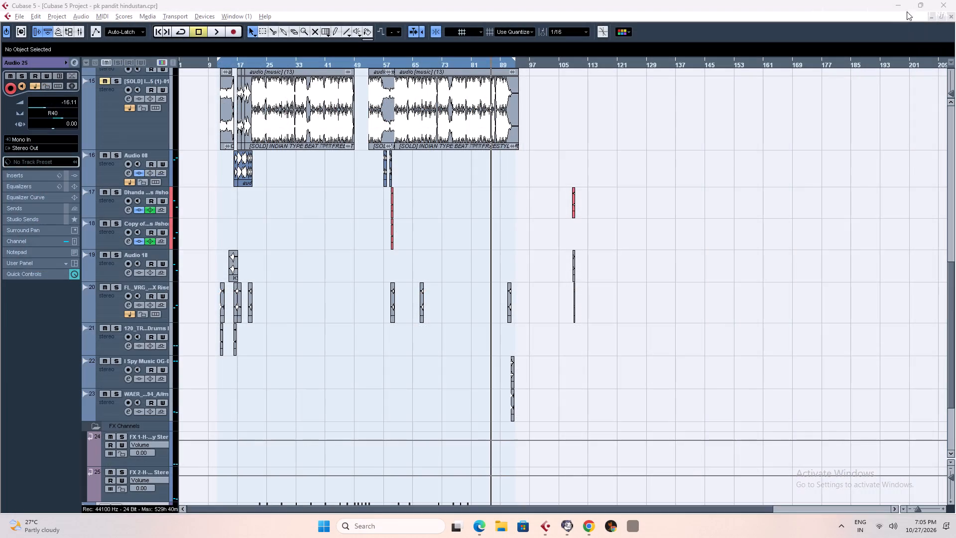
left_click(901, 6)
left_click(901, 6)
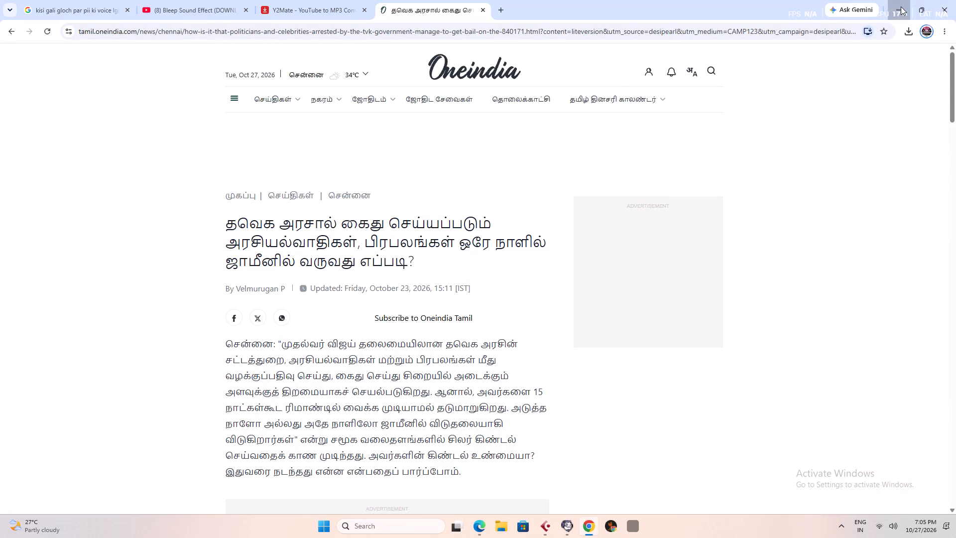
double_click(21, 18)
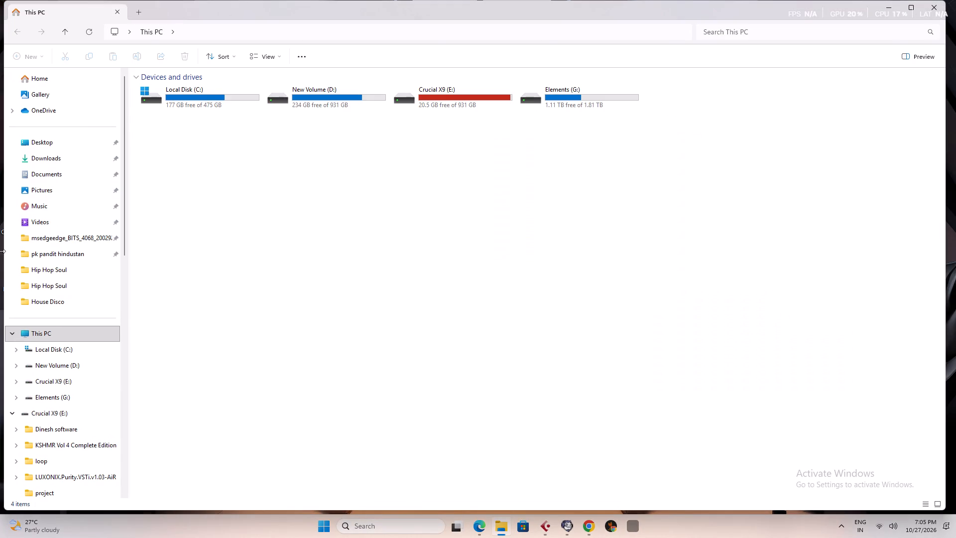
double_click(322, 94)
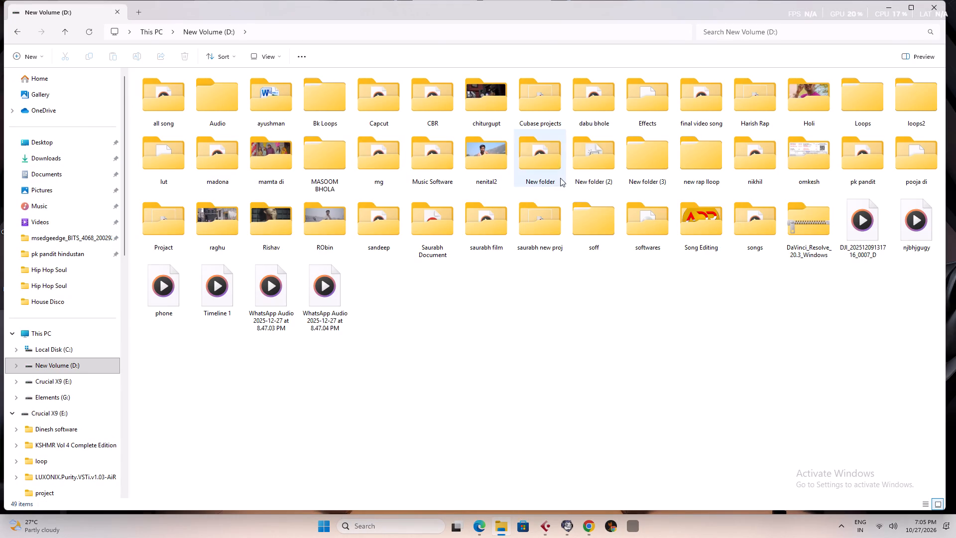
double_click(540, 226)
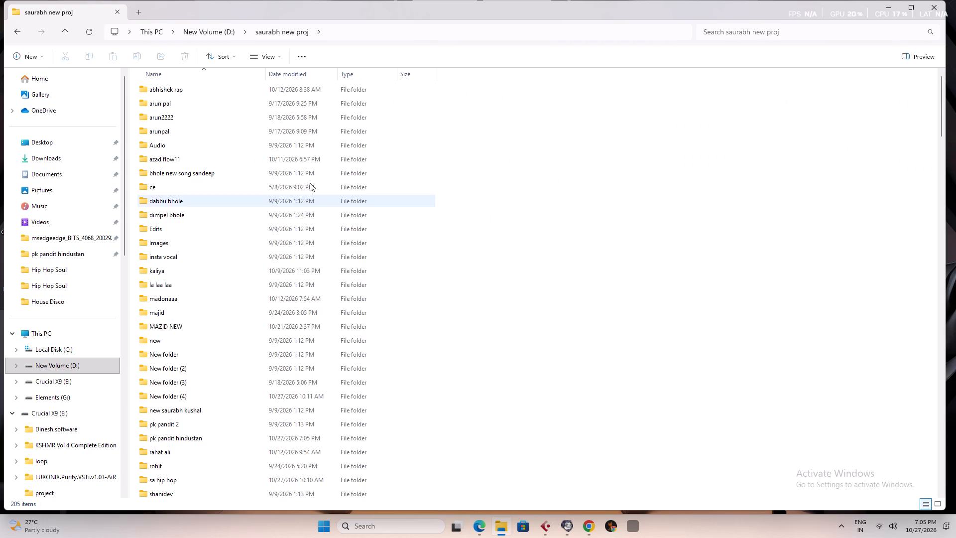
left_click_drag(942, 118, 947, 153)
double_click(236, 190)
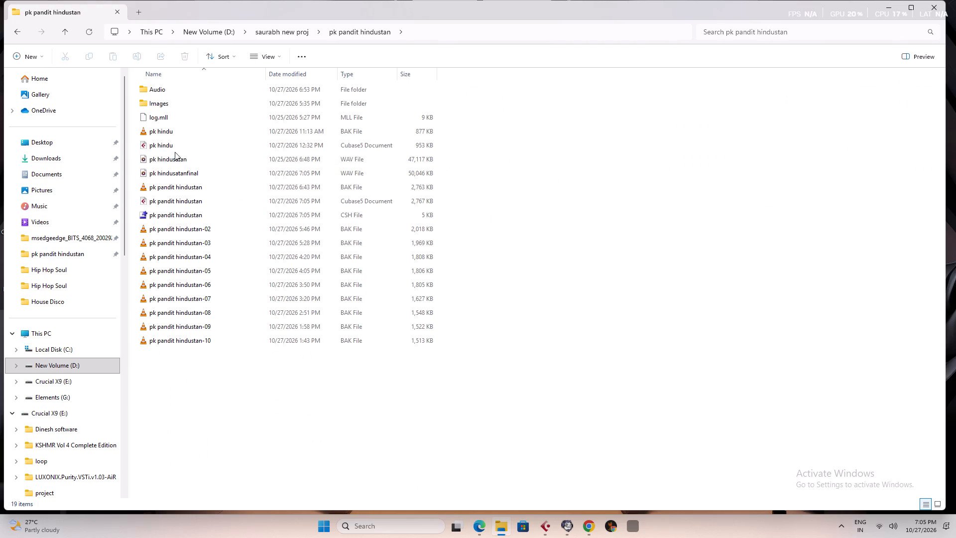
double_click(204, 176)
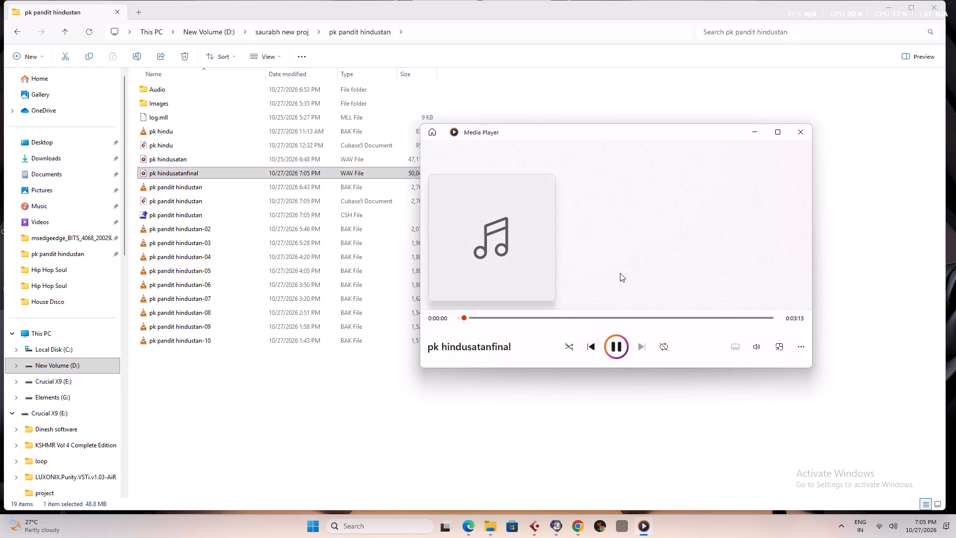
Raise the Media Player playback volume for pk hindusatanfinal and minimize the player while it keeps playing.
left_click(756, 341)
left_click_drag(743, 319, 756, 320)
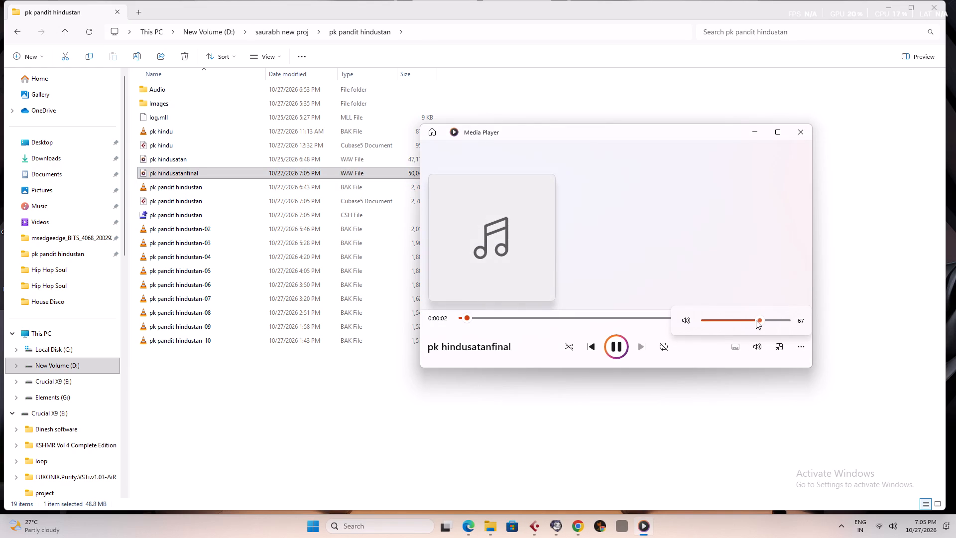
left_click_drag(756, 320, 769, 322)
left_click_drag(769, 322, 798, 322)
left_click(751, 134)
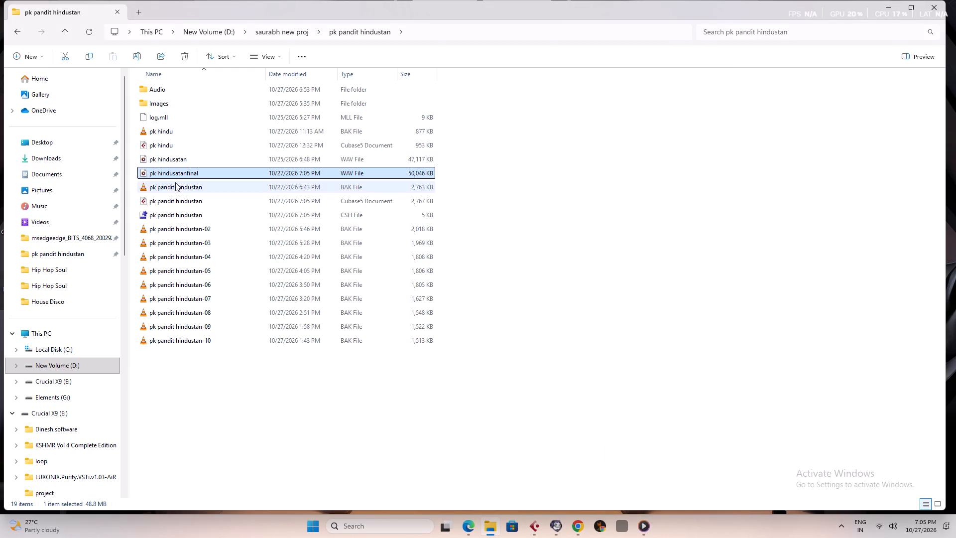
Switch to Chrome and search Google for web whatsapp in a new tab.
left_click(581, 528)
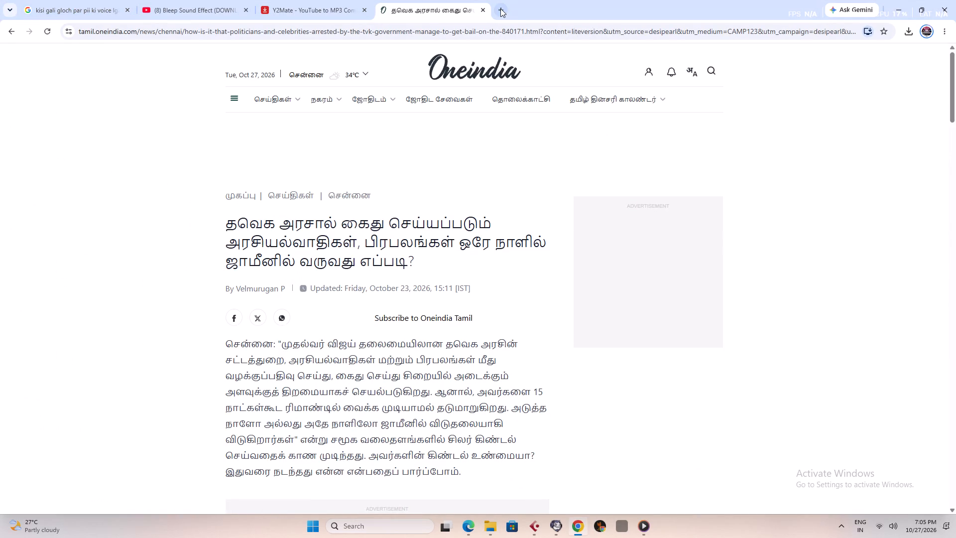
left_click(500, 8)
left_click(155, 34)
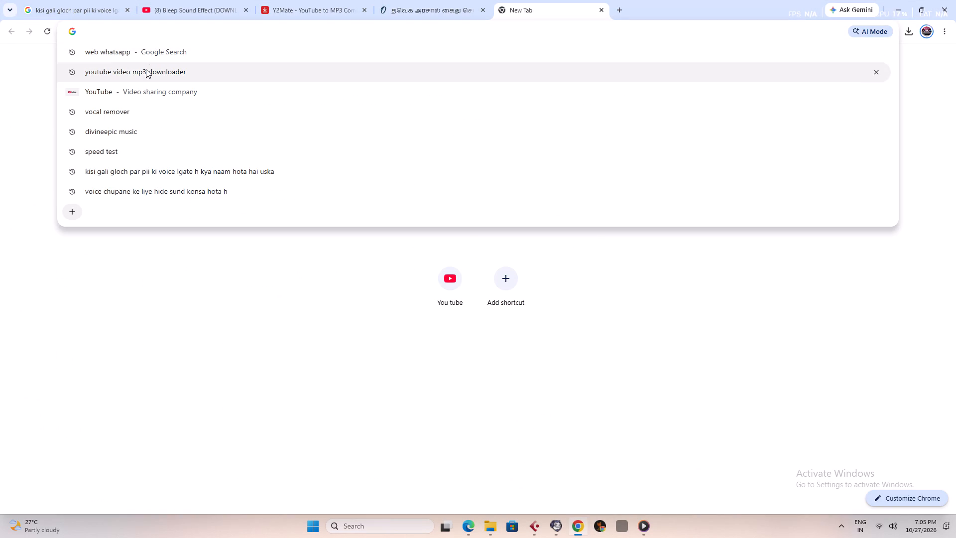
left_click(147, 53)
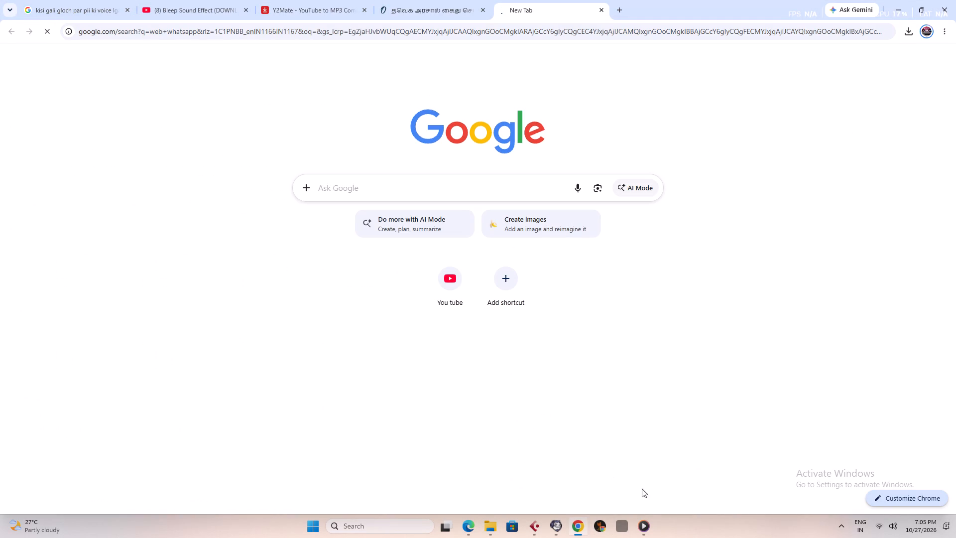
Switch to Media Player, set the playback volume to 91, minimize the player and return to Chrome.
left_click(645, 529)
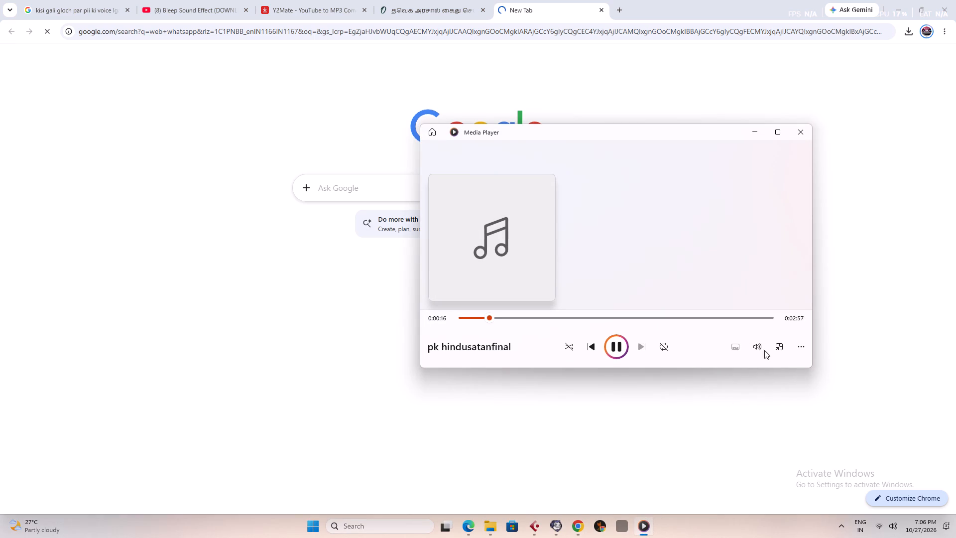
left_click(763, 350)
left_click(779, 322)
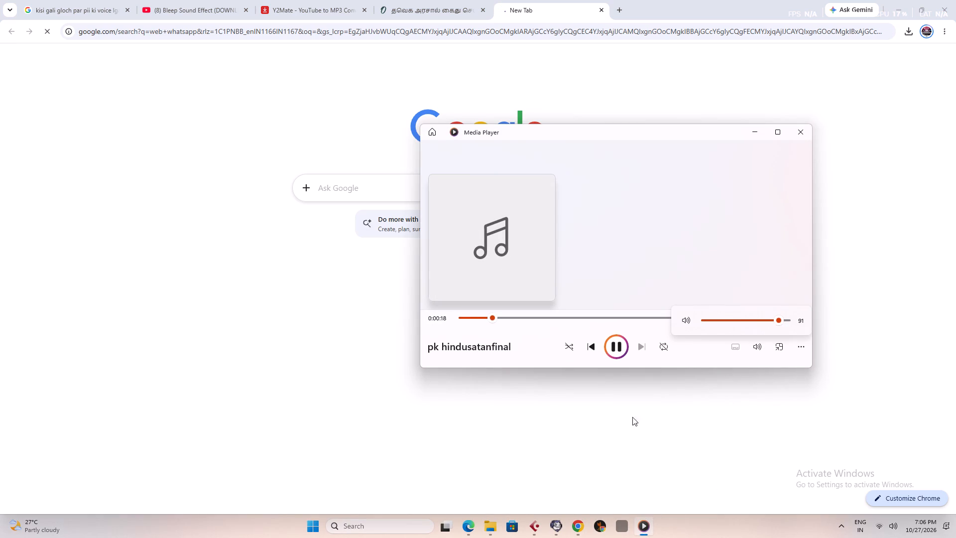
left_click(757, 130)
left_click(371, 202)
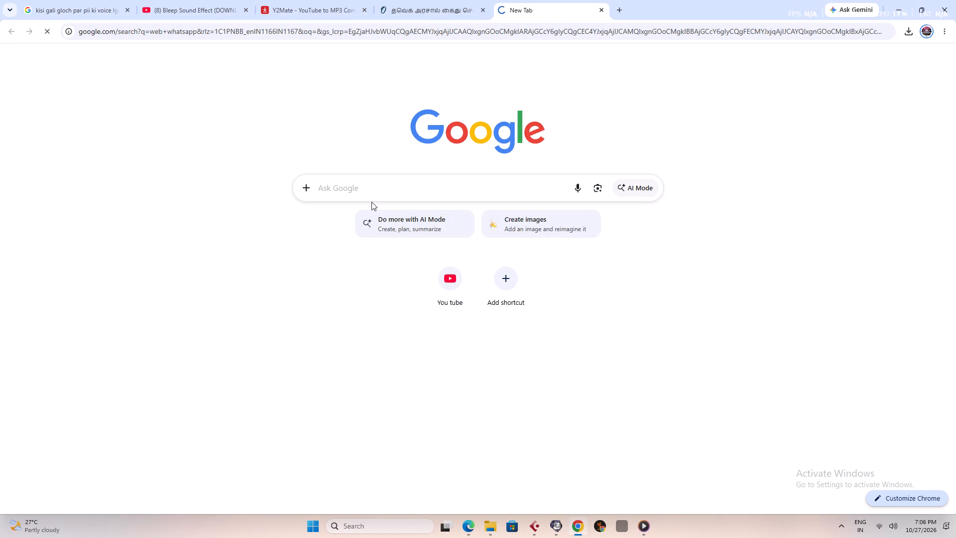
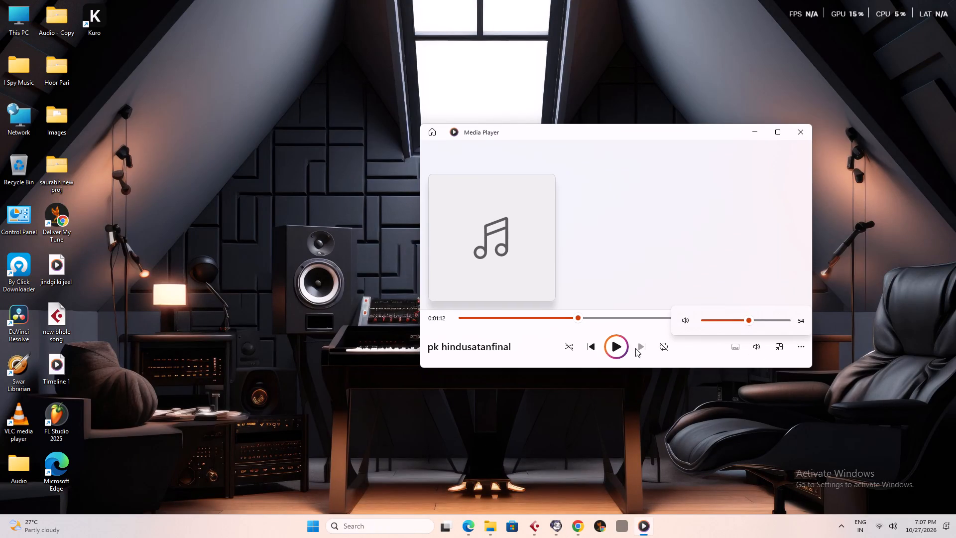
Briefly resume and pause playback of the exported pk hindusatanfinal track, and minimize the player window.
left_click(613, 348)
left_click(614, 343)
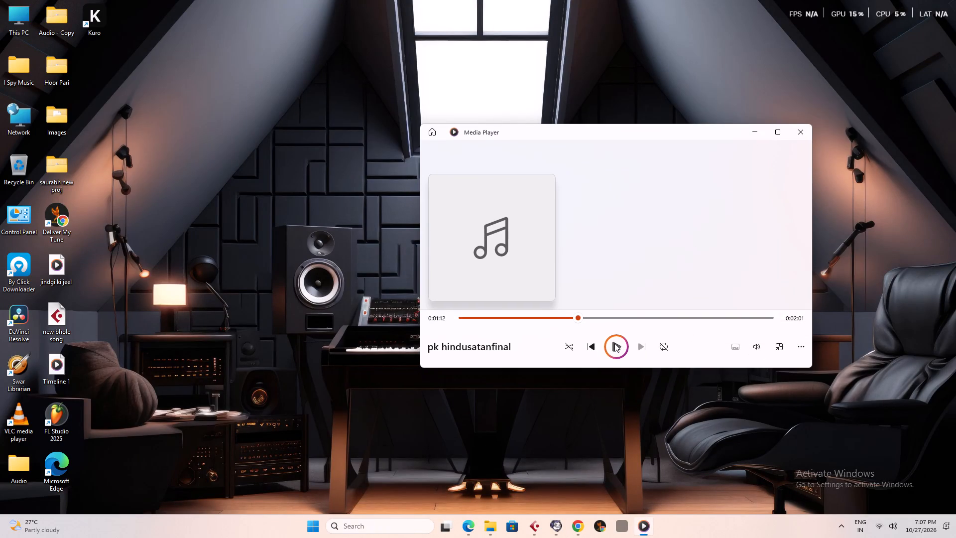
left_click(755, 130)
Switch to Cubase and close the program along with the pk pandit hindustan project.
left_click(534, 525)
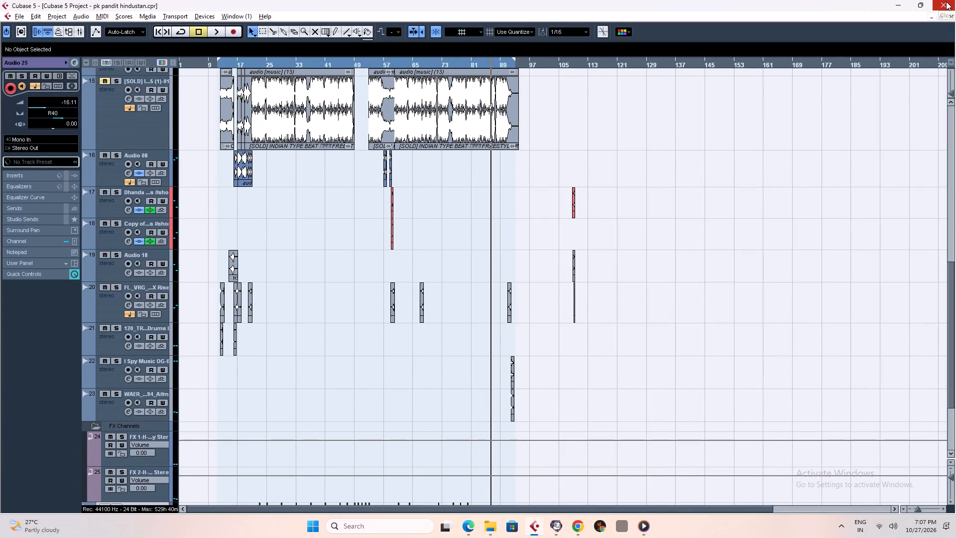
left_click(946, 1)
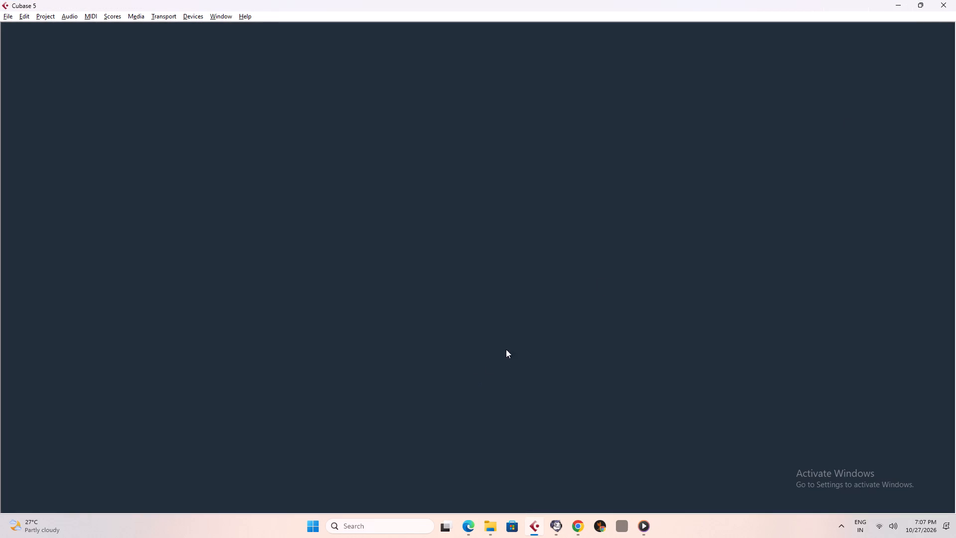
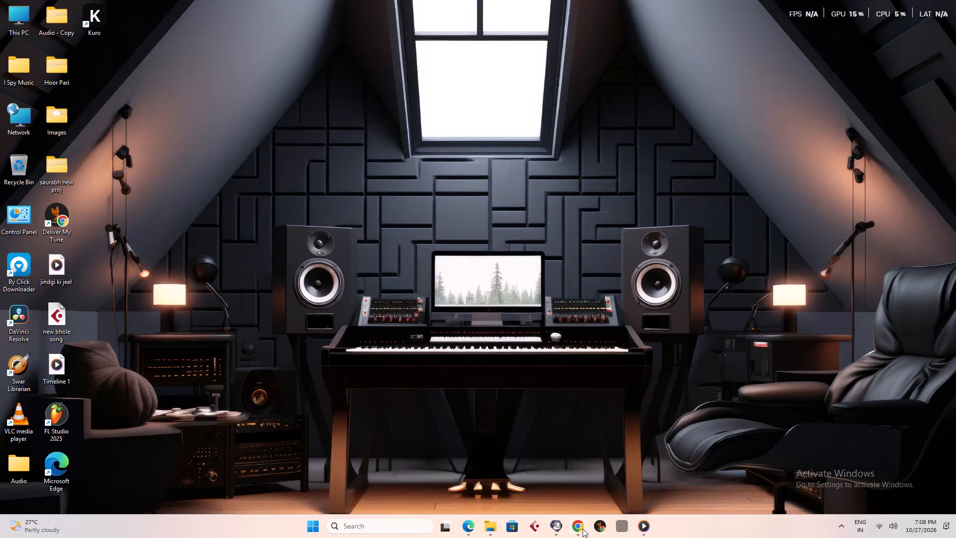
Switch to Media Player and pause playback of the pk hindusatanfinal track.
left_click(645, 523)
left_click(616, 344)
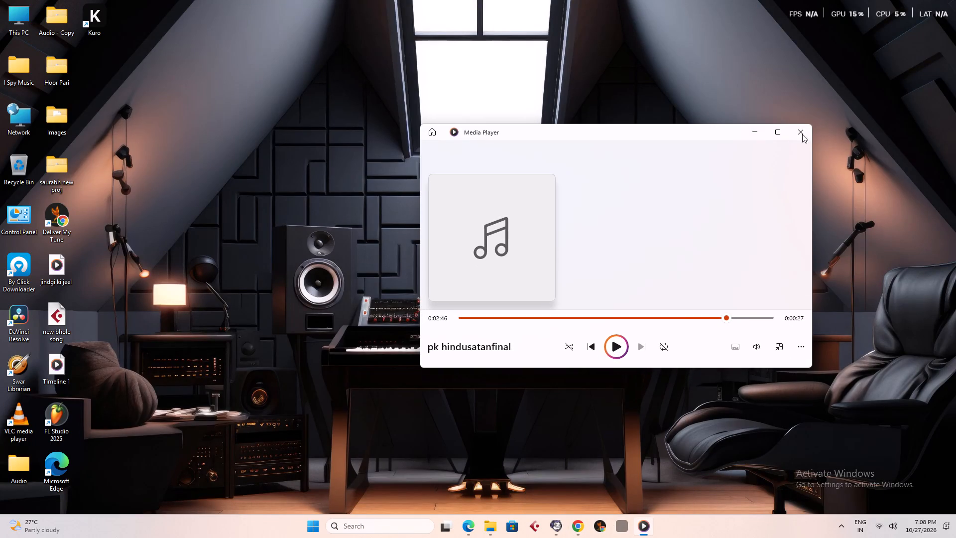